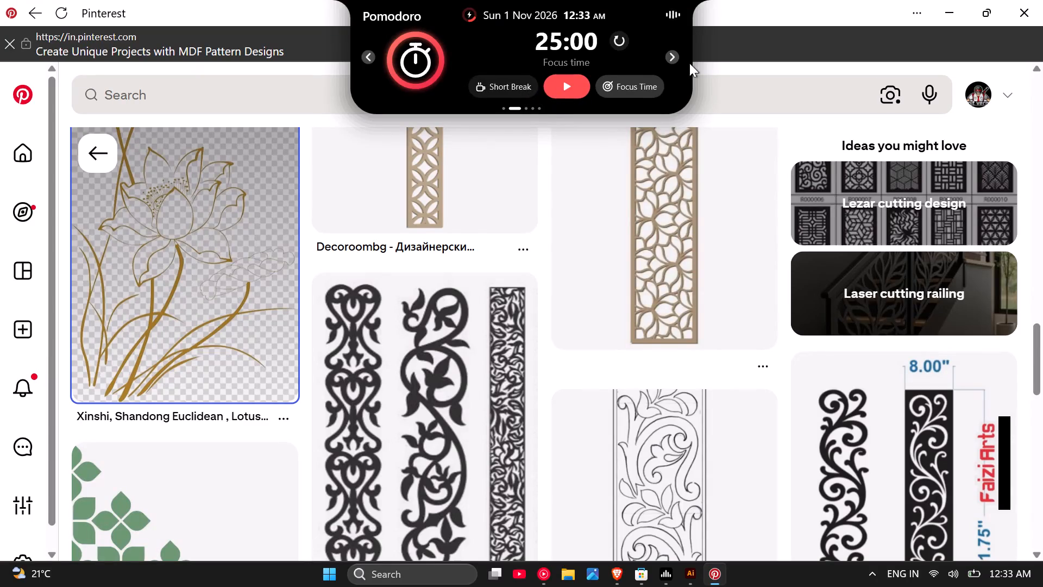
# Minimize the Pinterest window and start the 25:00 Pomodoro focus timer in the desktop notch widget.
pyautogui.click(941, 9)
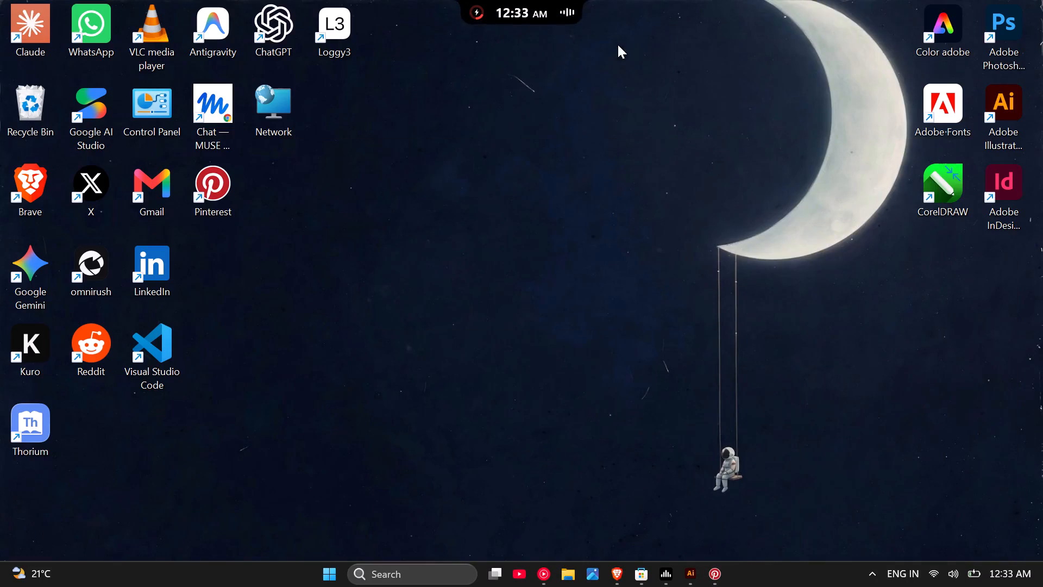
pyautogui.click(573, 90)
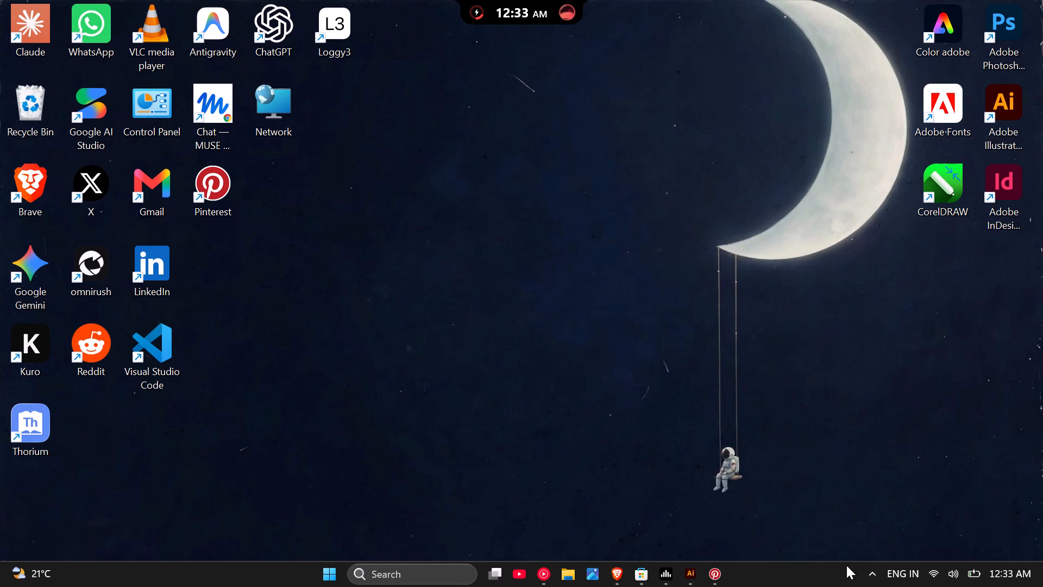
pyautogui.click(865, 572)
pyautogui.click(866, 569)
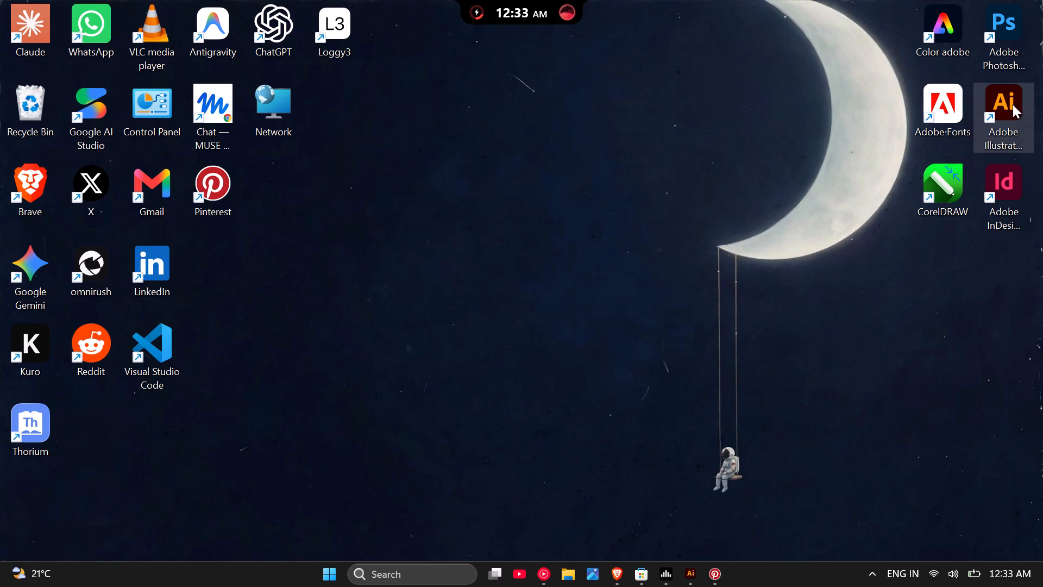
# Bring up the YouTube Music window briefly, minimize it, and close it.
pyautogui.click(550, 570)
pyautogui.click(386, 265)
pyautogui.click(952, 0)
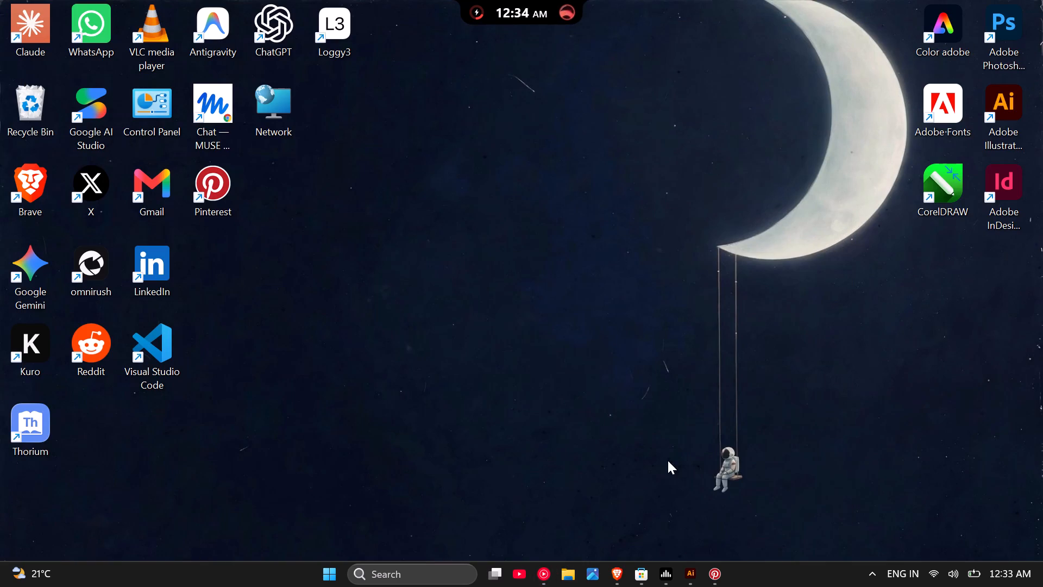
pyautogui.rightClick(536, 583)
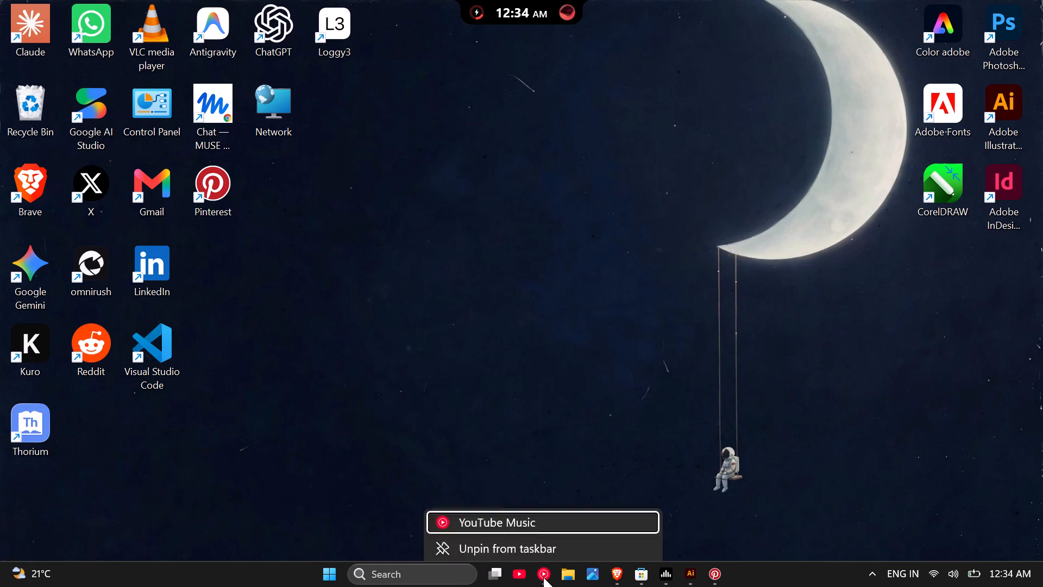
pyautogui.rightClick(543, 577)
pyautogui.rightClick(543, 577)
pyautogui.click(550, 516)
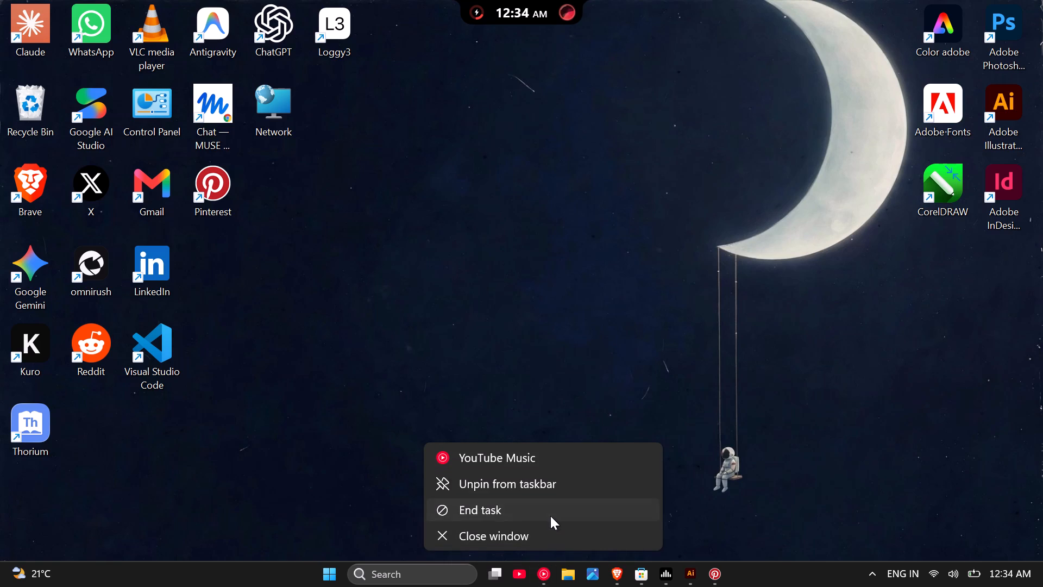
# Switch to Brave, maximize its window, and restore the pages from the previous session.
pyautogui.click(621, 565)
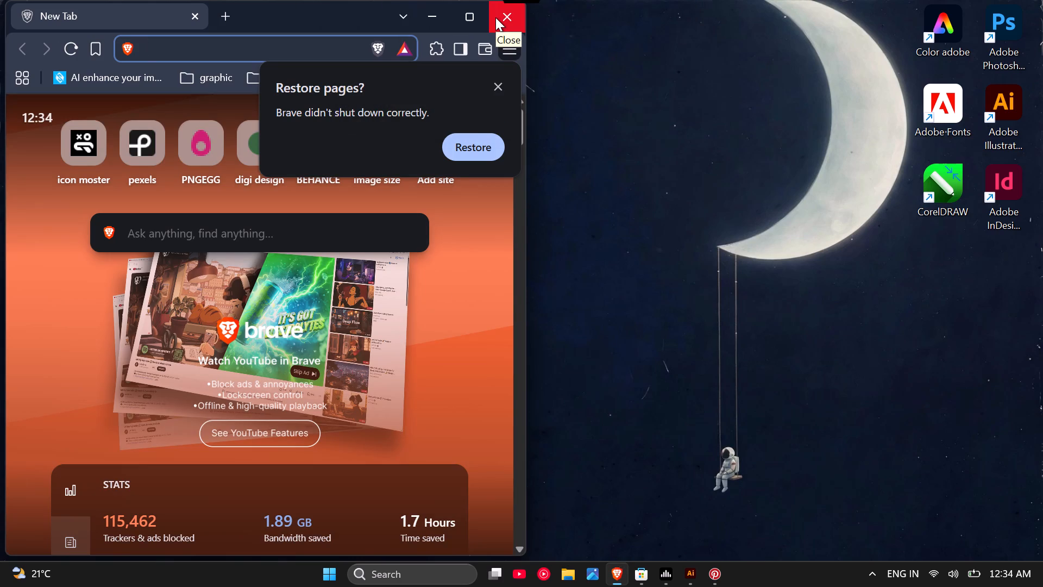
pyautogui.click(467, 11)
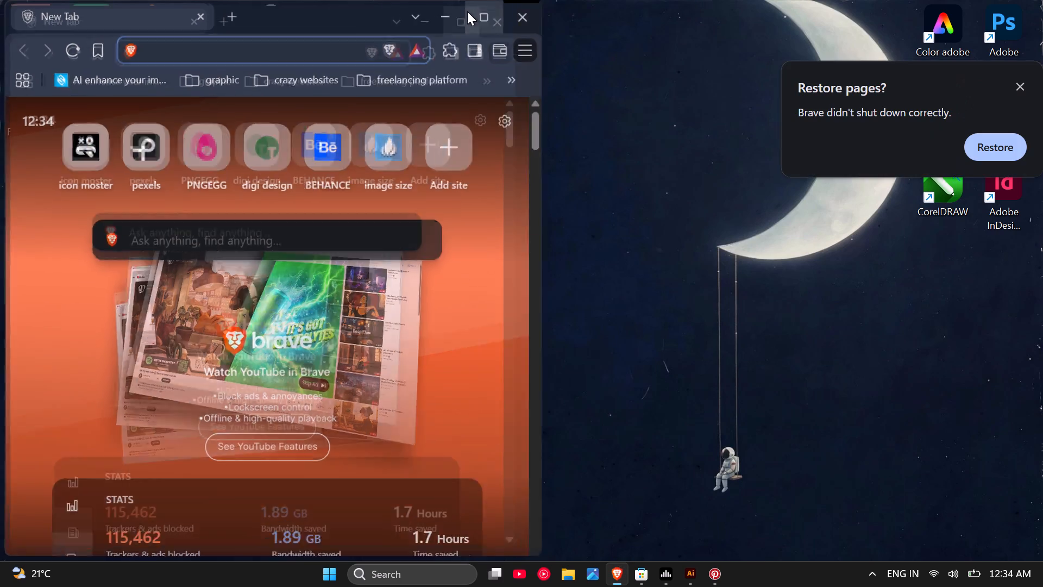
pyautogui.click(991, 147)
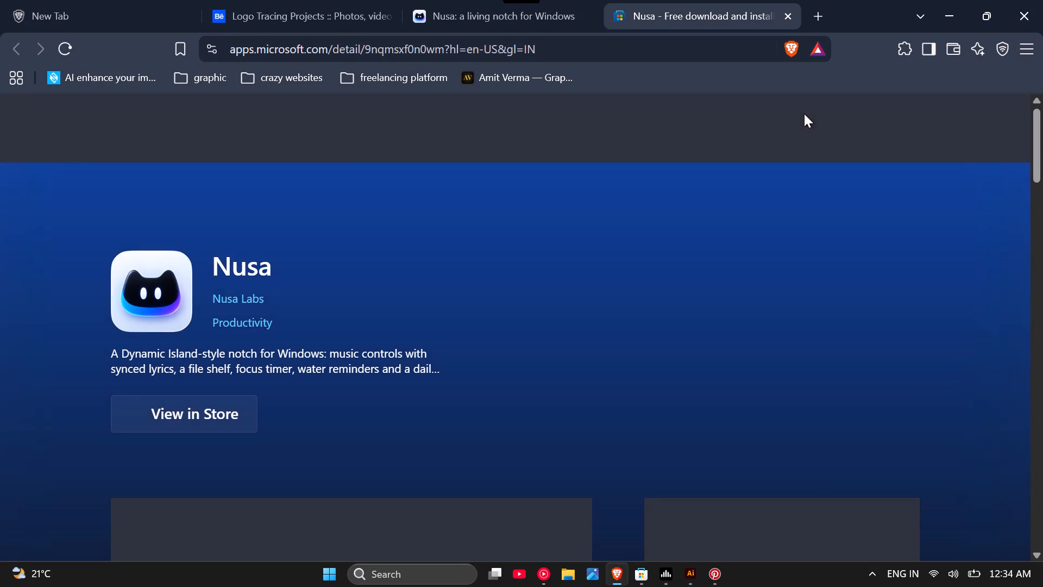
# Examine the Nusa listing on the Microsoft Store page, from its description through the system requirements and additional information.
pyautogui.scroll(-1, 534, 286)
pyautogui.scroll(3, 534, 287)
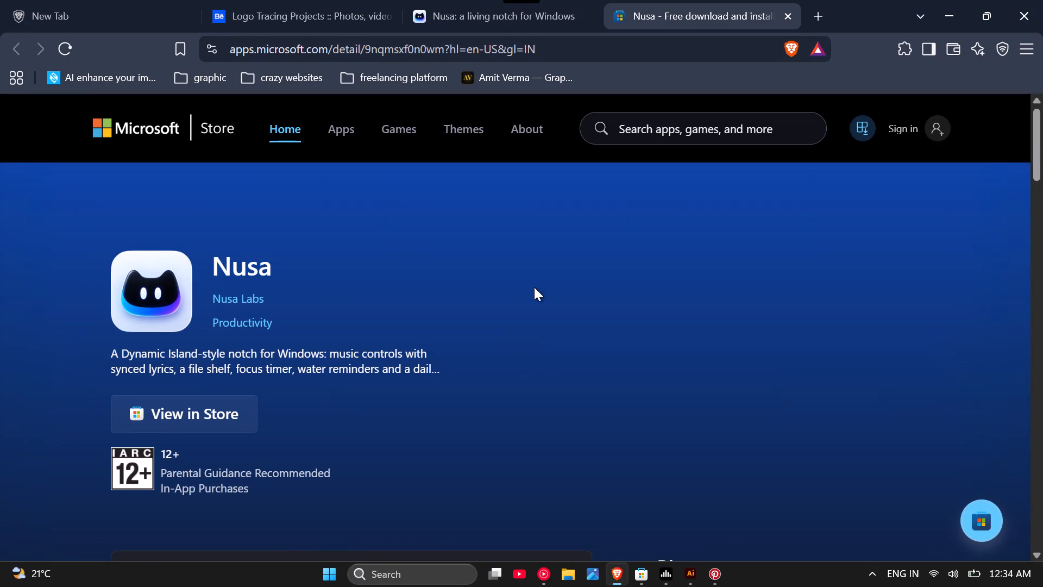
pyautogui.scroll(-2, 534, 287)
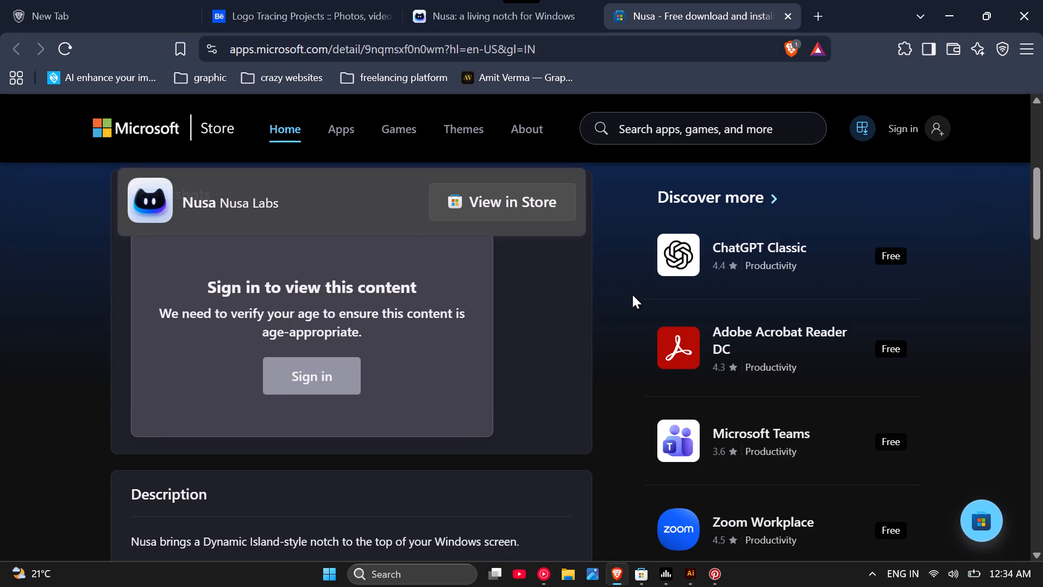
pyautogui.scroll(-5, 632, 295)
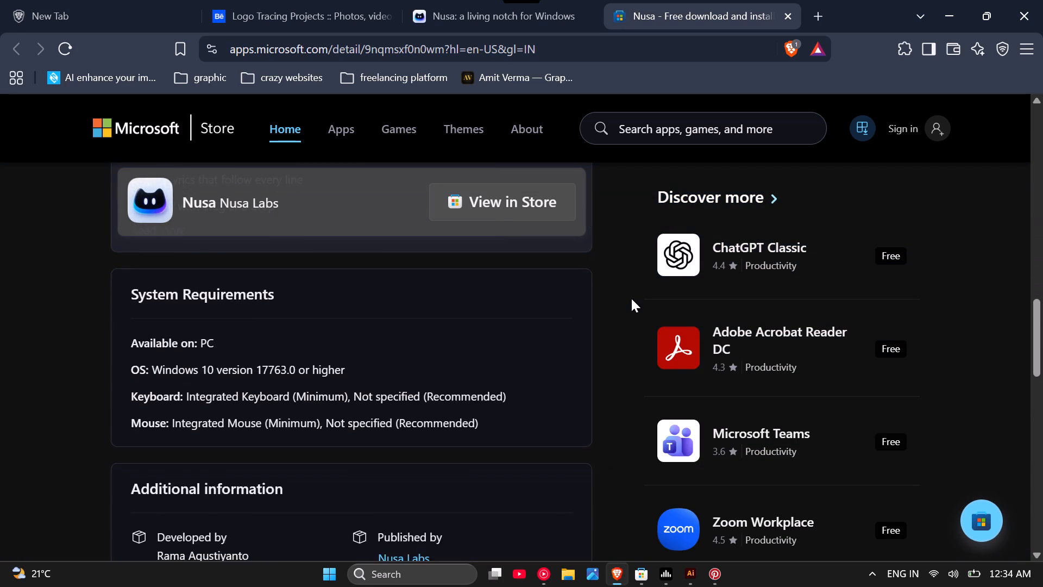
pyautogui.scroll(-3, 631, 298)
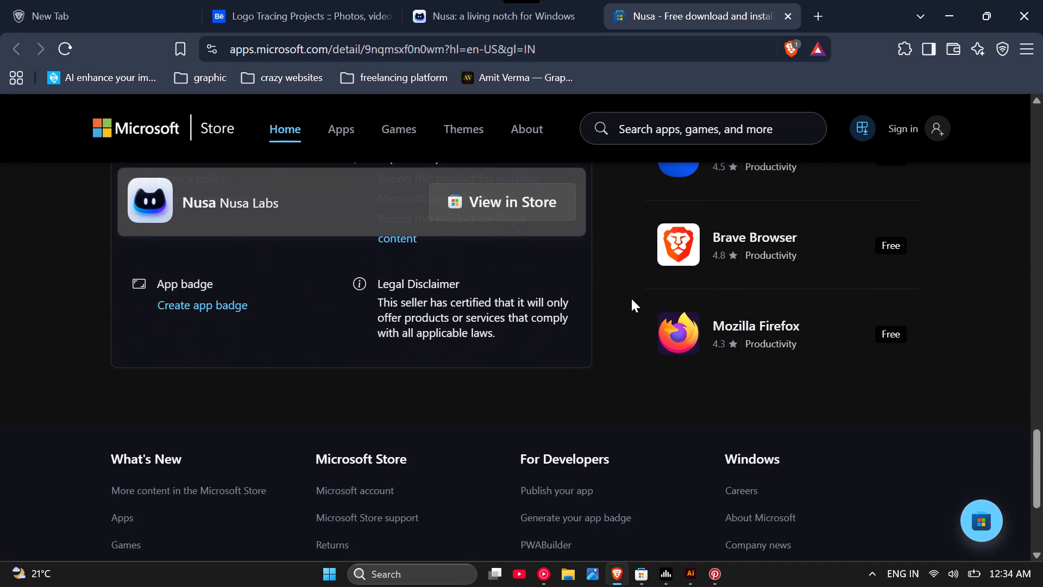
pyautogui.scroll(-1, 631, 298)
# Open the Behance website in a new browser tab.
pyautogui.click(822, 12)
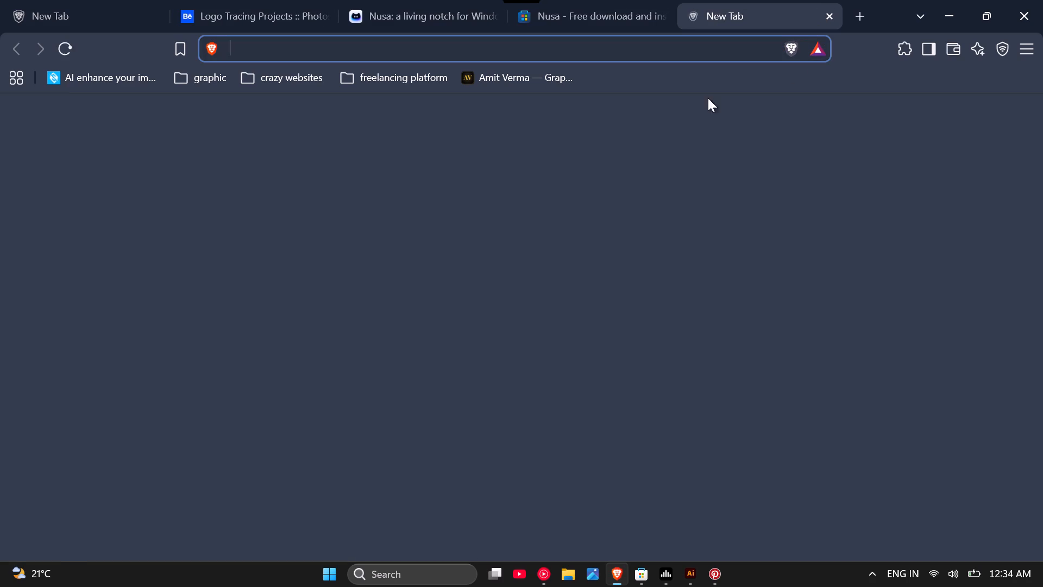
pyautogui.click(581, 152)
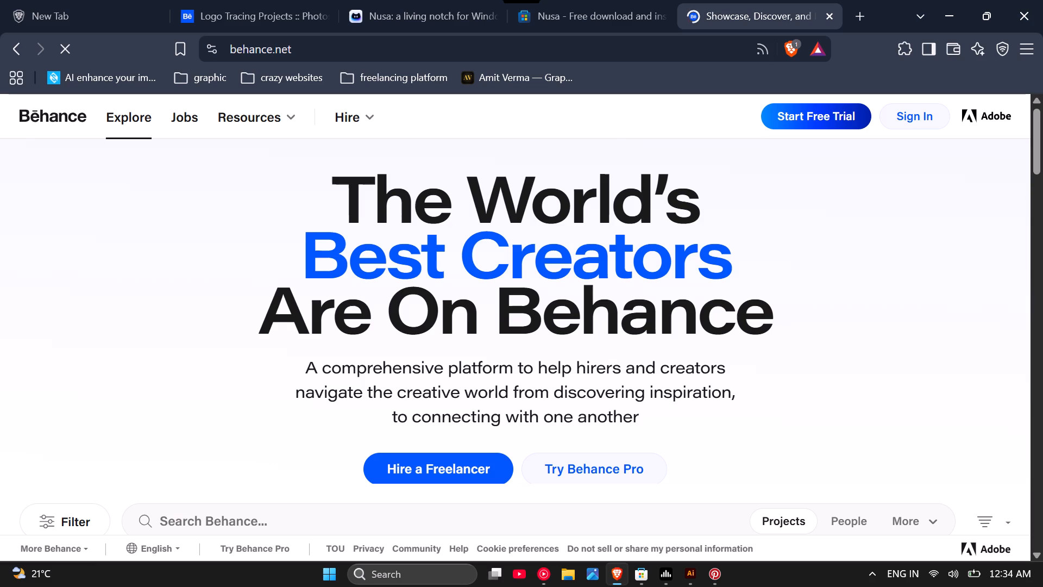
# Glance over the Behance home page and start signing in to the site.
pyautogui.scroll(-1, 576, 291)
pyautogui.scroll(-1, 483, 371)
pyautogui.scroll(2, 497, 366)
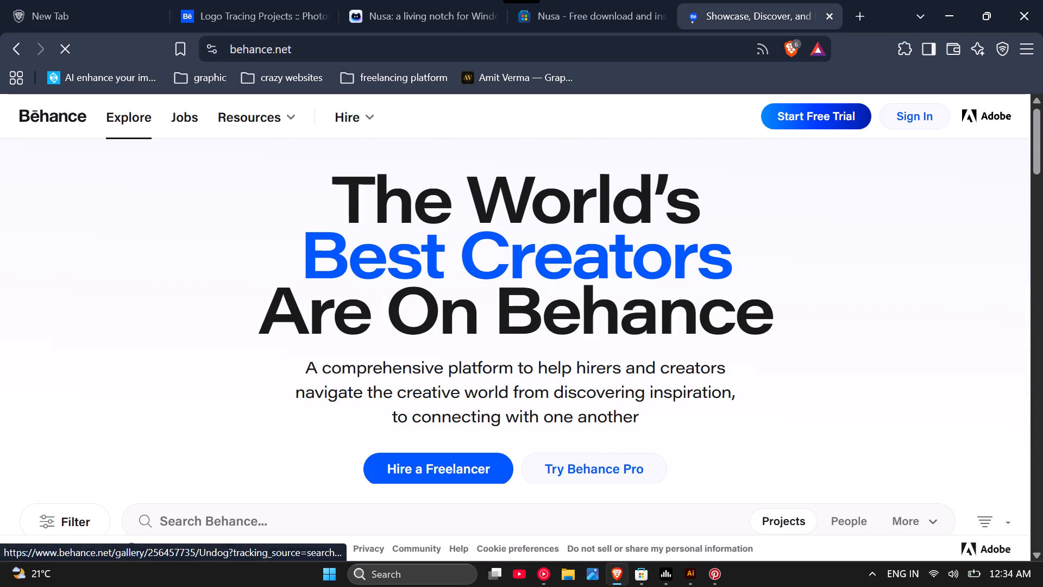
pyautogui.click(930, 98)
pyautogui.click(919, 114)
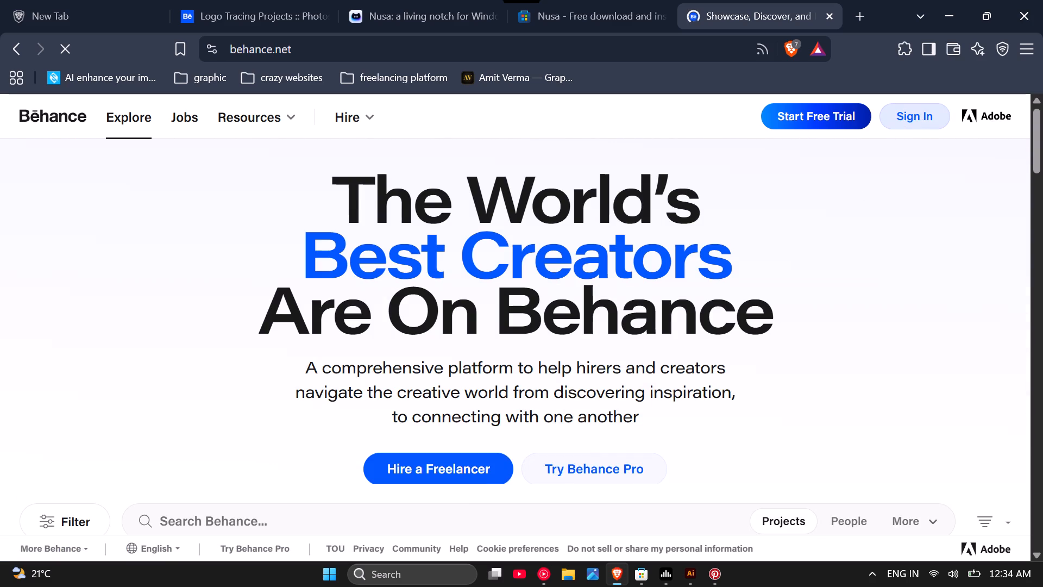
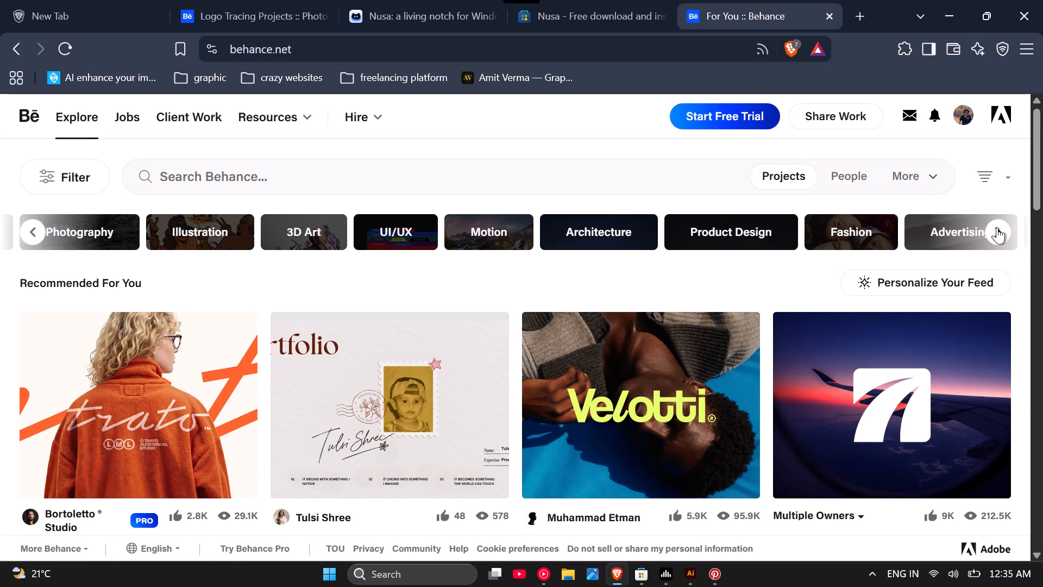
# Look through the gallery categories on the Behance home page, from Photography through the Adobe tools to Fresco.
pyautogui.click(997, 227)
pyautogui.click(997, 227)
pyautogui.click(997, 227)
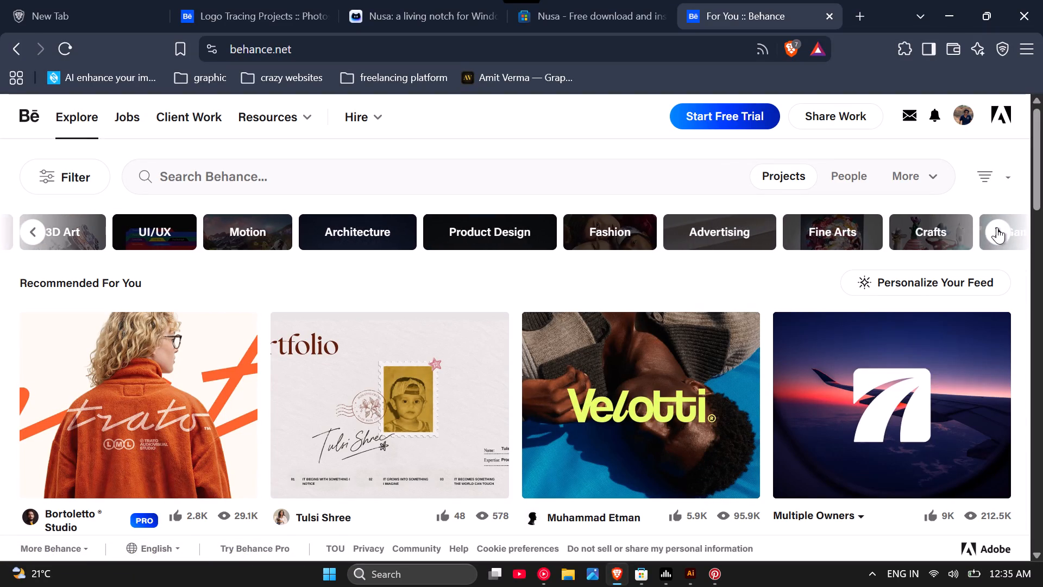
pyautogui.click(997, 227)
pyautogui.tripleClick(997, 227)
pyautogui.doubleClick(997, 227)
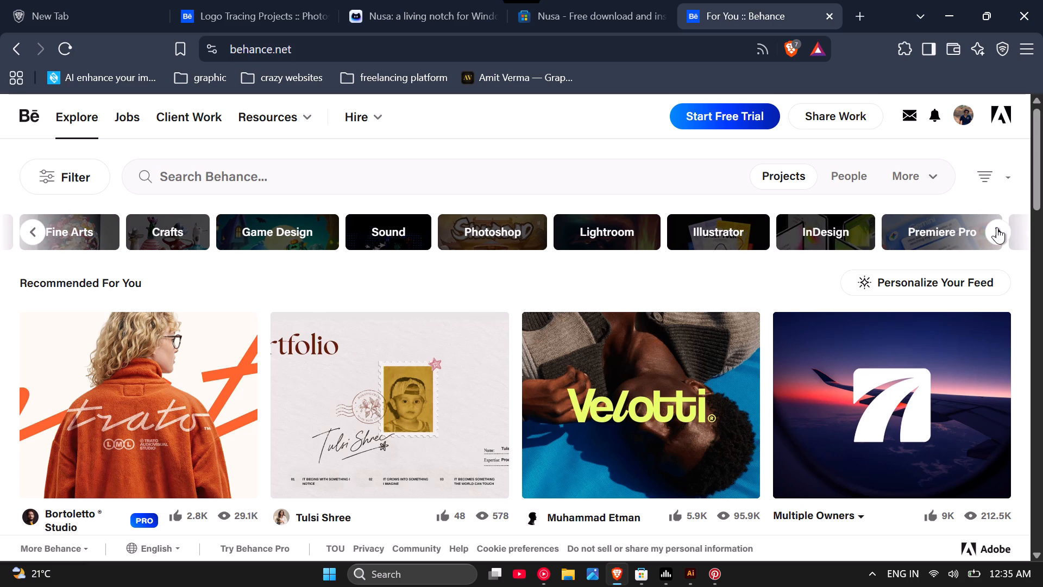
pyautogui.click(997, 227)
pyautogui.doubleClick(997, 227)
pyautogui.click(997, 227)
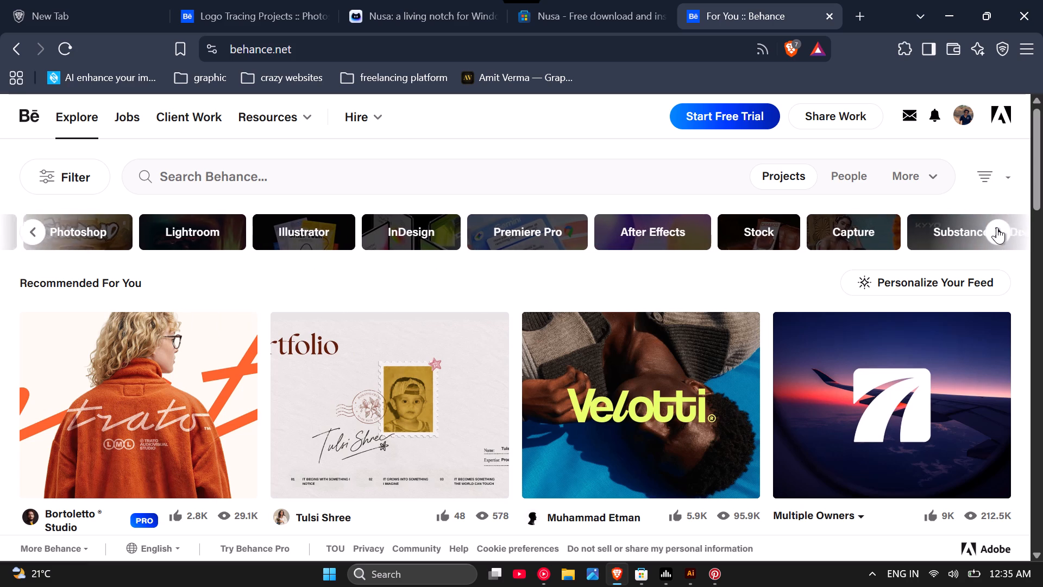
pyautogui.click(997, 227)
pyautogui.click(997, 227)
pyautogui.click(997, 227)
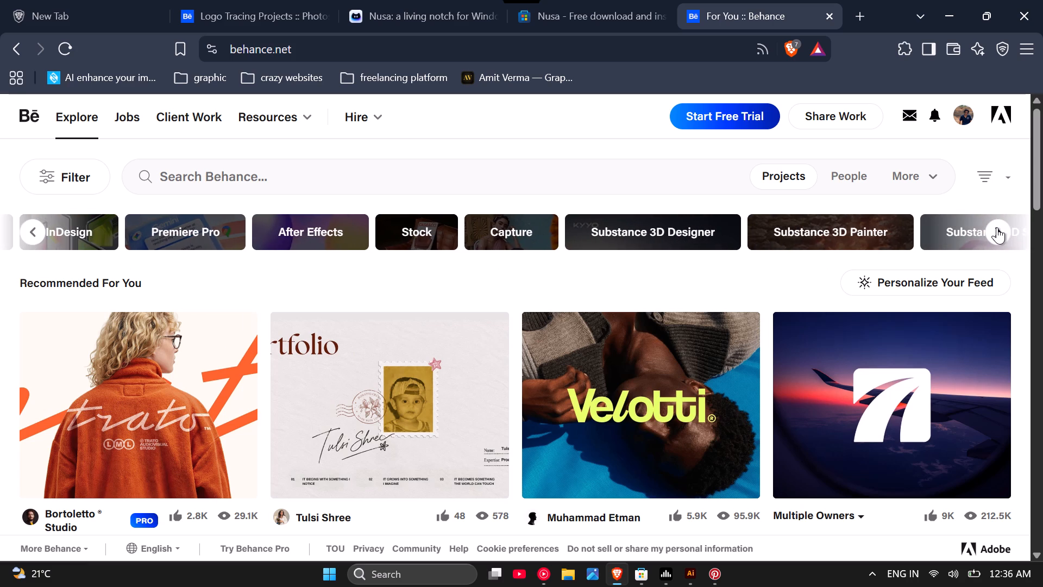
pyautogui.click(997, 227)
pyautogui.click(997, 227)
pyautogui.click(997, 227)
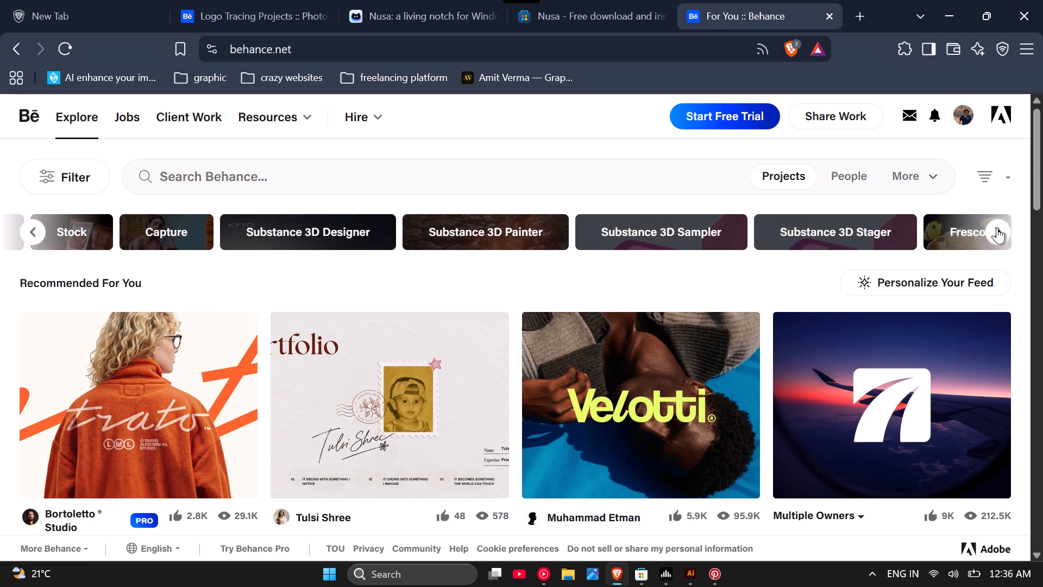
pyautogui.click(997, 227)
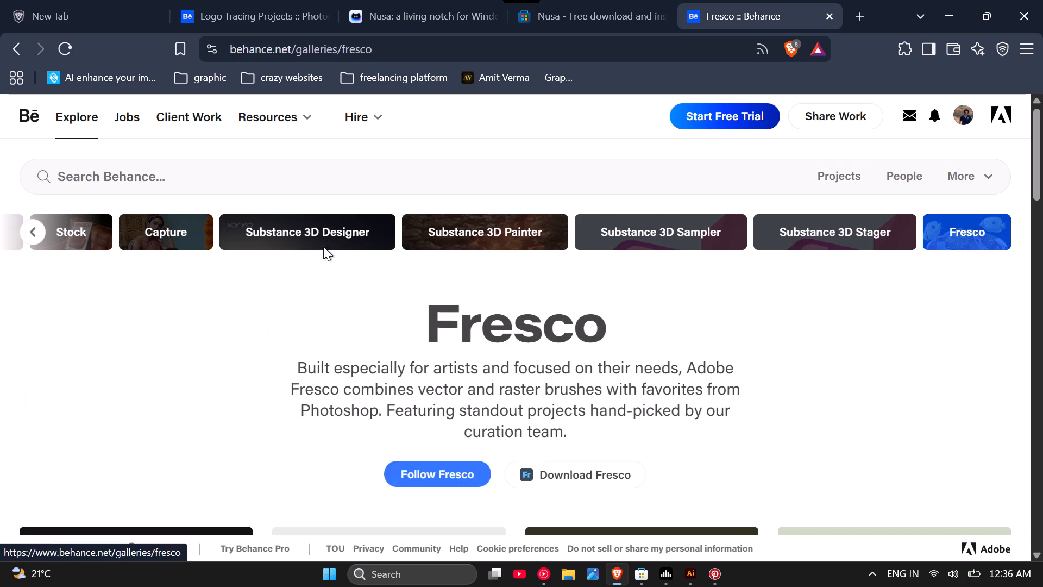
# Go back through the category strip and open the Illustrator gallery.
pyautogui.click(30, 230)
pyautogui.tripleClick(30, 230)
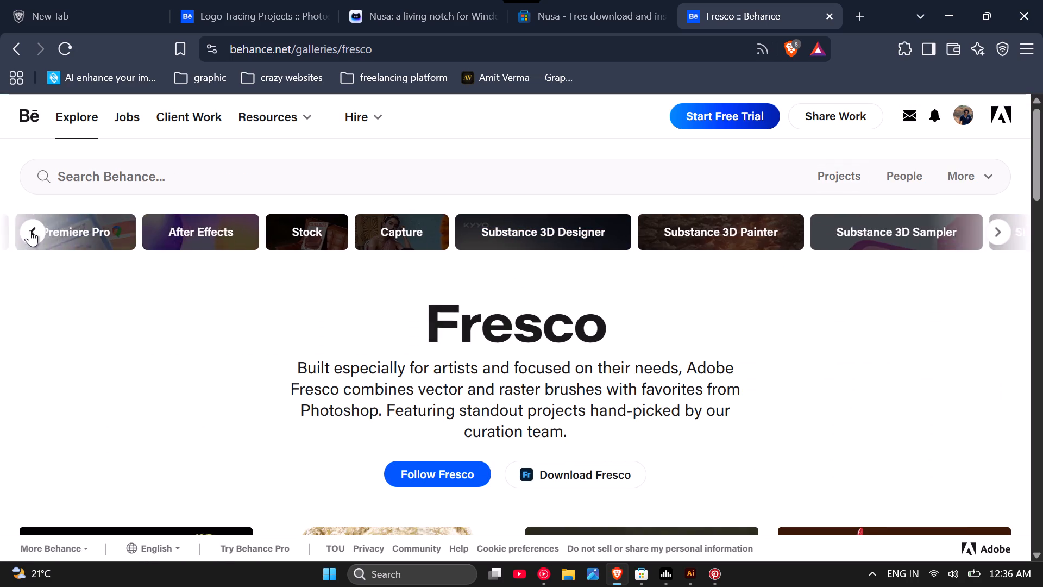
pyautogui.doubleClick(30, 230)
pyautogui.click(30, 230)
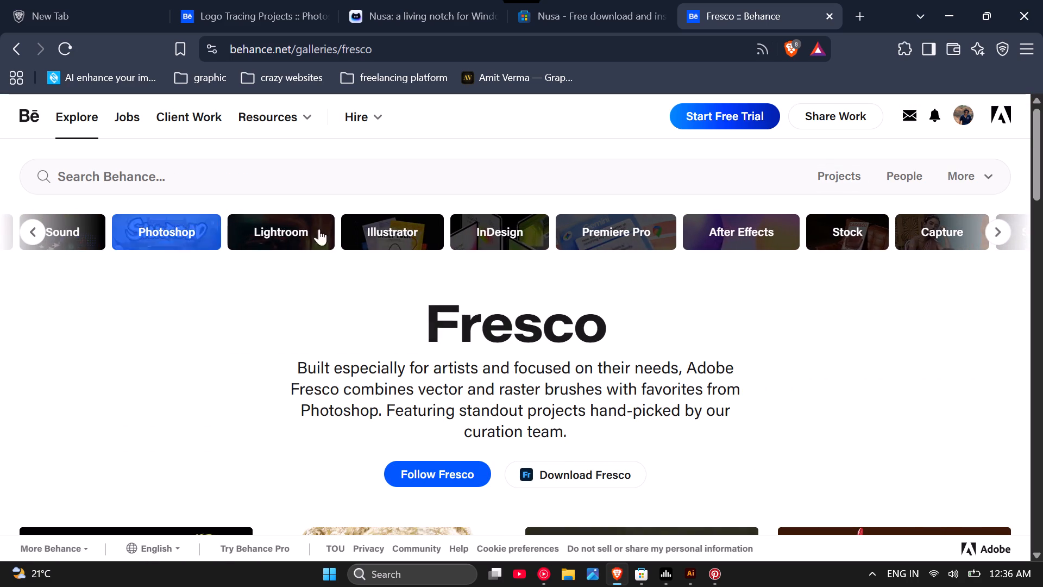
pyautogui.click(394, 220)
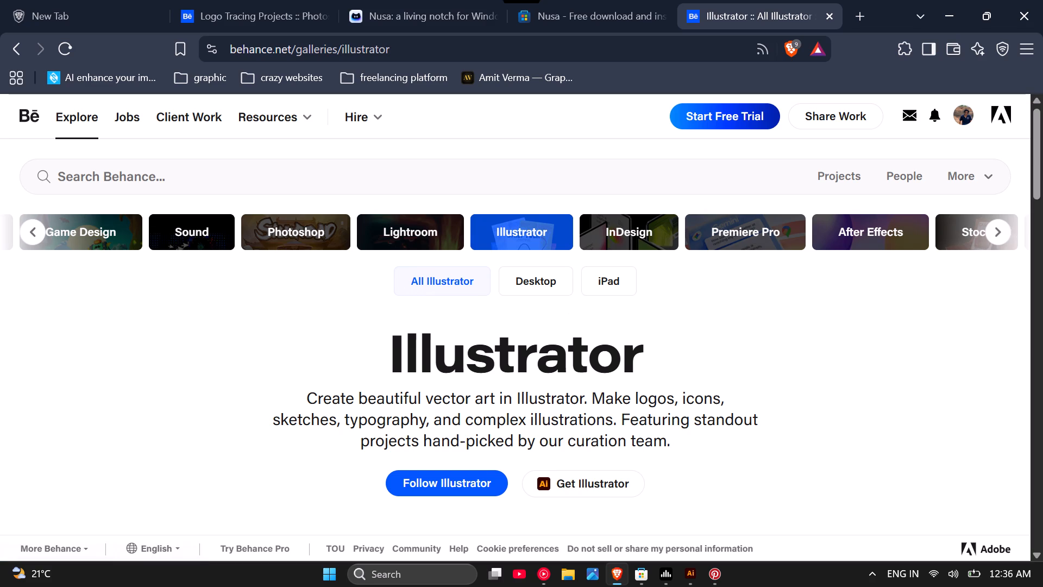
# Browse the Illustrator gallery's projects and open the Kupffer's Kkaegom project.
pyautogui.scroll(-2, 440, 338)
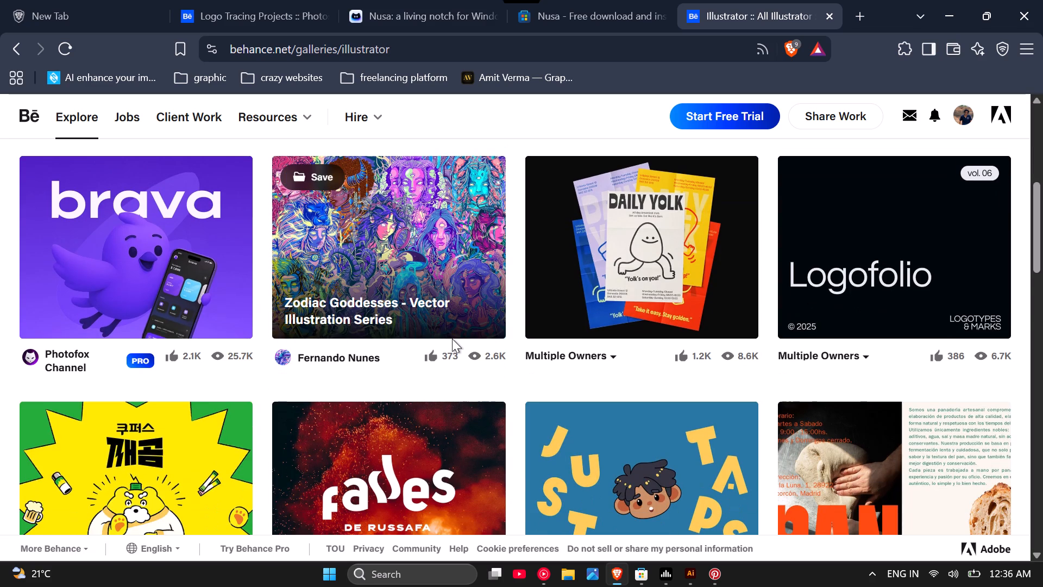
pyautogui.scroll(-1, 452, 346)
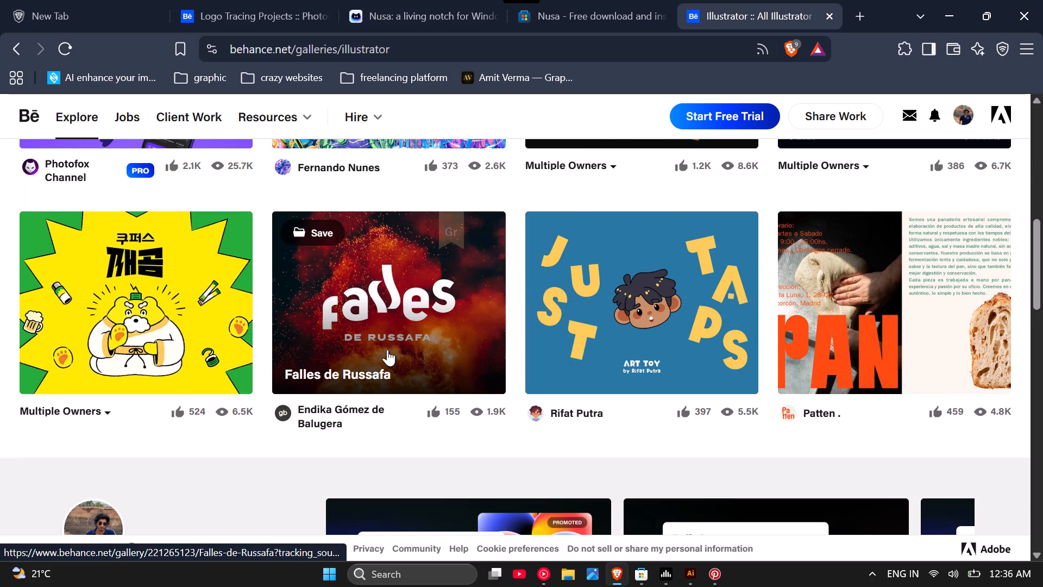
pyautogui.scroll(-1, 387, 351)
pyautogui.scroll(1, 387, 351)
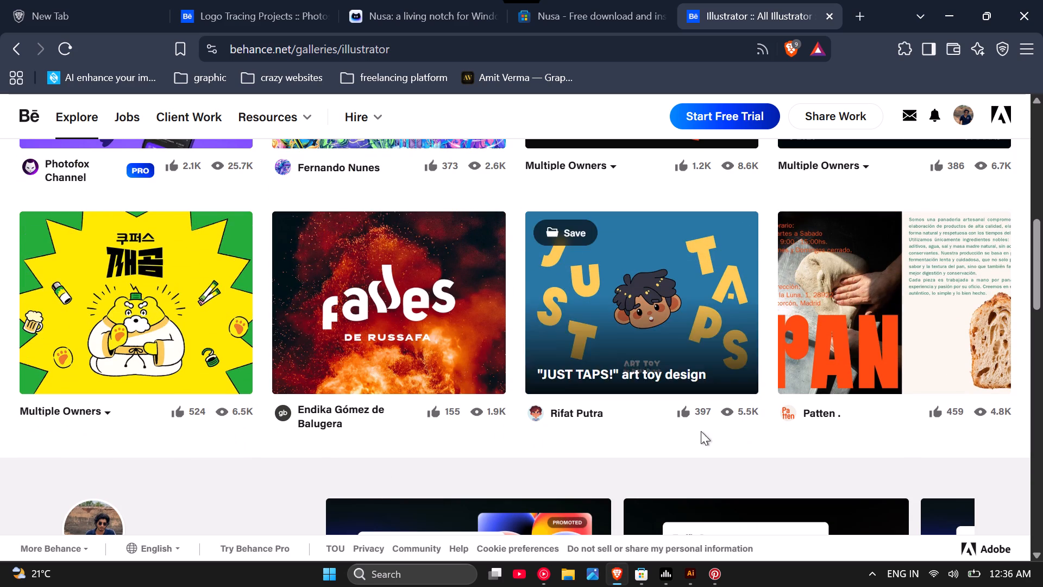
pyautogui.click(255, 347)
pyautogui.click(224, 348)
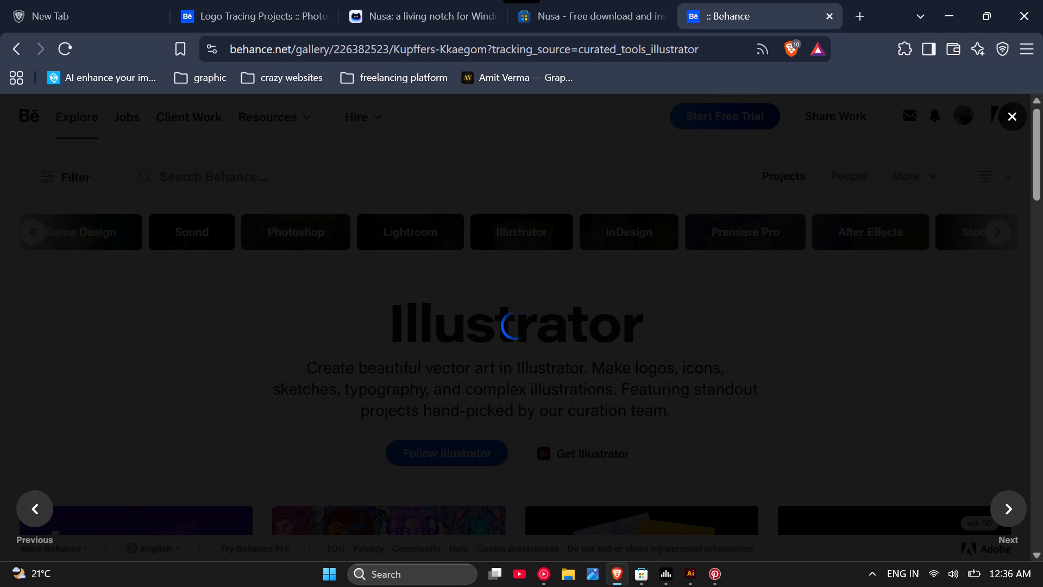
# Examine the Kupffer's Kkaegom project, including the character sketches, turnaround, poses and product bottle mockups.
pyautogui.scroll(-1, 425, 365)
pyautogui.scroll(2, 425, 365)
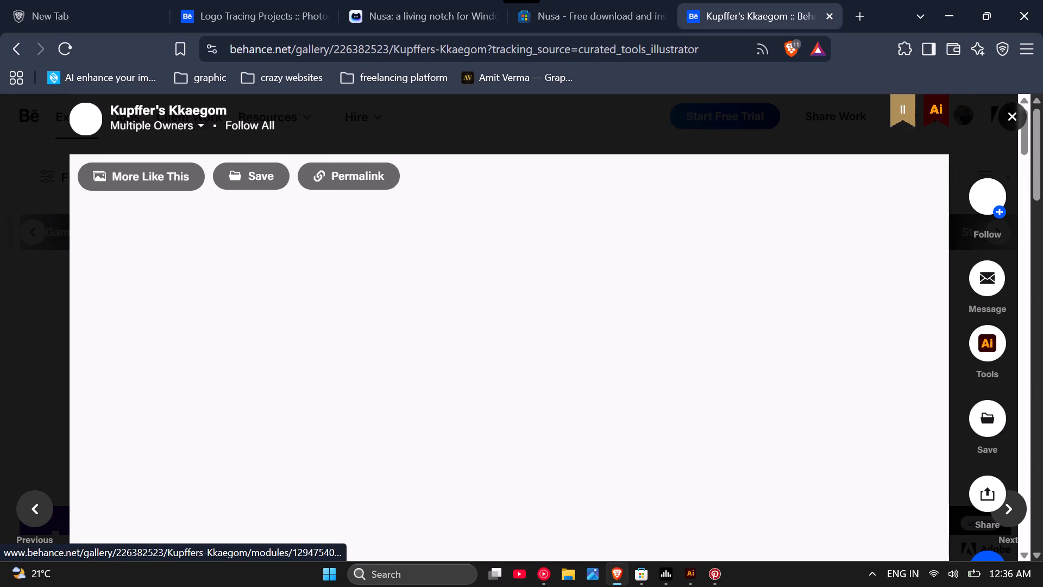
pyautogui.scroll(-2, 425, 365)
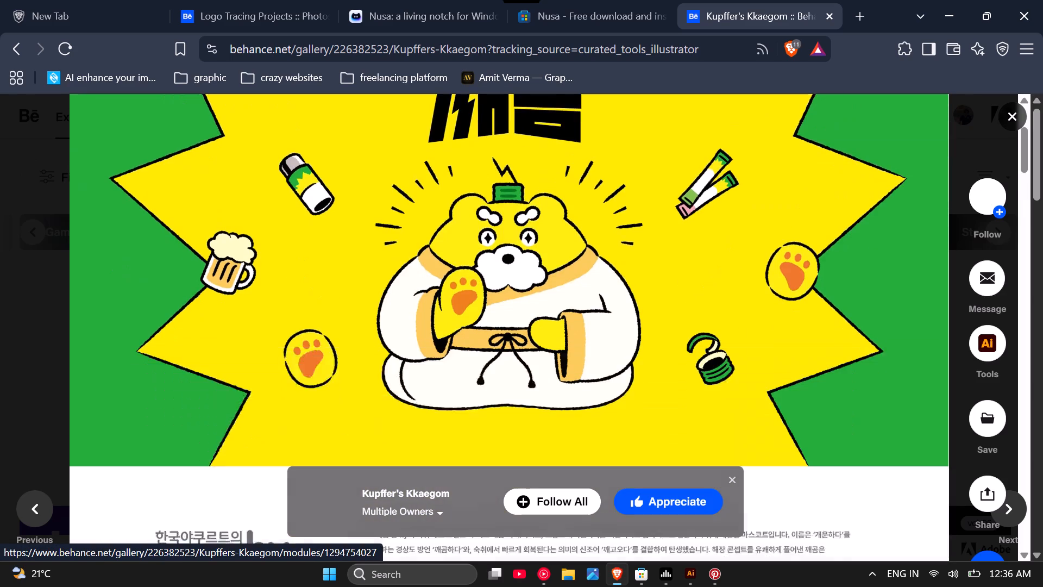
pyautogui.scroll(2, 425, 365)
pyautogui.scroll(-4, 425, 366)
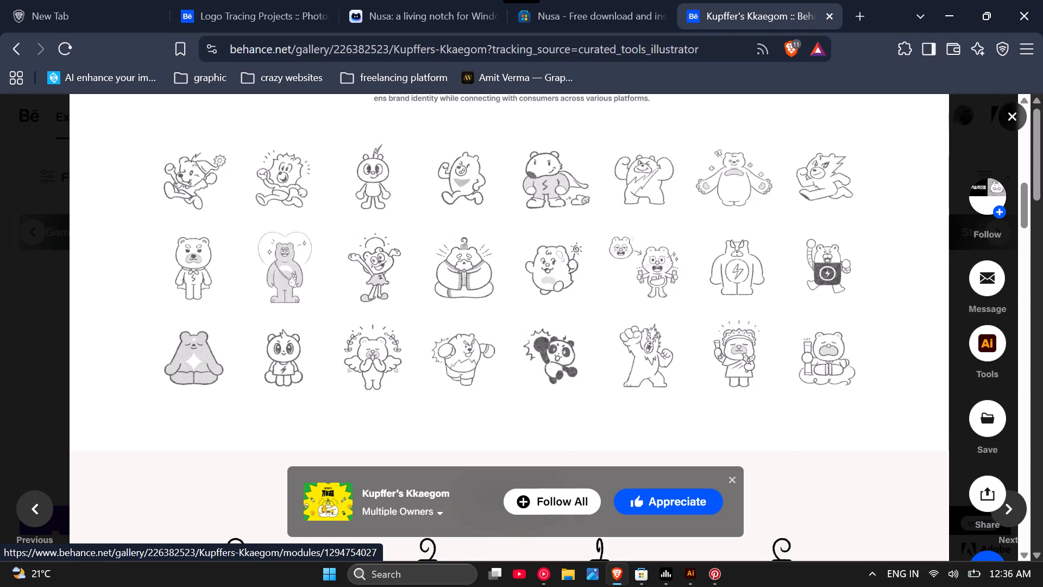
pyautogui.scroll(-2, 425, 366)
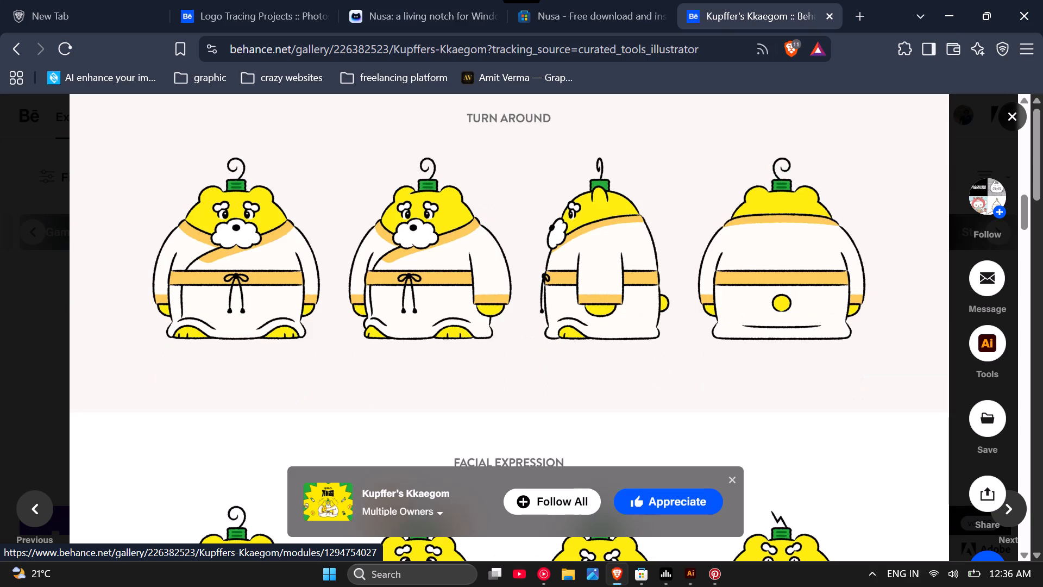
pyautogui.scroll(-3, 407, 382)
pyautogui.scroll(-1, 517, 315)
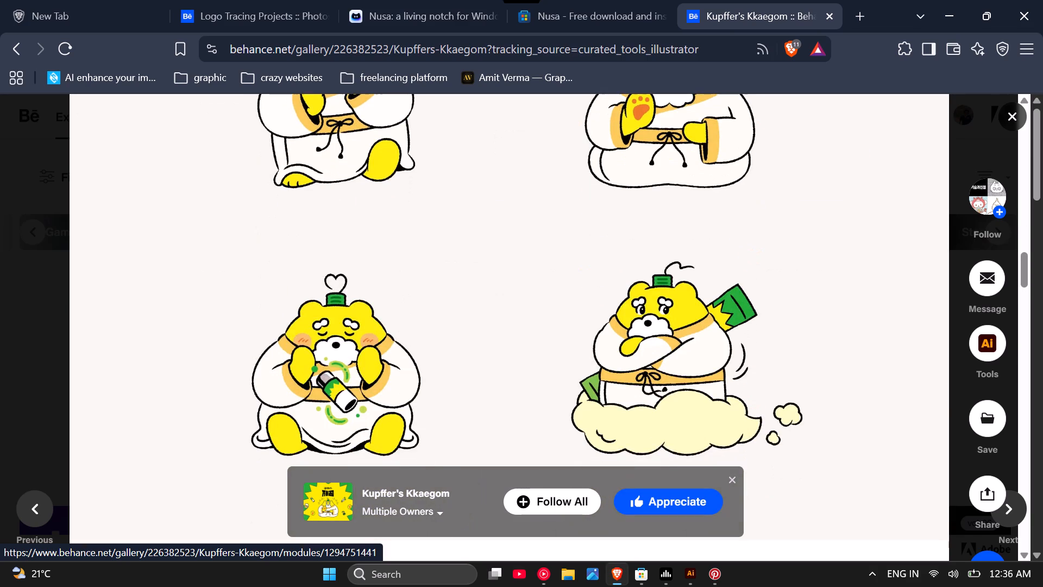
pyautogui.scroll(-3, 457, 348)
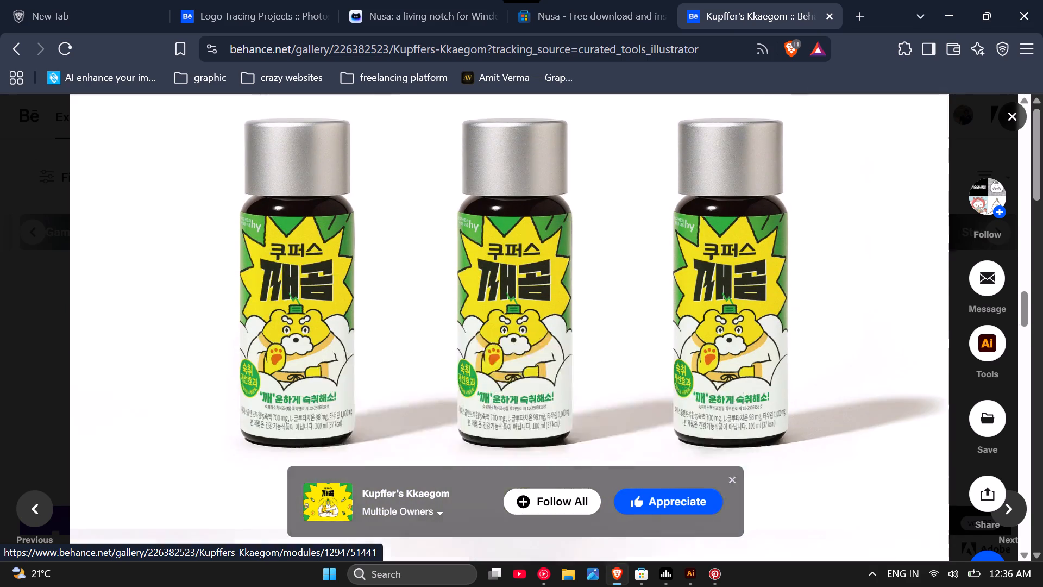
pyautogui.scroll(1, 461, 351)
pyautogui.scroll(-2, 461, 351)
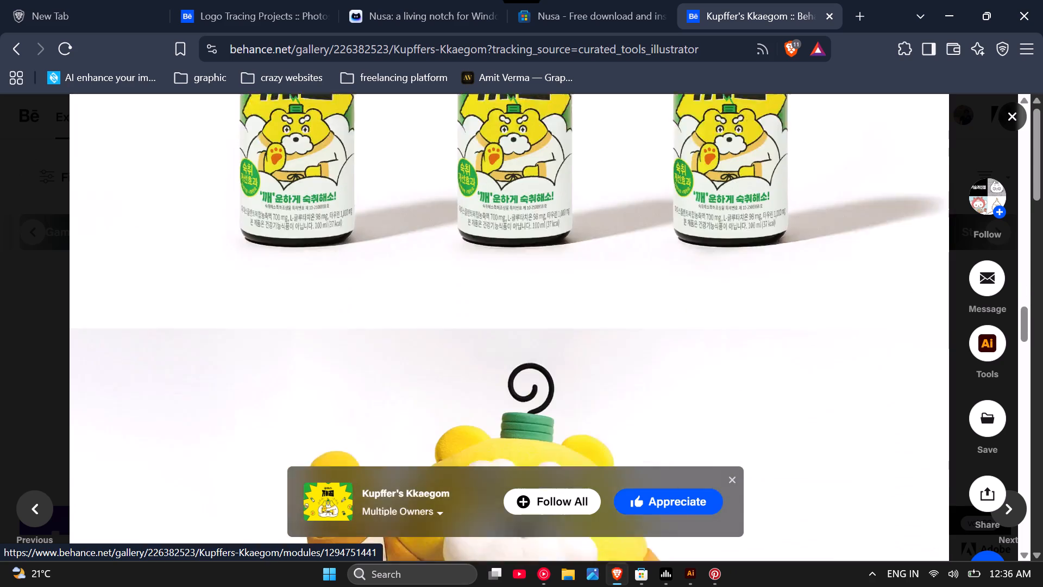
pyautogui.scroll(-2, 461, 357)
pyautogui.scroll(8, 461, 357)
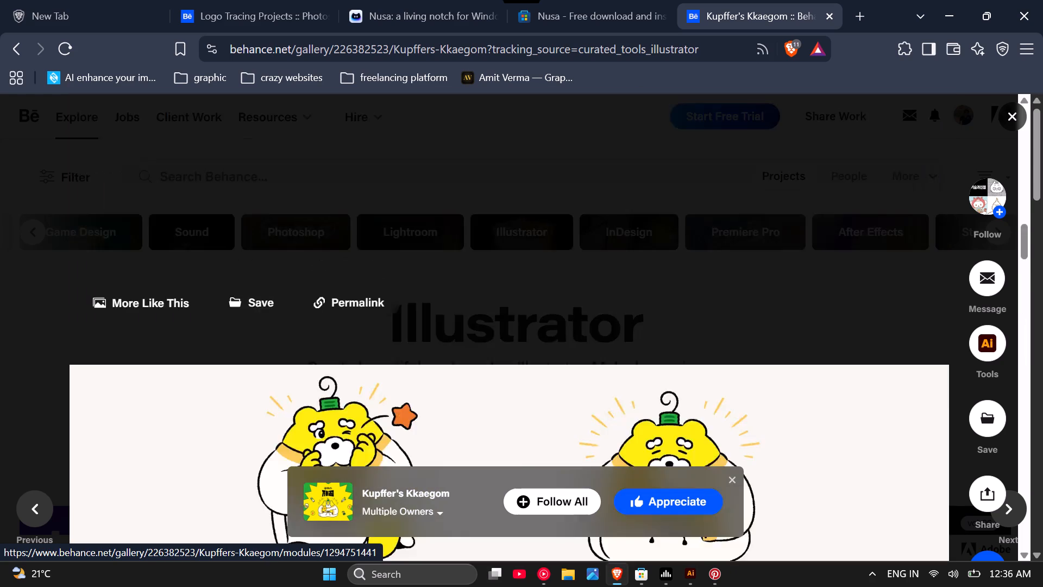
pyautogui.scroll(15, 461, 357)
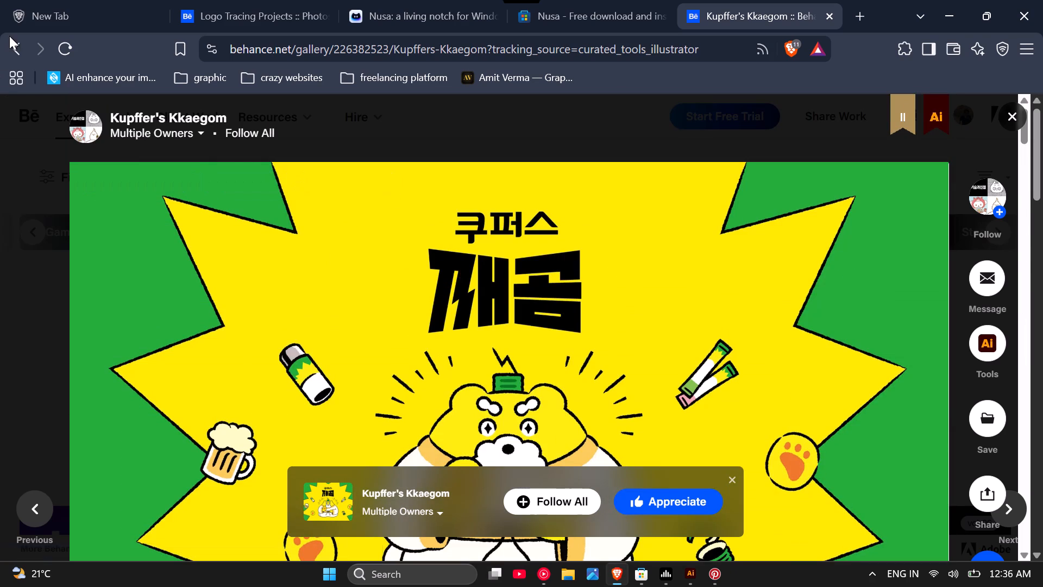
# Return to the Illustrator gallery, browse further projects, and open the Logofolio VOL. — 01 project.
pyautogui.click(9, 36)
pyautogui.click(14, 46)
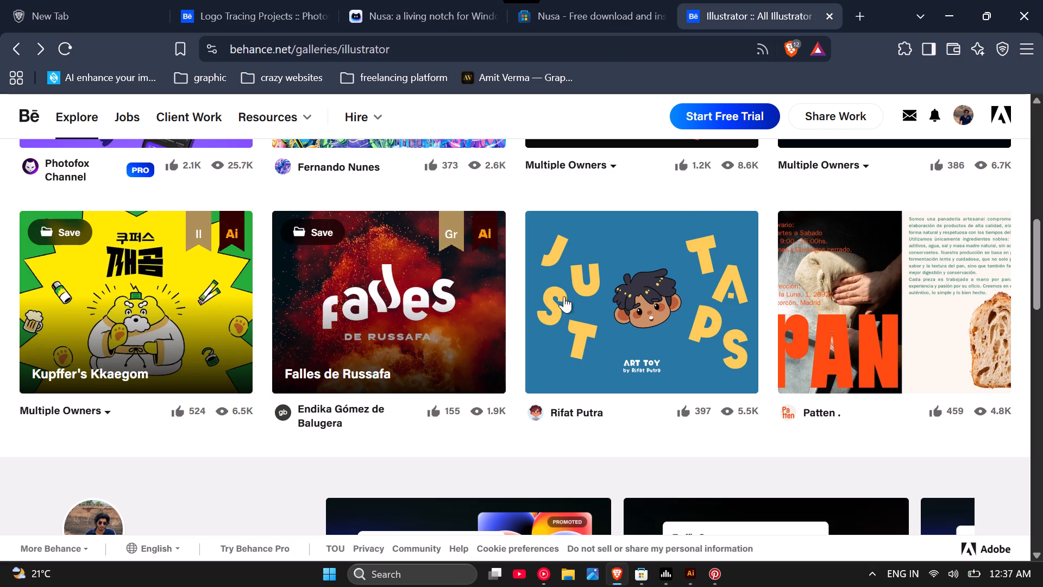
pyautogui.scroll(-1, 617, 288)
pyautogui.scroll(-3, 526, 262)
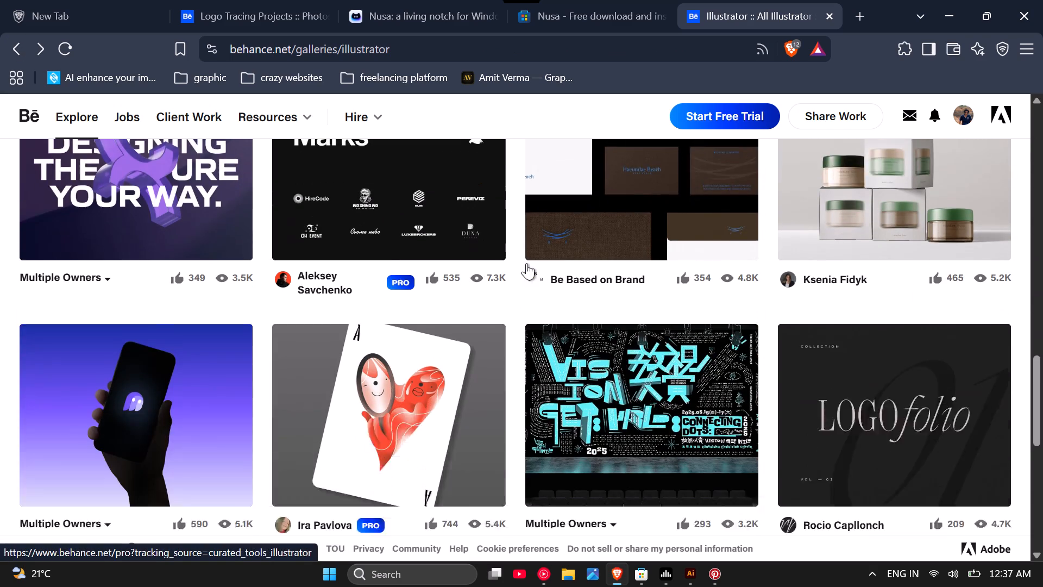
pyautogui.scroll(-2, 721, 376)
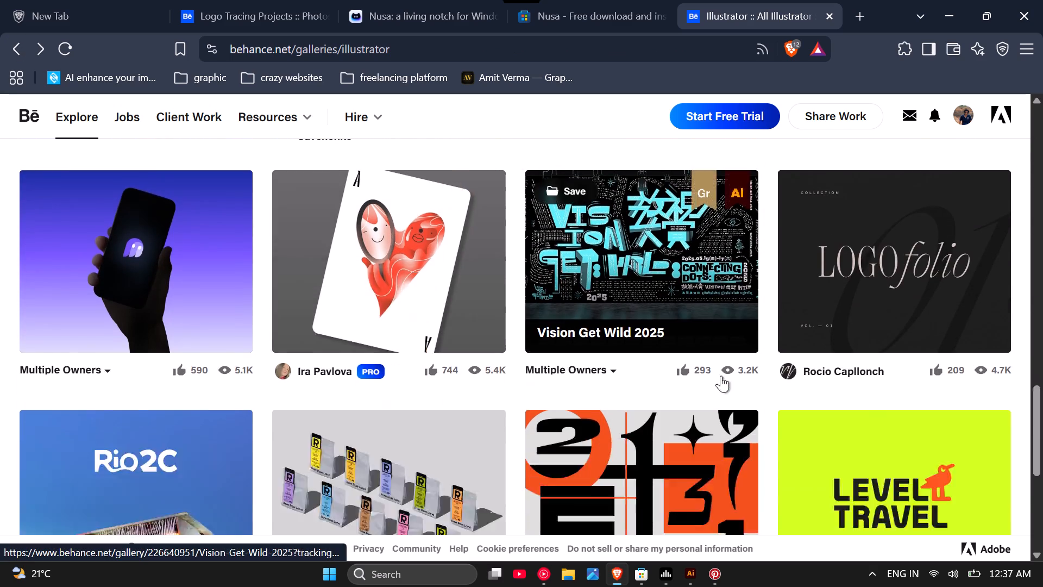
pyautogui.scroll(2, 810, 361)
pyautogui.click(972, 355)
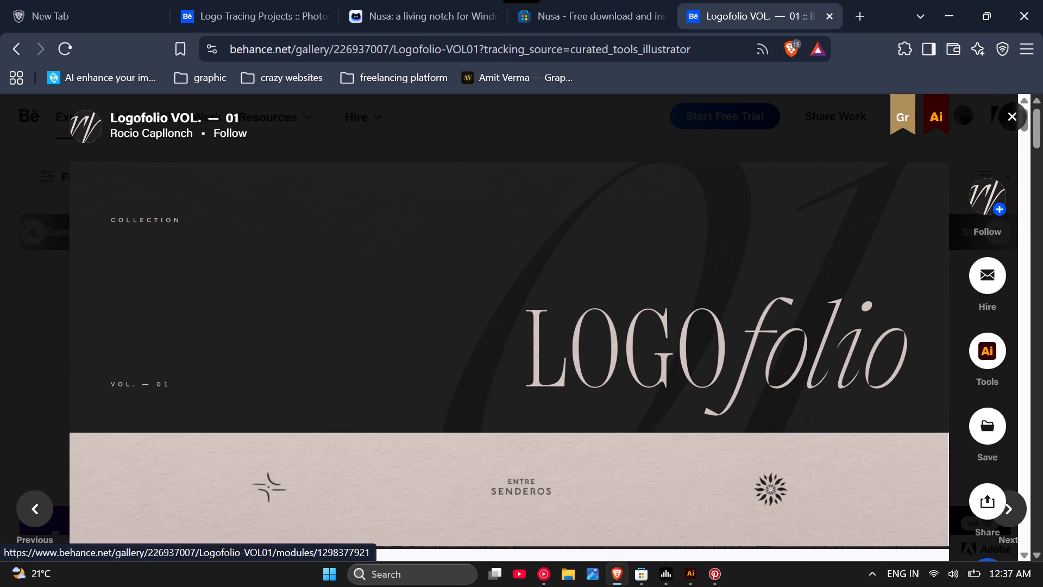
# Examine the Logofolio VOL. — 01 project, from its cover through the Húngara Home logo and the sections below.
pyautogui.scroll(-1, 703, 375)
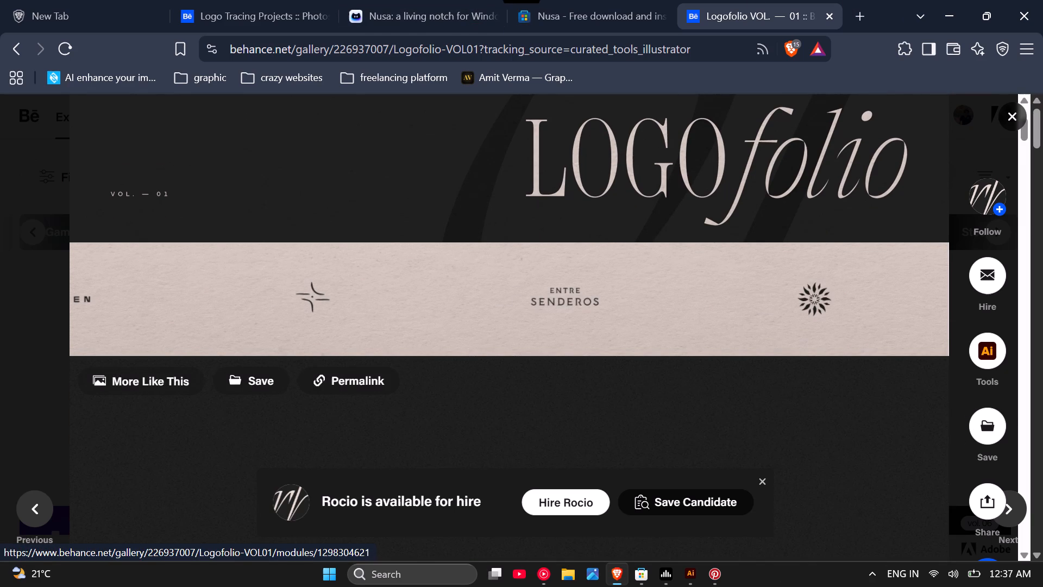
pyautogui.scroll(-3, 705, 360)
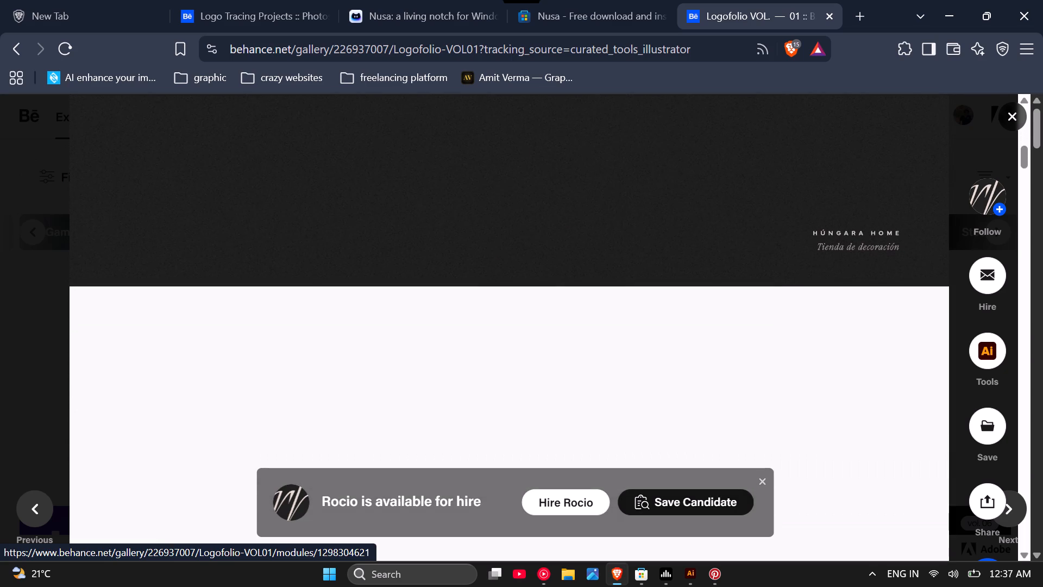
pyautogui.scroll(-1, 705, 360)
pyautogui.scroll(2, 705, 360)
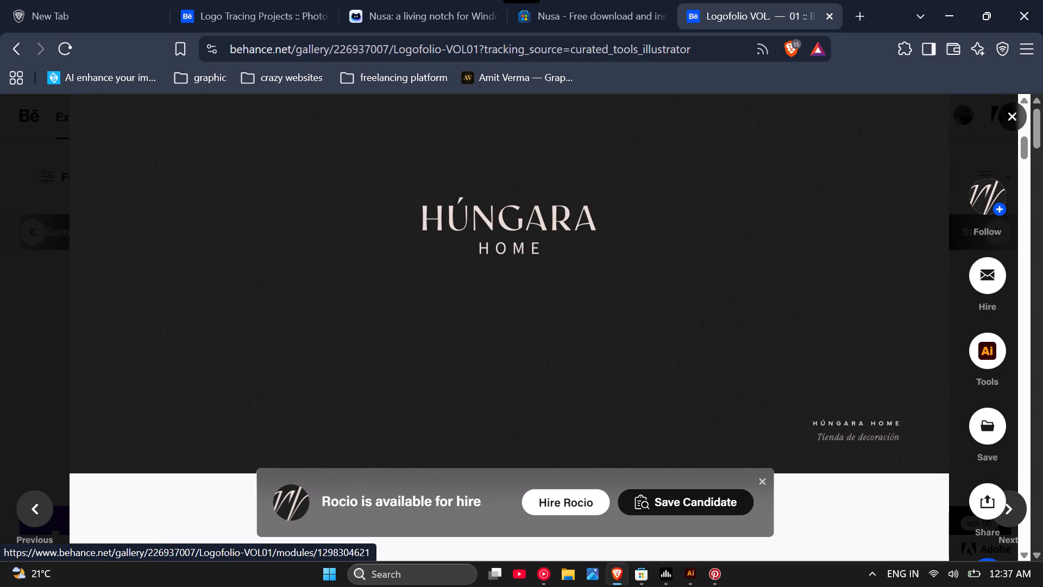
pyautogui.scroll(-2, 705, 360)
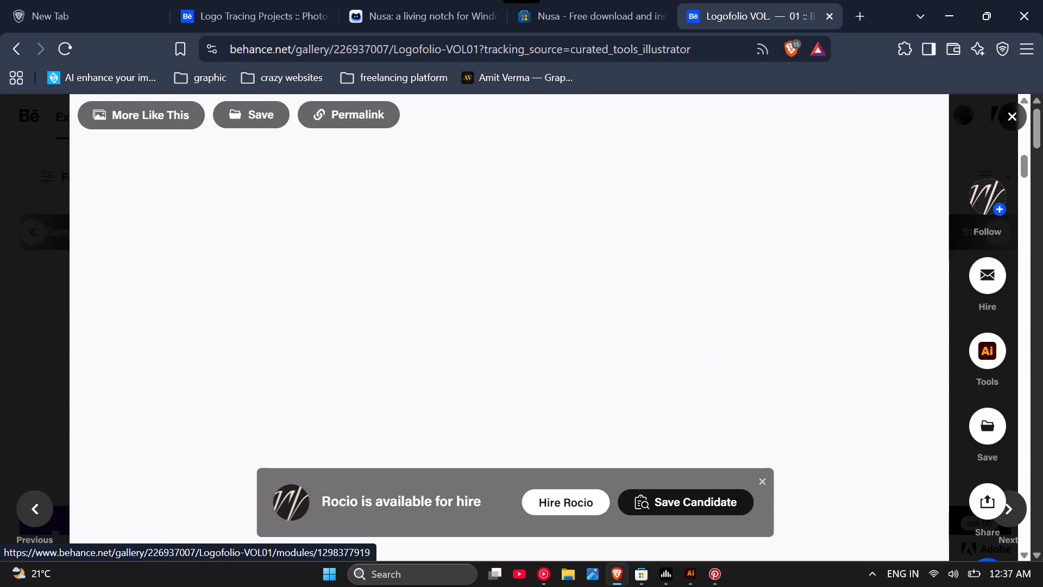
pyautogui.scroll(-2, 705, 360)
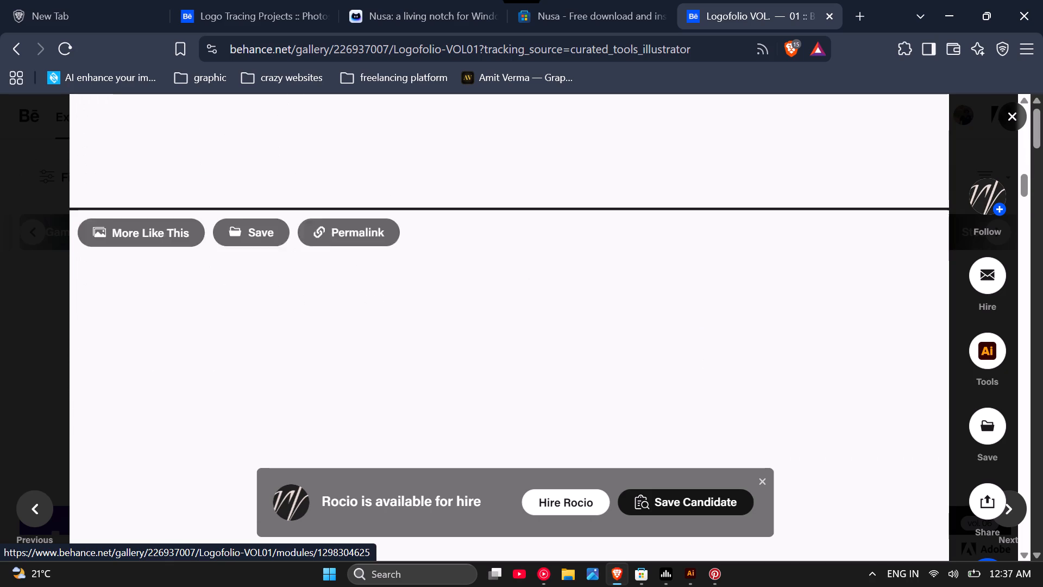
pyautogui.scroll(3, 705, 361)
pyautogui.scroll(-6, 705, 361)
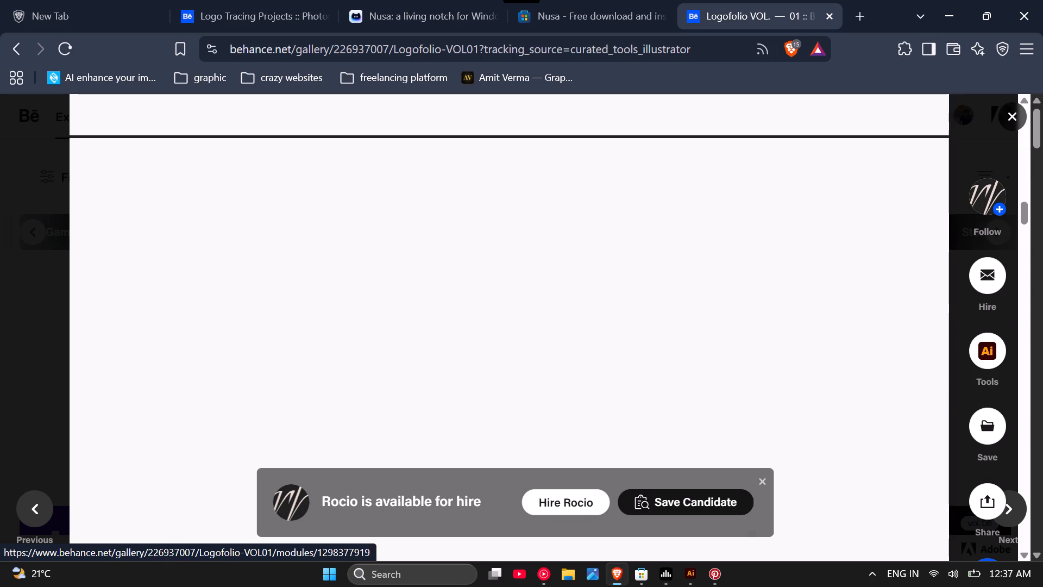
pyautogui.scroll(11, 705, 361)
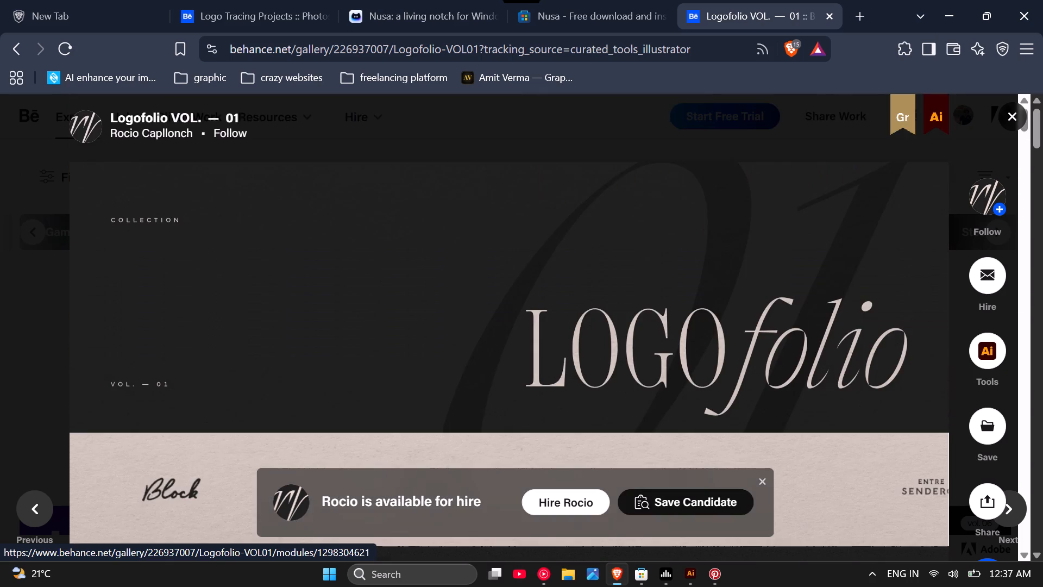
pyautogui.scroll(-4, 705, 361)
pyautogui.scroll(2, 682, 383)
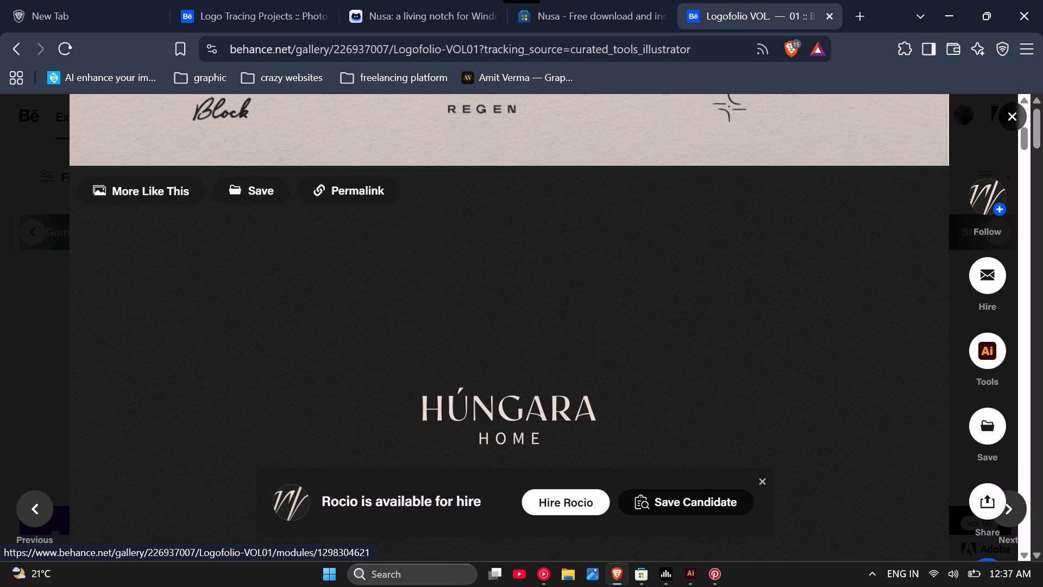
pyautogui.scroll(2, 680, 383)
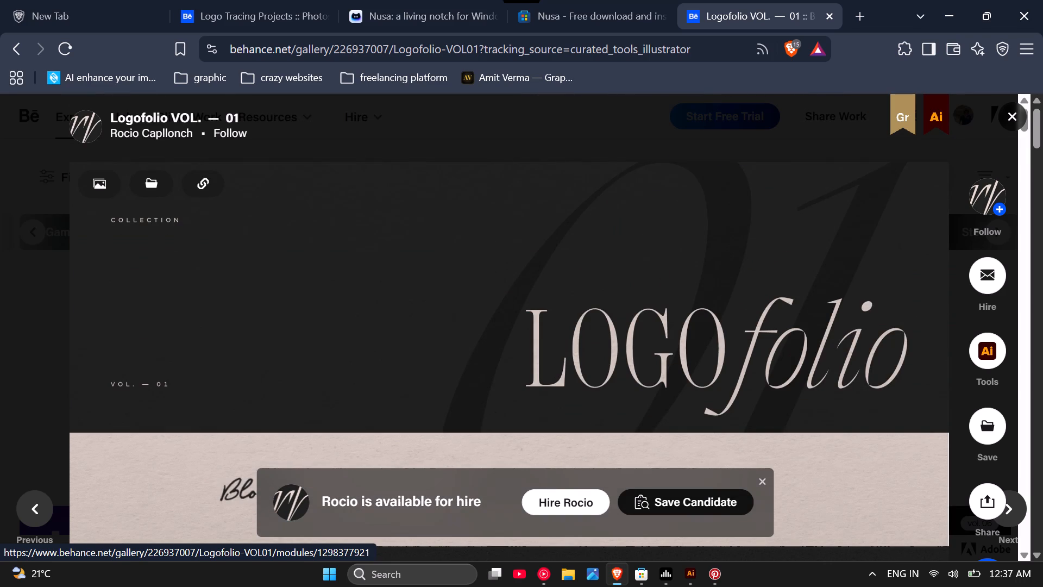
# Examine the Logofolio VOL. — 01 cover, the strip of small logos beneath it, and the Block logo section.
pyautogui.scroll(-1, 680, 383)
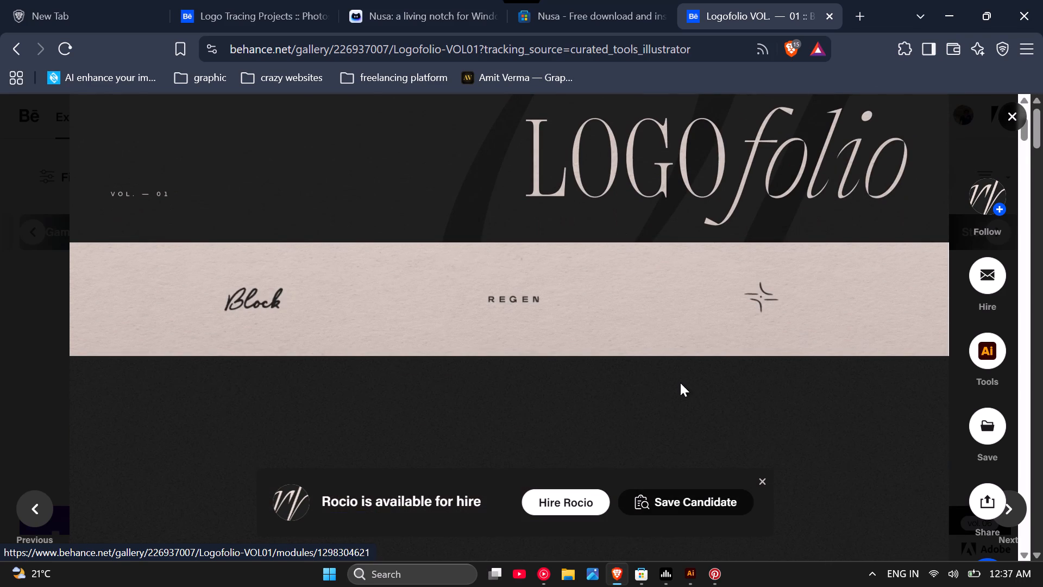
pyautogui.scroll(4, 680, 385)
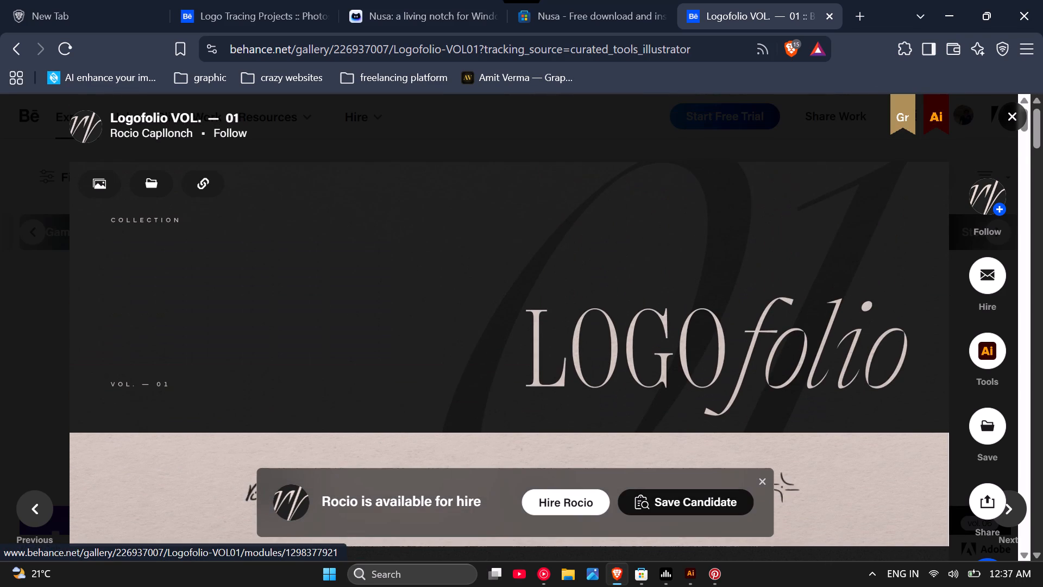
pyautogui.scroll(2, 709, 301)
pyautogui.scroll(-5, 709, 301)
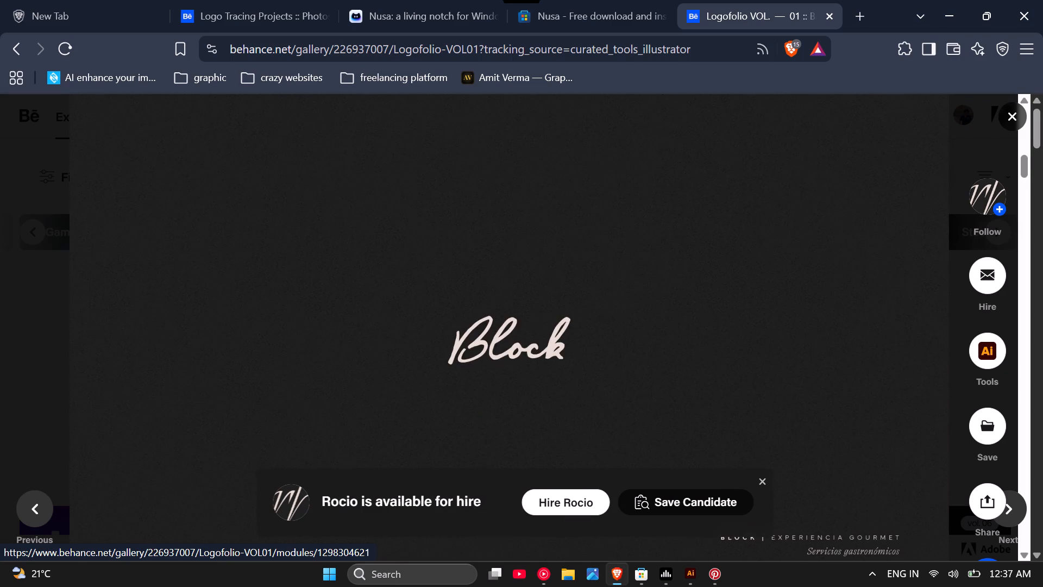
pyautogui.scroll(-1, 709, 307)
pyautogui.scroll(2, 709, 308)
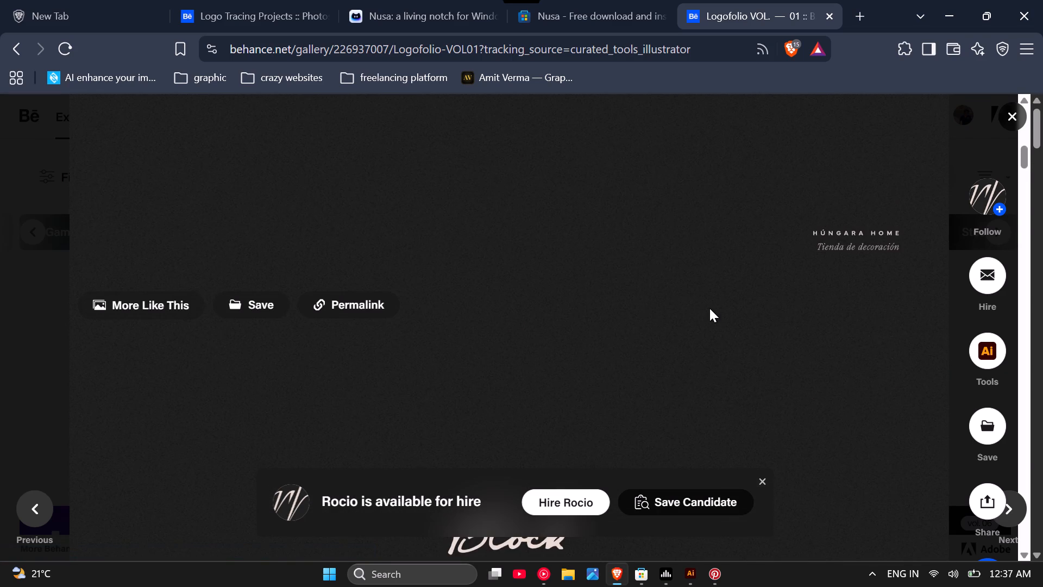
pyautogui.scroll(-3, 709, 308)
pyautogui.scroll(2, 709, 310)
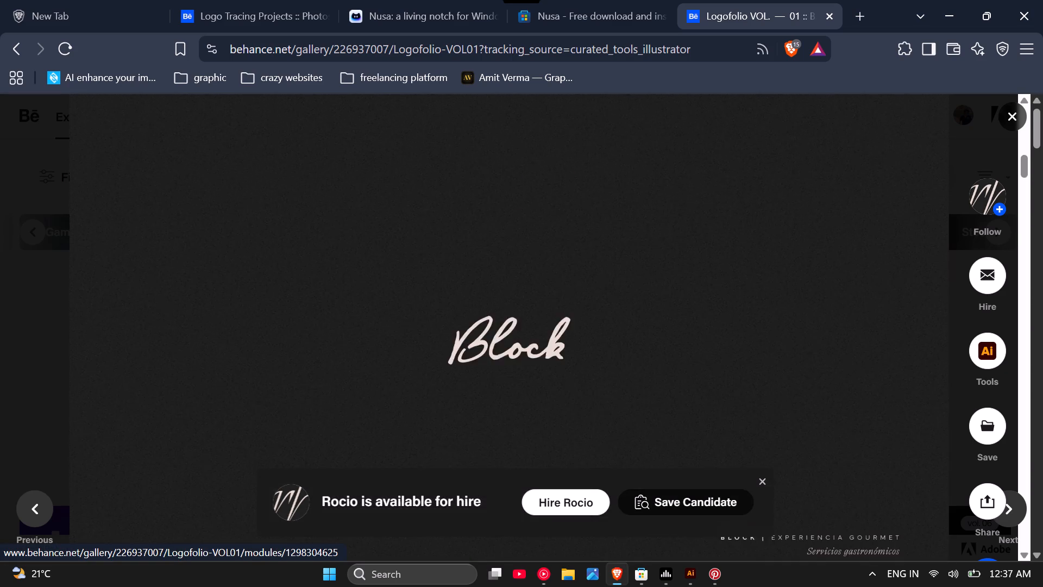
# Compare the Block logo with the counselor's wordmark below it, and look on to the start of the following white section.
pyautogui.scroll(-6, 709, 311)
pyautogui.scroll(2, 744, 336)
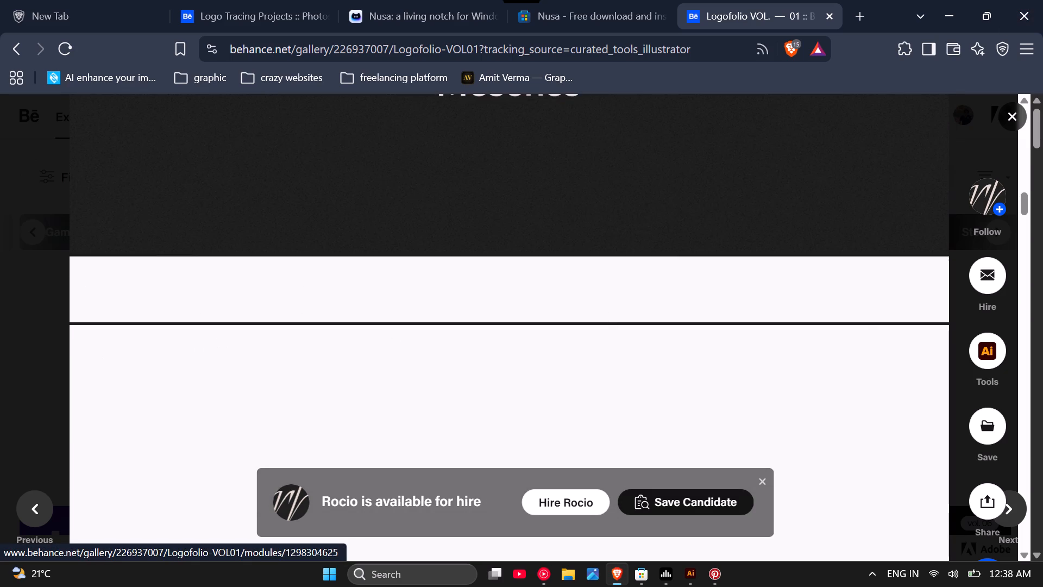
pyautogui.scroll(3, 348, 178)
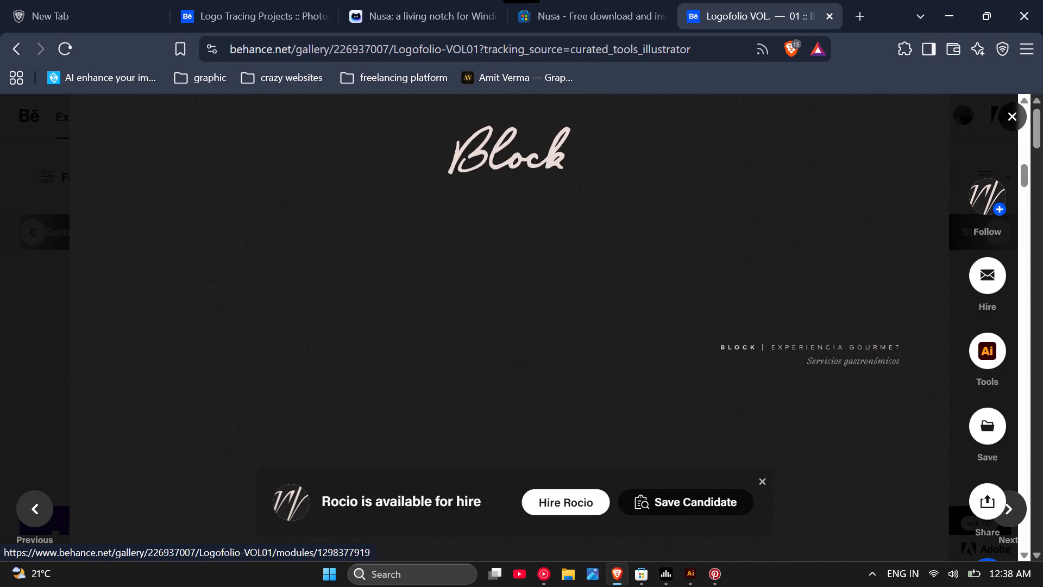
pyautogui.scroll(-1, 626, 262)
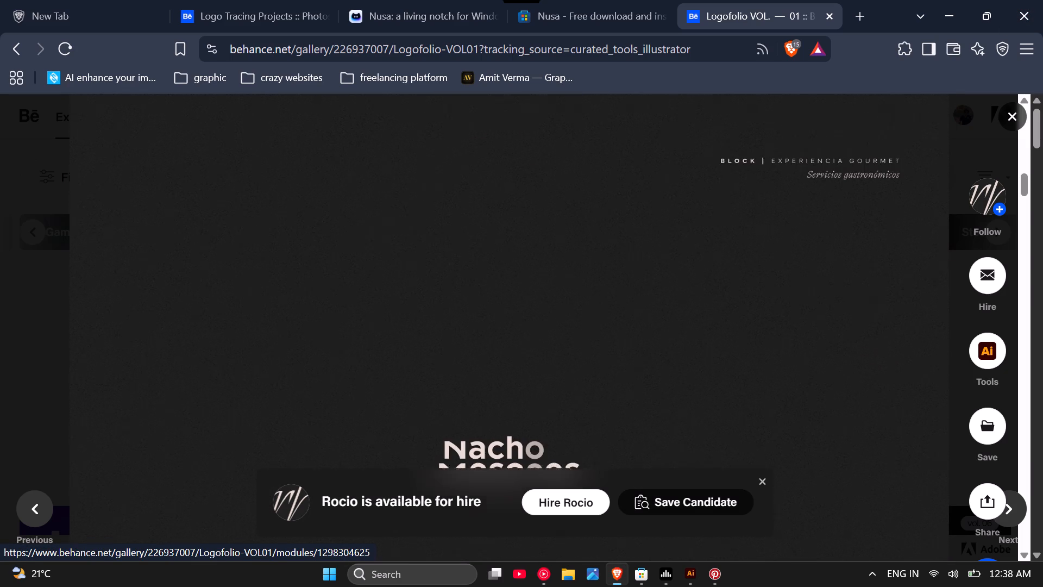
pyautogui.scroll(-2, 632, 242)
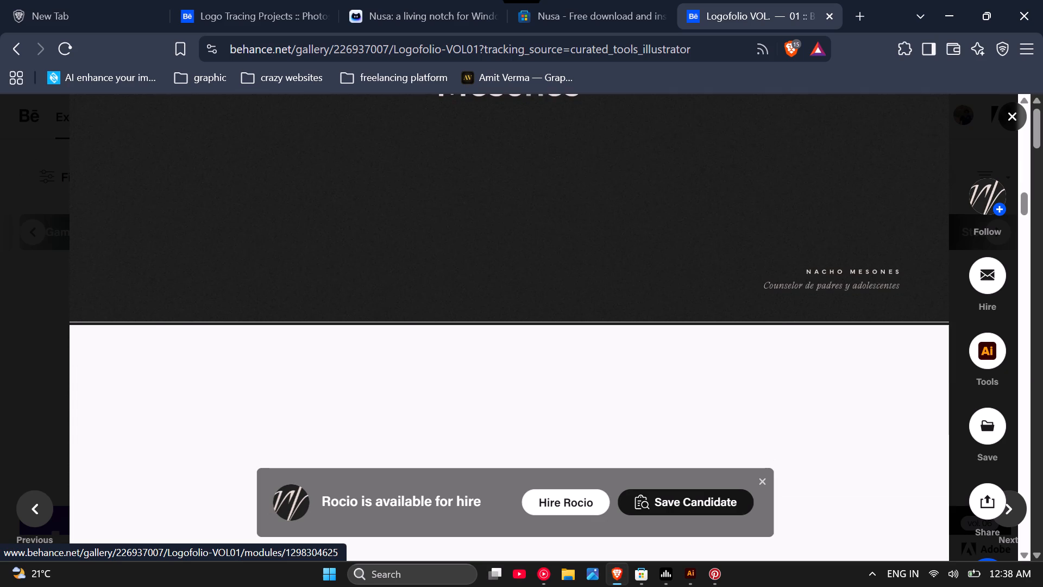
pyautogui.scroll(-1, 623, 251)
pyautogui.scroll(2, 532, 267)
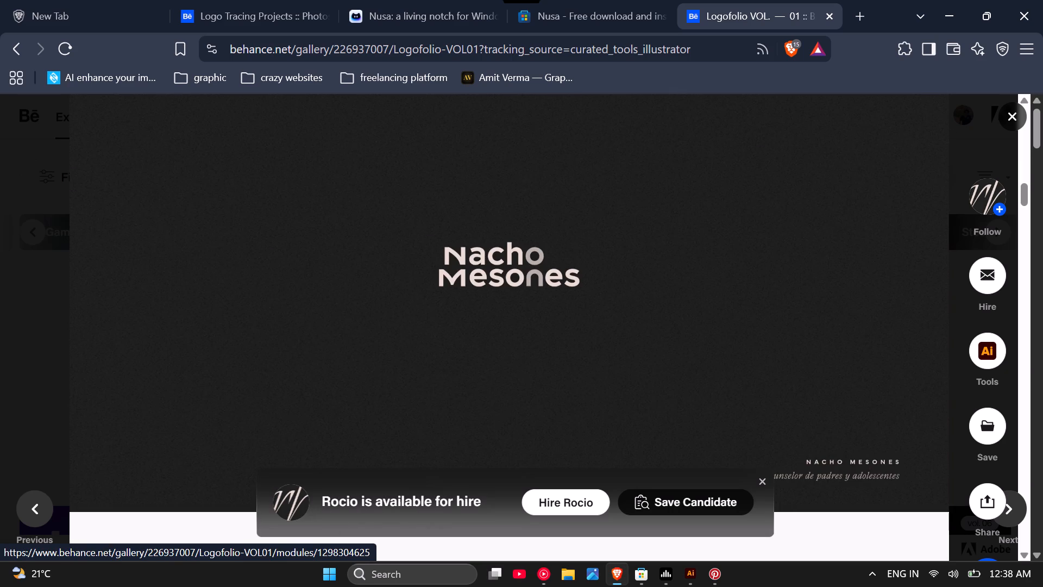
pyautogui.scroll(-2, 532, 267)
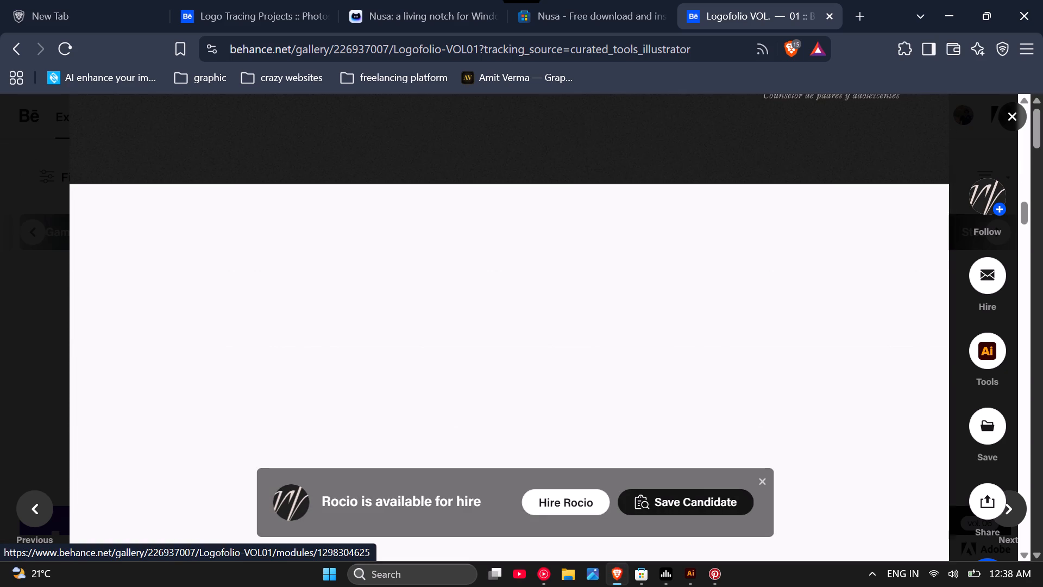
# Return to the Illustrator gallery and browse the branding, packaging and illustration projects down to the Logofolio VOL1. | 2025 row.
pyautogui.click(6, 43)
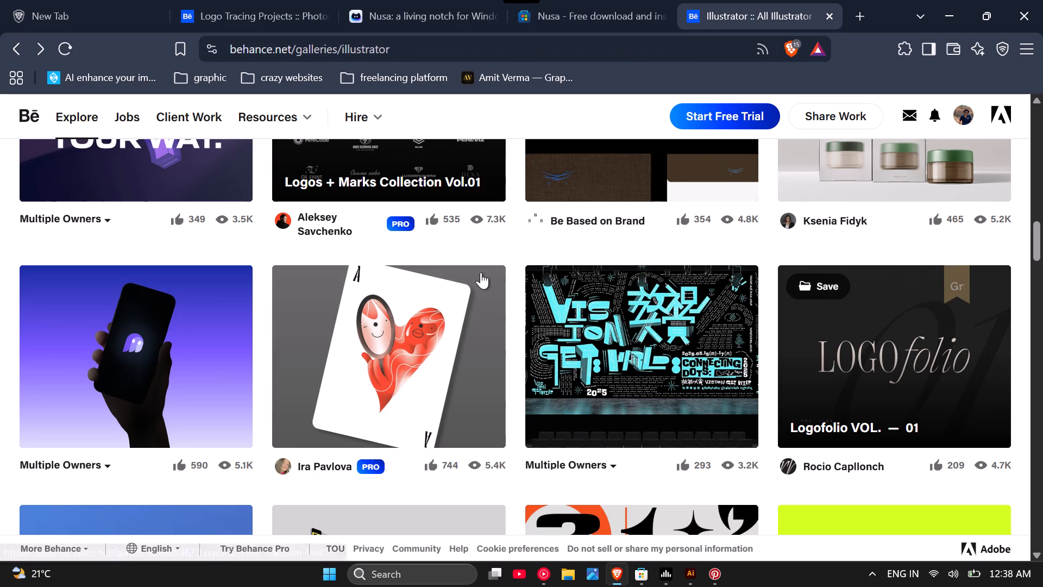
pyautogui.scroll(-2, 770, 276)
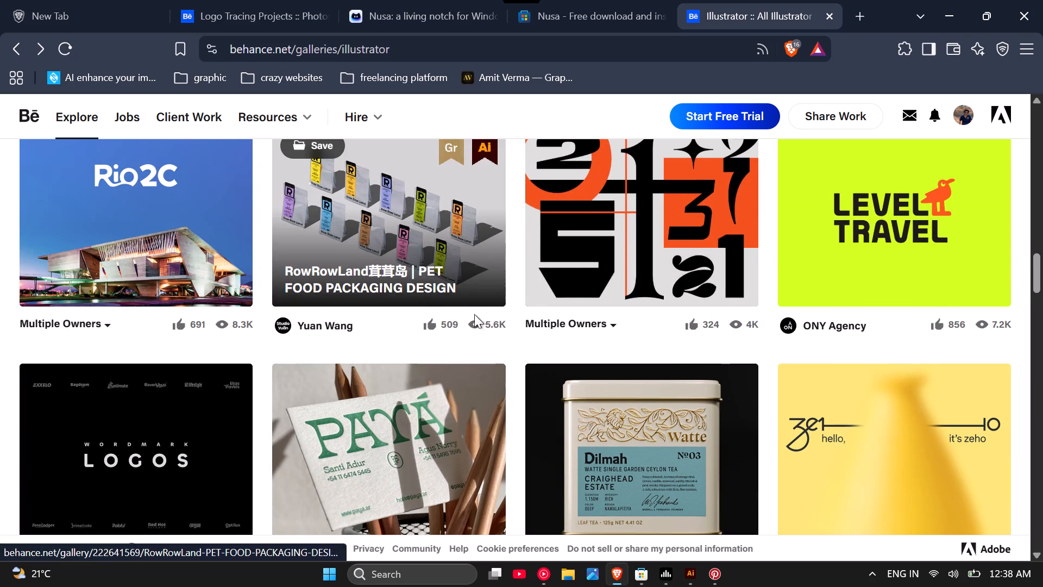
pyautogui.scroll(-1, 493, 324)
pyautogui.scroll(-1, 672, 295)
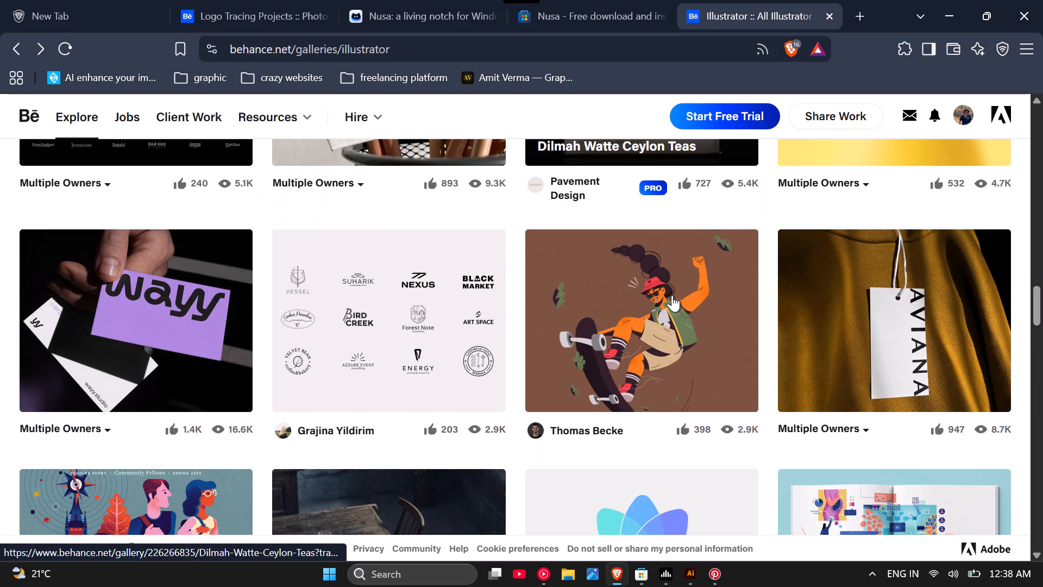
pyautogui.scroll(-1, 668, 296)
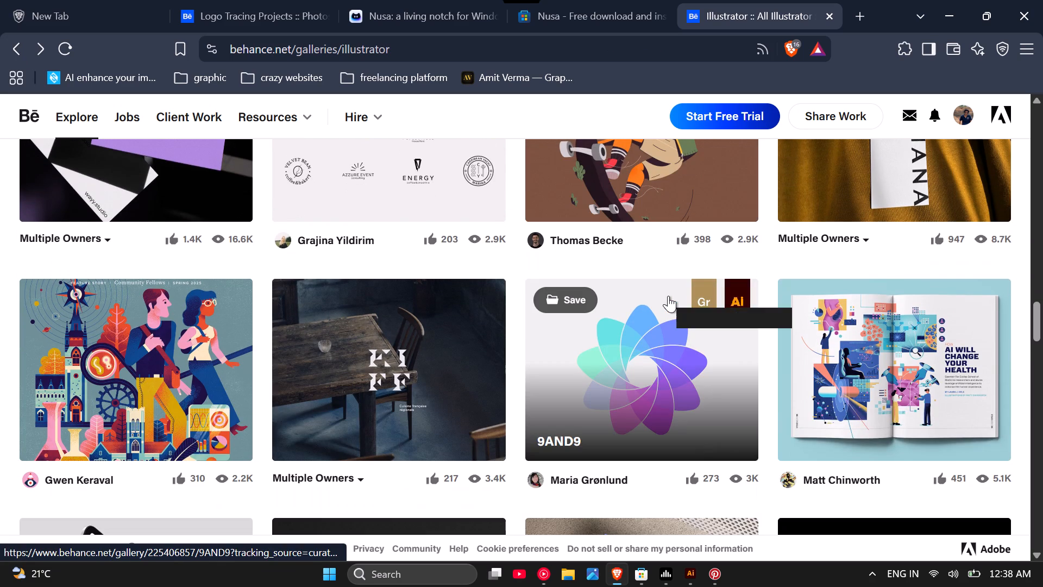
pyautogui.scroll(-2, 668, 296)
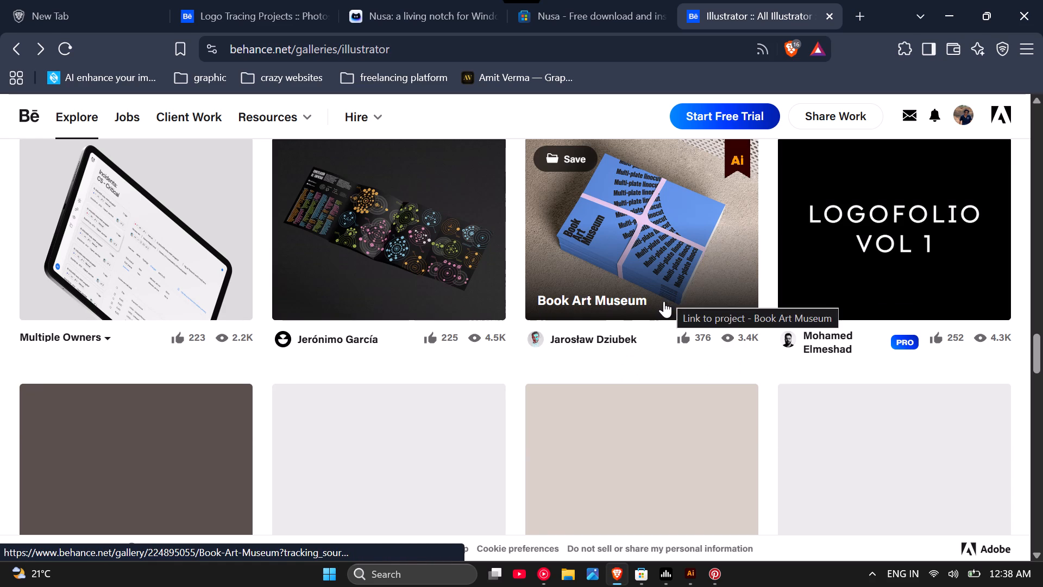
pyautogui.scroll(-1, 664, 301)
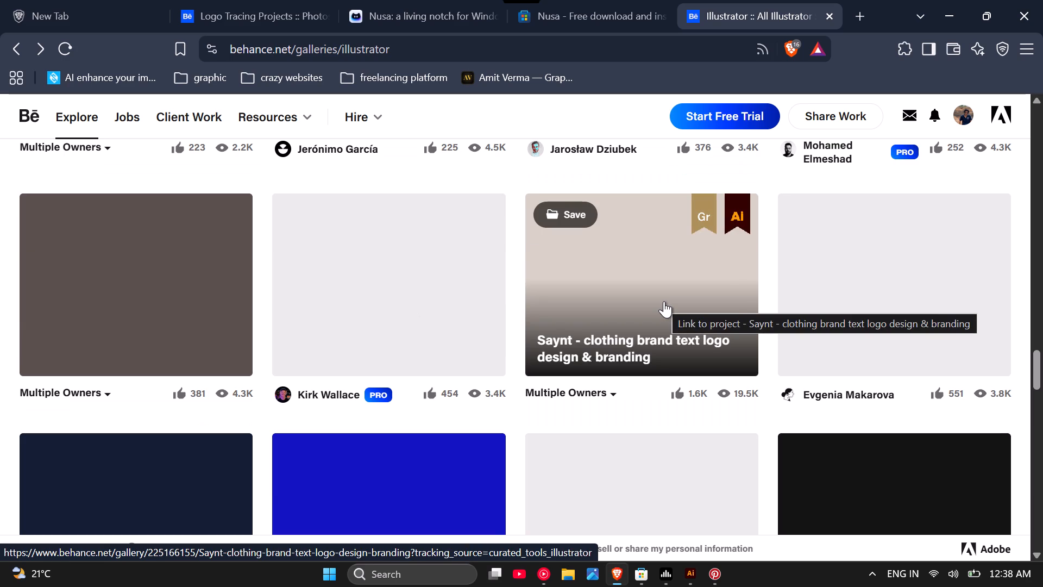
pyautogui.scroll(-1, 664, 301)
pyautogui.scroll(1, 455, 290)
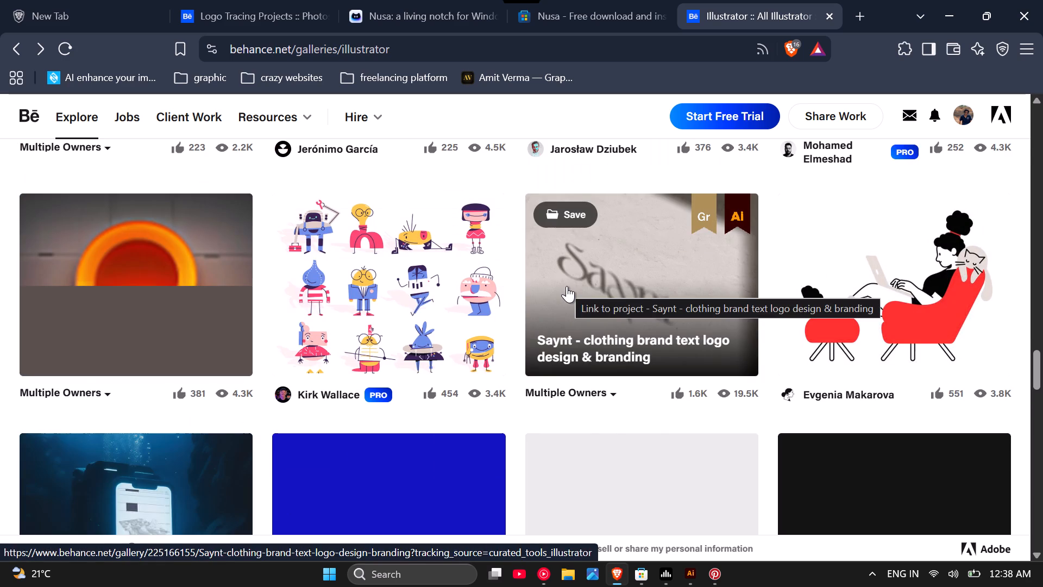
pyautogui.scroll(-1, 567, 286)
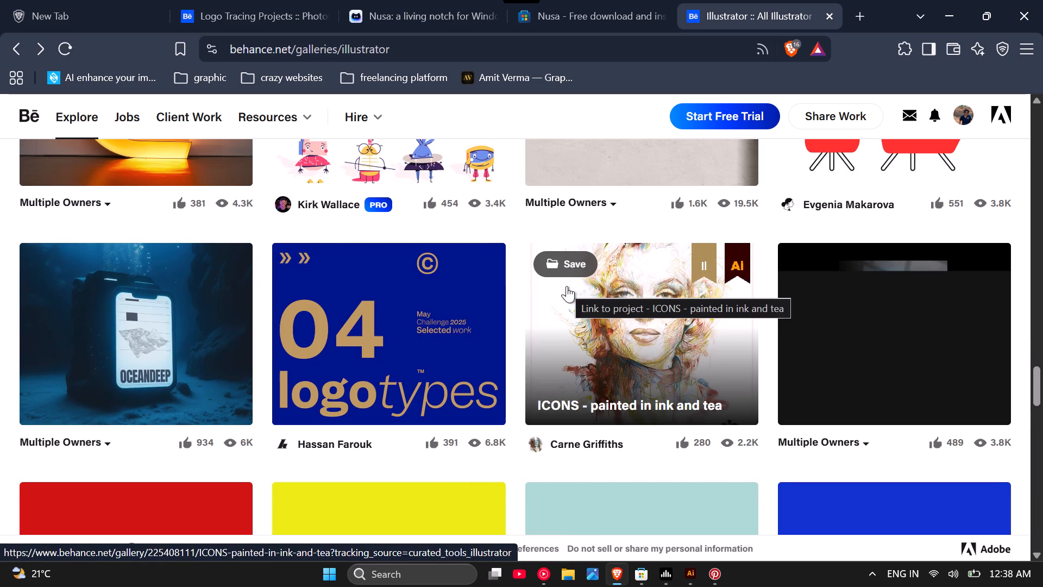
pyautogui.scroll(-2, 567, 286)
pyautogui.scroll(1, 567, 286)
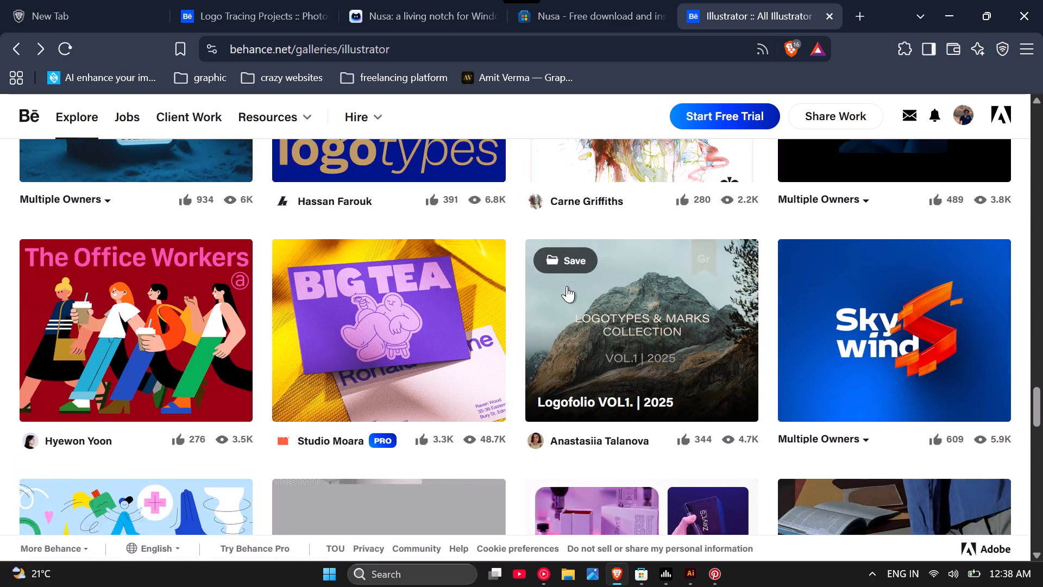
# Browse further Illustrator gallery projects, from the perfume packaging and logo animation rows past the Un Posto sandwich shop branding.
pyautogui.scroll(-1, 567, 286)
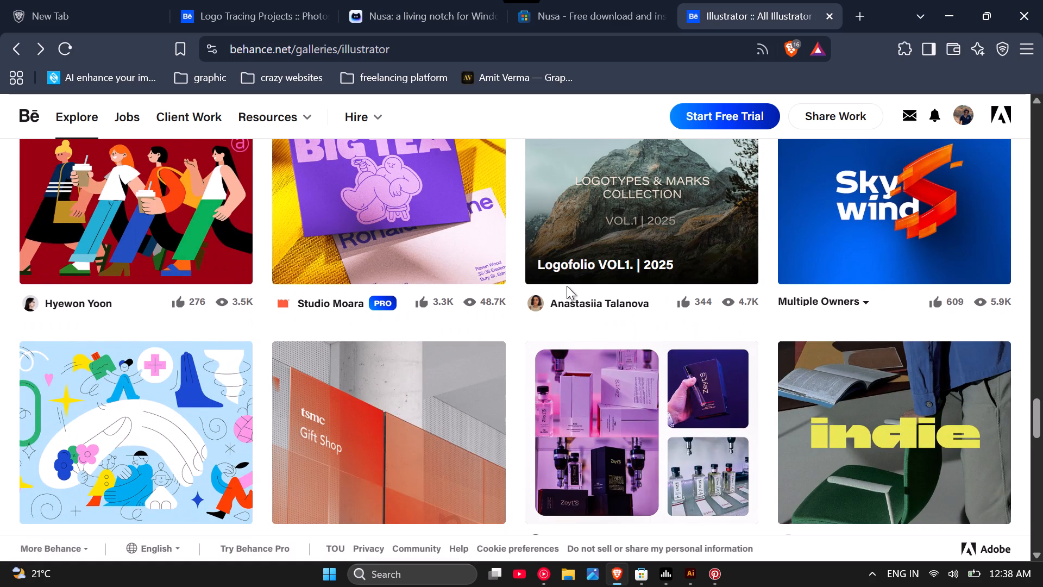
pyautogui.scroll(-1, 567, 286)
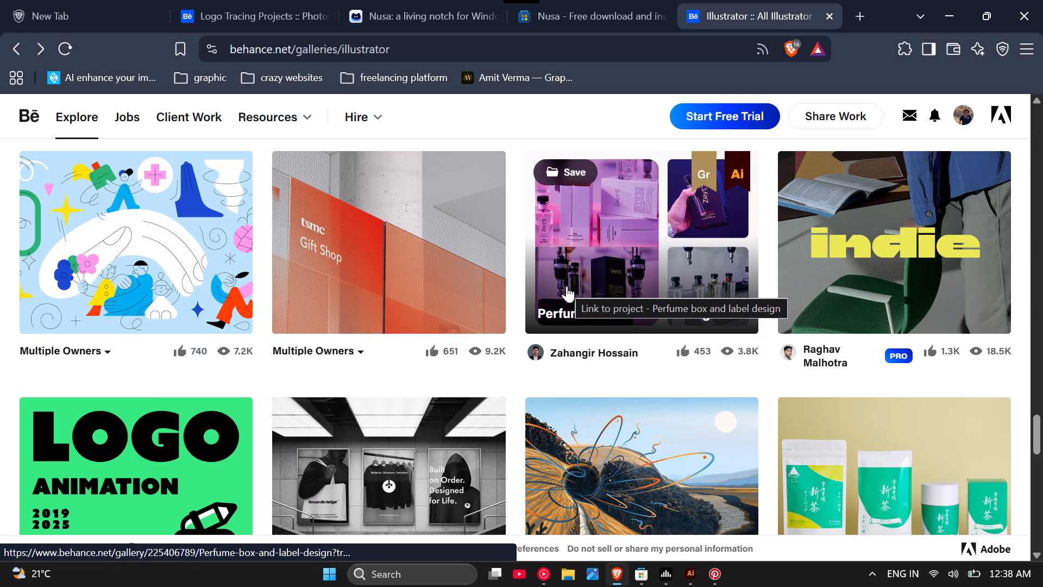
pyautogui.scroll(-1, 557, 278)
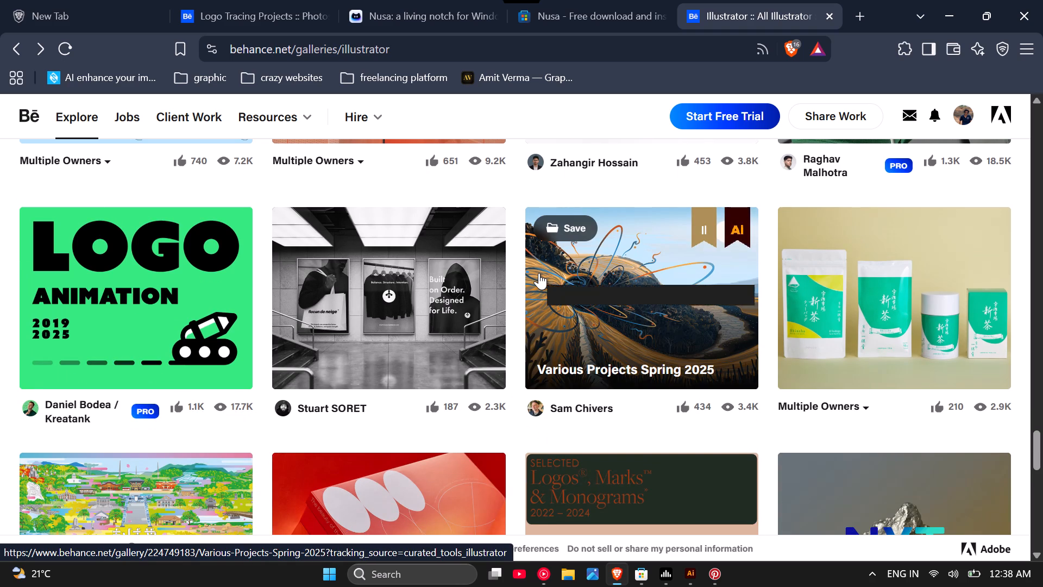
pyautogui.scroll(-3, 530, 276)
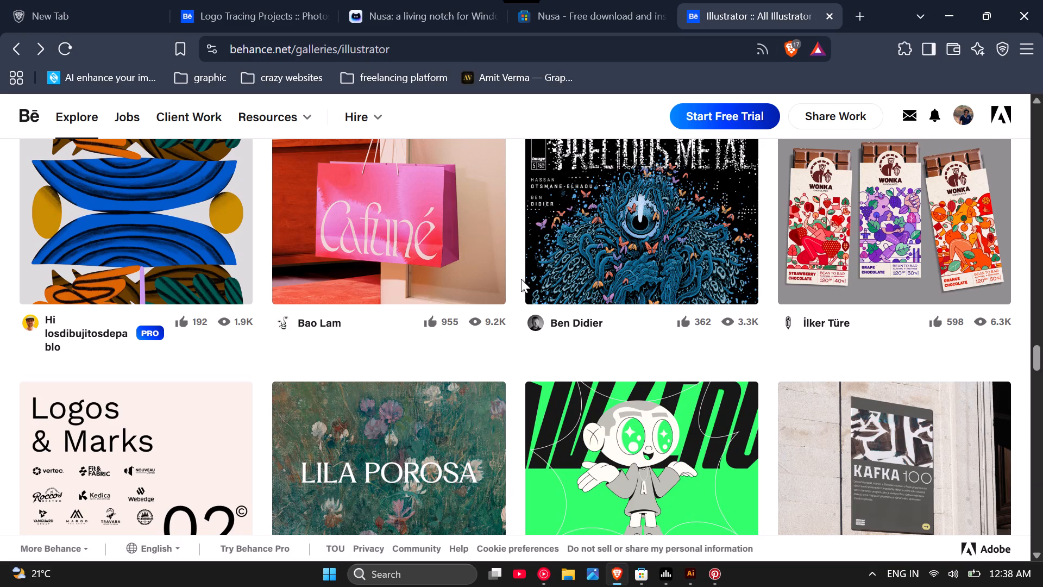
pyautogui.scroll(-2, 520, 285)
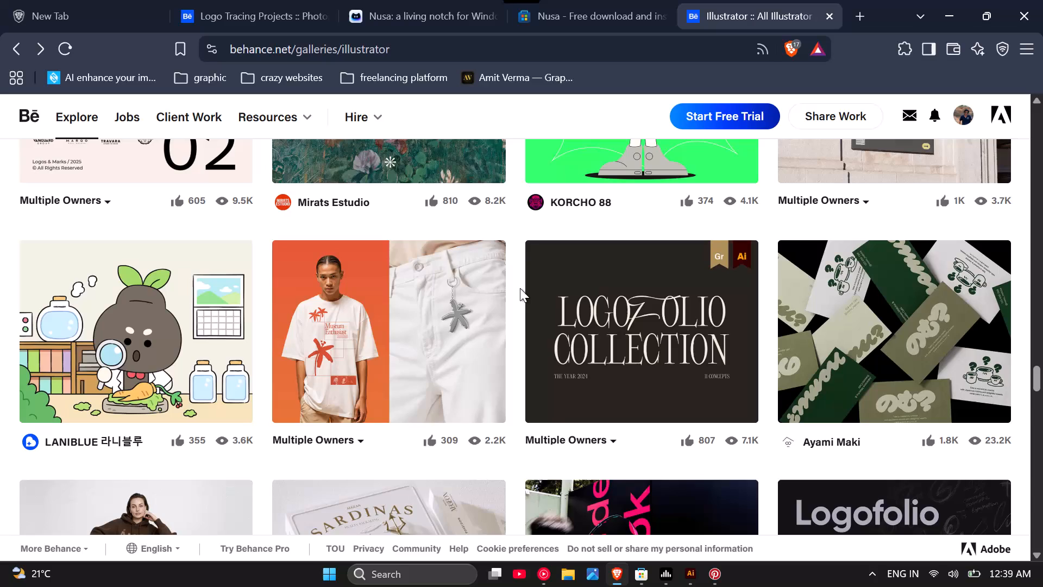
pyautogui.scroll(-2, 504, 297)
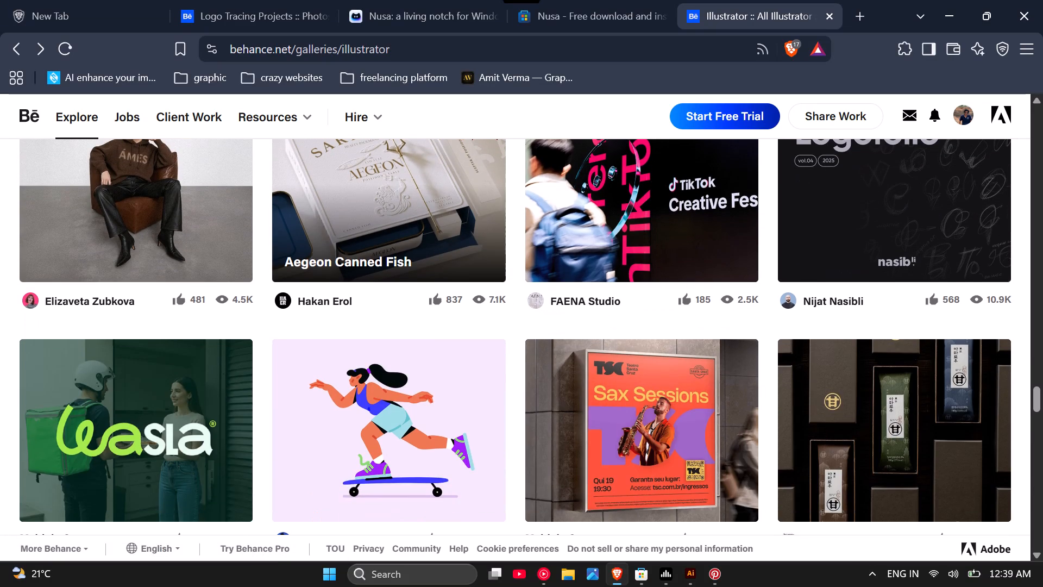
pyautogui.scroll(-1, 504, 297)
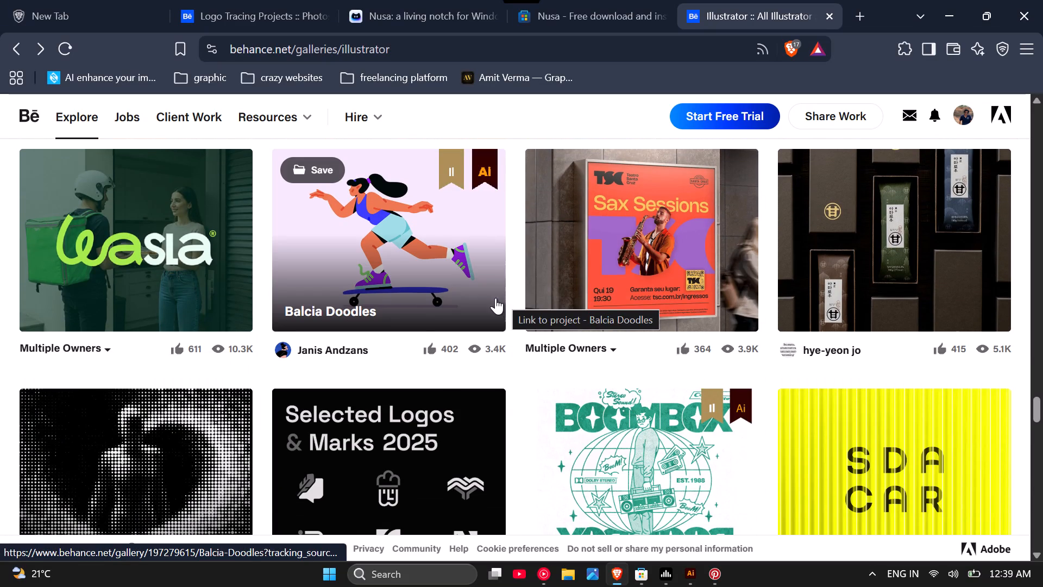
pyautogui.scroll(-2, 495, 298)
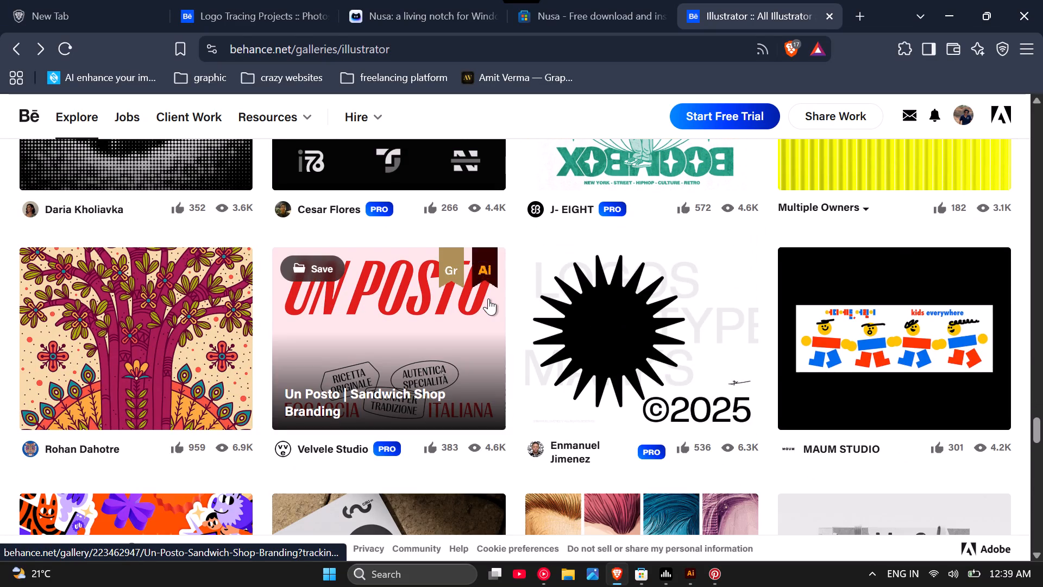
pyautogui.scroll(-1, 488, 298)
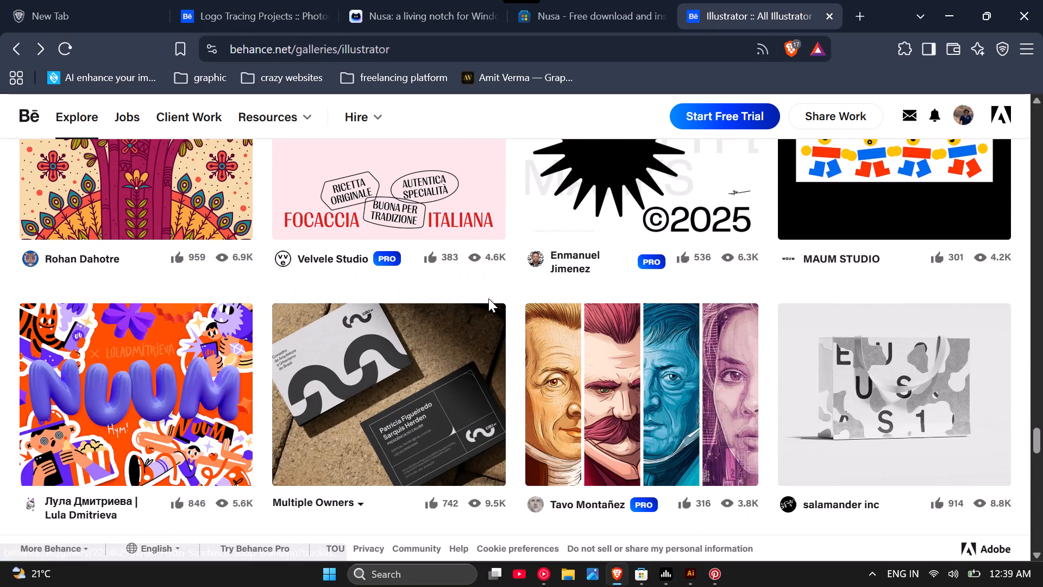
# Continue browsing the Illustrator gallery past the CITY STORIES, Ghost Shapes and PINECAKE Series projects down to NAF Illustration.
pyautogui.scroll(-2, 488, 298)
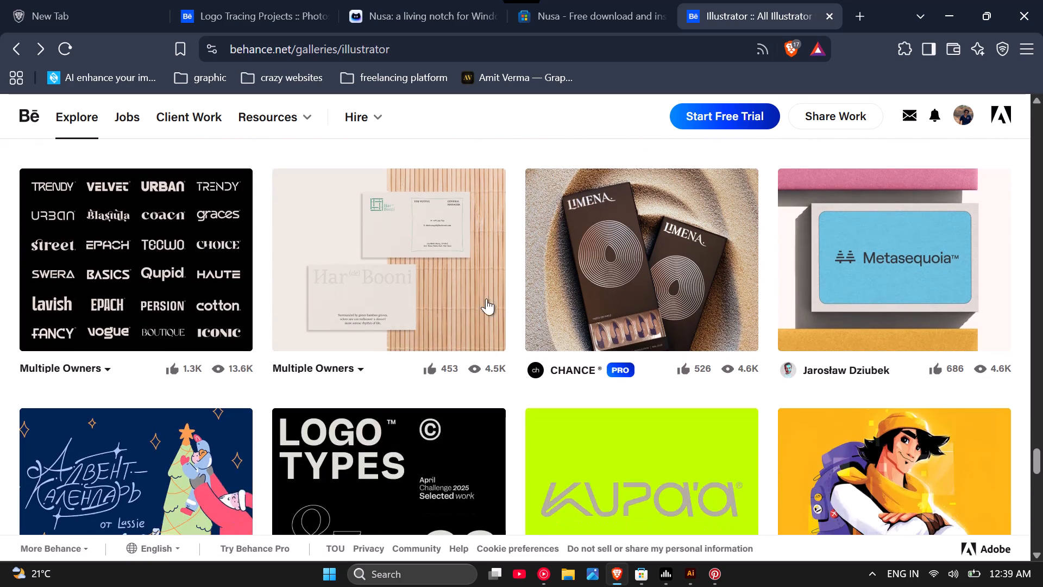
pyautogui.scroll(-2, 486, 298)
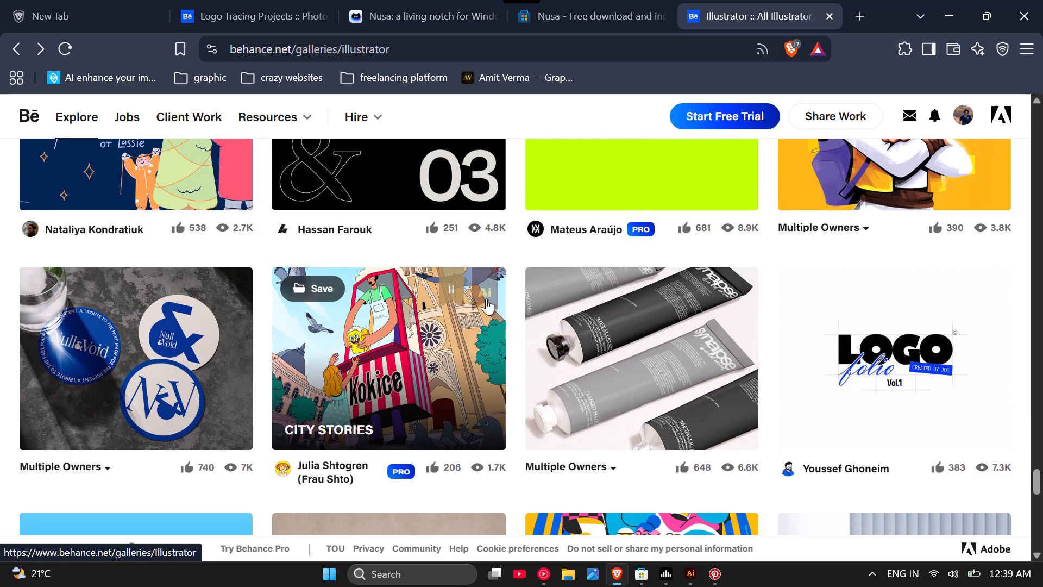
pyautogui.scroll(-1, 486, 298)
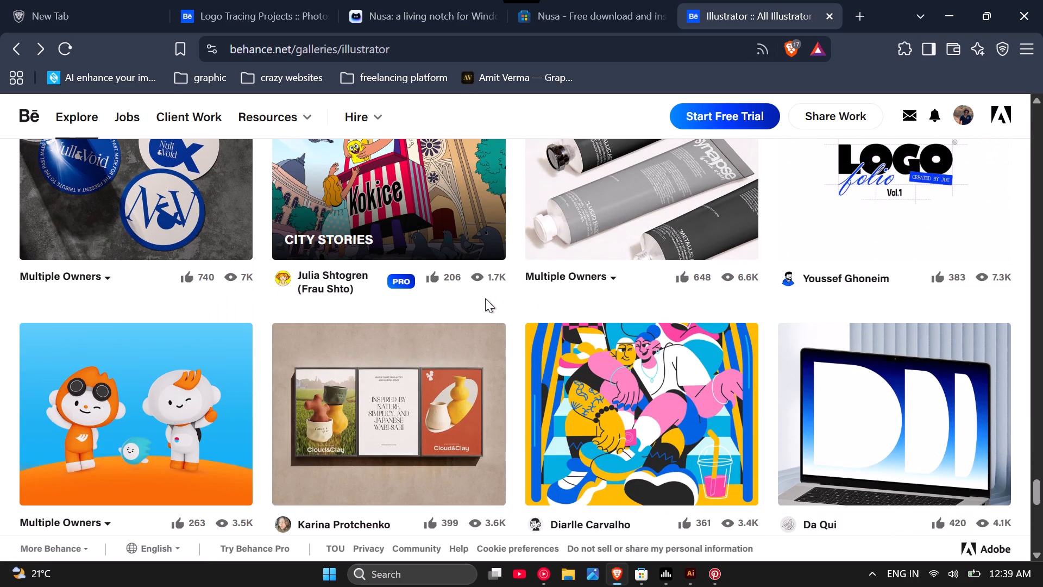
pyautogui.scroll(-2, 485, 299)
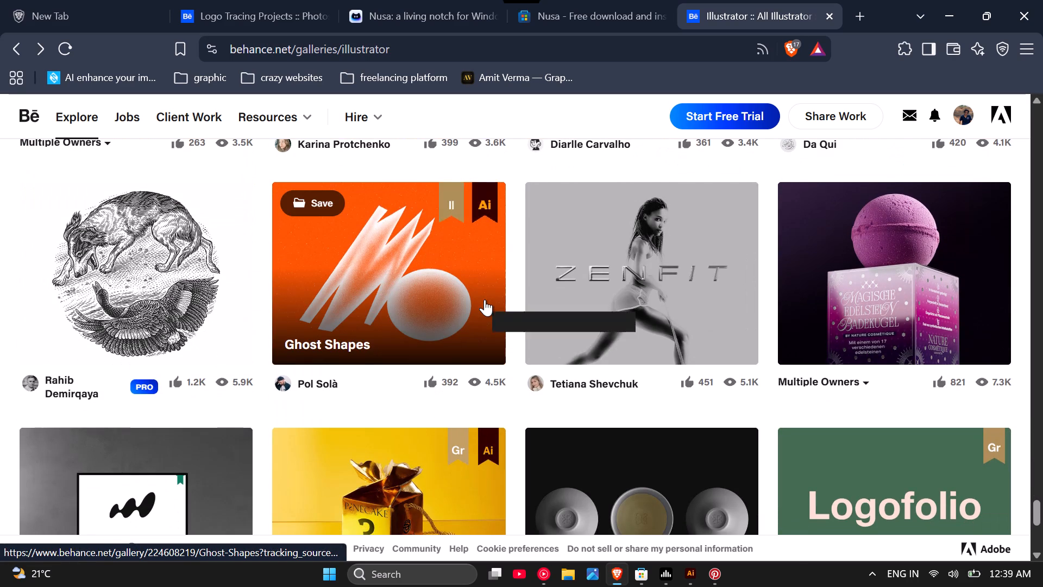
pyautogui.scroll(-1, 485, 299)
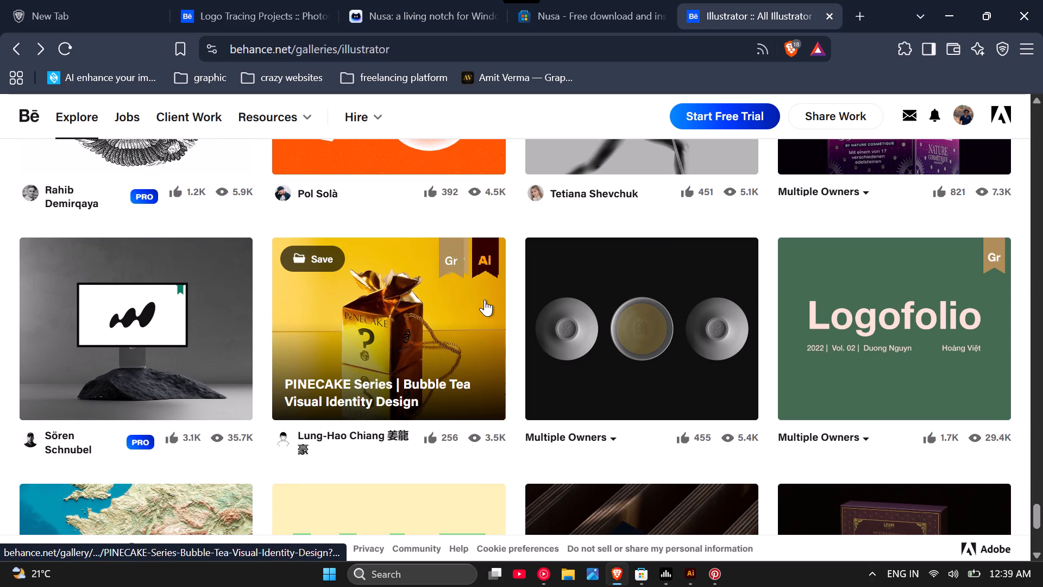
pyautogui.scroll(-1, 485, 299)
pyautogui.scroll(-1, 353, 321)
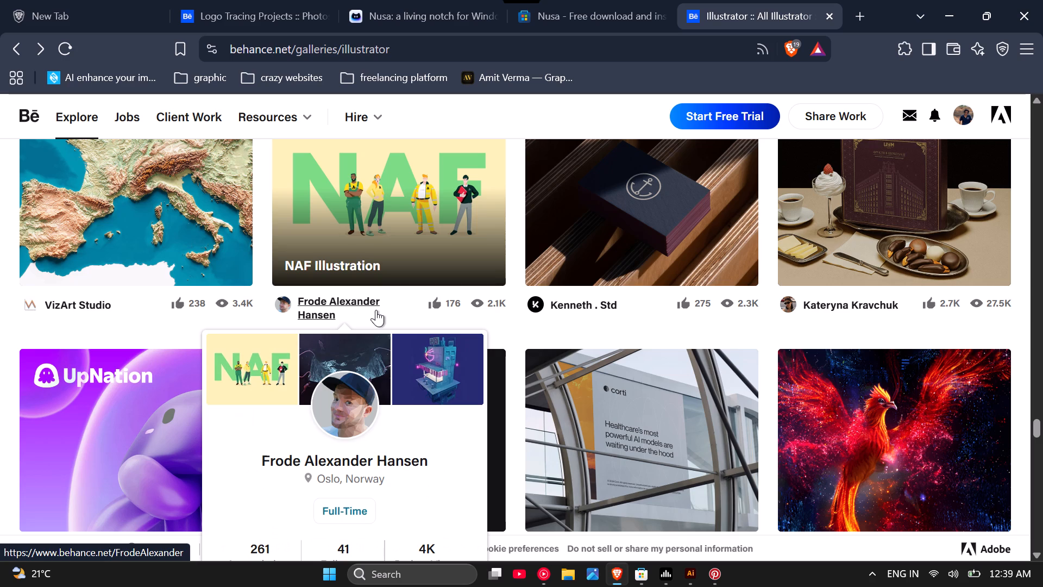
# Continue browsing the Illustrator gallery past the UpNation and Logos - ©1 row, the Café Dragón row and the rows below.
pyautogui.scroll(-1, 376, 310)
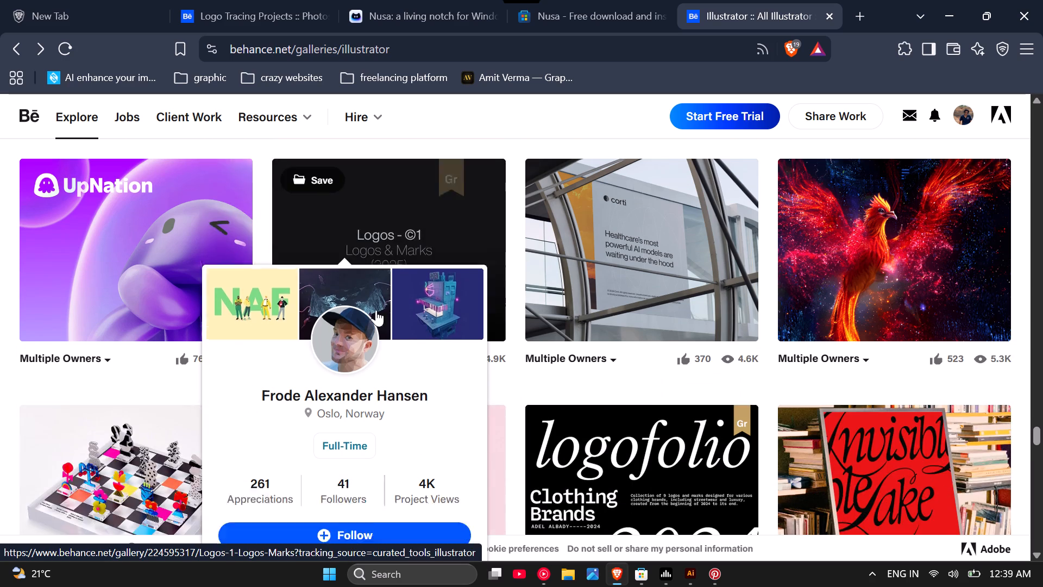
pyautogui.scroll(-1, 376, 310)
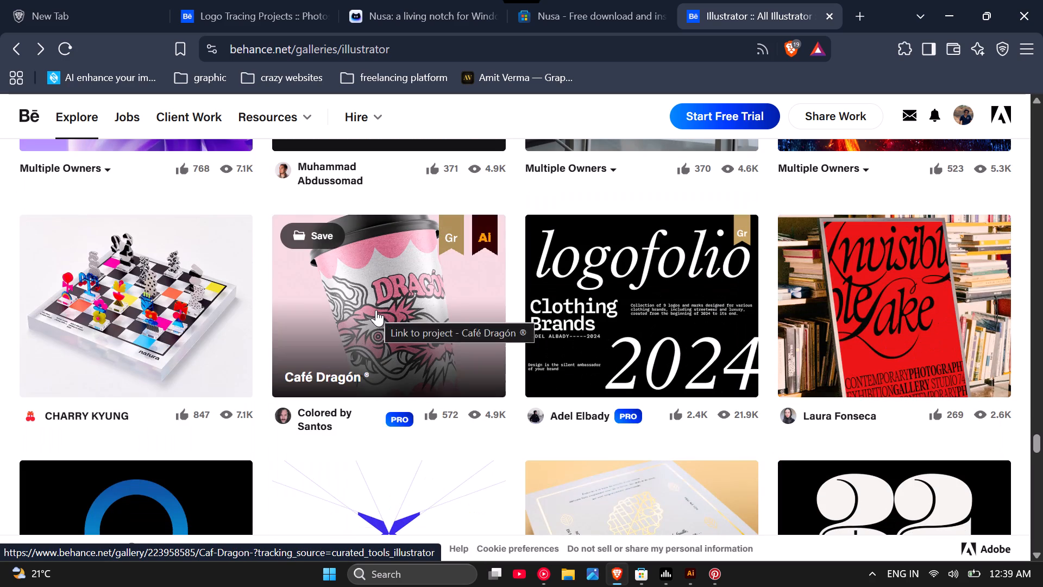
pyautogui.scroll(-4, 376, 310)
# Return to the start of the Illustrator gallery and go back through the category strip to open the For You feed.
pyautogui.scroll(8, 310, 335)
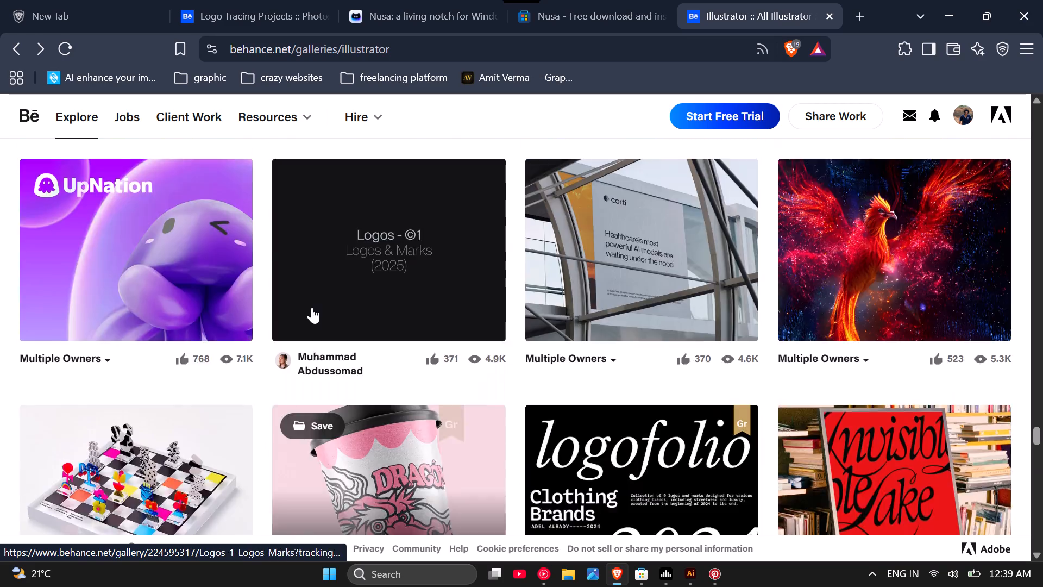
pyautogui.scroll(20, 312, 307)
pyautogui.scroll(5, 316, 292)
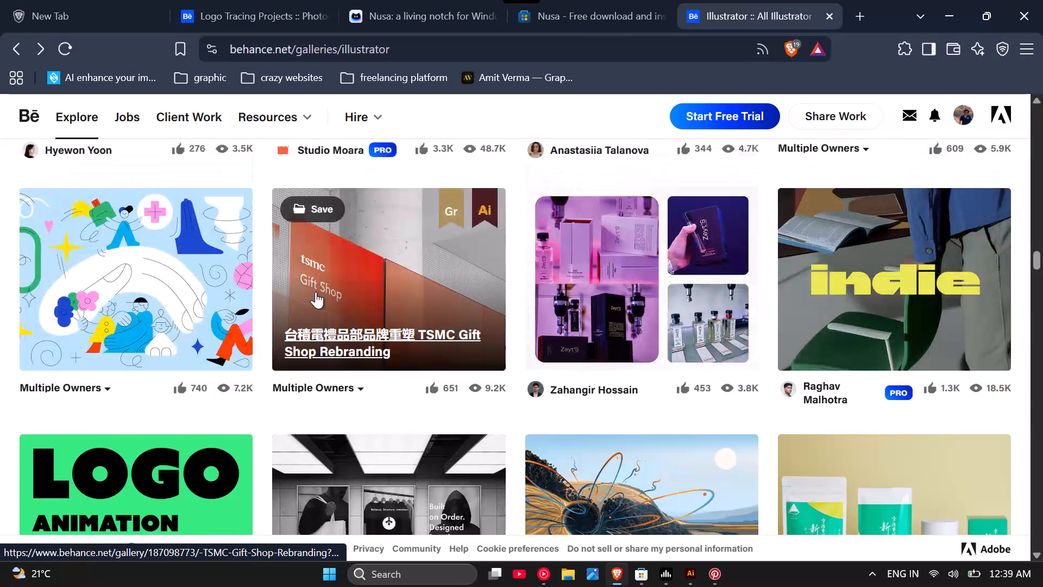
pyautogui.scroll(18, 316, 292)
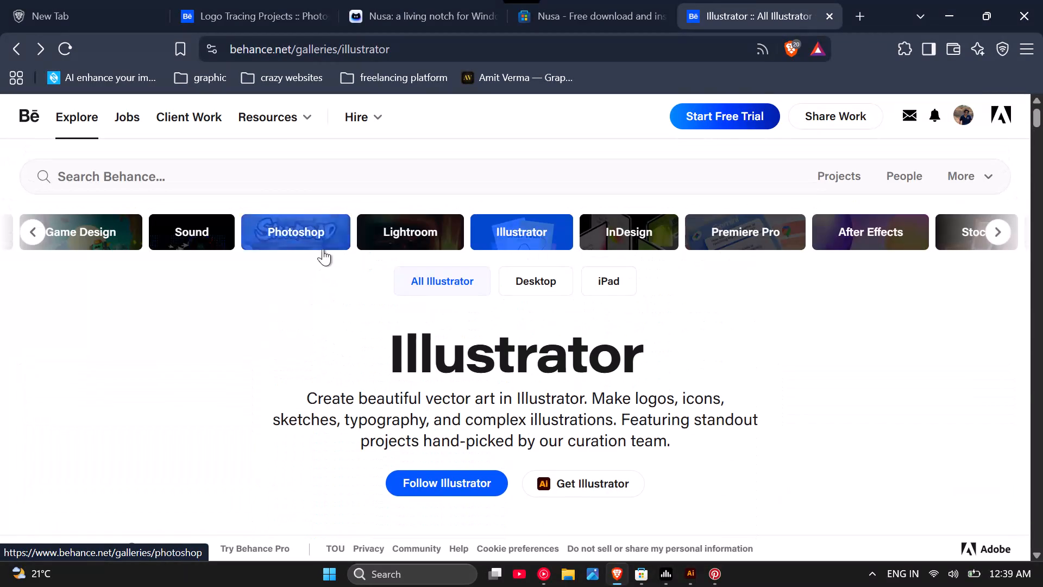
pyautogui.click(30, 227)
pyautogui.tripleClick(30, 227)
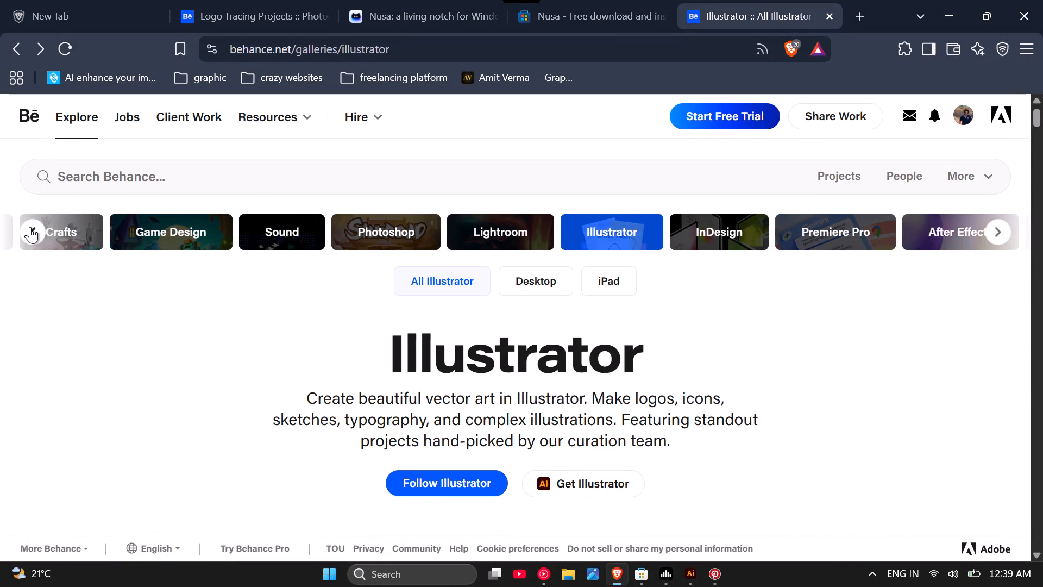
pyautogui.doubleClick(30, 227)
pyautogui.tripleClick(30, 227)
pyautogui.tripleClick(30, 227)
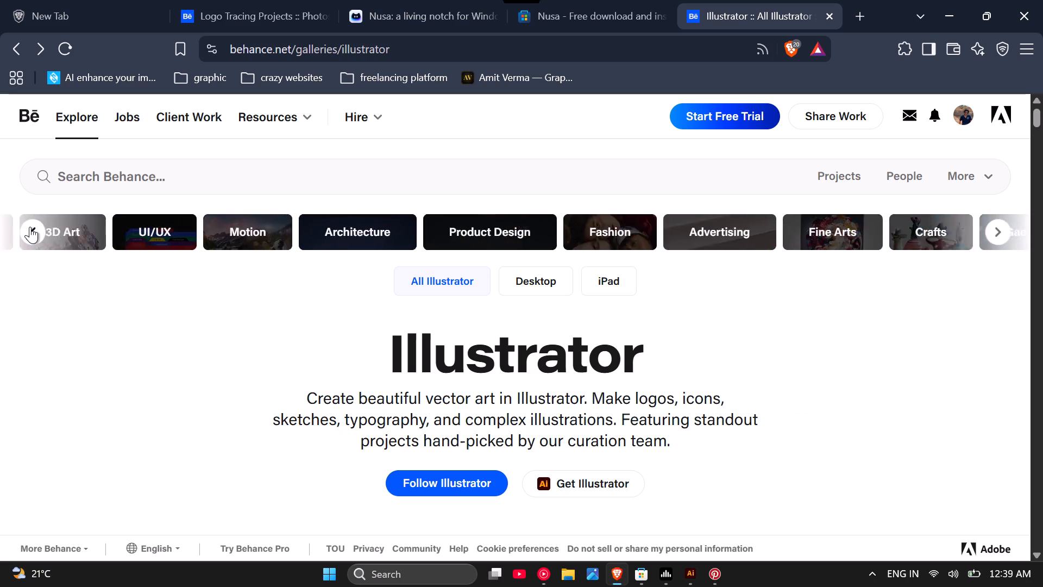
pyautogui.click(30, 227)
pyautogui.tripleClick(30, 227)
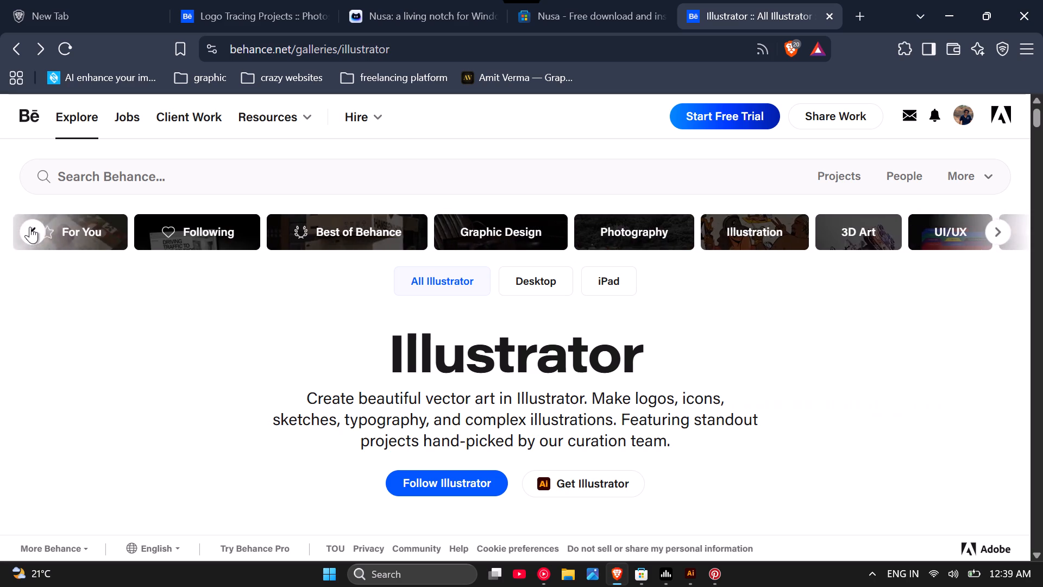
pyautogui.doubleClick(30, 227)
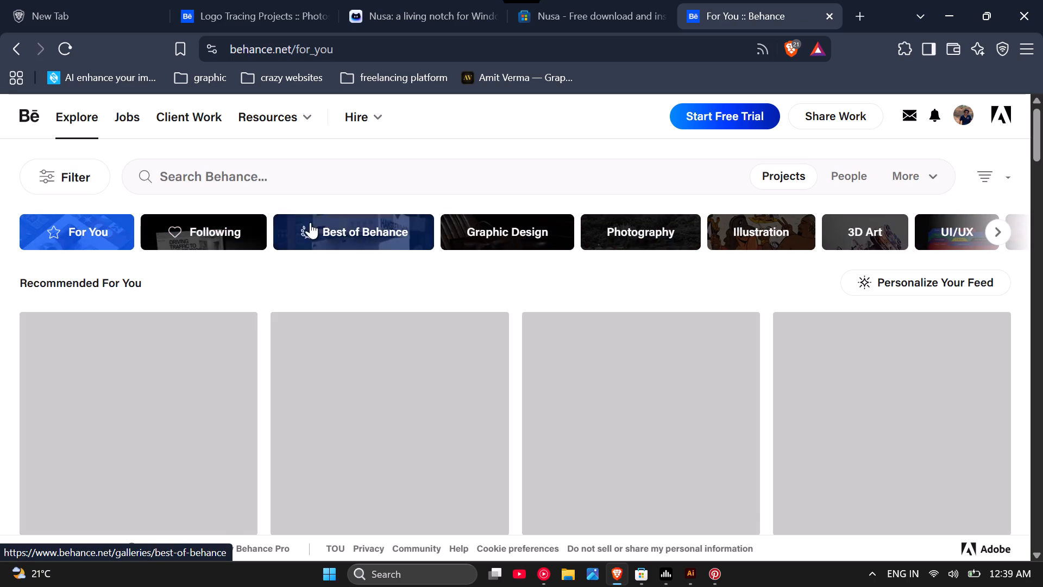
# Search Behance projects for the suggested phrase "brand identity graphic designer".
pyautogui.click(354, 157)
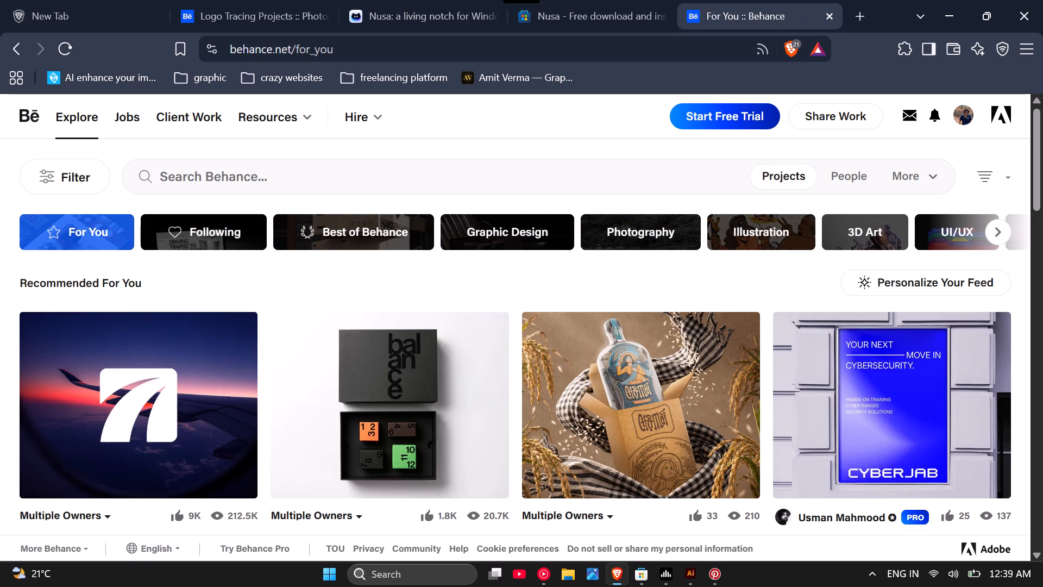
pyautogui.click(352, 188)
pyautogui.write('bran')
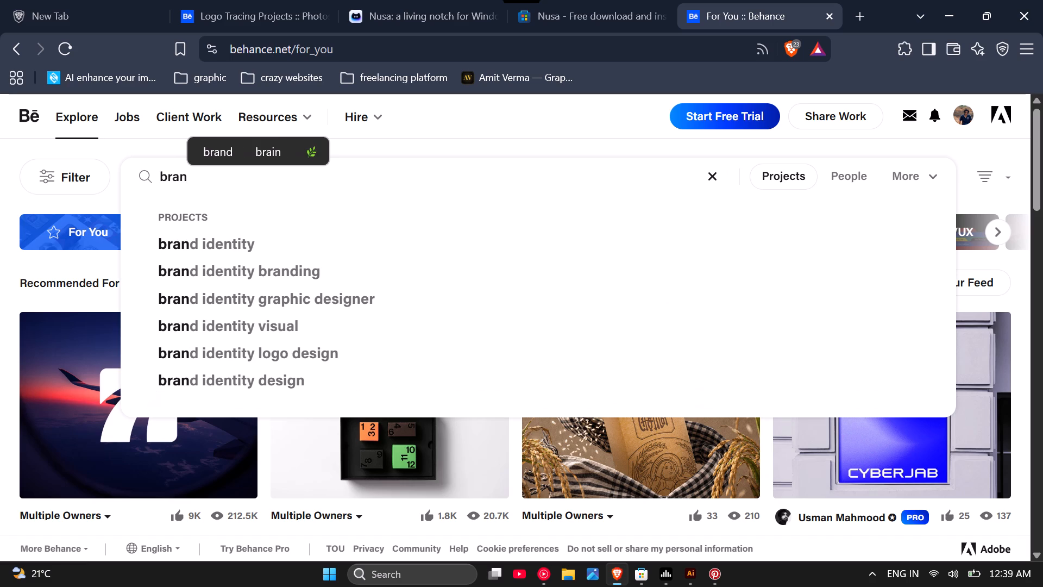
pyautogui.click(321, 294)
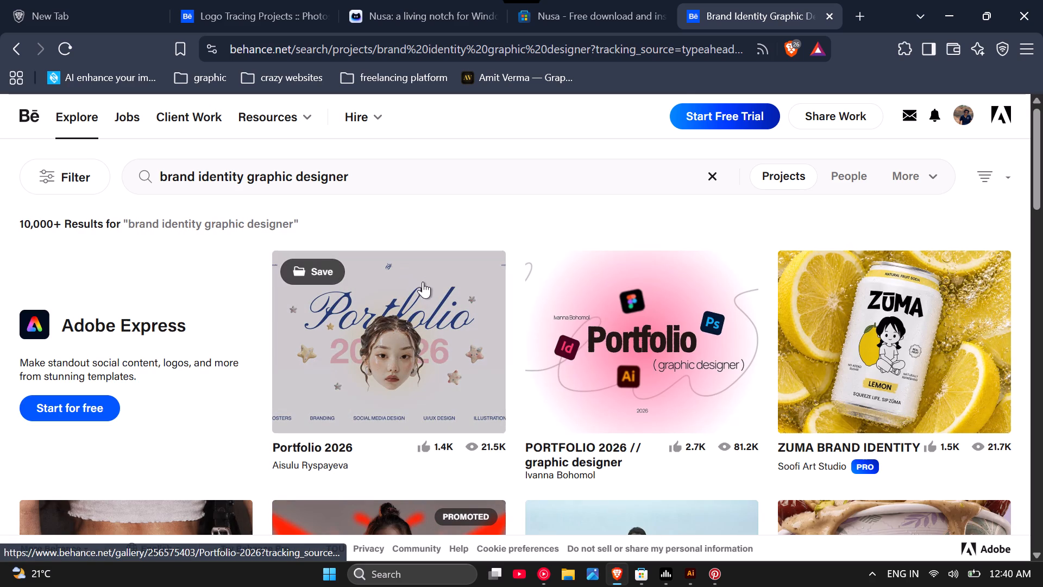
# Open the Saint Centa project from the search results.
pyautogui.scroll(-1, 419, 295)
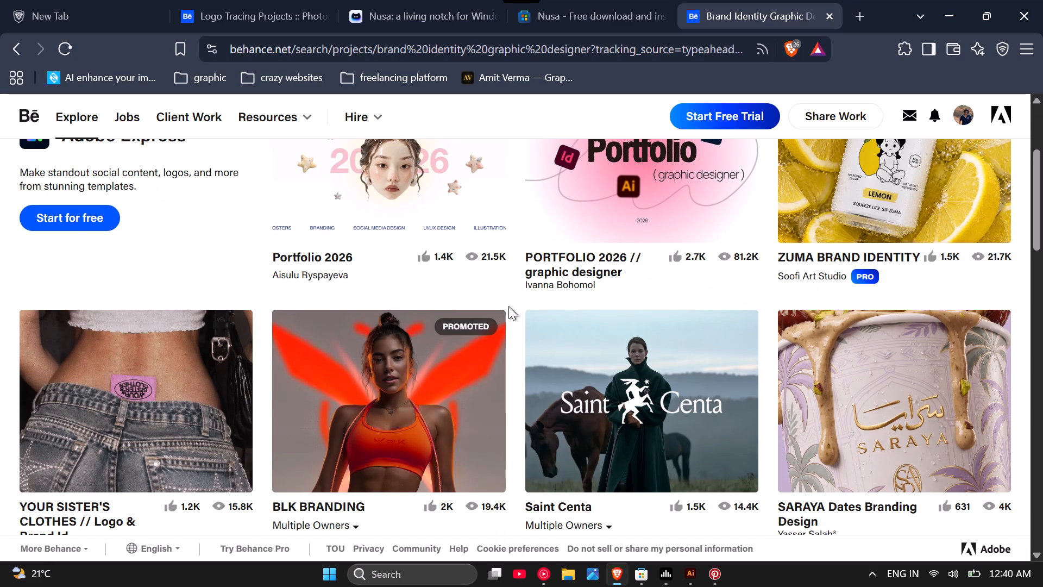
pyautogui.click(634, 376)
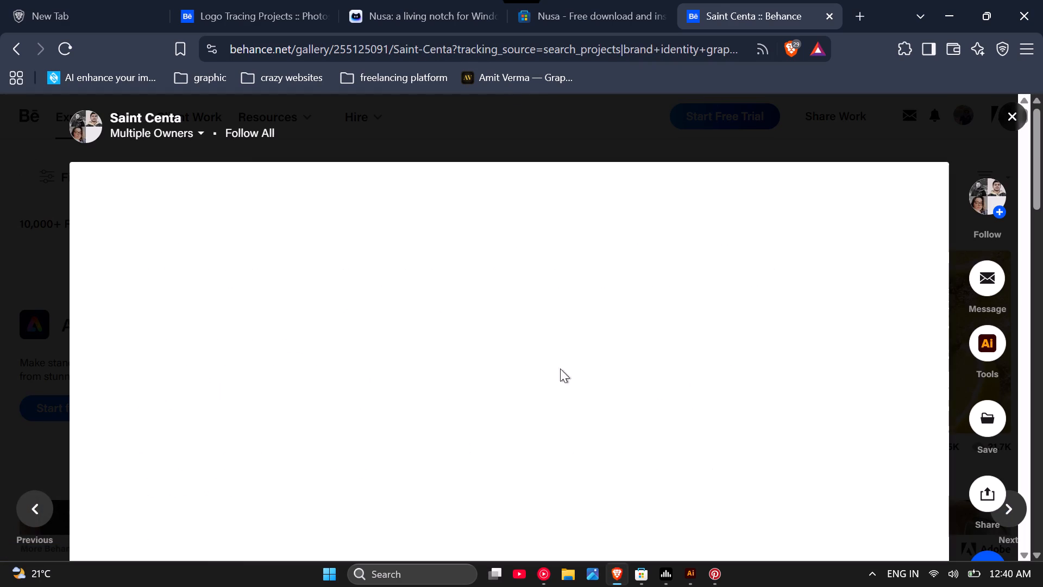
# Look over the Saint Centa project's opening video and read the brand description below it.
pyautogui.scroll(1, 416, 283)
pyautogui.scroll(-4, 416, 285)
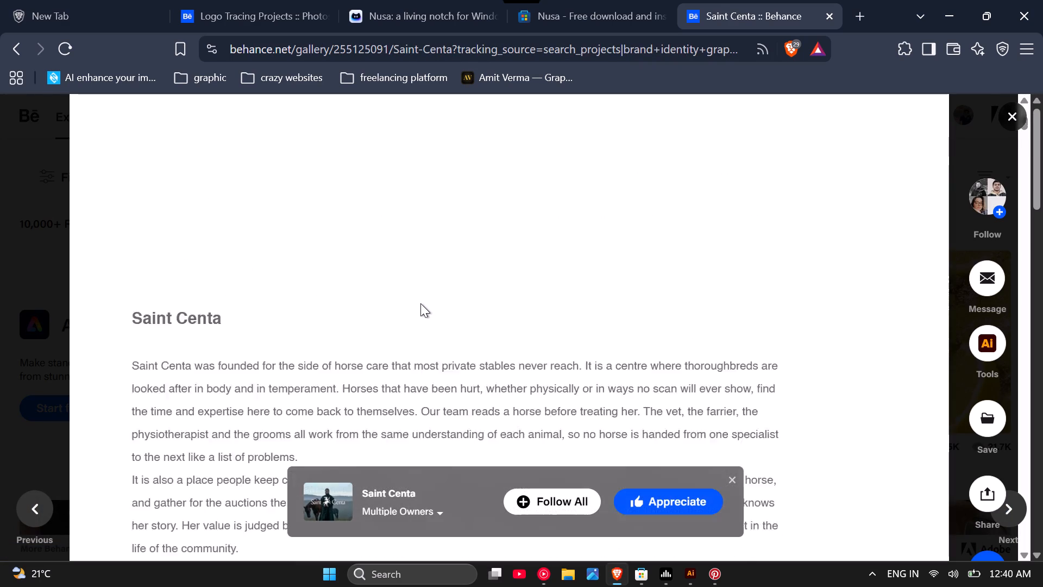
pyautogui.scroll(3, 420, 303)
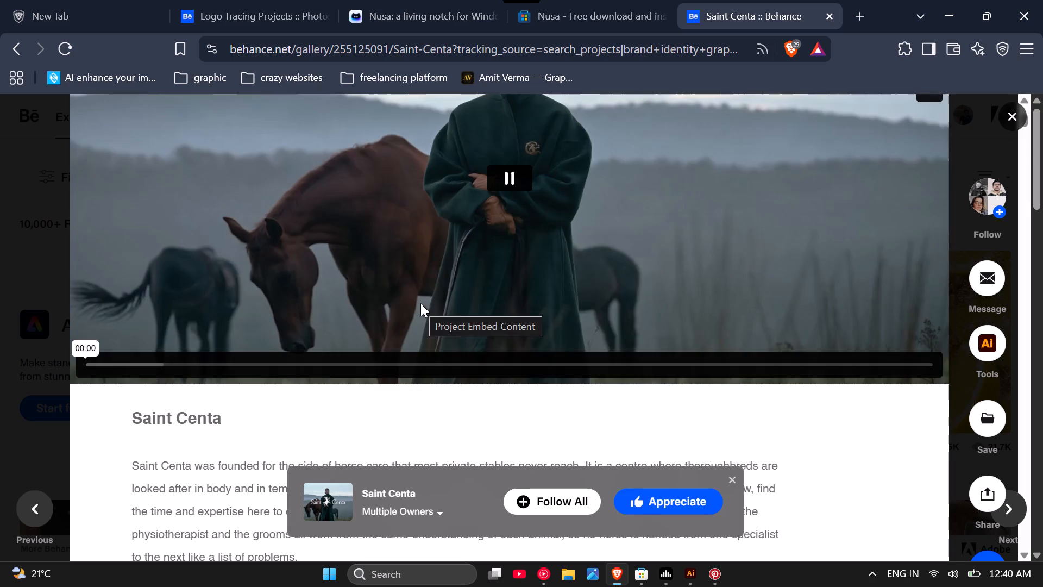
pyautogui.scroll(2, 469, 288)
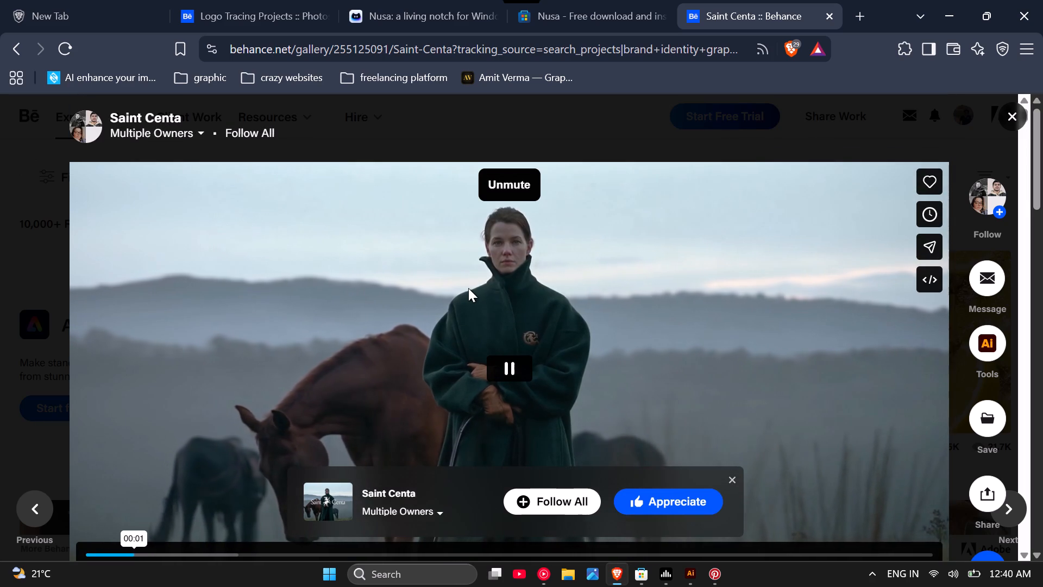
pyautogui.scroll(-1, 468, 288)
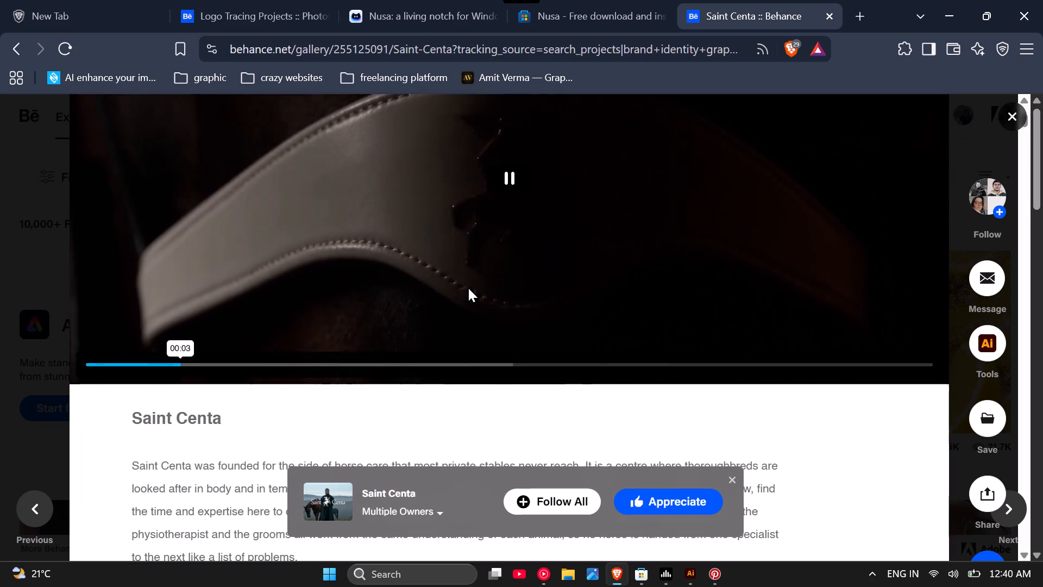
pyautogui.scroll(-2, 468, 288)
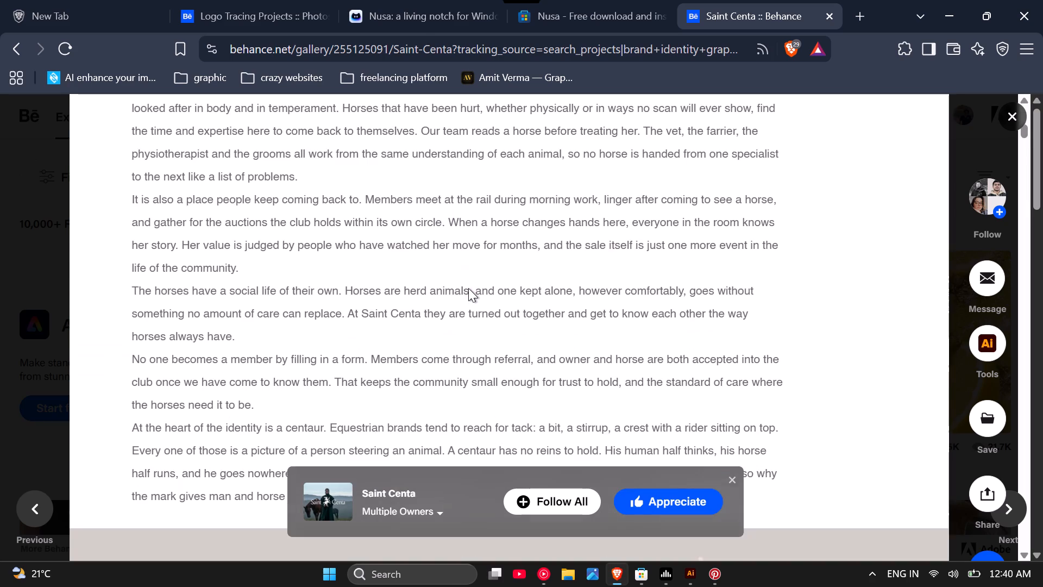
# Examine the centaur symbol's construction, its origin text beside the St.Centa wordmark, and its application on the horse's noseband.
pyautogui.scroll(-3, 468, 288)
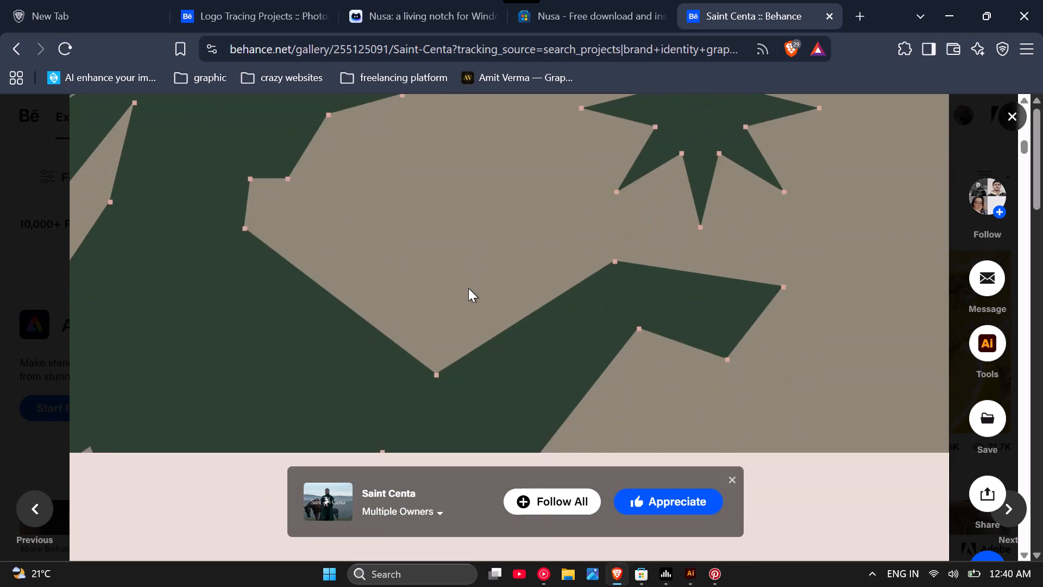
pyautogui.scroll(1, 468, 288)
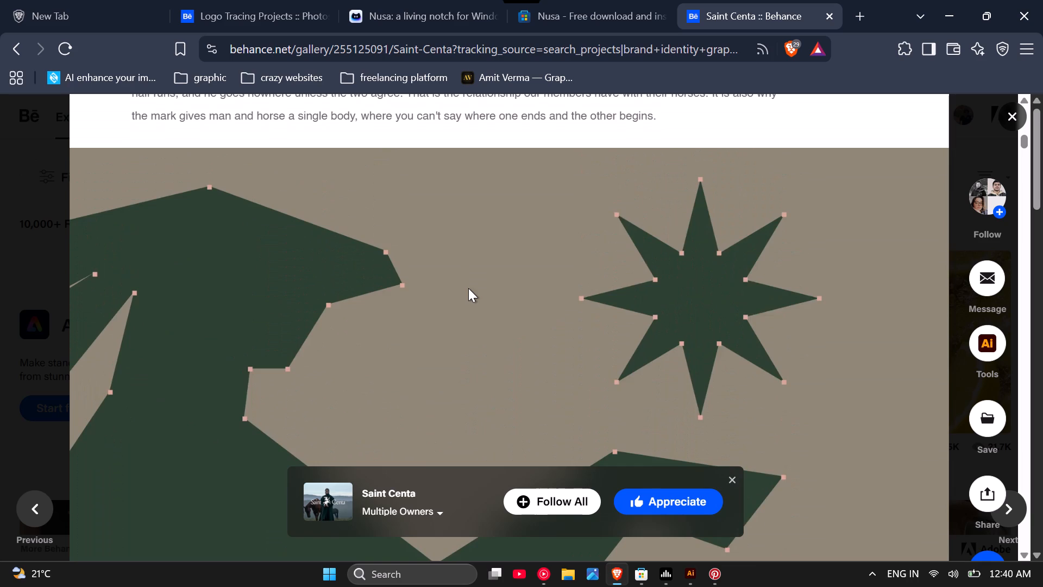
pyautogui.scroll(-2, 532, 363)
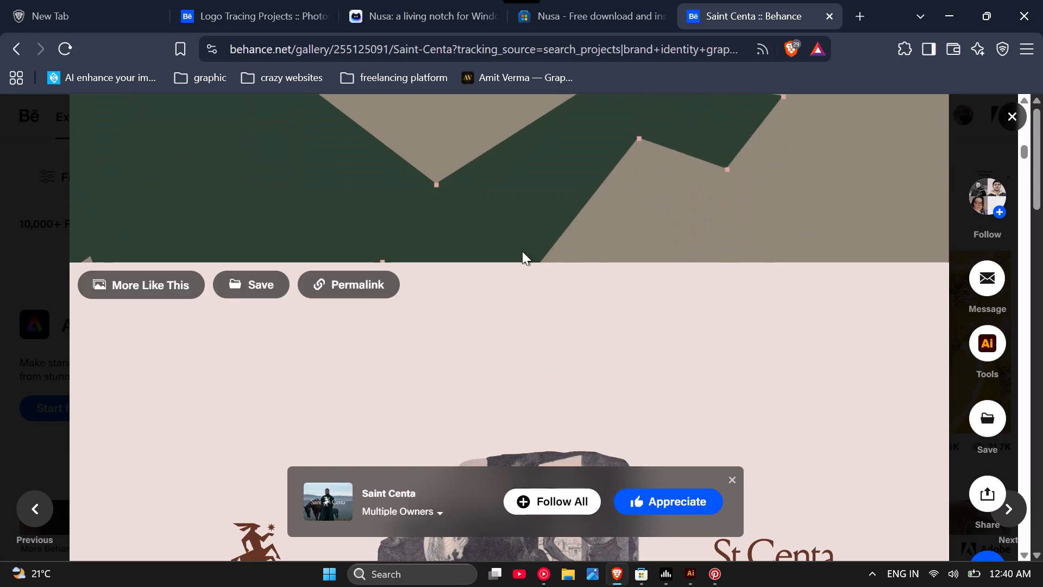
pyautogui.scroll(-2, 298, 282)
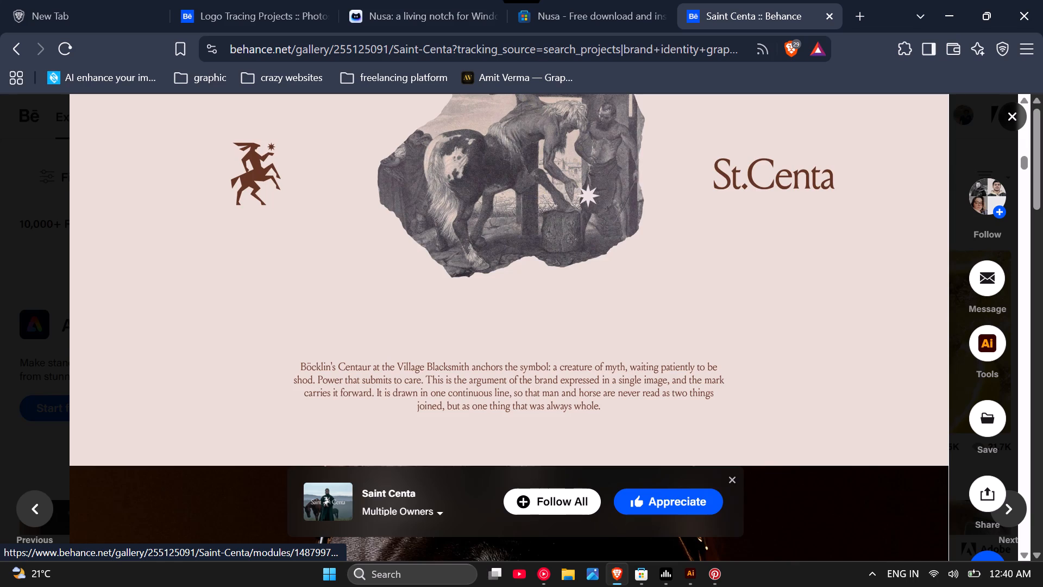
pyautogui.scroll(1, 491, 275)
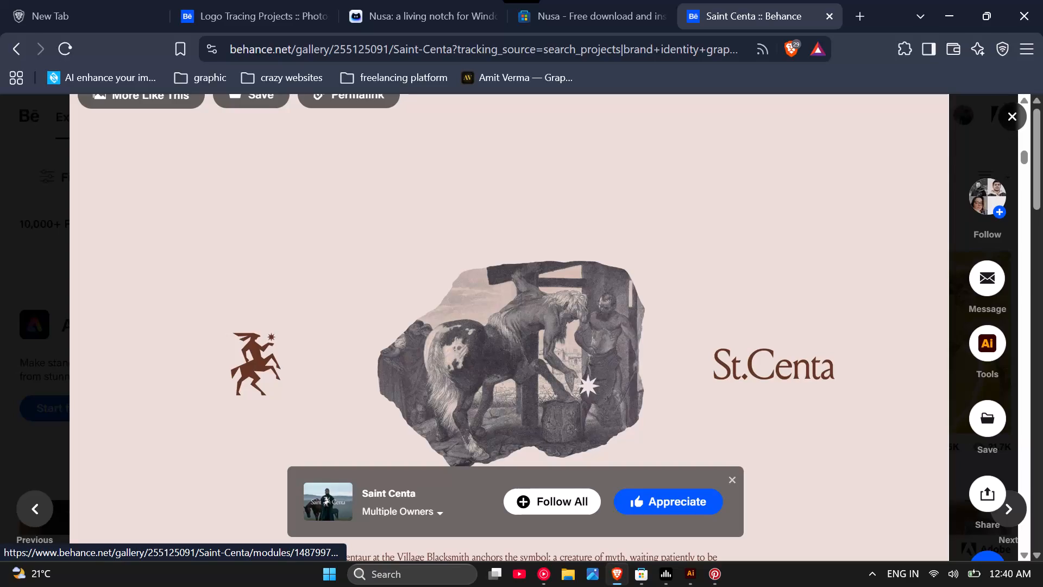
pyautogui.scroll(-1, 435, 288)
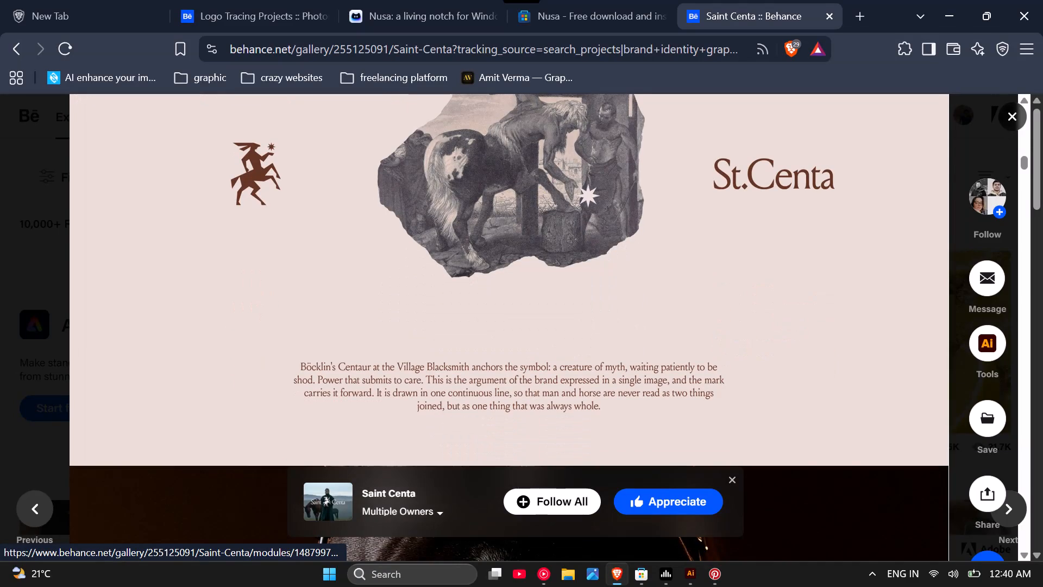
pyautogui.scroll(-1, 435, 288)
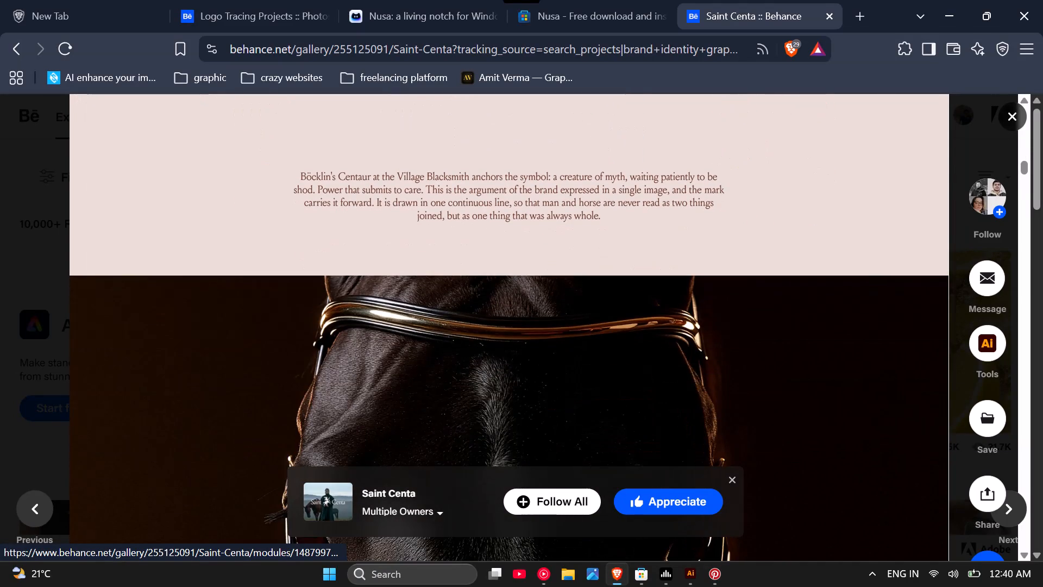
pyautogui.scroll(-2, 435, 288)
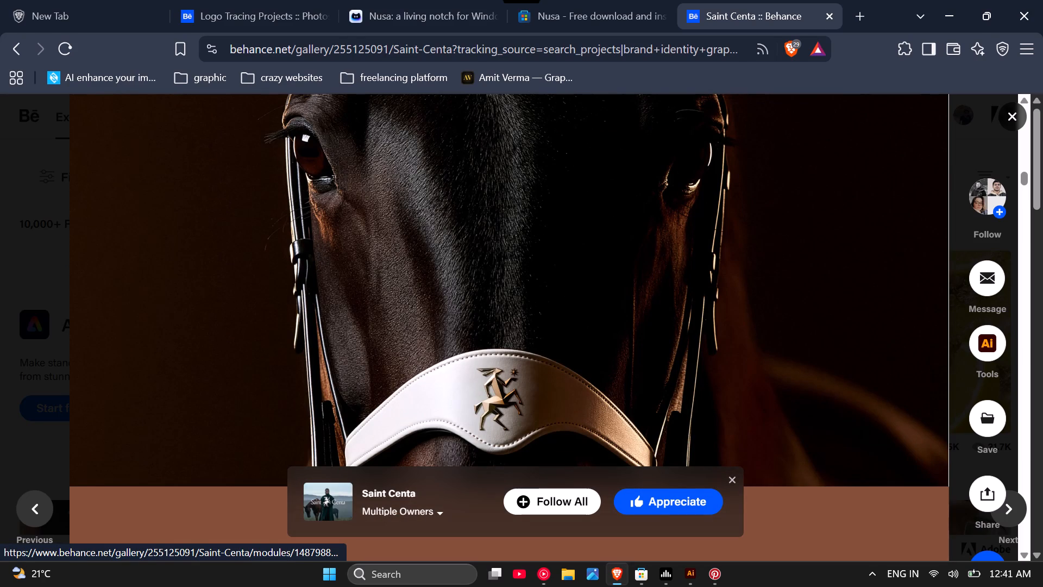
pyautogui.scroll(-1, 435, 304)
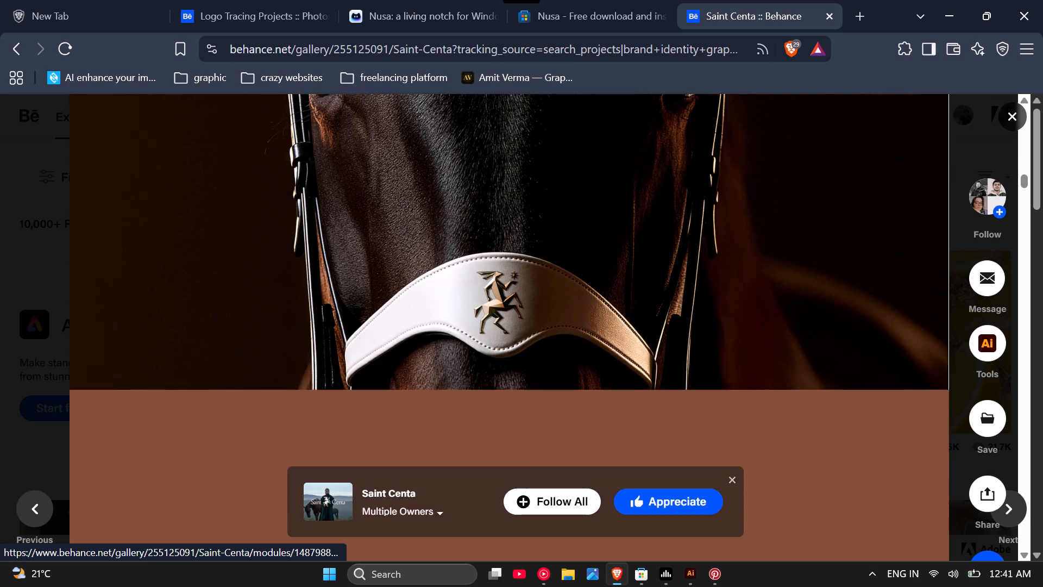
# Appreciate the Saint Centa project.
pyautogui.click(984, 554)
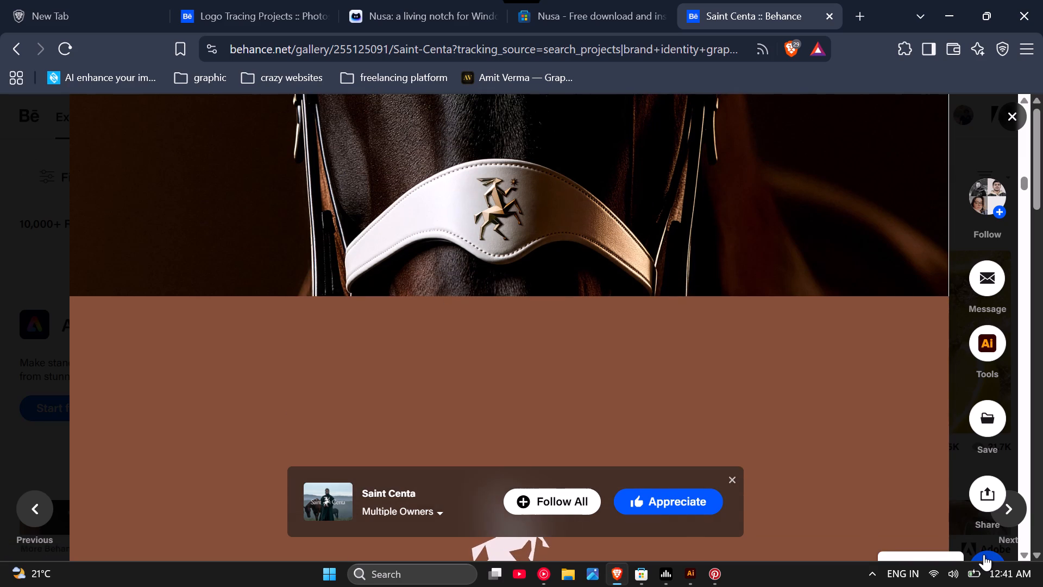
# Examine the centaur emblem and large Saint Centa wordmark on brown, and the wall plaque and newspaper mockups below.
pyautogui.scroll(-1, 633, 371)
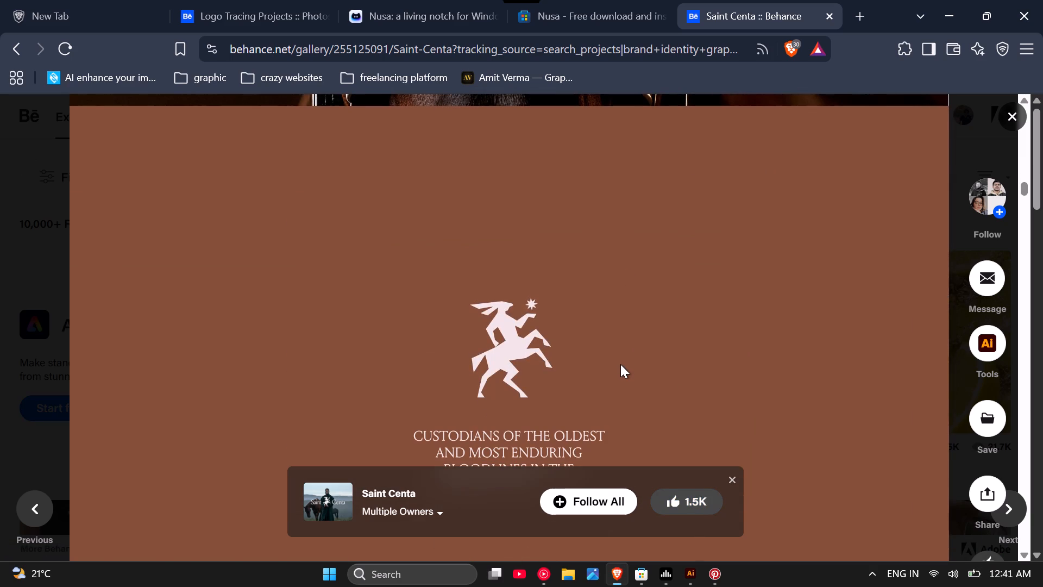
pyautogui.scroll(-2, 620, 364)
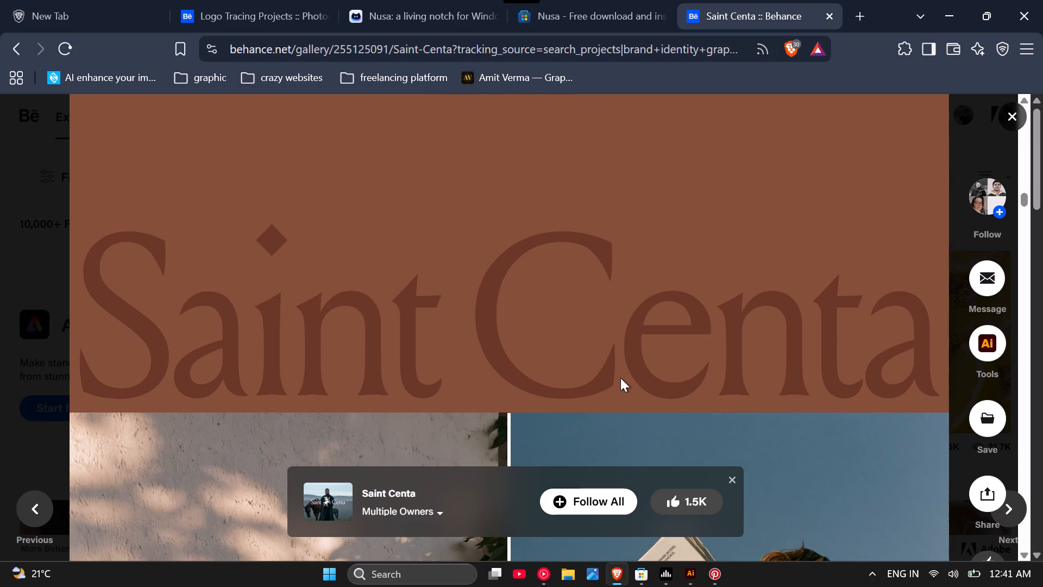
pyautogui.scroll(-2, 620, 378)
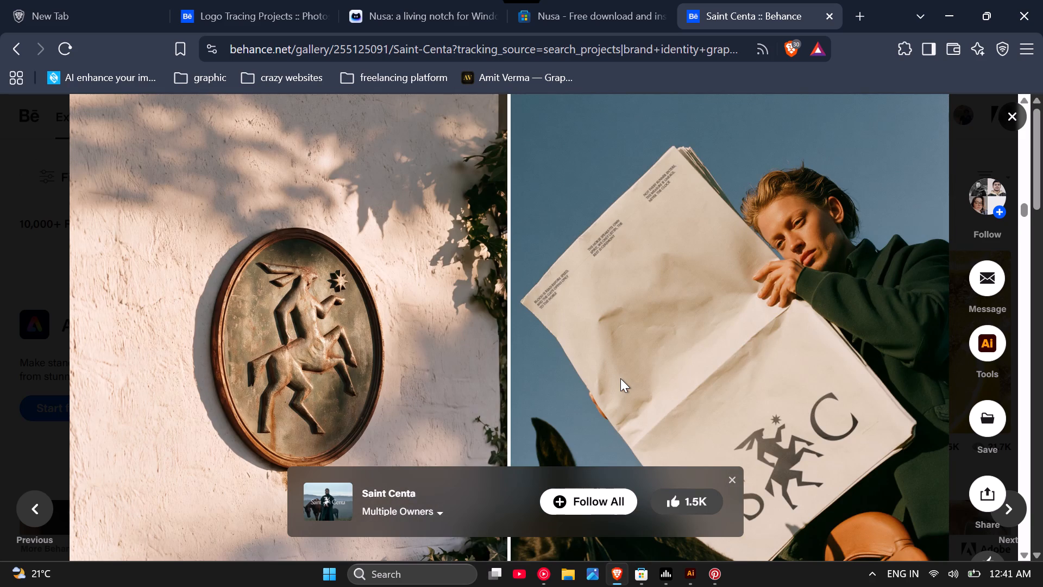
pyautogui.scroll(-1, 620, 378)
pyautogui.scroll(1, 620, 378)
pyautogui.scroll(-1, 620, 378)
pyautogui.scroll(1, 620, 378)
pyautogui.scroll(-2, 620, 378)
pyautogui.scroll(1, 620, 378)
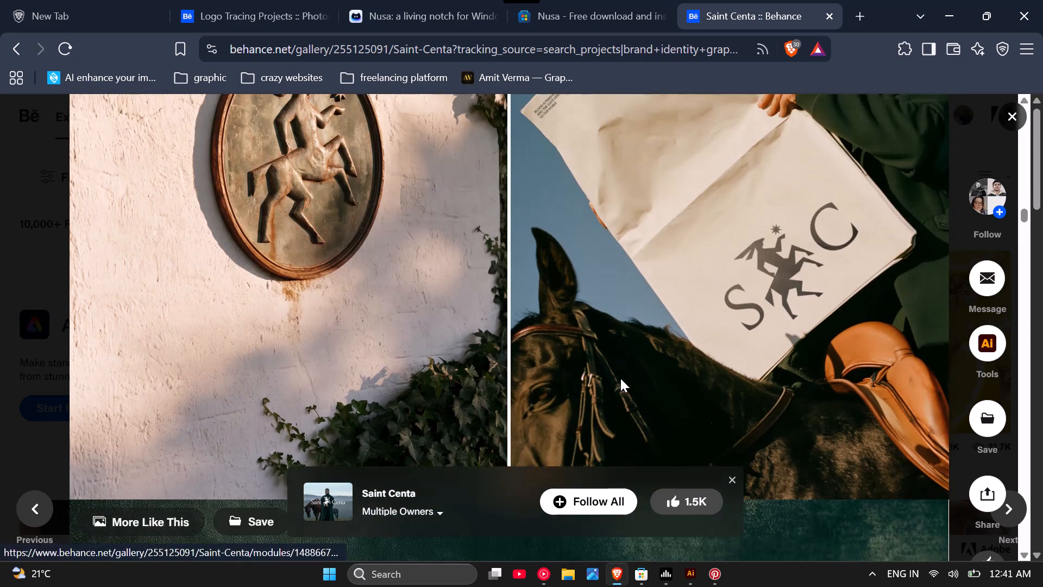
# Examine the Saint Centa ribbed copper-coloured box with its embossed centaur seal and the round metal medallion mockup.
pyautogui.scroll(-2, 620, 378)
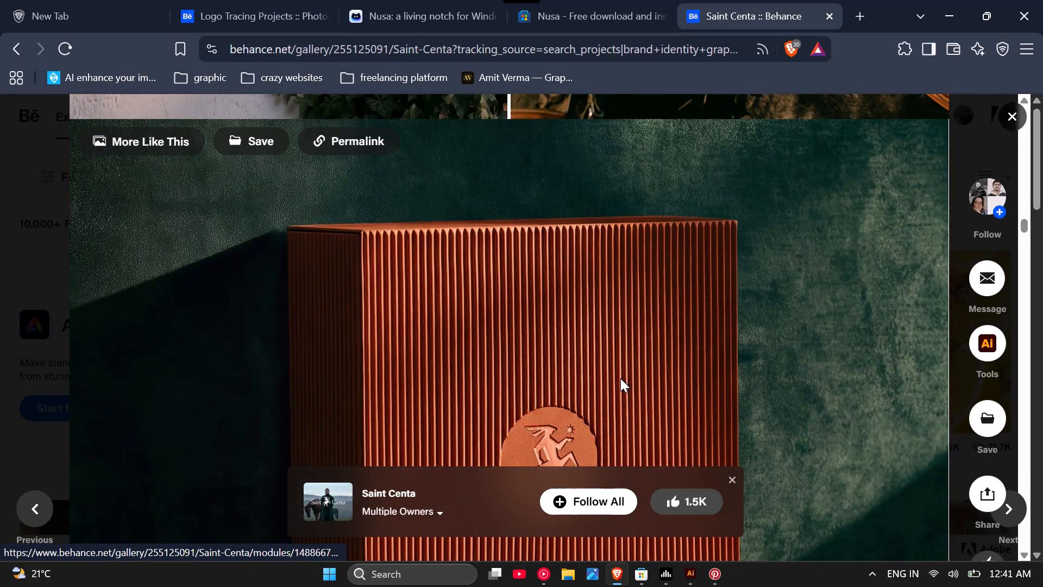
pyautogui.scroll(-1, 620, 378)
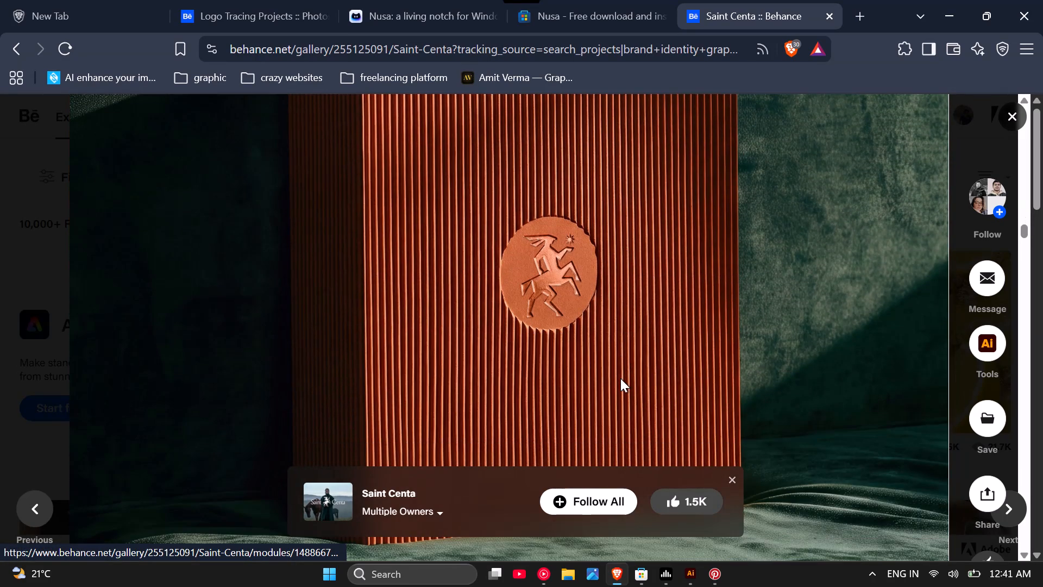
pyautogui.scroll(-1, 620, 378)
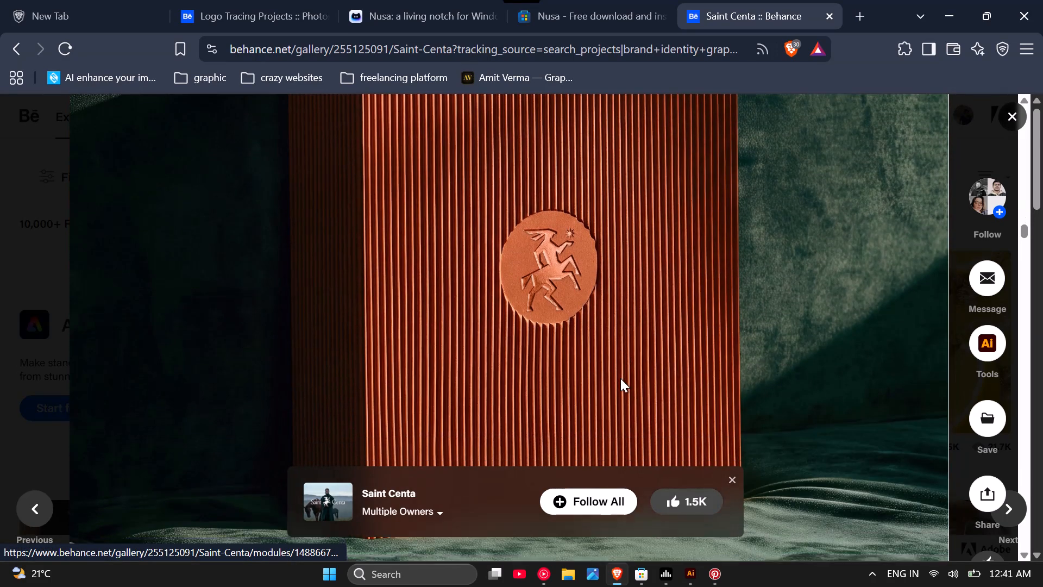
pyautogui.scroll(-4, 620, 378)
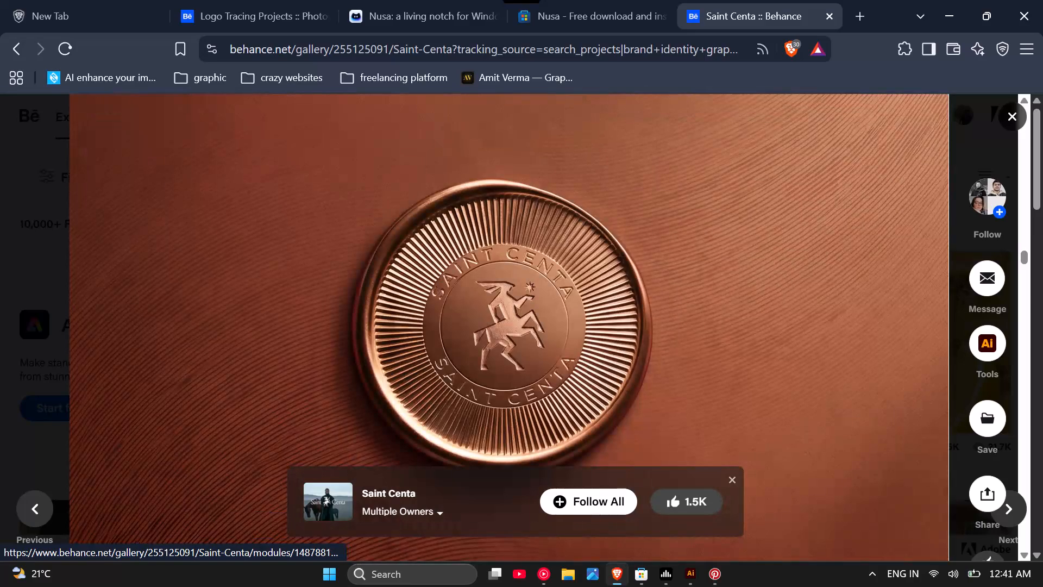
pyautogui.scroll(-2, 613, 381)
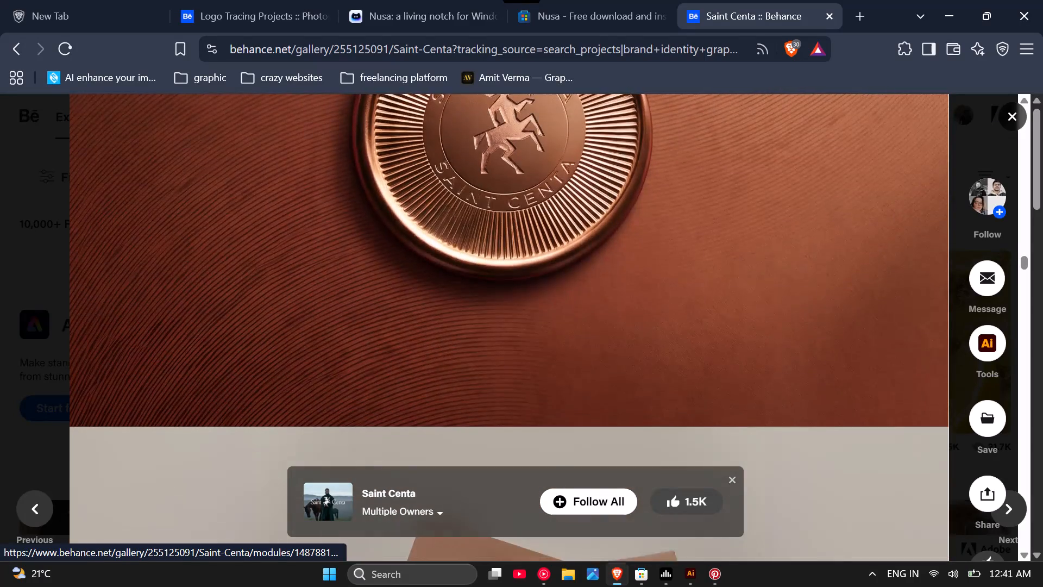
# Look over the saddle, spectators and horse trailer image trio, and the faceted metallic centaur emblem on black.
pyautogui.scroll(-4, 613, 381)
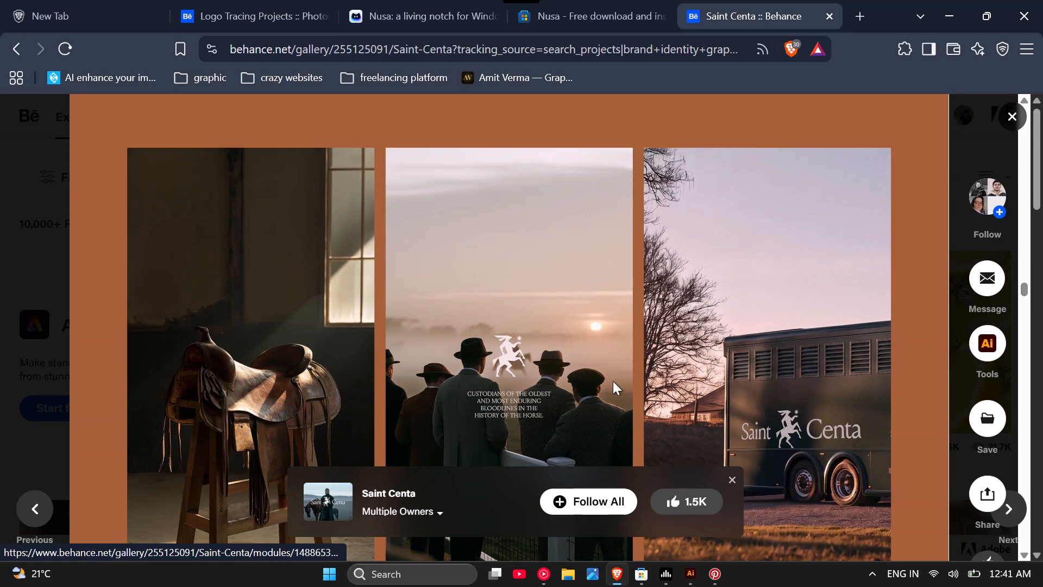
pyautogui.scroll(-1, 613, 381)
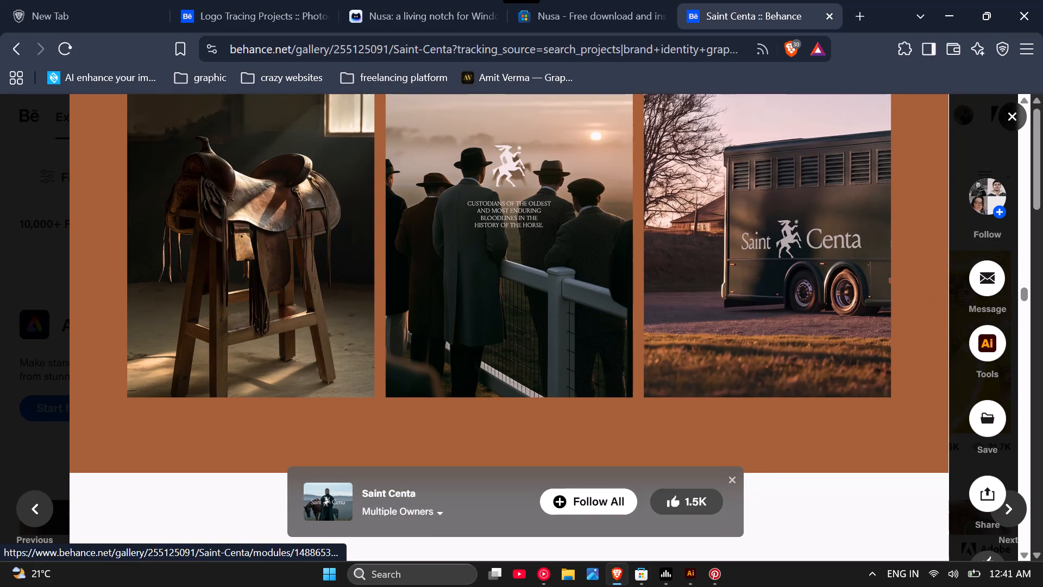
pyautogui.scroll(-3, 613, 381)
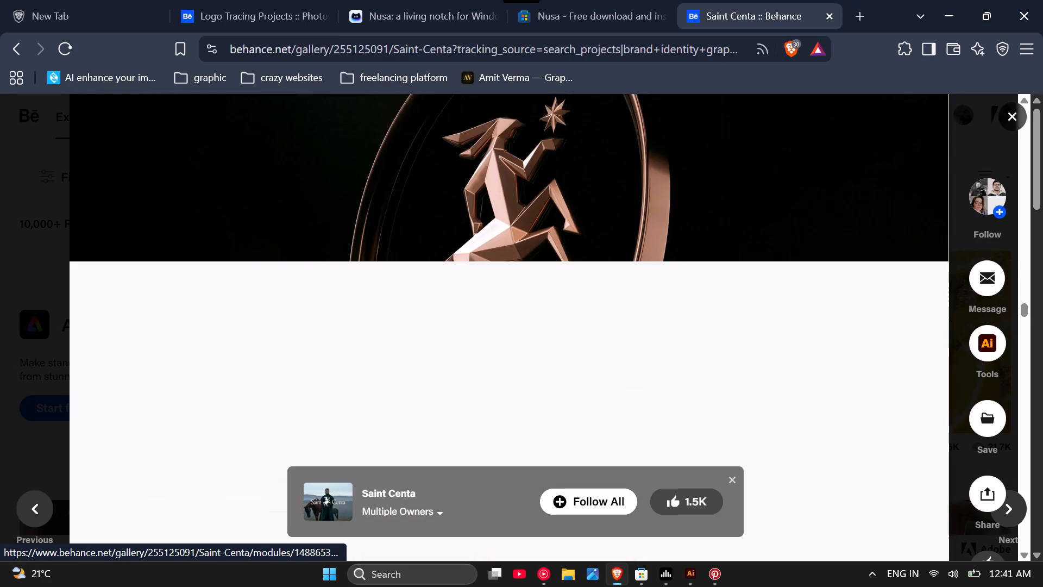
pyautogui.scroll(-1, 613, 383)
pyautogui.scroll(3, 613, 383)
pyautogui.scroll(-1, 613, 383)
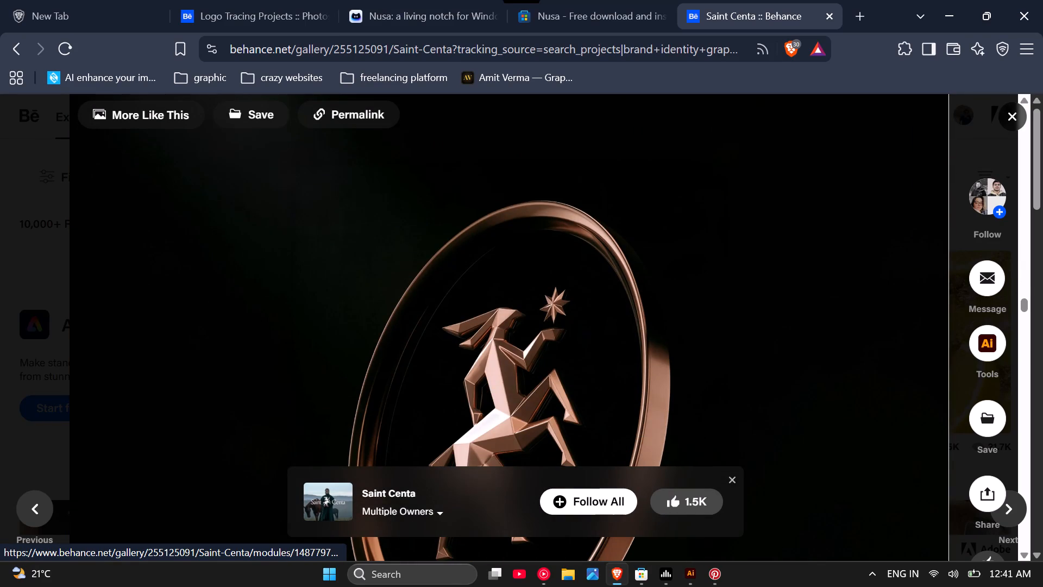
# Study the animated "It goes with you." typography over the oversized green centaur symbol.
pyautogui.scroll(-5, 613, 383)
pyautogui.scroll(2, 613, 383)
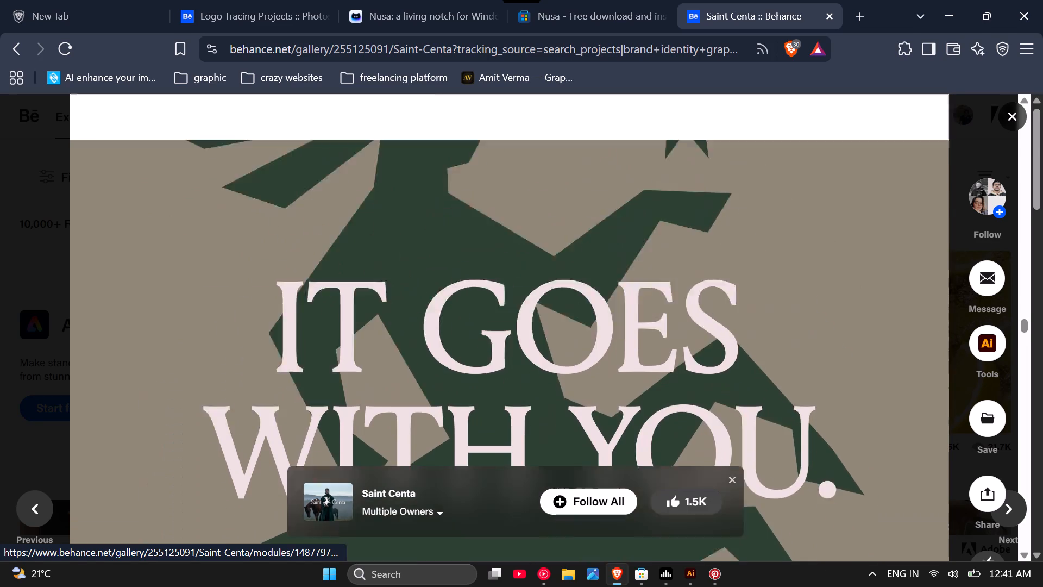
pyautogui.scroll(-3, 613, 383)
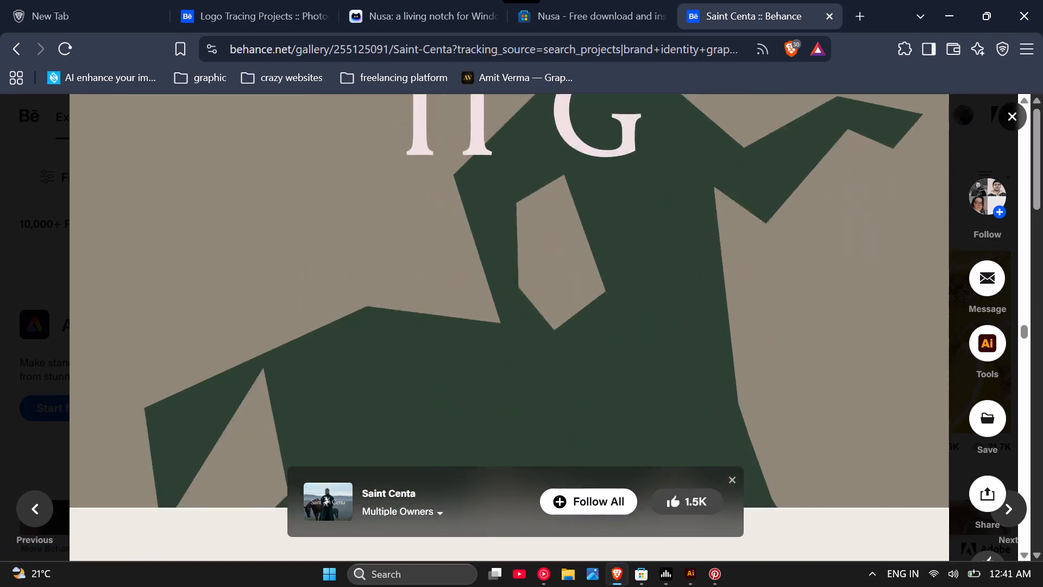
pyautogui.scroll(2, 613, 383)
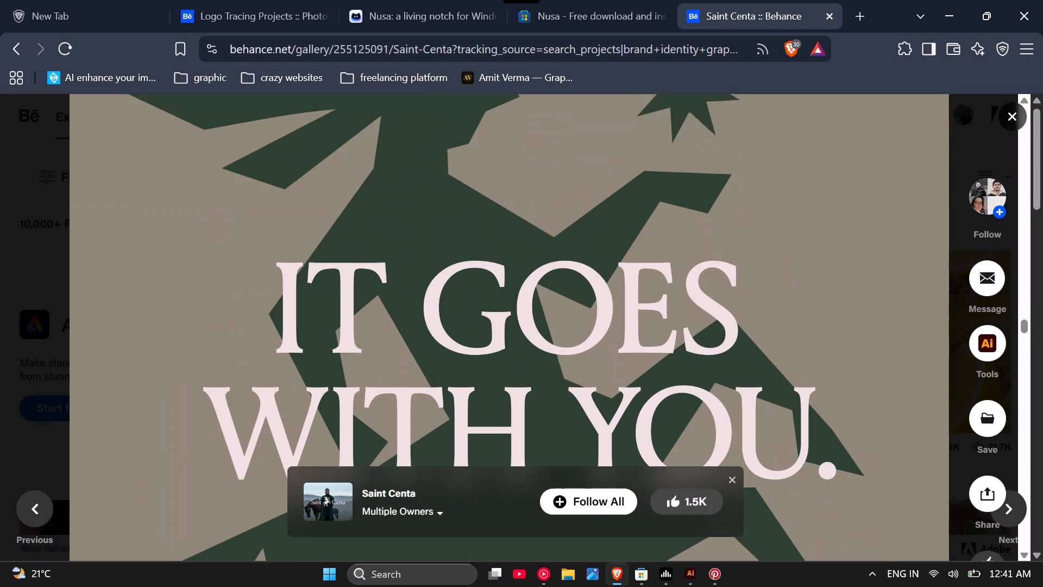
pyautogui.scroll(-2, 613, 383)
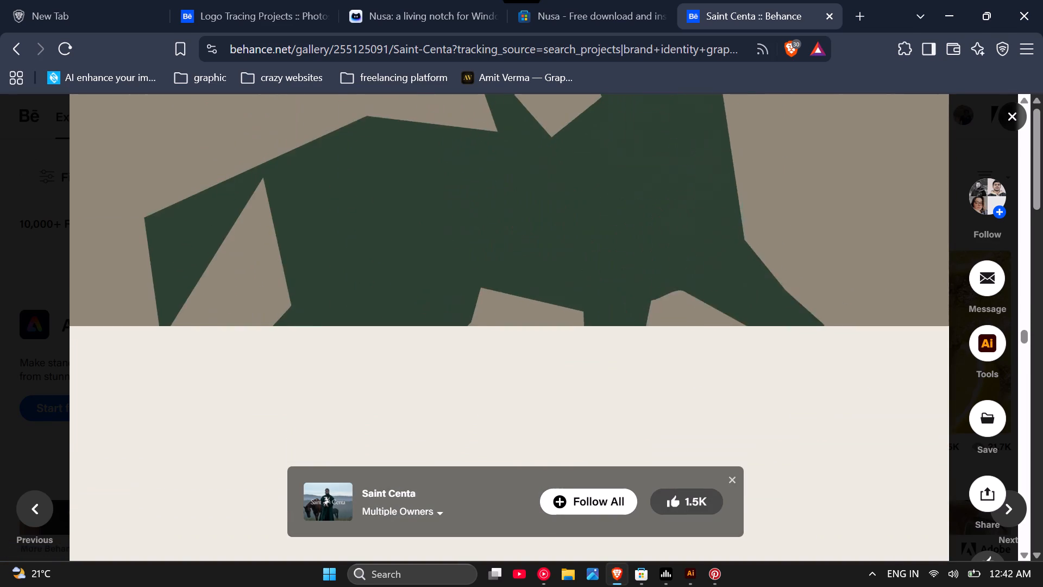
# Examine the branded riding gear line drawings, the indoor arena rider photo, and the seasonal photography direction.
pyautogui.scroll(-3, 613, 383)
pyautogui.scroll(1, 613, 383)
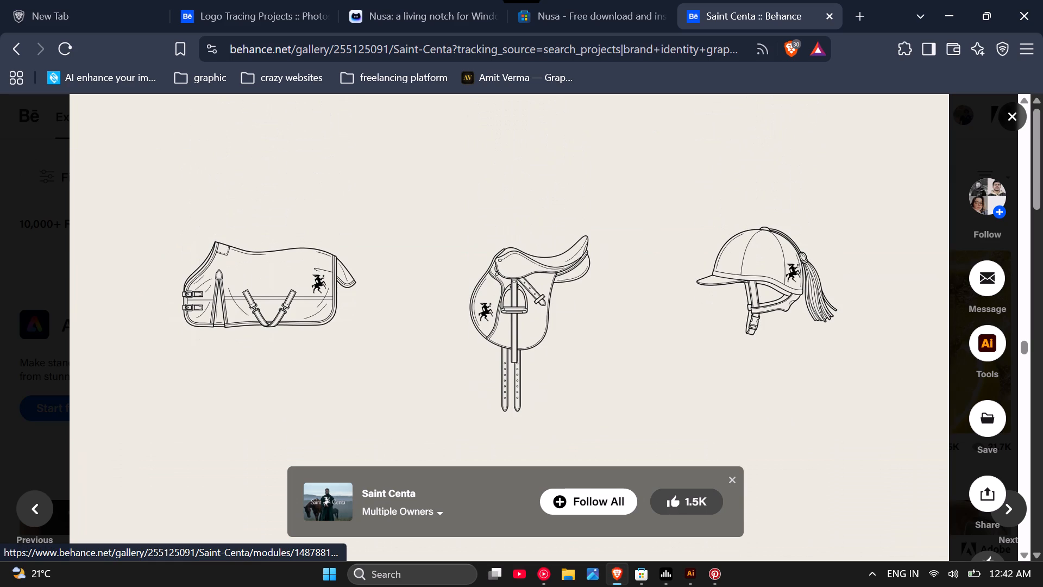
pyautogui.scroll(-2, 610, 387)
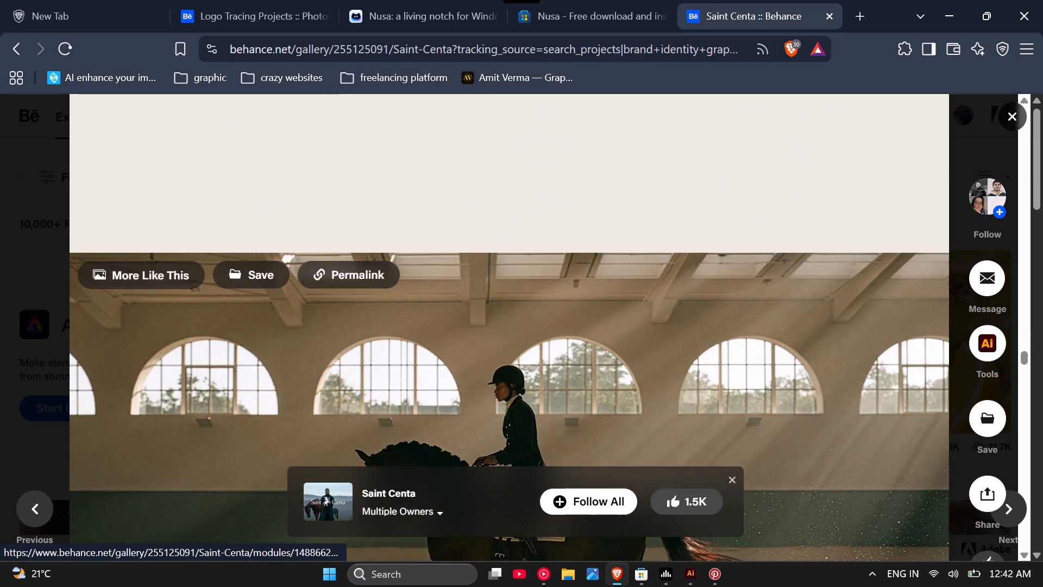
pyautogui.scroll(-2, 606, 400)
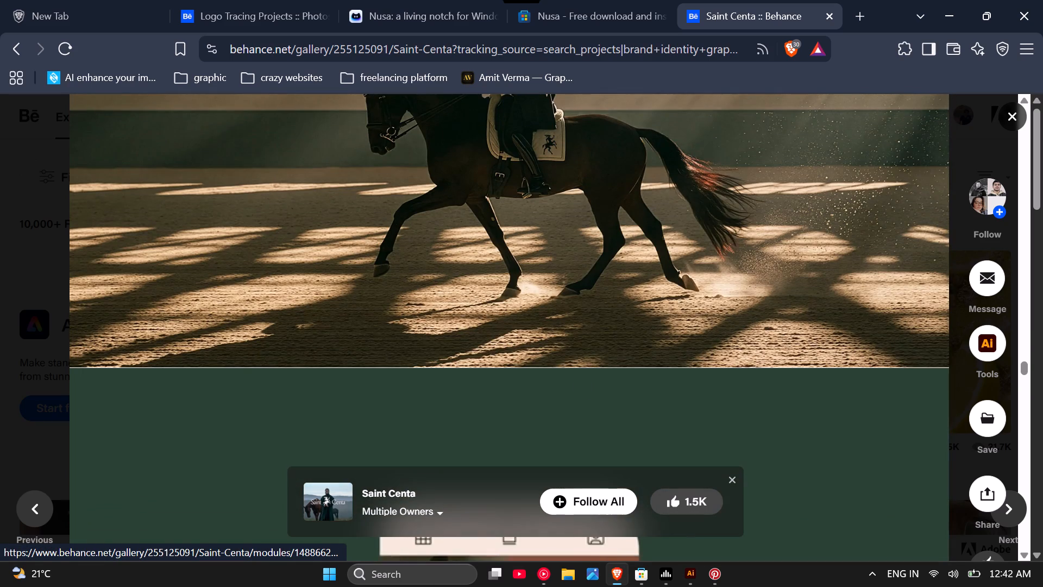
pyautogui.scroll(-6, 567, 354)
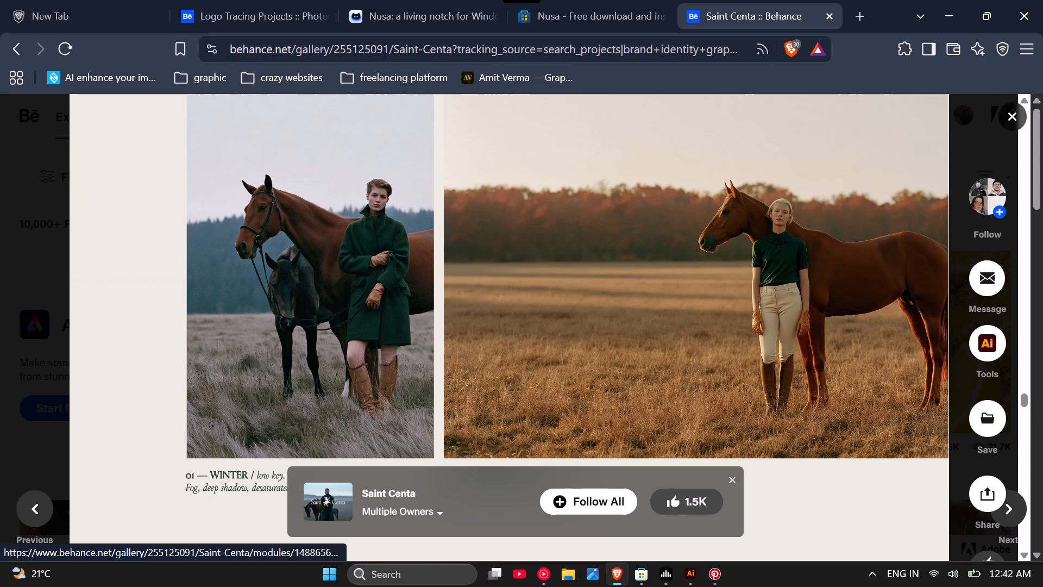
# Examine the brand applications on the wine glass, The Lineage Society tote bag, metal stamping die and kraft envelope.
pyautogui.scroll(-3, 563, 386)
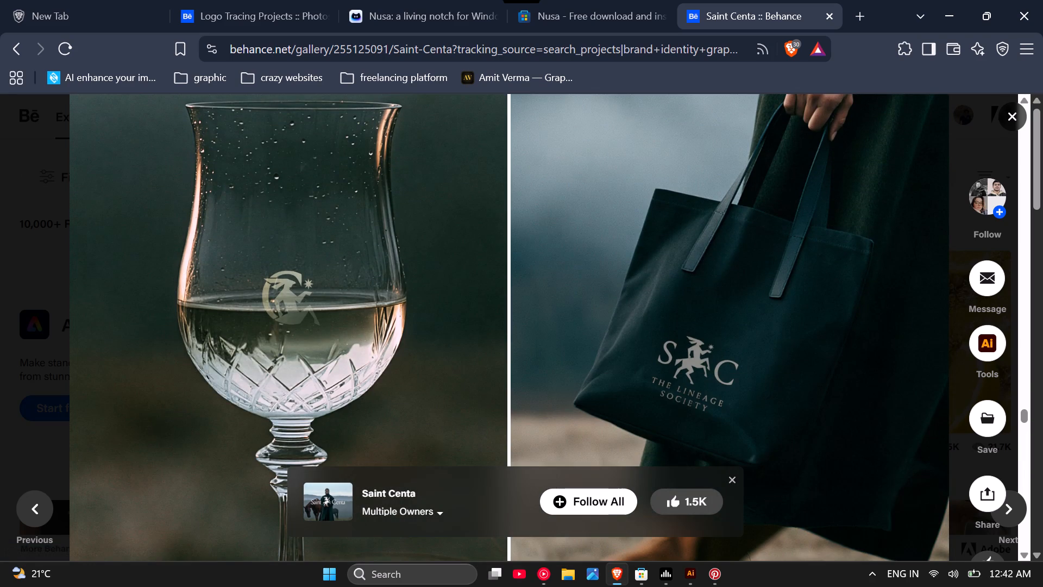
pyautogui.scroll(-1, 563, 386)
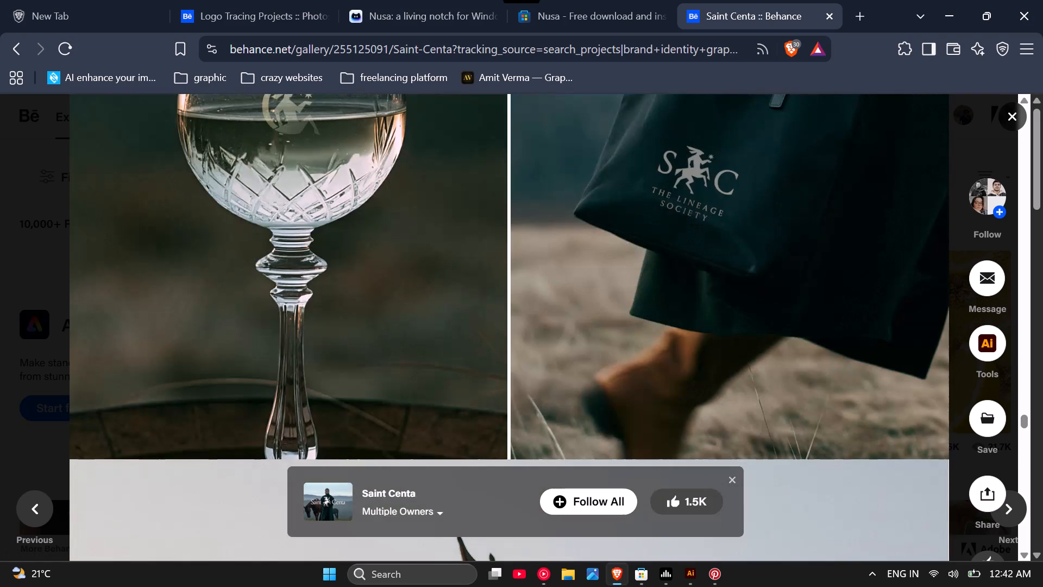
pyautogui.scroll(-6, 563, 386)
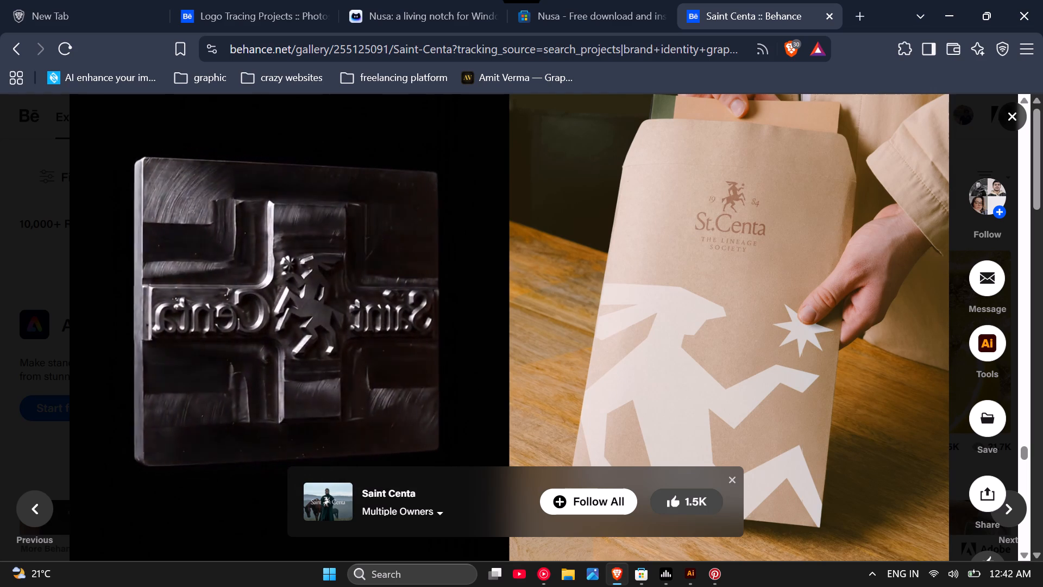
pyautogui.scroll(-1, 563, 386)
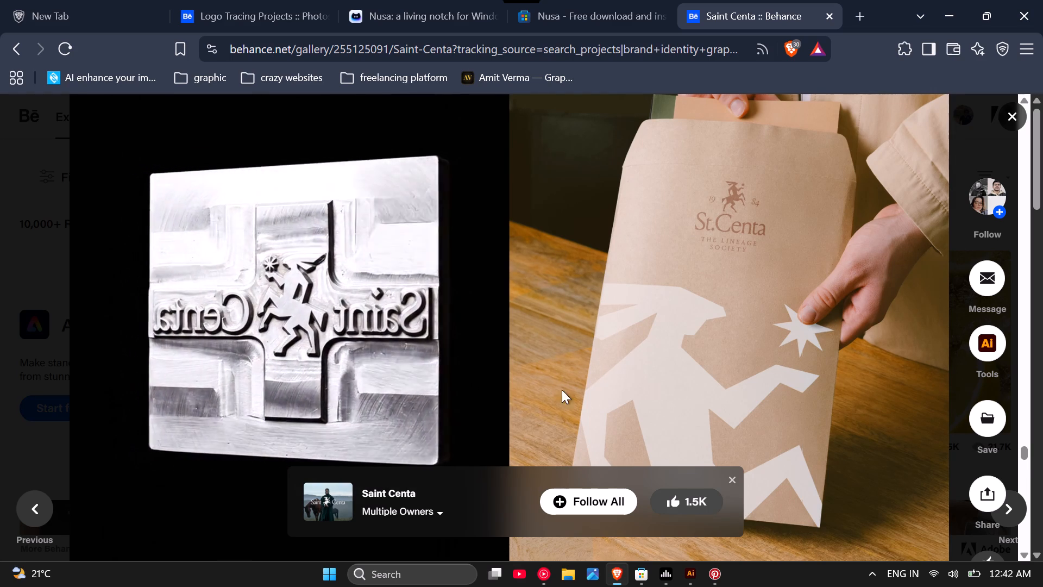
# Examine the stable courtyard image, including the centaur emblem on the gable above the horse.
pyautogui.scroll(-3, 562, 390)
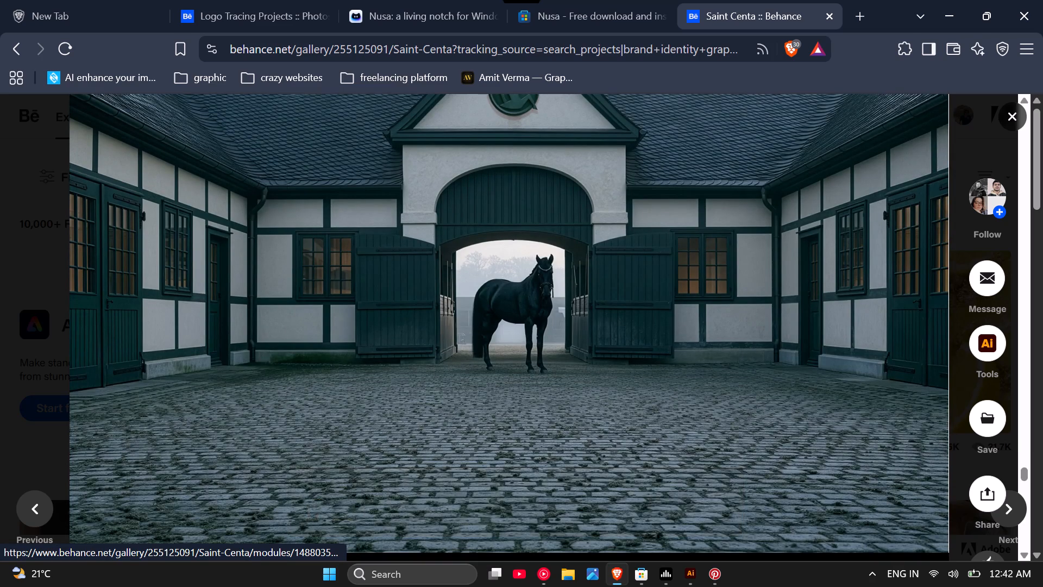
pyautogui.scroll(1, 562, 390)
pyautogui.scroll(-1, 562, 390)
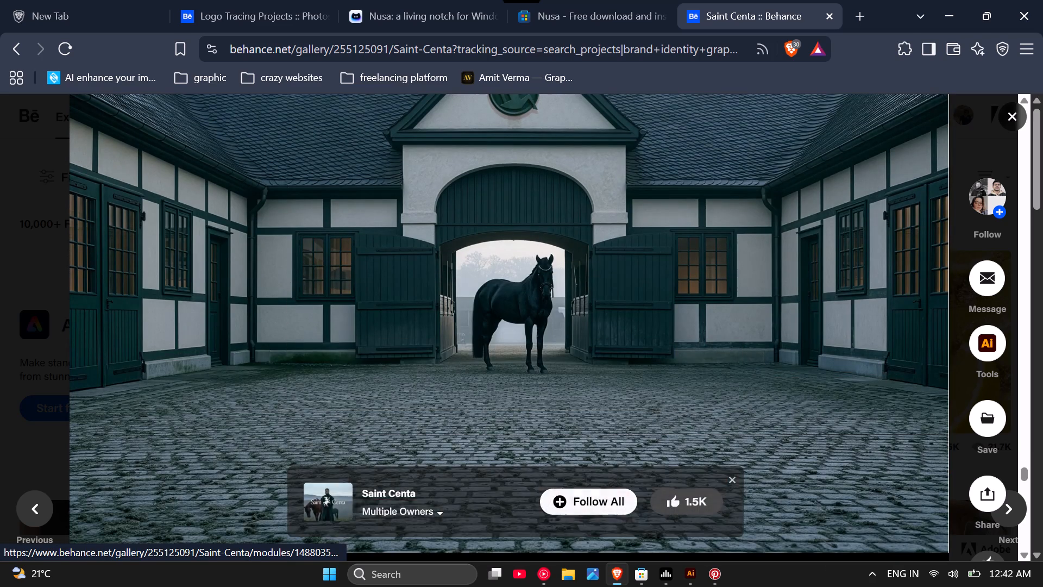
pyautogui.scroll(1, 562, 390)
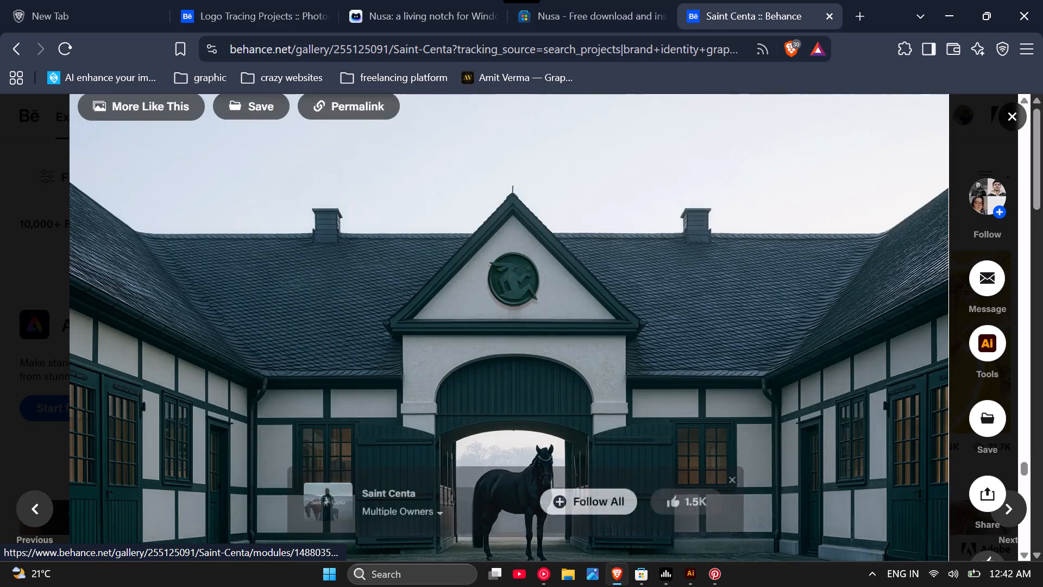
pyautogui.scroll(-1, 562, 390)
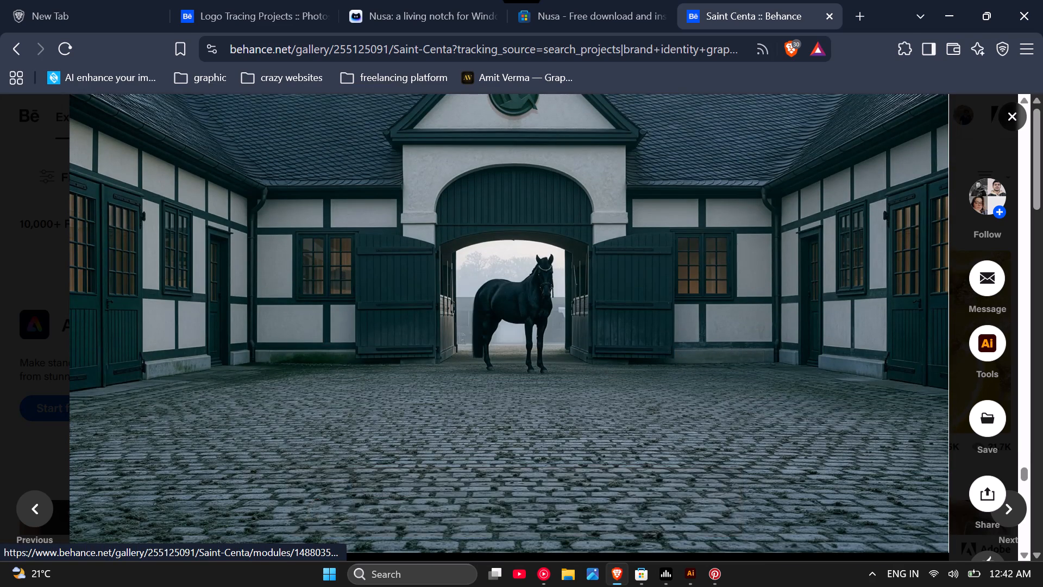
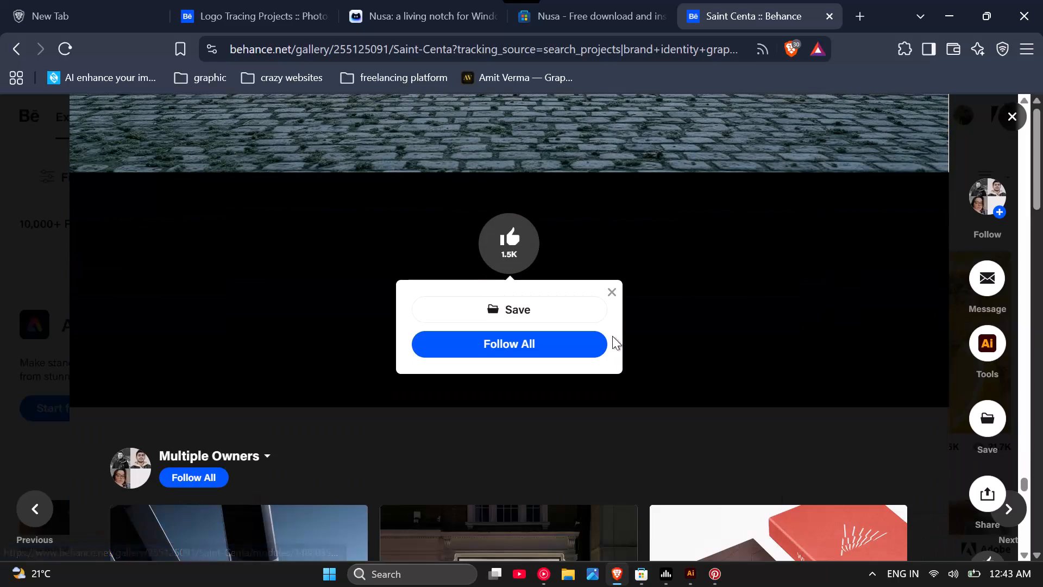
# Look over the owners' other projects below Saint Centa and read the viewer comments on the project.
pyautogui.scroll(-1, 627, 390)
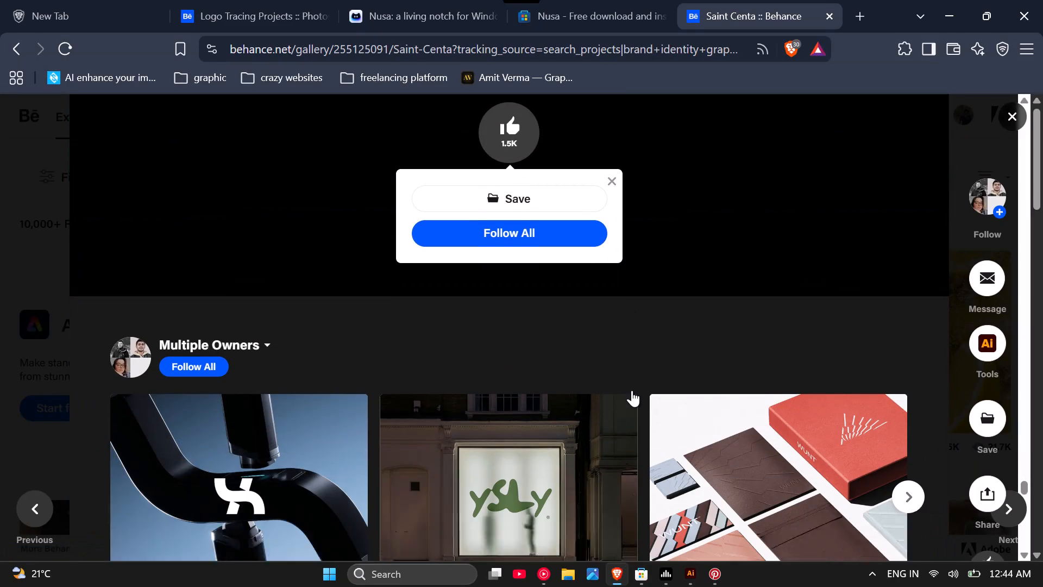
pyautogui.scroll(-2, 623, 389)
pyautogui.scroll(2, 623, 389)
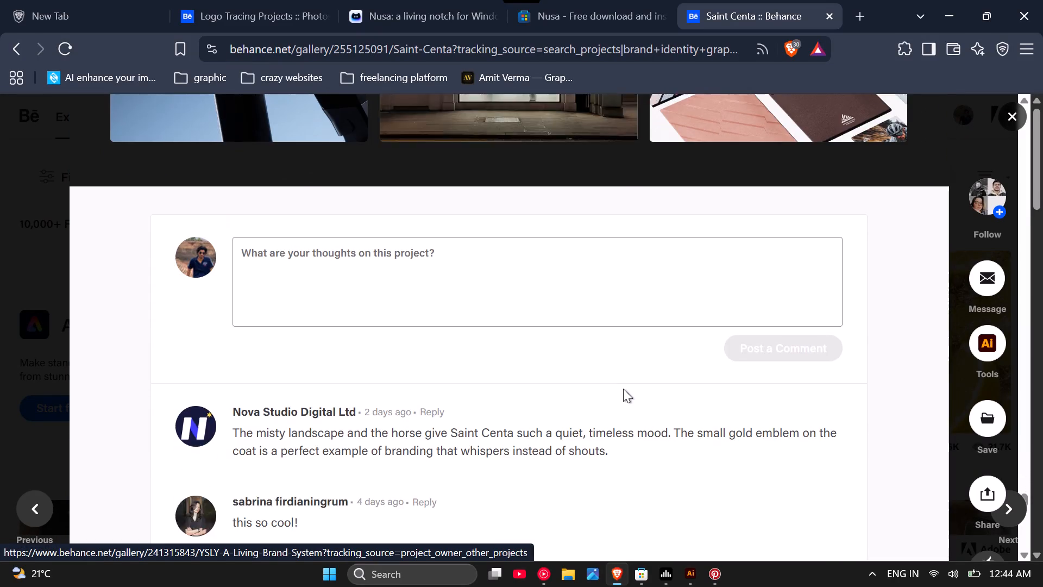
pyautogui.scroll(-1, 629, 385)
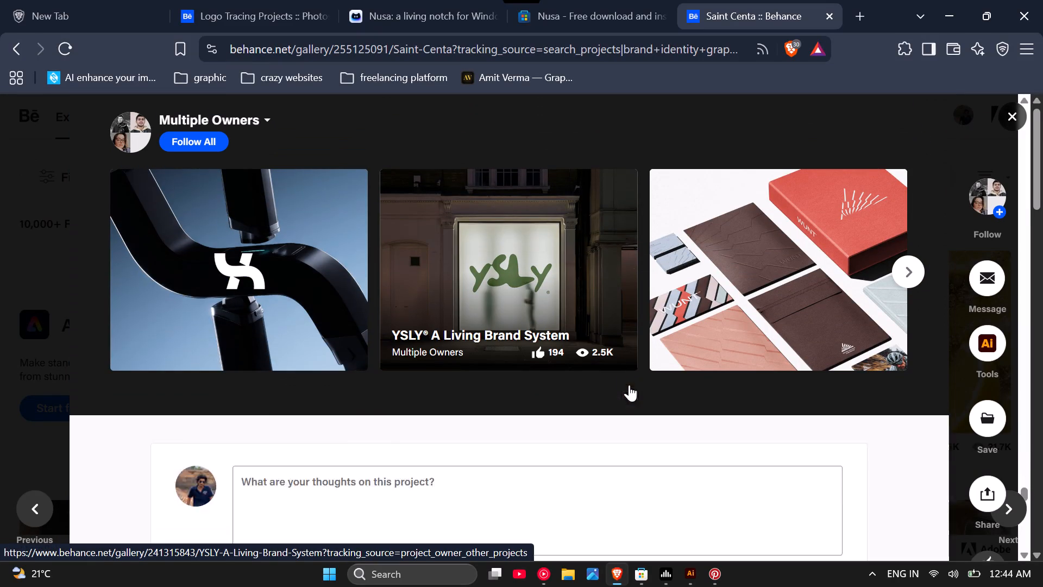
pyautogui.scroll(-1, 629, 385)
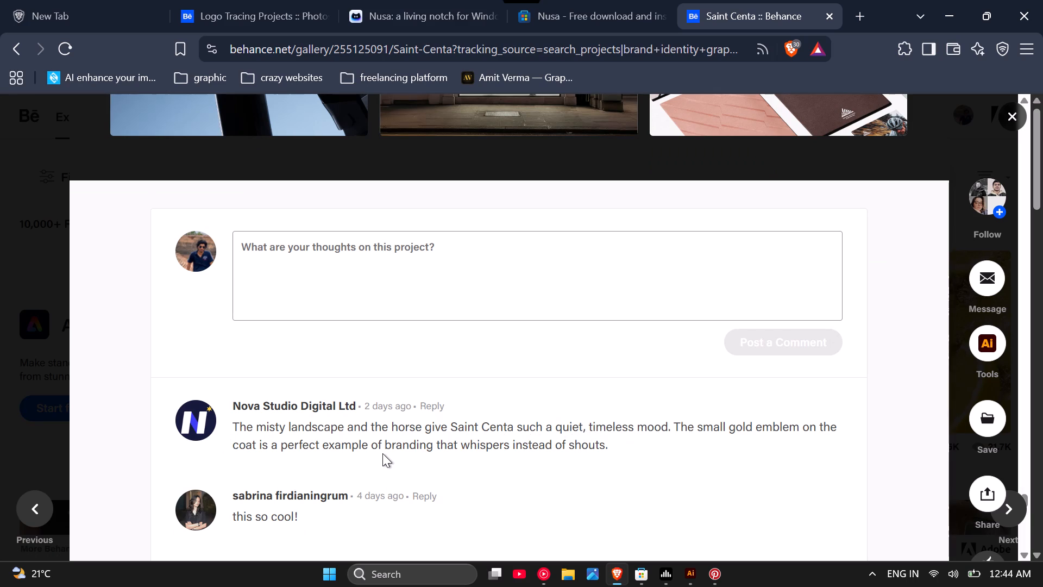
pyautogui.scroll(-1, 382, 453)
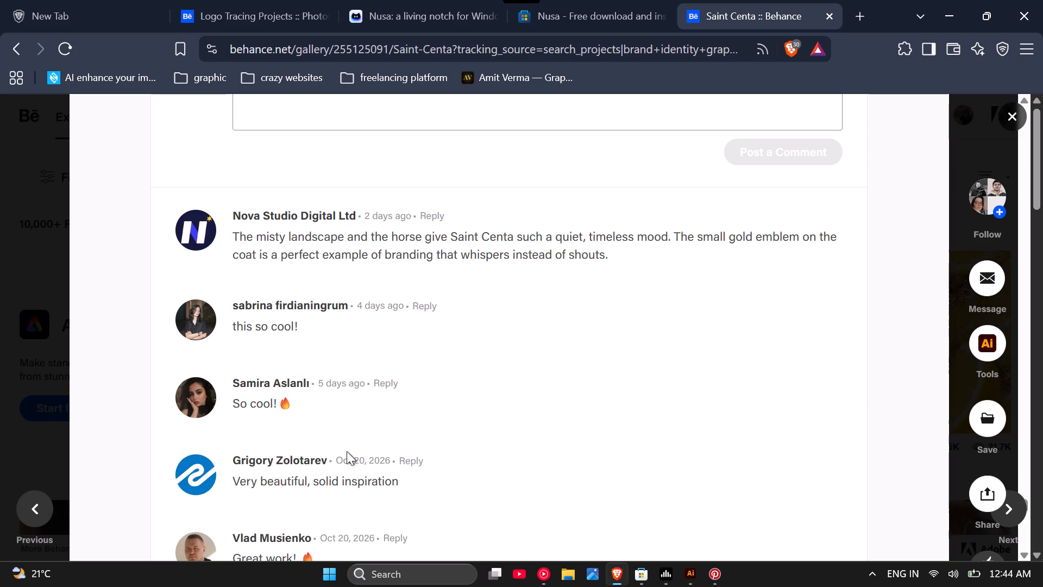
pyautogui.scroll(-1, 351, 479)
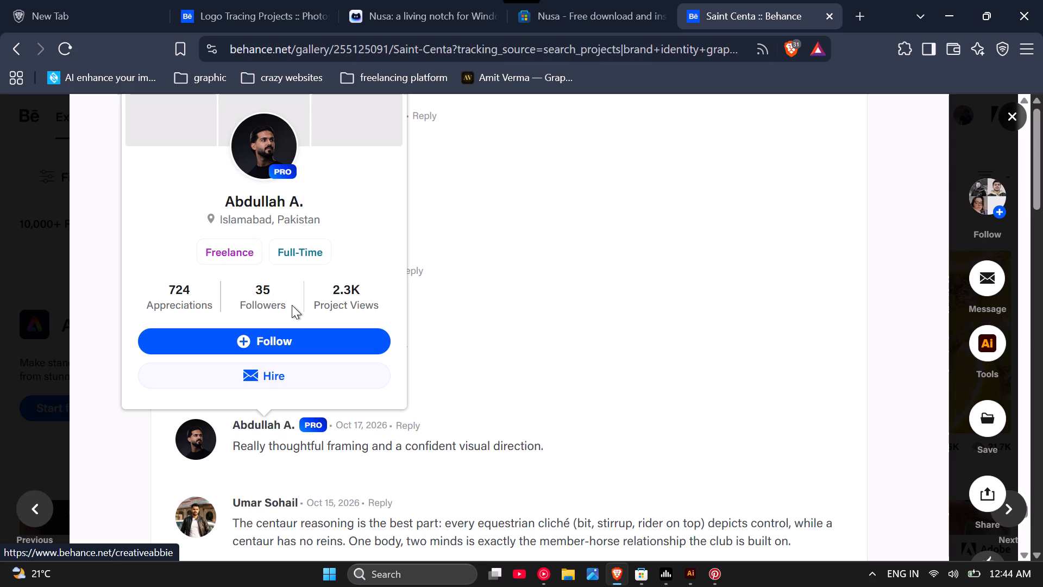
pyautogui.scroll(-2, 292, 305)
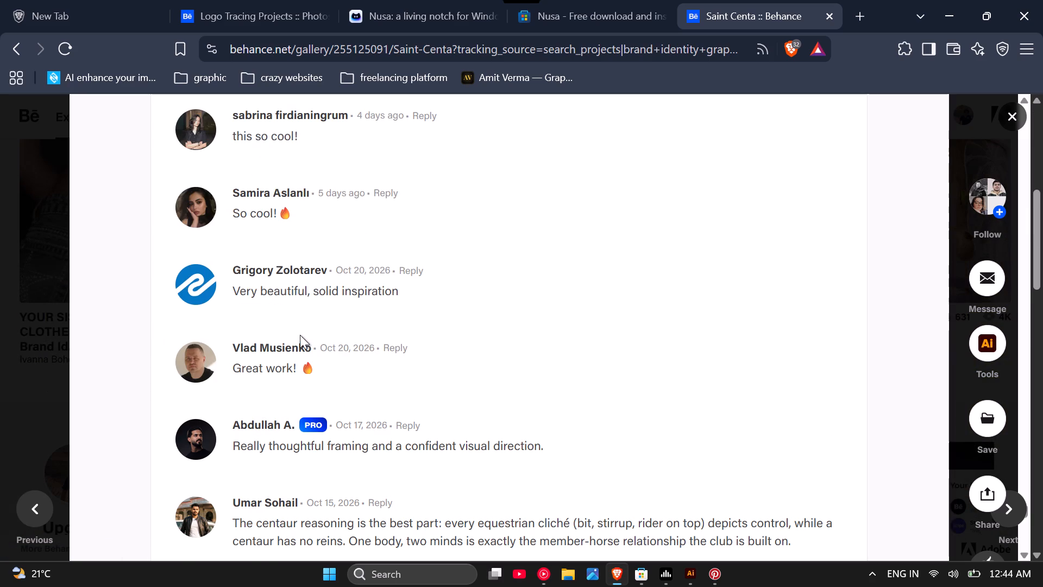
# Open the profile of the PRO commenter who praised the project's thoughtful framing and confident visual direction.
pyautogui.click(284, 424)
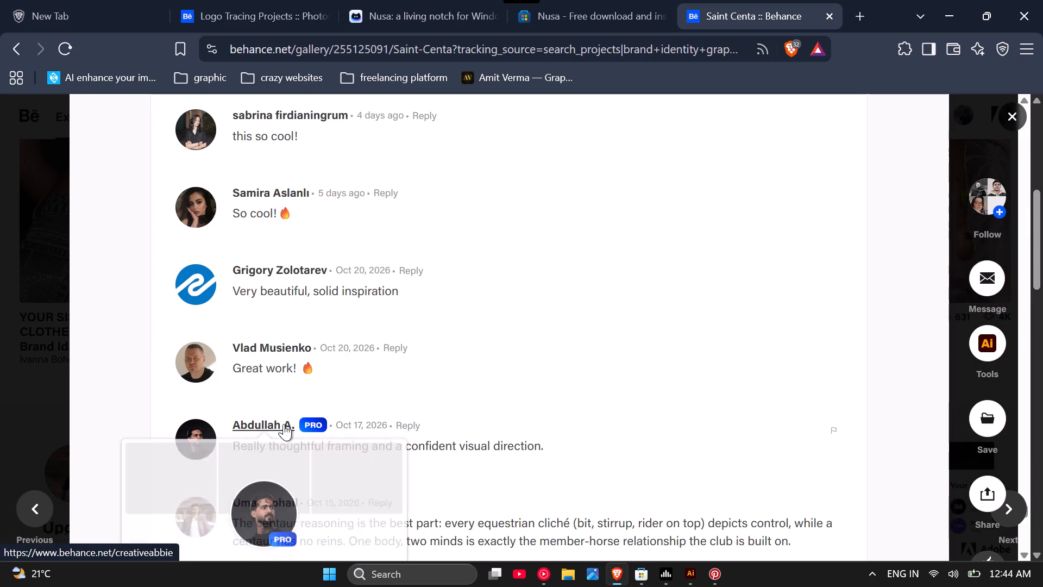
pyautogui.click(285, 509)
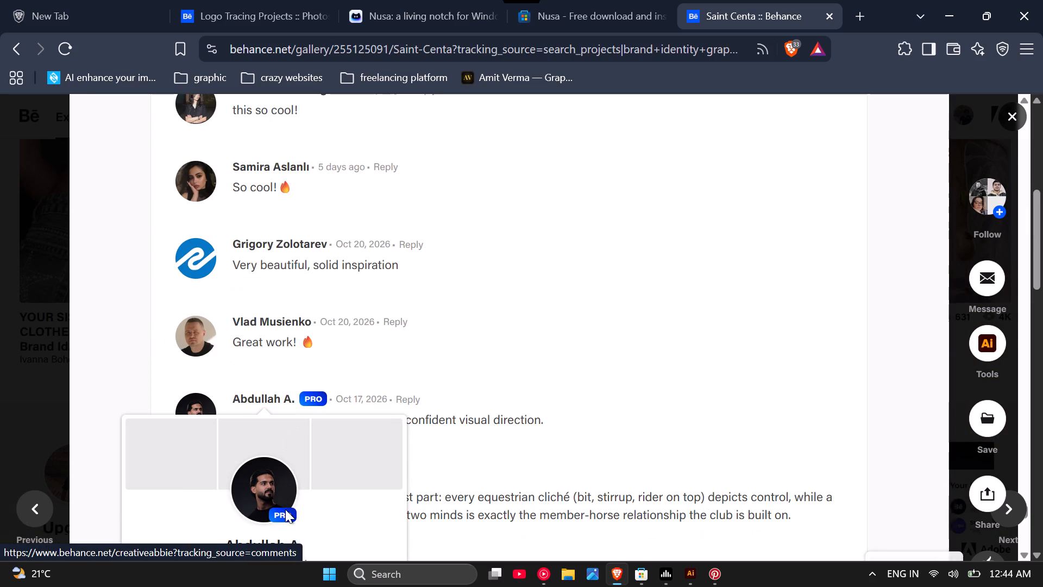
pyautogui.scroll(-1, 284, 507)
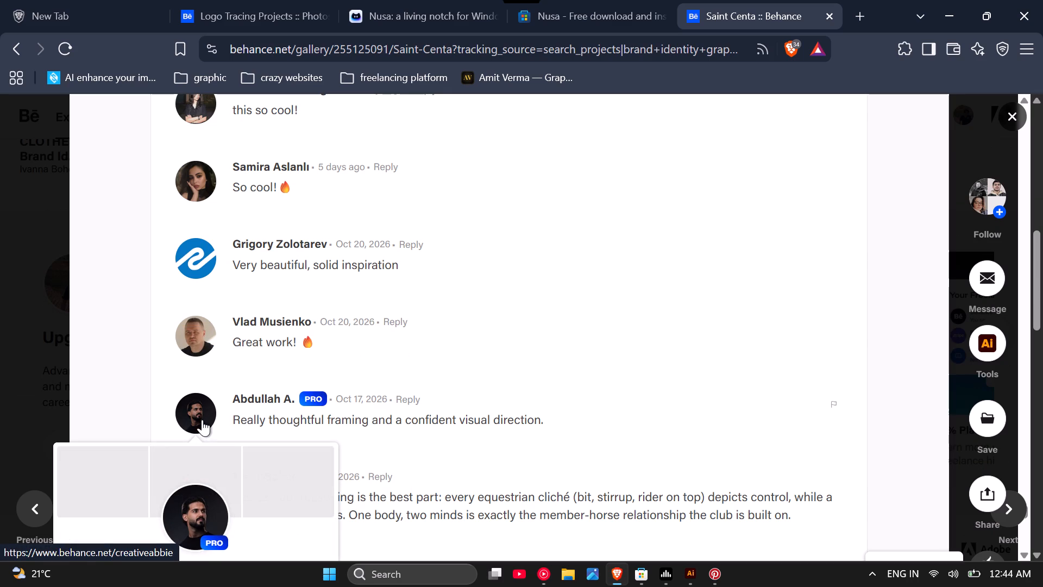
pyautogui.click(215, 520)
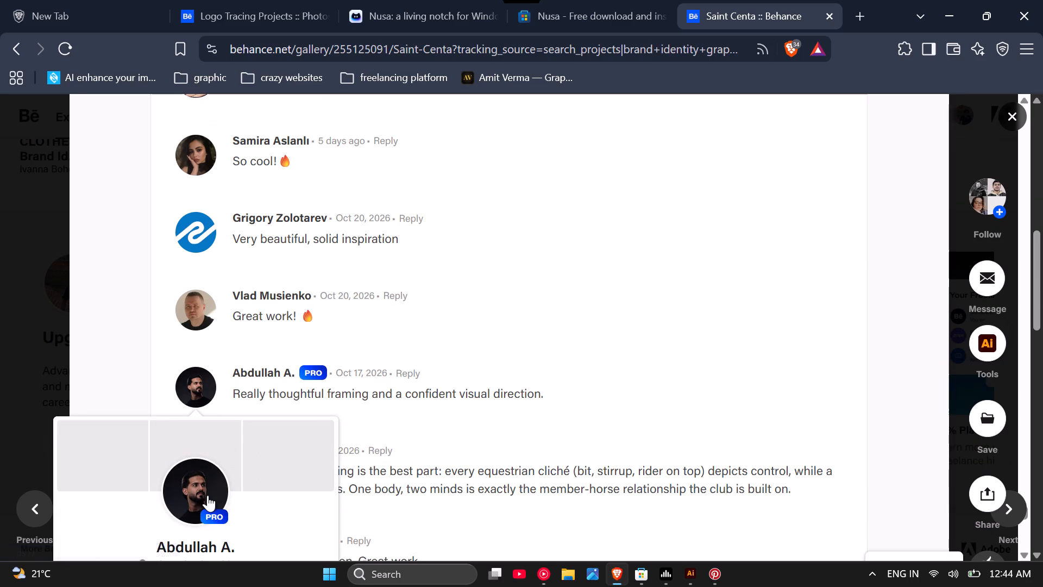
pyautogui.click(208, 495)
pyautogui.scroll(-1, 209, 488)
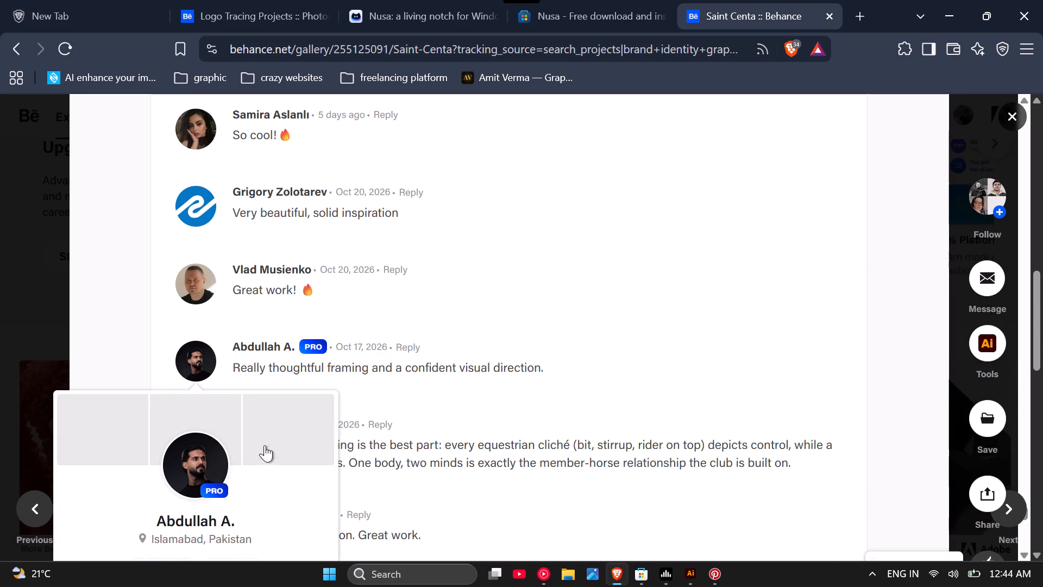
pyautogui.click(216, 454)
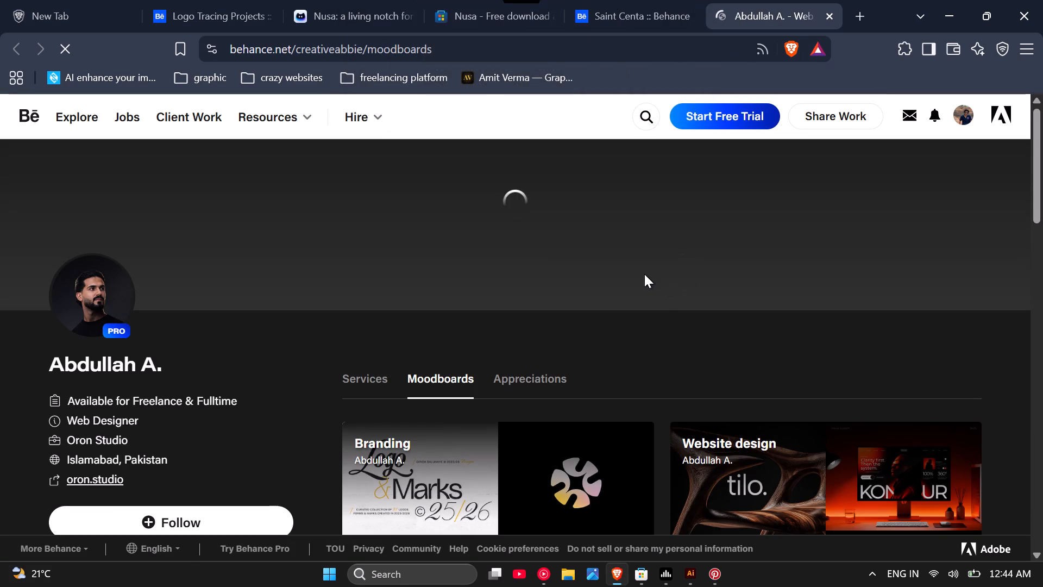
# Browse the designer's moodboards, including Branding, Website design, Creative Logo and UI/UX.
pyautogui.scroll(-1, 644, 274)
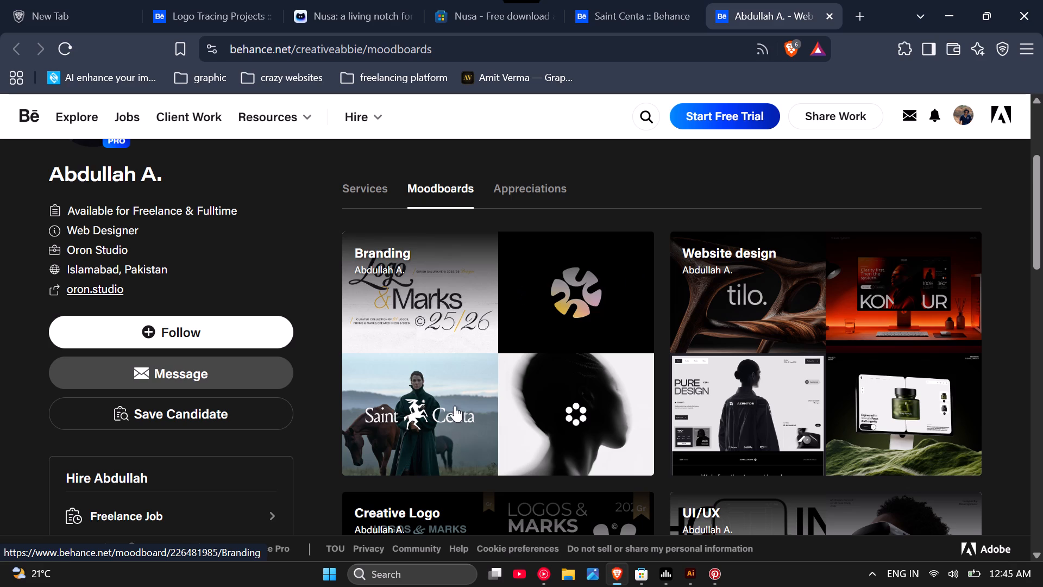
pyautogui.scroll(-1, 746, 359)
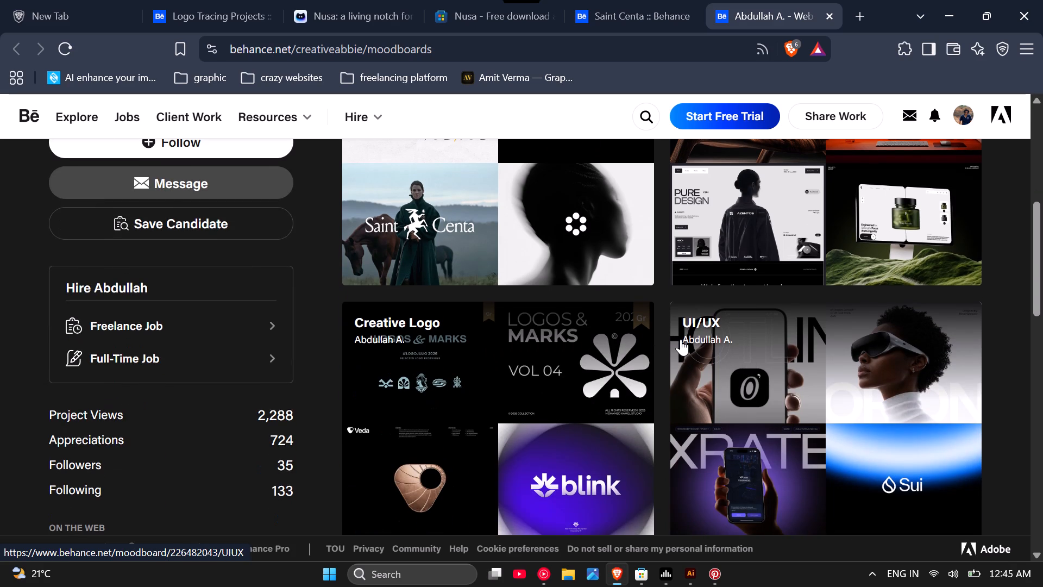
pyautogui.scroll(-2, 681, 339)
pyautogui.scroll(3, 681, 339)
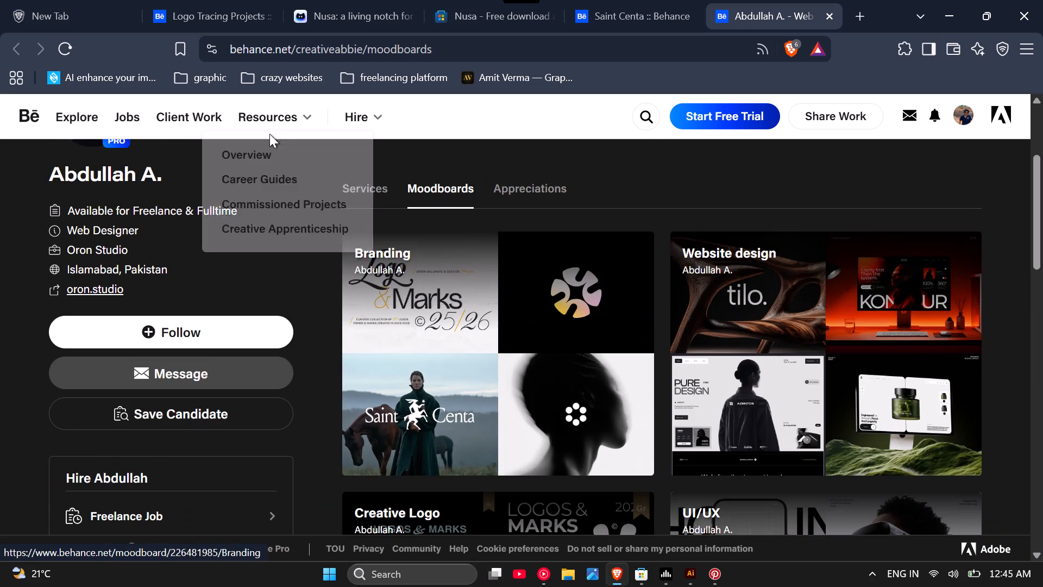
# Review the designer's offered services, along with the profile statistics, work experience and Oron Studio banner.
pyautogui.click(376, 186)
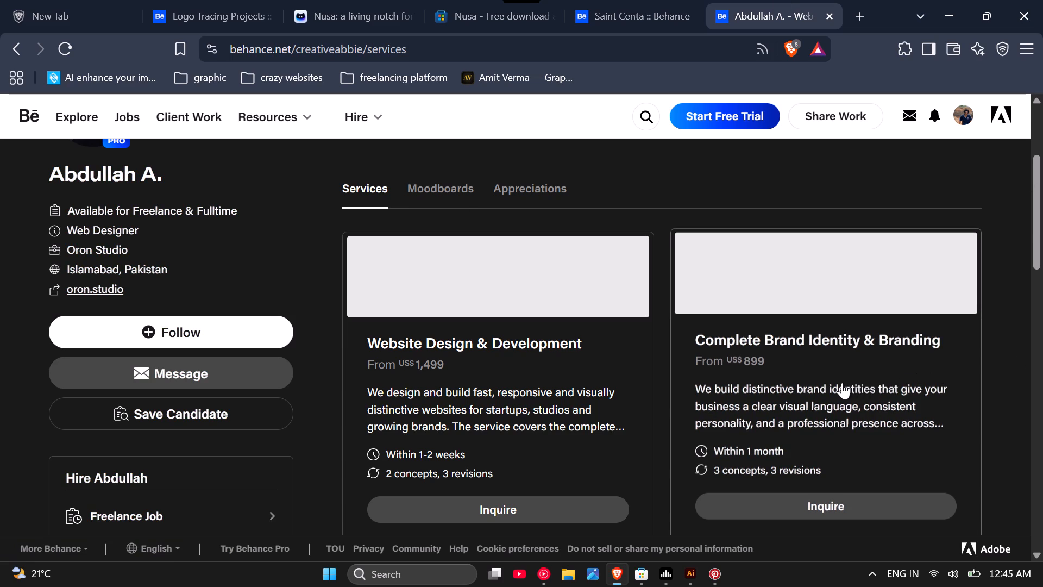
pyautogui.scroll(-1, 833, 385)
pyautogui.scroll(1, 833, 386)
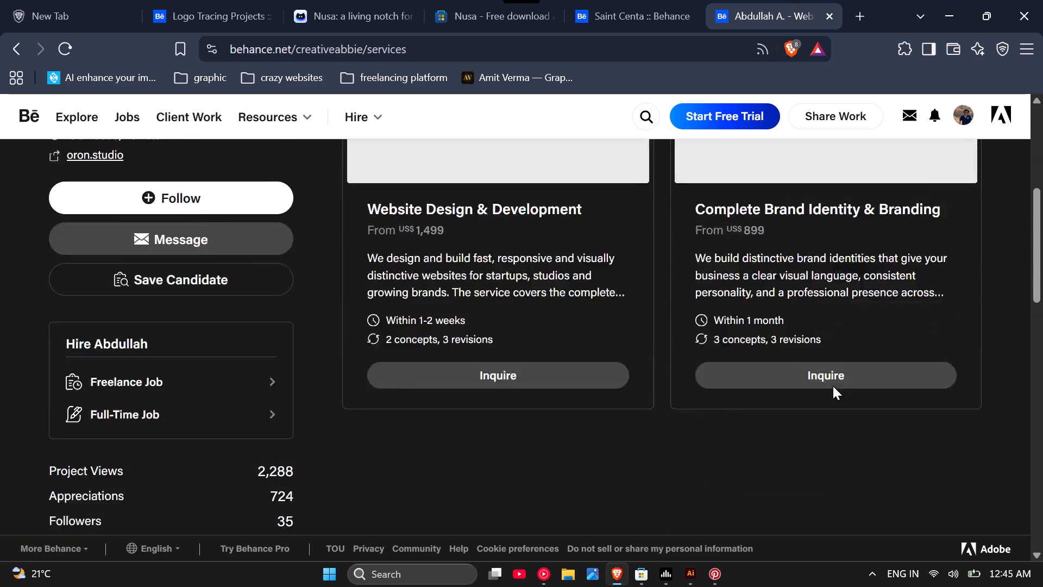
pyautogui.scroll(-1, 830, 388)
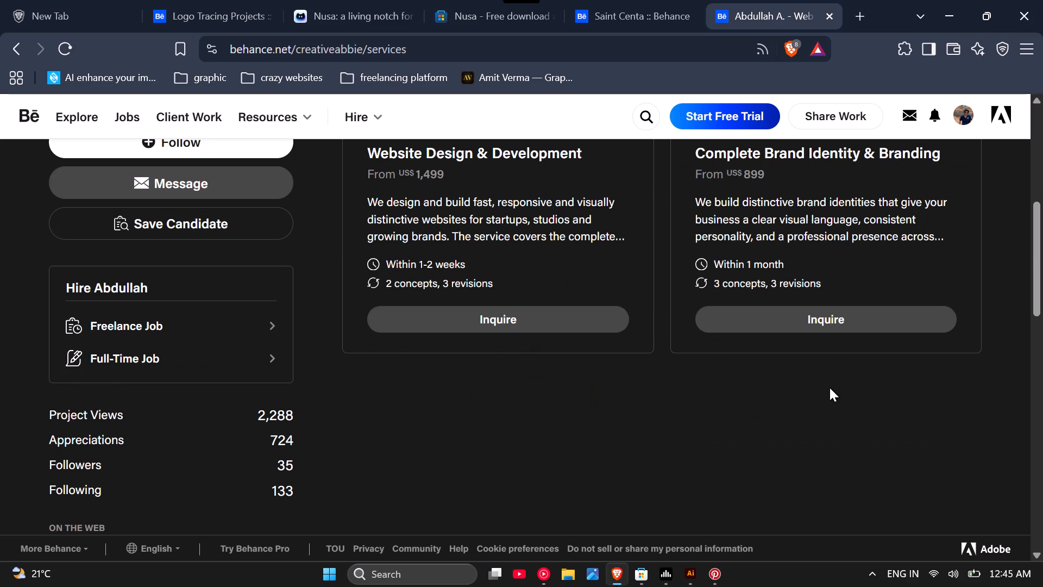
pyautogui.scroll(-2, 261, 416)
pyautogui.scroll(2, 261, 416)
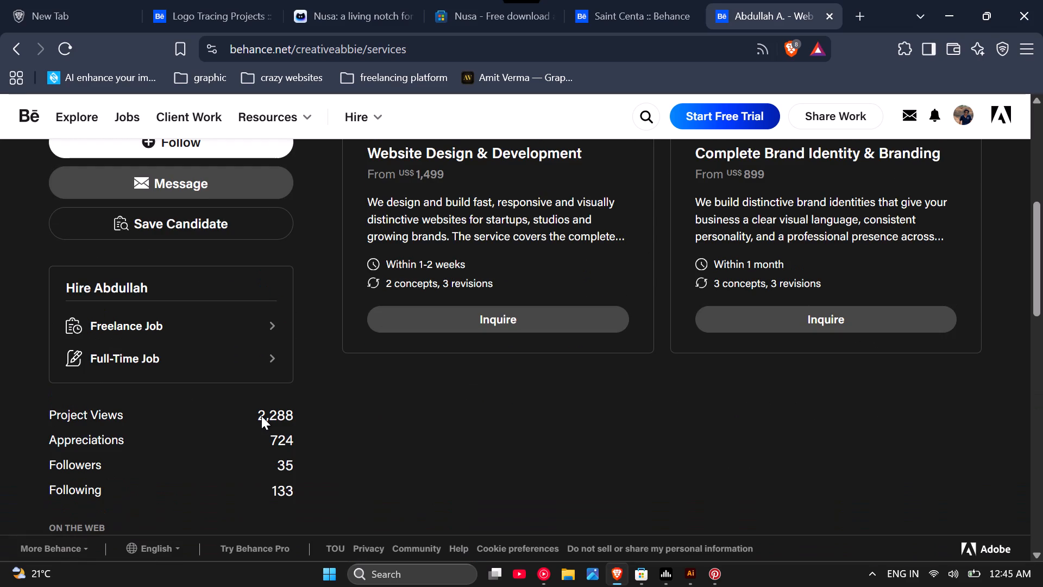
pyautogui.scroll(-2, 261, 416)
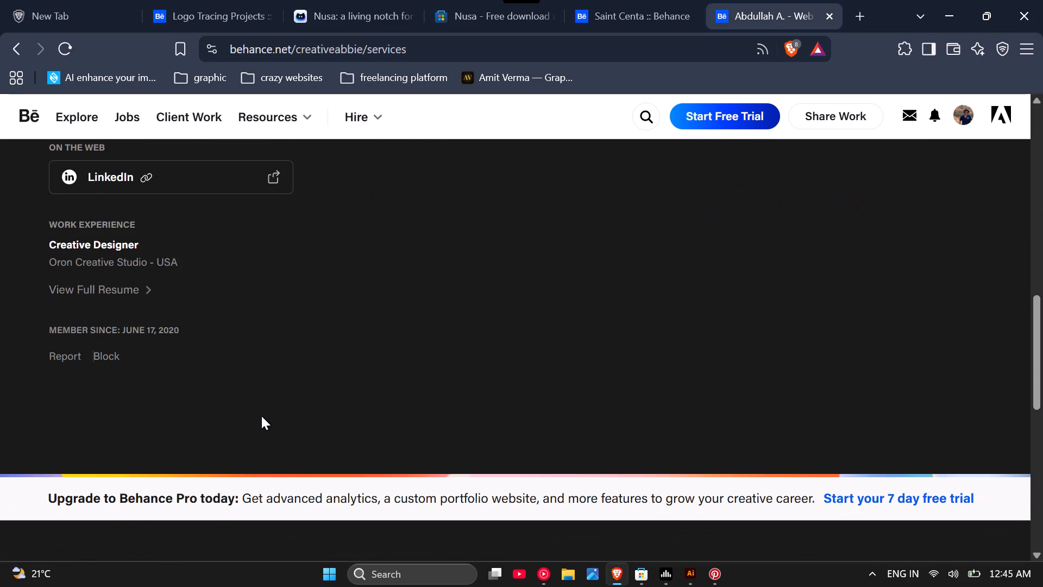
pyautogui.scroll(4, 261, 416)
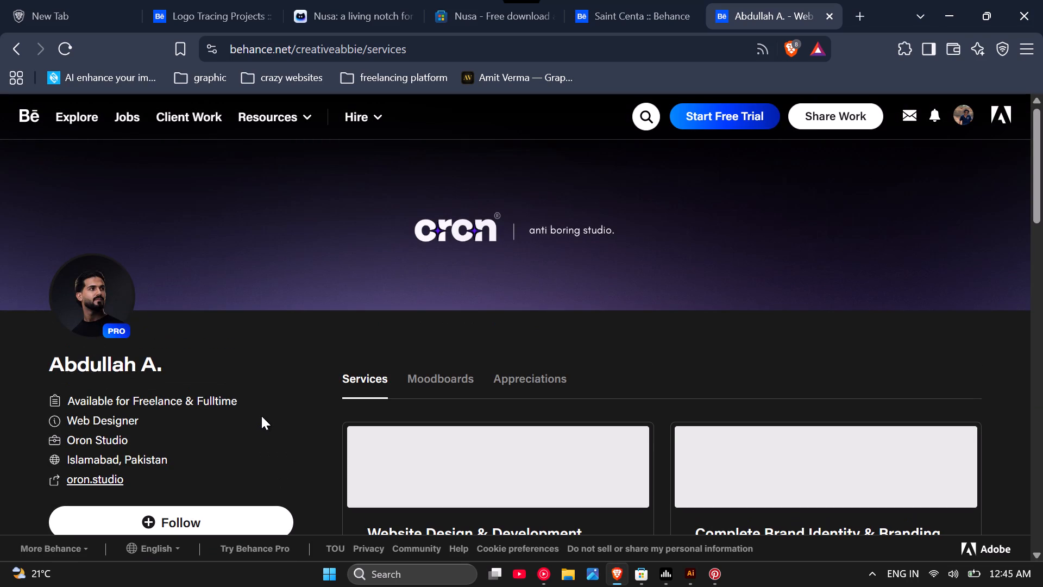
pyautogui.scroll(-1, 268, 417)
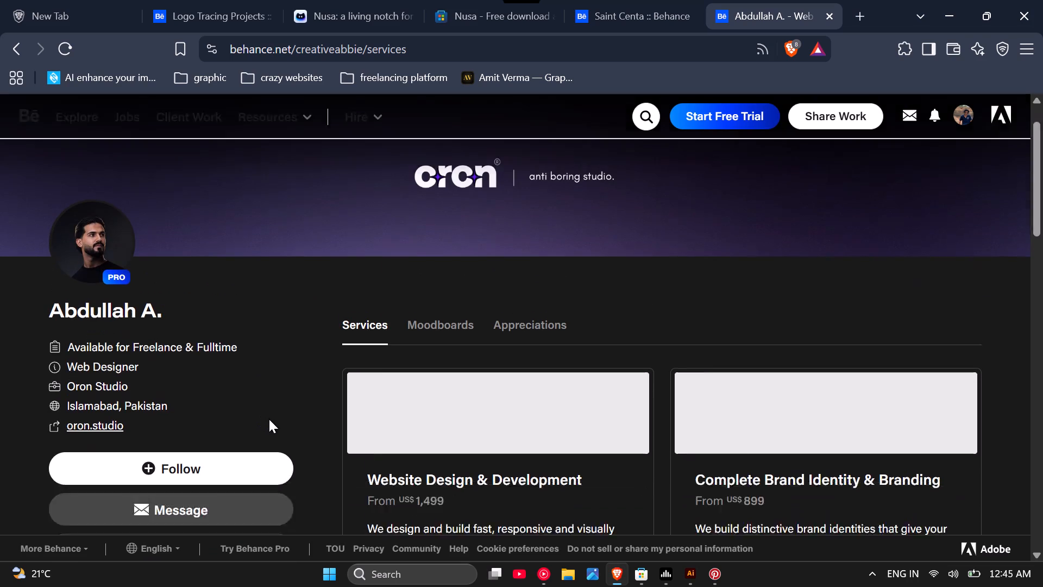
# View the details of the Complete Brand Identity & Branding service and close them without inquiring.
pyautogui.click(807, 361)
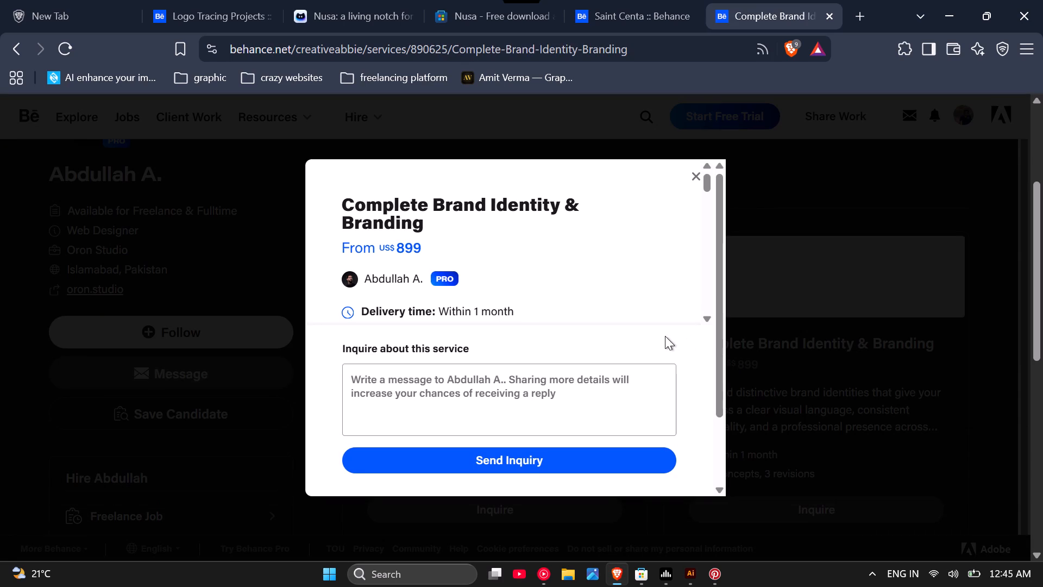
pyautogui.click(693, 176)
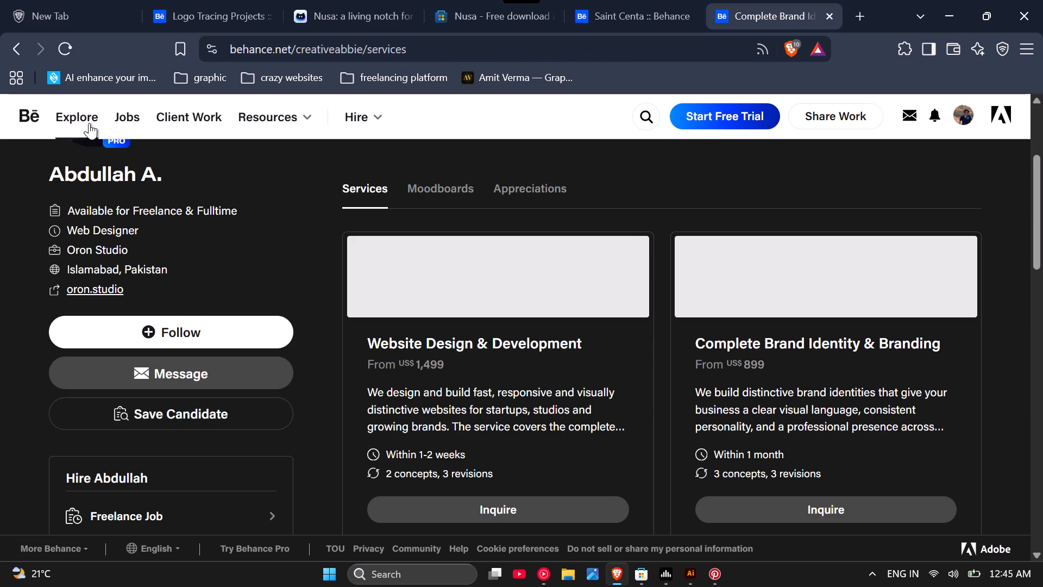
# Return to the Explore feed and open the recommended Truway logo design and travel tourism agency branding project.
pyautogui.click(77, 124)
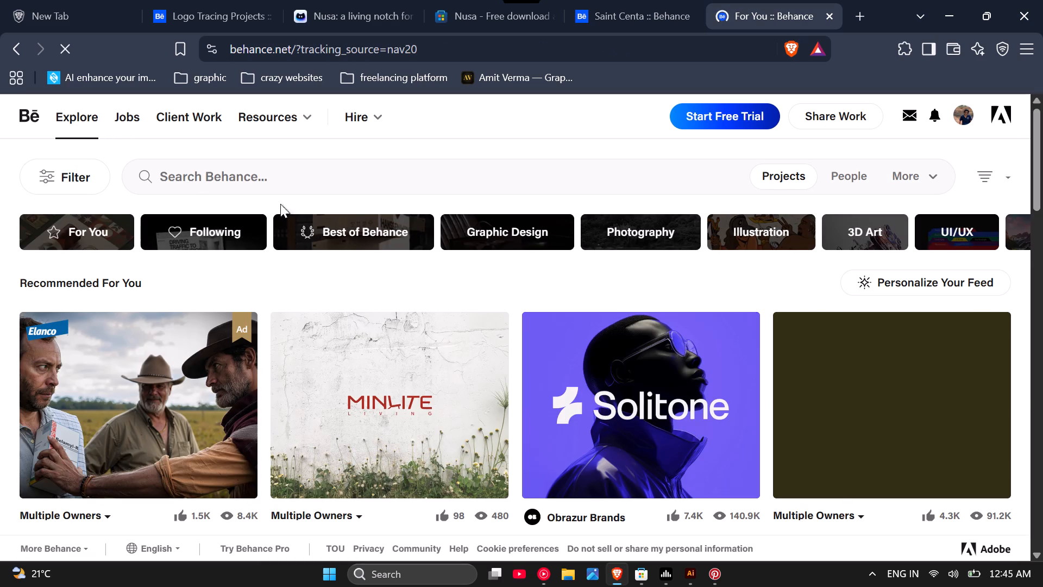
pyautogui.scroll(-2, 380, 328)
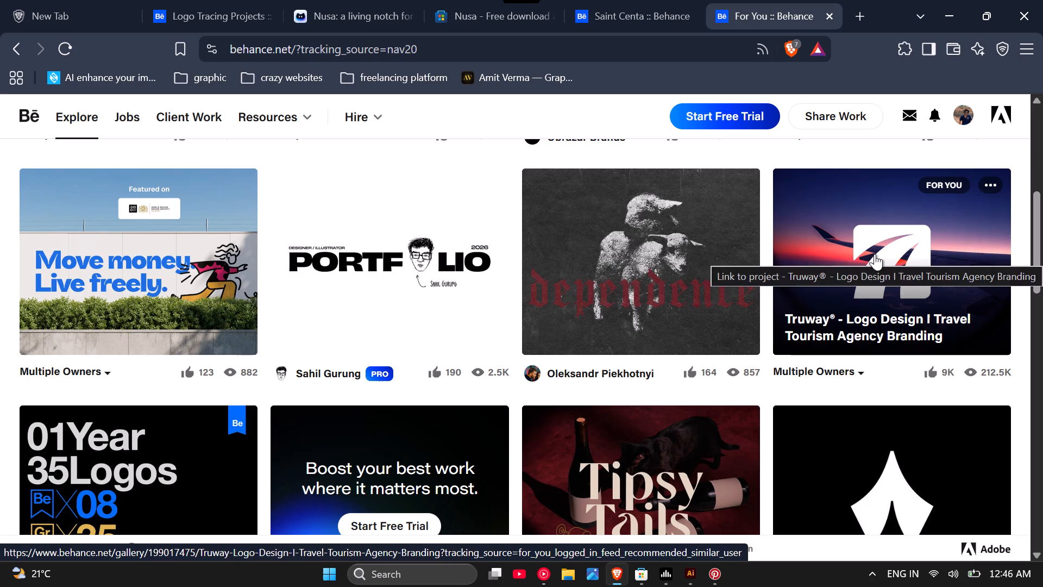
pyautogui.click(875, 254)
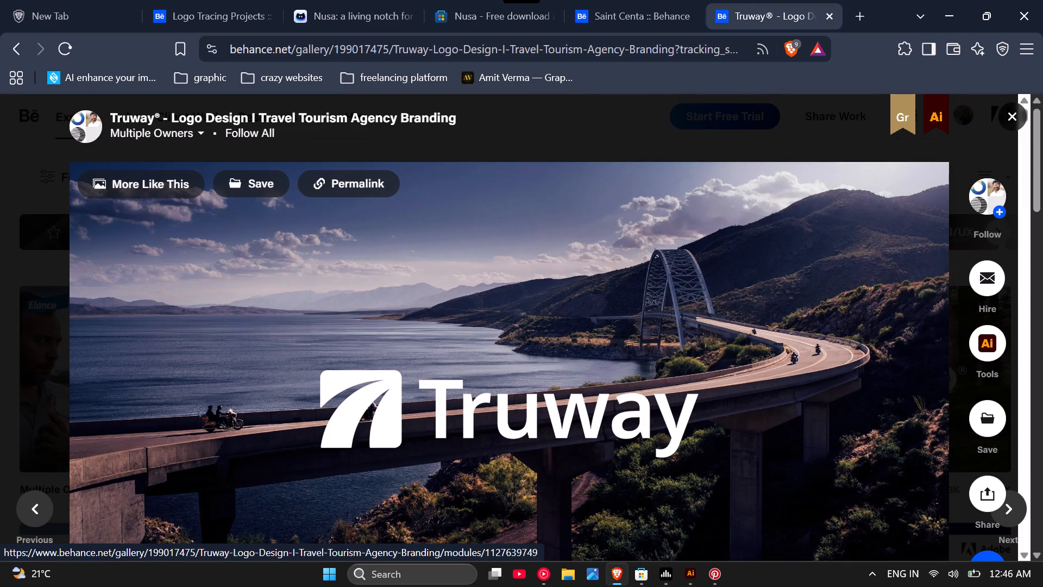
# Examine Truway's hero bridge image, the introduction text about the travel agency, and the travel photo collage.
pyautogui.scroll(-1, 665, 285)
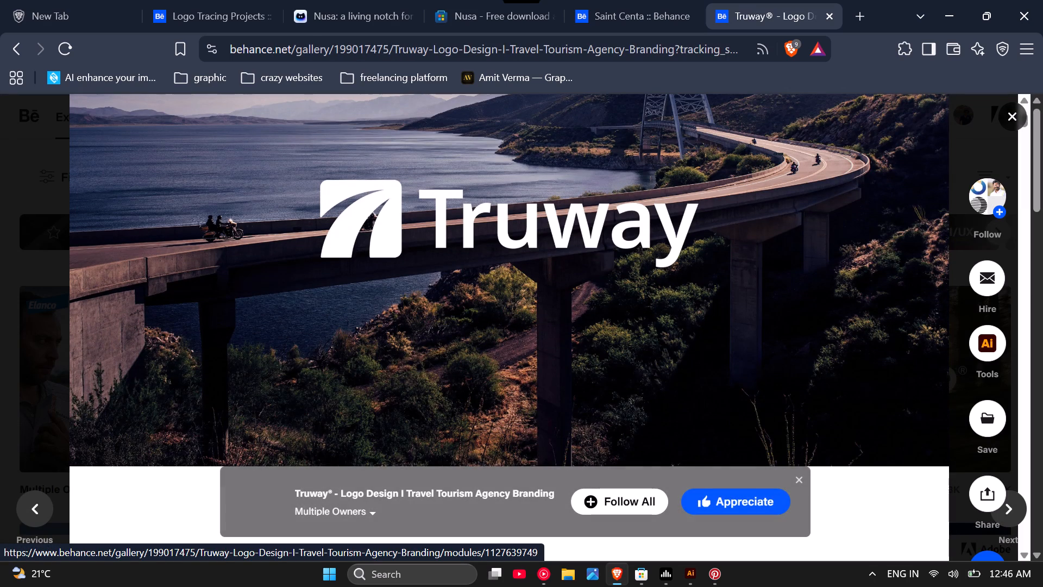
pyautogui.scroll(-2, 665, 285)
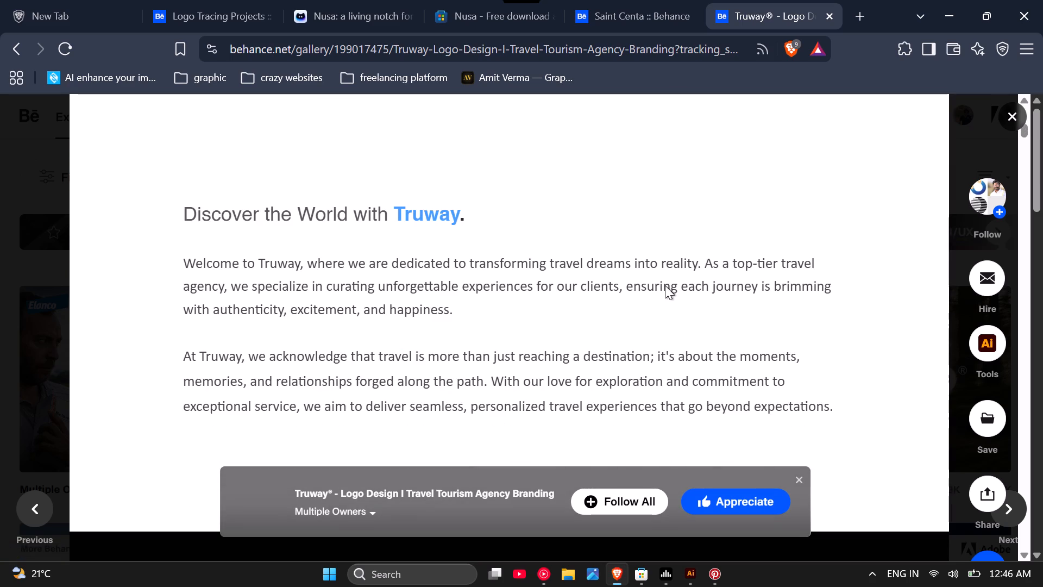
pyautogui.scroll(-5, 665, 285)
pyautogui.scroll(2, 664, 285)
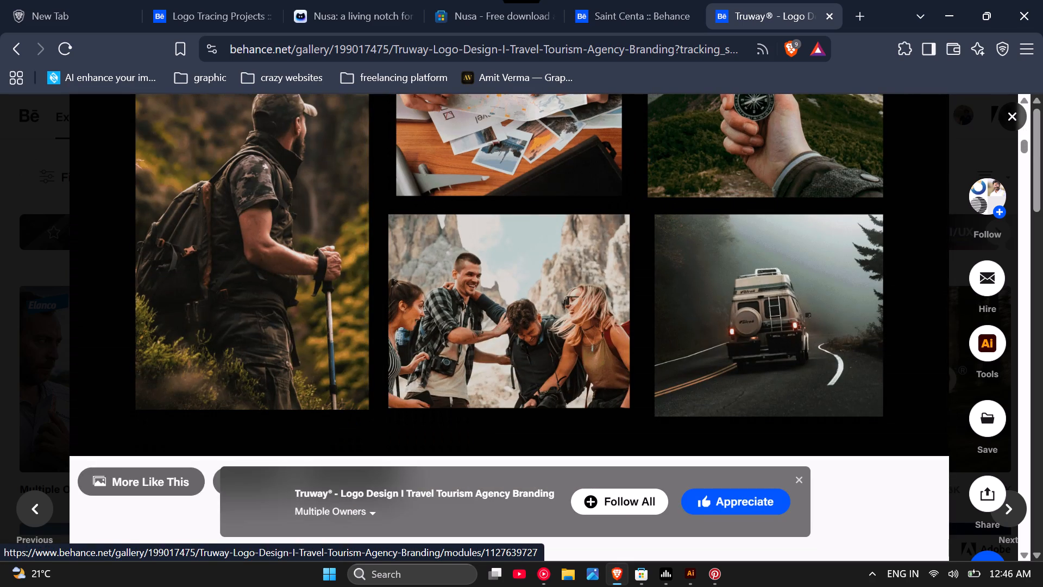
# Study the Truway logo animation on light blue and the brand mark breakdown combining letter T, pathway, arrow and tree.
pyautogui.scroll(-1, 664, 285)
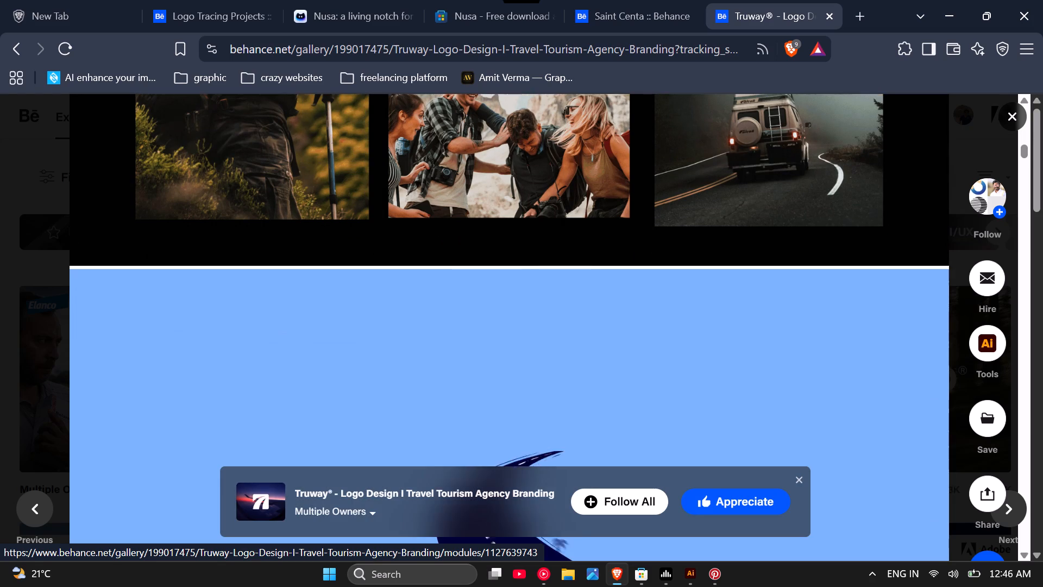
pyautogui.scroll(-2, 664, 285)
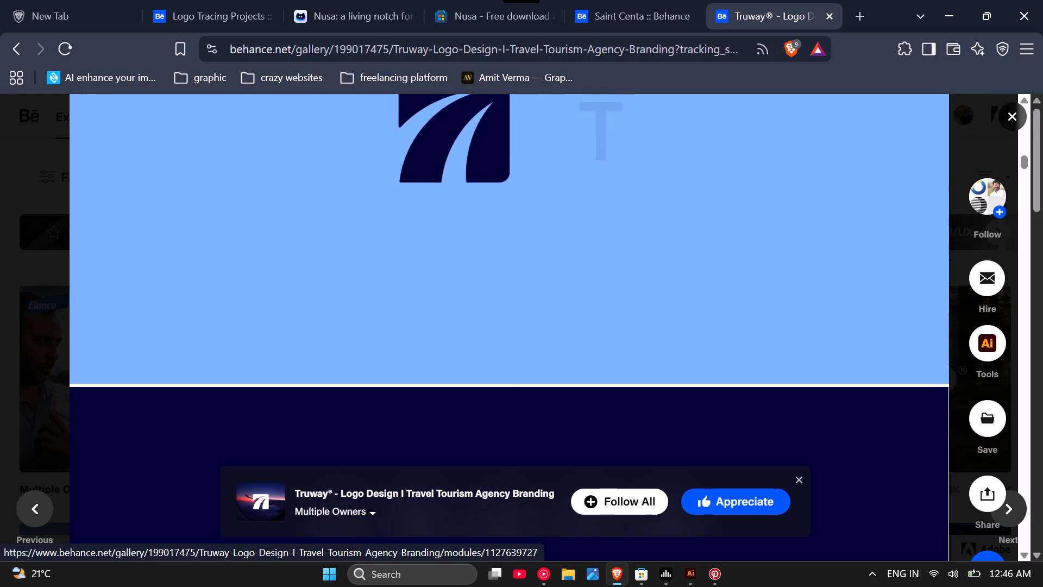
pyautogui.scroll(1, 664, 285)
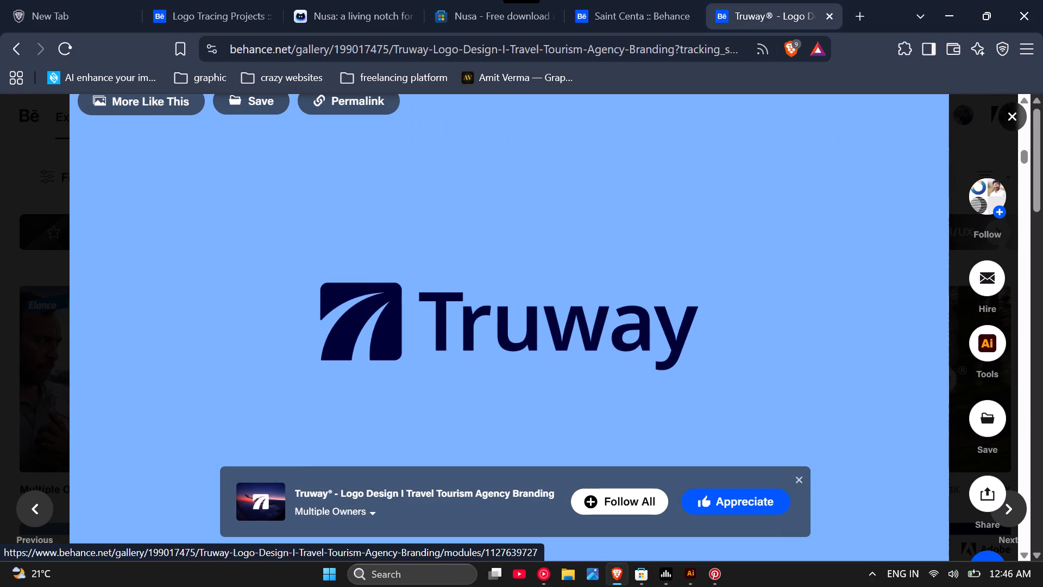
pyautogui.scroll(-3, 664, 285)
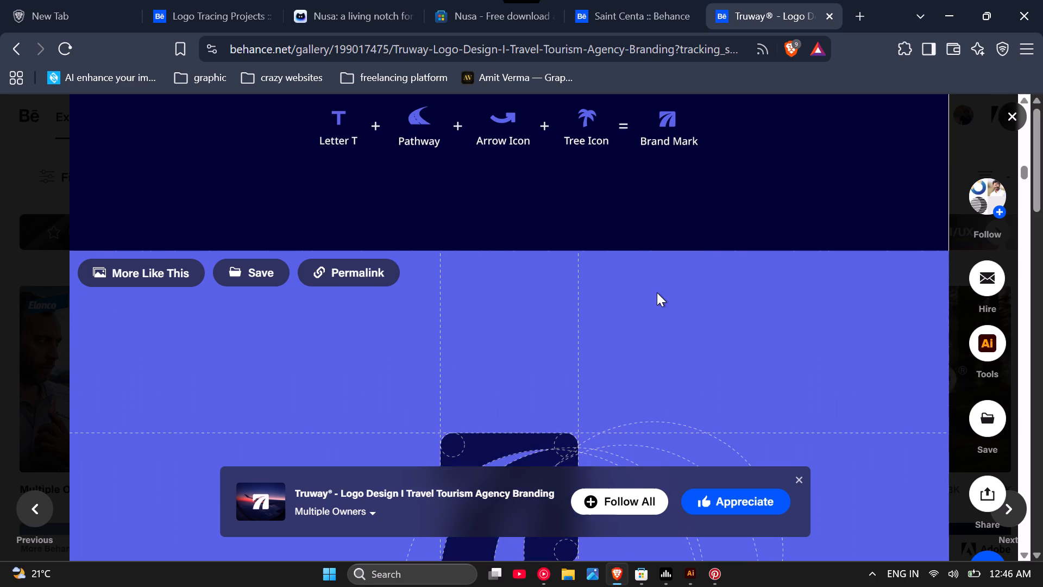
# Study the Truway logo's construction animation with its dashed guide lines and circles on the violet-blue background.
pyautogui.scroll(2, 657, 292)
pyautogui.scroll(-2, 657, 292)
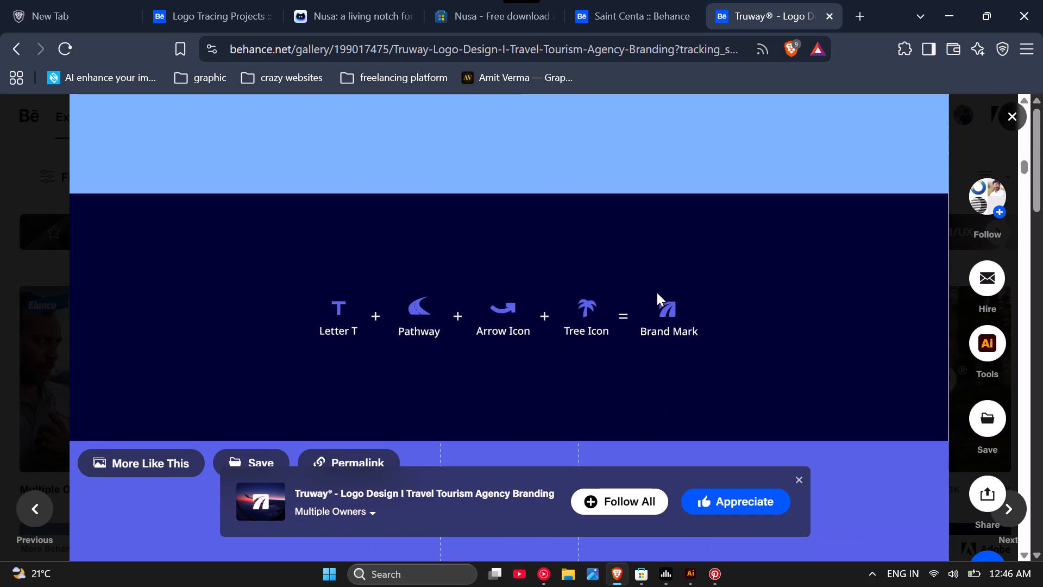
pyautogui.scroll(-3, 657, 292)
pyautogui.scroll(4, 657, 292)
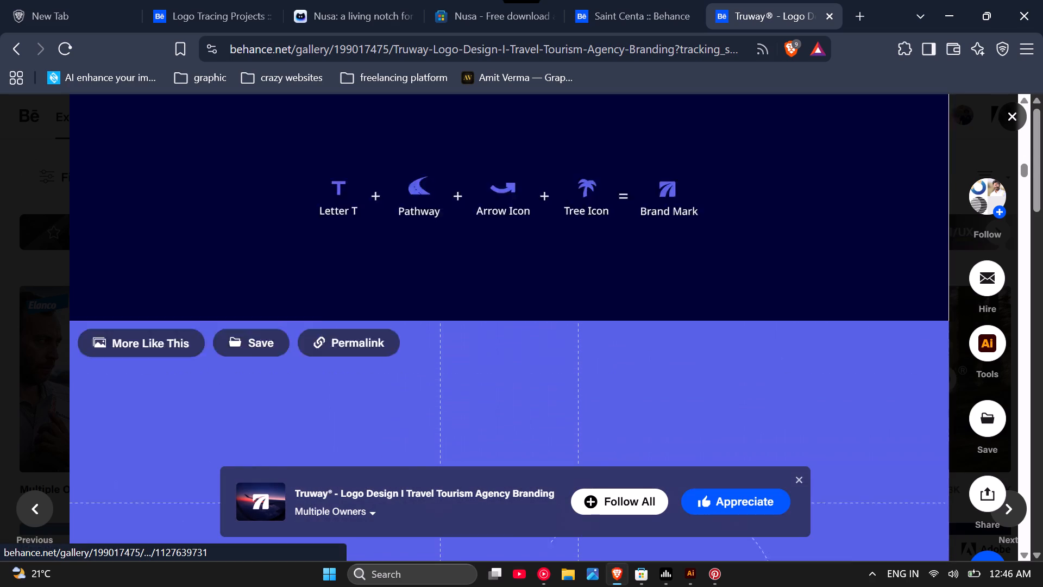
pyautogui.scroll(-3, 657, 292)
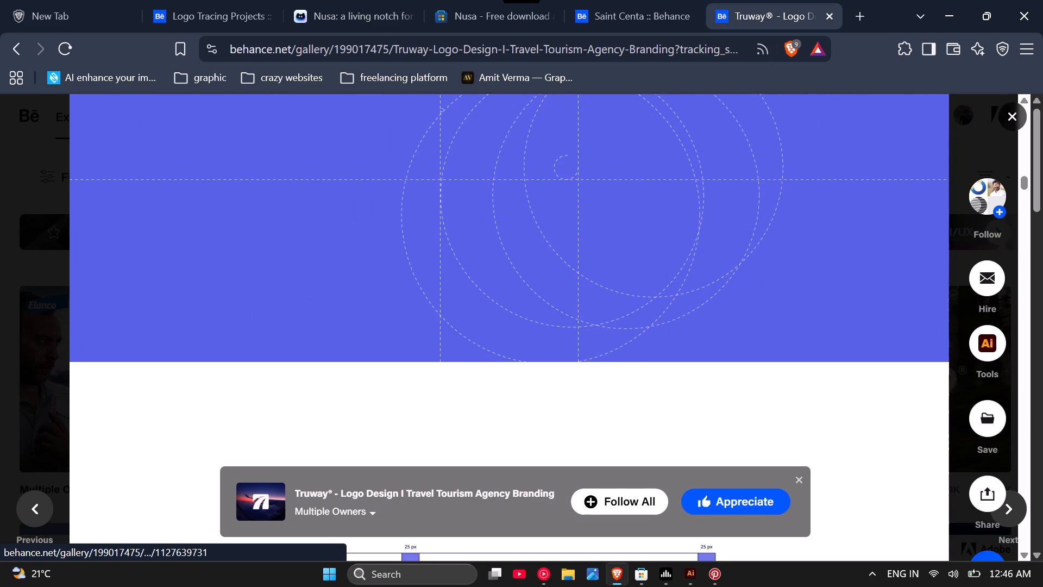
pyautogui.scroll(1, 657, 292)
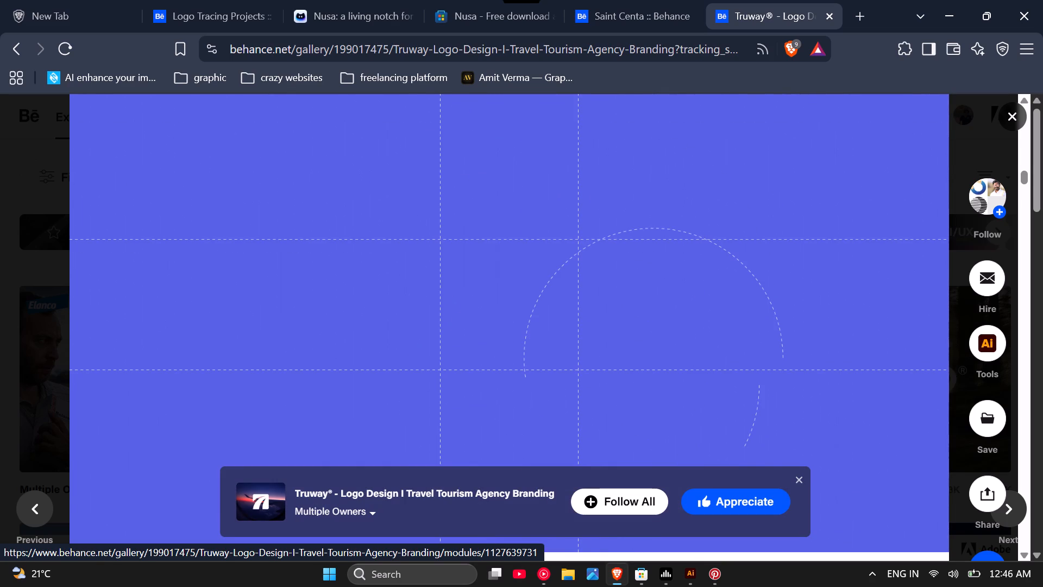
pyautogui.scroll(-1, 657, 292)
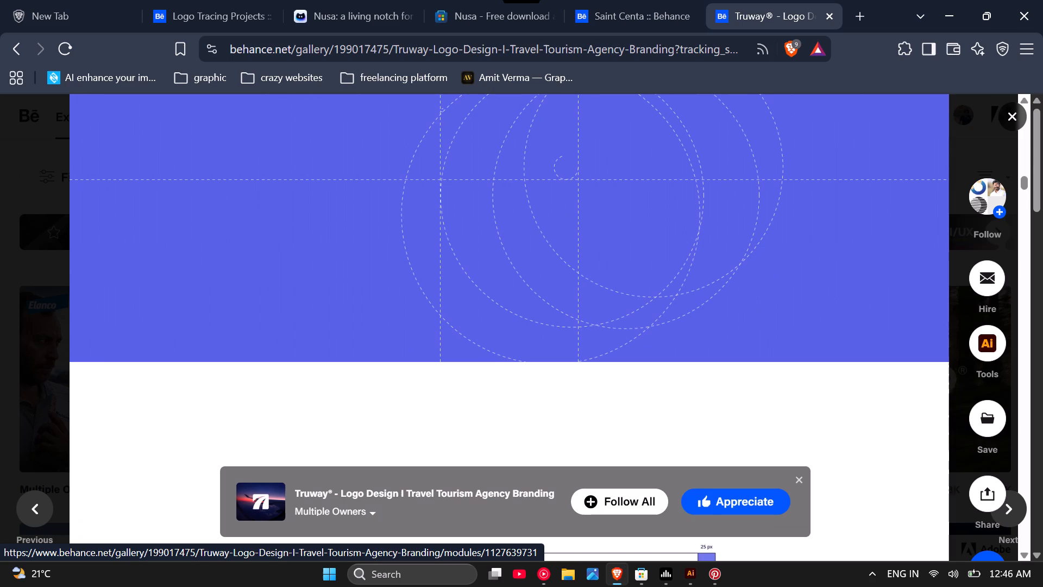
pyautogui.scroll(1, 657, 292)
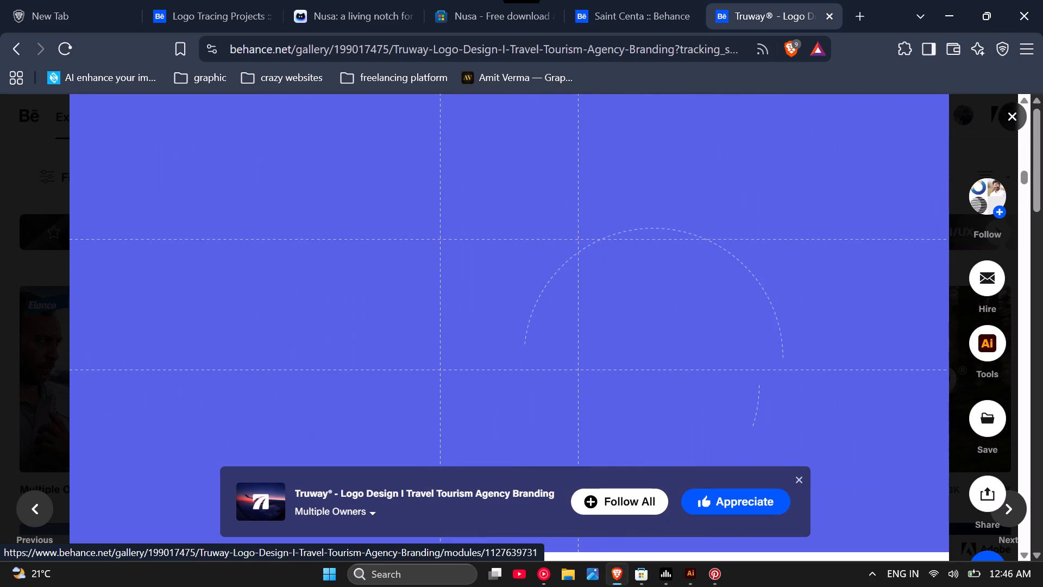
# Examine Truway's logo spacing layout and its colour palette with the HEX, RGB and CMYK codes.
pyautogui.scroll(-2, 657, 292)
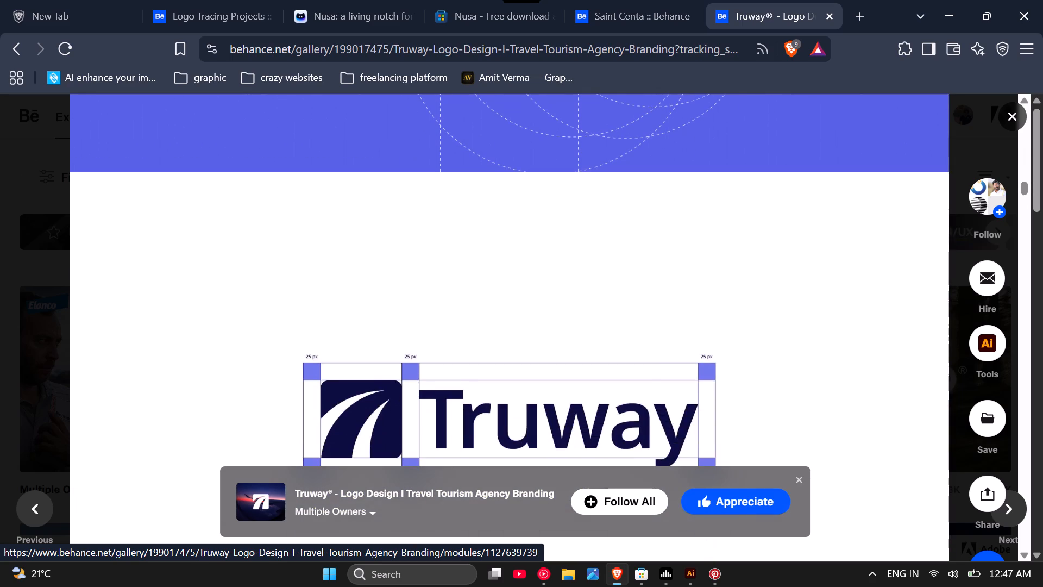
pyautogui.scroll(-3, 655, 293)
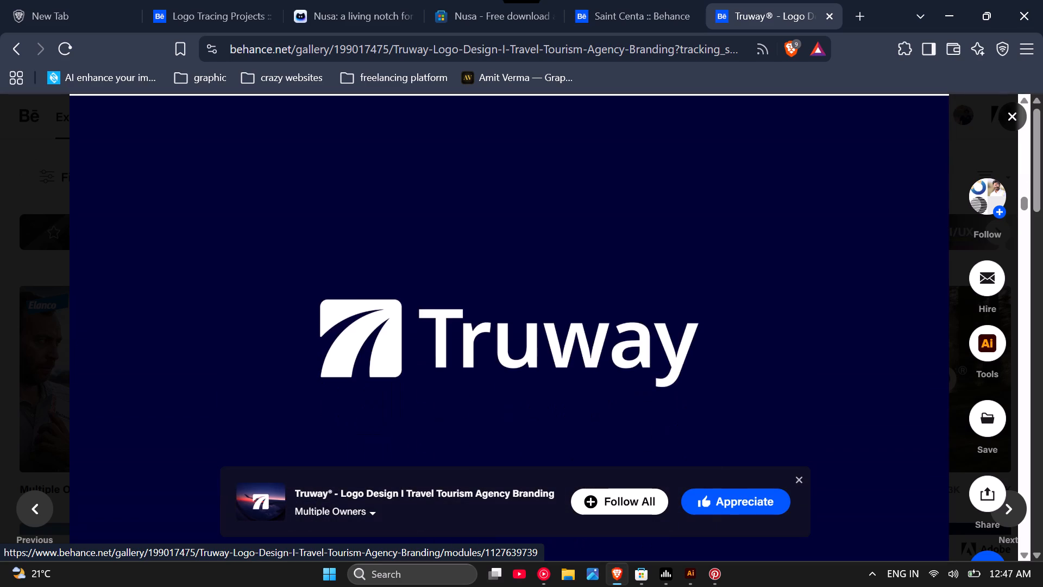
pyautogui.scroll(-3, 655, 293)
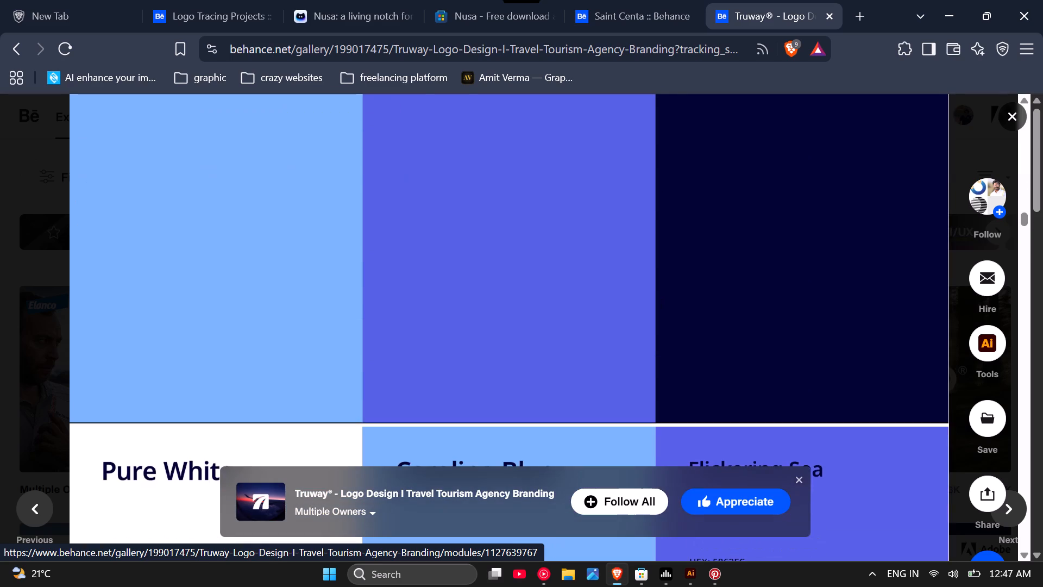
pyautogui.scroll(-1, 655, 293)
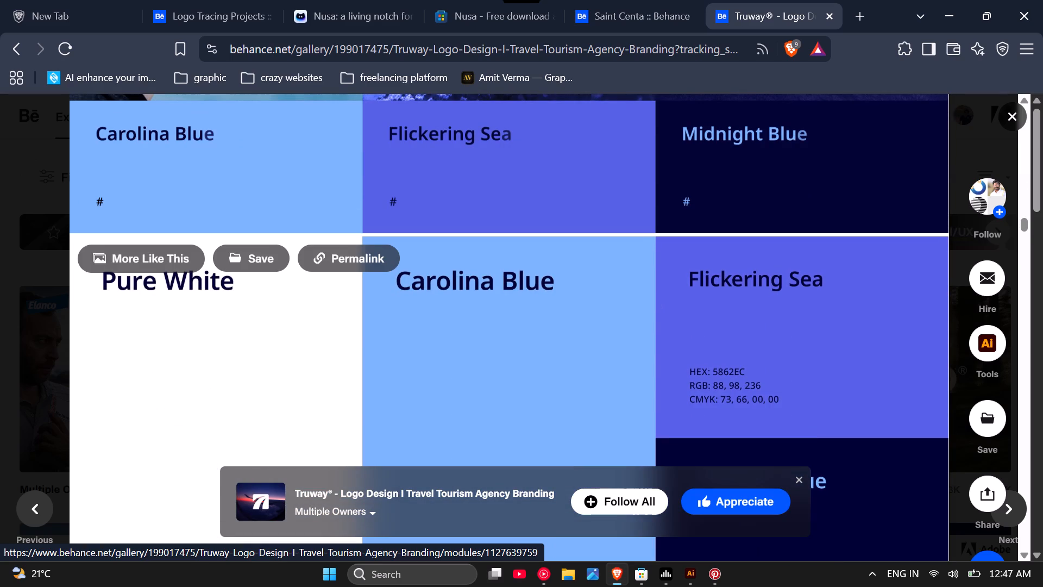
pyautogui.scroll(1, 655, 293)
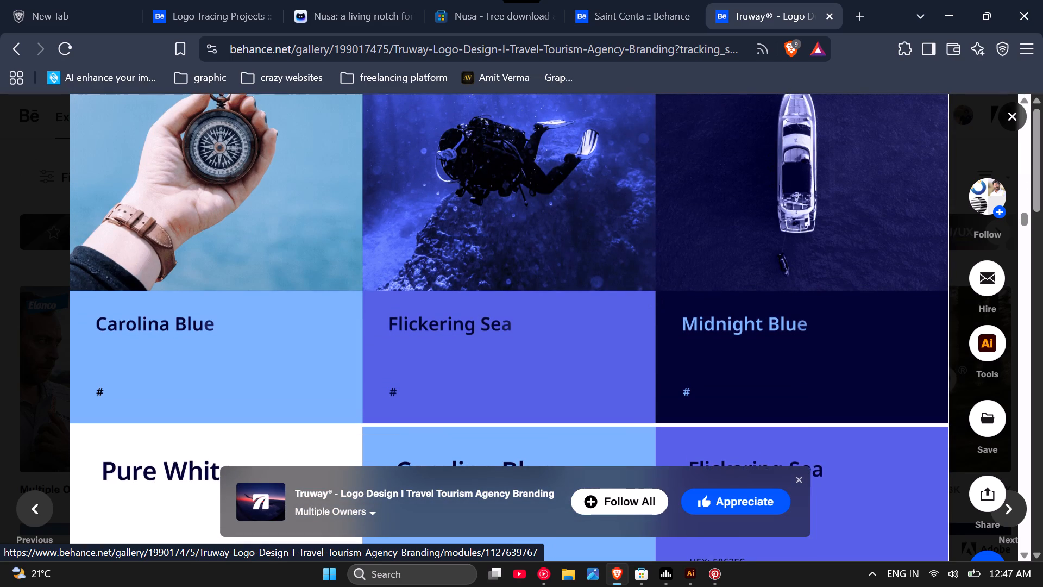
pyautogui.scroll(-1, 655, 294)
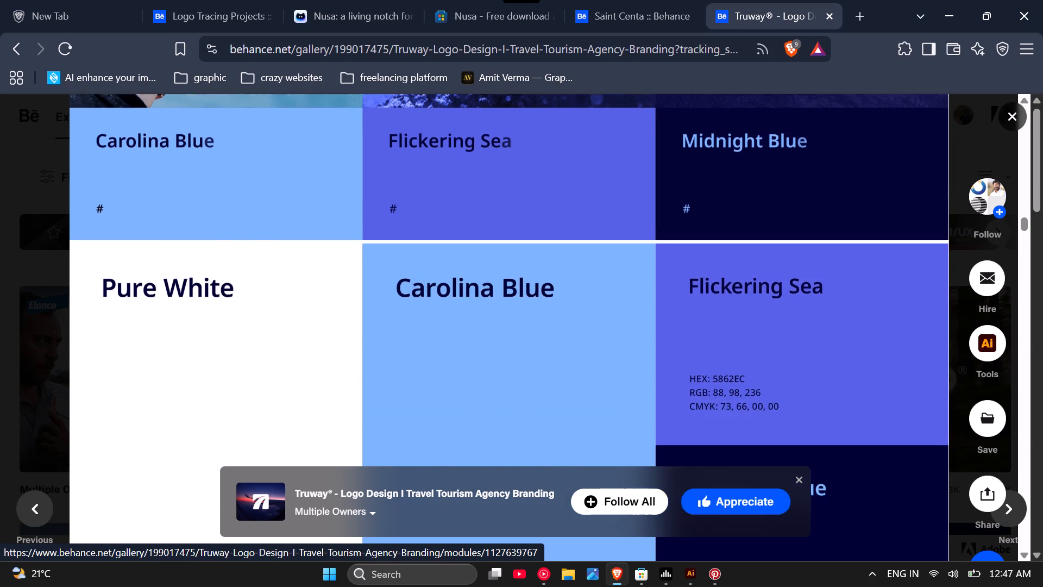
pyautogui.scroll(-2, 655, 294)
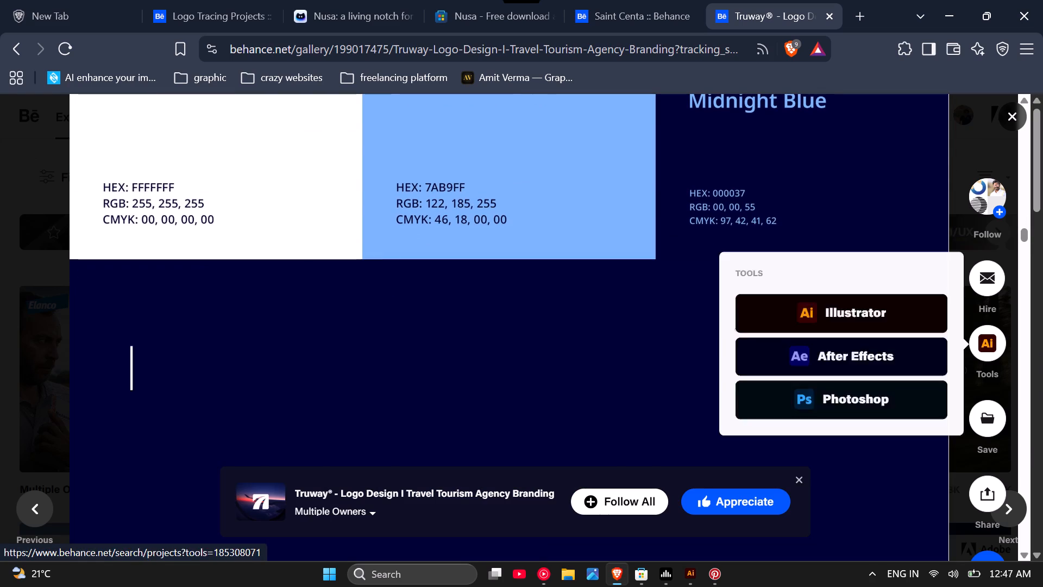
# Copy the share link of the Truway project.
pyautogui.click(984, 492)
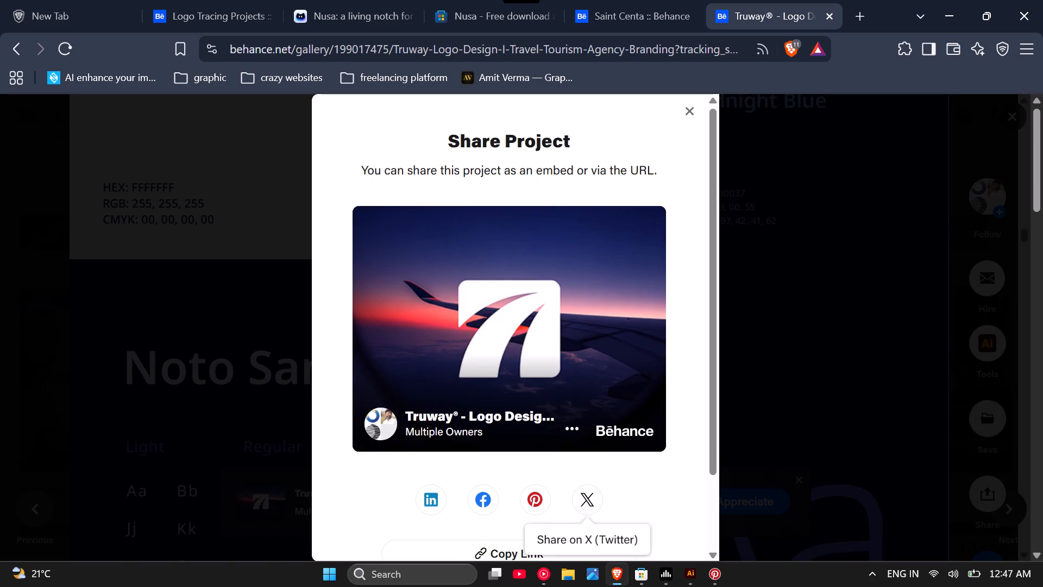
pyautogui.click(466, 557)
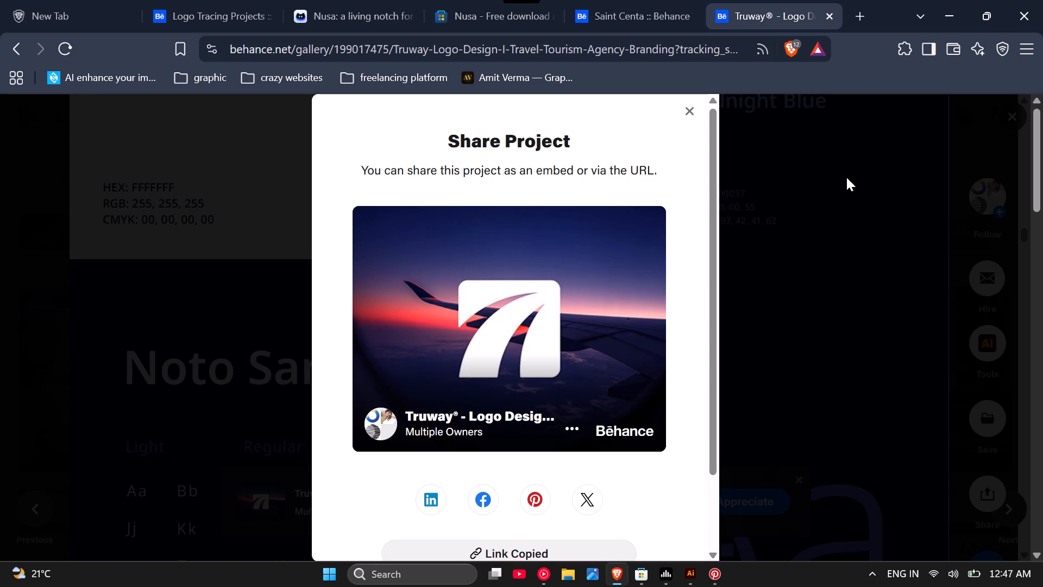
# Minimize the browser, open the Chat — MUSE shortcut on the desktop, and restore the previous Chrome pages.
pyautogui.click(948, 0)
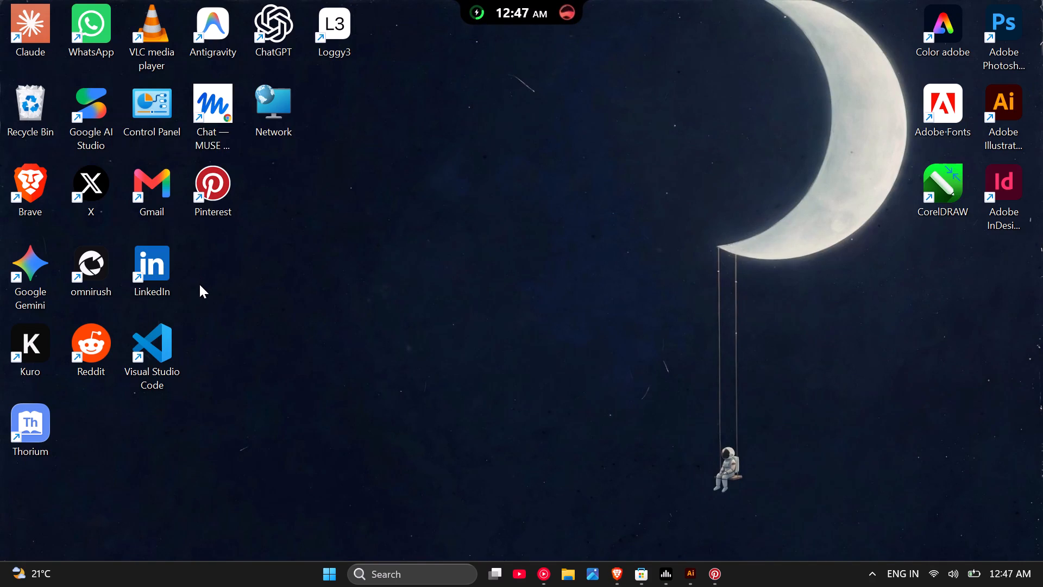
pyautogui.doubleClick(234, 120)
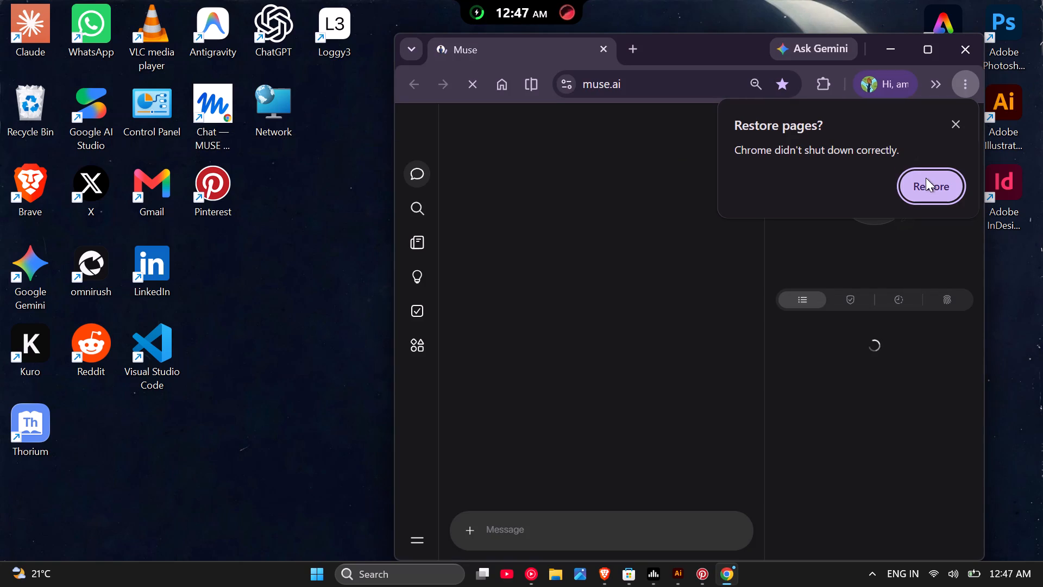
pyautogui.click(926, 178)
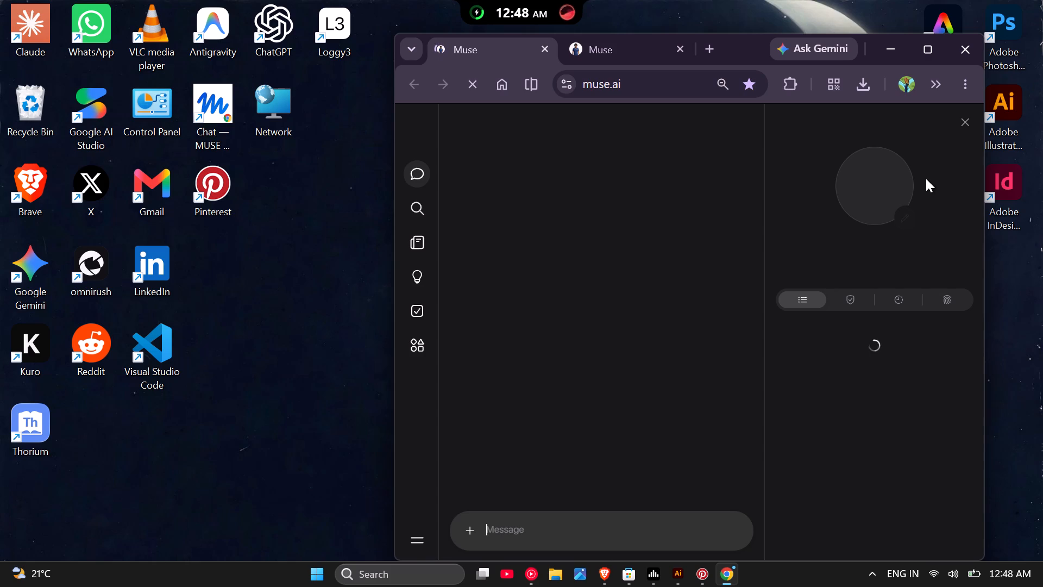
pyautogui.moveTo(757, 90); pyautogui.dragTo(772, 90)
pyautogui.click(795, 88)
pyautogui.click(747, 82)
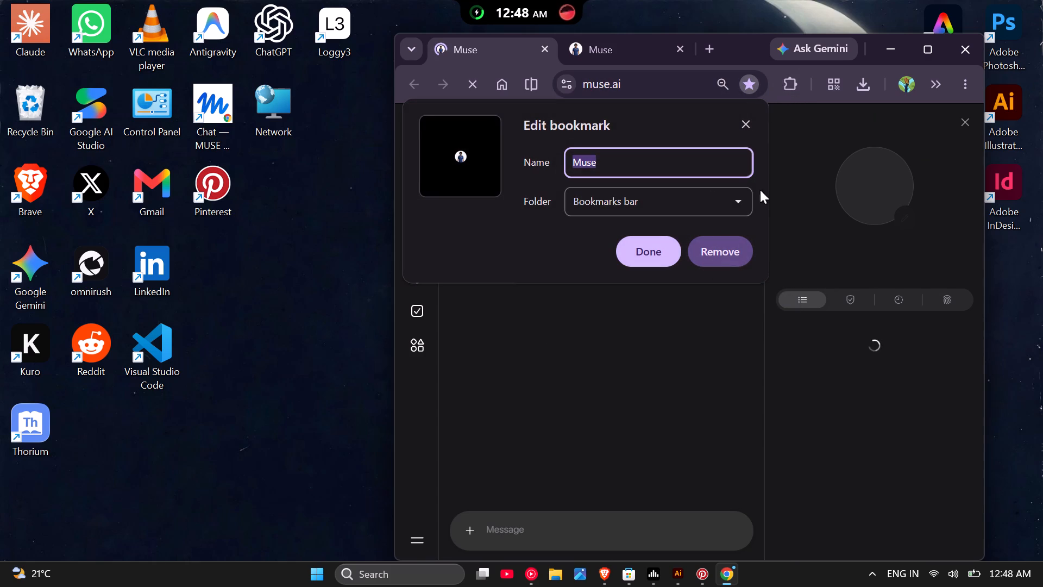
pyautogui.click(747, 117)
# Connect the 1ClickVPN Proxy extension through the United States and dismiss its popup.
pyautogui.click(782, 95)
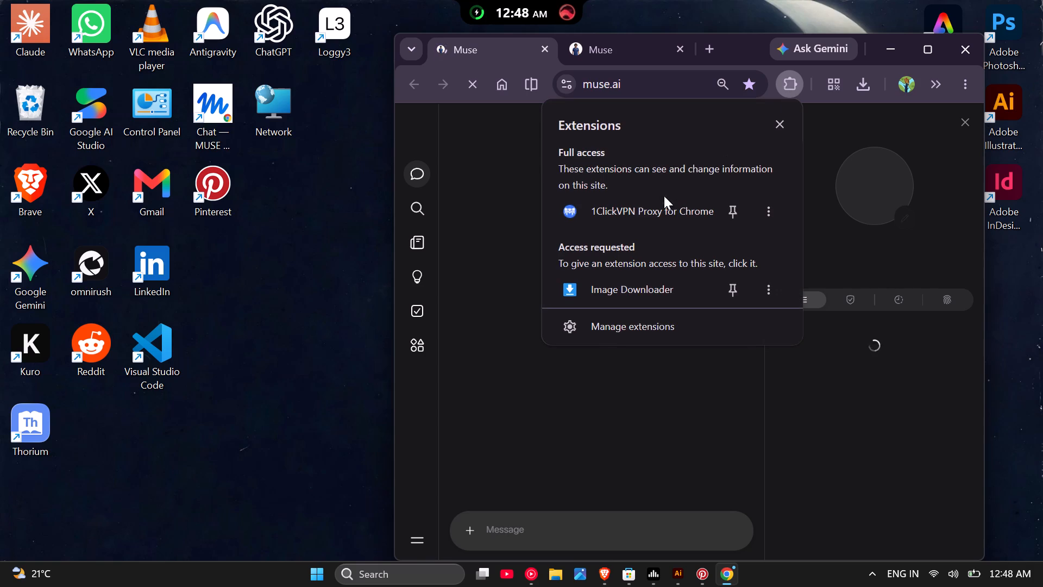
pyautogui.click(662, 197)
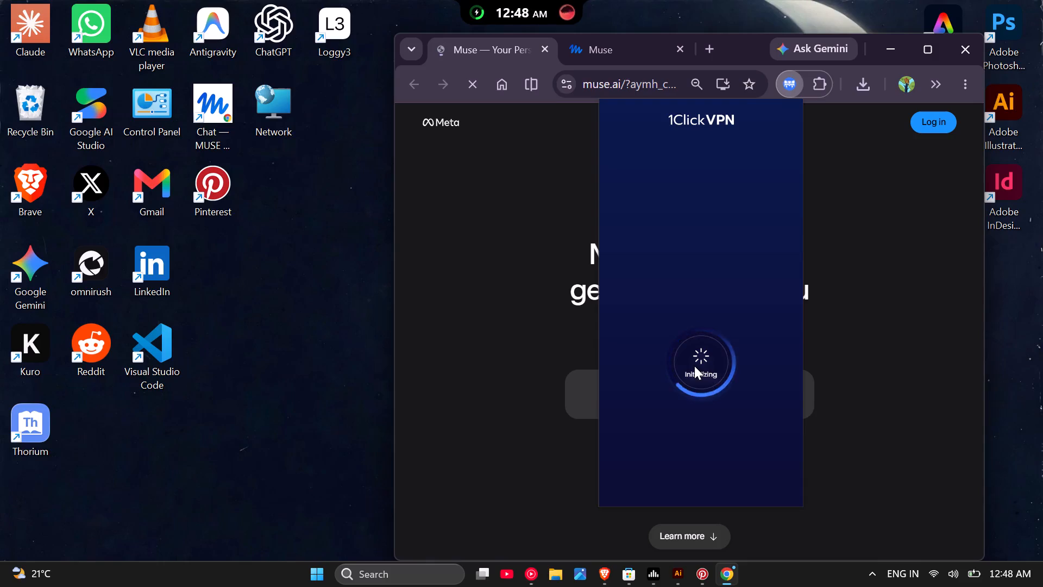
pyautogui.click(703, 339)
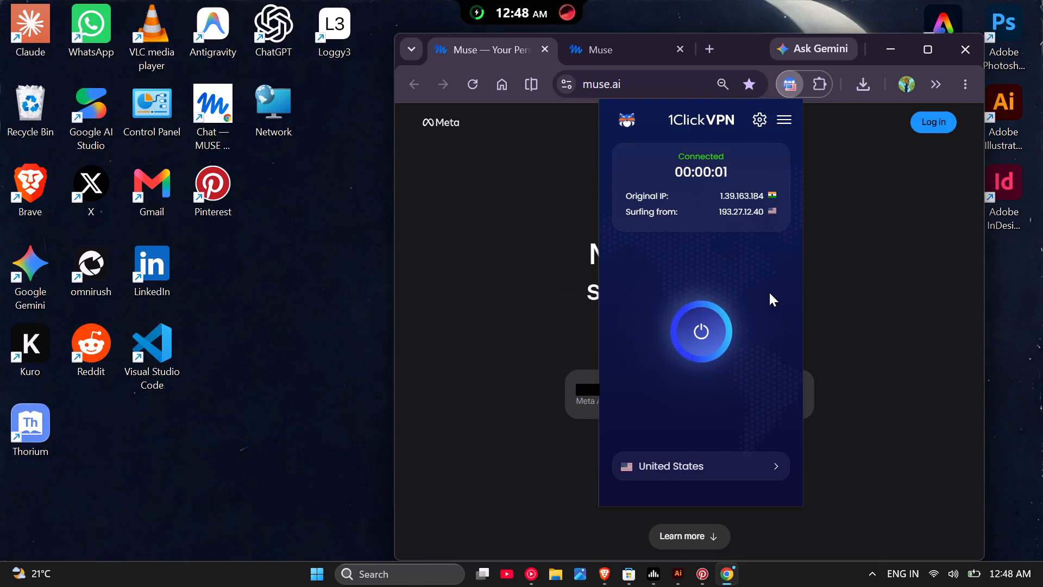
pyautogui.click(920, 260)
# Continue into Muse with the suggested Meta account and maximize the Chrome window.
pyautogui.click(707, 396)
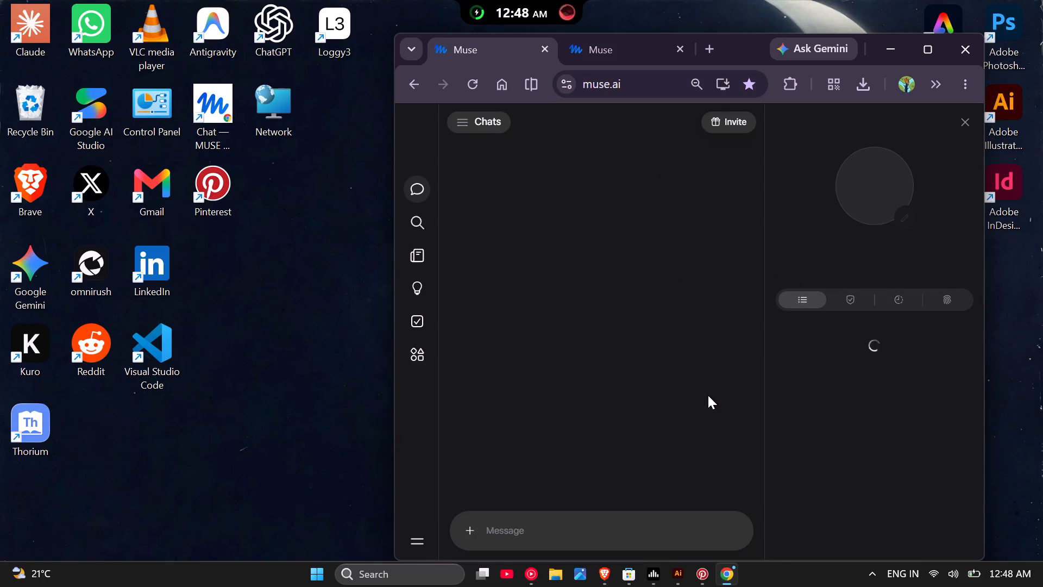
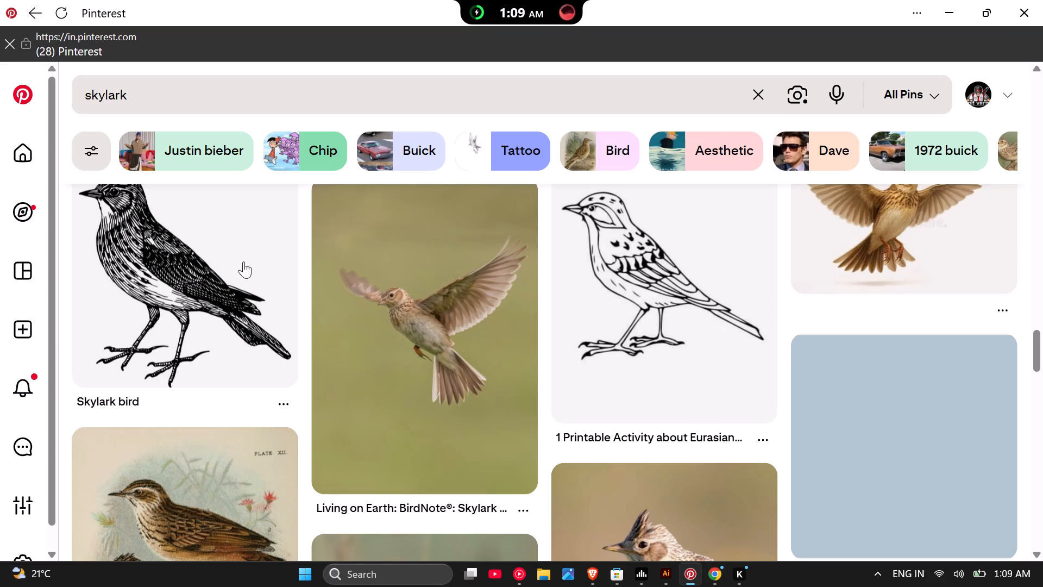
pyautogui.scroll(1, 347, 401)
pyautogui.scroll(-2, 417, 379)
pyautogui.scroll(2, 417, 380)
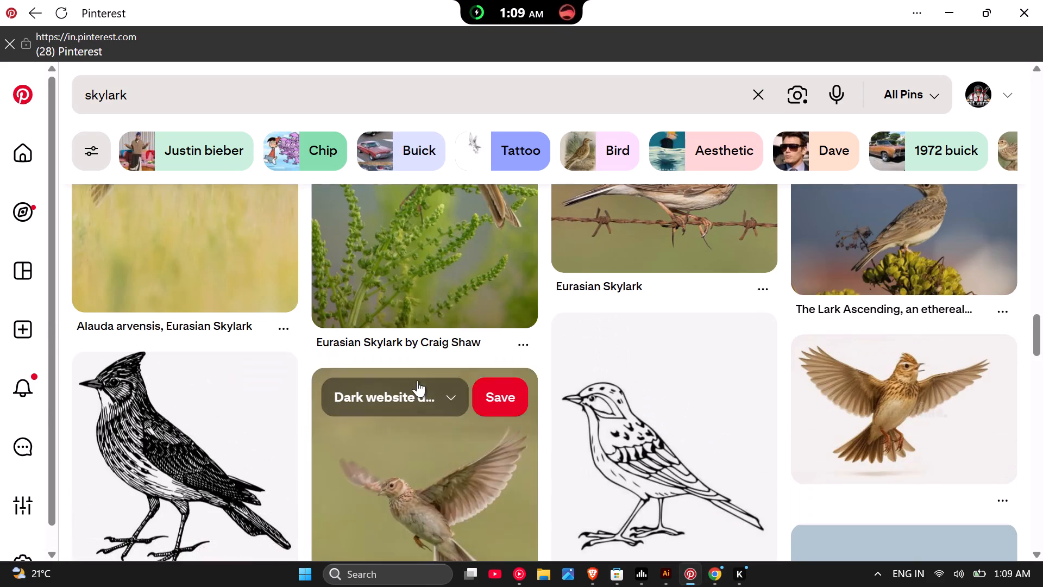
pyautogui.scroll(-3, 467, 395)
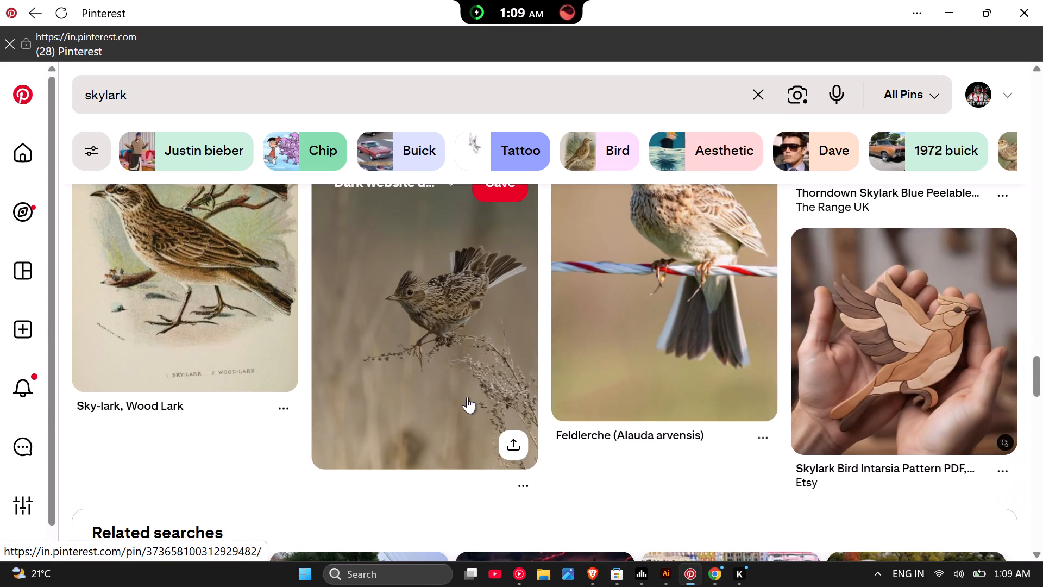
pyautogui.scroll(5, 468, 397)
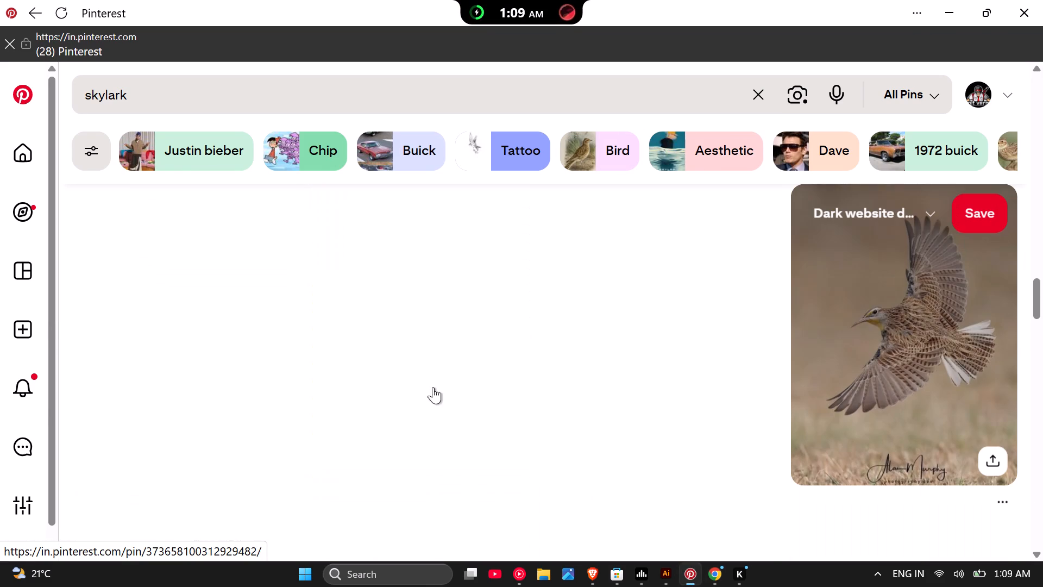
# Replace the skylark query with a Pinterest search for "flight takeoff".
pyautogui.moveTo(159, 97); pyautogui.dragTo(73, 96)
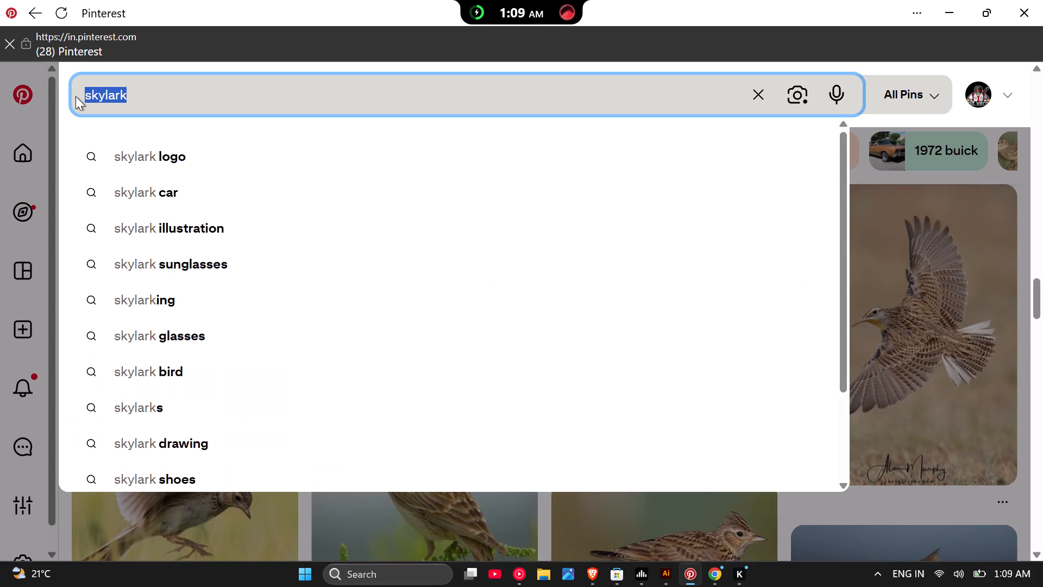
pyautogui.write('flight')
pyautogui.press('space')
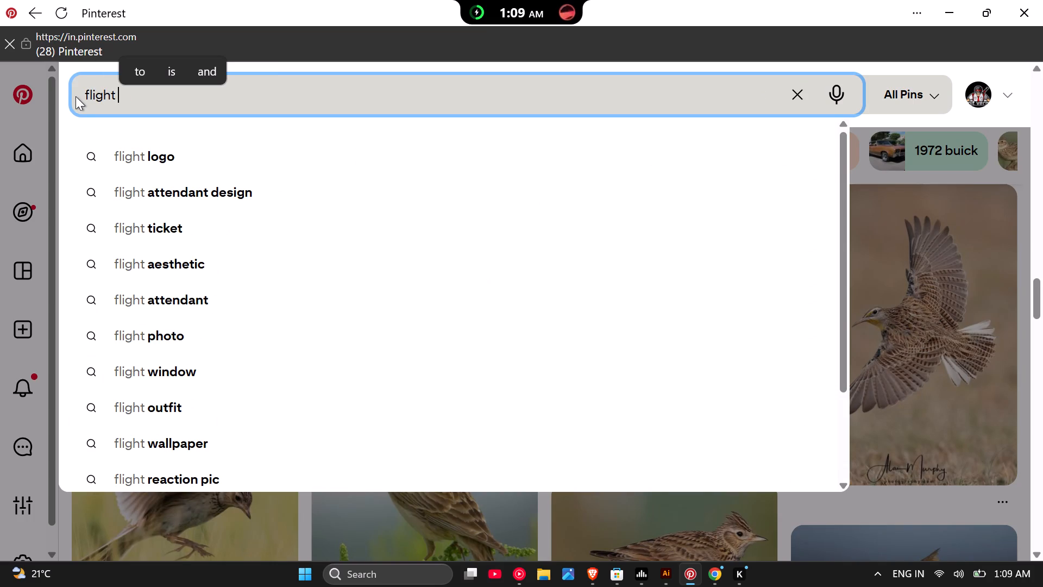
pyautogui.write('twke')
pyautogui.press('BackSpace')
pyautogui.press('BackSpace')
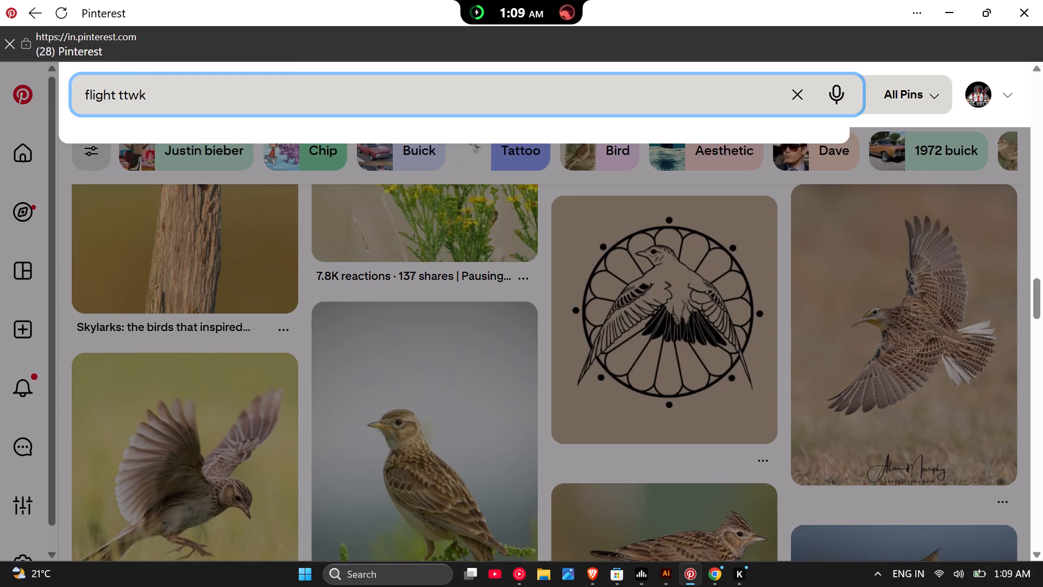
pyautogui.press('BackSpace')
pyautogui.press('BackSpace')
pyautogui.write('ake')
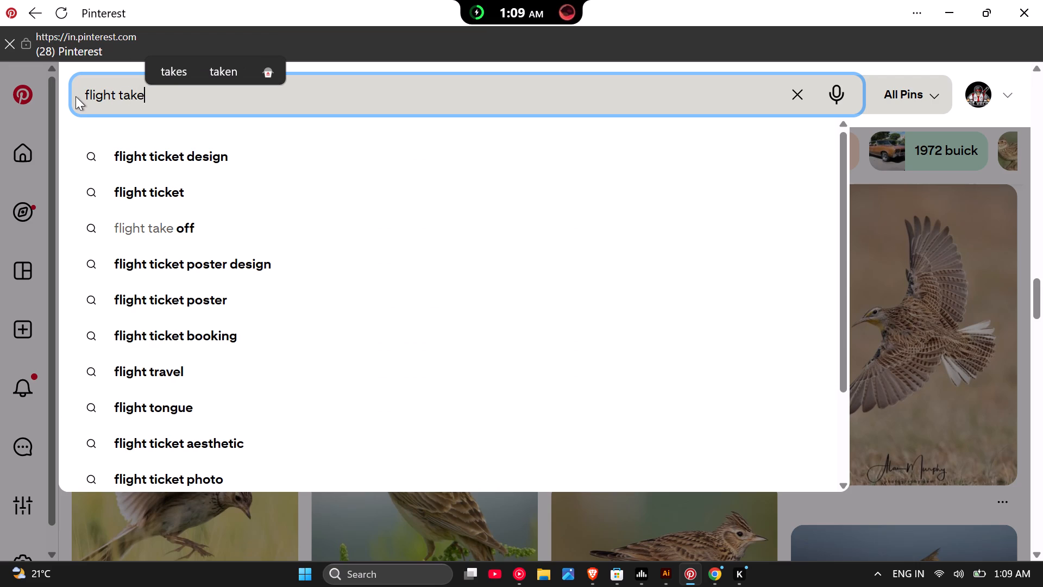
pyautogui.press('o')
pyautogui.write('ff')
pyautogui.press('Return')
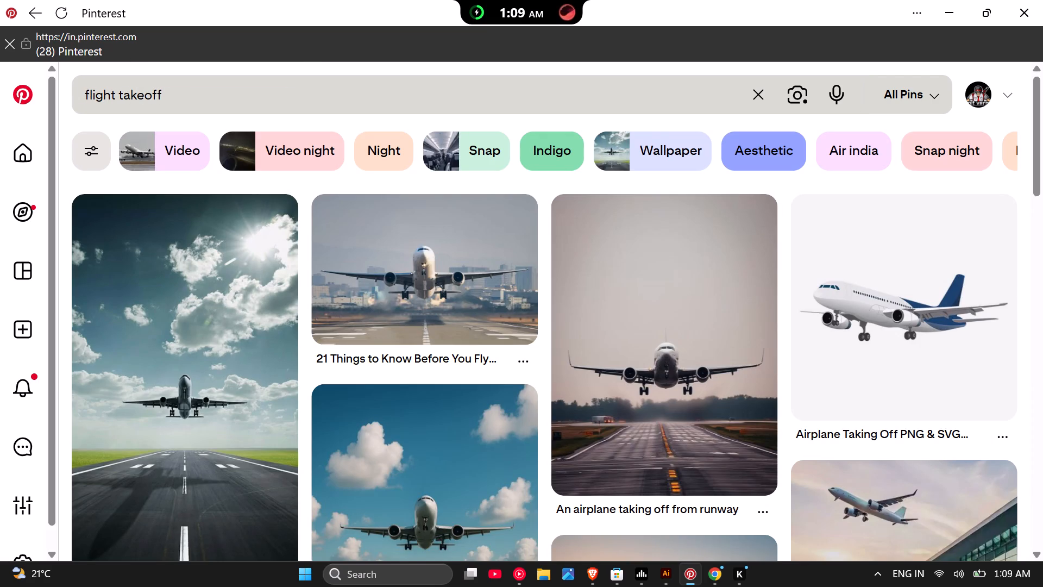
# Open the pin of a plane flying above a glass airport terminal and add its image to the Shelf.
pyautogui.scroll(-1, 349, 343)
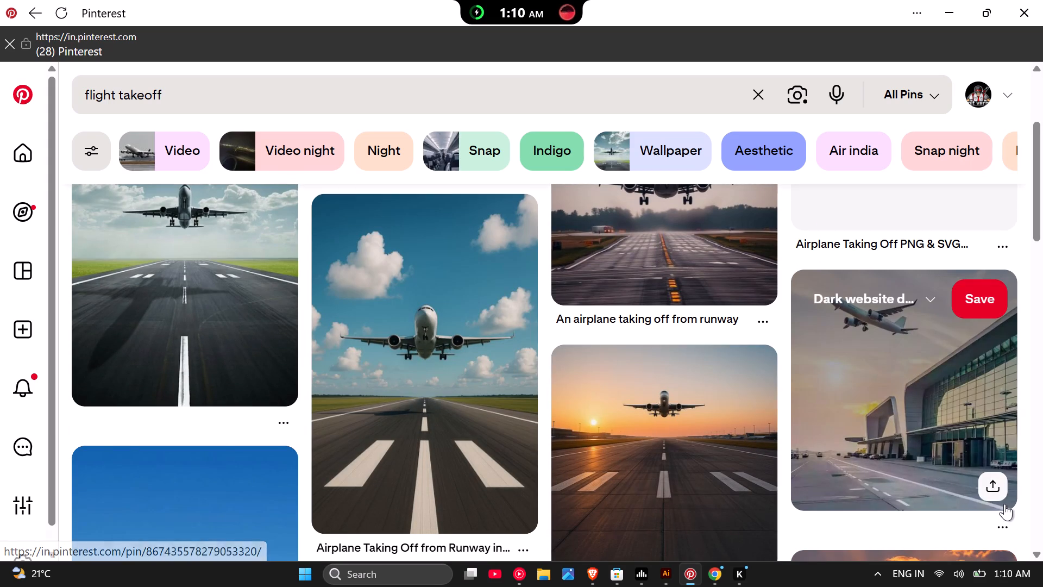
pyautogui.click(1008, 528)
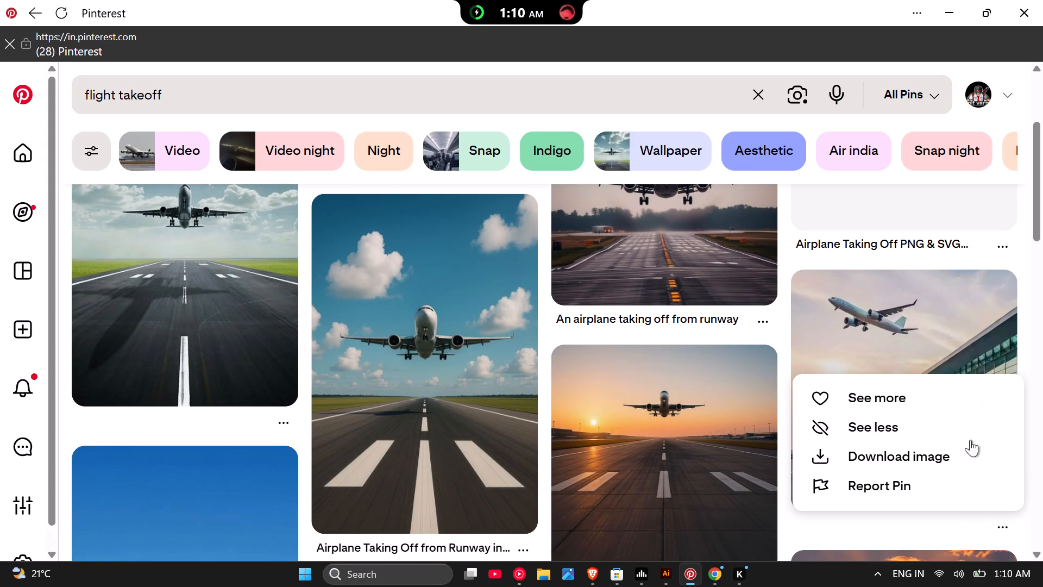
pyautogui.click(979, 356)
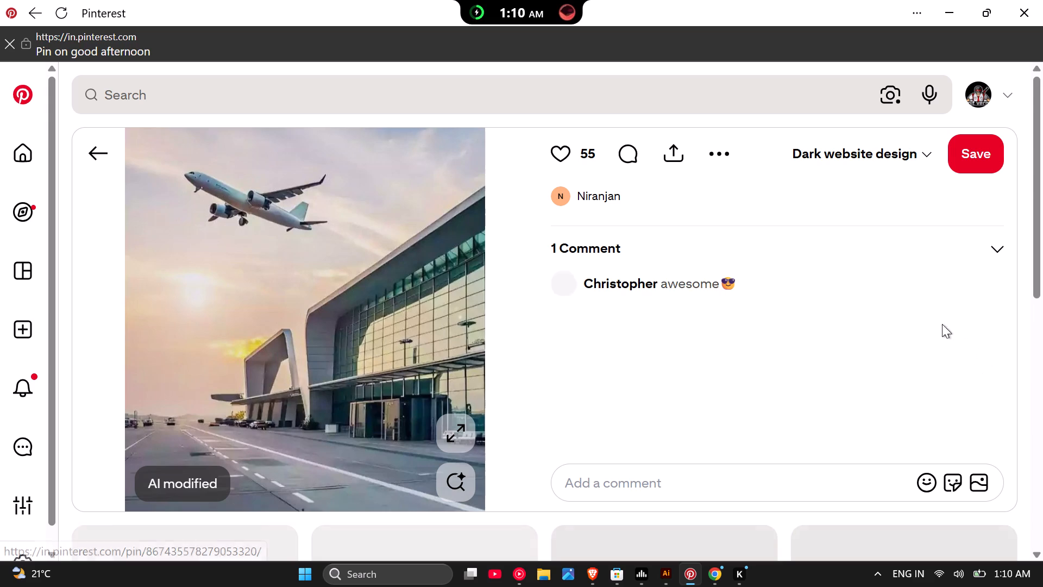
pyautogui.moveTo(347, 347); pyautogui.dragTo(505, 39)
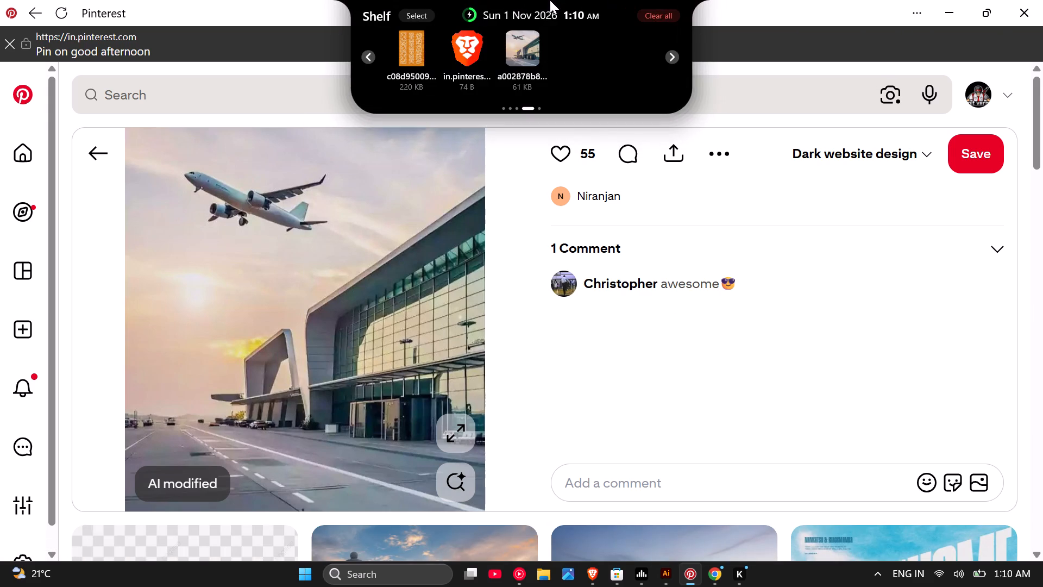
# Browse the related pins beneath the airport terminal image for further airplane, airport and airline poster references.
pyautogui.scroll(-3, 383, 309)
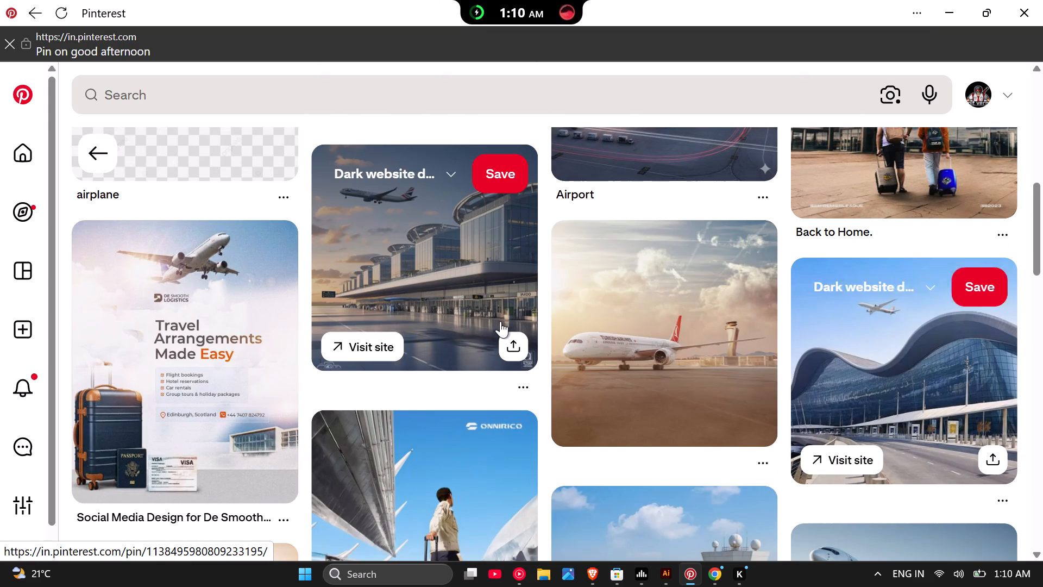
pyautogui.scroll(-1, 500, 321)
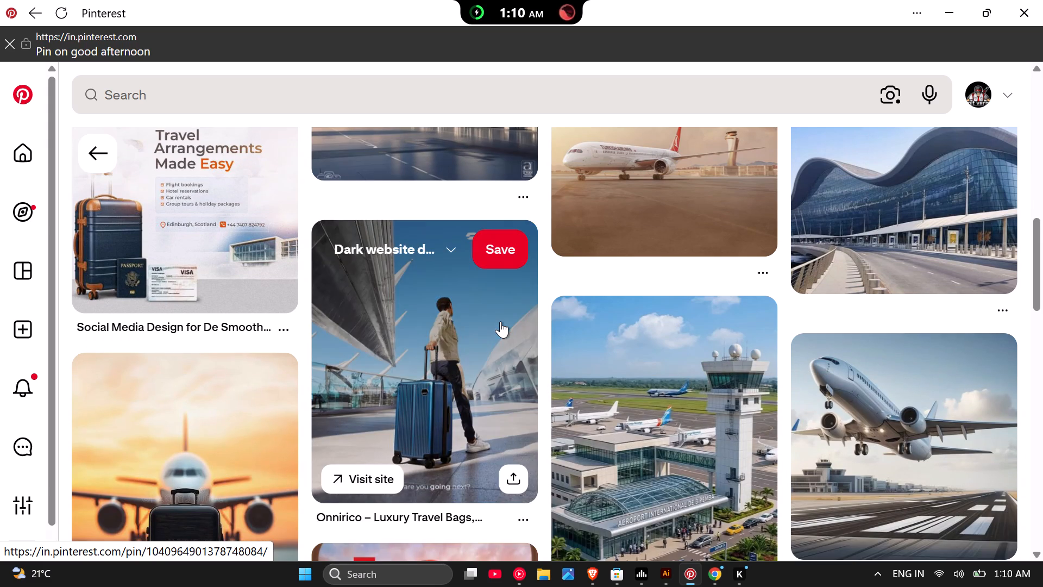
pyautogui.scroll(-2, 500, 321)
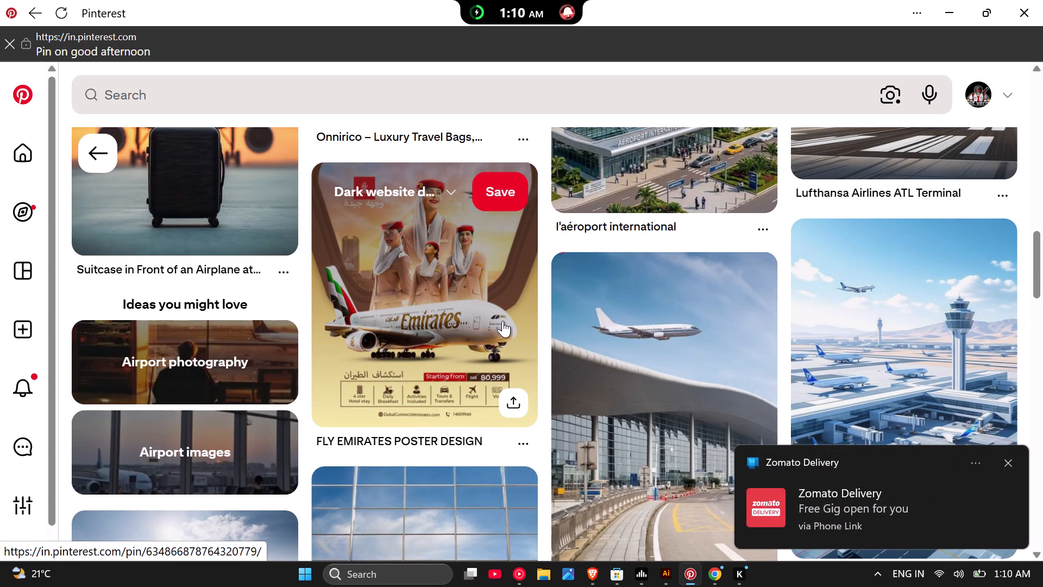
pyautogui.click(1007, 464)
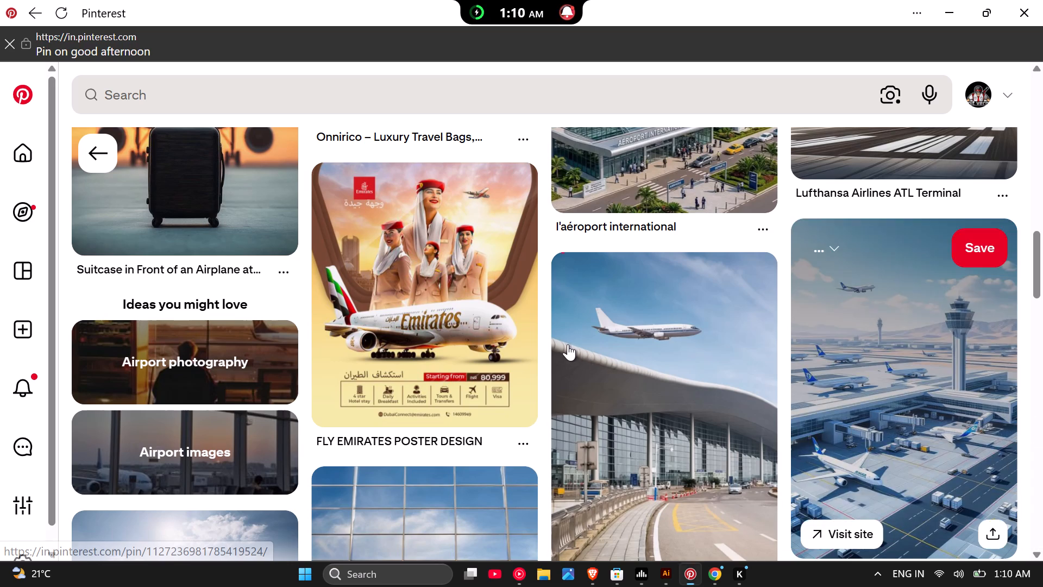
pyautogui.scroll(-1, 566, 344)
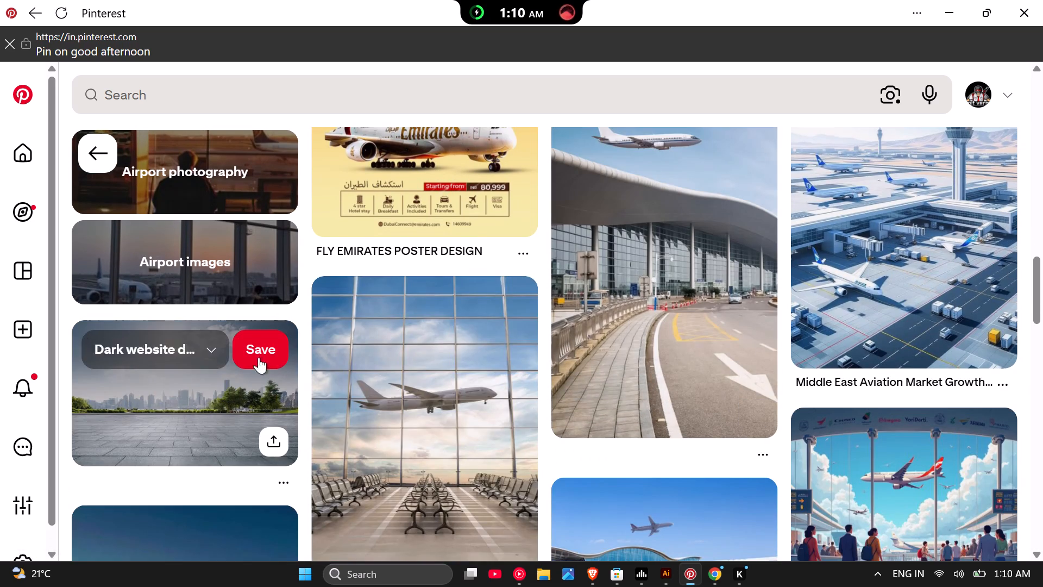
pyautogui.scroll(-3, 413, 380)
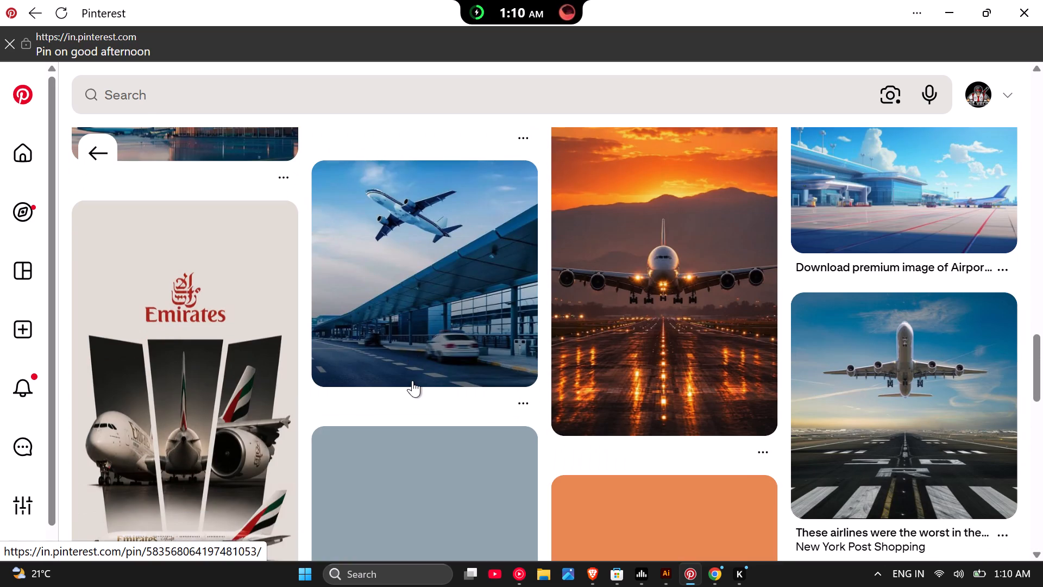
pyautogui.scroll(-1, 412, 380)
pyautogui.scroll(1, 412, 380)
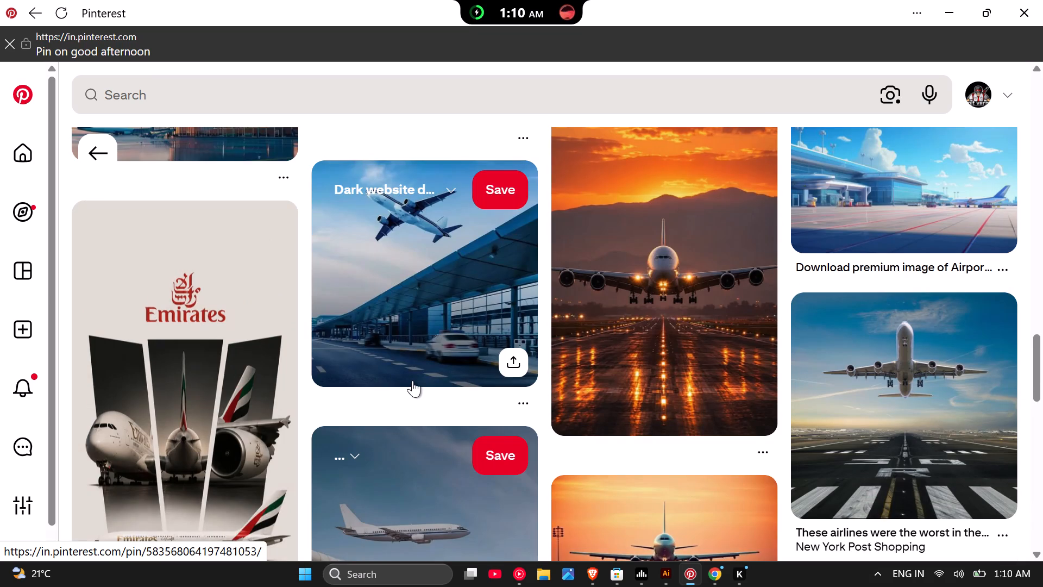
pyautogui.scroll(-1, 412, 380)
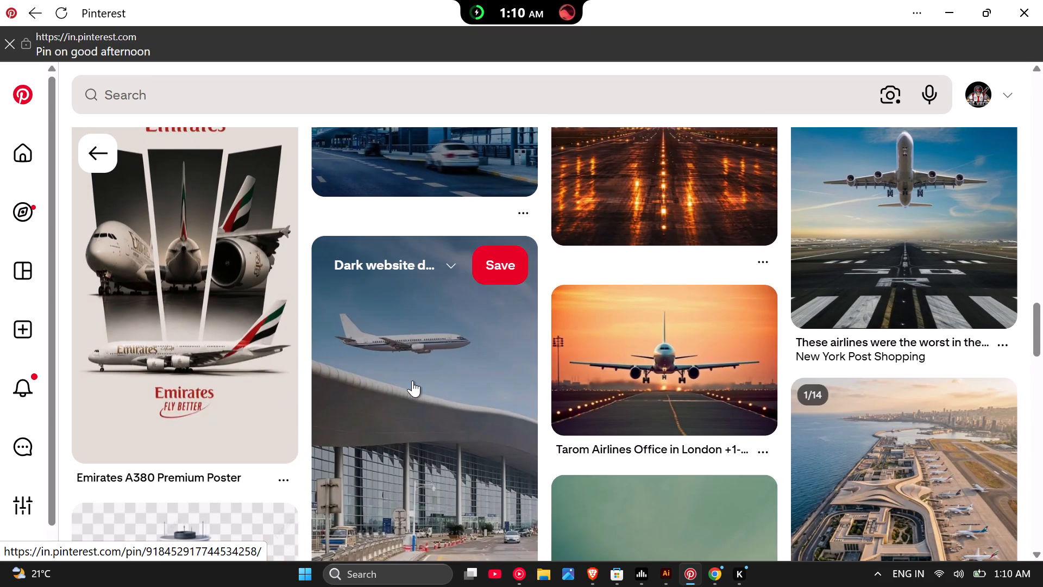
pyautogui.scroll(-3, 412, 380)
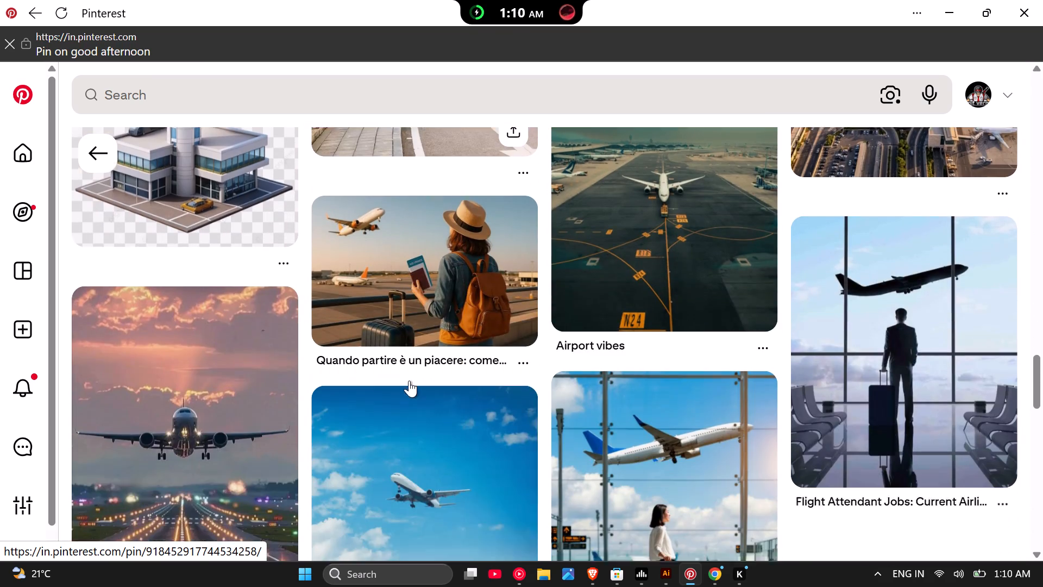
pyautogui.scroll(-2, 410, 380)
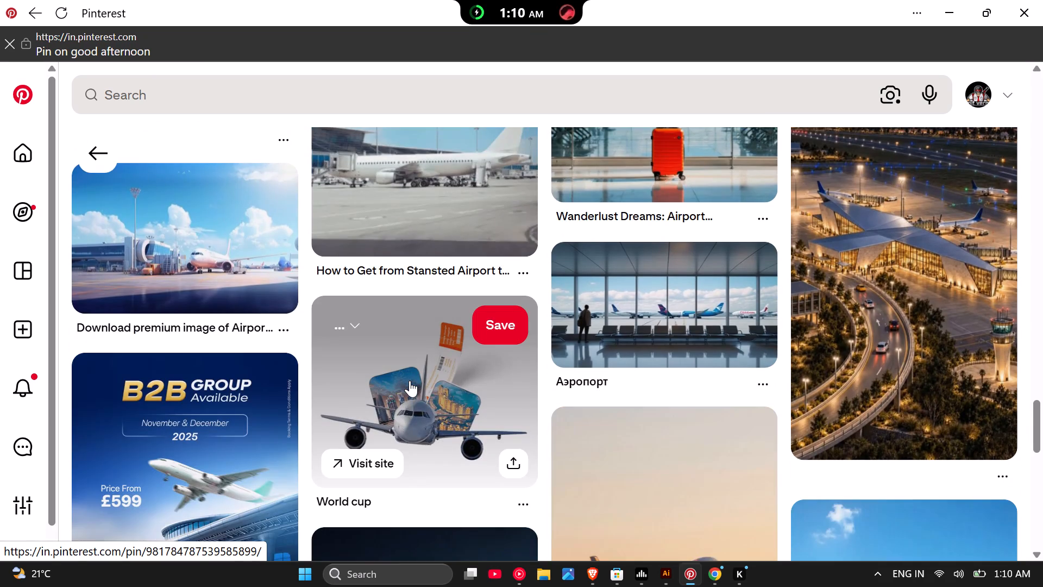
pyautogui.scroll(-2, 410, 380)
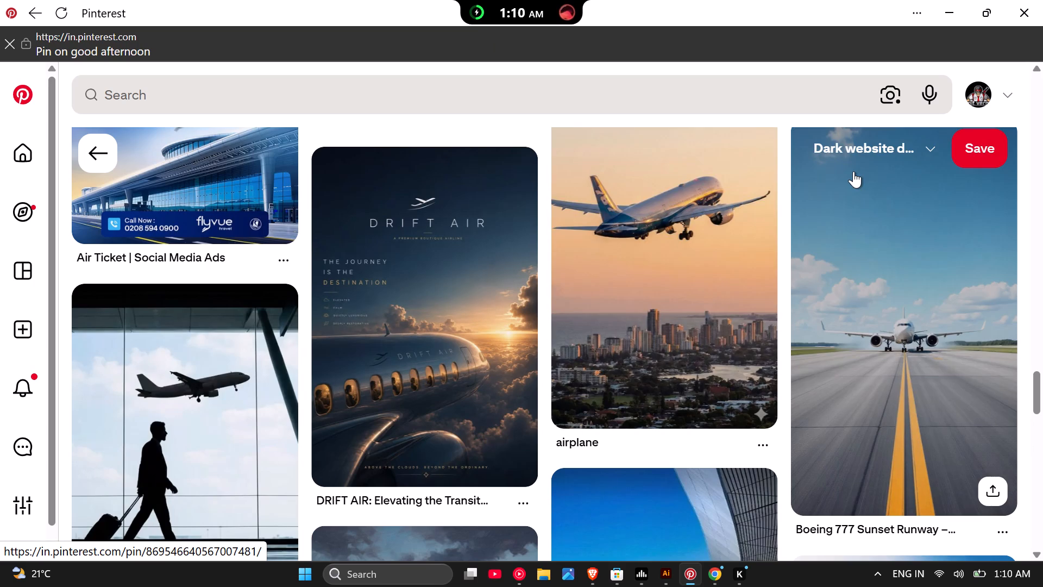
pyautogui.scroll(-1, 792, 225)
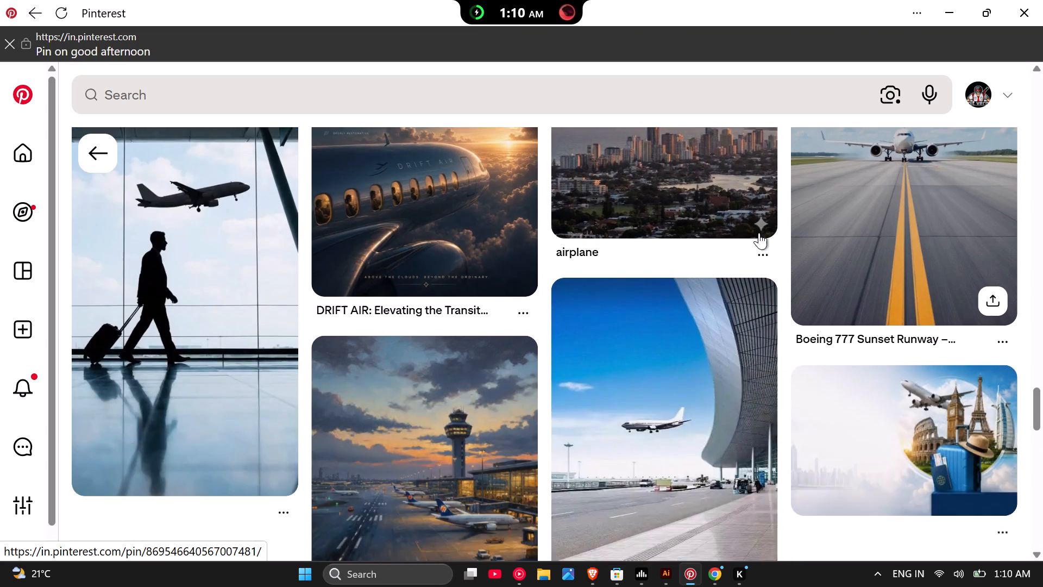
pyautogui.scroll(-2, 754, 238)
pyautogui.scroll(1, 754, 238)
pyautogui.scroll(-2, 740, 247)
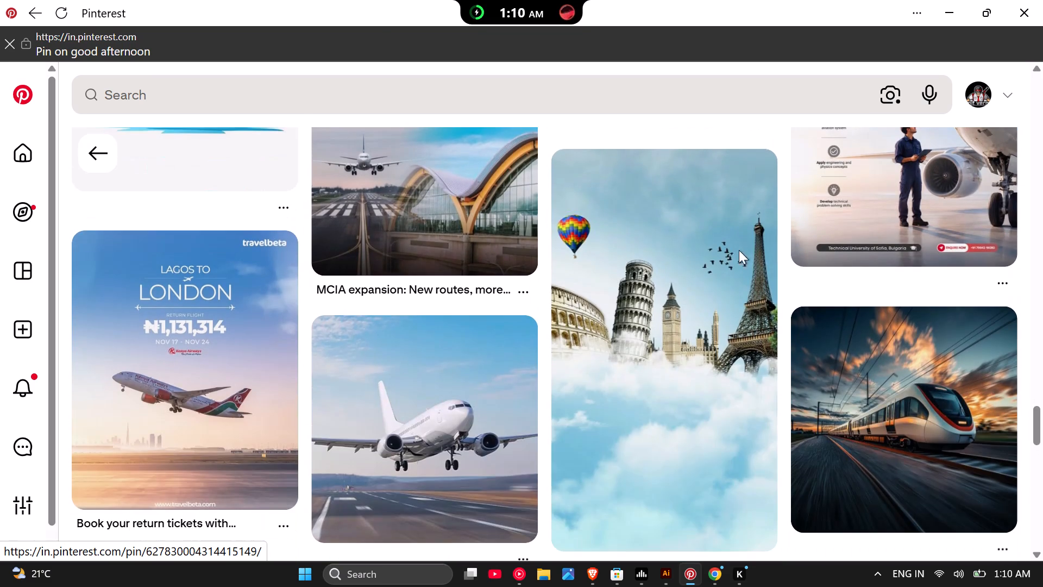
pyautogui.scroll(-1, 687, 270)
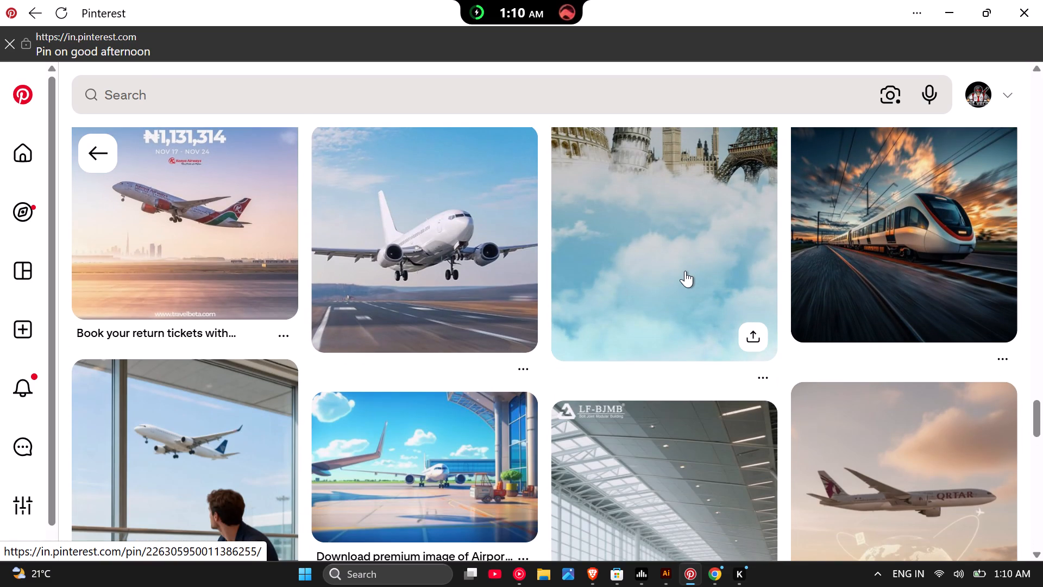
pyautogui.scroll(-1, 685, 271)
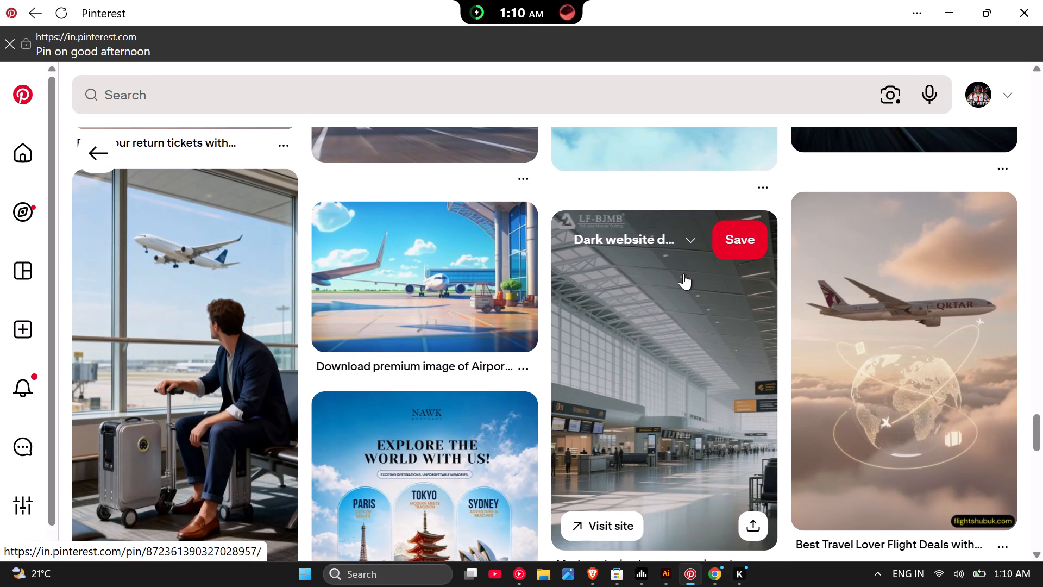
pyautogui.scroll(-2, 683, 273)
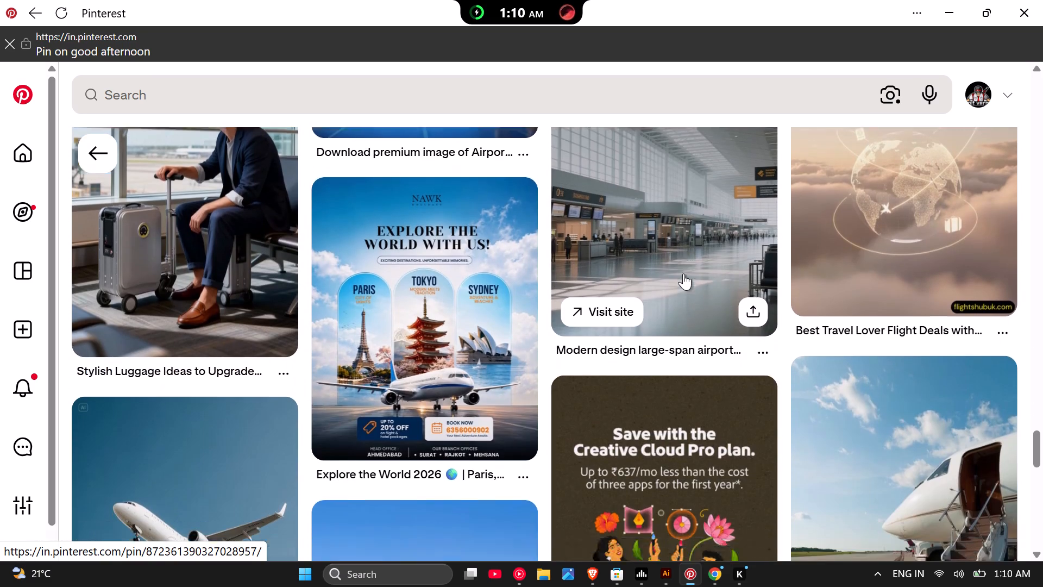
pyautogui.scroll(-1, 683, 273)
pyautogui.scroll(1, 683, 273)
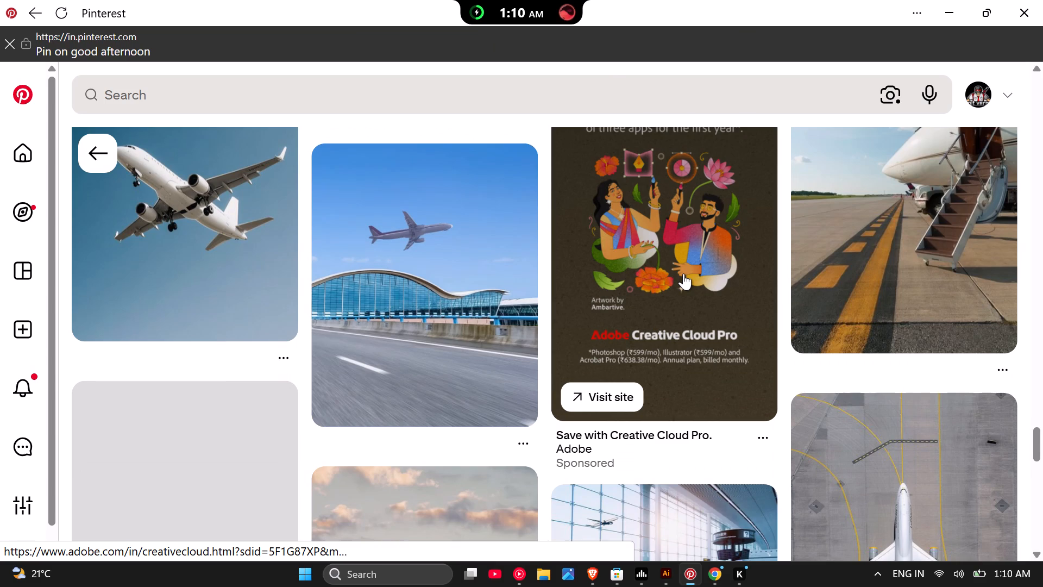
pyautogui.scroll(-1, 683, 273)
pyautogui.scroll(1, 683, 273)
pyautogui.scroll(-2, 683, 273)
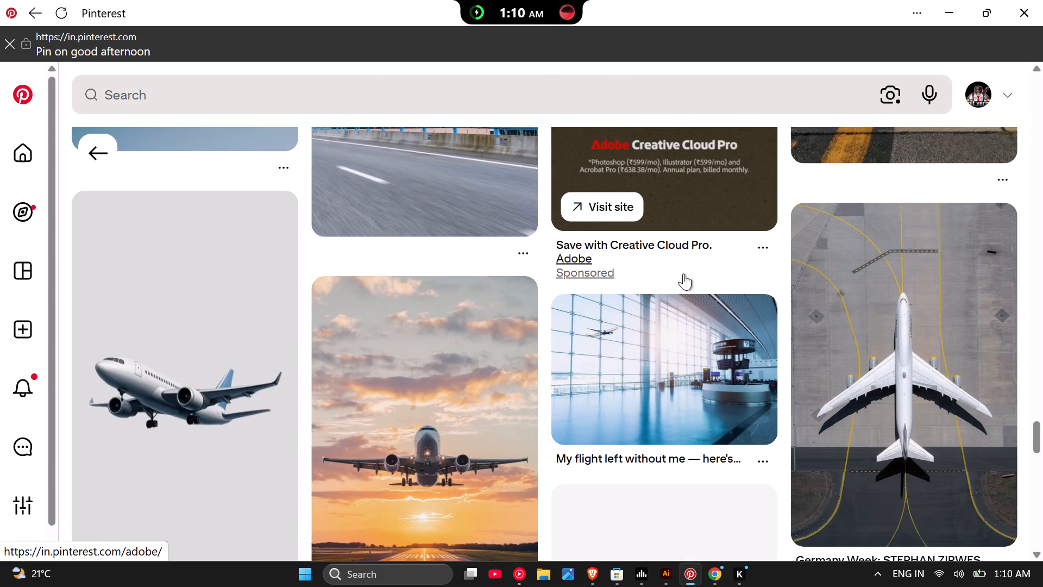
pyautogui.scroll(-1, 681, 279)
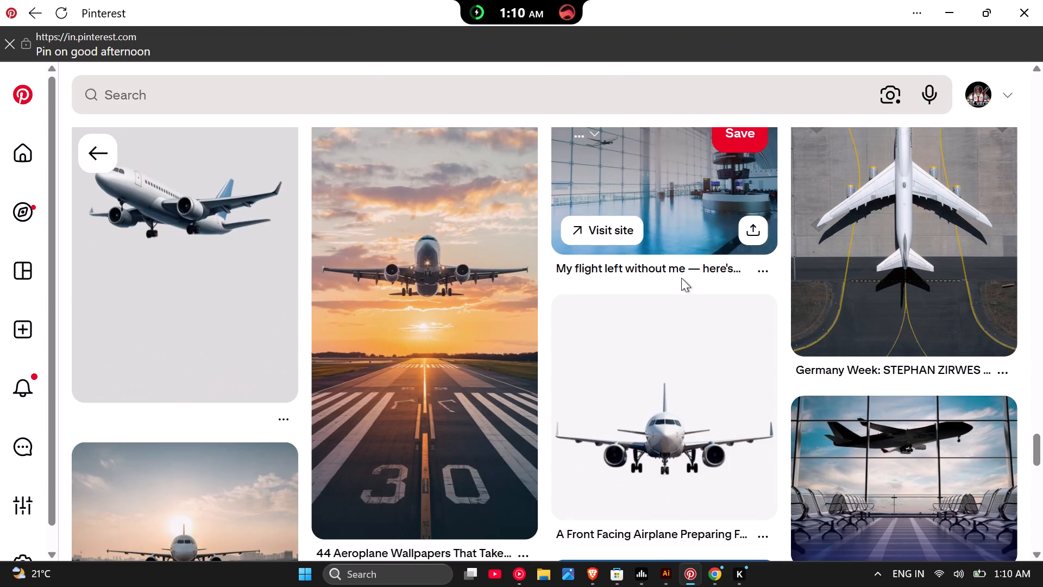
pyautogui.scroll(-2, 681, 278)
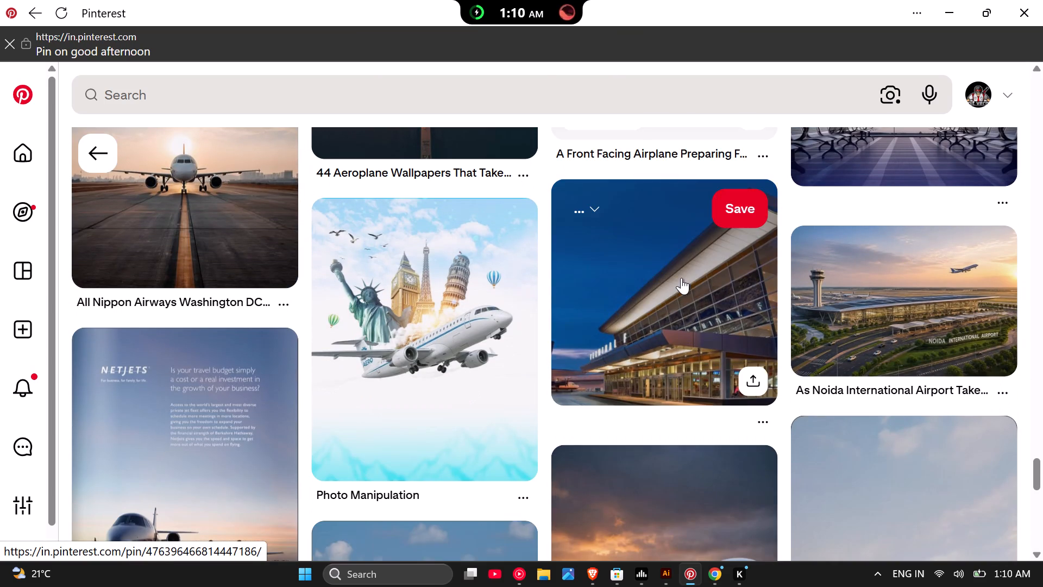
pyautogui.scroll(-2, 681, 278)
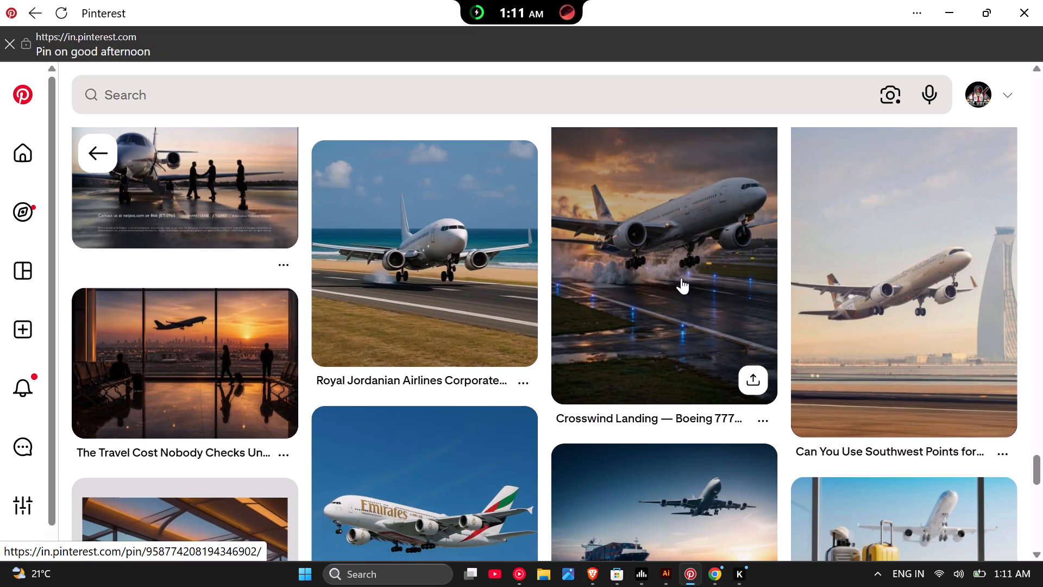
pyautogui.scroll(-2, 681, 278)
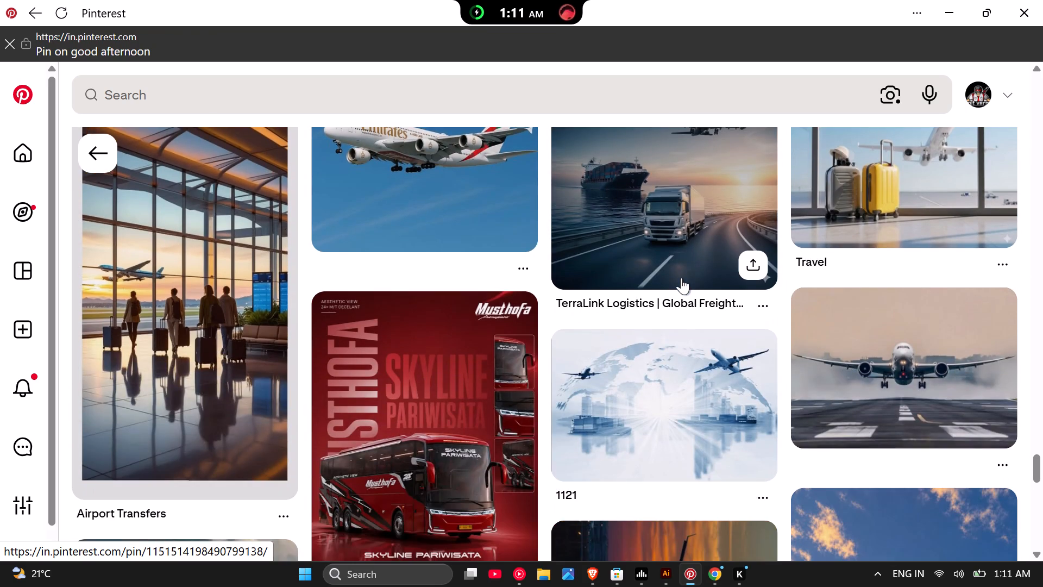
# Look further through the airport terminal pin's related images for airplane, cabin and terminal references.
pyautogui.scroll(-4, 681, 278)
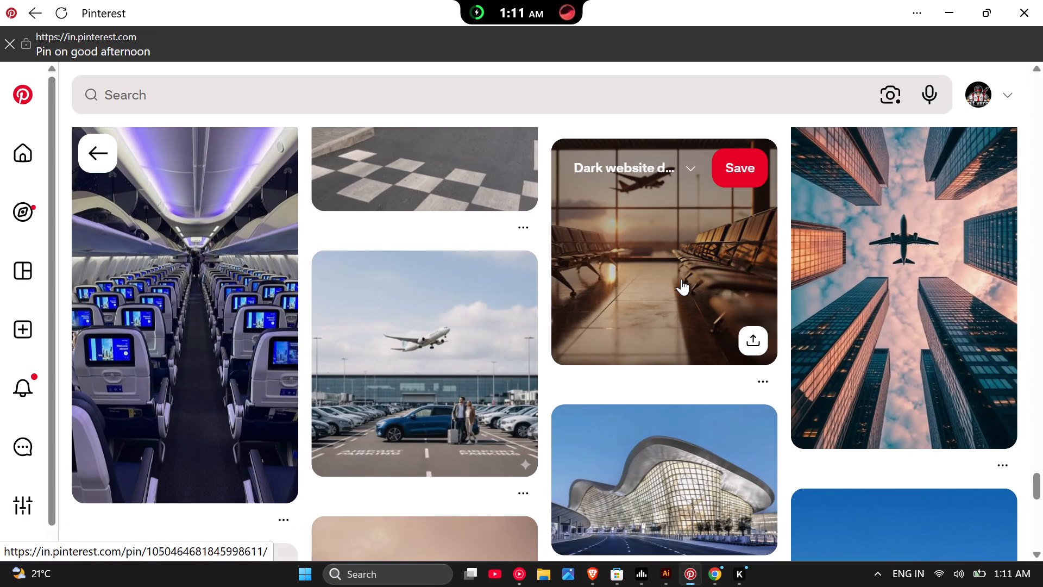
pyautogui.scroll(1, 681, 279)
pyautogui.scroll(-1, 681, 279)
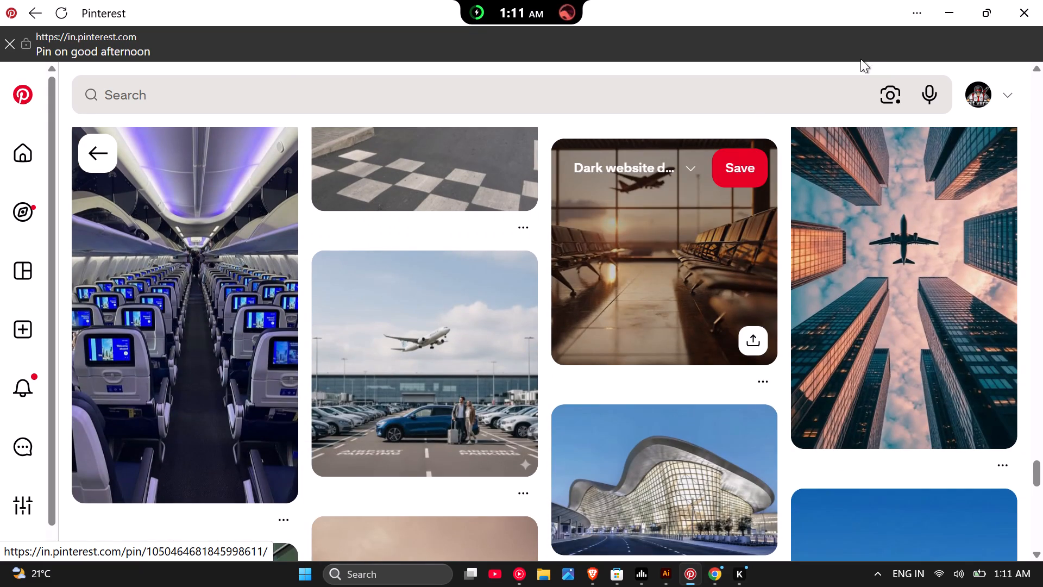
# Switch to Illustrator and create a new document from the Postcard preset, 288 x 560 pt.
pyautogui.click(672, 574)
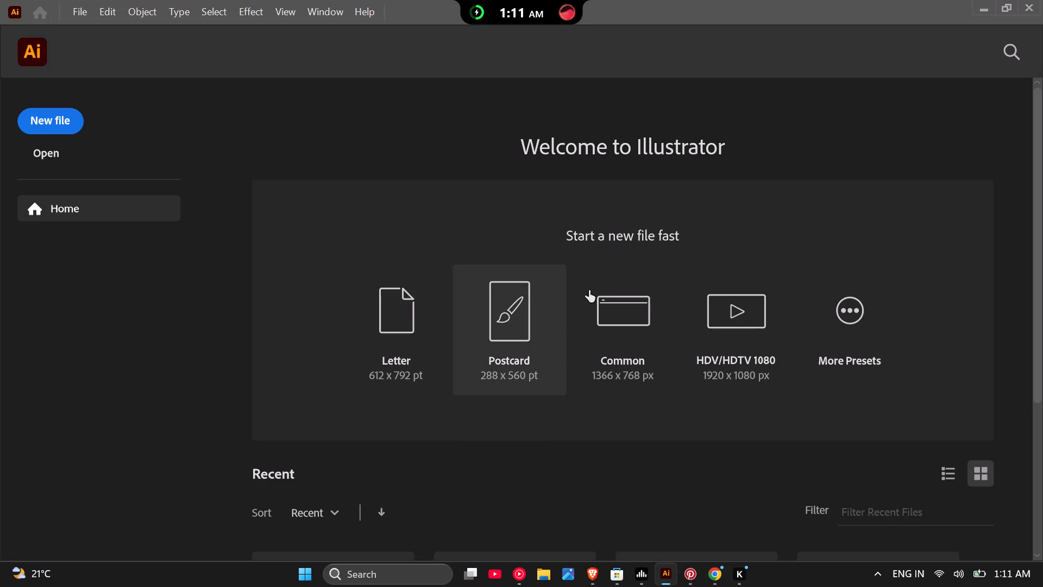
pyautogui.click(514, 304)
pyautogui.scroll(-3, 506, 355)
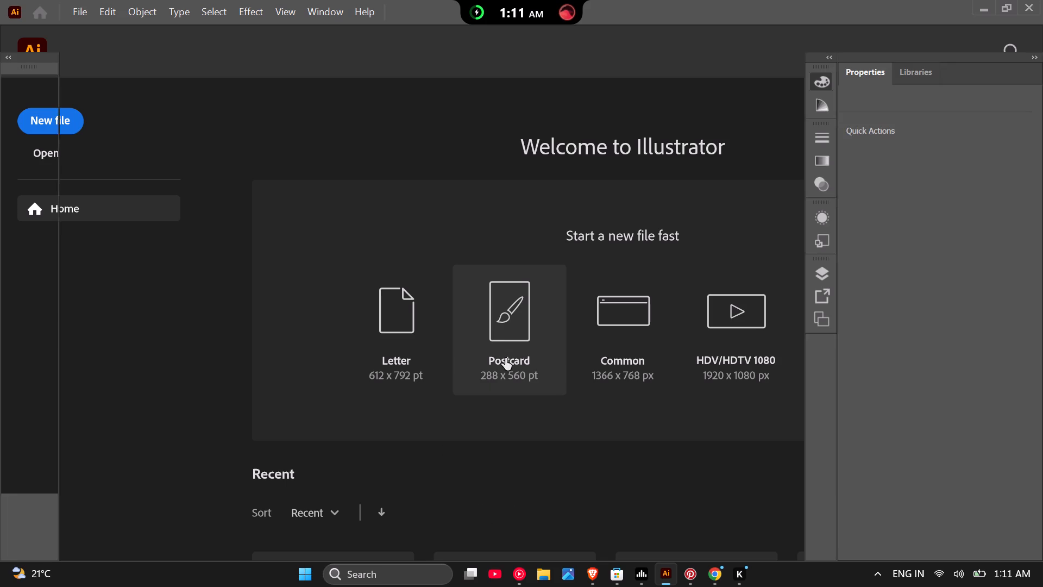
pyautogui.scroll(-1, 424, 316)
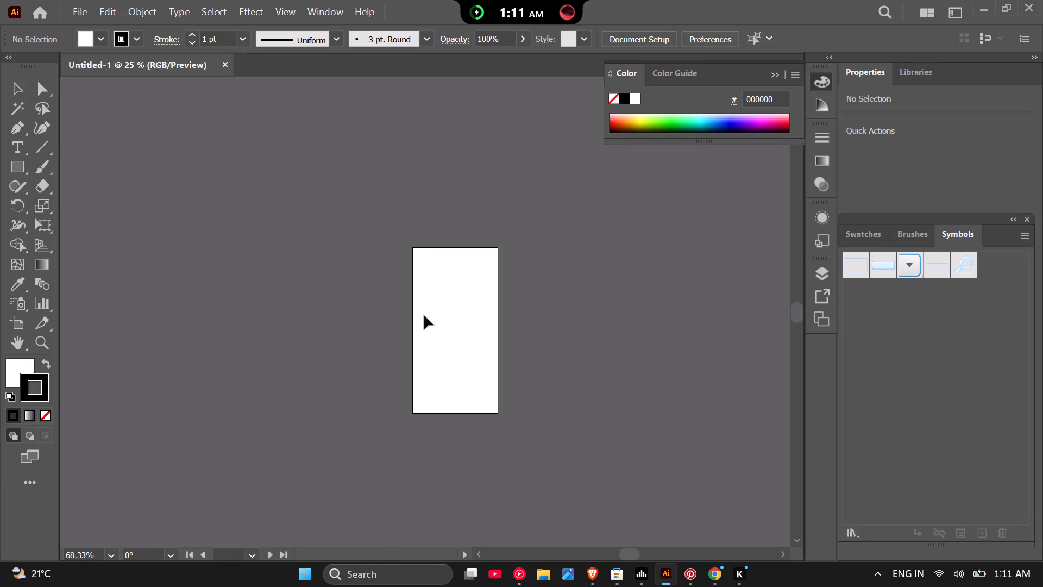
# Resize the artboard freehand into a landscape format about 470 pt wide, shortening its height to suit.
pyautogui.scroll(3, 473, 328)
pyautogui.scroll(-1, 354, 273)
pyautogui.scroll(3, 429, 273)
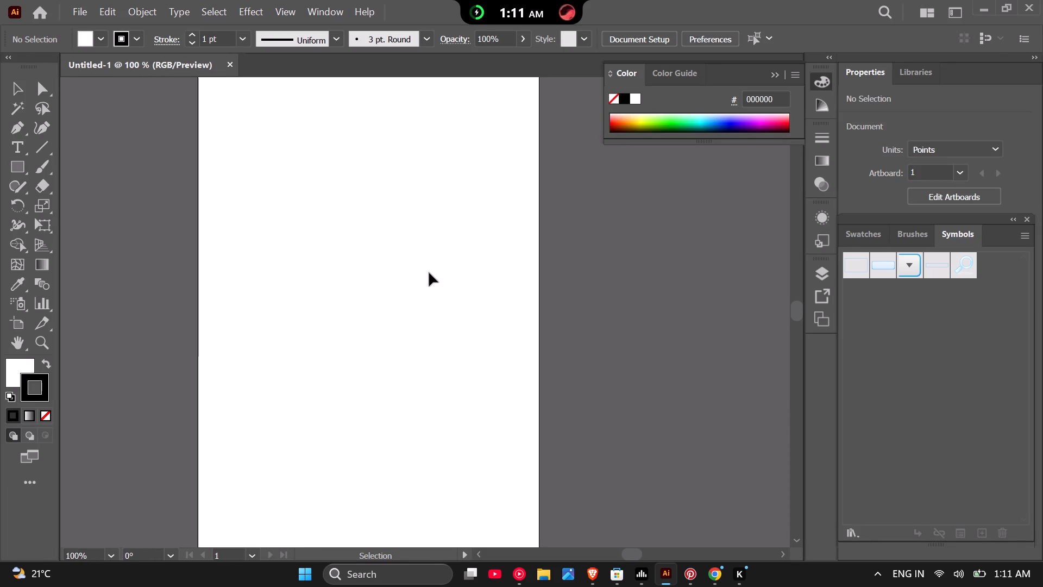
pyautogui.scroll(-2, 429, 278)
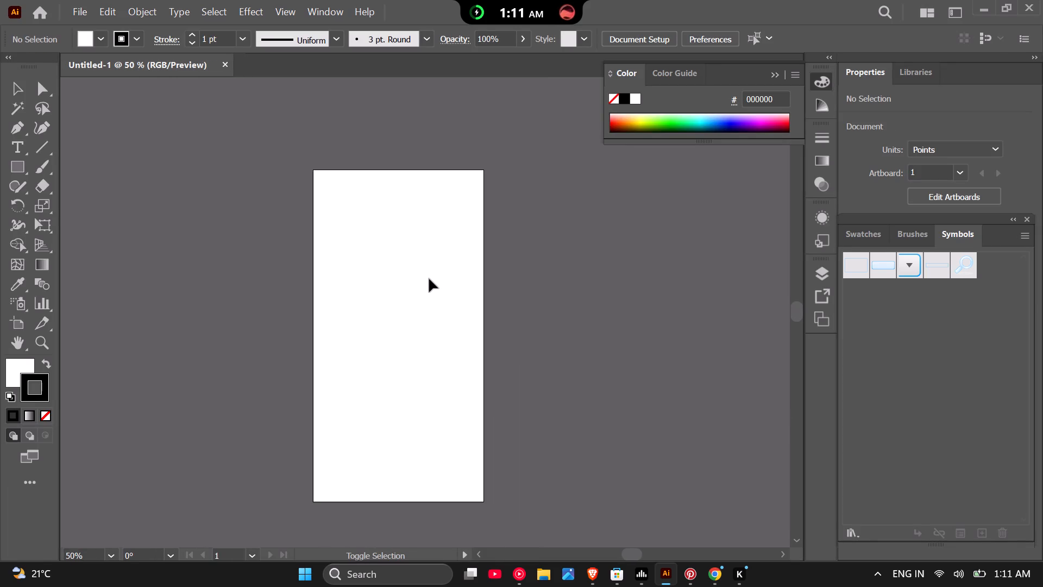
pyautogui.hotkey('shift', ')')
pyautogui.hotkey('shift', 'o')
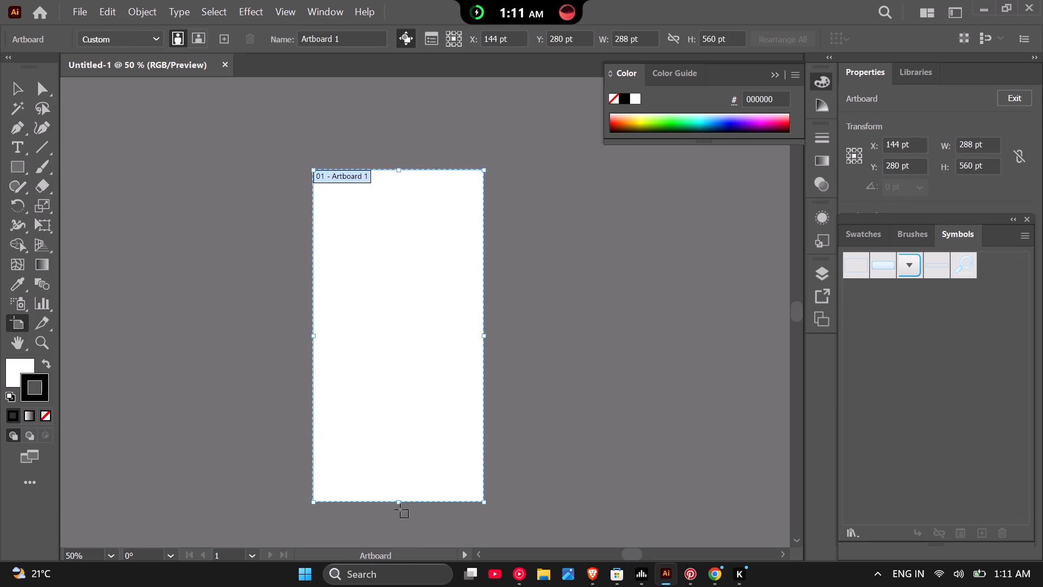
pyautogui.moveTo(398, 503); pyautogui.dragTo(347, 342)
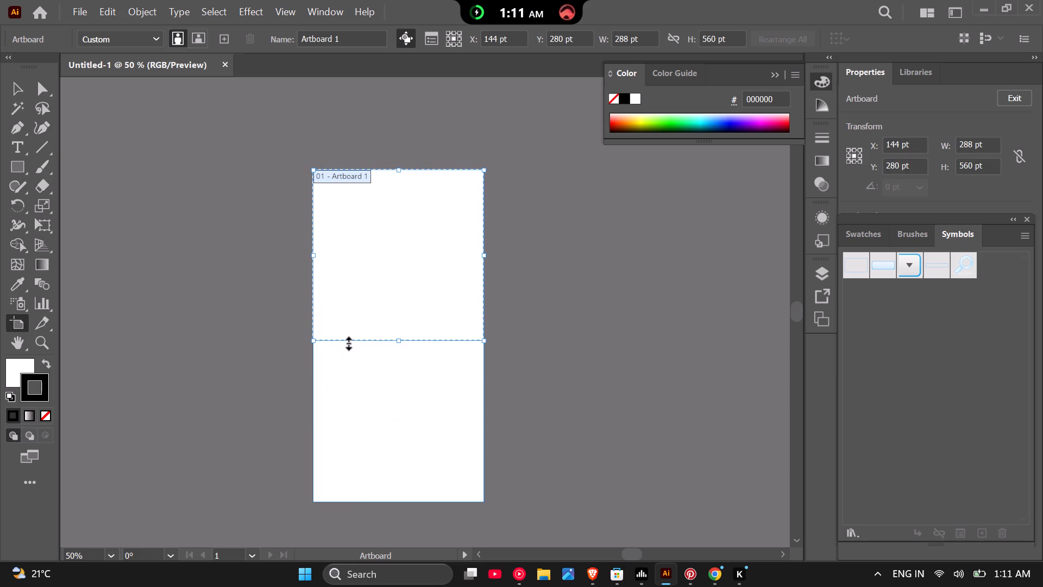
pyautogui.moveTo(482, 257); pyautogui.dragTo(576, 262)
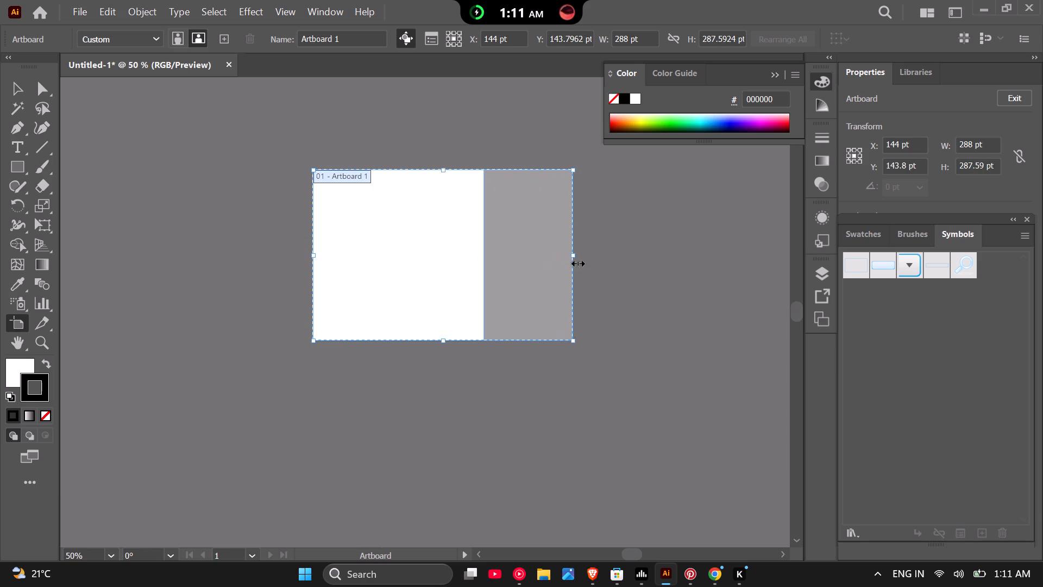
pyautogui.moveTo(576, 262); pyautogui.dragTo(592, 264)
pyautogui.moveTo(452, 340); pyautogui.dragTo(454, 358)
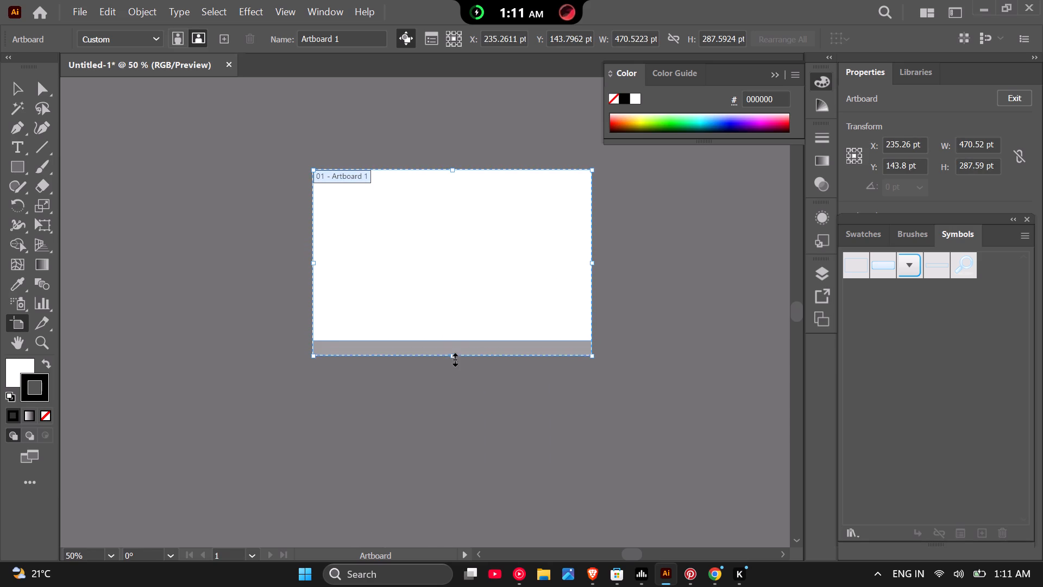
pyautogui.moveTo(454, 358); pyautogui.dragTo(454, 371)
pyautogui.click(12, 94)
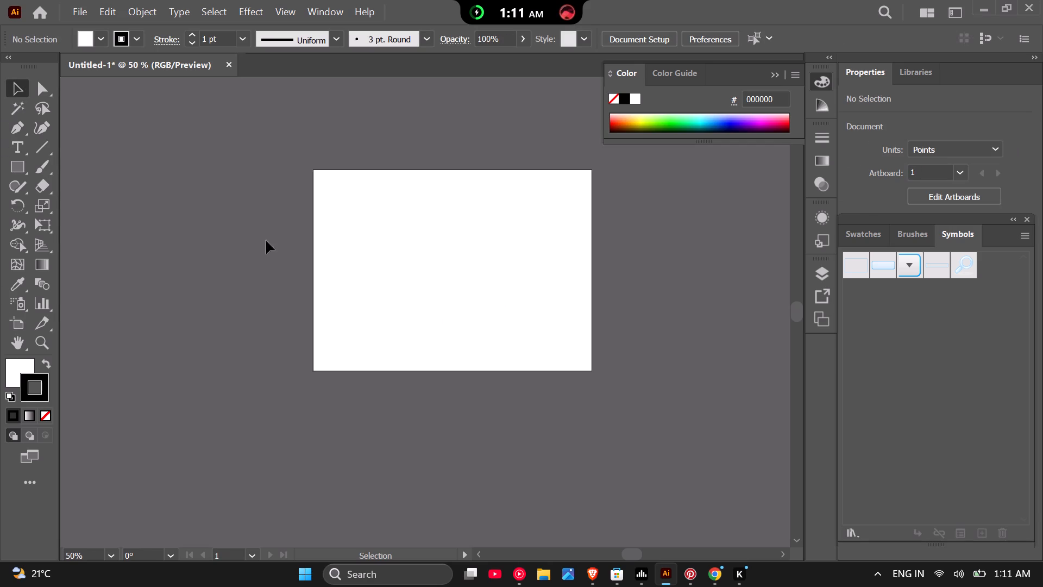
pyautogui.scroll(2, 412, 242)
pyautogui.scroll(-3, 325, 327)
pyautogui.scroll(2, 409, 255)
pyautogui.scroll(-1, 407, 256)
pyautogui.scroll(1, 367, 335)
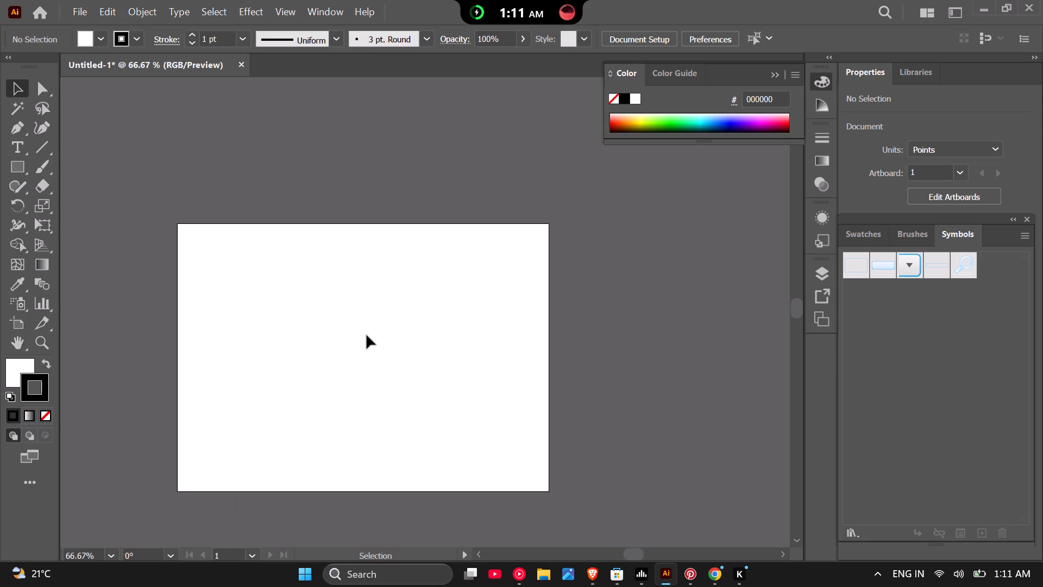
pyautogui.scroll(2, 298, 385)
pyautogui.scroll(-2, 331, 365)
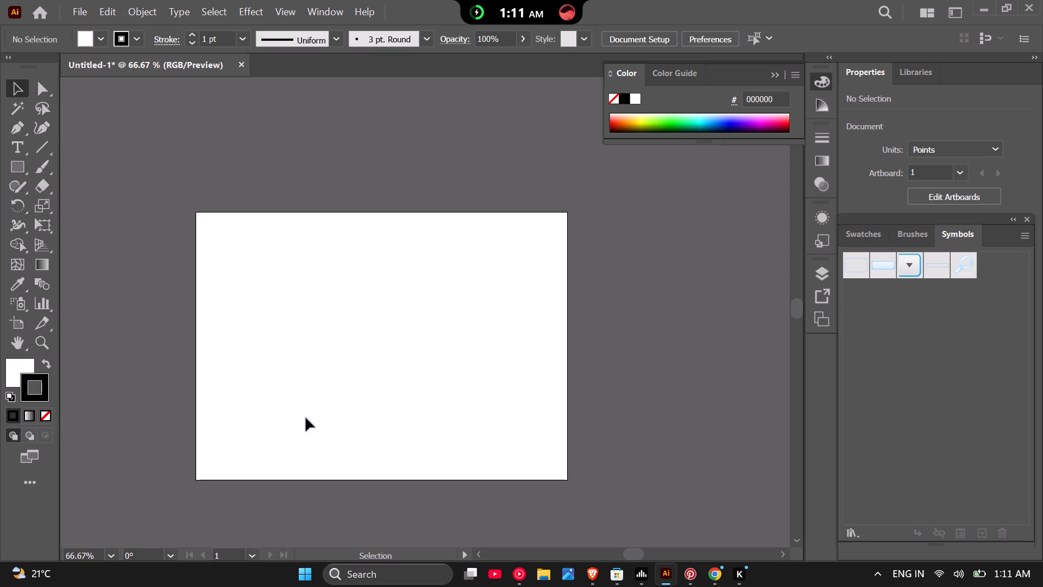
pyautogui.hotkey('ctrl', 'shift', 'p')
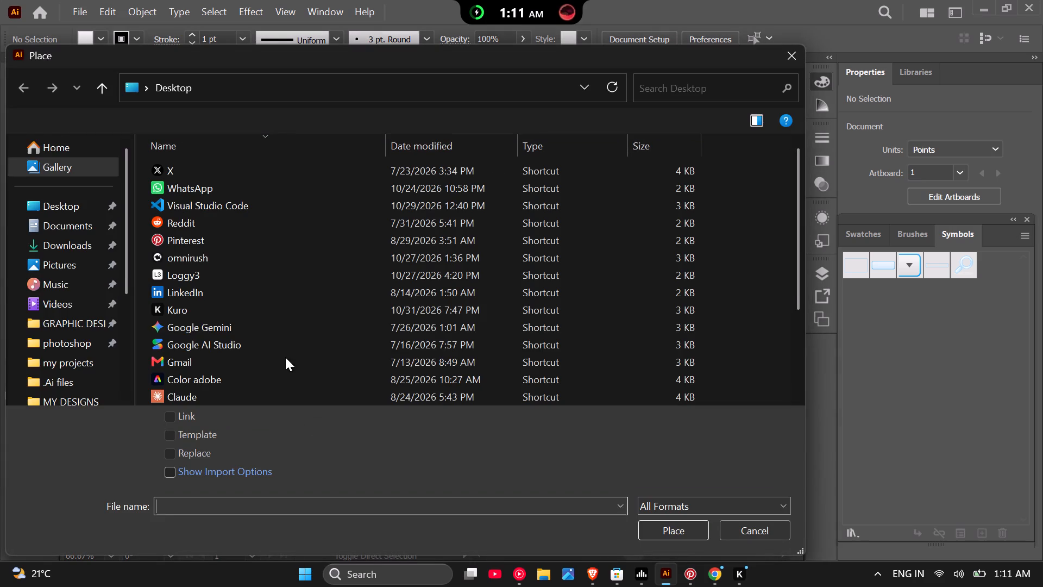
pyautogui.click(45, 218)
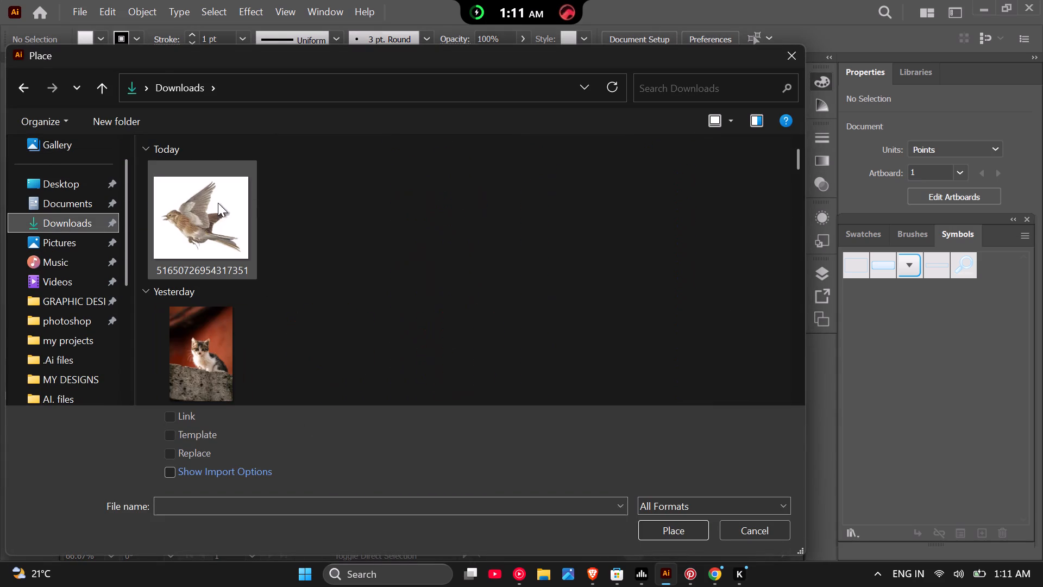
pyautogui.click(218, 204)
pyautogui.click(682, 530)
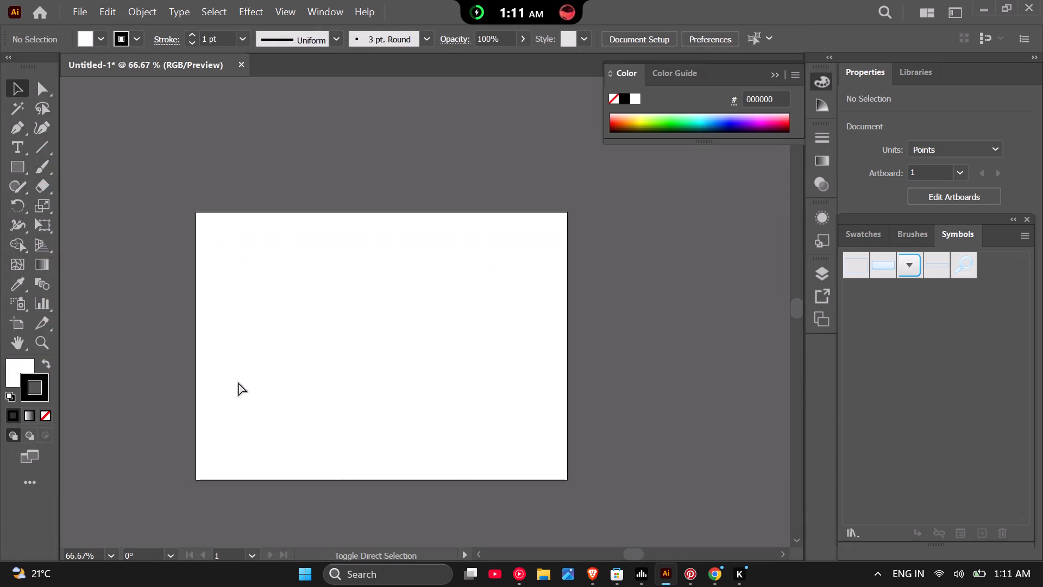
pyautogui.moveTo(221, 253); pyautogui.dragTo(356, 359)
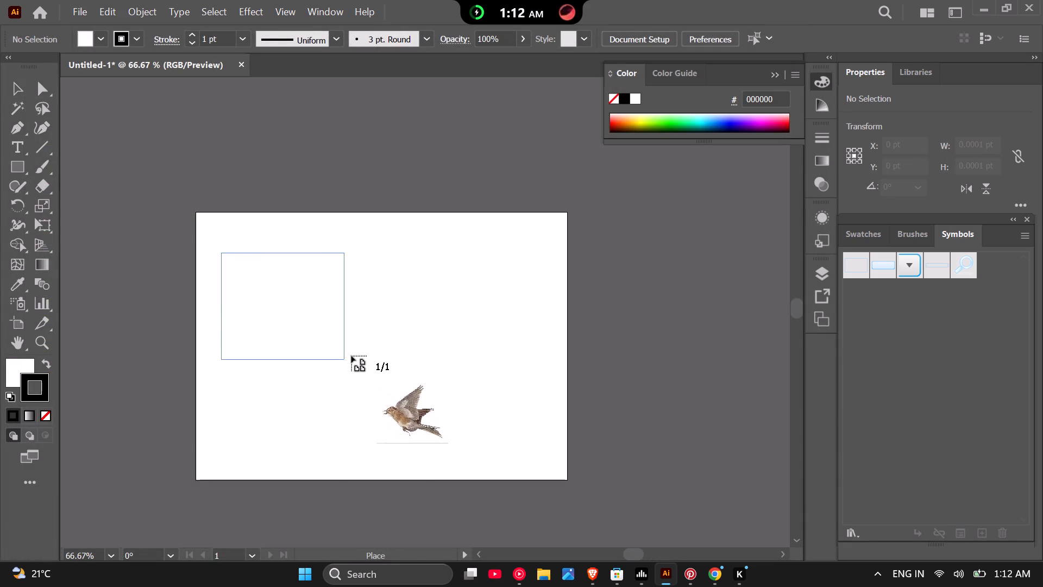
pyautogui.scroll(2, 234, 267)
pyautogui.scroll(3, 297, 342)
pyautogui.scroll(-2, 294, 342)
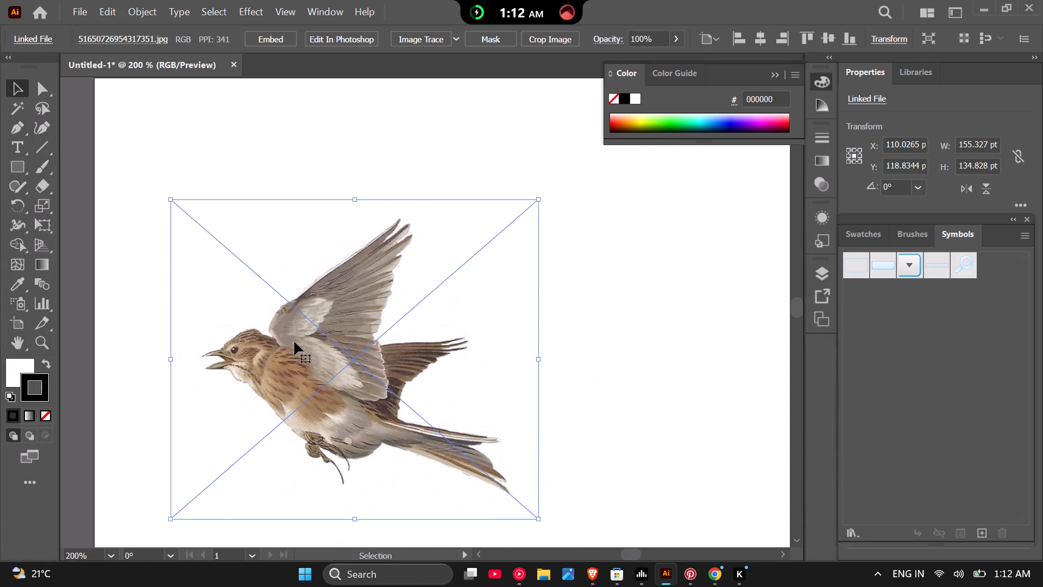
pyautogui.scroll(-2, 294, 342)
pyautogui.click(18, 82)
pyautogui.click(81, 203)
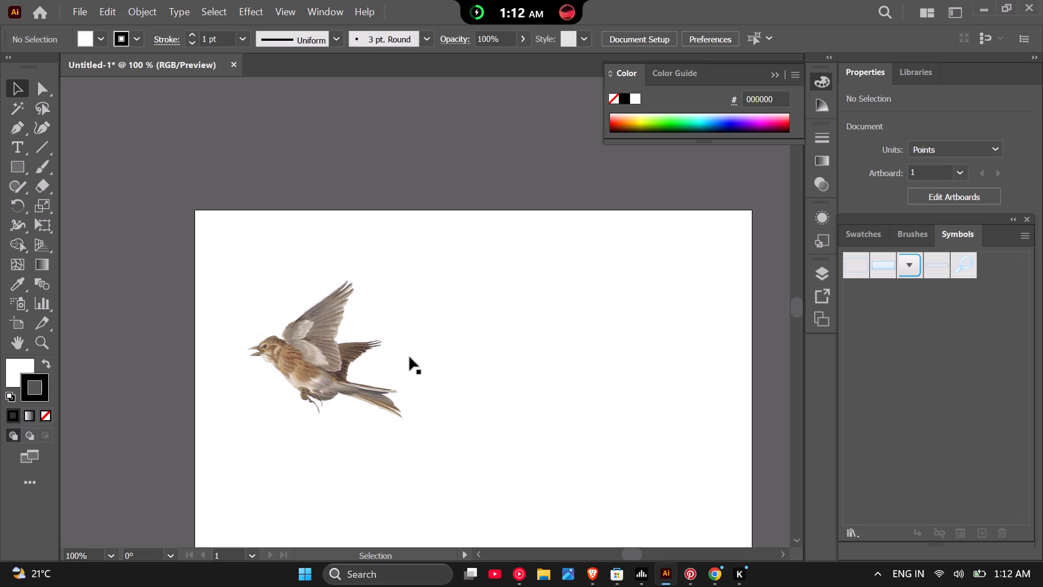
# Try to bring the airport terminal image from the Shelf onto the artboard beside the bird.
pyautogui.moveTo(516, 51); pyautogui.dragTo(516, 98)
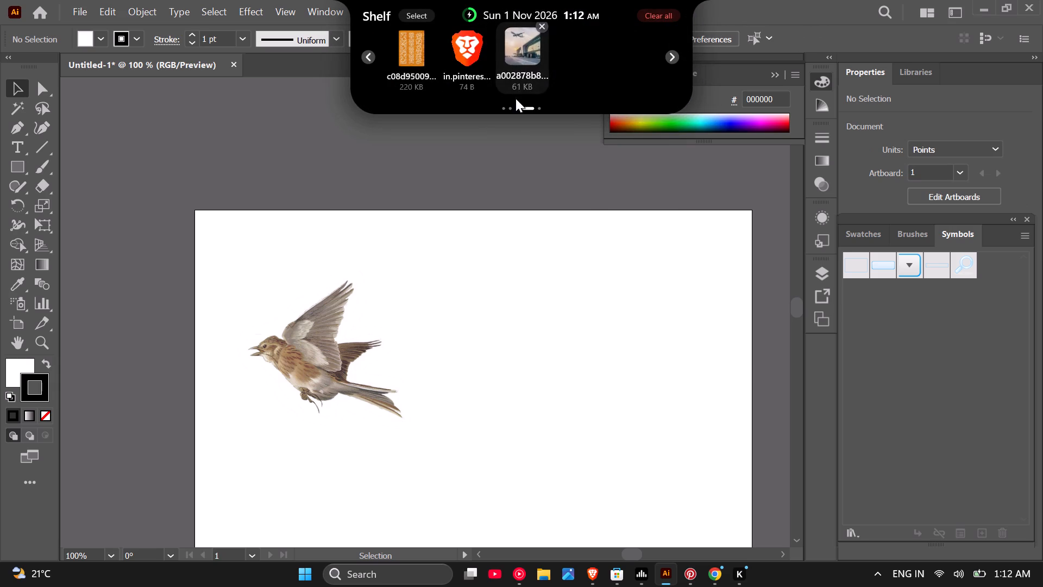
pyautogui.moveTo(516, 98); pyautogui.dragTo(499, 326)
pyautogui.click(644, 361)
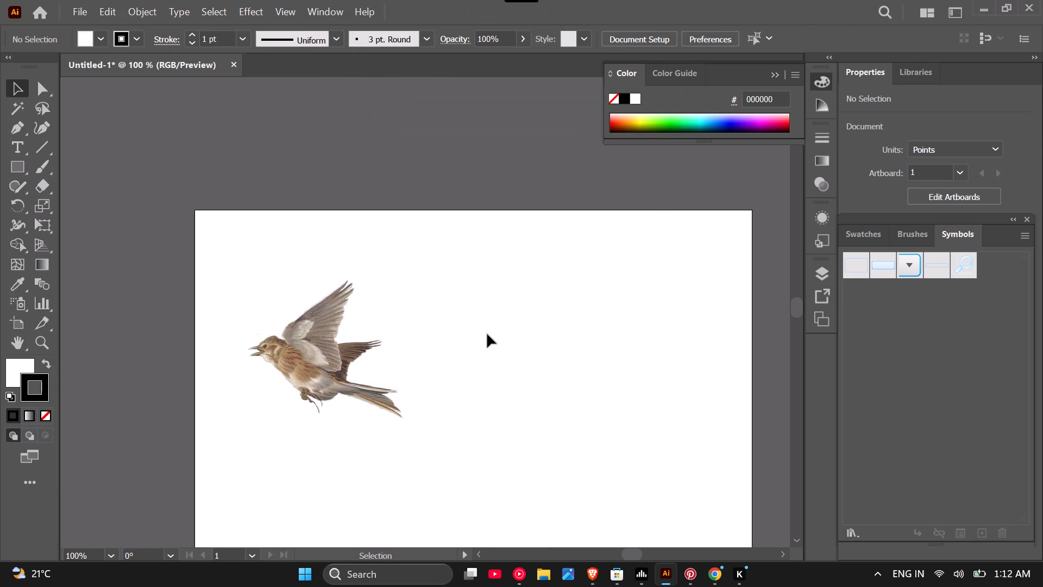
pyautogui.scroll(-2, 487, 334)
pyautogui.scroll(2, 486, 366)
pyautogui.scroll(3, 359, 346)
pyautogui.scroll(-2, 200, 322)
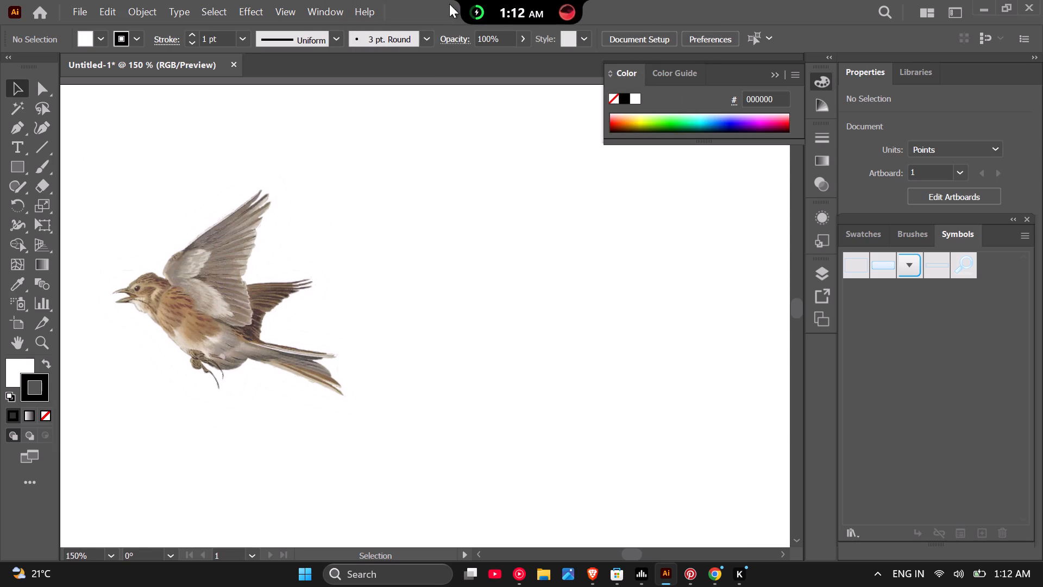
# Switch to Pinterest and run an image search with the pin of a plane above the wave-roofed glass terminal.
pyautogui.click(683, 576)
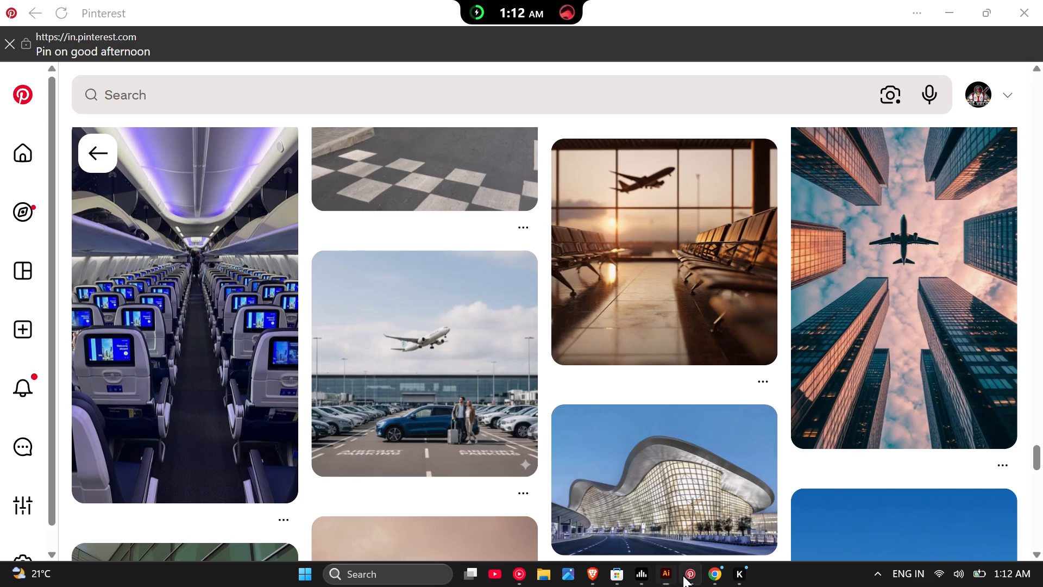
pyautogui.scroll(2, 594, 324)
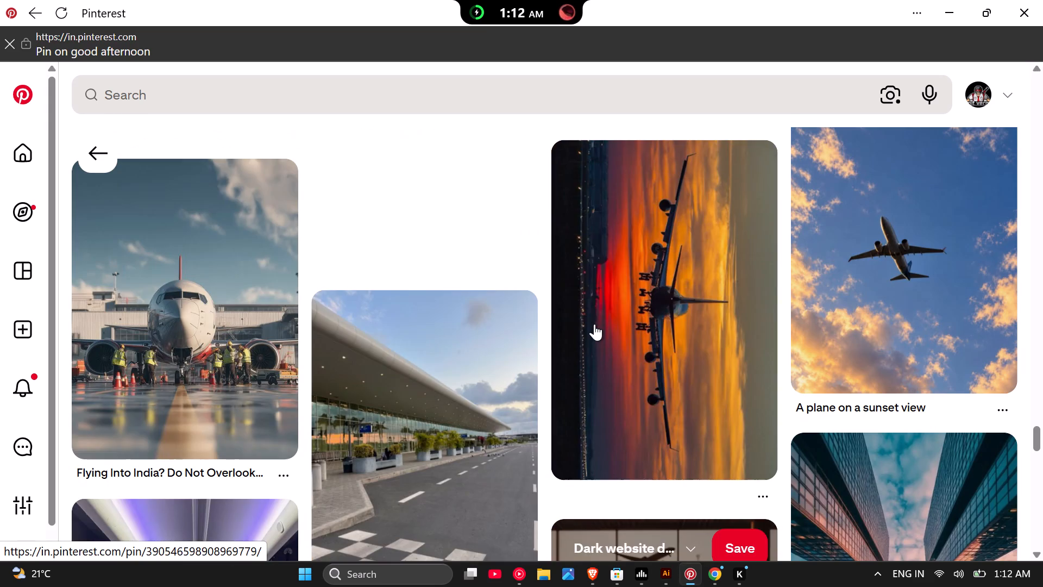
pyautogui.scroll(2, 762, 317)
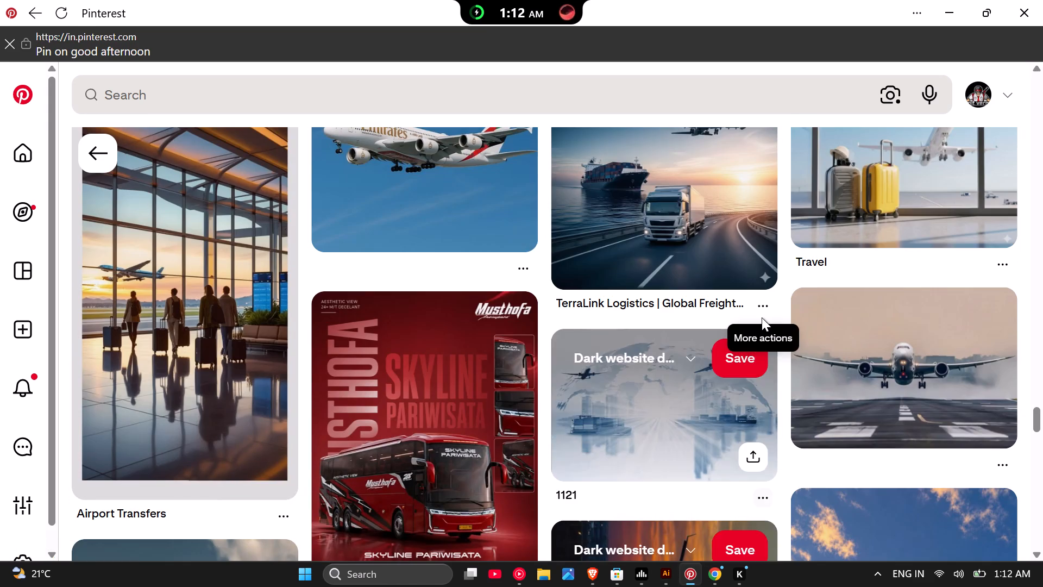
pyautogui.scroll(2, 762, 317)
pyautogui.scroll(3, 687, 287)
pyautogui.scroll(1, 835, 257)
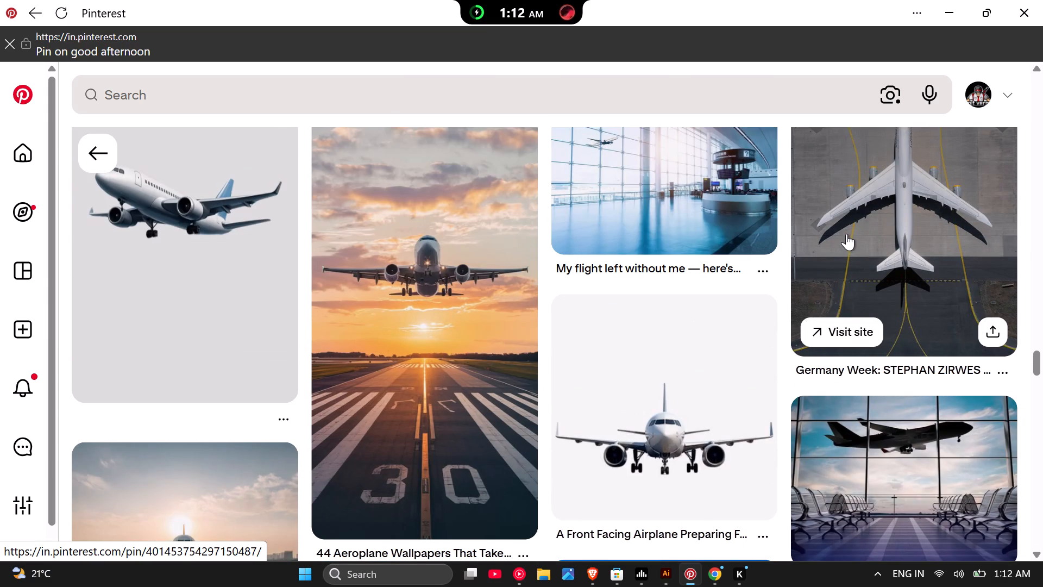
pyautogui.scroll(2, 846, 234)
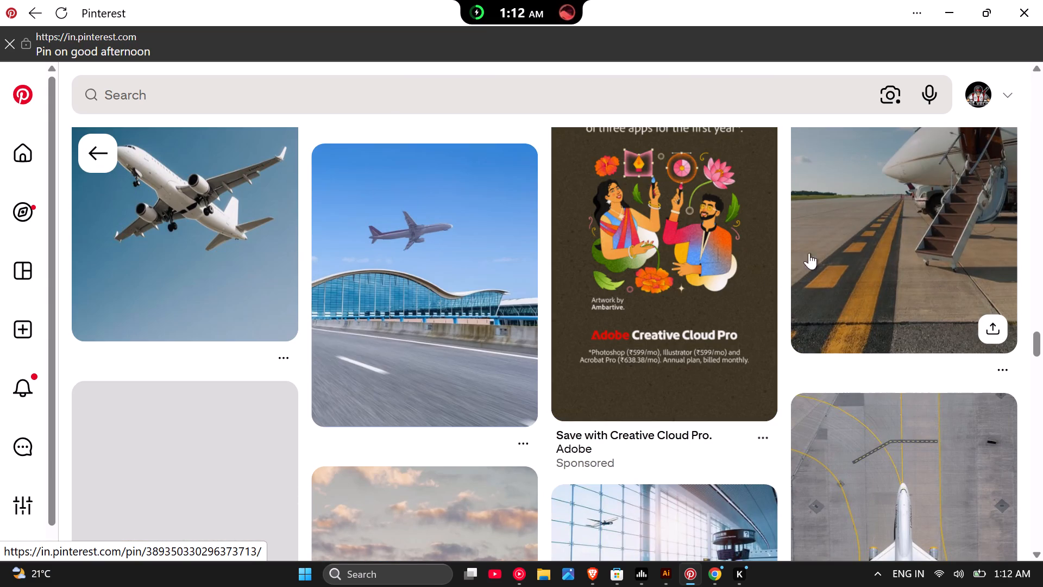
pyautogui.moveTo(434, 275); pyautogui.dragTo(486, 338)
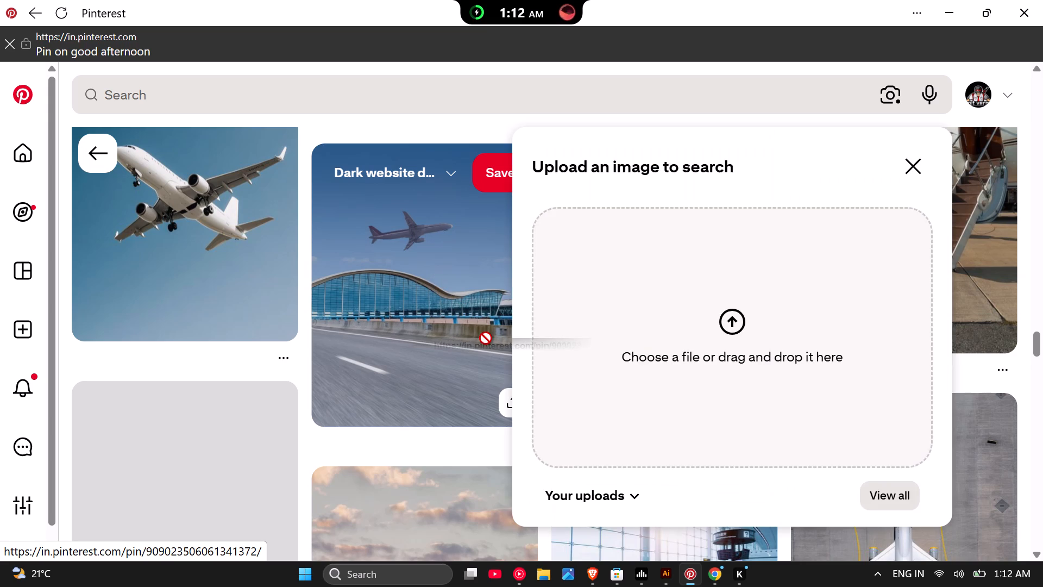
pyautogui.moveTo(486, 338); pyautogui.dragTo(703, 341)
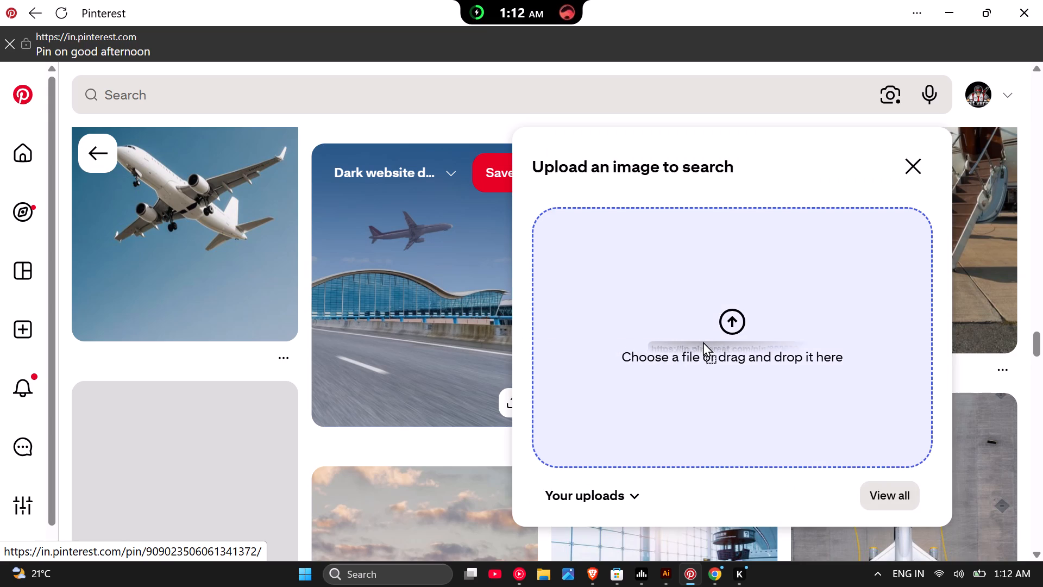
pyautogui.moveTo(703, 341); pyautogui.dragTo(717, 336)
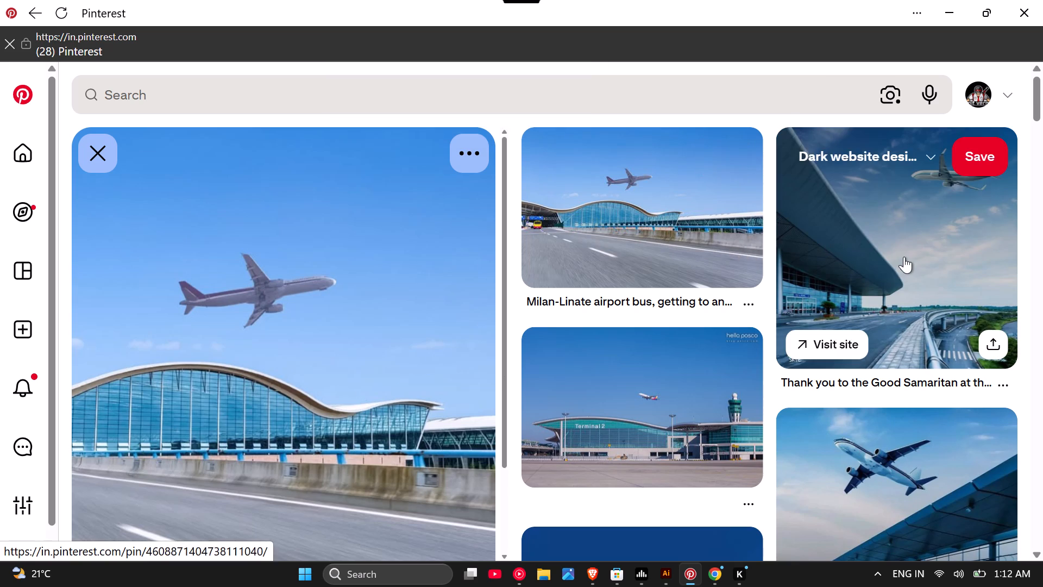
# Add the pin of a plane climbing at dusk above the green-roofed terminal and its water reflection to the Shelf.
pyautogui.scroll(-3, 603, 290)
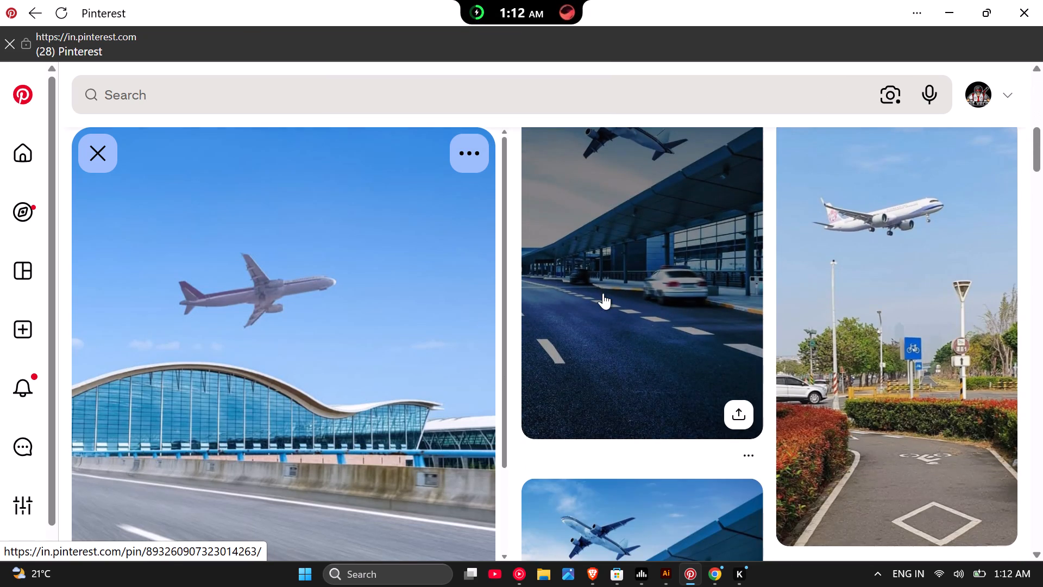
pyautogui.scroll(-1, 603, 293)
pyautogui.scroll(-3, 633, 336)
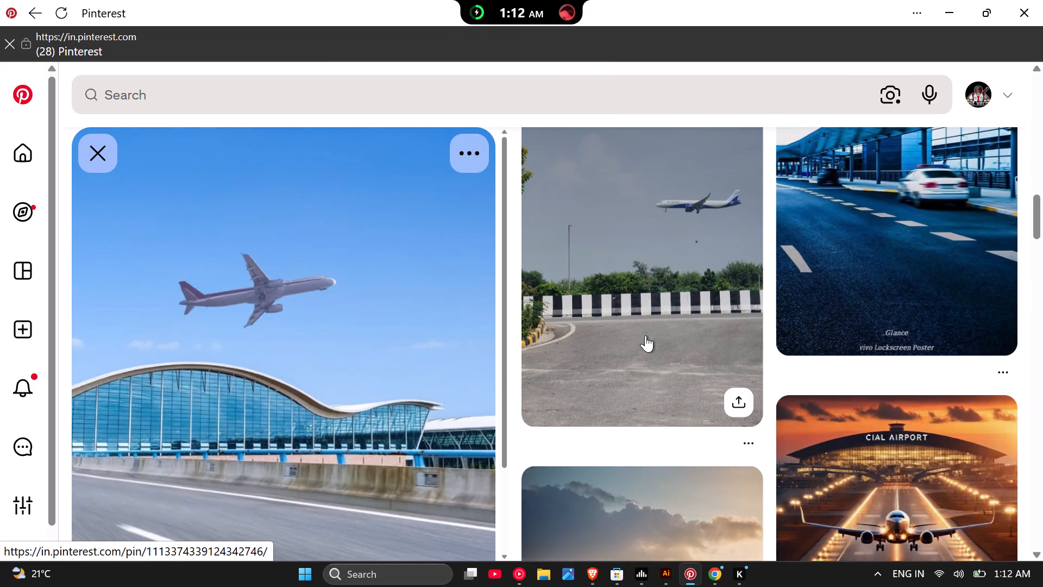
pyautogui.scroll(-2, 646, 335)
pyautogui.scroll(-6, 876, 293)
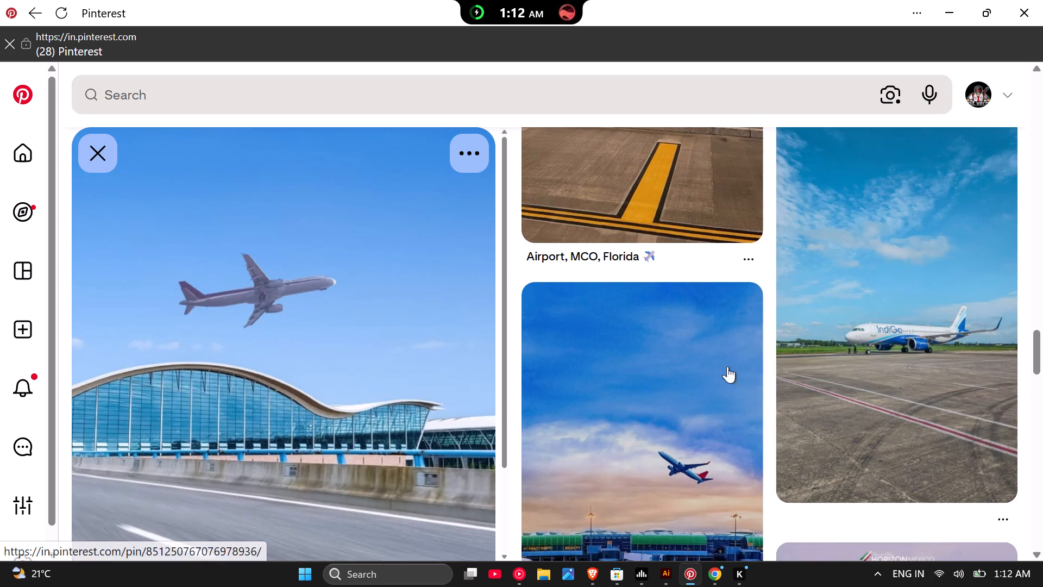
pyautogui.moveTo(693, 476); pyautogui.dragTo(604, 146)
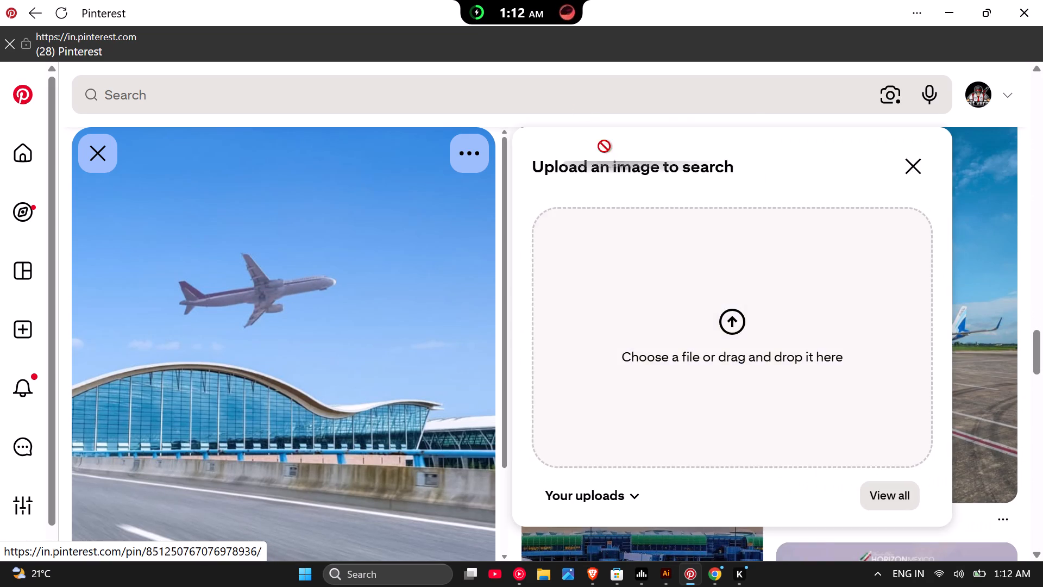
pyautogui.moveTo(604, 146); pyautogui.dragTo(520, 55)
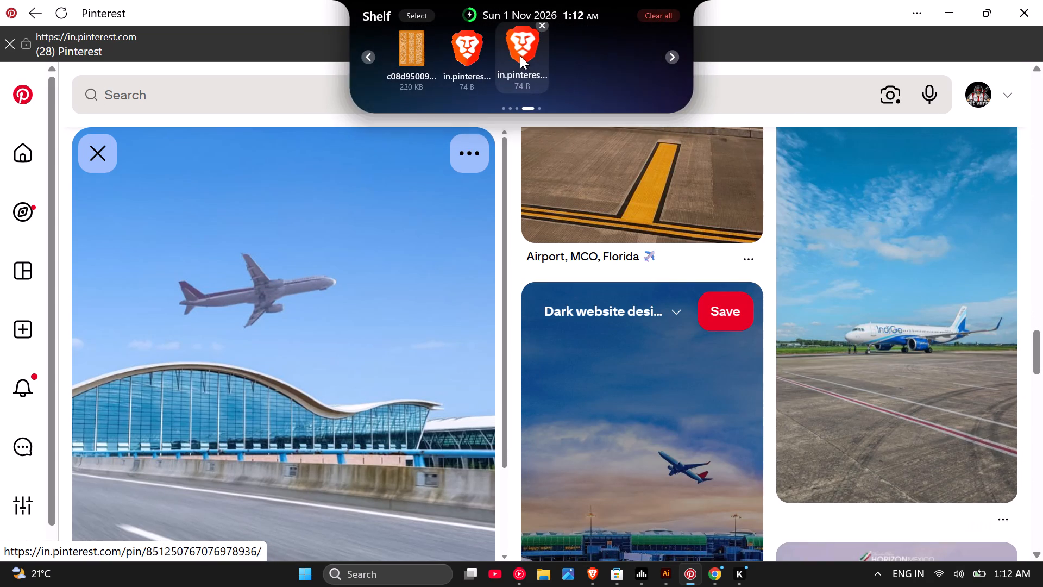
pyautogui.scroll(-2, 615, 437)
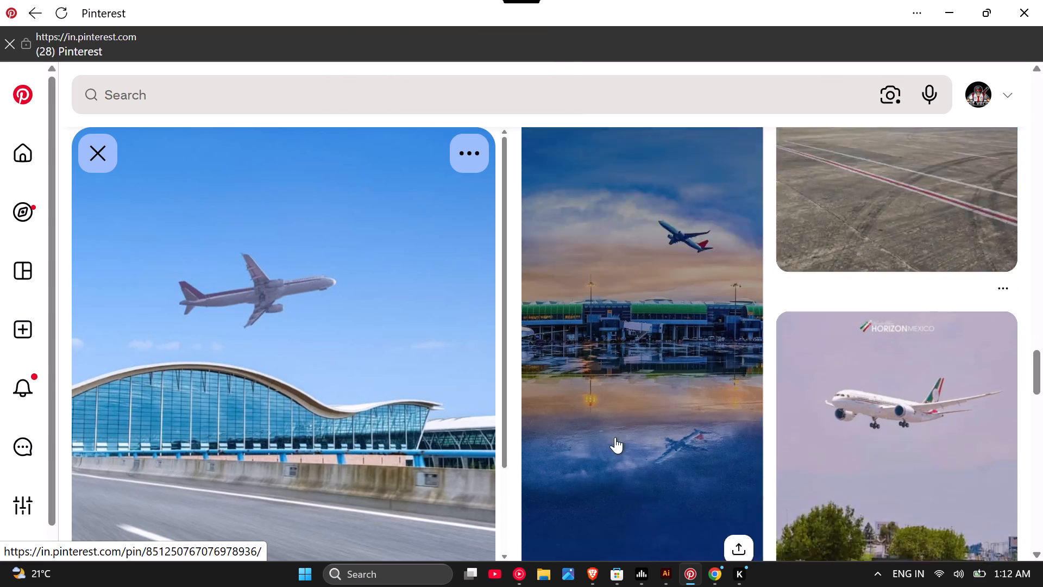
pyautogui.rightClick(648, 249)
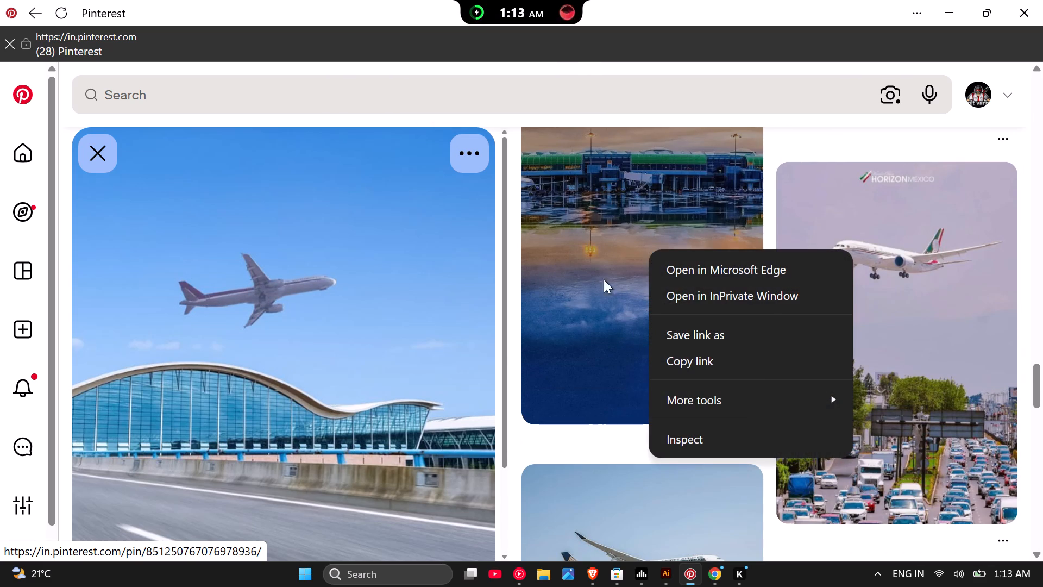
# Examine the remaining visually similar pins for airport terminal and airplane photos that suit the SKYLARK AIR references.
pyautogui.scroll(-5, 436, 382)
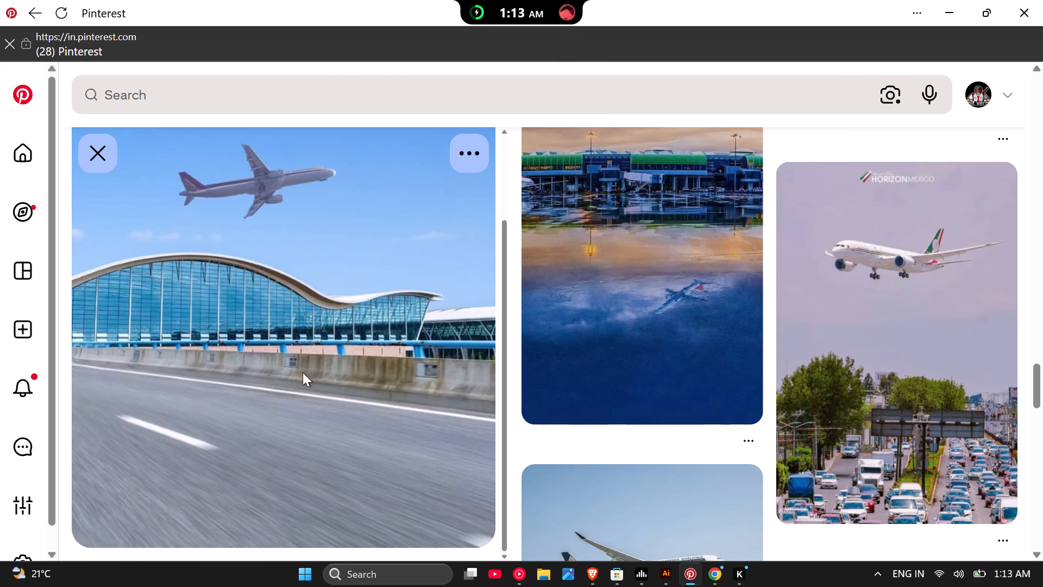
pyautogui.scroll(-4, 370, 207)
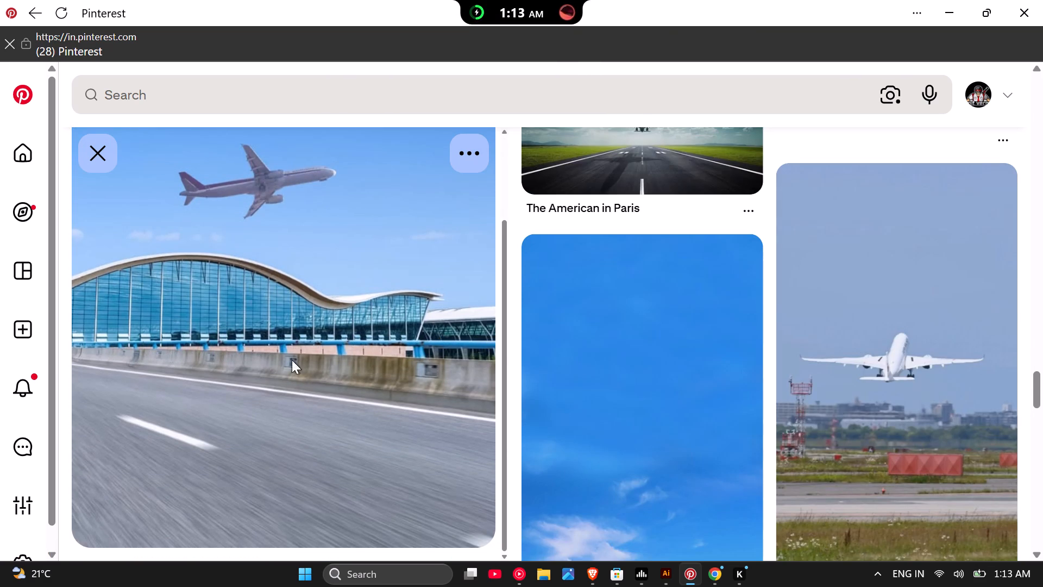
pyautogui.scroll(-2, 617, 365)
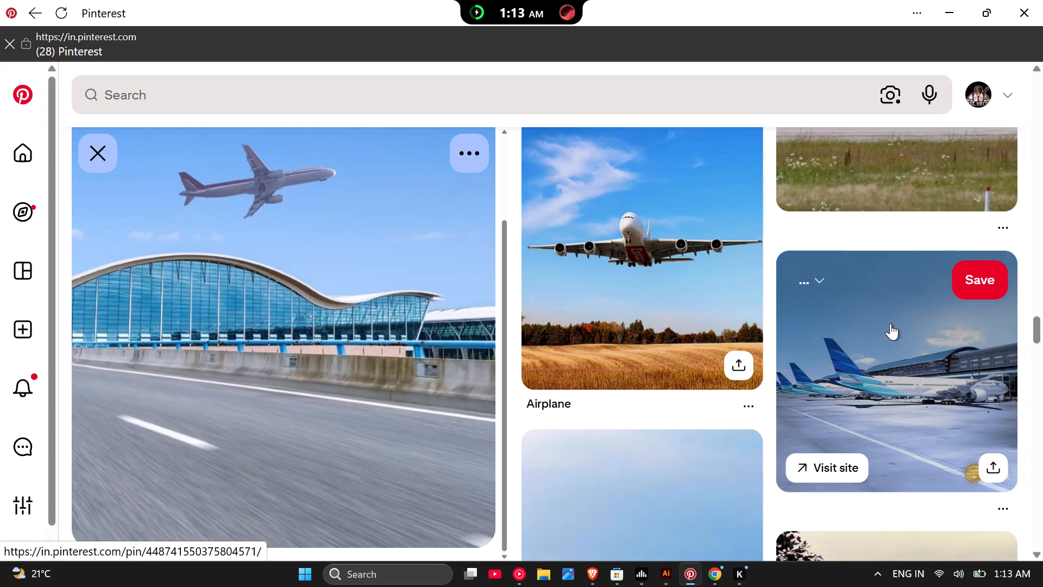
pyautogui.scroll(-2, 879, 353)
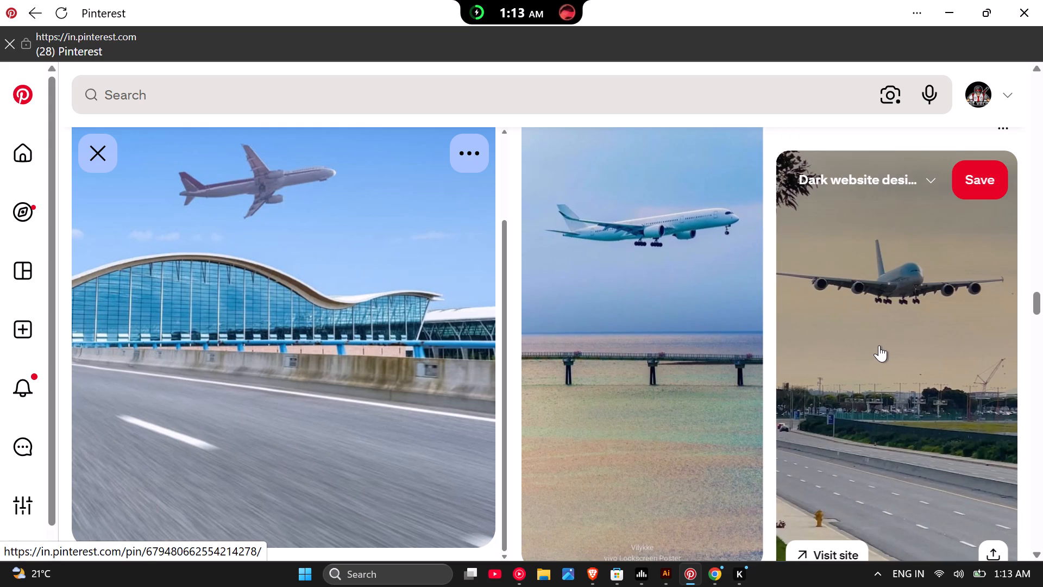
pyautogui.scroll(-3, 879, 345)
pyautogui.scroll(2, 878, 346)
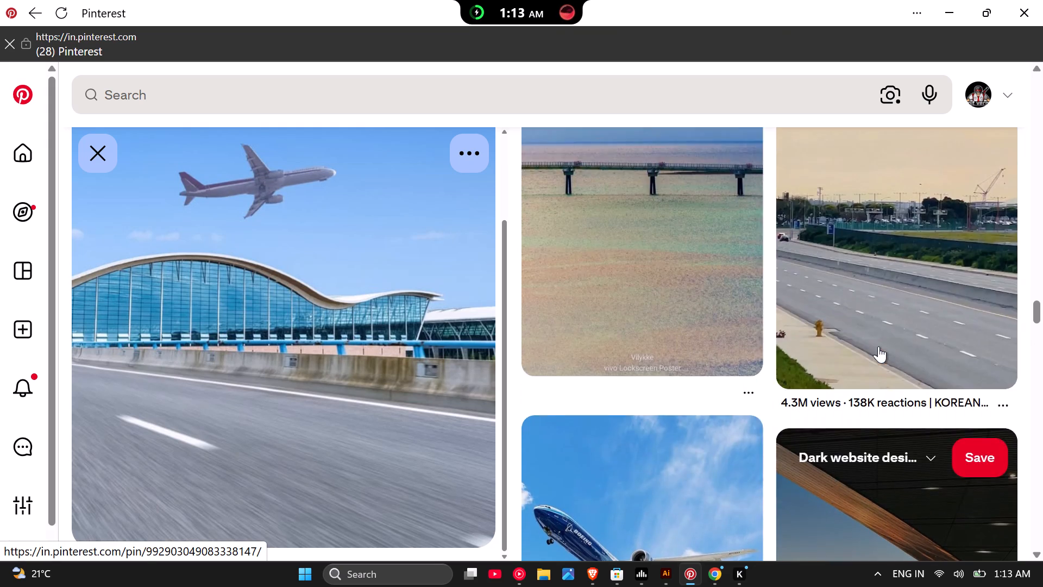
pyautogui.scroll(-3, 878, 346)
pyautogui.scroll(-3, 762, 275)
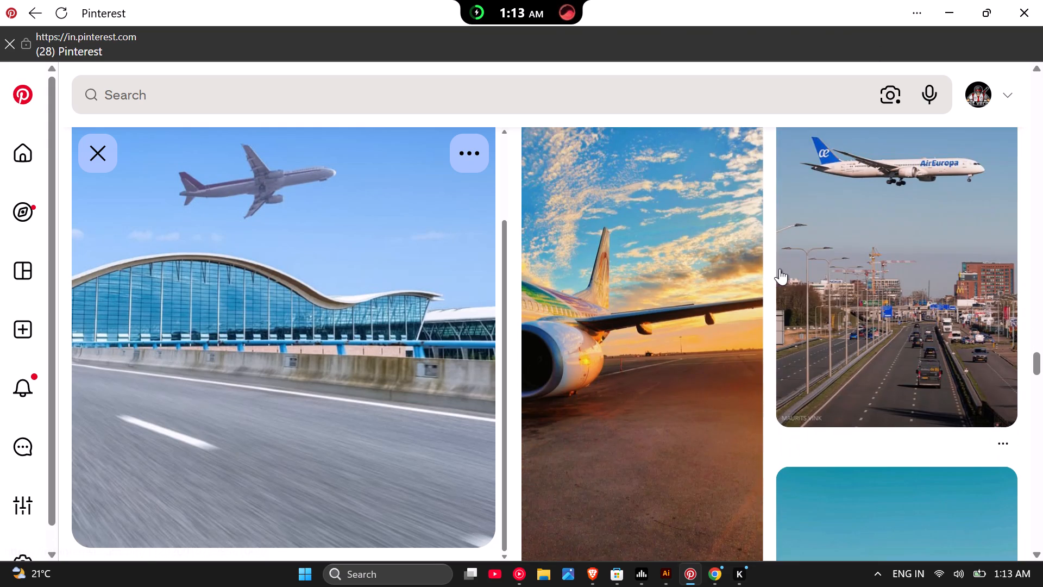
pyautogui.scroll(-1, 816, 281)
pyautogui.scroll(2, 816, 282)
pyautogui.scroll(-1, 828, 284)
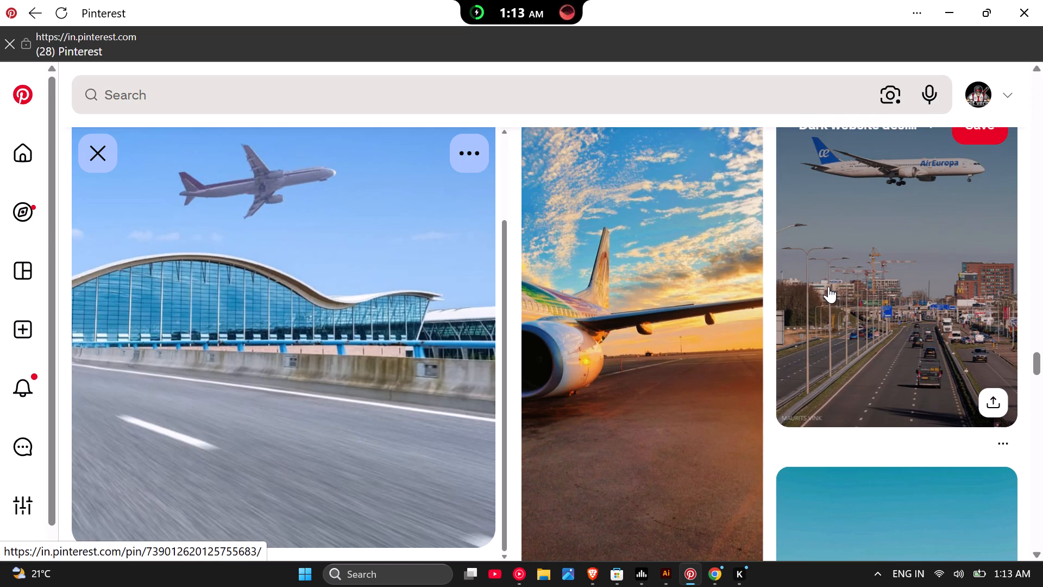
pyautogui.scroll(-4, 828, 286)
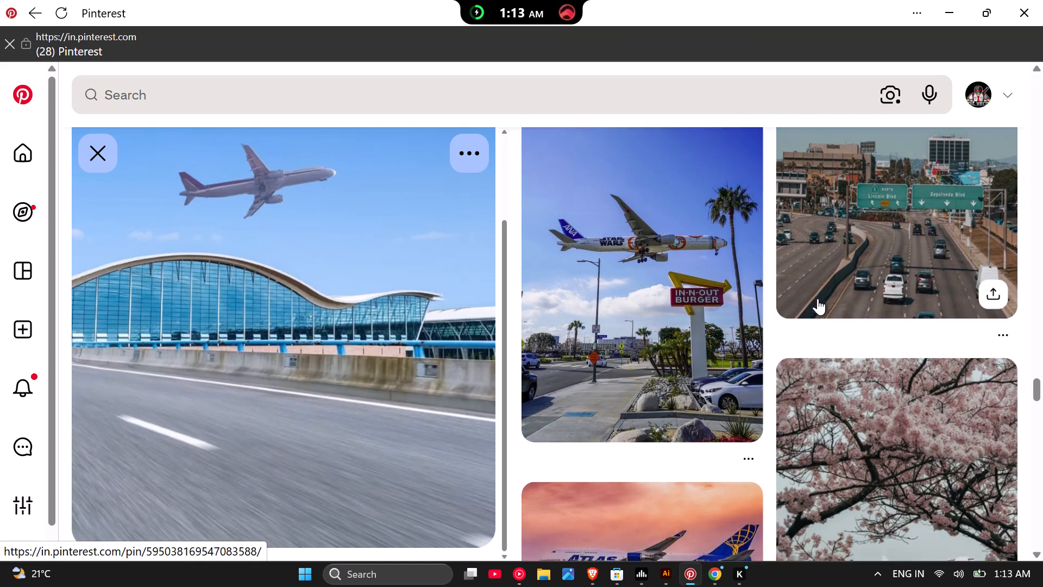
pyautogui.scroll(-1, 818, 298)
pyautogui.scroll(-1, 774, 294)
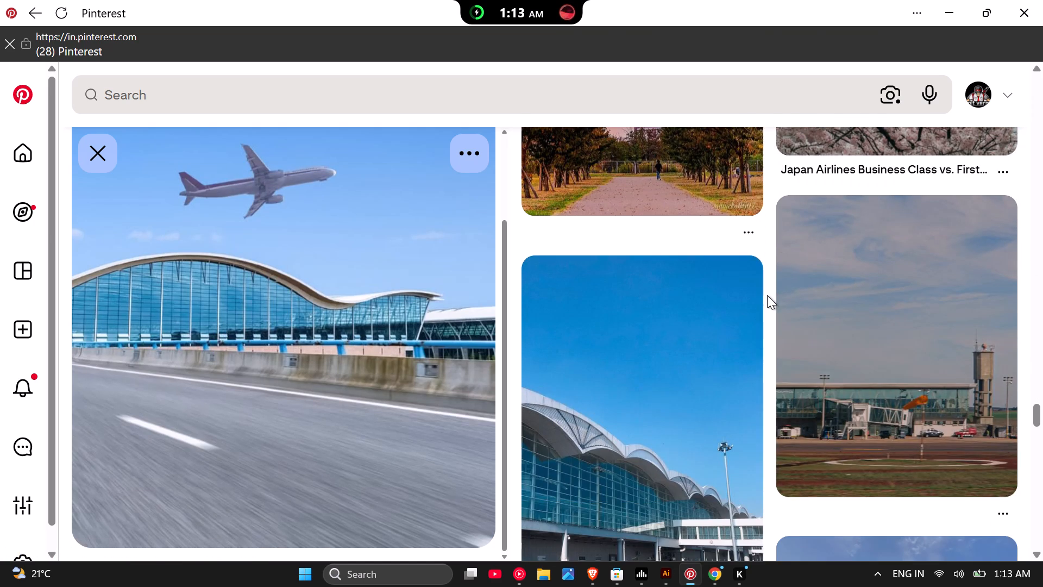
pyautogui.scroll(-3, 767, 302)
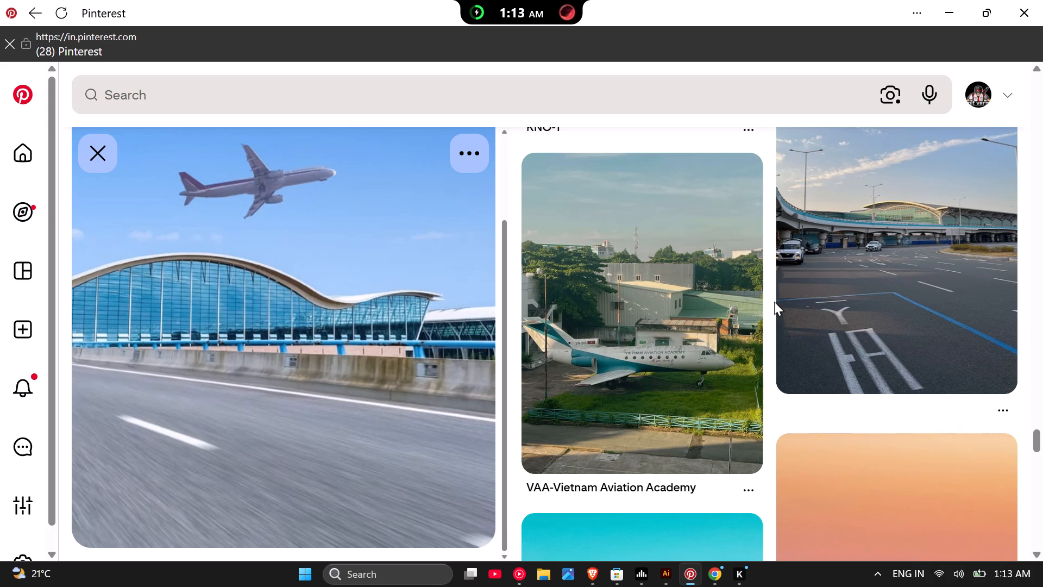
pyautogui.scroll(-2, 774, 302)
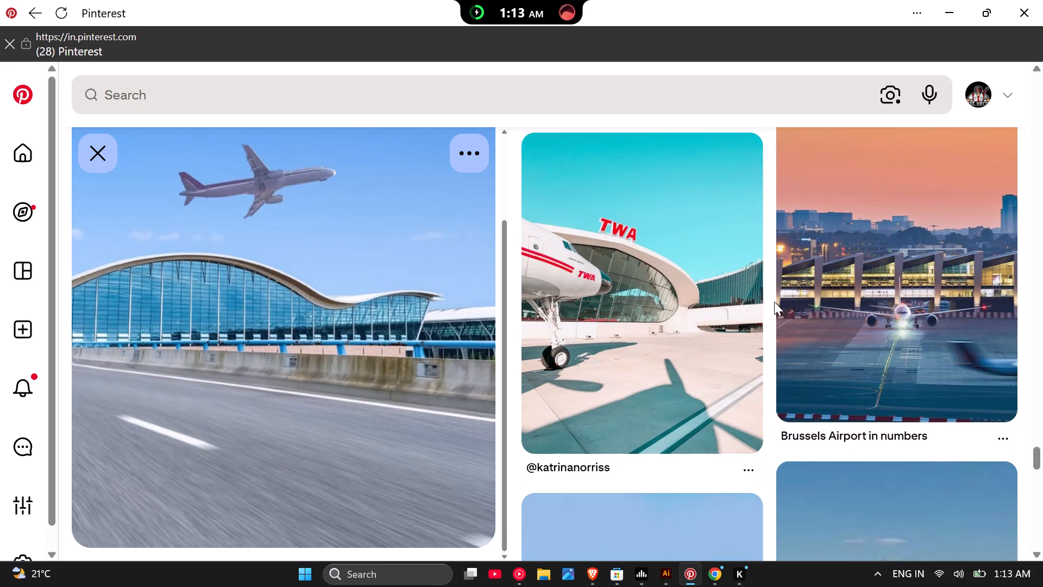
pyautogui.scroll(-3, 774, 302)
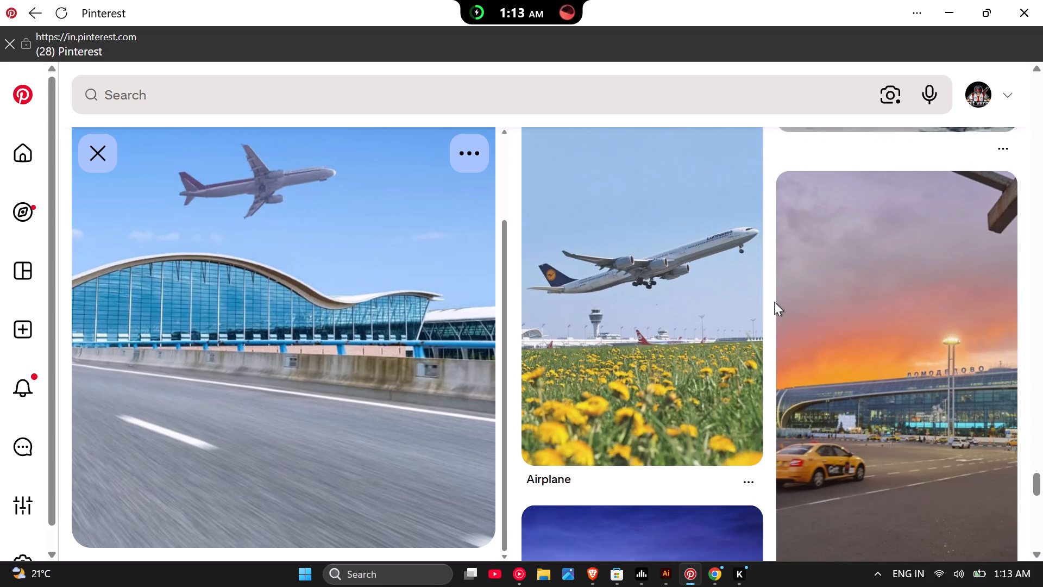
pyautogui.scroll(-3, 774, 302)
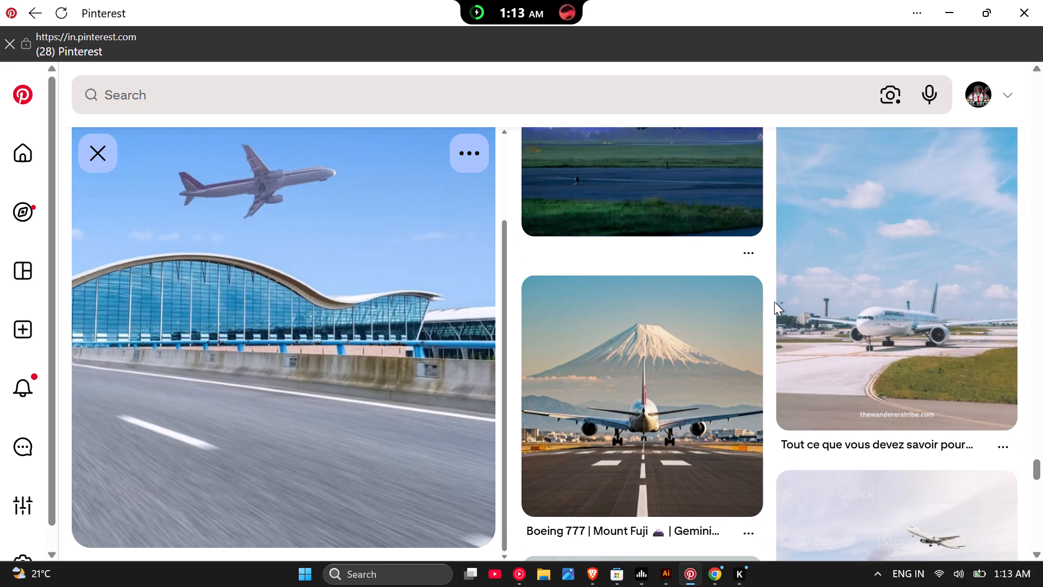
pyautogui.scroll(-3, 774, 302)
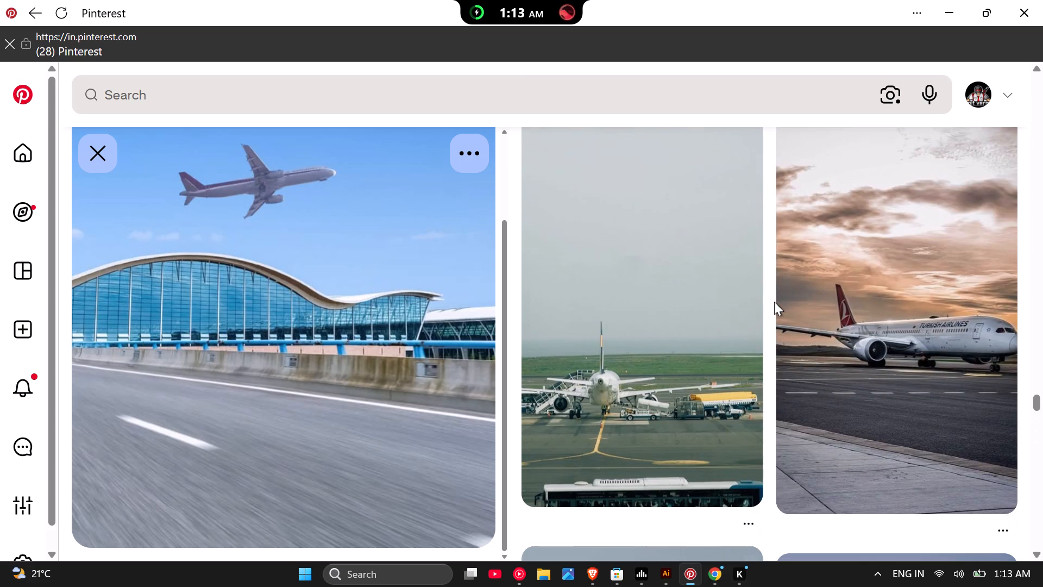
pyautogui.scroll(-1, 774, 302)
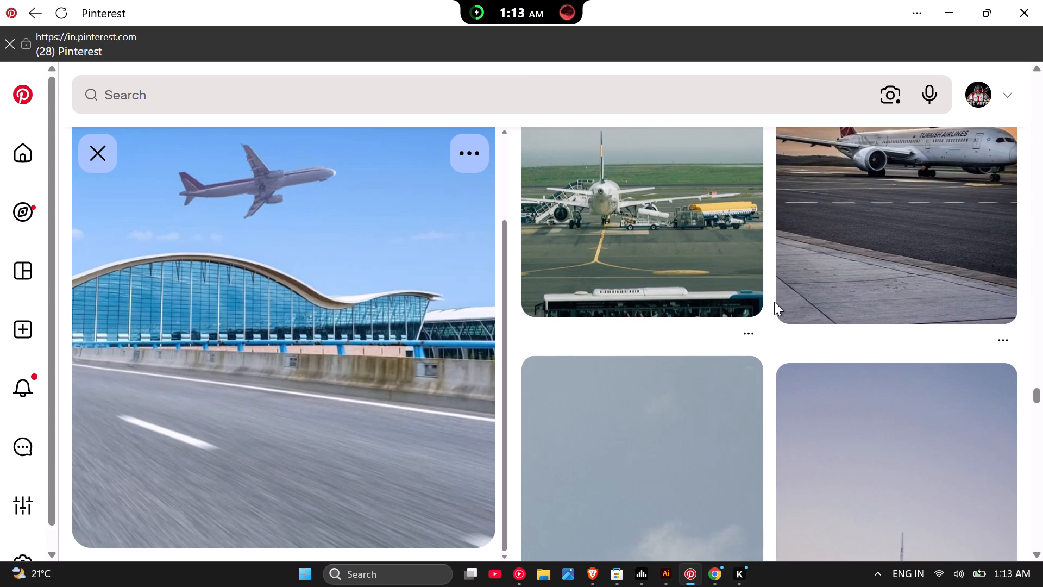
pyautogui.scroll(-3, 774, 302)
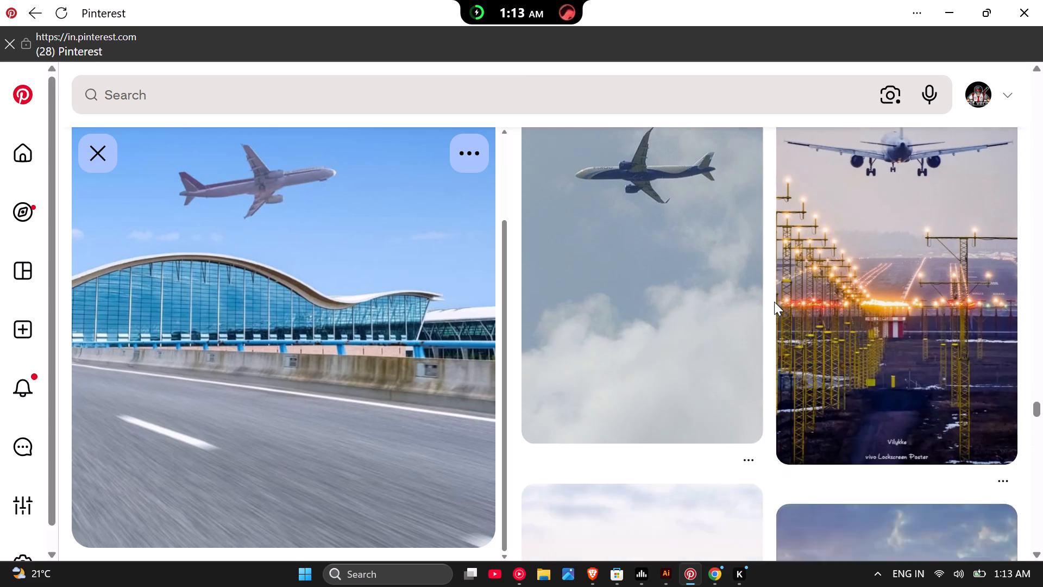
pyautogui.scroll(-4, 774, 302)
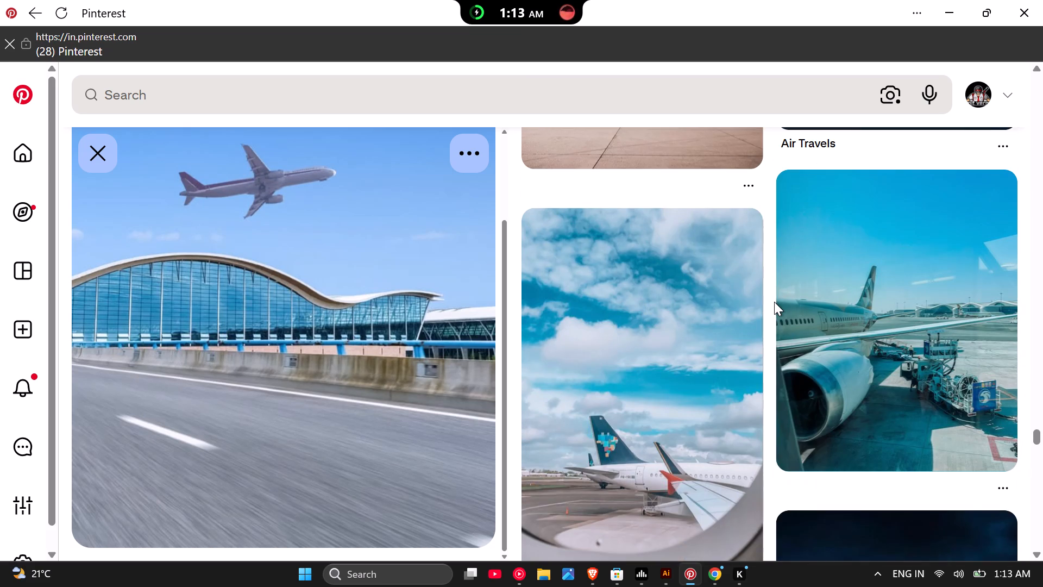
pyautogui.scroll(-5, 774, 302)
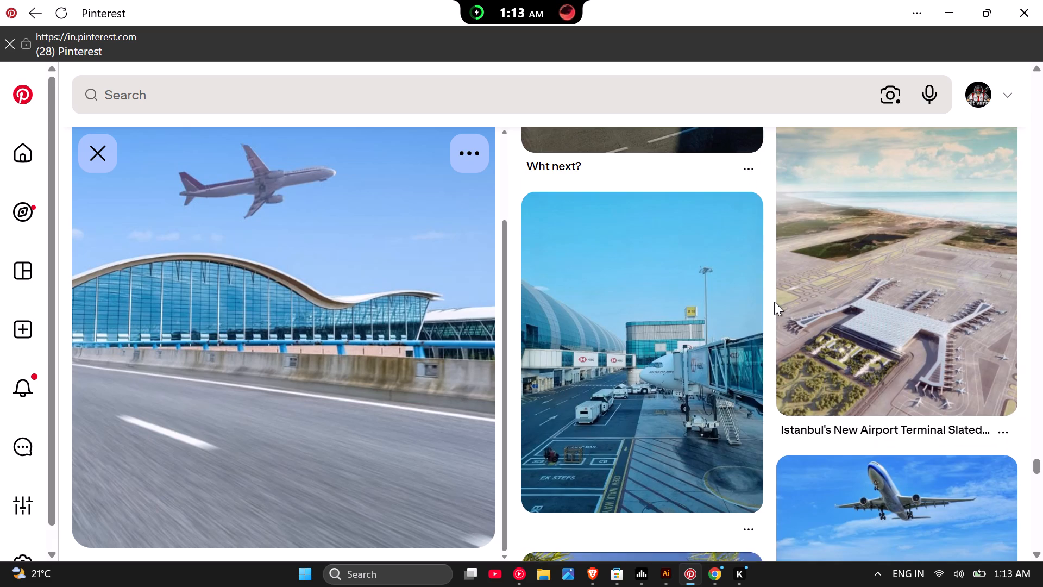
pyautogui.scroll(-5, 774, 302)
pyautogui.scroll(1, 774, 302)
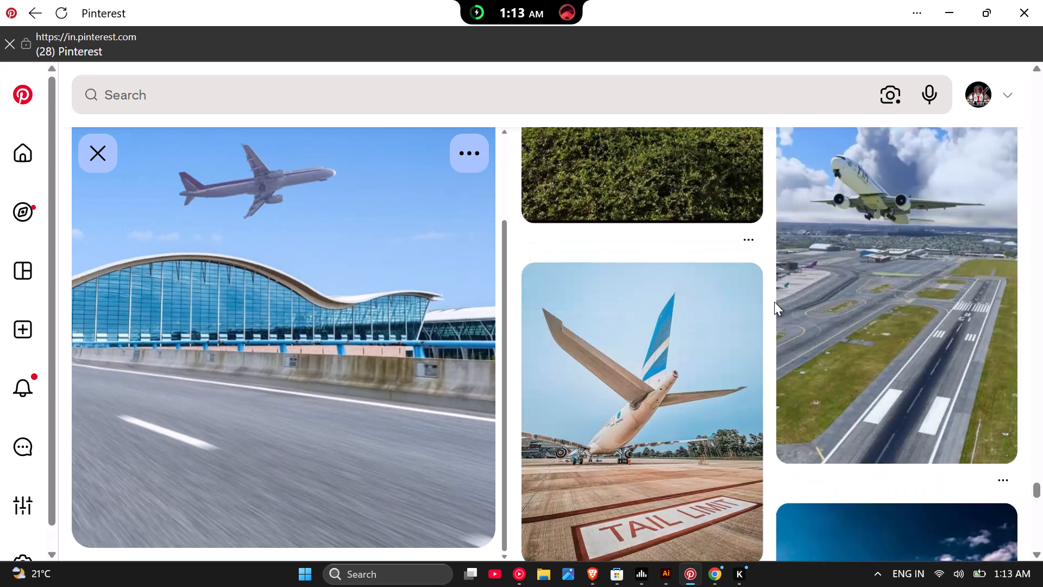
pyautogui.scroll(-2, 774, 302)
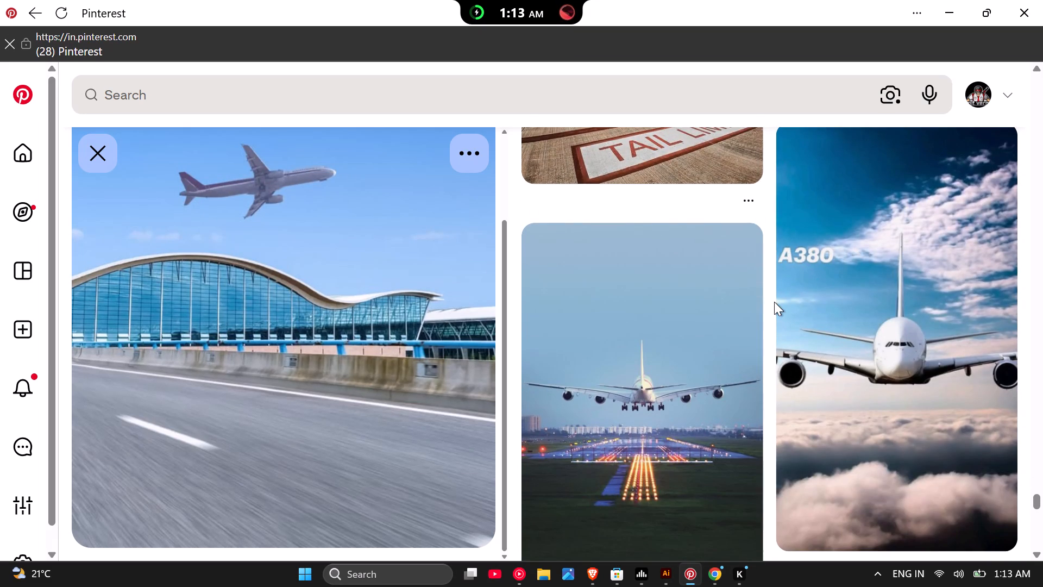
pyautogui.scroll(-3, 774, 302)
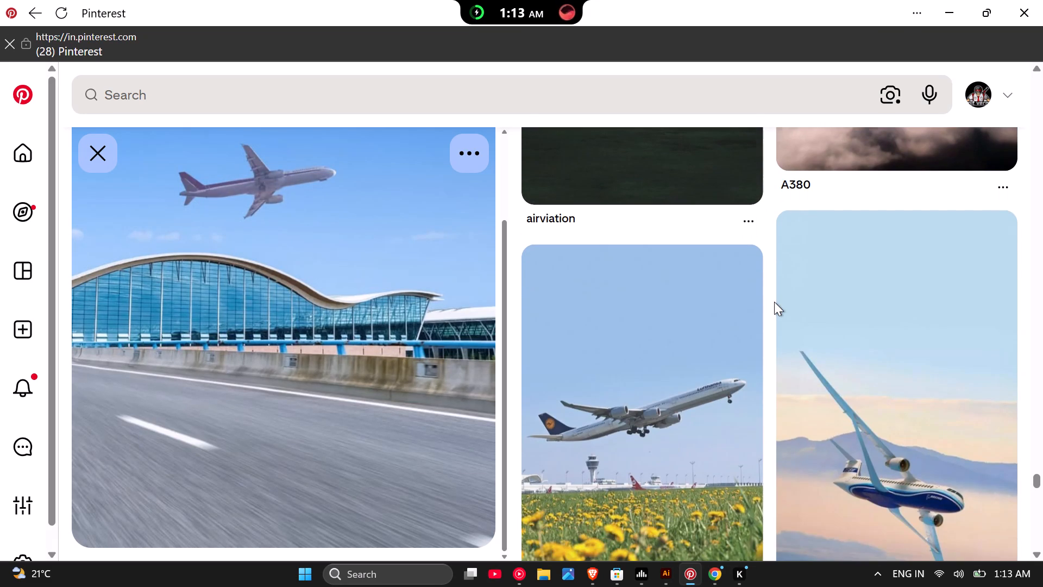
pyautogui.scroll(-3, 774, 302)
pyautogui.scroll(7, 774, 302)
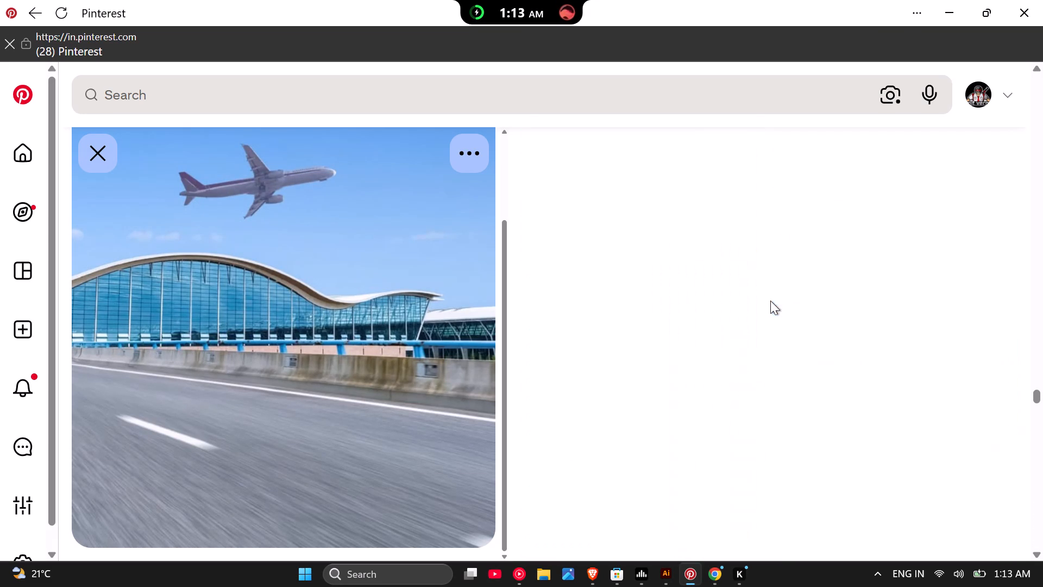
# Leave the image search and examine the pins related to the AI-modified glass terminal pin for airport and airplane references.
pyautogui.click(15, 1)
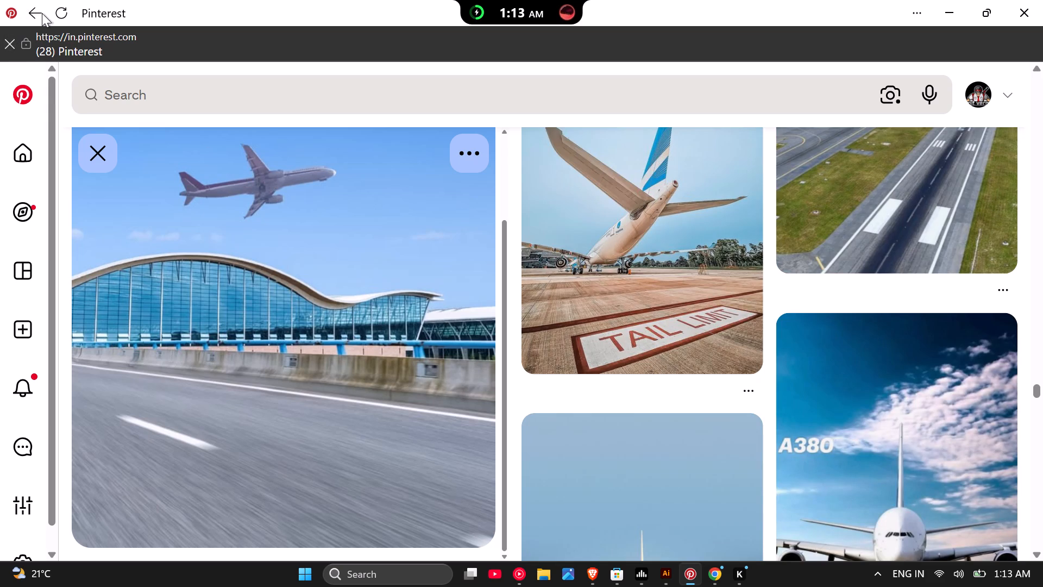
pyautogui.click(42, 13)
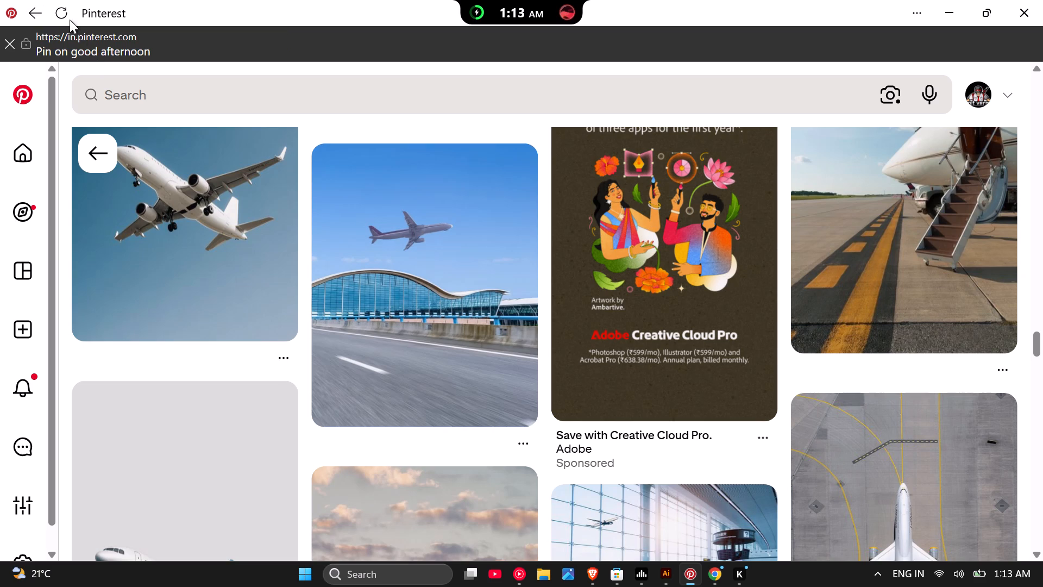
pyautogui.scroll(1, 251, 247)
pyautogui.scroll(-1, 253, 249)
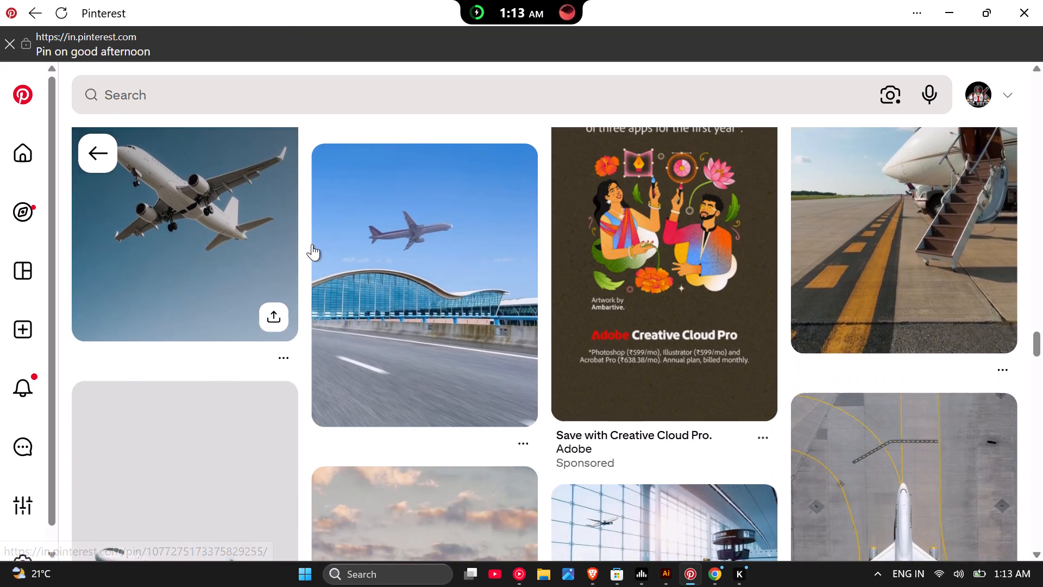
pyautogui.scroll(3, 1042, 487)
pyautogui.scroll(5, 708, 368)
pyautogui.scroll(-4, 718, 360)
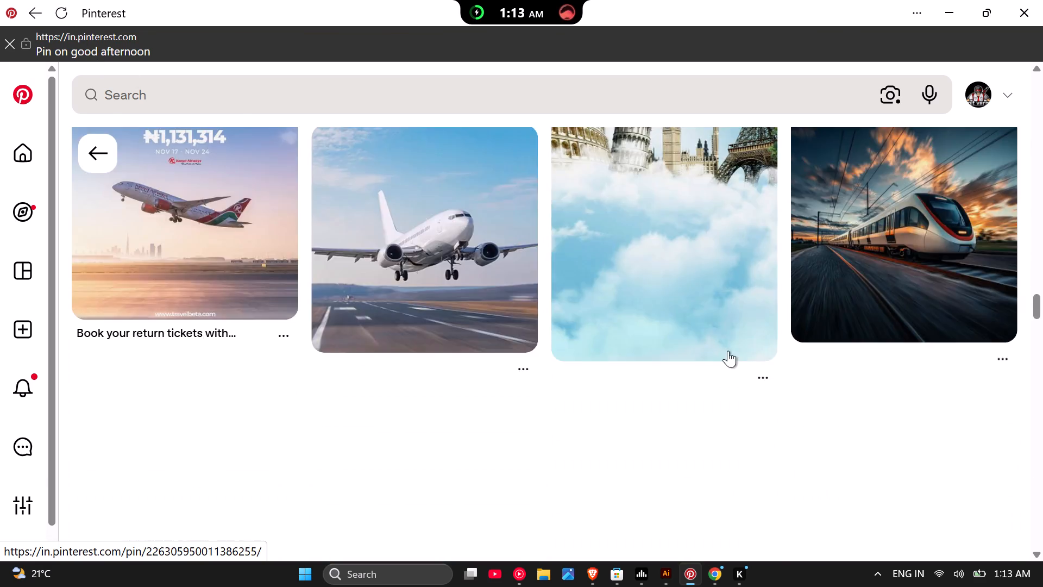
pyautogui.scroll(12, 728, 351)
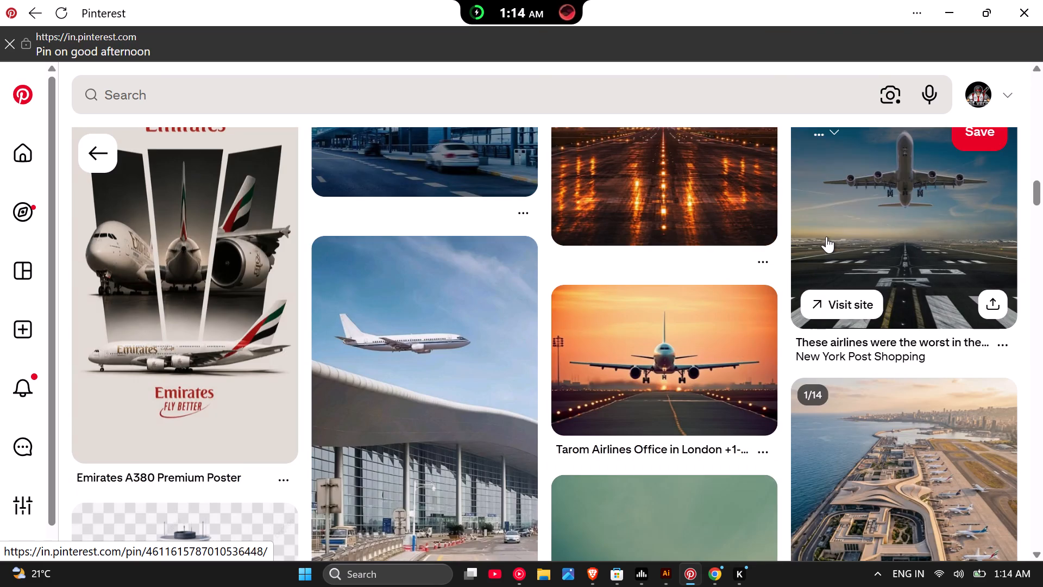
pyautogui.scroll(5, 826, 236)
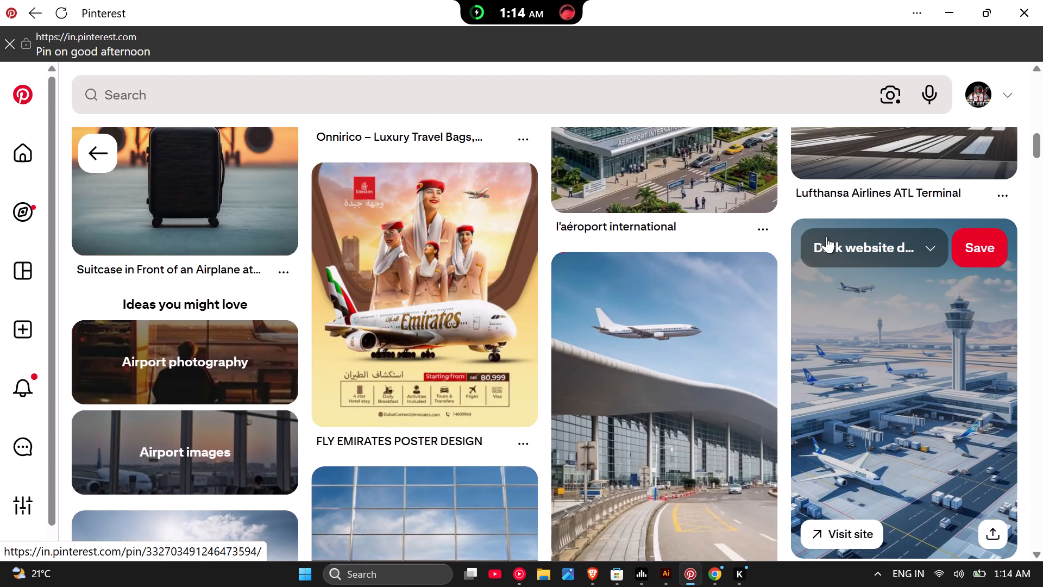
pyautogui.scroll(4, 826, 236)
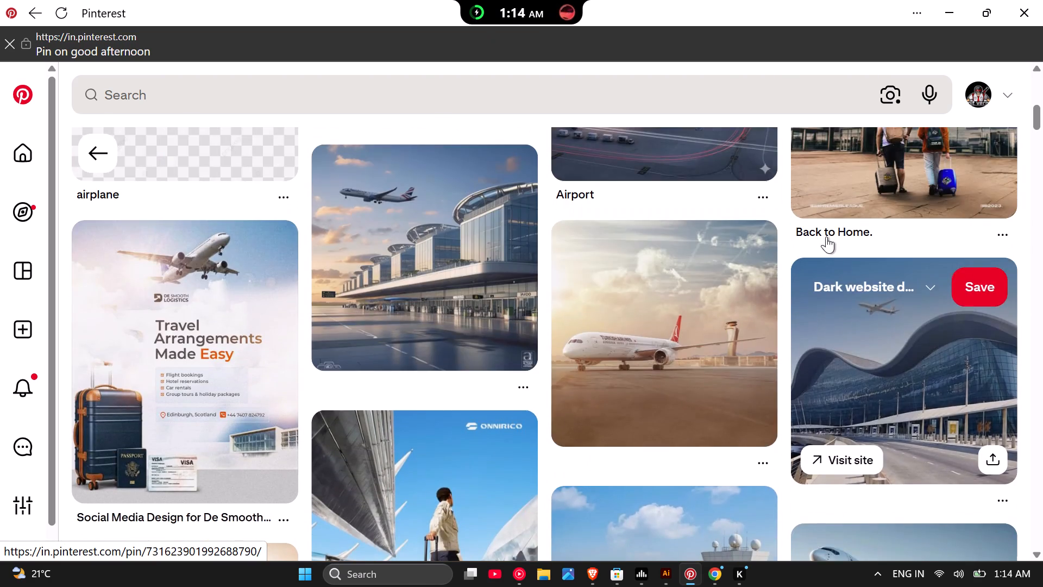
pyautogui.scroll(1, 826, 236)
pyautogui.scroll(-3, 826, 236)
pyautogui.scroll(1, 583, 220)
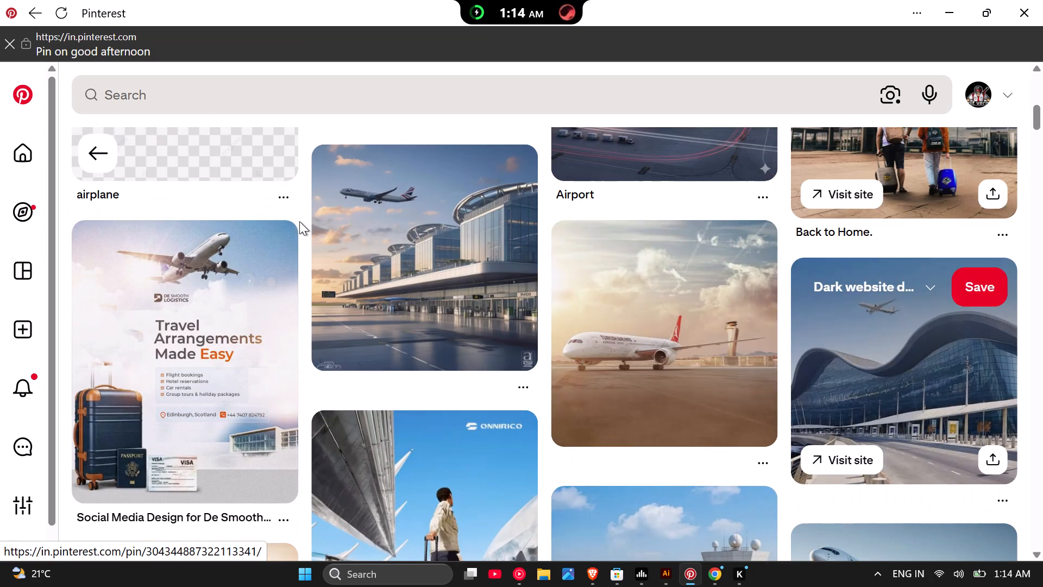
pyautogui.scroll(1, 192, 236)
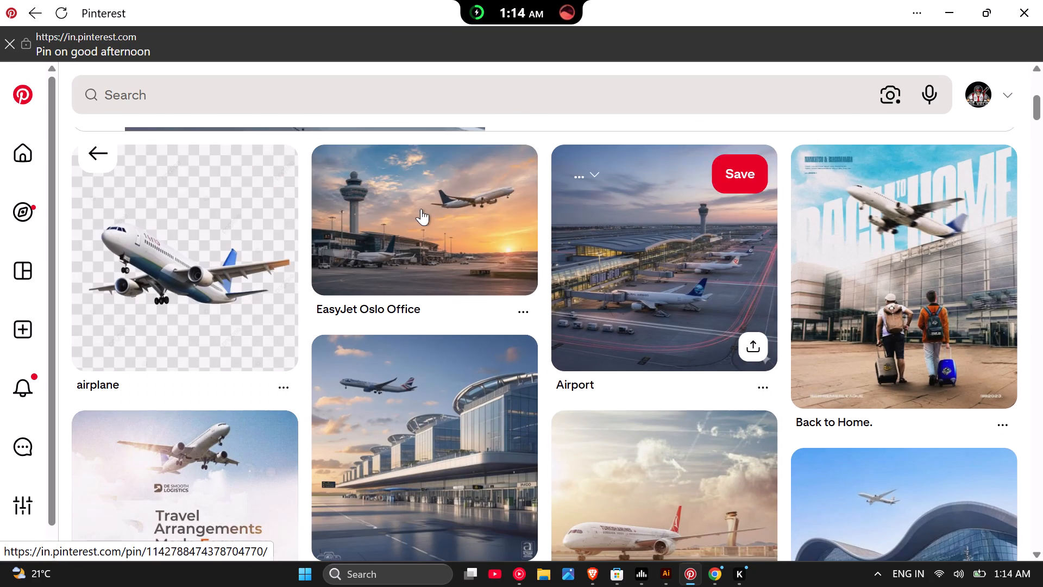
pyautogui.scroll(2, 683, 209)
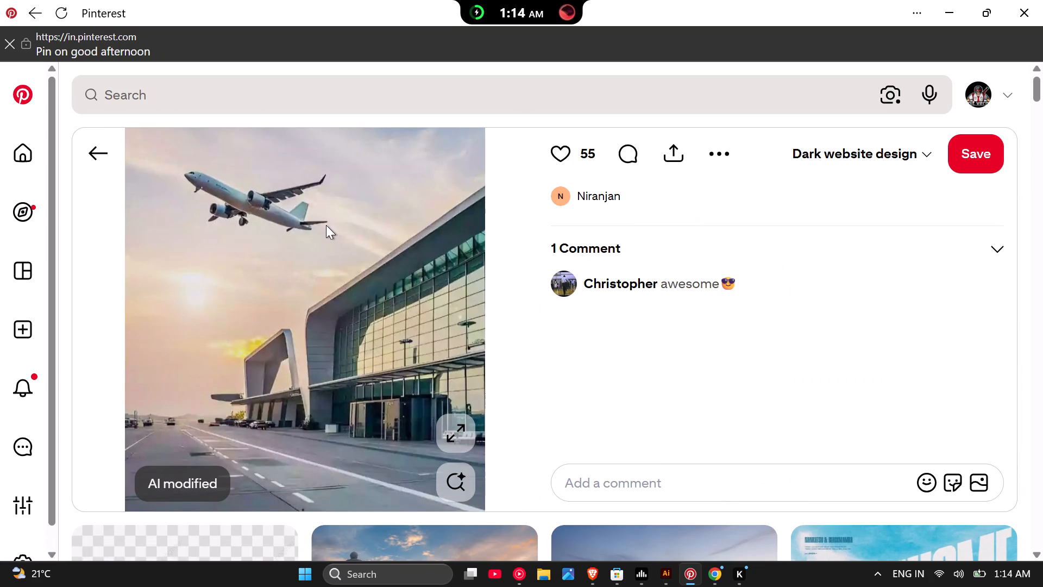
pyautogui.scroll(2, 212, 212)
# Return to the "flight takeoff" results and examine the pins for airplane takeoff photos that suit the SKYLARK AIR references.
pyautogui.click(95, 152)
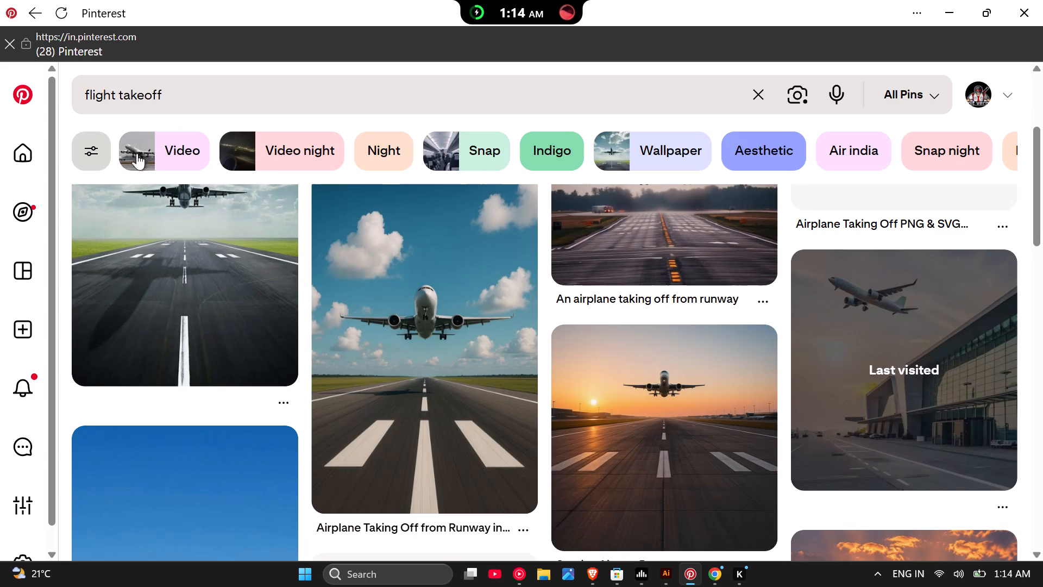
pyautogui.scroll(6, 759, 261)
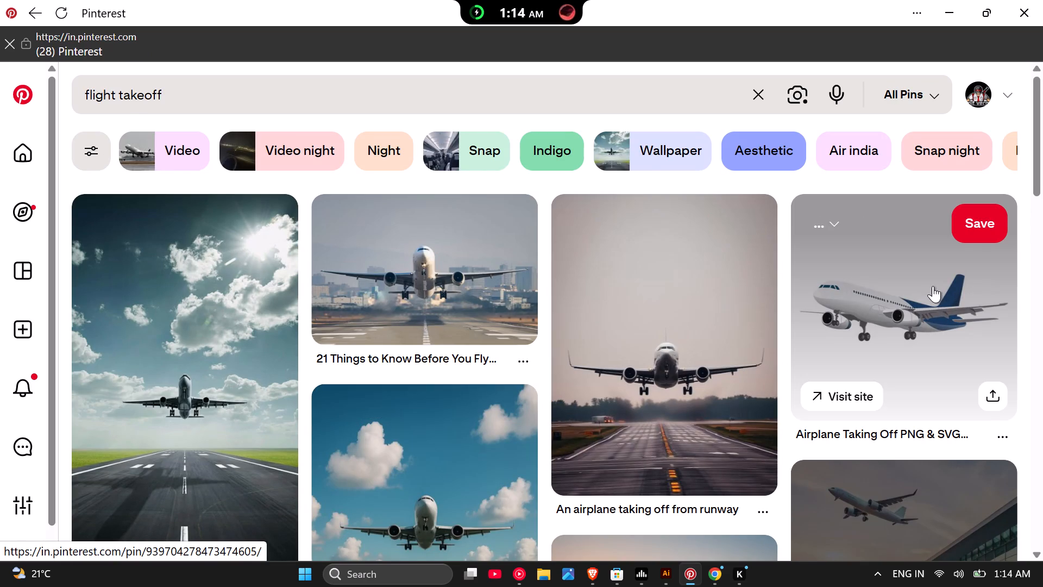
pyautogui.scroll(1, 933, 286)
pyautogui.scroll(-3, 492, 298)
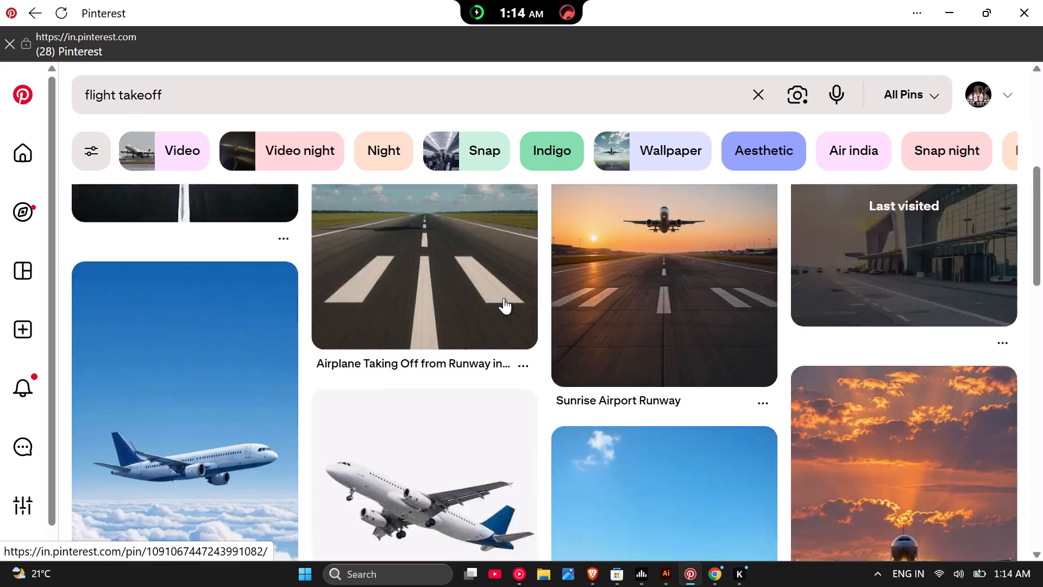
pyautogui.scroll(-2, 513, 298)
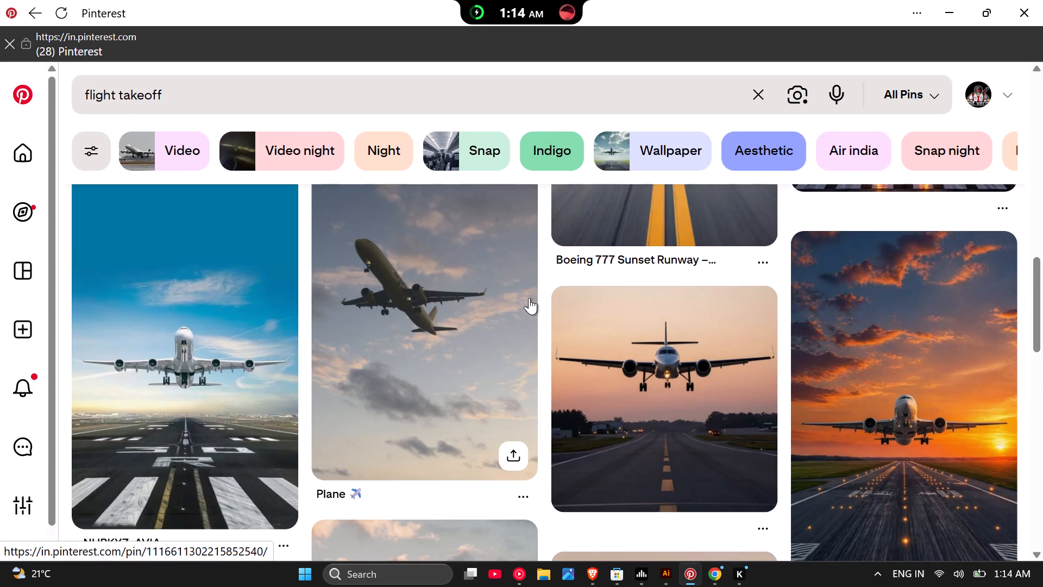
pyautogui.scroll(-2, 528, 298)
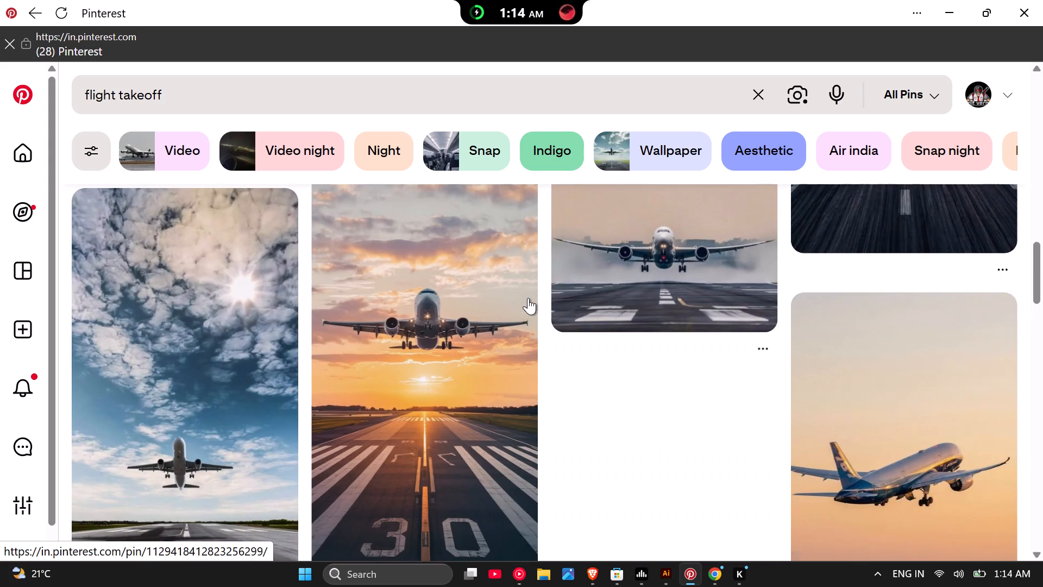
pyautogui.scroll(-1, 528, 298)
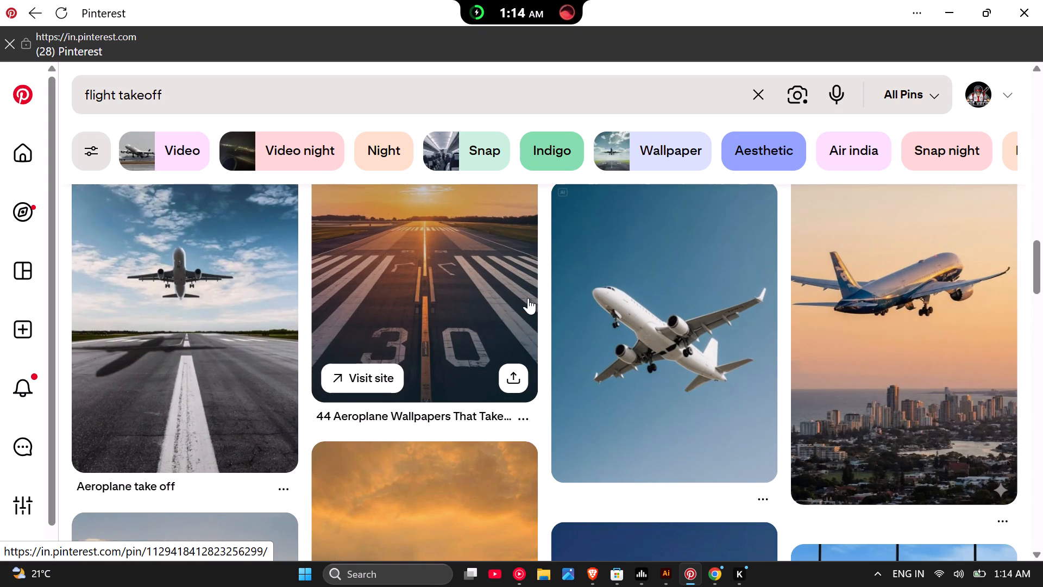
pyautogui.scroll(-2, 528, 298)
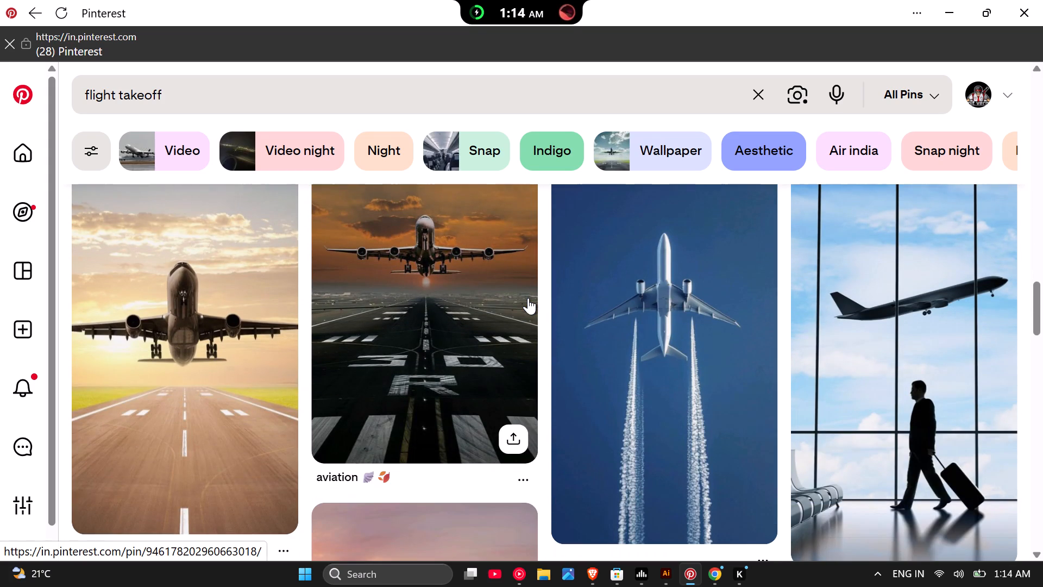
pyautogui.scroll(-3, 528, 298)
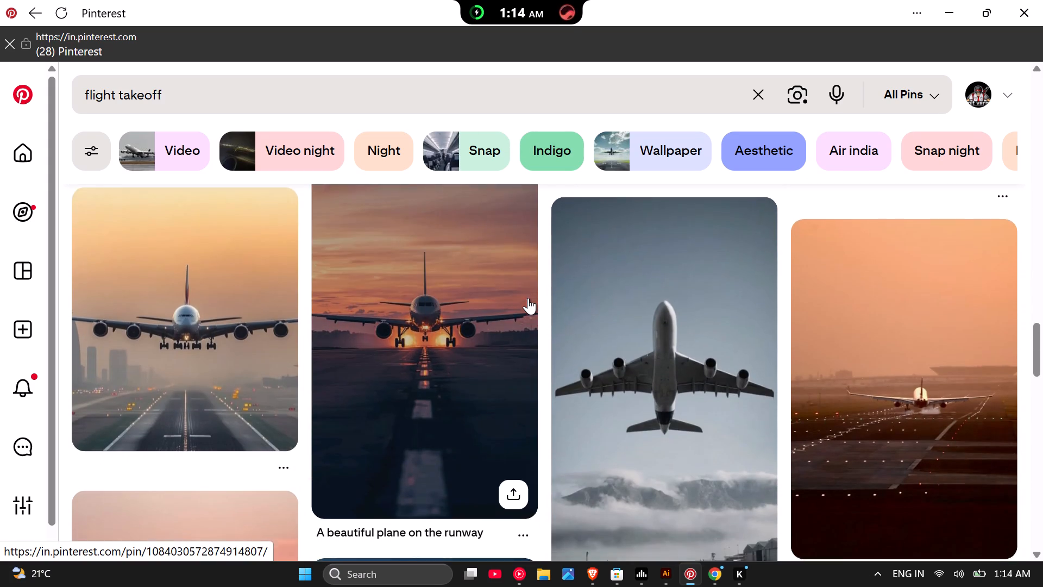
pyautogui.scroll(-1, 538, 302)
pyautogui.scroll(-1, 658, 312)
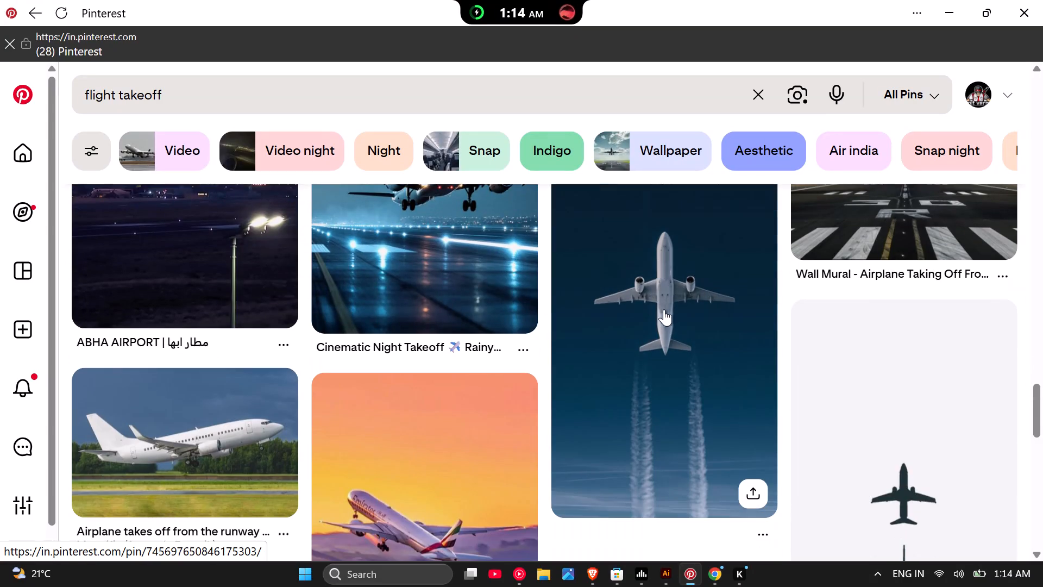
pyautogui.scroll(-1, 933, 268)
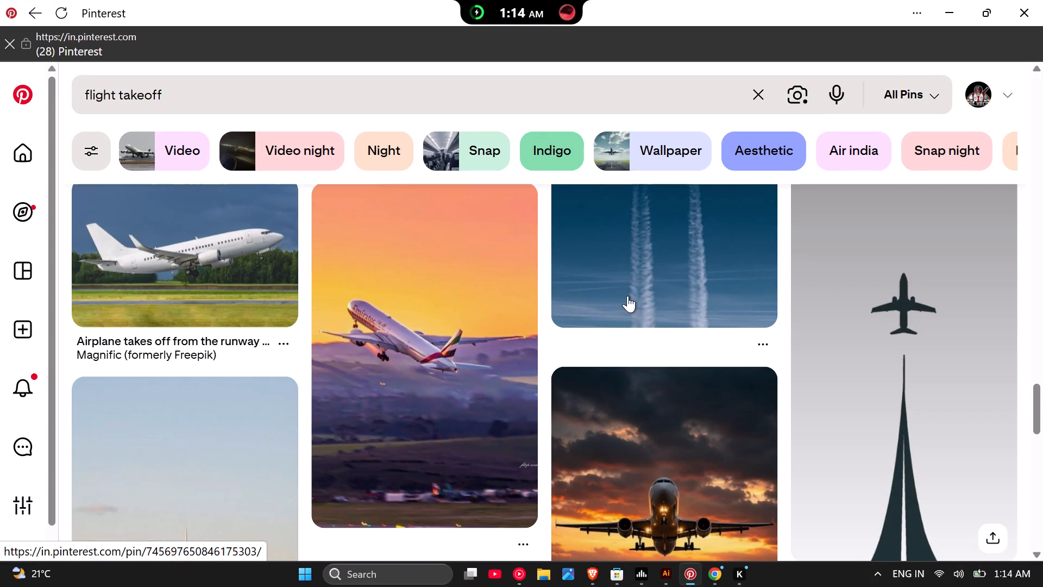
pyautogui.scroll(-2, 612, 305)
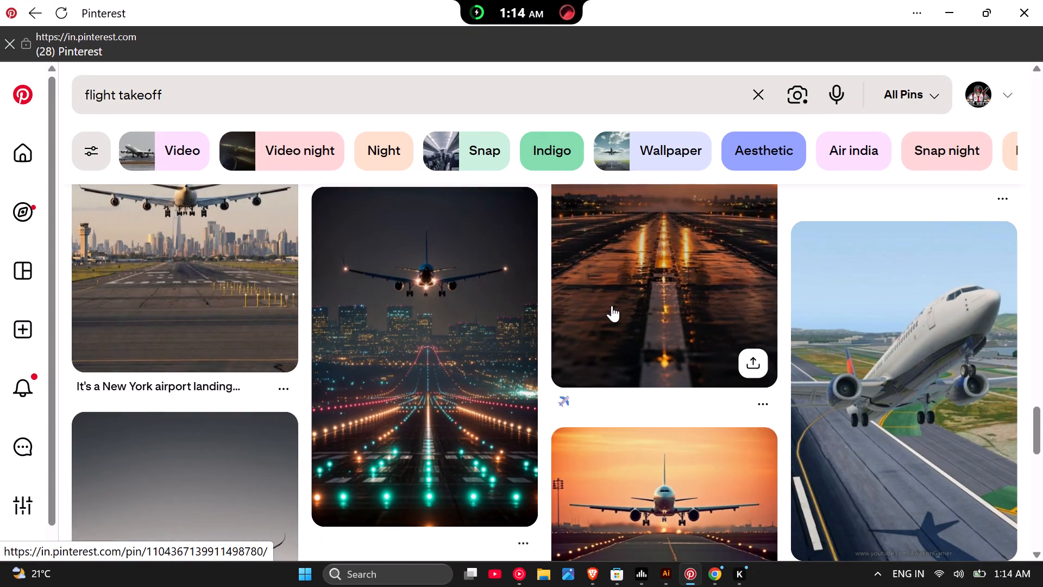
pyautogui.scroll(-2, 612, 305)
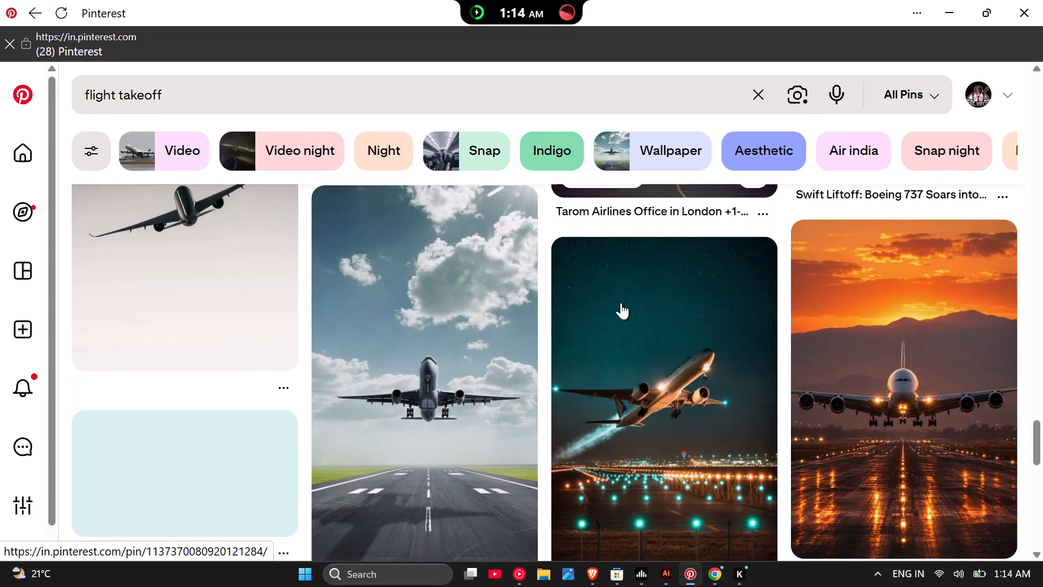
pyautogui.scroll(-1, 621, 303)
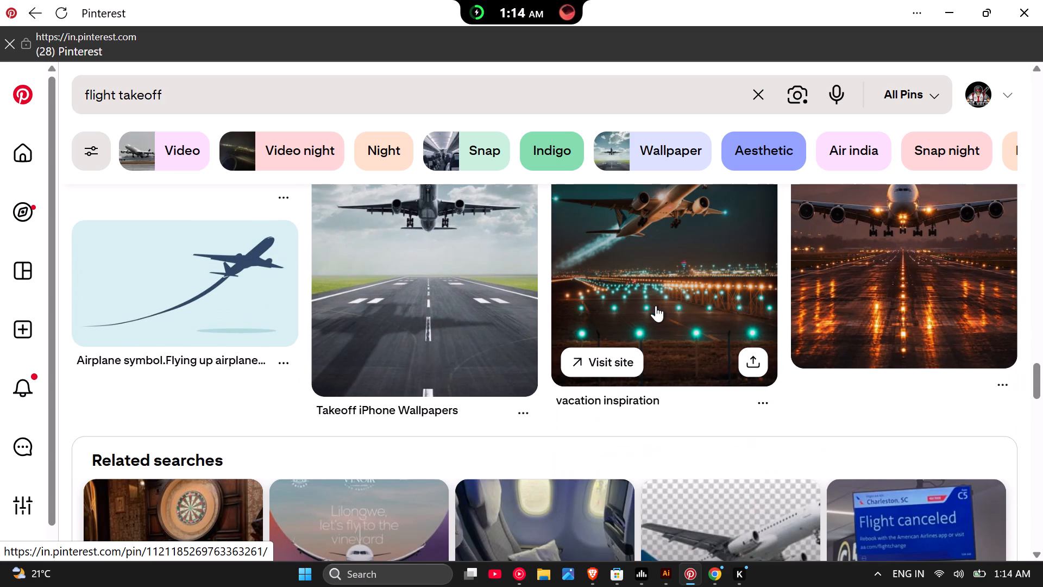
pyautogui.scroll(-2, 656, 307)
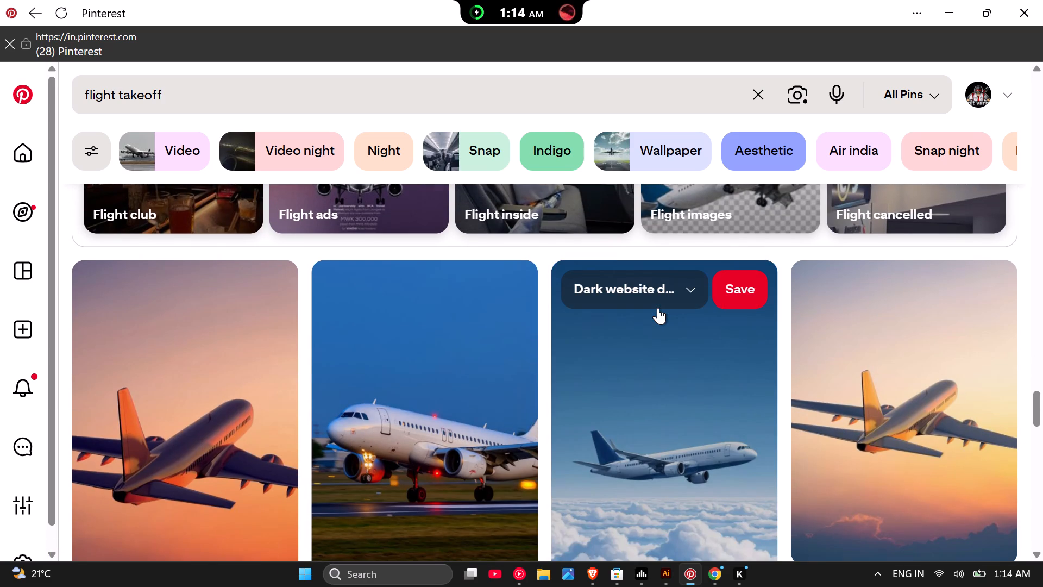
pyautogui.scroll(-2, 658, 308)
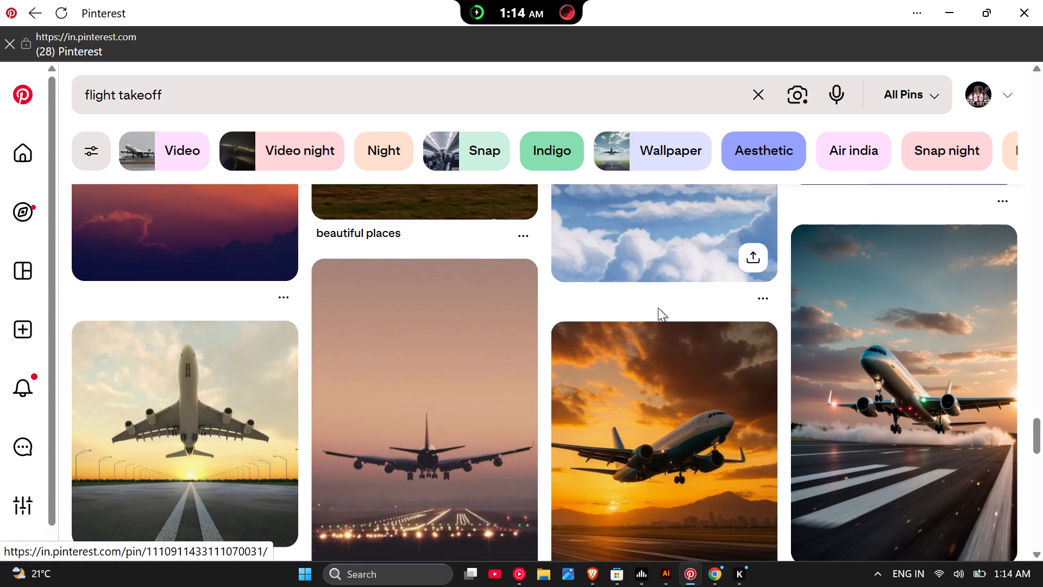
pyautogui.scroll(-2, 659, 308)
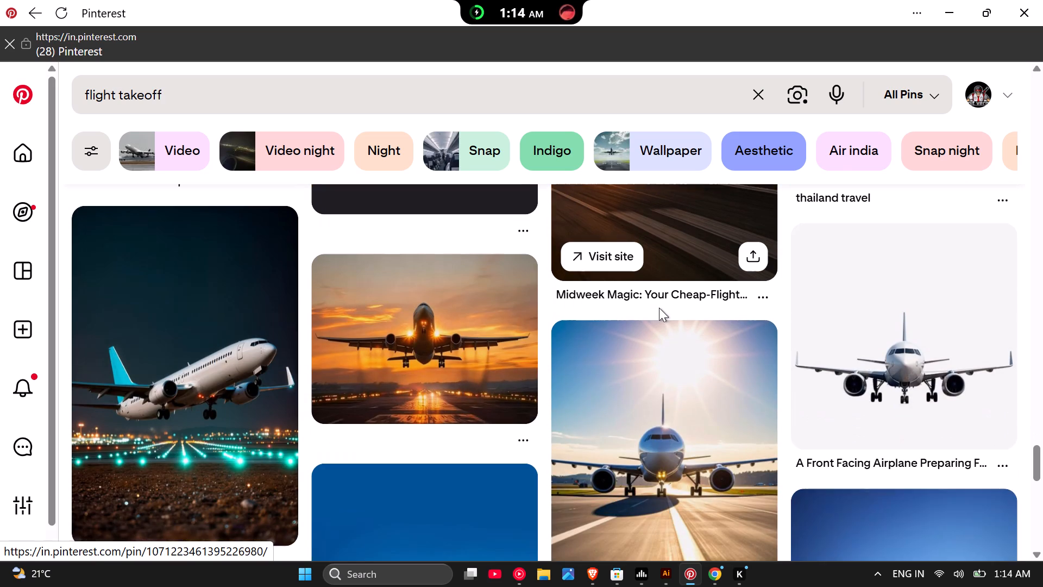
pyautogui.scroll(-1, 748, 305)
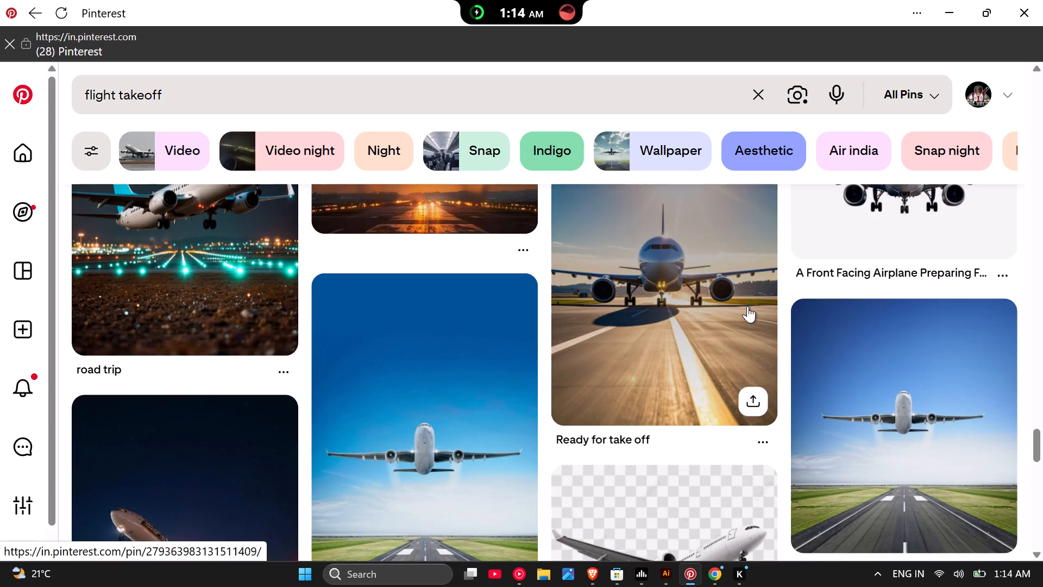
pyautogui.scroll(-2, 747, 306)
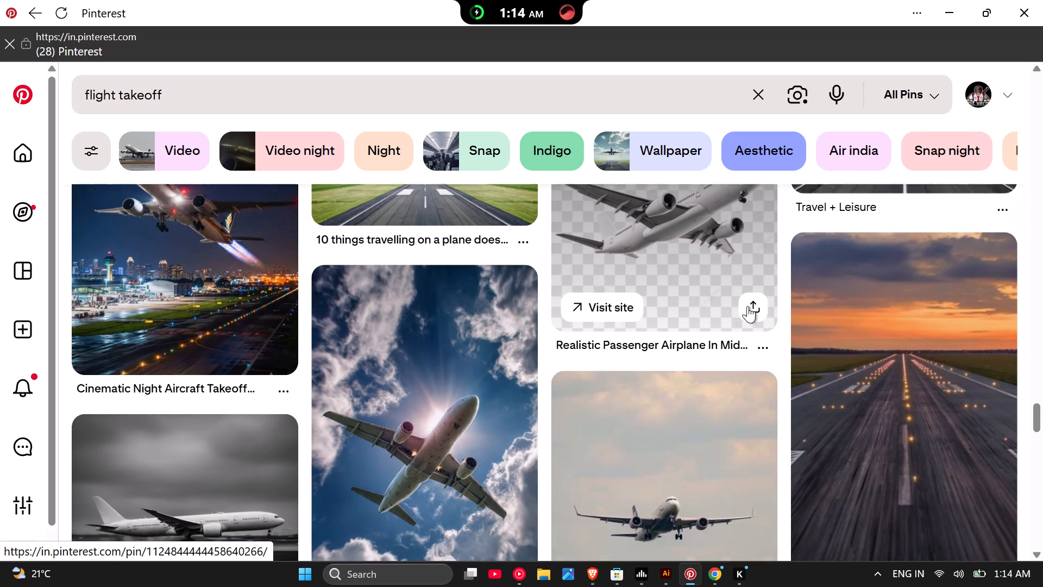
pyautogui.scroll(-2, 747, 306)
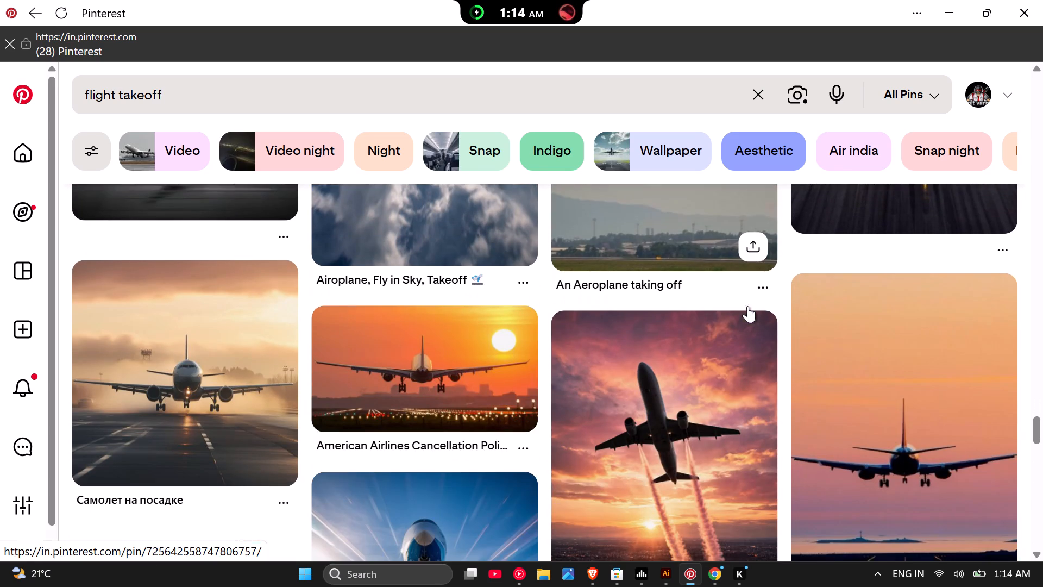
pyautogui.scroll(-2, 747, 306)
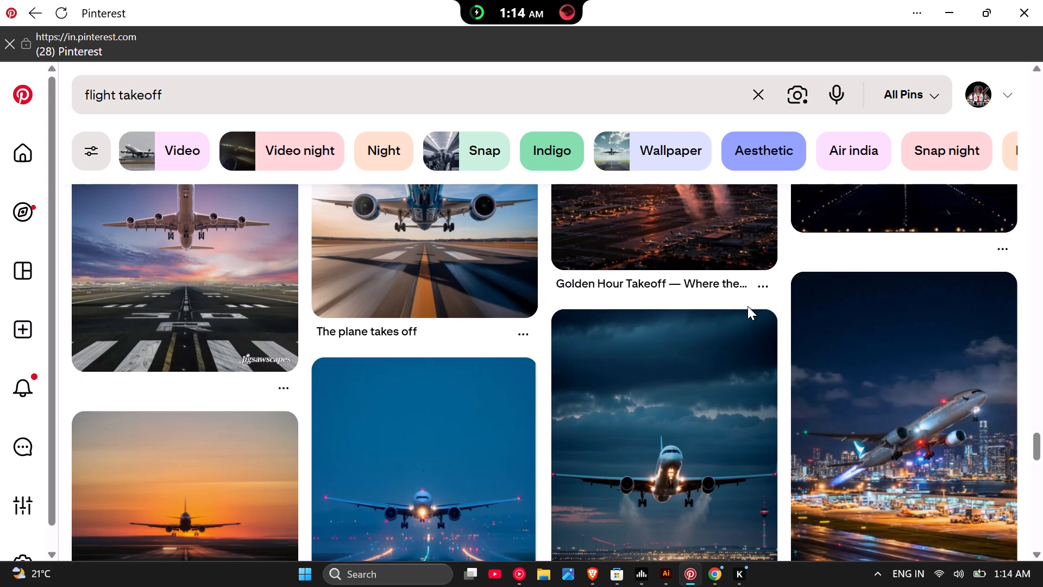
pyautogui.scroll(1, 267, 328)
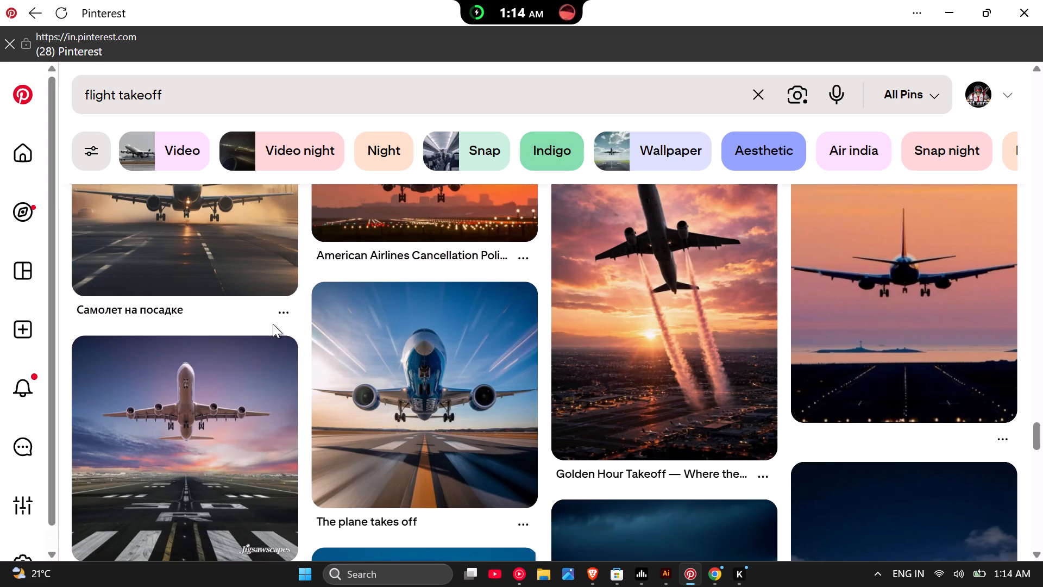
pyautogui.scroll(-1, 273, 324)
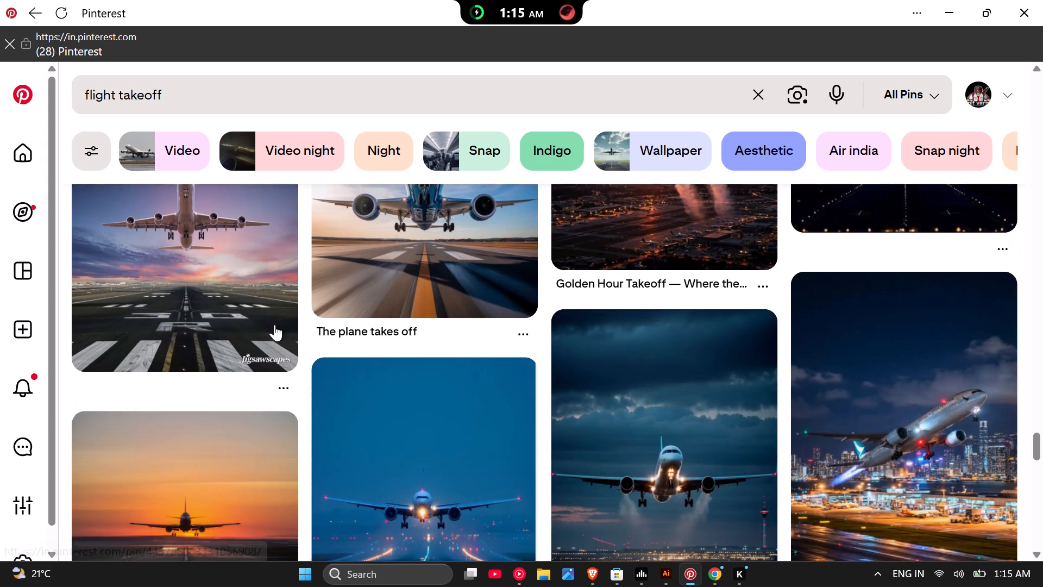
pyautogui.scroll(-1, 276, 324)
pyautogui.scroll(-1, 608, 304)
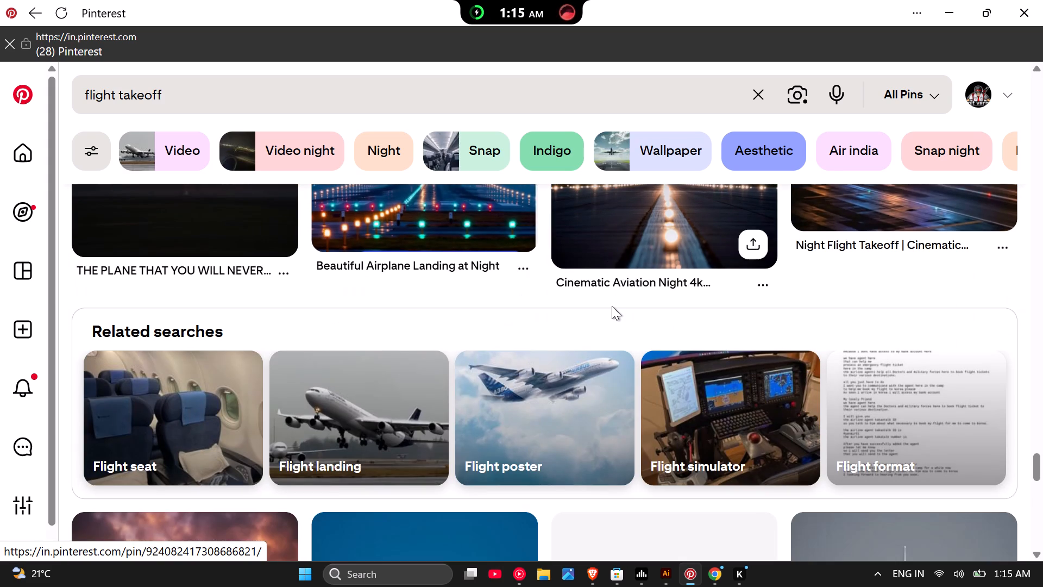
pyautogui.scroll(-2, 612, 306)
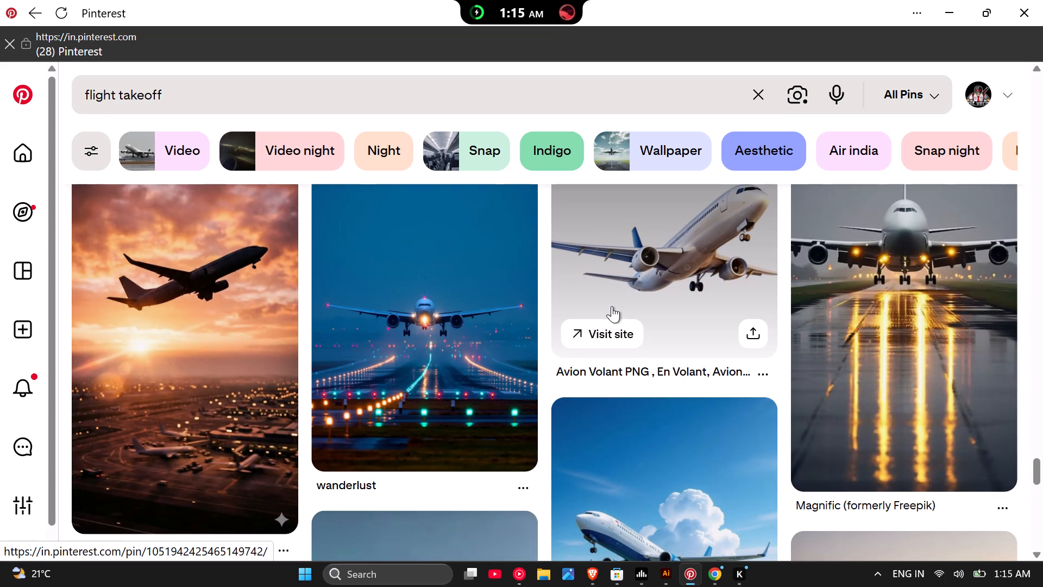
# Examine more of the "flight takeoff" pins for airplane takeoff photos that suit the SKYLARK AIR references.
pyautogui.scroll(-1, 642, 307)
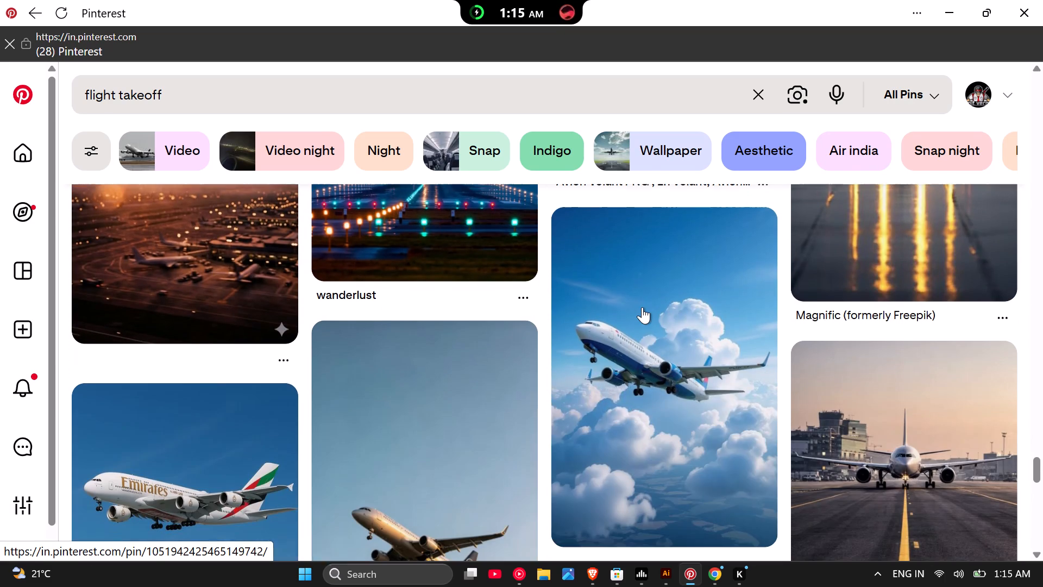
pyautogui.scroll(-1, 642, 307)
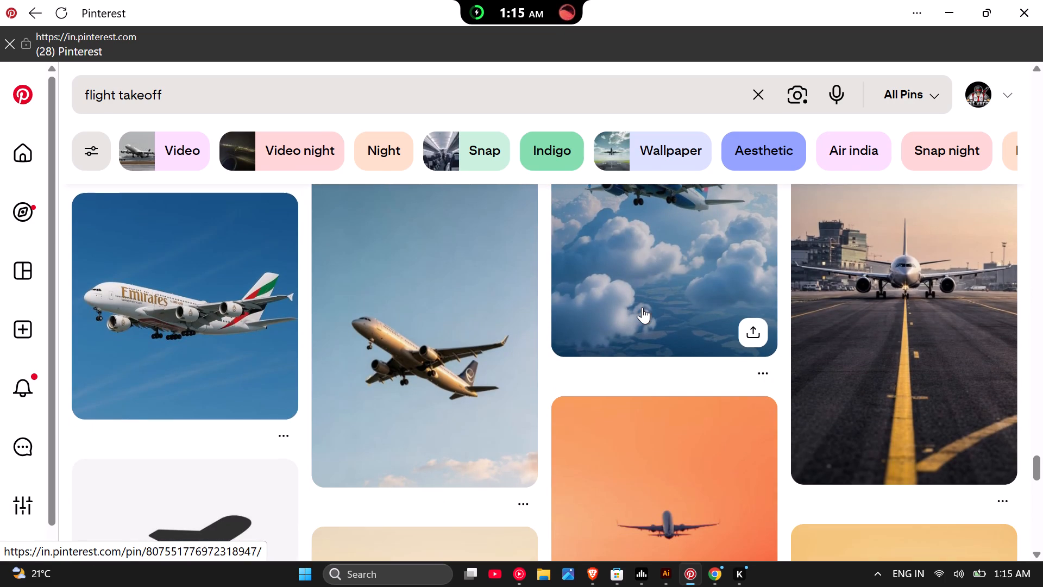
pyautogui.scroll(-1, 642, 307)
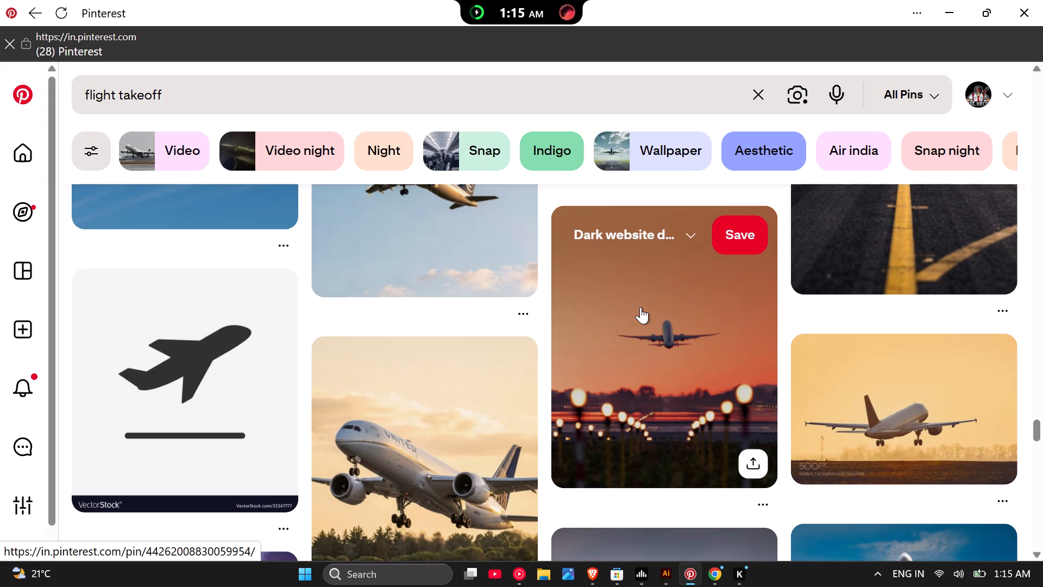
pyautogui.scroll(-2, 640, 307)
pyautogui.scroll(1, 640, 308)
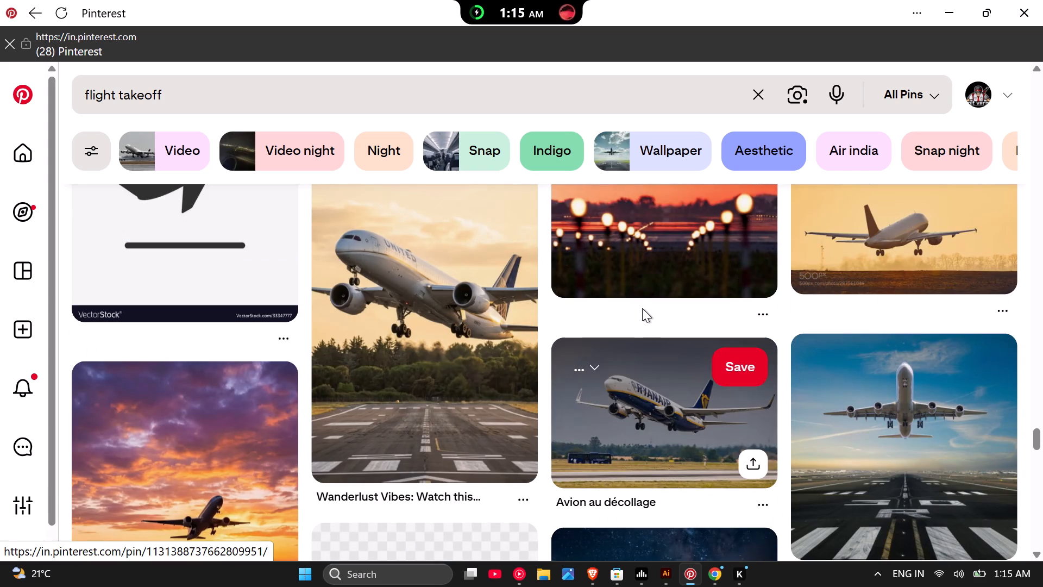
pyautogui.scroll(1, 838, 291)
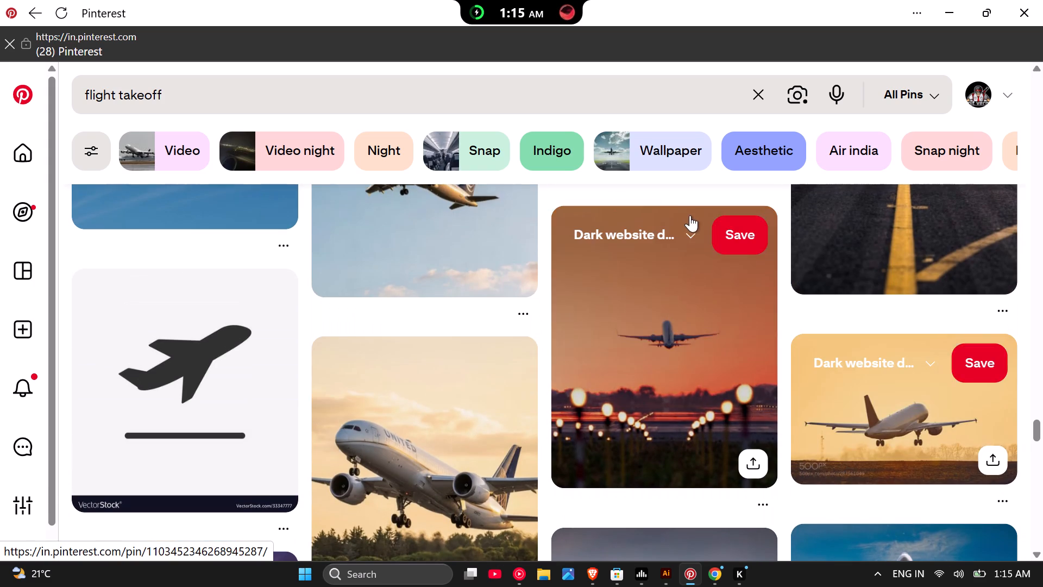
pyautogui.scroll(2, 771, 356)
pyautogui.scroll(-3, 772, 356)
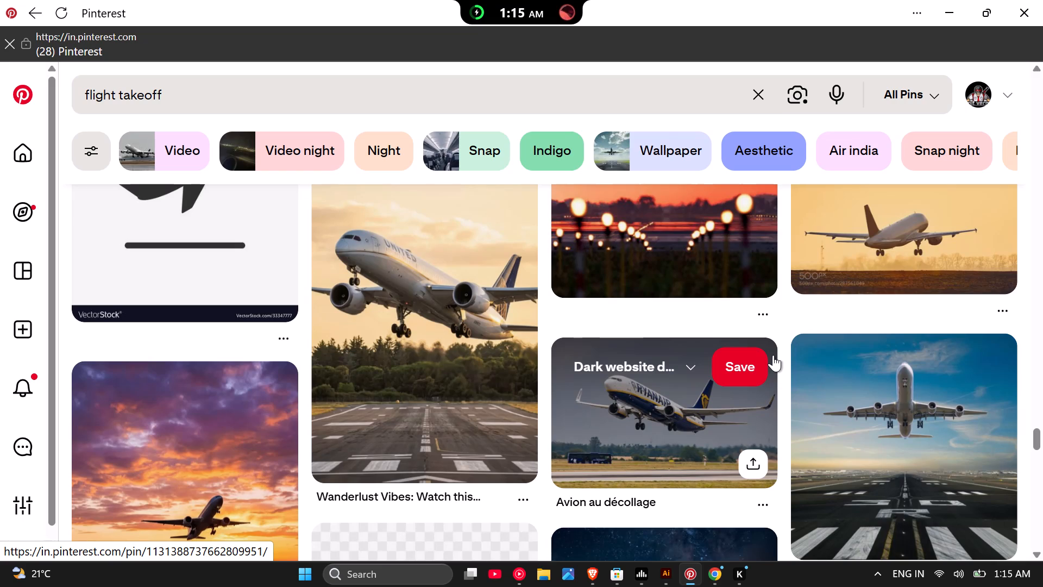
# Change the Pinterest search to "flight logo".
pyautogui.click(168, 109)
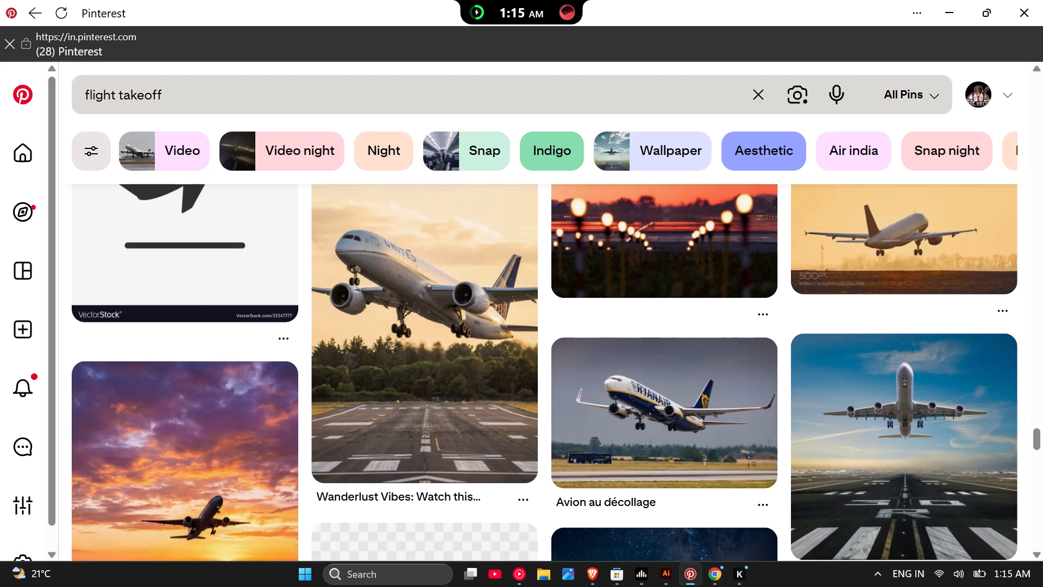
pyautogui.moveTo(173, 98); pyautogui.dragTo(115, 97)
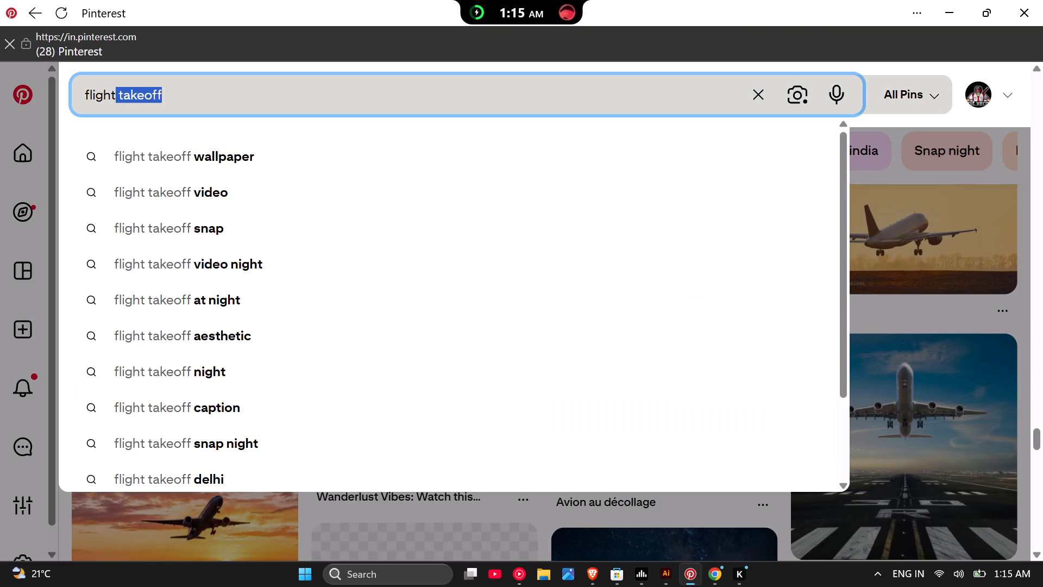
pyautogui.press('BackSpace')
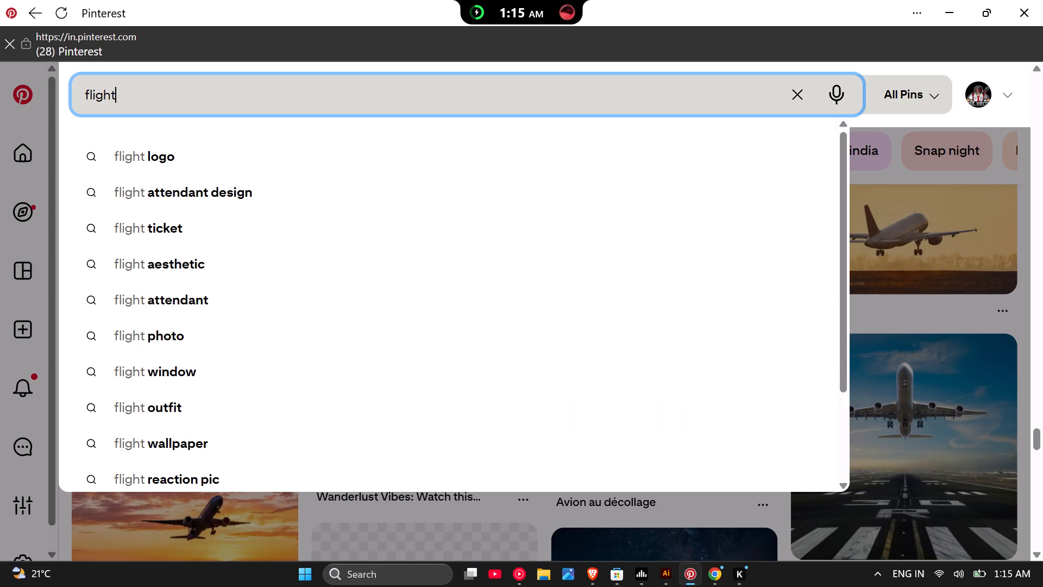
pyautogui.press('space')
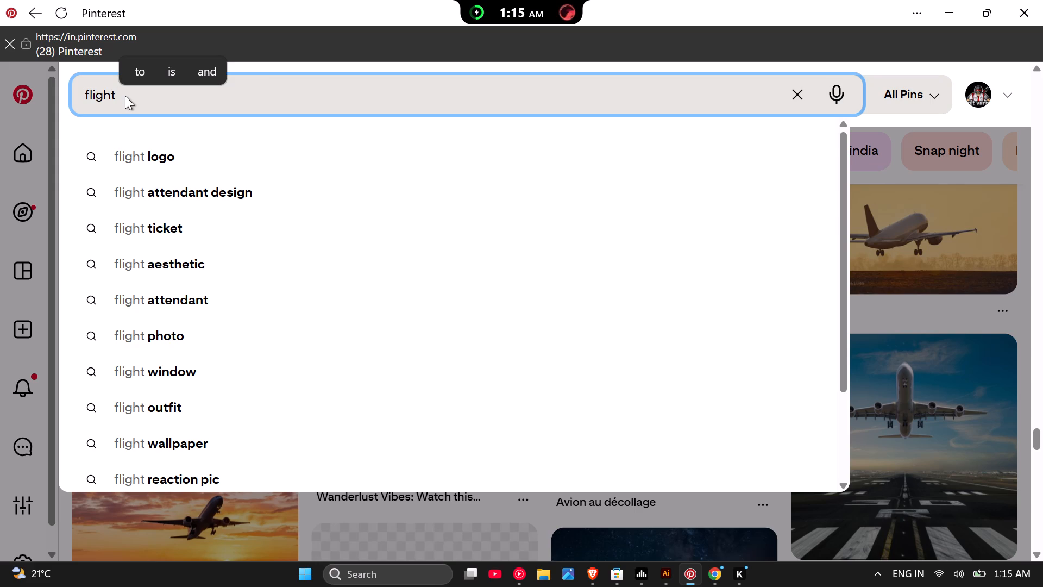
pyautogui.write('logo')
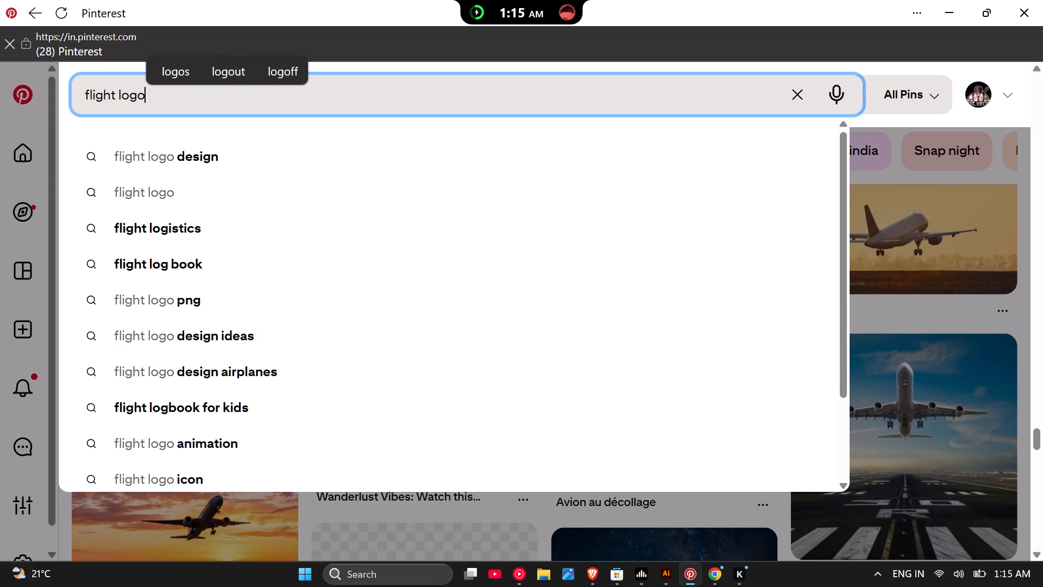
pyautogui.press('Return')
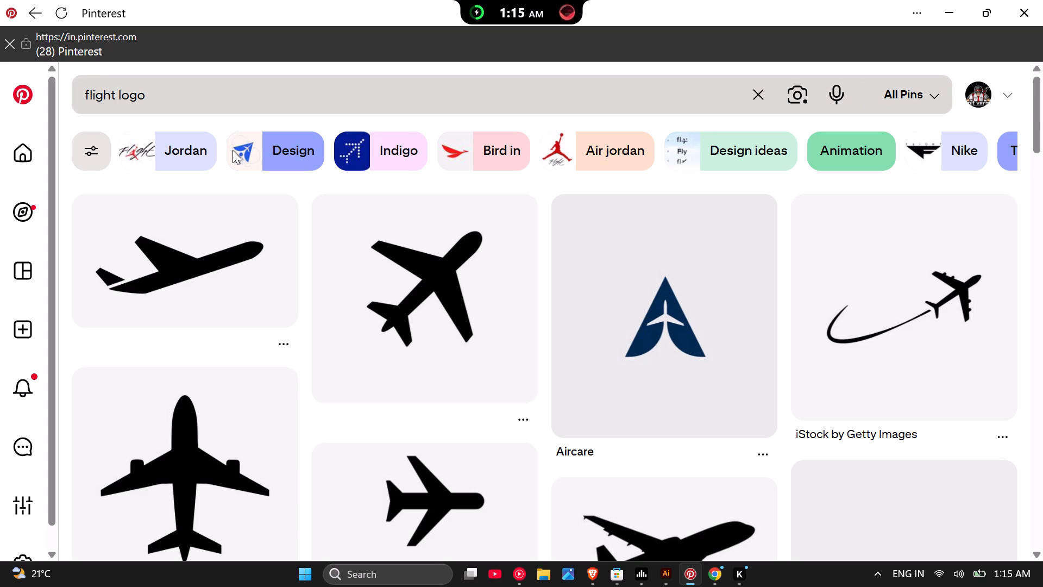
# Examine the flight logo pins for airplane silhouettes and bird or wing marks that suit the SKYLARK AIR identity.
pyautogui.scroll(-1, 262, 251)
pyautogui.scroll(-1, 319, 372)
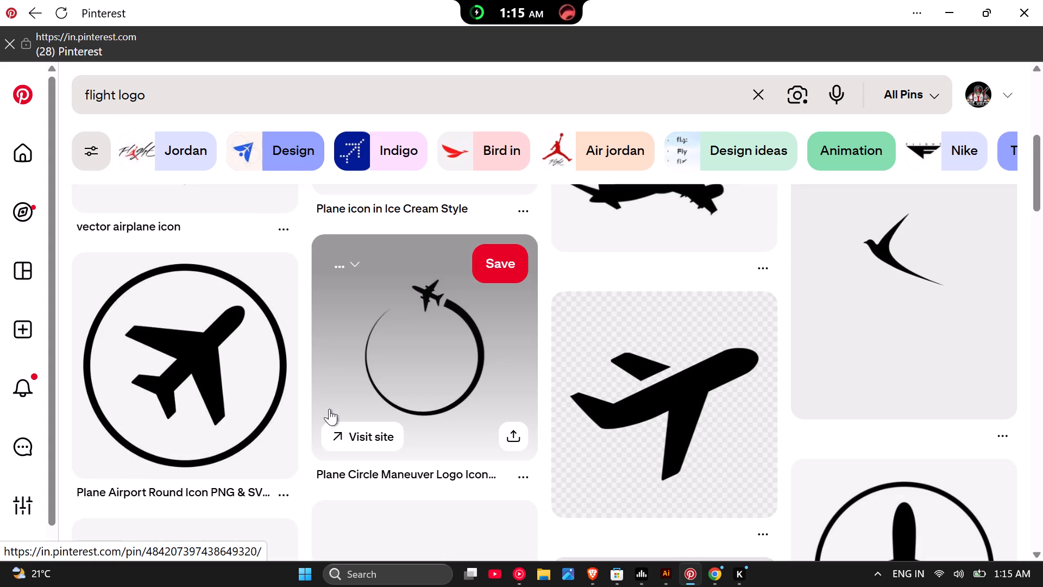
pyautogui.scroll(-2, 330, 424)
pyautogui.scroll(1, 586, 354)
pyautogui.scroll(-2, 586, 354)
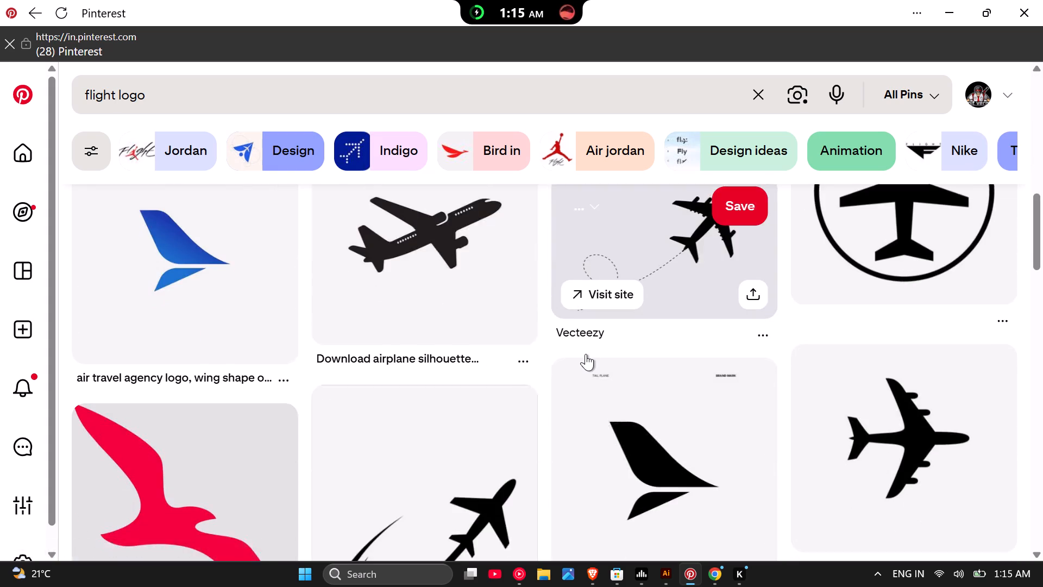
pyautogui.scroll(-1, 586, 348)
pyautogui.scroll(1, 585, 347)
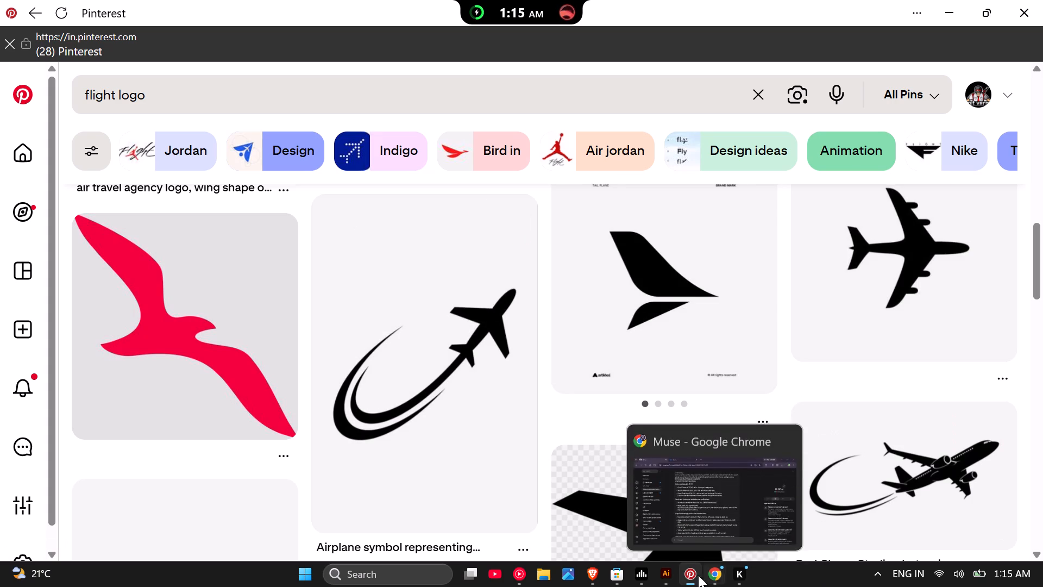
# Switch to Illustrator and reflect the placed skylark image so the bird faces the opposite way.
pyautogui.click(675, 577)
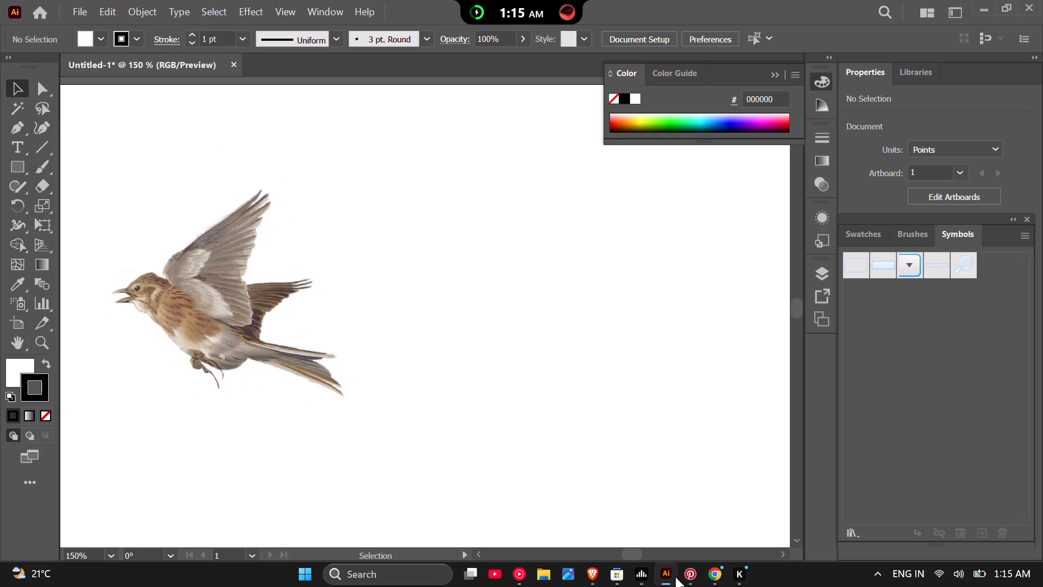
pyautogui.click(171, 296)
pyautogui.rightClick(171, 296)
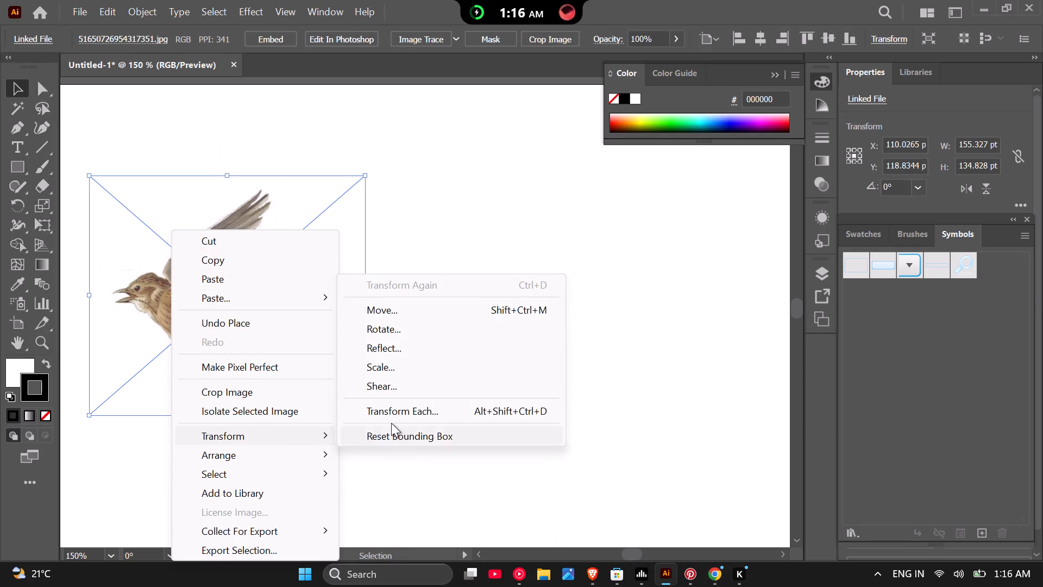
pyautogui.click(436, 352)
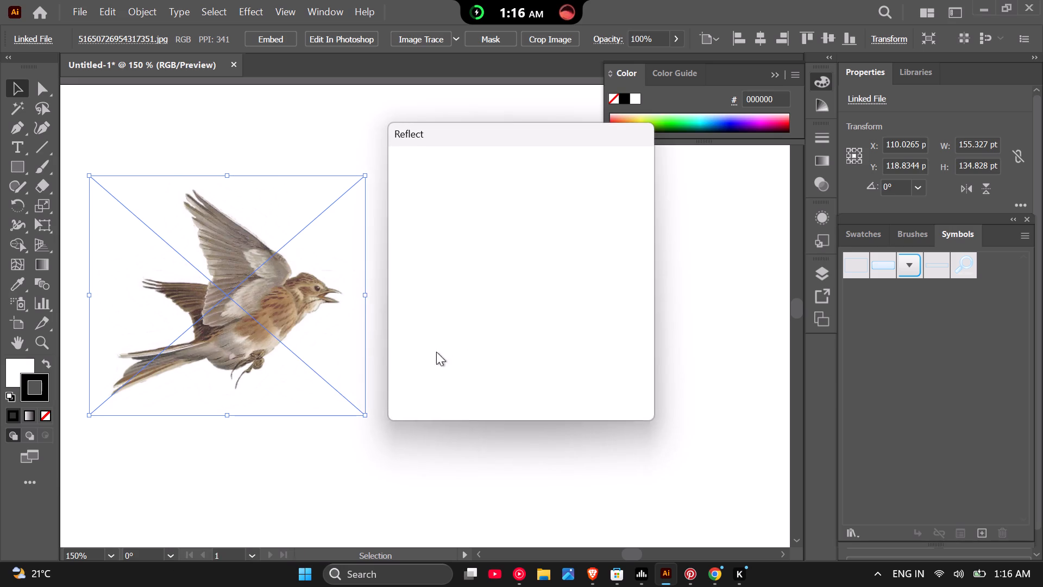
pyautogui.click(504, 391)
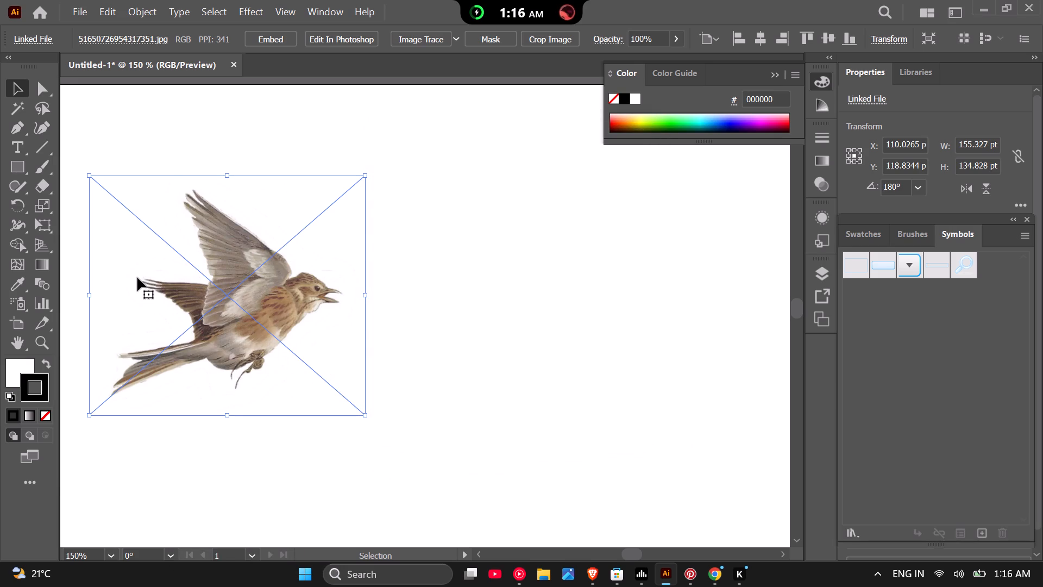
pyautogui.scroll(3, 139, 274)
pyautogui.scroll(-6, 410, 370)
pyautogui.scroll(2, 447, 386)
pyautogui.scroll(2, 342, 354)
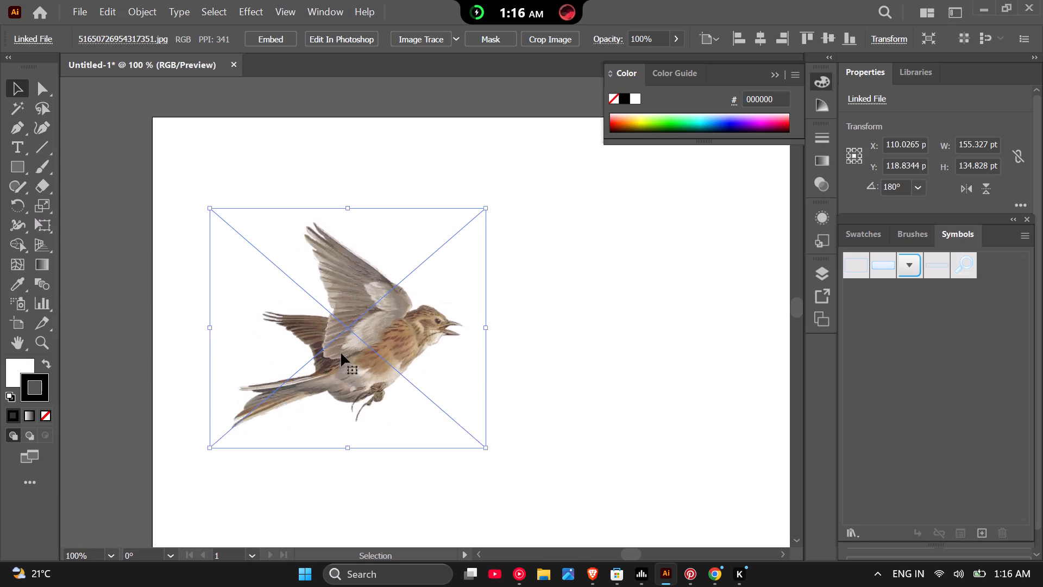
pyautogui.scroll(-1, 338, 349)
# Return to Pinterest and download the DarkShape Studio pin of a black climbing airplane with a curved swoosh trail.
pyautogui.click(691, 586)
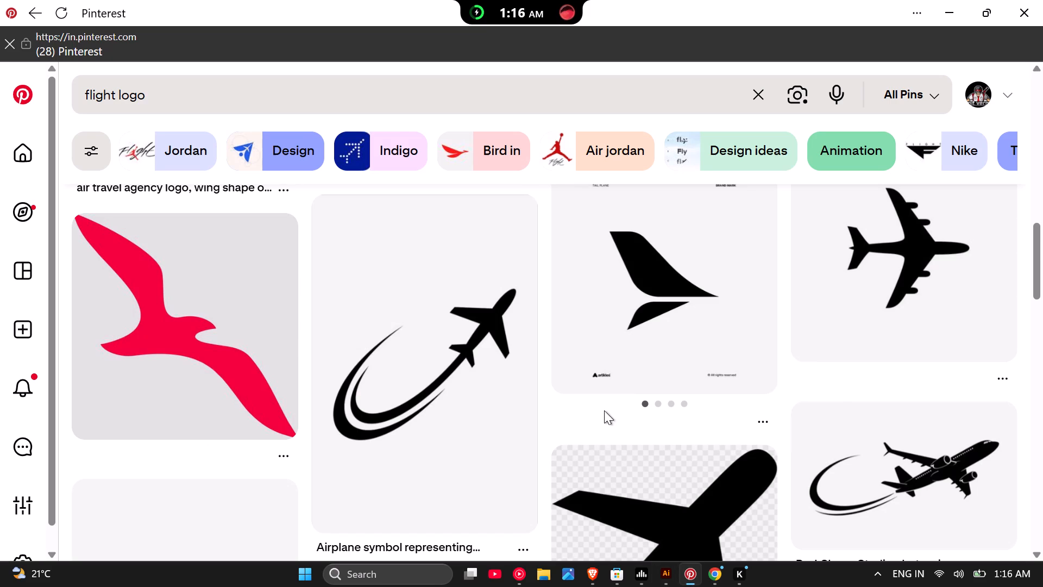
pyautogui.scroll(-1, 604, 410)
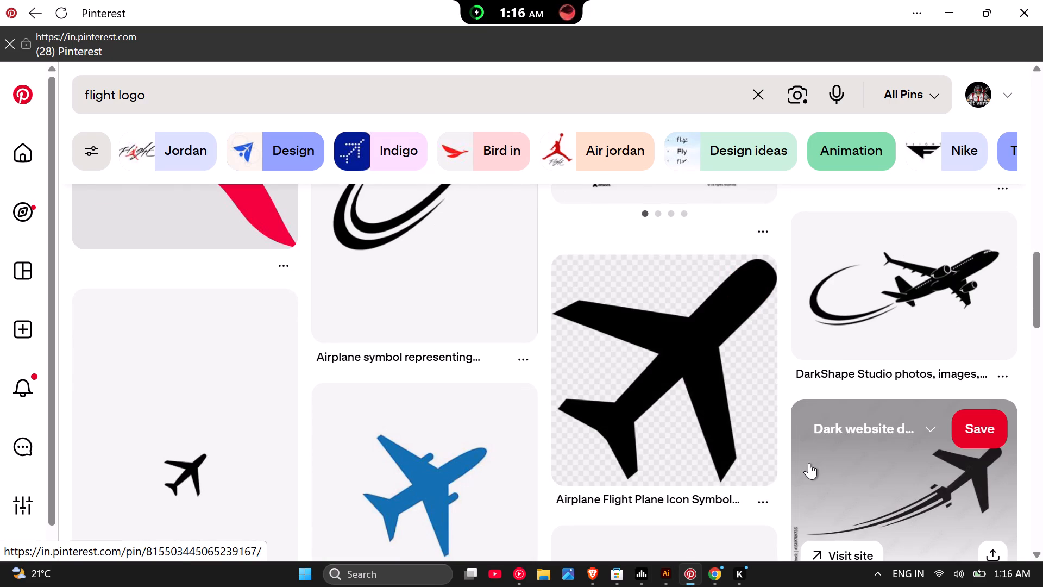
pyautogui.rightClick(900, 303)
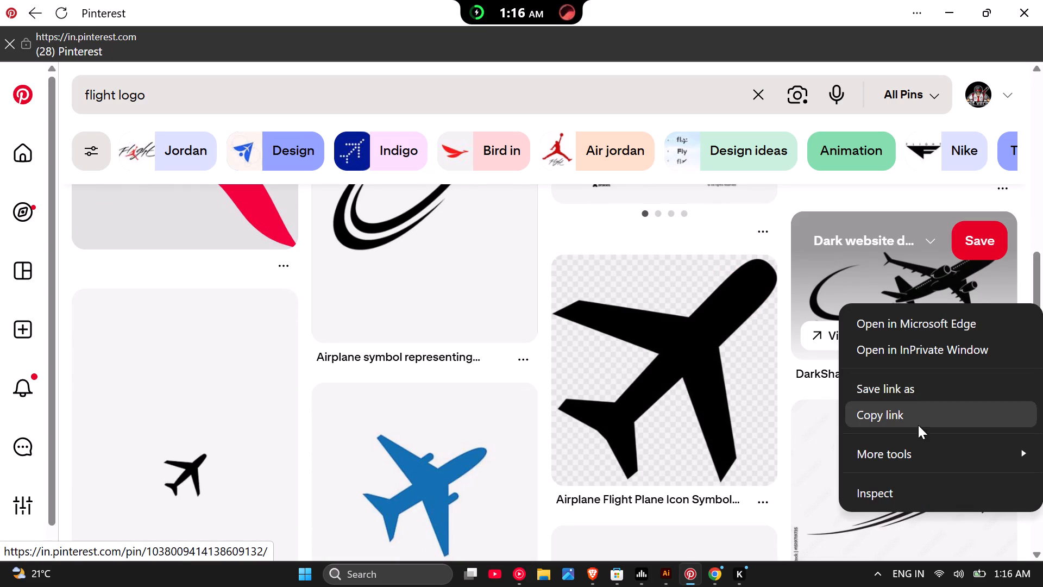
pyautogui.click(849, 298)
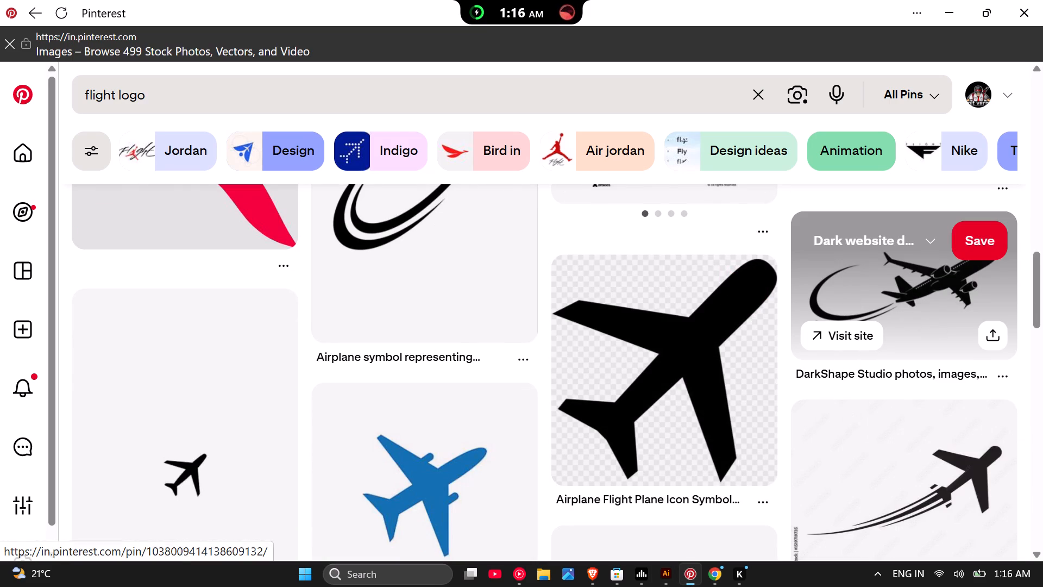
pyautogui.rightClick(447, 266)
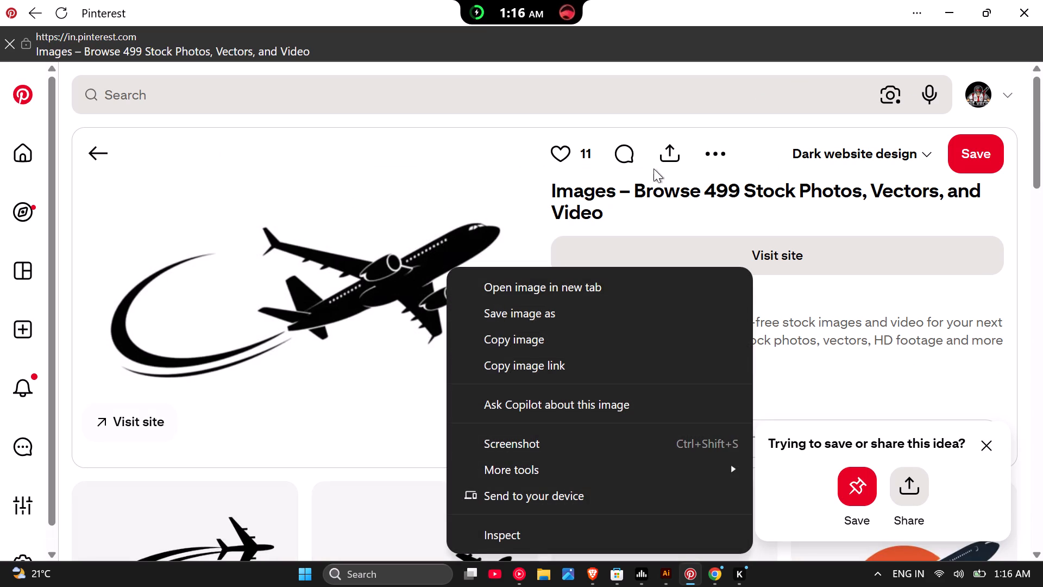
pyautogui.click(713, 153)
pyautogui.click(705, 199)
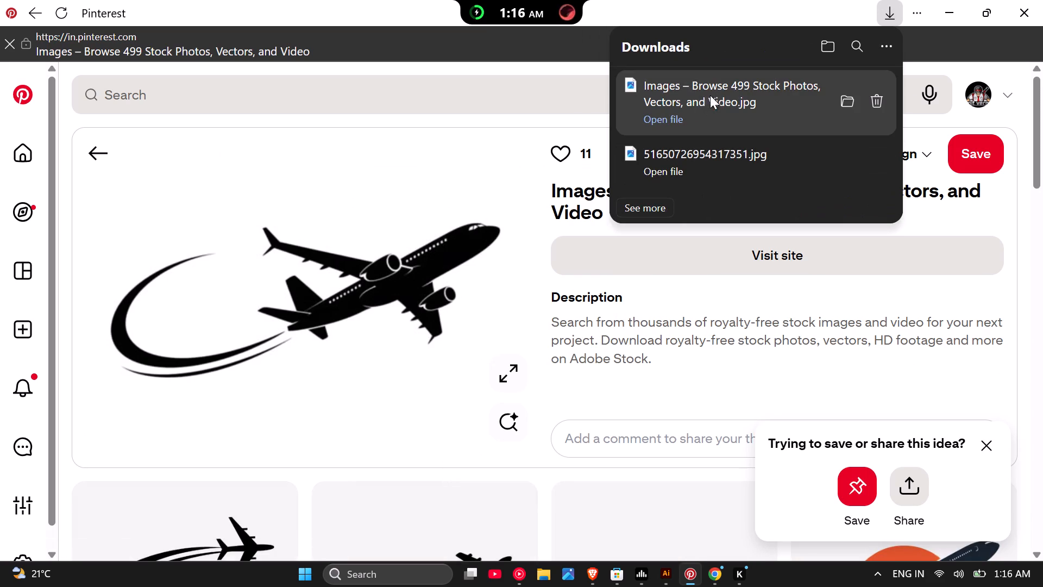
# Carry the downloaded airplane silhouette image over to Illustrator through the Shelf and place it in the skylark document.
pyautogui.moveTo(710, 95); pyautogui.dragTo(526, 56)
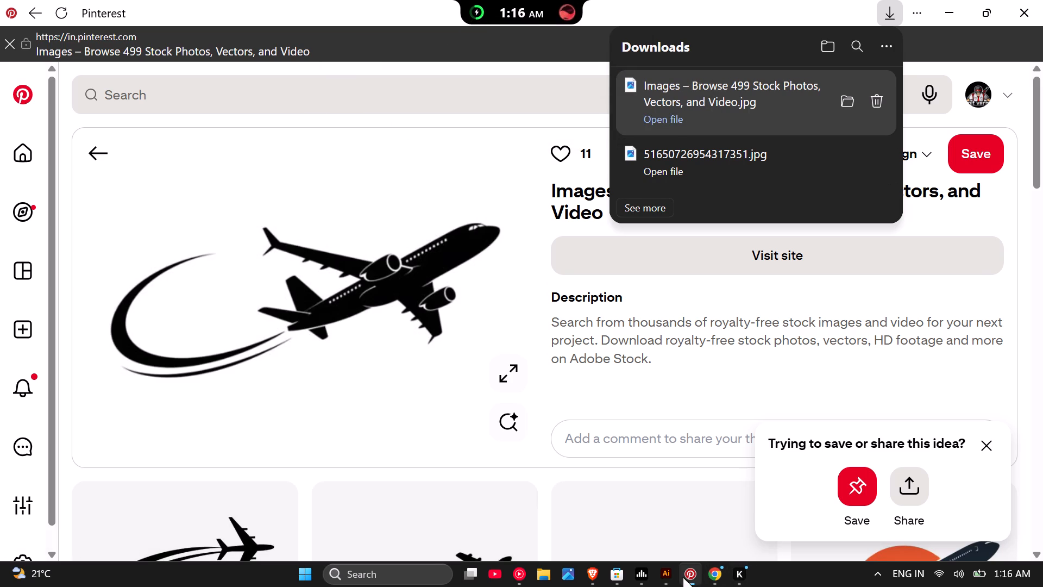
pyautogui.click(659, 582)
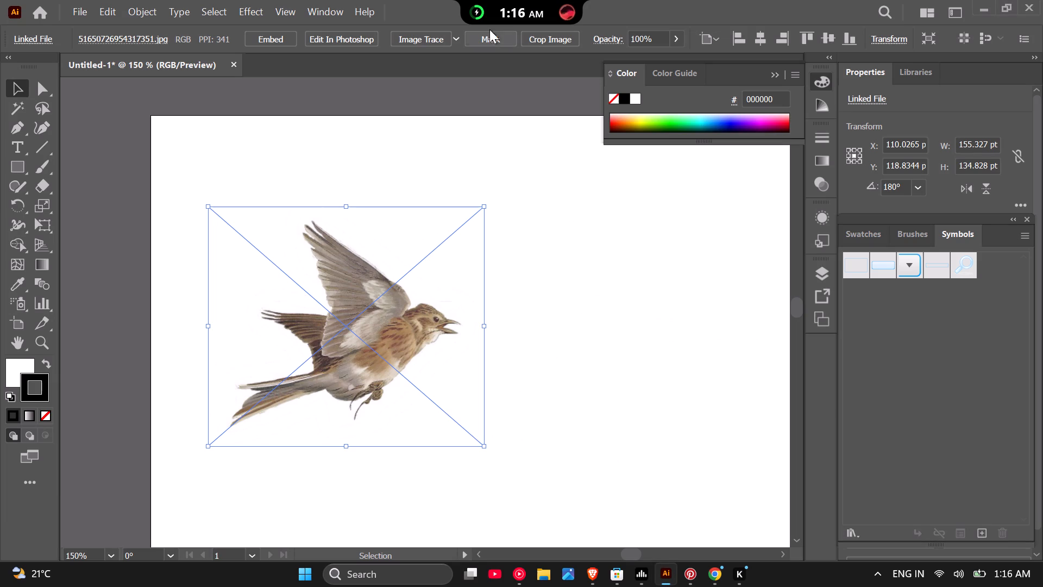
pyautogui.moveTo(569, 42); pyautogui.dragTo(606, 261)
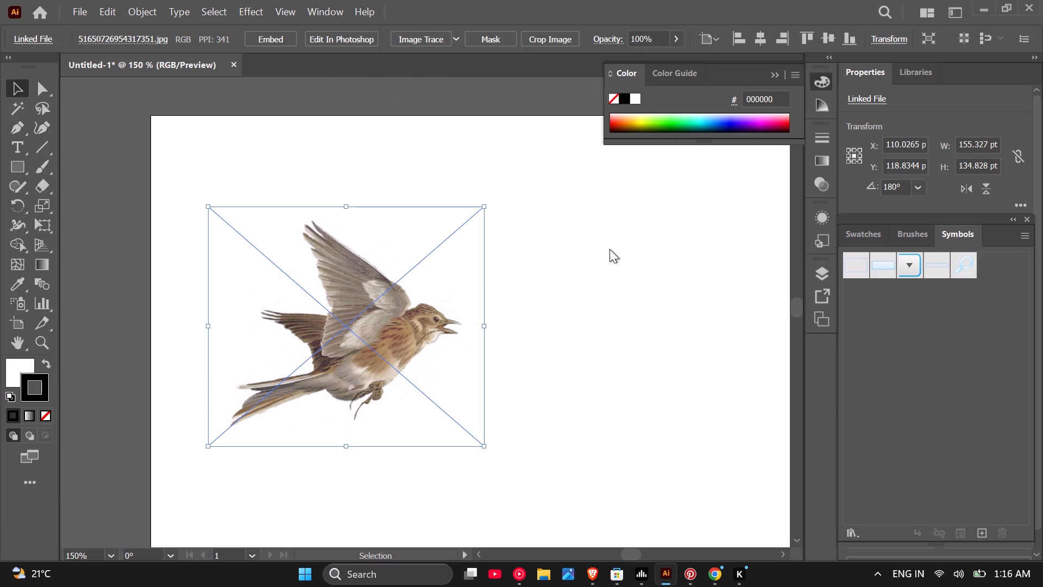
# Scale the airplane silhouette image down to about 171 × 113 pt and position it on the artboard beside the skylark.
pyautogui.scroll(-4, 579, 283)
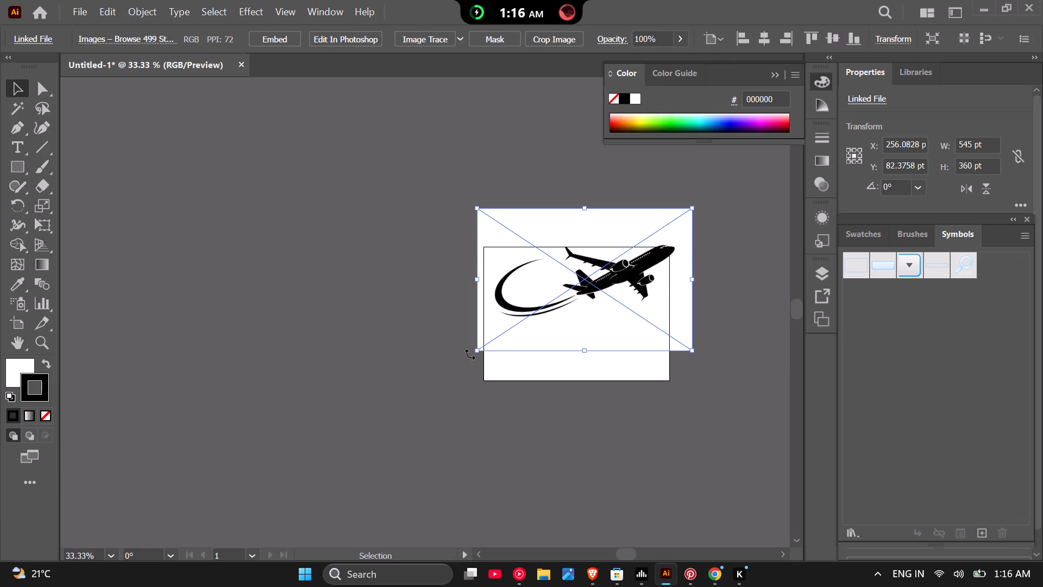
pyautogui.keyDown('shift'); pyautogui.moveTo(478, 353); pyautogui.dragTo(625, 290); pyautogui.keyUp('shift')
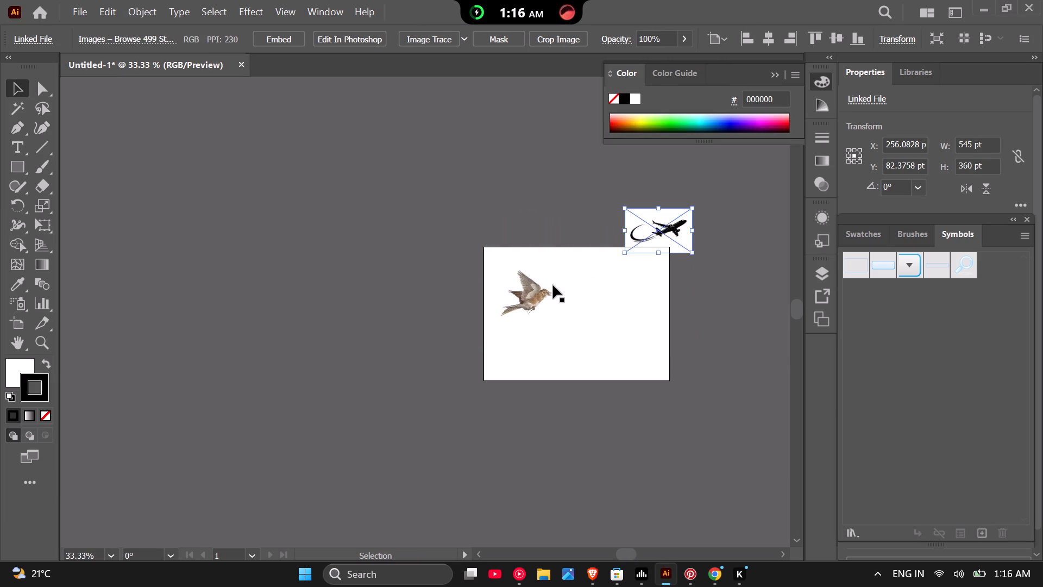
pyautogui.scroll(4, 553, 285)
pyautogui.scroll(-4, 555, 308)
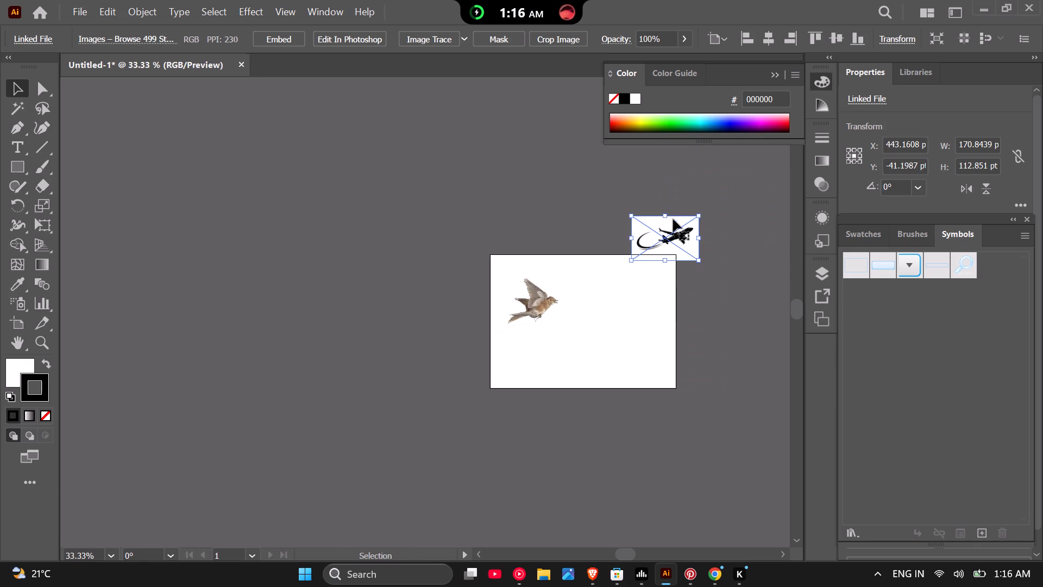
pyautogui.moveTo(678, 239); pyautogui.dragTo(623, 299)
pyautogui.scroll(1, 477, 288)
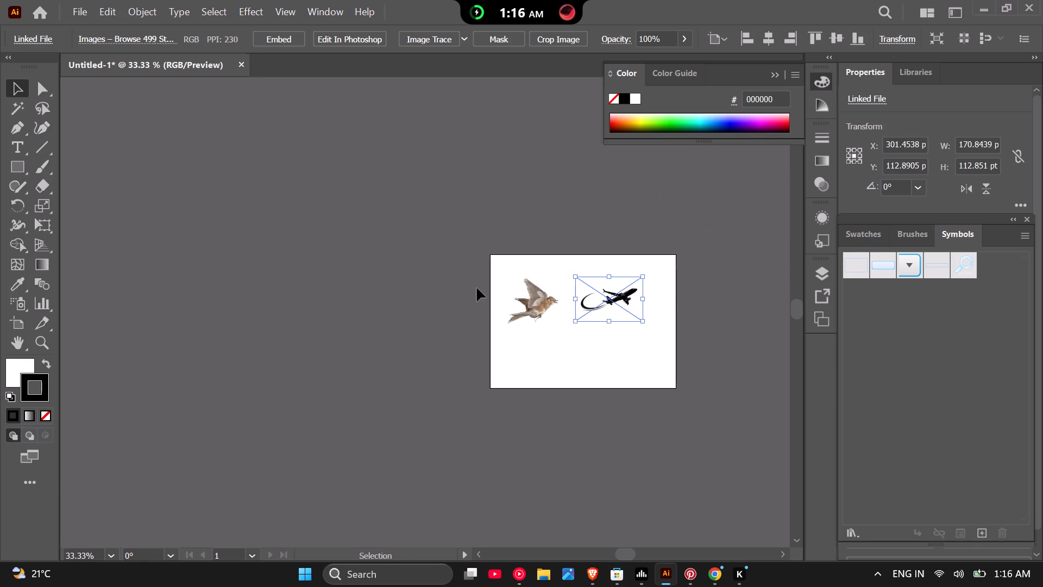
pyautogui.click(434, 292)
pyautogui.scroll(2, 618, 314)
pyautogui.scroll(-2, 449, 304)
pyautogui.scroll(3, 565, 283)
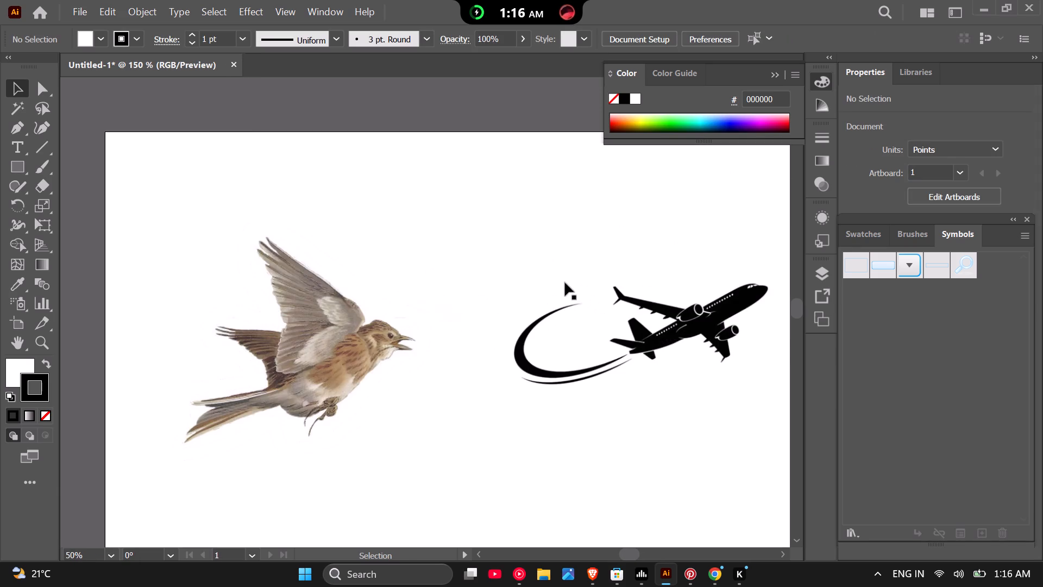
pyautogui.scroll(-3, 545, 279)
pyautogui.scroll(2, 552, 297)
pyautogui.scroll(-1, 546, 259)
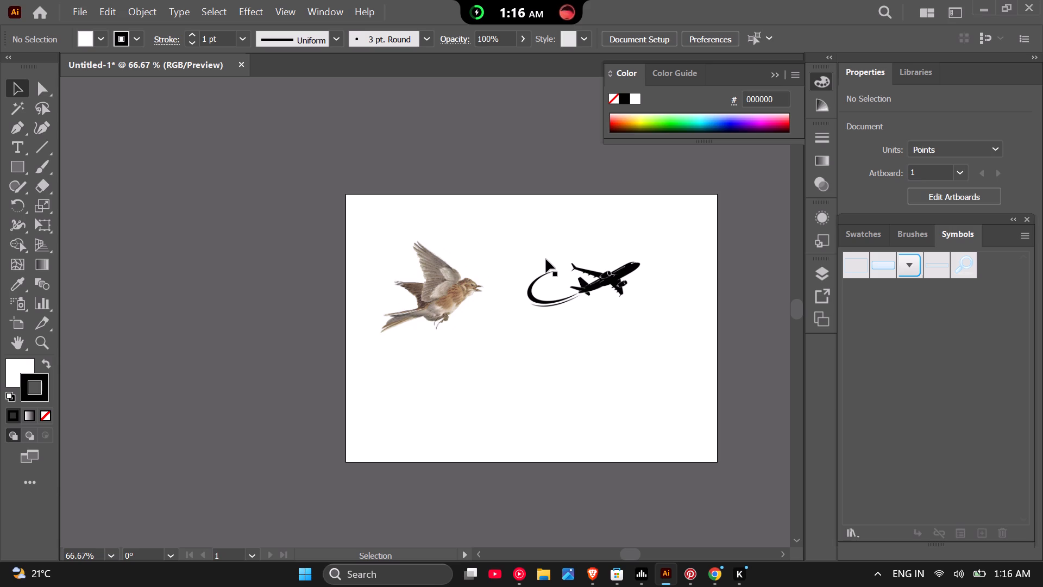
# Nudge the airplane silhouette image slightly closer to the skylark.
pyautogui.scroll(1, 545, 263)
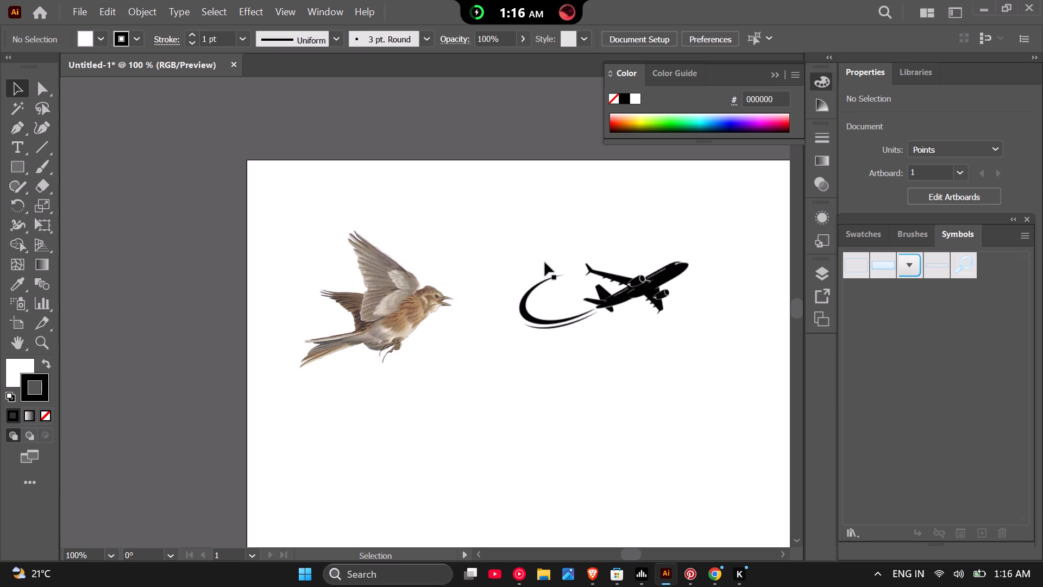
pyautogui.moveTo(623, 284); pyautogui.dragTo(617, 292)
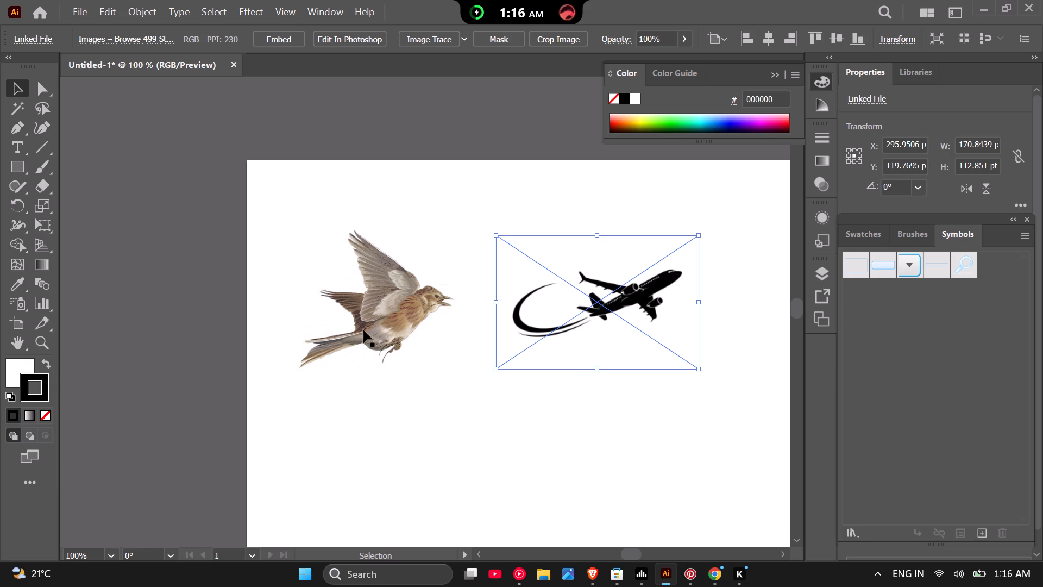
# Trace the leading edge of the skylark's raised wing with the Pen tool, from the topmost feather tip to the wing's bend.
pyautogui.scroll(2, 349, 303)
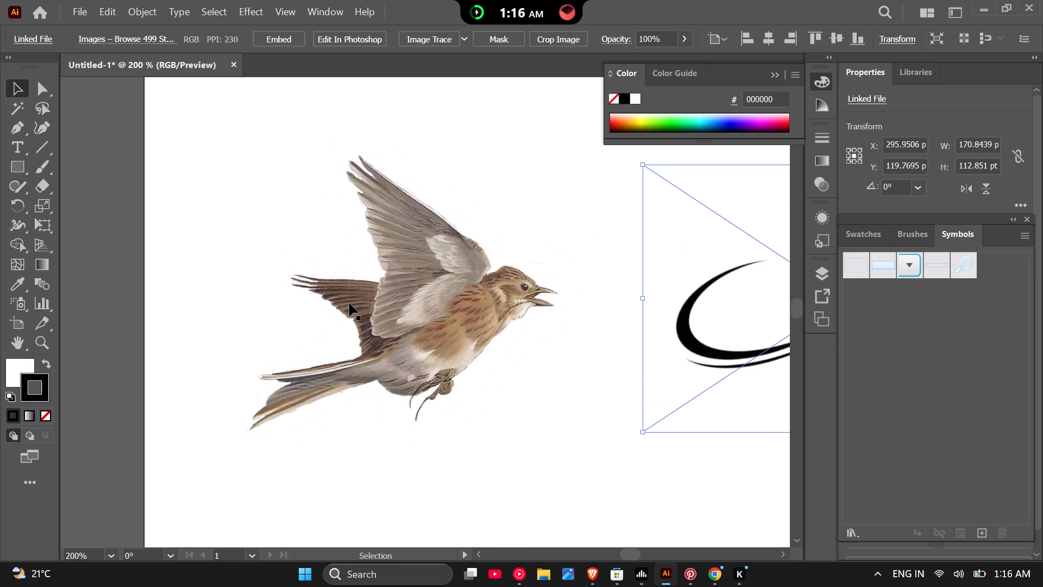
pyautogui.scroll(1, 367, 245)
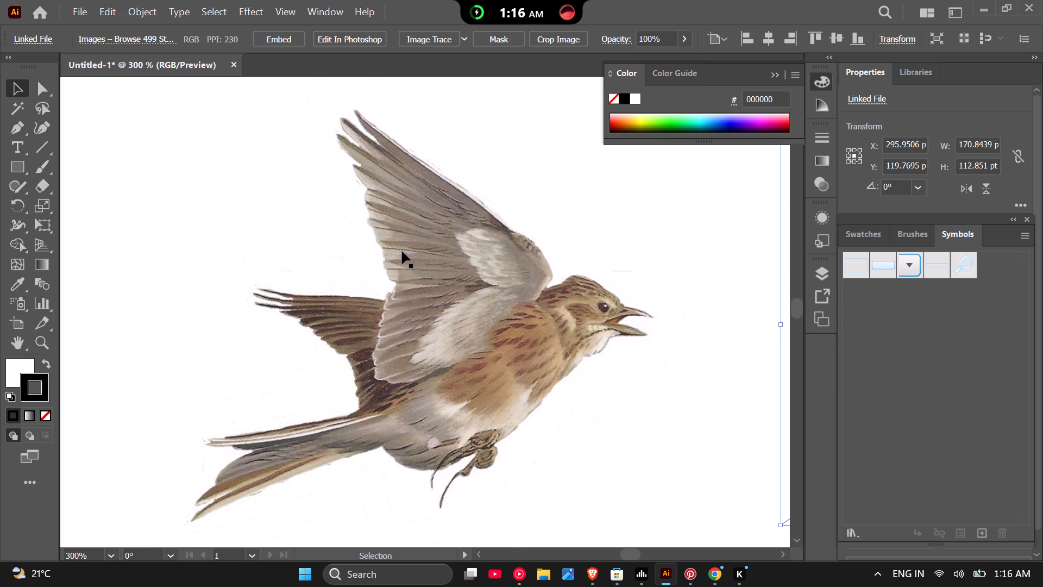
pyautogui.scroll(-2, 401, 251)
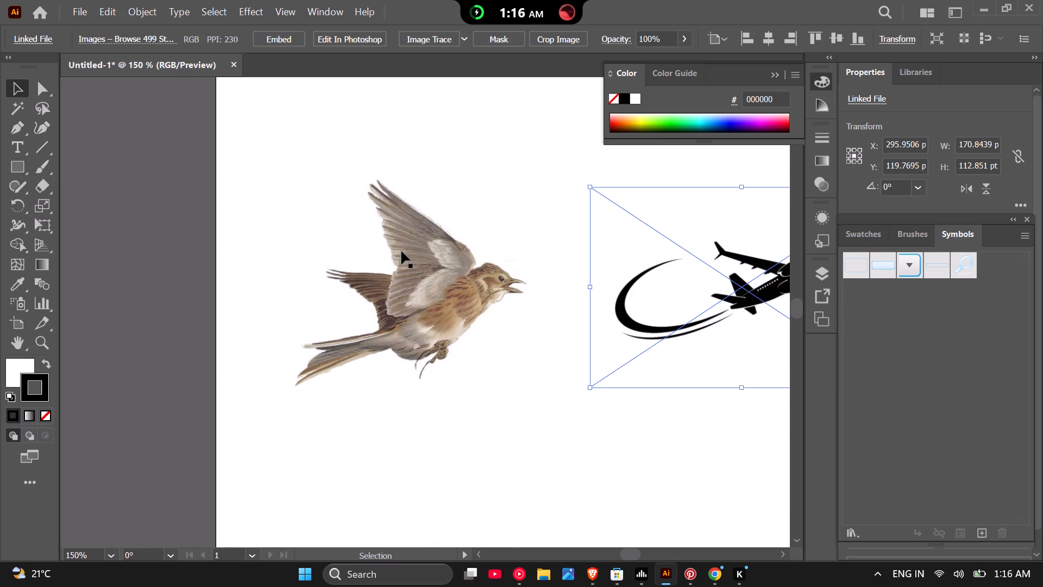
pyautogui.scroll(-1, 401, 251)
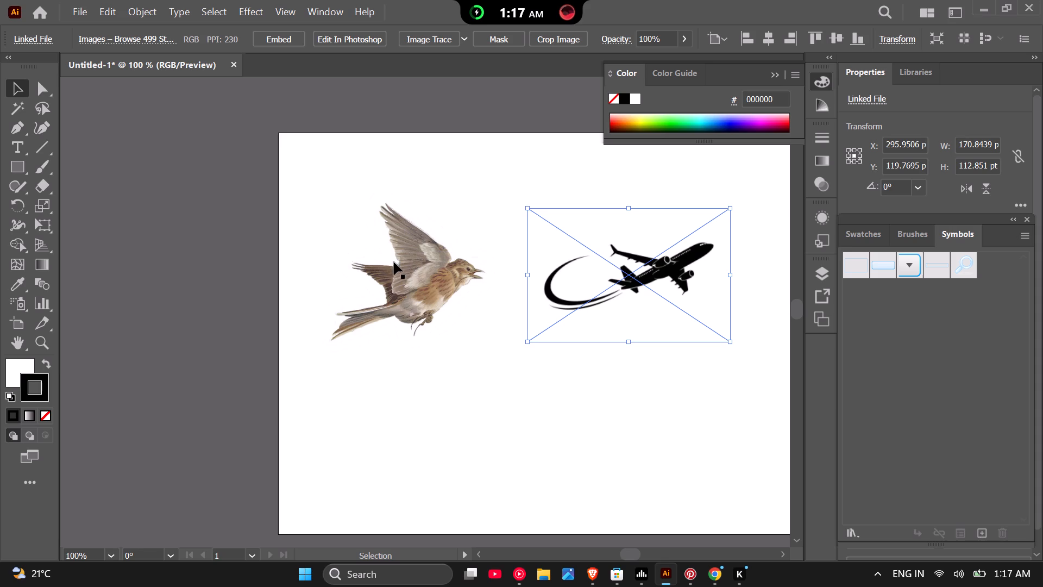
pyautogui.scroll(2, 437, 284)
pyautogui.scroll(2, 342, 289)
pyautogui.scroll(-3, 326, 292)
pyautogui.scroll(2, 384, 170)
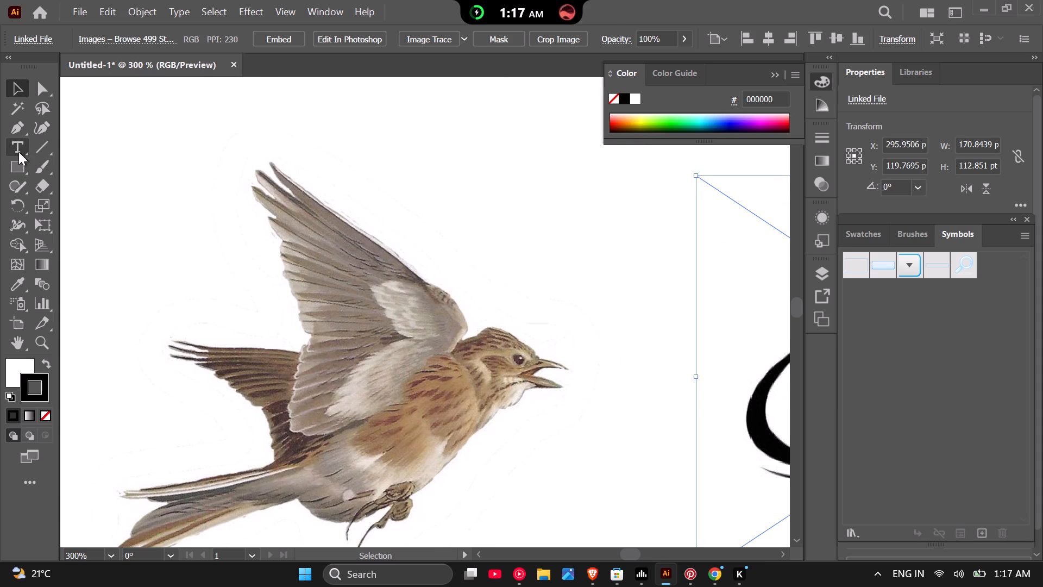
pyautogui.click(18, 135)
pyautogui.scroll(3, 269, 170)
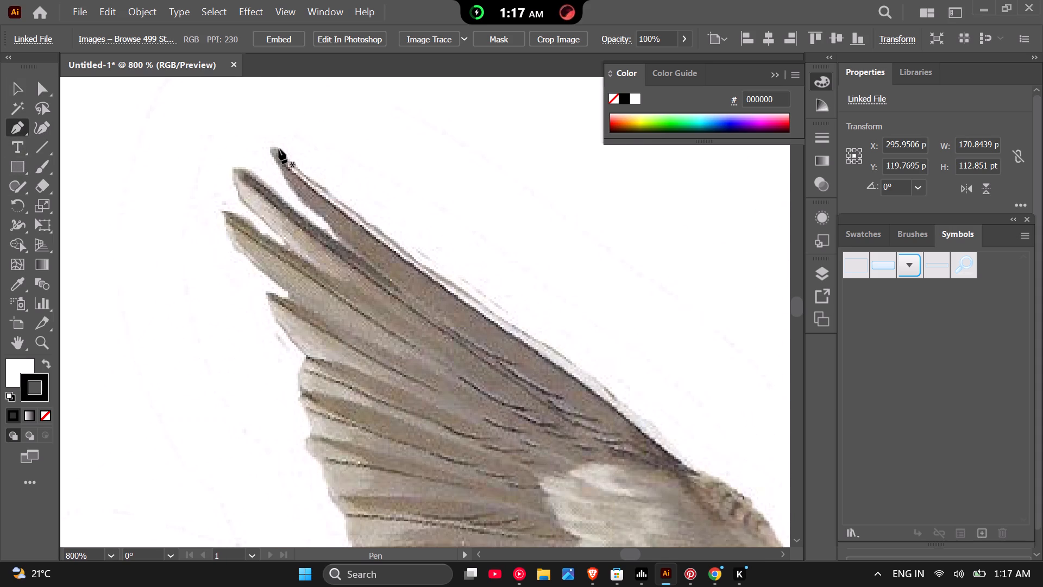
pyautogui.click(278, 148)
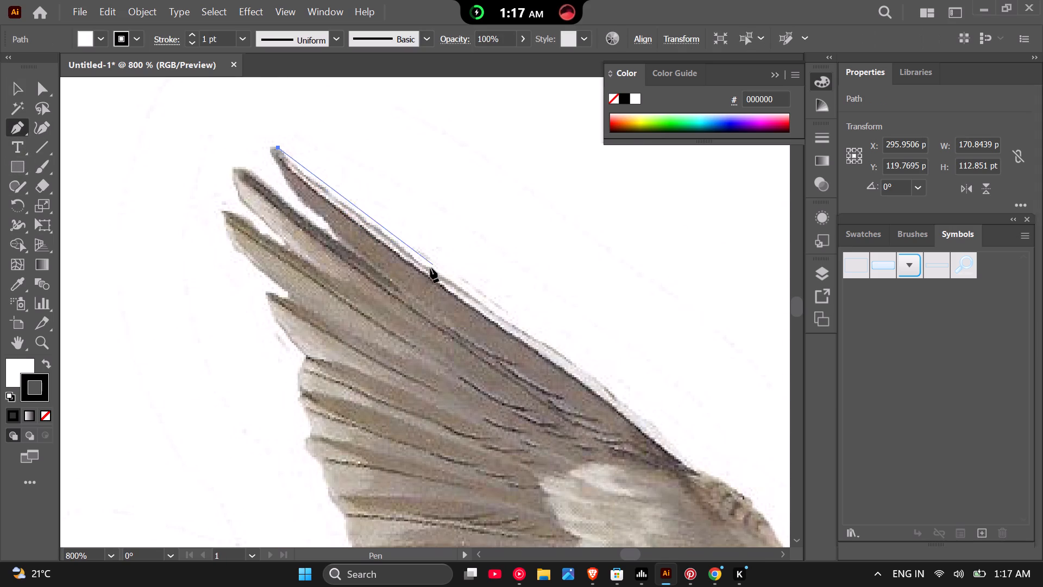
pyautogui.scroll(-1, 411, 279)
pyautogui.scroll(-2, 514, 378)
pyautogui.scroll(2, 569, 396)
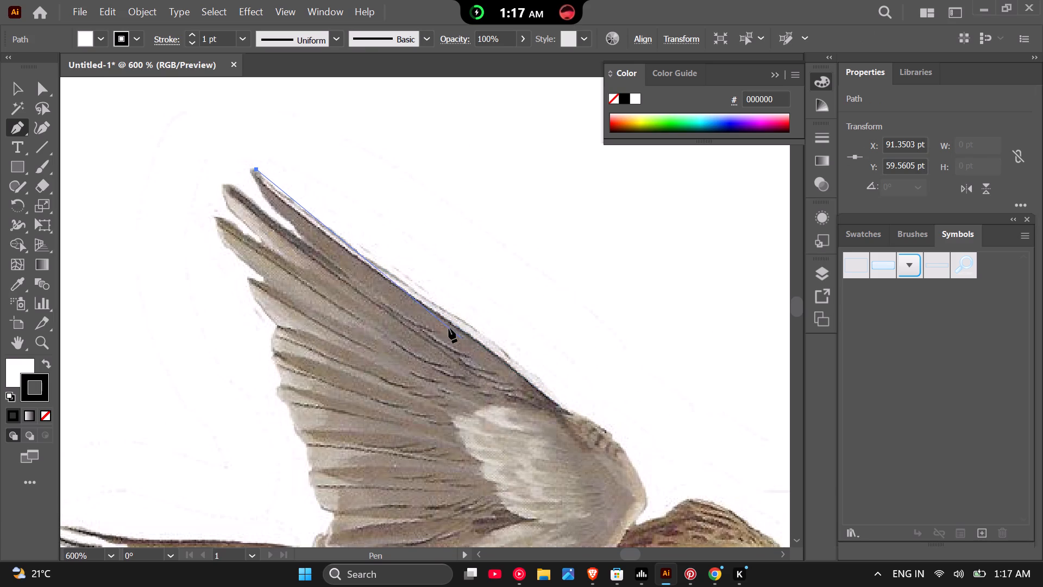
pyautogui.moveTo(451, 323); pyautogui.dragTo(475, 332)
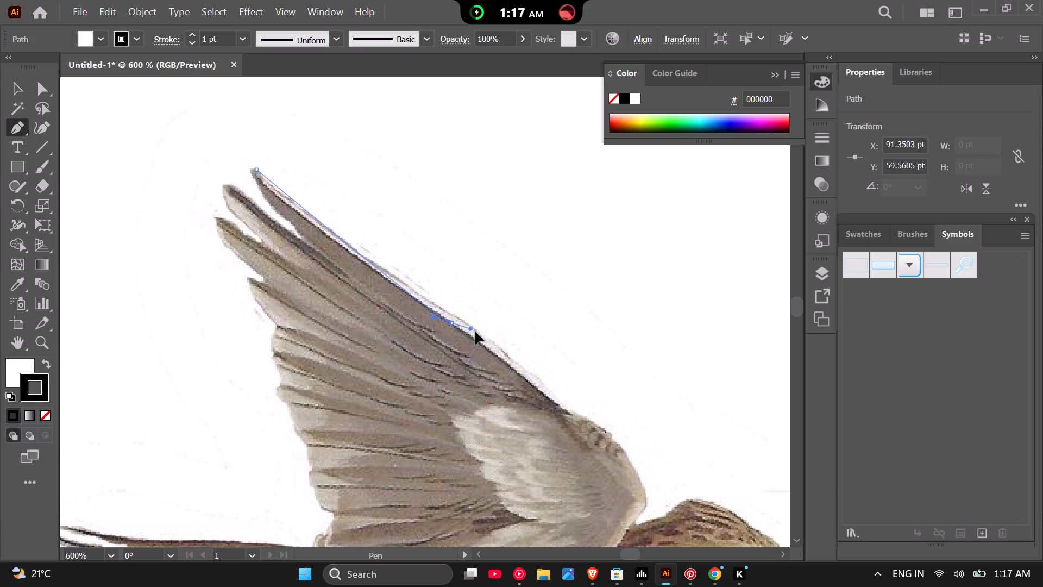
pyautogui.moveTo(475, 332); pyautogui.dragTo(558, 388)
pyautogui.click(450, 322)
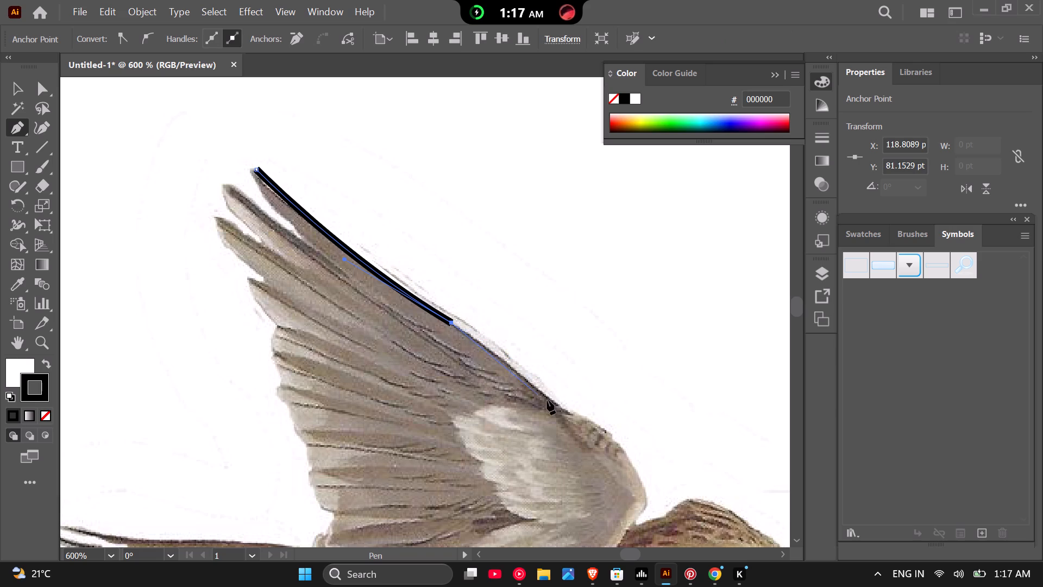
pyautogui.moveTo(563, 409); pyautogui.dragTo(569, 420)
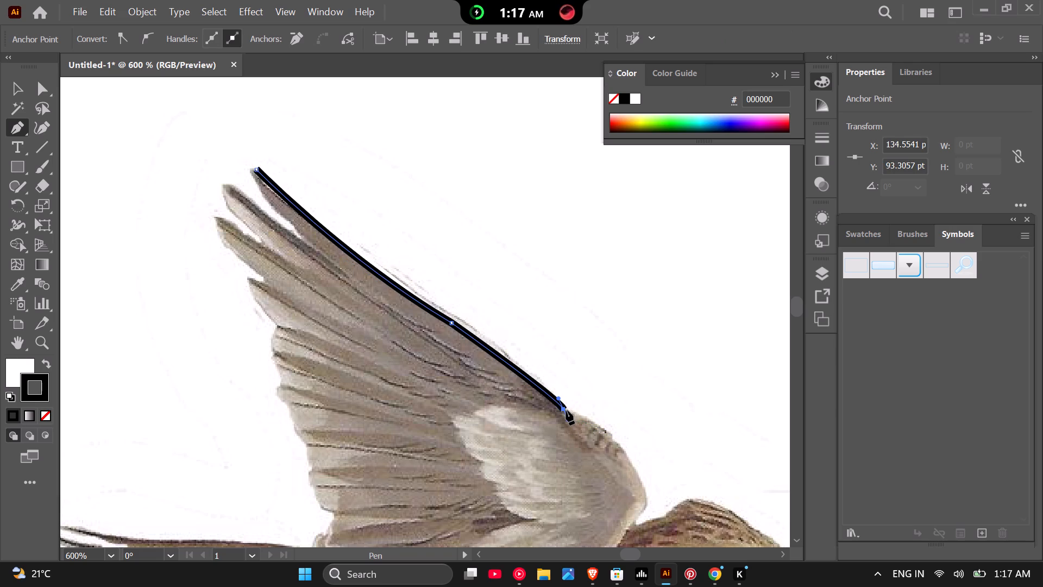
pyautogui.click(563, 409)
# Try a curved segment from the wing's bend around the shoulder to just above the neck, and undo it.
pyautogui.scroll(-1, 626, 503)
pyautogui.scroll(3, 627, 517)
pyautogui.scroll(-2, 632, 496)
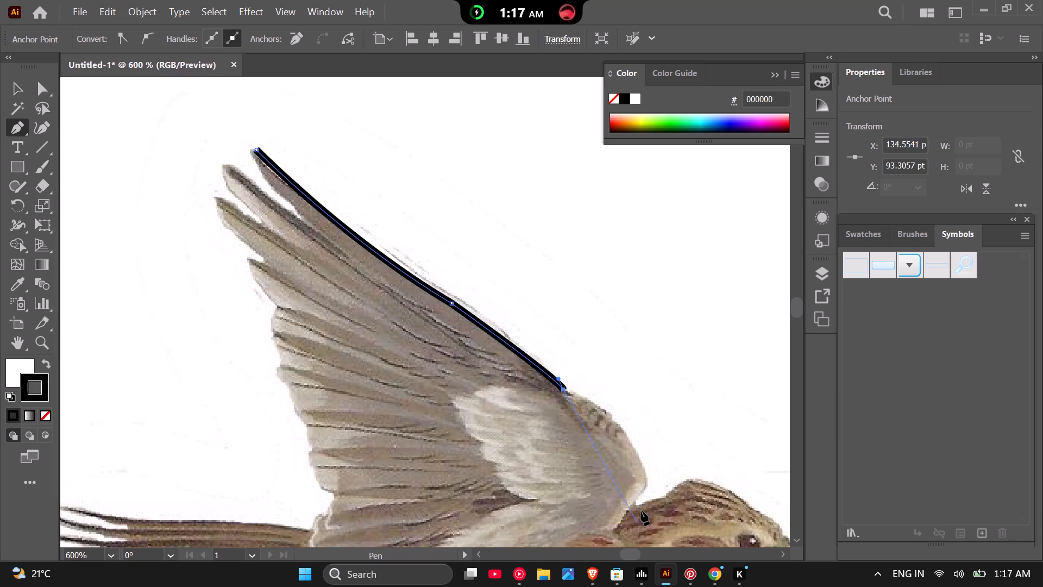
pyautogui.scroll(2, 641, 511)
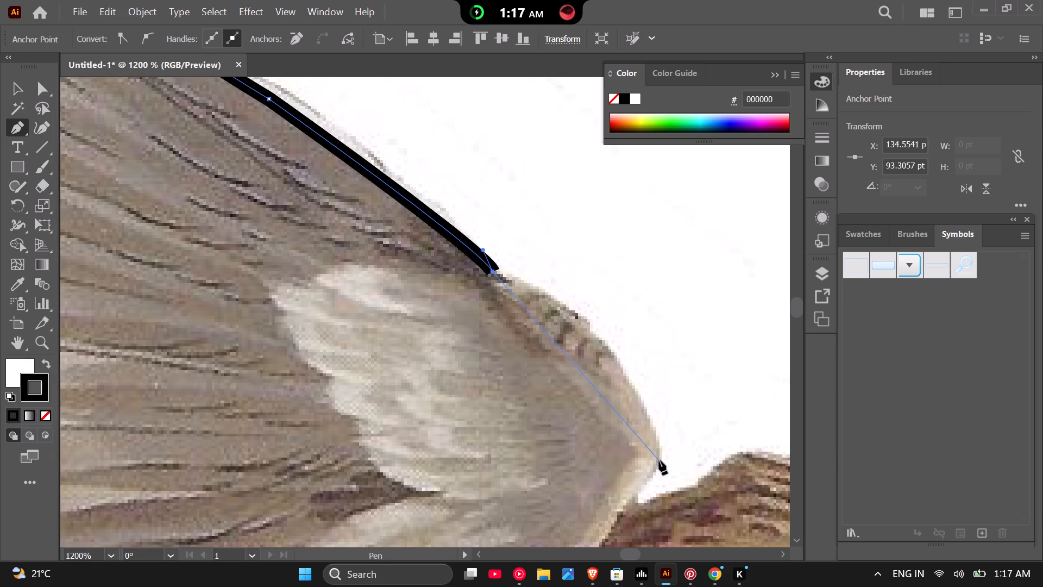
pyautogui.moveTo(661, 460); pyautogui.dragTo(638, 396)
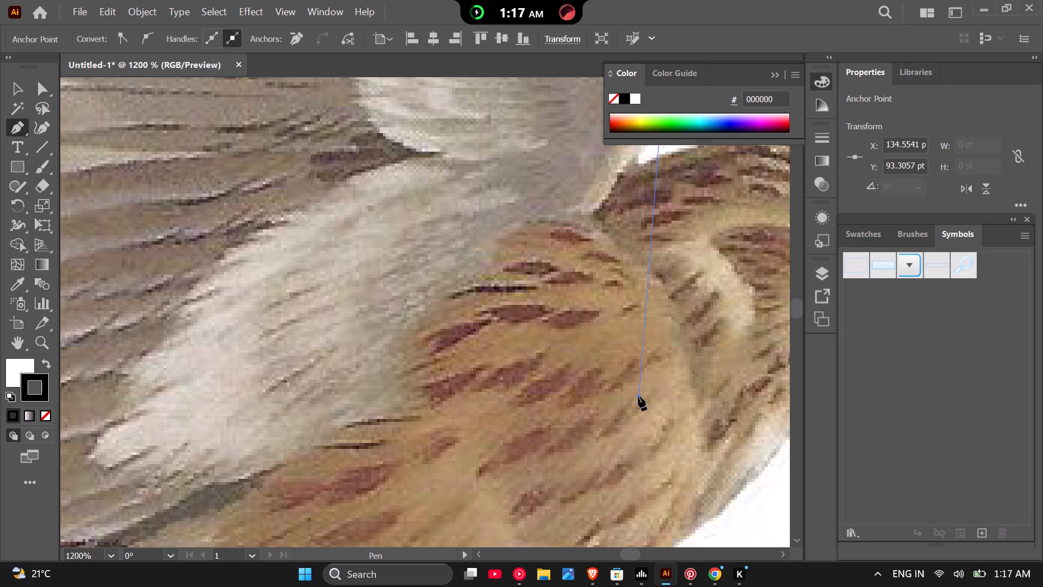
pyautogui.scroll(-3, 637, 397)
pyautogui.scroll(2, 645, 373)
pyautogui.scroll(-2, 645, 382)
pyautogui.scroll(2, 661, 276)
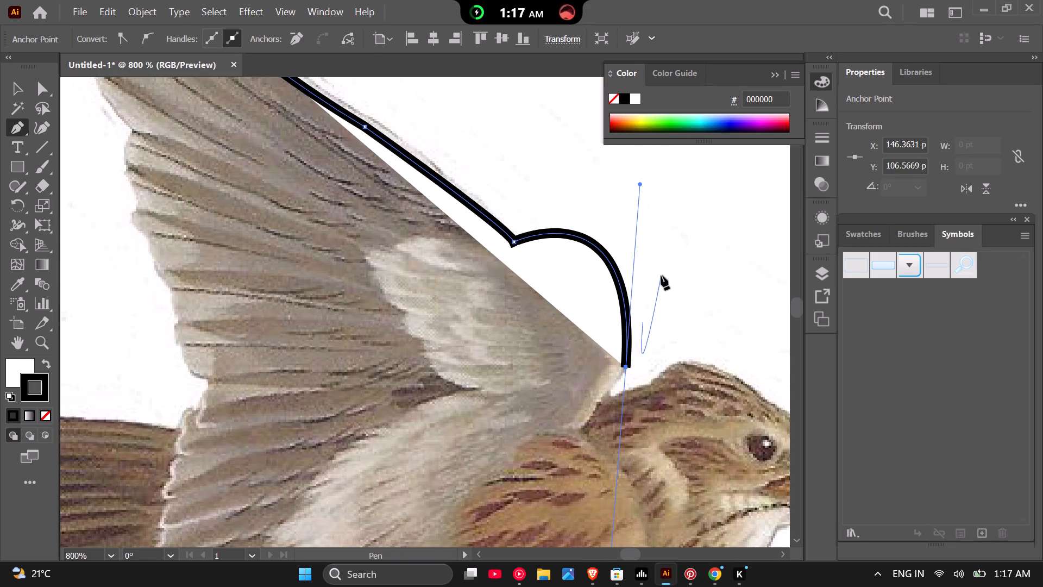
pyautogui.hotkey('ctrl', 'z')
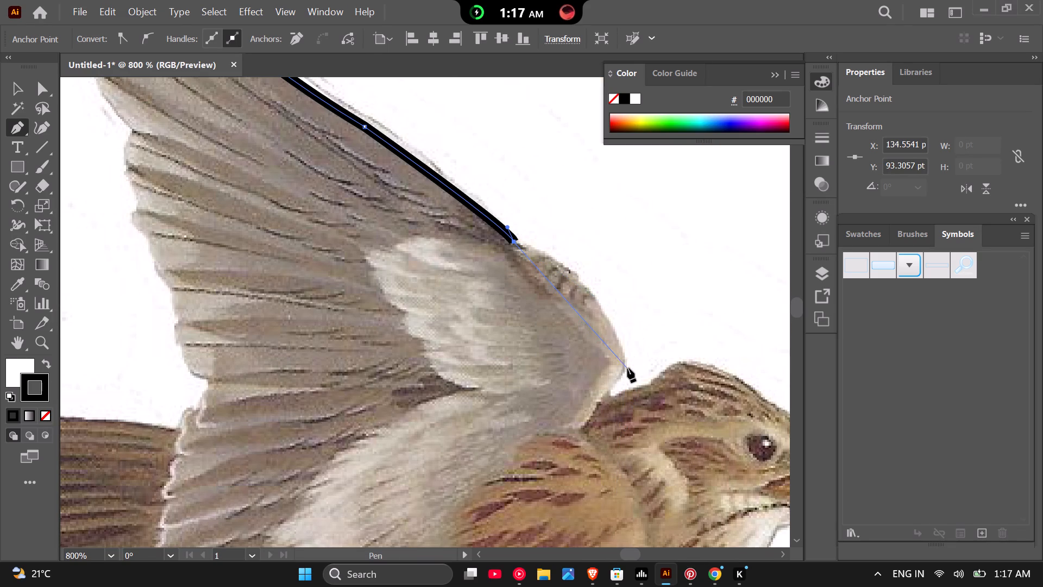
# Continue the path with straight segments past the wing's shoulder and into the notch where it meets the neck.
pyautogui.click(626, 370)
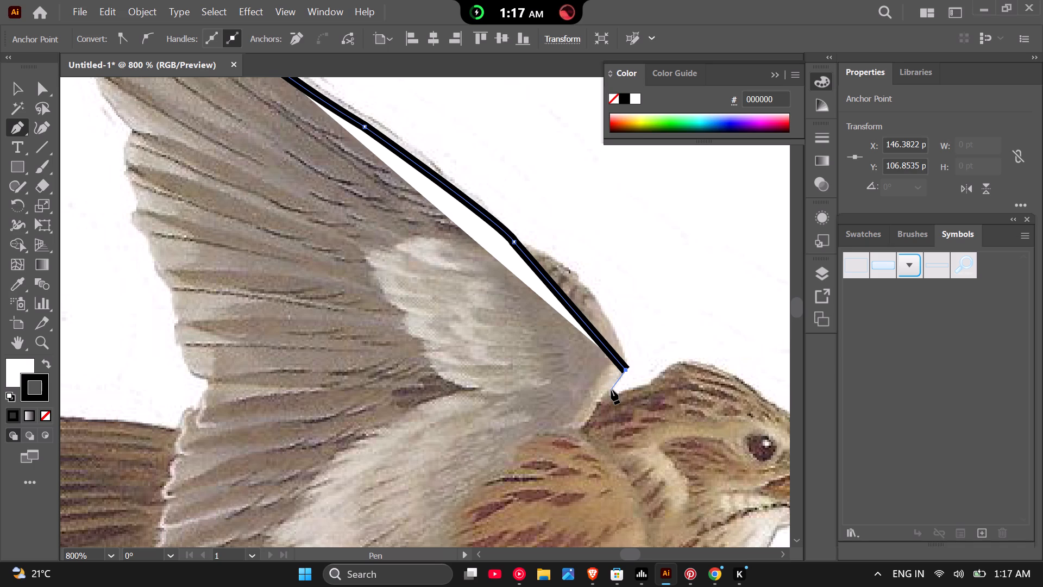
pyautogui.click(611, 390)
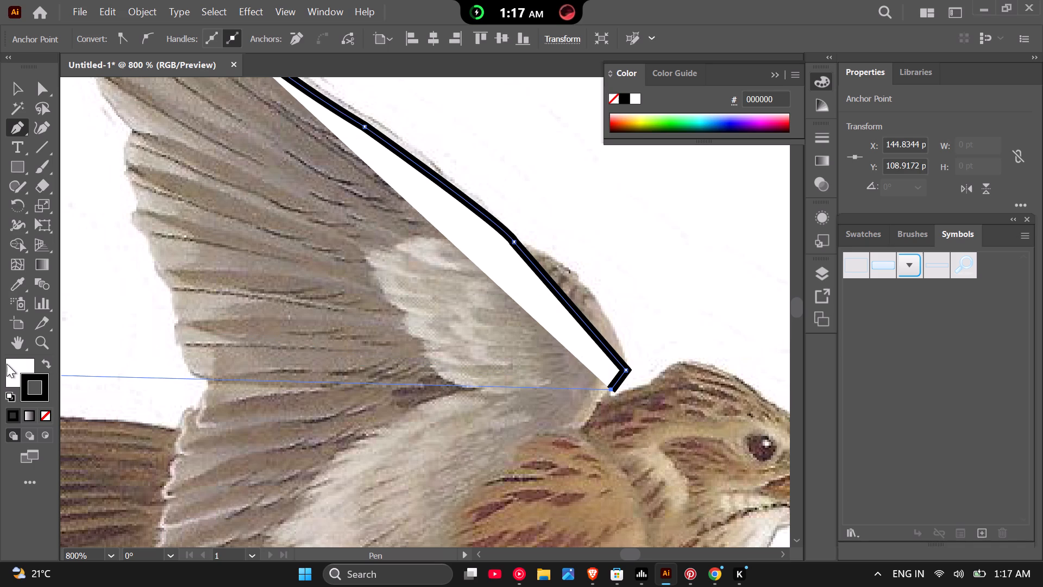
# Set the traced path's fill to none, keeping the black stroke.
pyautogui.click(7, 364)
pyautogui.click(45, 410)
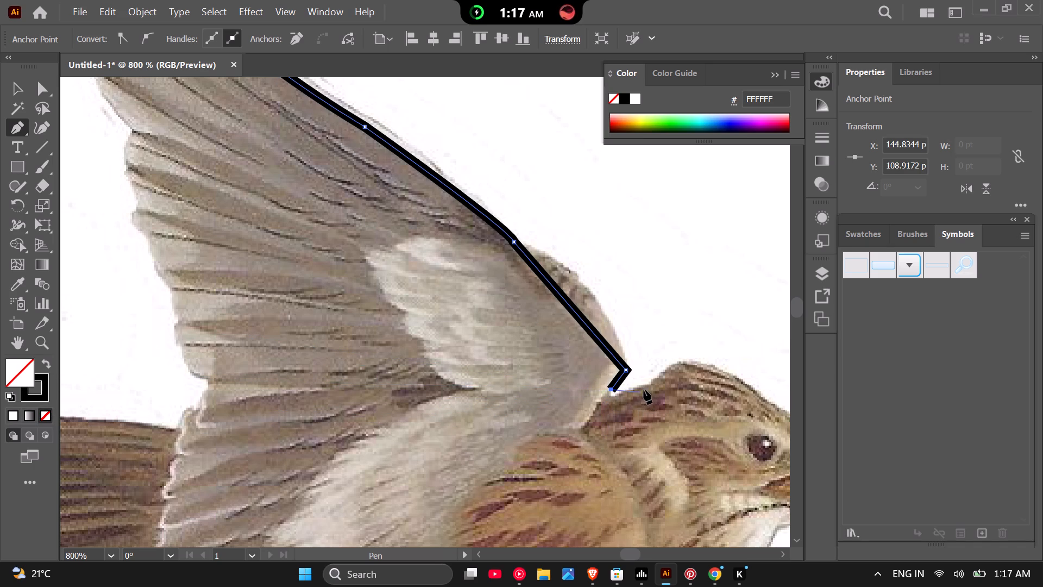
# Extend the path from the neck notch with a curve along the nape and a straight segment up to the crown.
pyautogui.scroll(2, 648, 386)
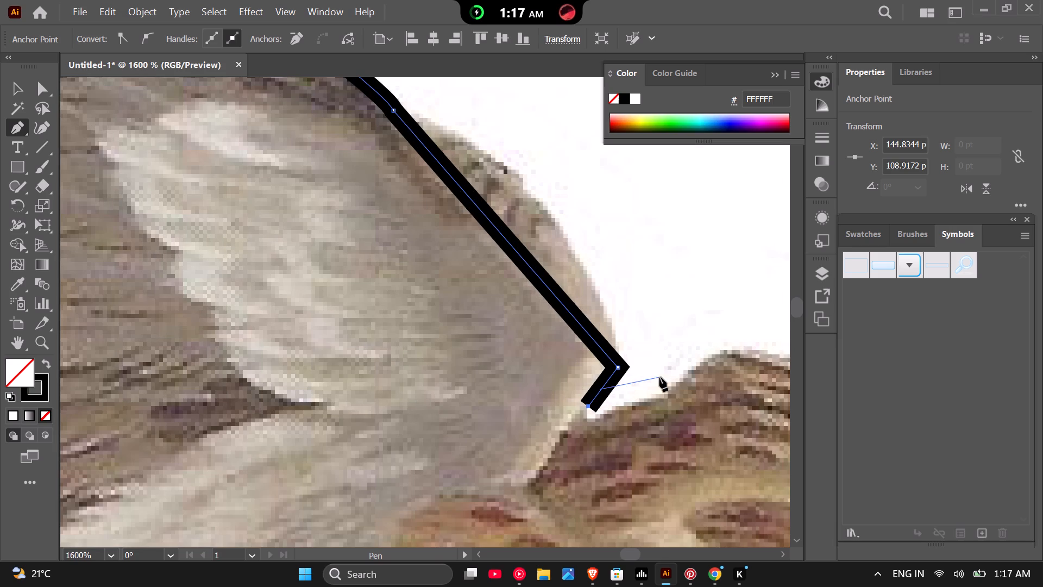
pyautogui.moveTo(665, 395); pyautogui.dragTo(710, 369)
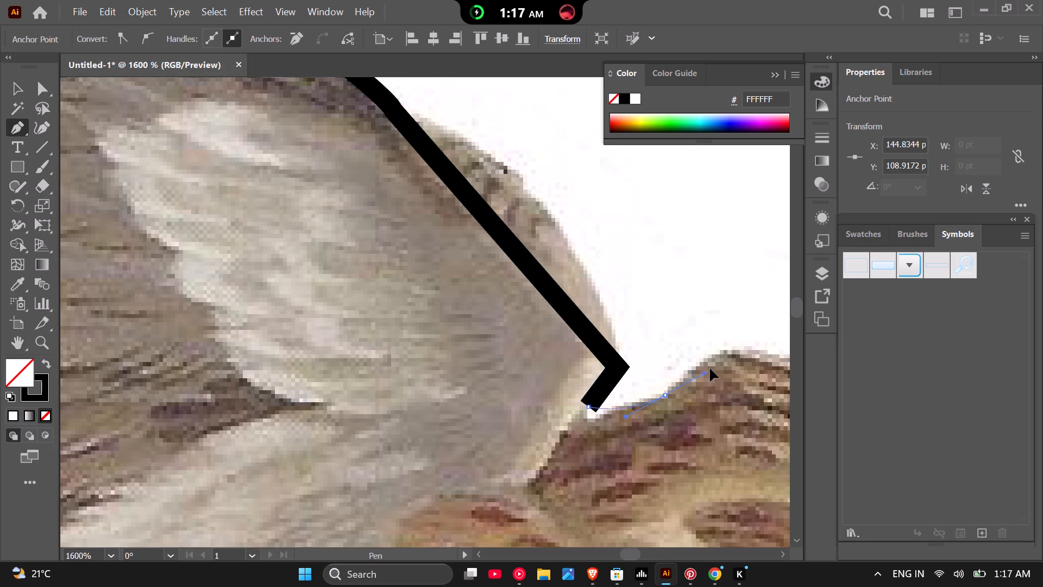
pyautogui.moveTo(710, 369); pyautogui.dragTo(750, 349)
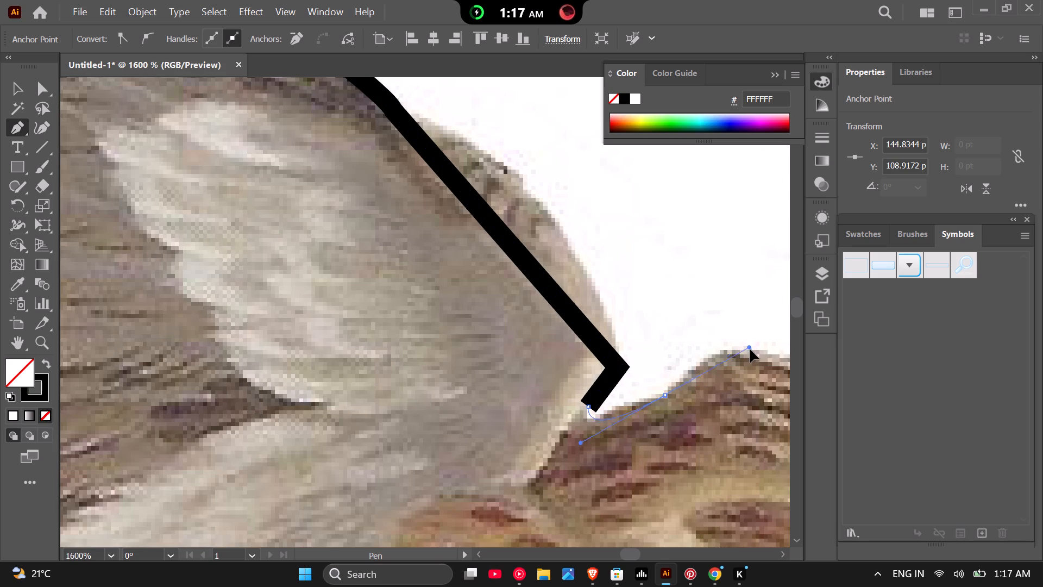
pyautogui.moveTo(750, 349); pyautogui.dragTo(750, 351)
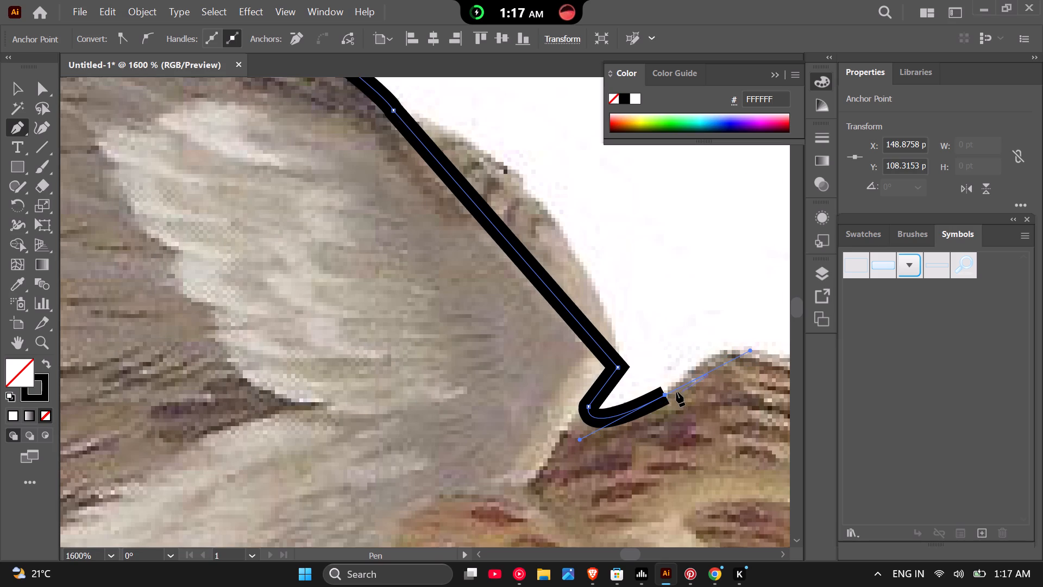
pyautogui.click(665, 397)
pyautogui.scroll(-2, 656, 397)
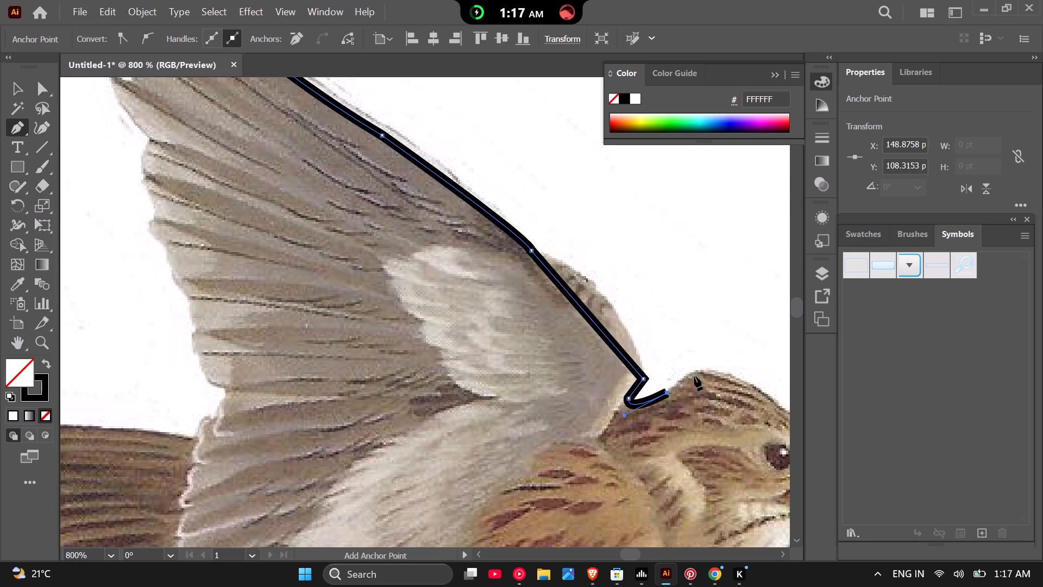
pyautogui.scroll(-1, 630, 389)
pyautogui.scroll(2, 692, 369)
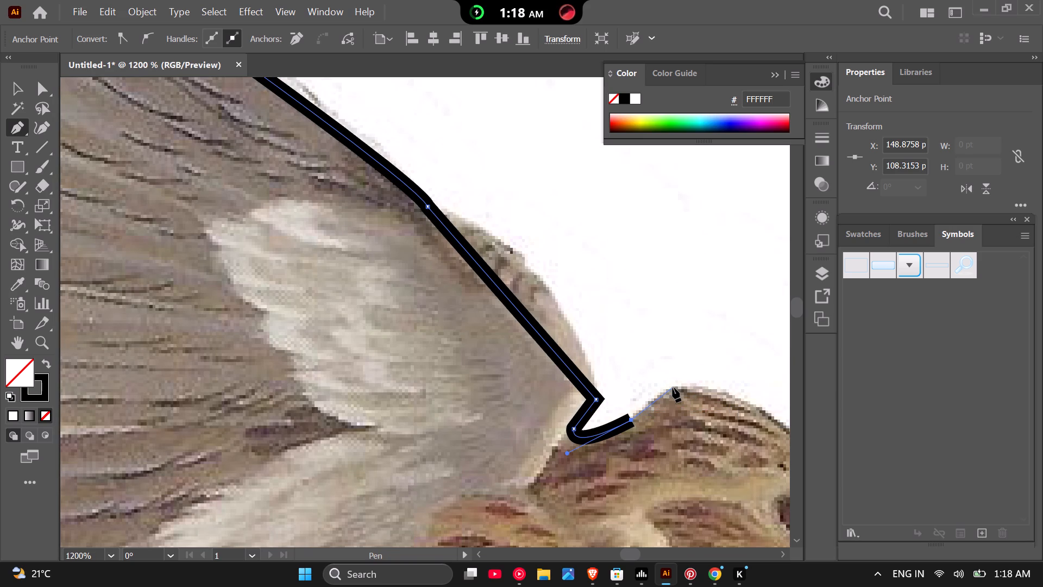
pyautogui.click(673, 388)
# Trace the top of the skylark's head with two curved segments, from the crown over the forehead to the base of the beak.
pyautogui.scroll(-3, 673, 388)
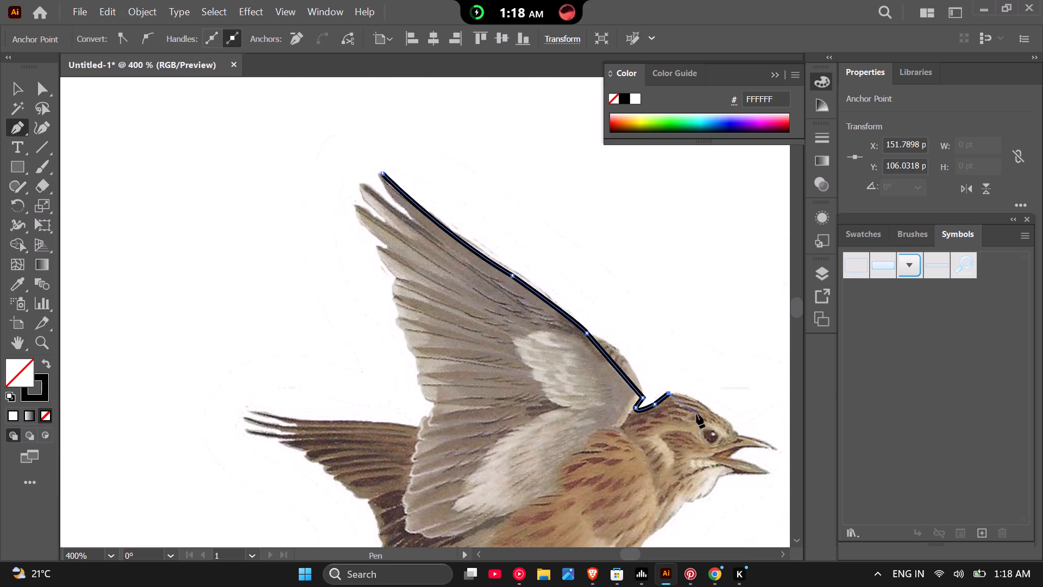
pyautogui.press('space')
pyautogui.press('space')
pyautogui.press('space')
pyautogui.press('space')
pyautogui.press('space')
pyautogui.press('space')
pyautogui.press('space')
pyautogui.press('space')
pyautogui.press('space')
pyautogui.press('space')
pyautogui.press('space')
pyautogui.moveTo(693, 416); pyautogui.dragTo(614, 416)
pyautogui.scroll(3, 640, 419)
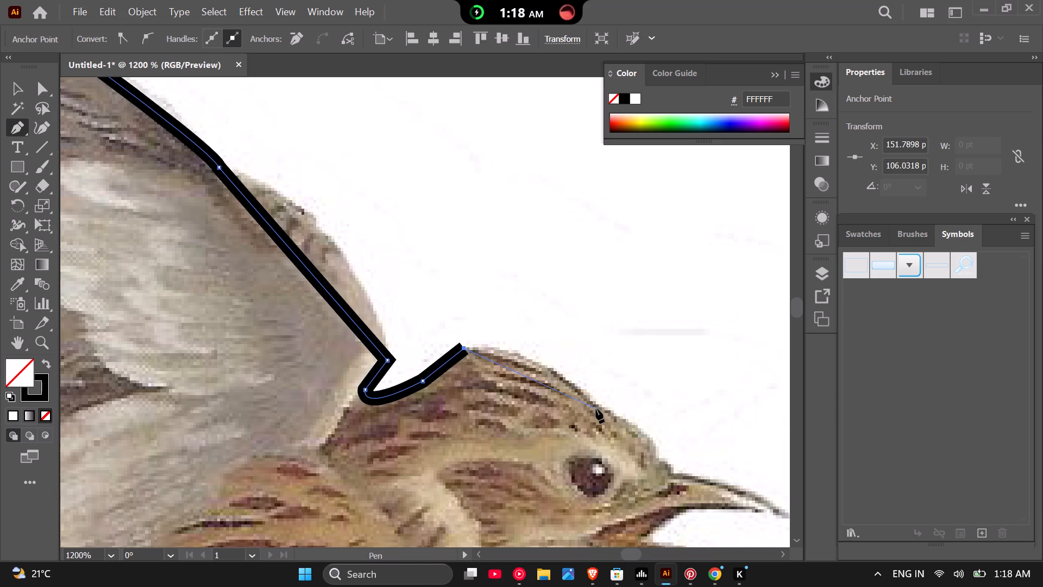
pyautogui.moveTo(603, 408); pyautogui.dragTo(662, 465)
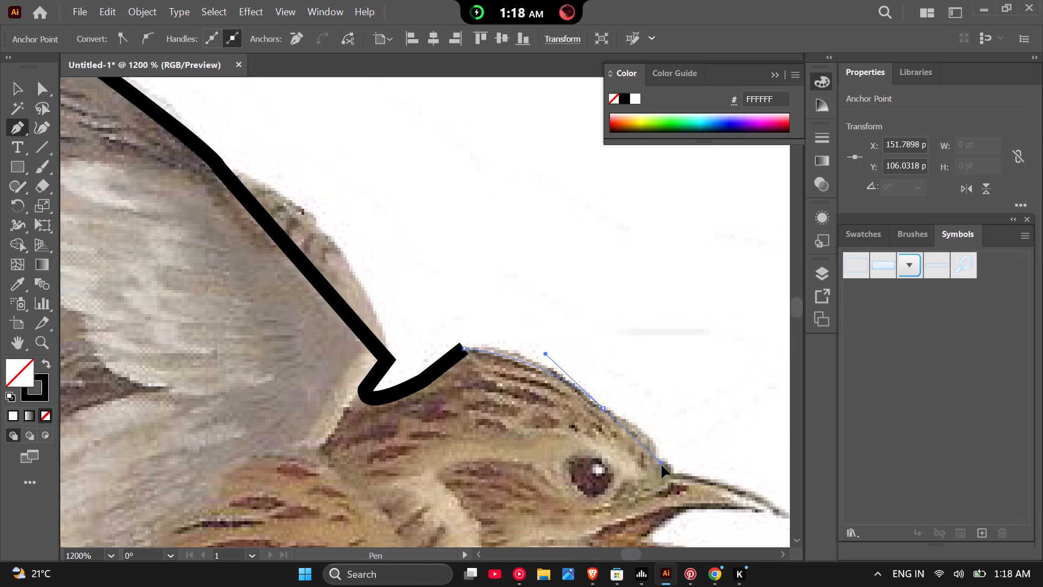
pyautogui.moveTo(662, 465); pyautogui.dragTo(662, 475)
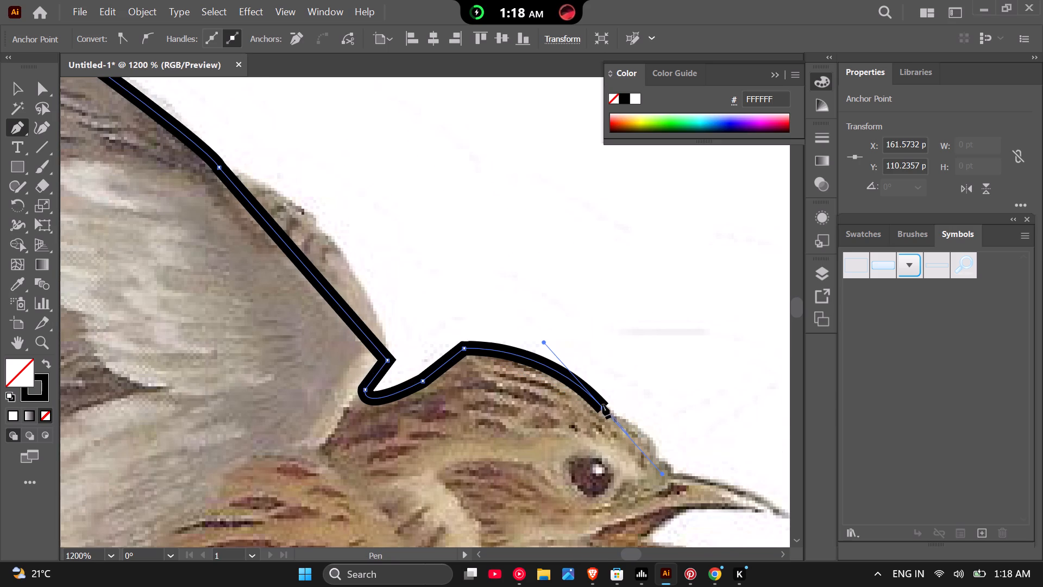
pyautogui.click(601, 409)
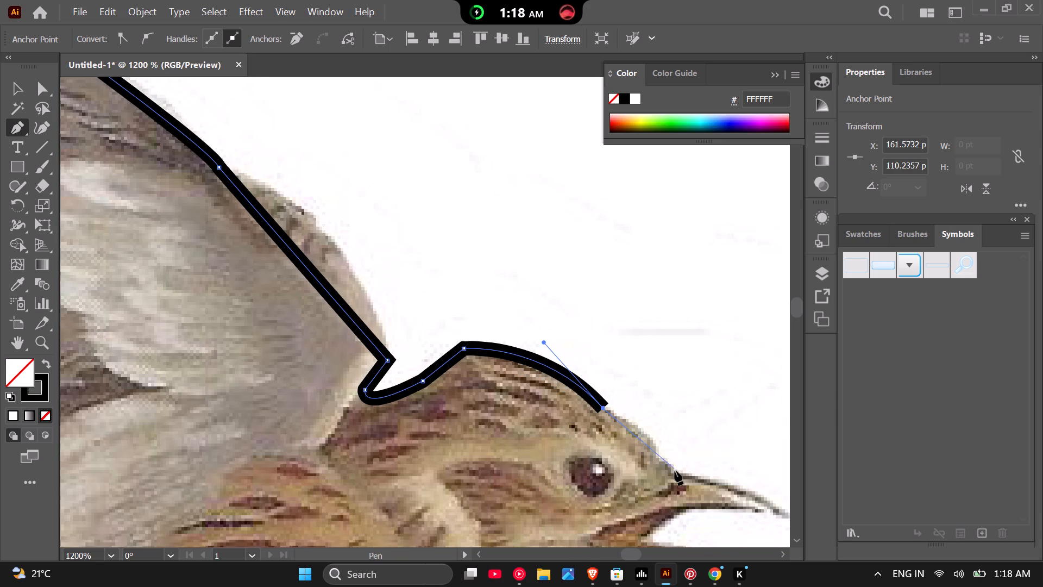
pyautogui.moveTo(673, 472); pyautogui.dragTo(682, 501)
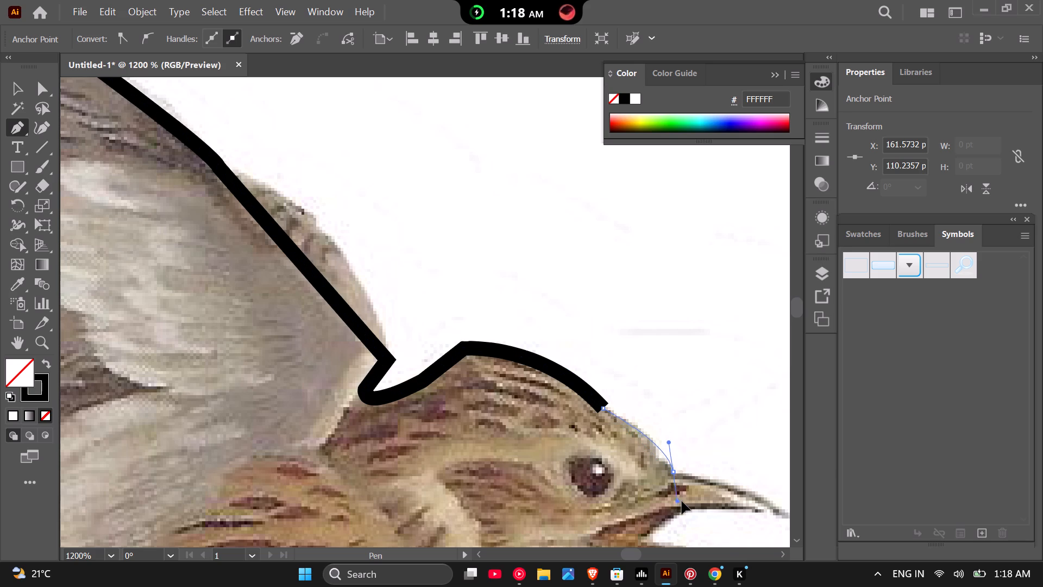
pyautogui.moveTo(682, 501); pyautogui.dragTo(696, 518)
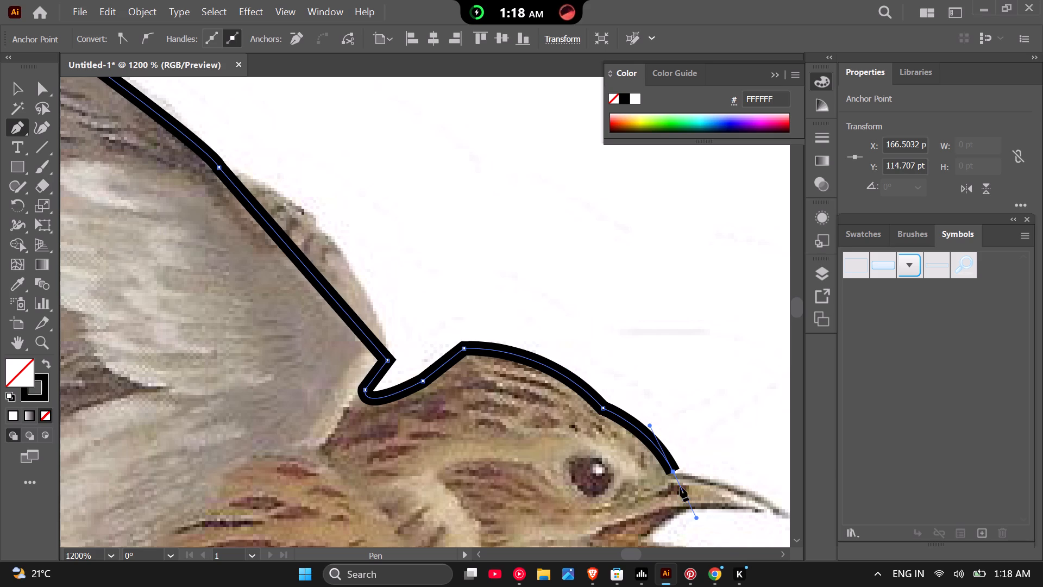
# Trace the upper beak with a curve from its base to its tip and straight segments back underneath into the corner of the mouth.
pyautogui.click(675, 471)
pyautogui.press('space')
pyautogui.press('space')
pyautogui.press('space')
pyautogui.press('space')
pyautogui.press('space')
pyautogui.press('space')
pyautogui.press('space')
pyautogui.press('space')
pyautogui.press('space')
pyautogui.press('space')
pyautogui.press('space')
pyautogui.press('space')
pyautogui.press('space')
pyautogui.press('space')
pyautogui.press('space')
pyautogui.press('space')
pyautogui.press('space')
pyautogui.press('space')
pyautogui.press('space')
pyautogui.press('space')
pyautogui.moveTo(662, 471); pyautogui.dragTo(508, 424)
pyautogui.moveTo(635, 470); pyautogui.dragTo(659, 505)
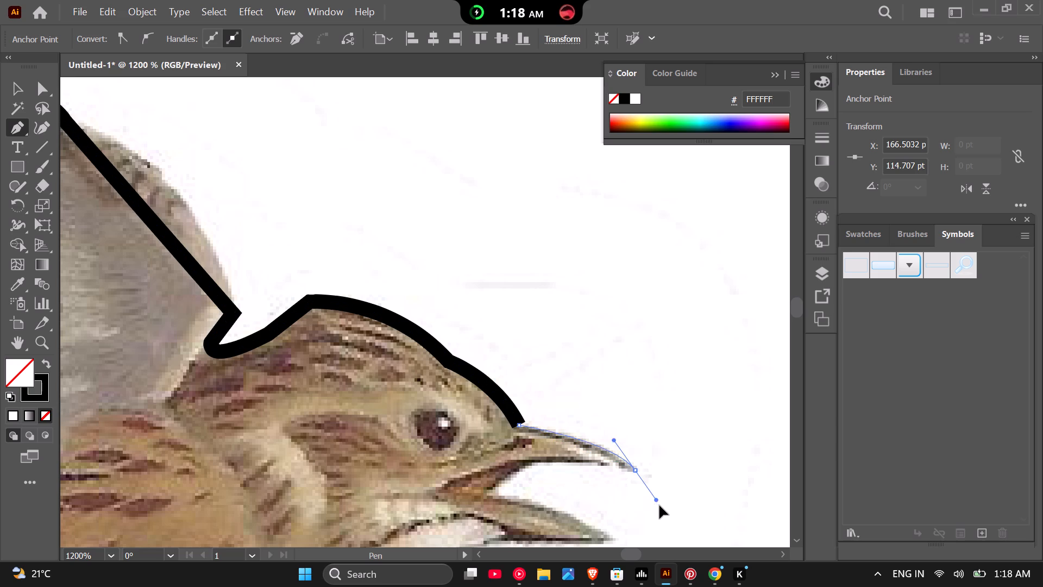
pyautogui.moveTo(659, 505); pyautogui.dragTo(660, 506)
pyautogui.click(634, 471)
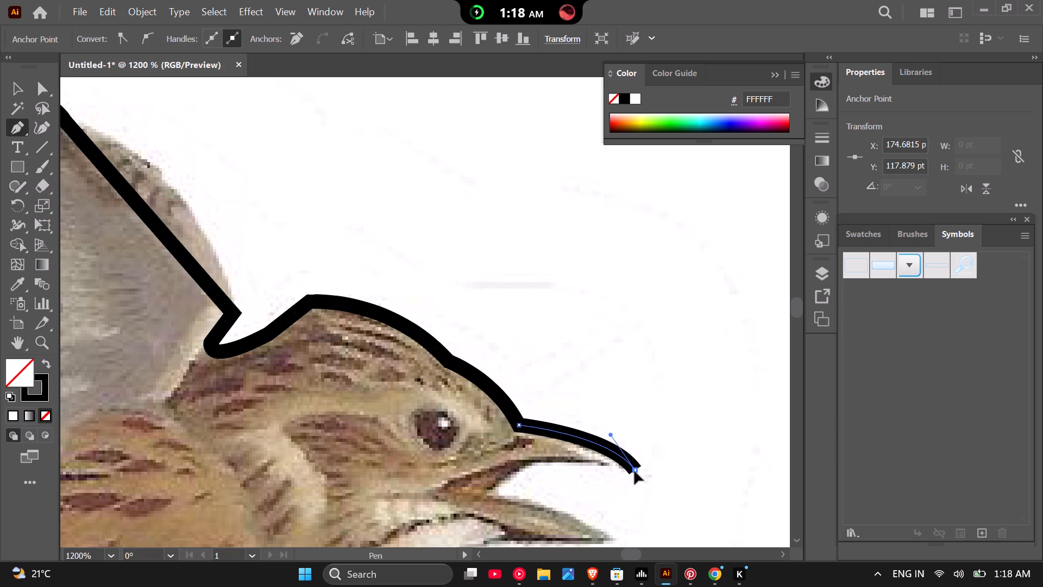
pyautogui.click(532, 462)
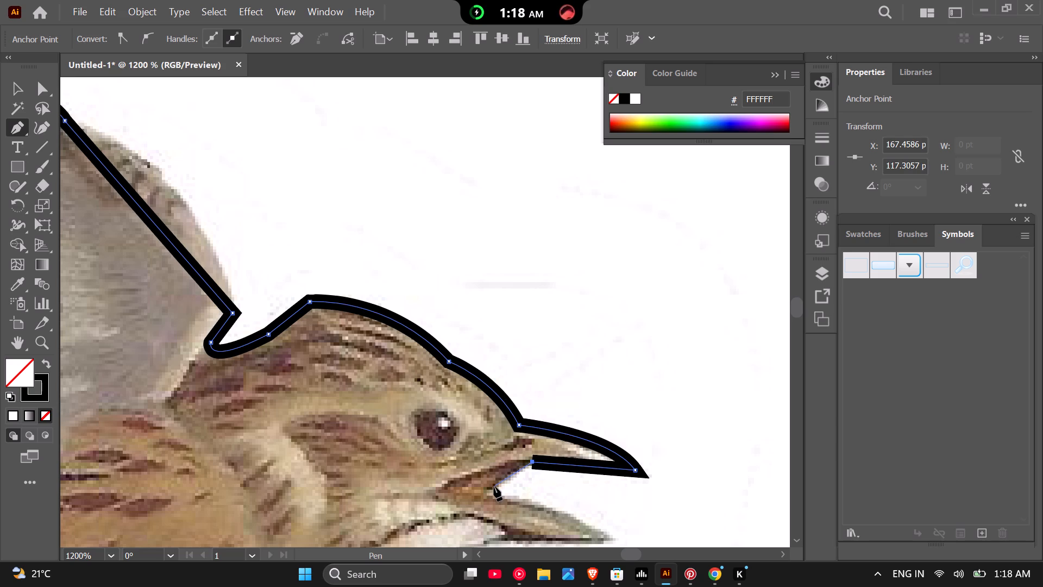
pyautogui.click(491, 489)
# Continue the path with a curve along the lower beak's upper edge to its tip, leaving a corner point there.
pyautogui.scroll(-2, 491, 489)
pyautogui.scroll(2, 512, 504)
pyautogui.scroll(-2, 530, 454)
pyautogui.scroll(5, 529, 507)
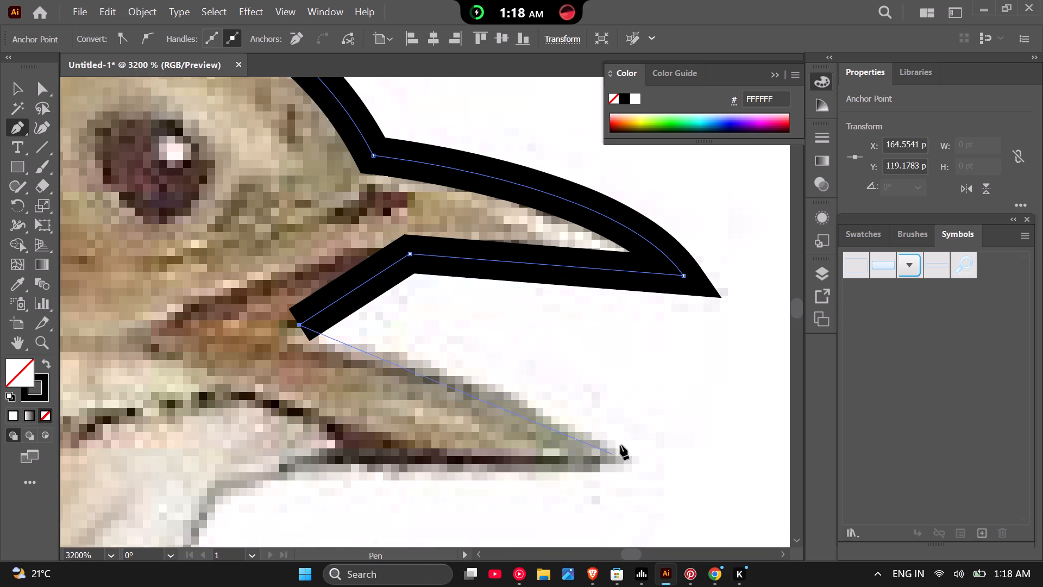
pyautogui.moveTo(635, 455); pyautogui.dragTo(652, 494)
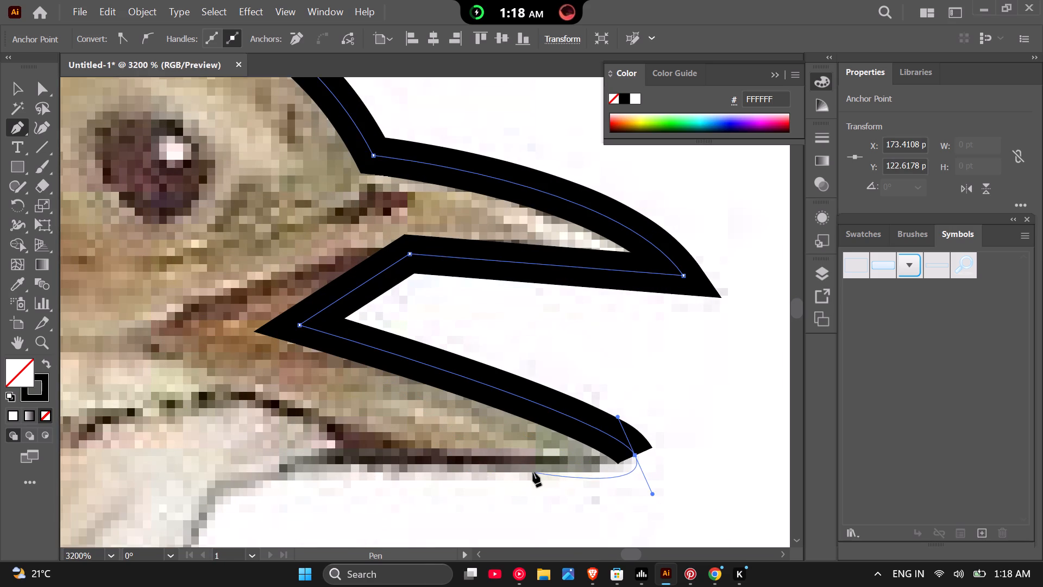
pyautogui.click(634, 455)
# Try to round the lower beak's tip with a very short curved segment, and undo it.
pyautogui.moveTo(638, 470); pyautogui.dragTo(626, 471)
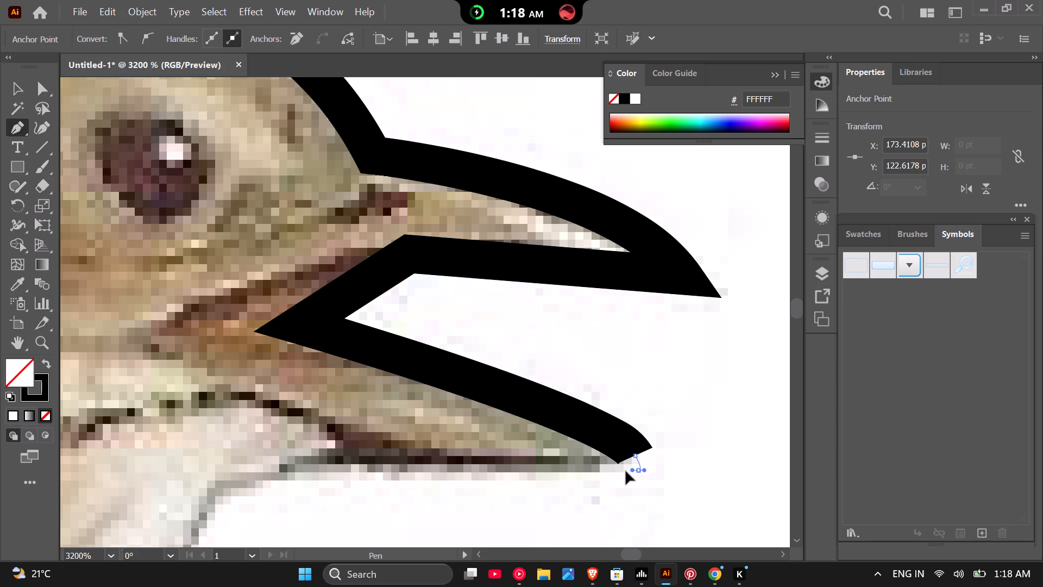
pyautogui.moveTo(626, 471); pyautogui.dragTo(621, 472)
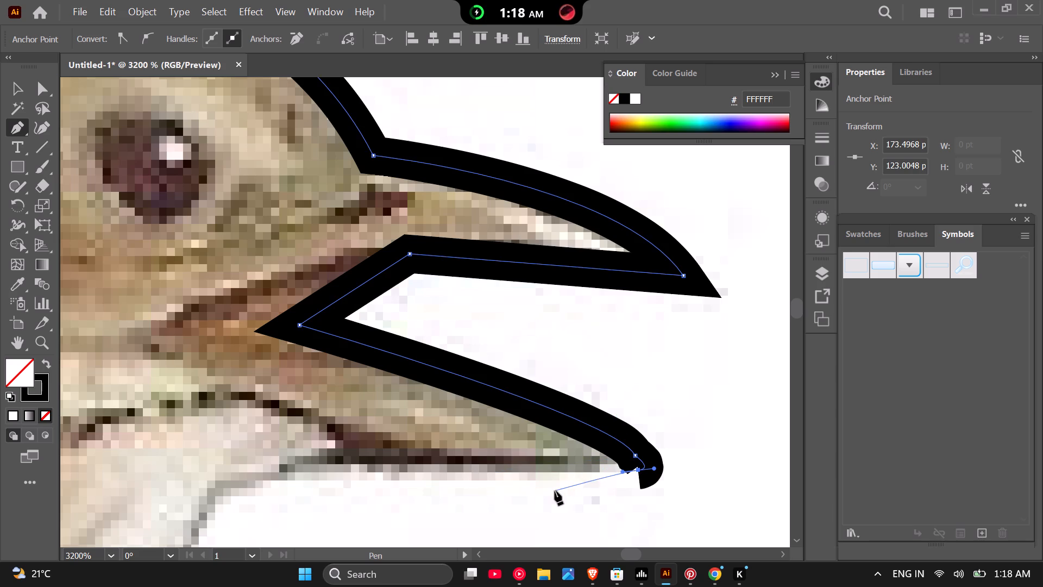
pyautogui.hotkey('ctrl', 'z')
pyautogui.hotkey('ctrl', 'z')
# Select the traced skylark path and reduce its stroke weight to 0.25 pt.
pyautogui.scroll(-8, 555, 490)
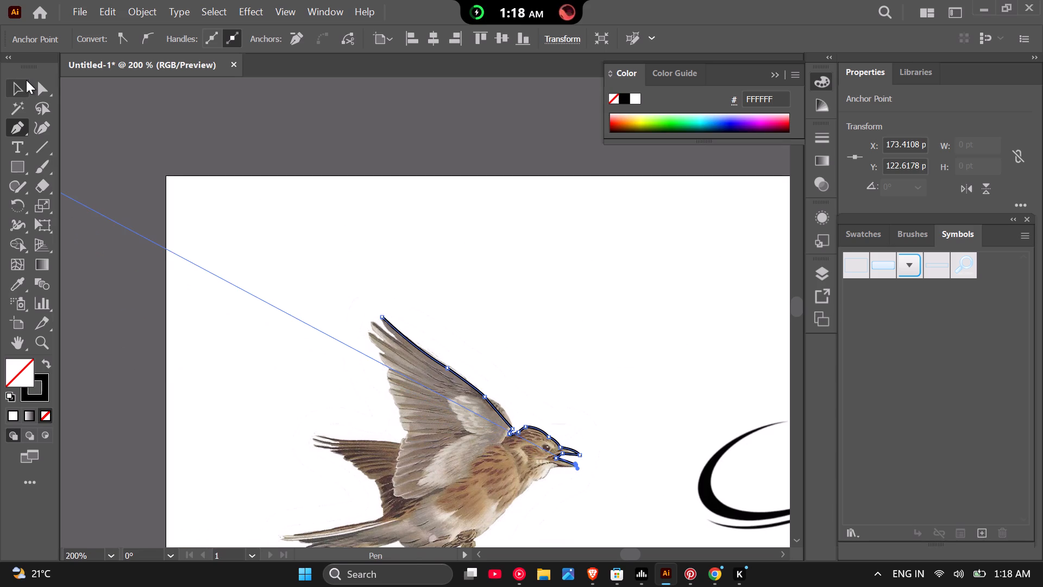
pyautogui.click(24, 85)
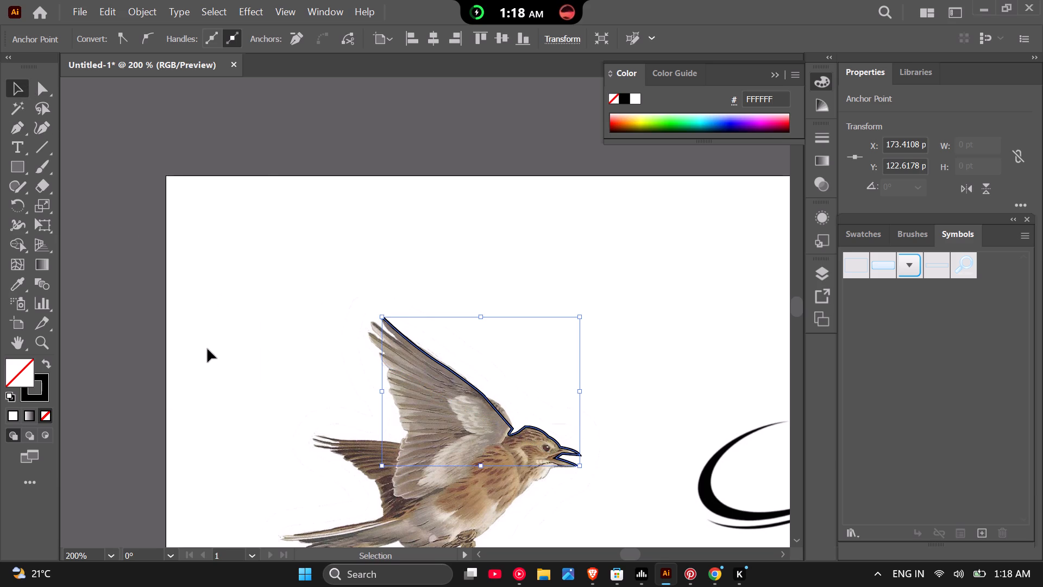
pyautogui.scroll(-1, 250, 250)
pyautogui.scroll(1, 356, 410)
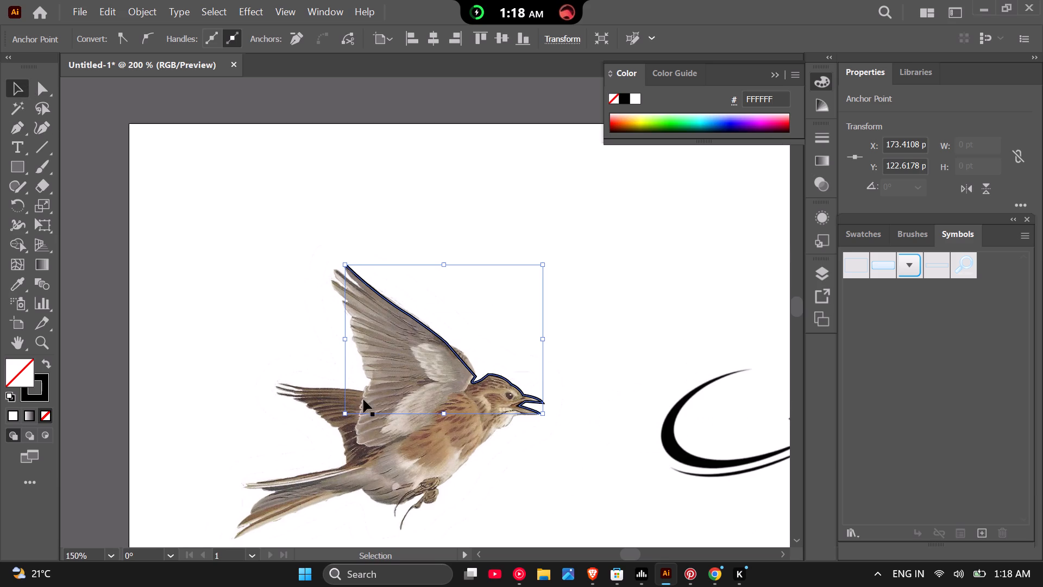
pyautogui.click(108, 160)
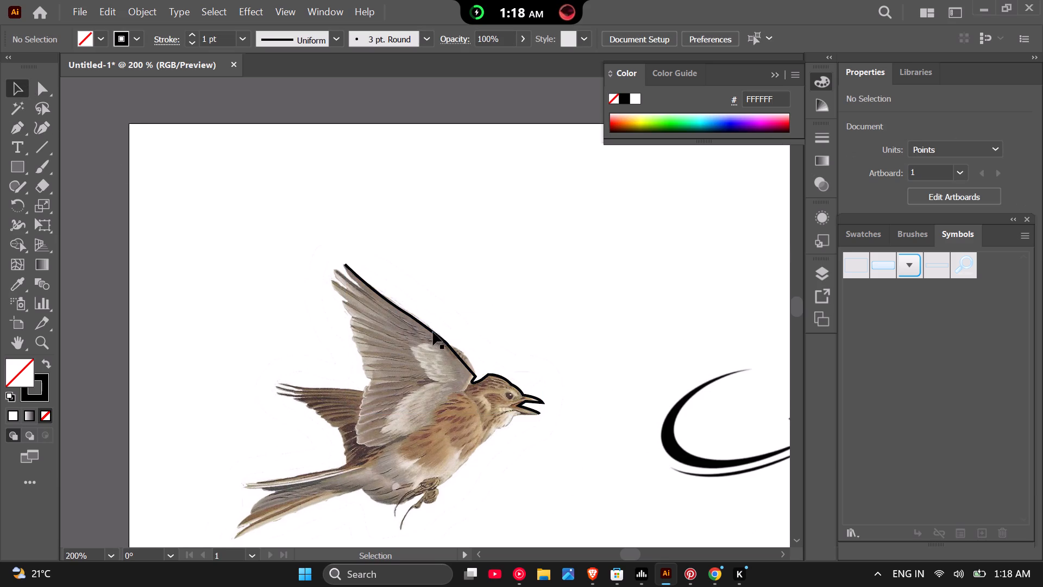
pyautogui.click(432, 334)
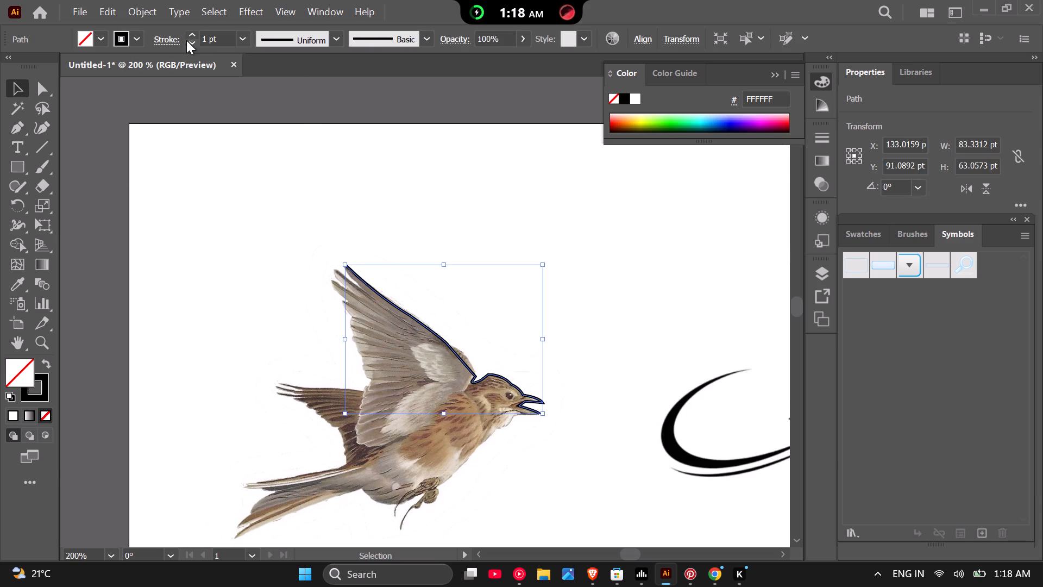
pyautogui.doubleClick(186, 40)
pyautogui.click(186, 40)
# Resume the path with the Pen tool from its open end at the lower beak's tip.
pyautogui.scroll(4, 455, 401)
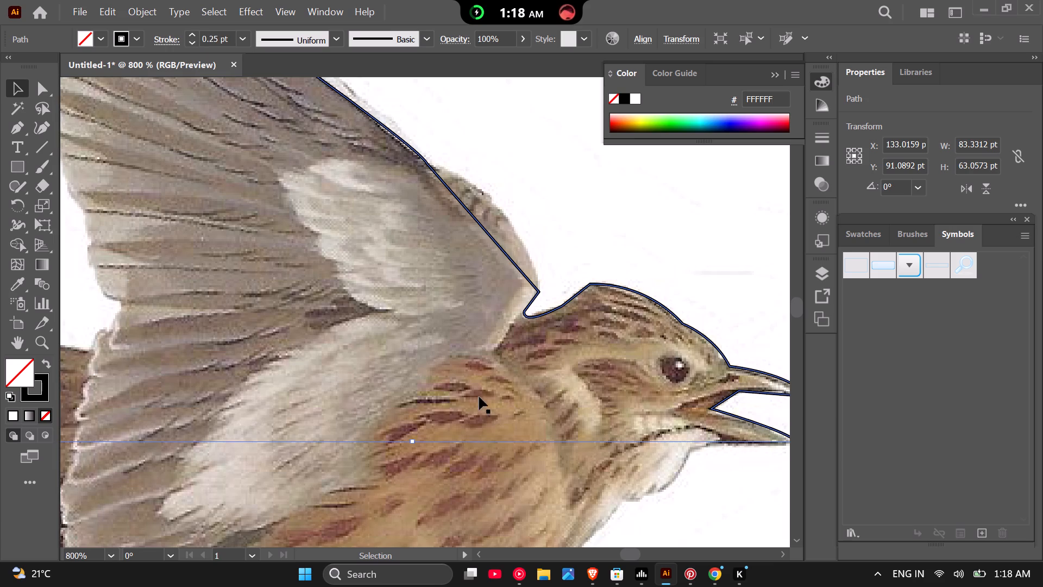
pyautogui.scroll(-1, 485, 352)
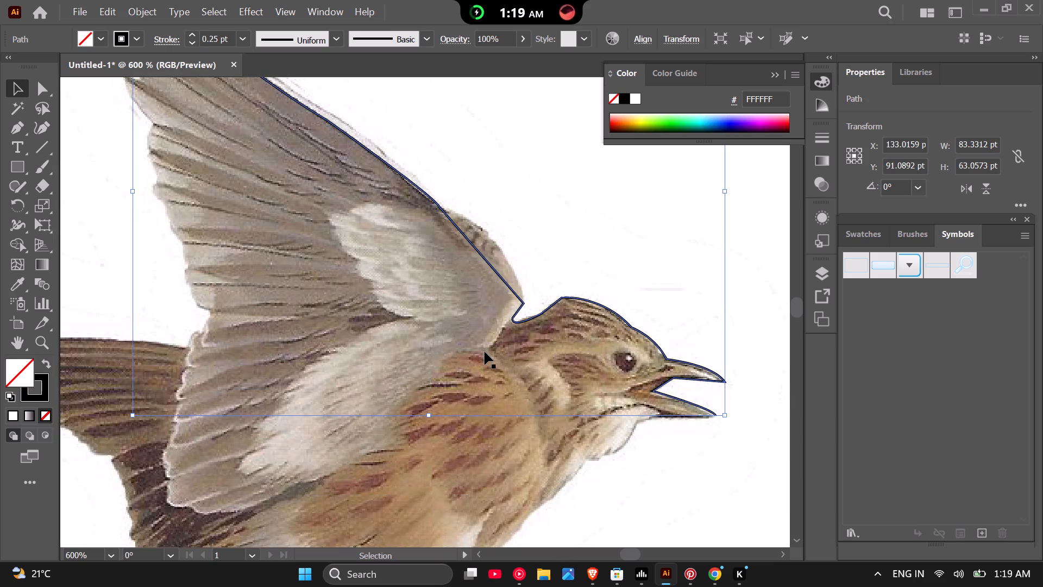
pyautogui.scroll(-1, 485, 352)
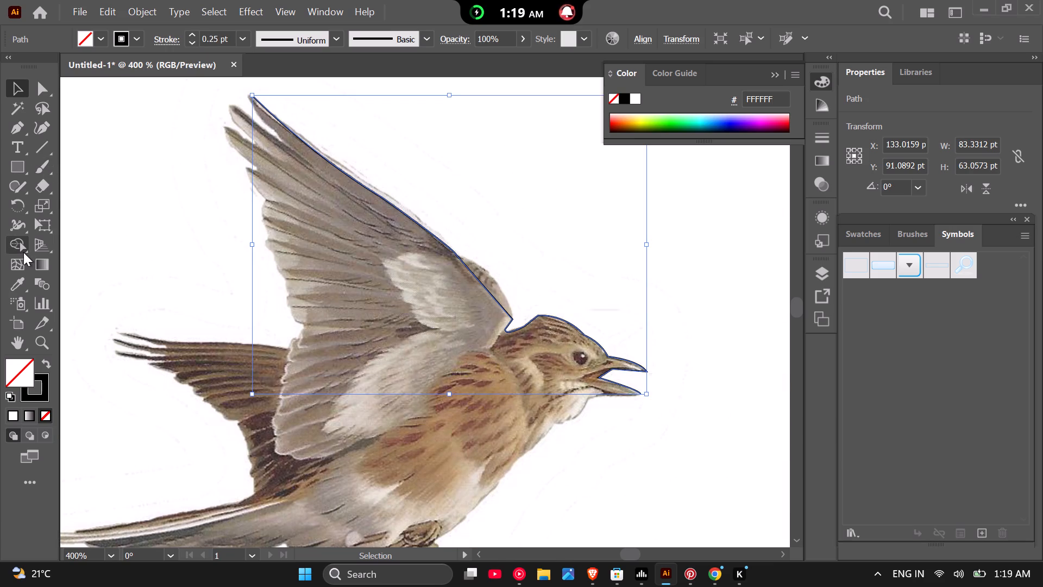
pyautogui.click(20, 134)
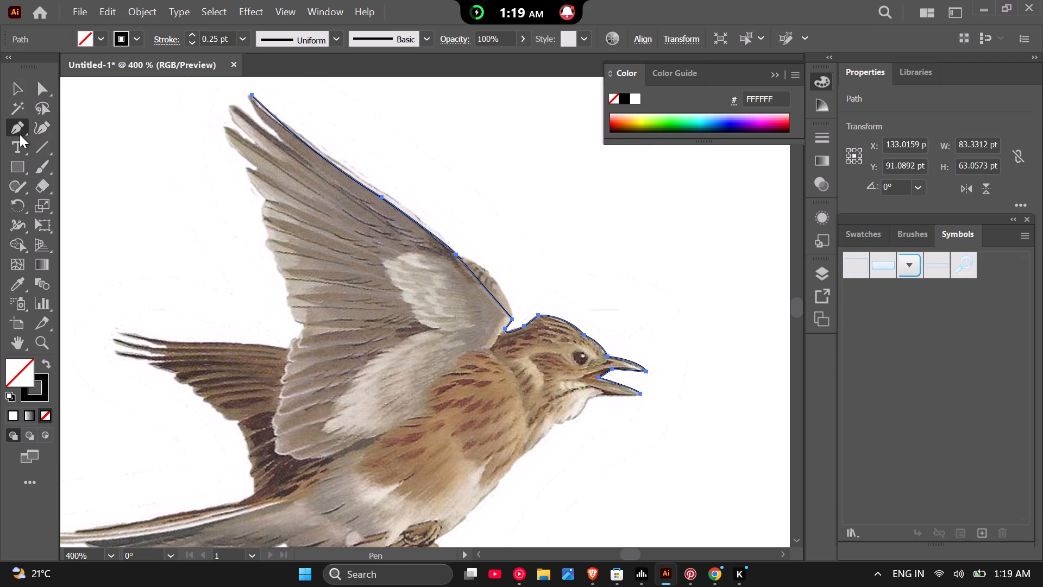
pyautogui.scroll(2, 675, 418)
pyautogui.scroll(3, 559, 364)
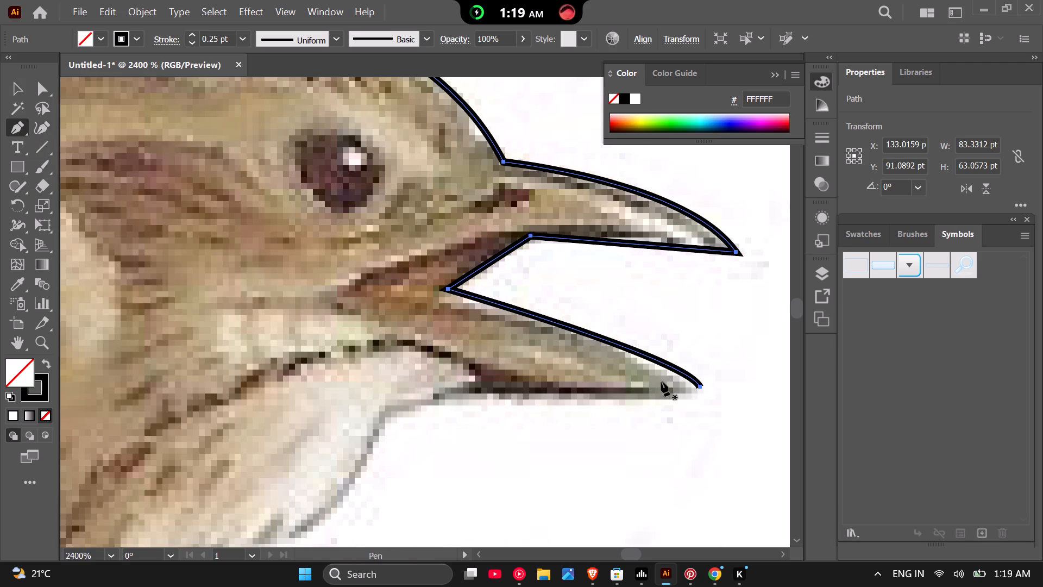
pyautogui.click(699, 386)
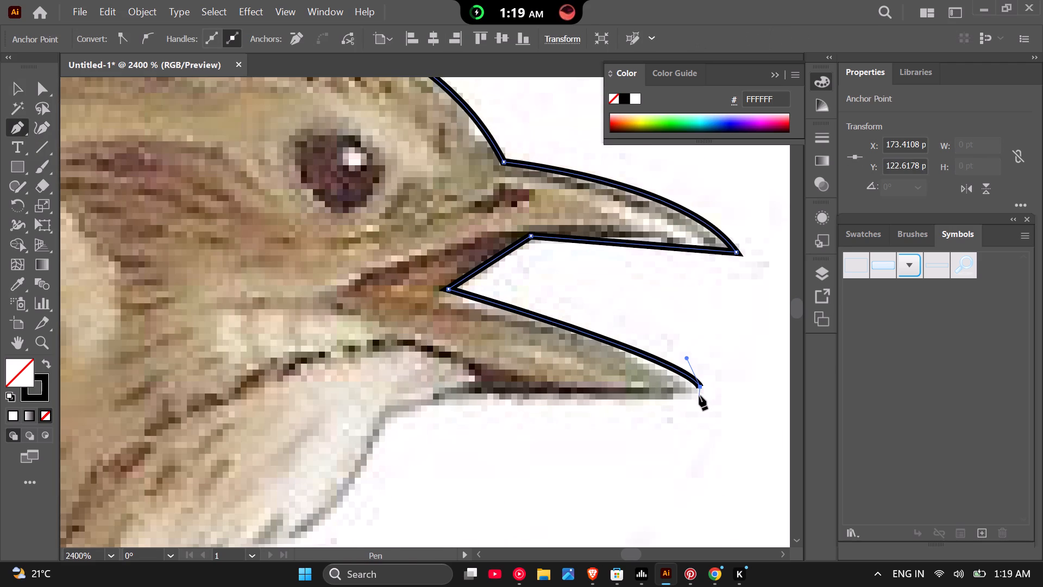
pyautogui.moveTo(699, 396); pyautogui.dragTo(681, 407)
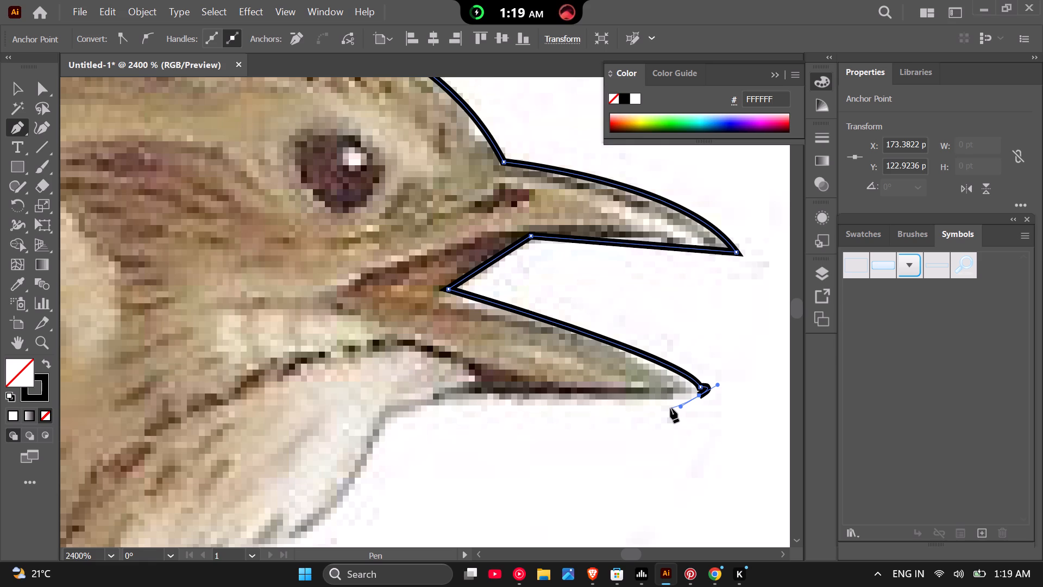
pyautogui.hotkey('ctrl', 'z')
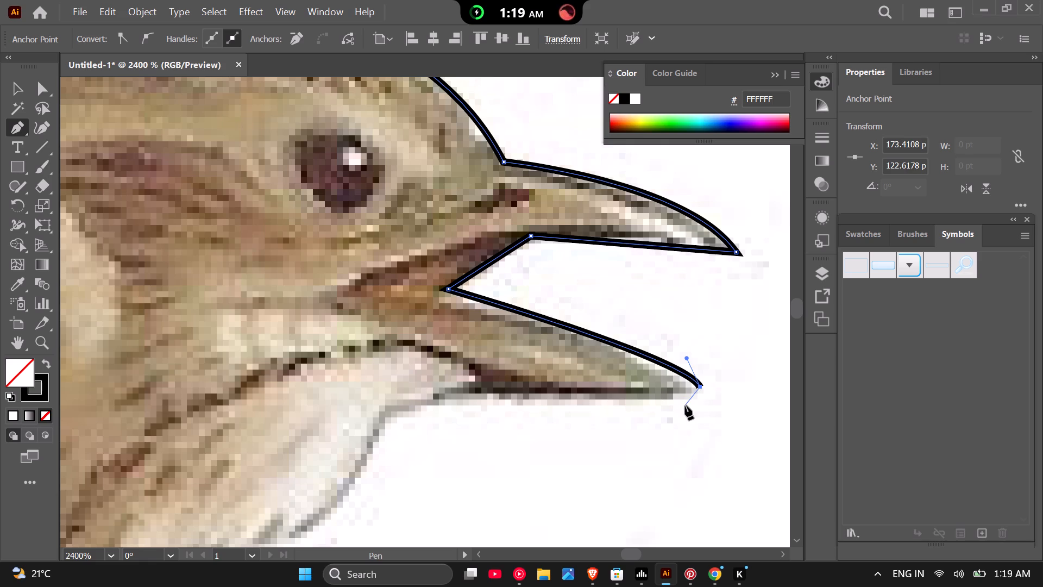
# Move the floating Symbols group so that the path's Appearance settings are uncovered.
pyautogui.moveTo(916, 217); pyautogui.dragTo(892, 254)
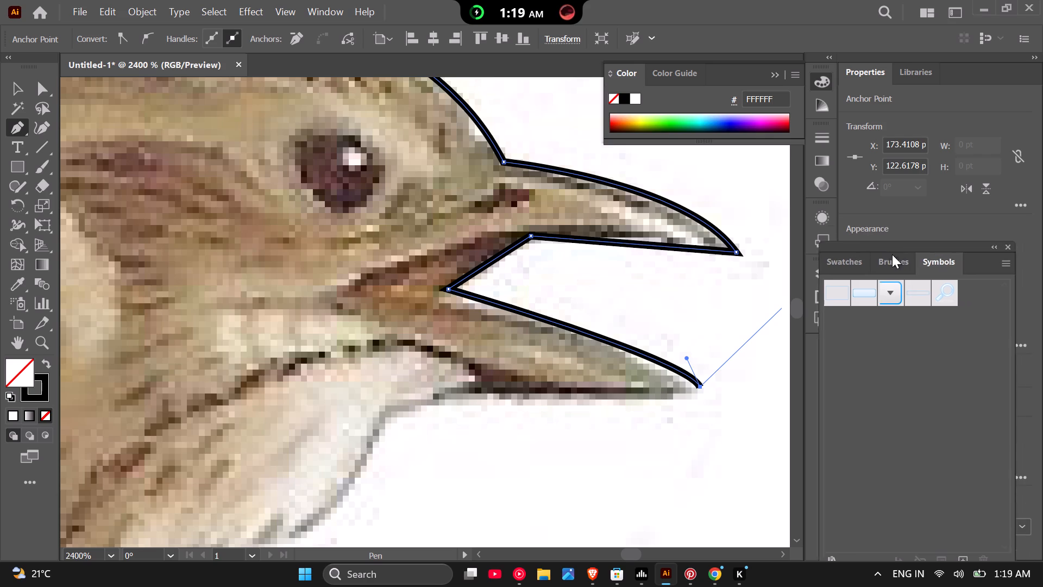
pyautogui.moveTo(892, 254); pyautogui.dragTo(894, 397)
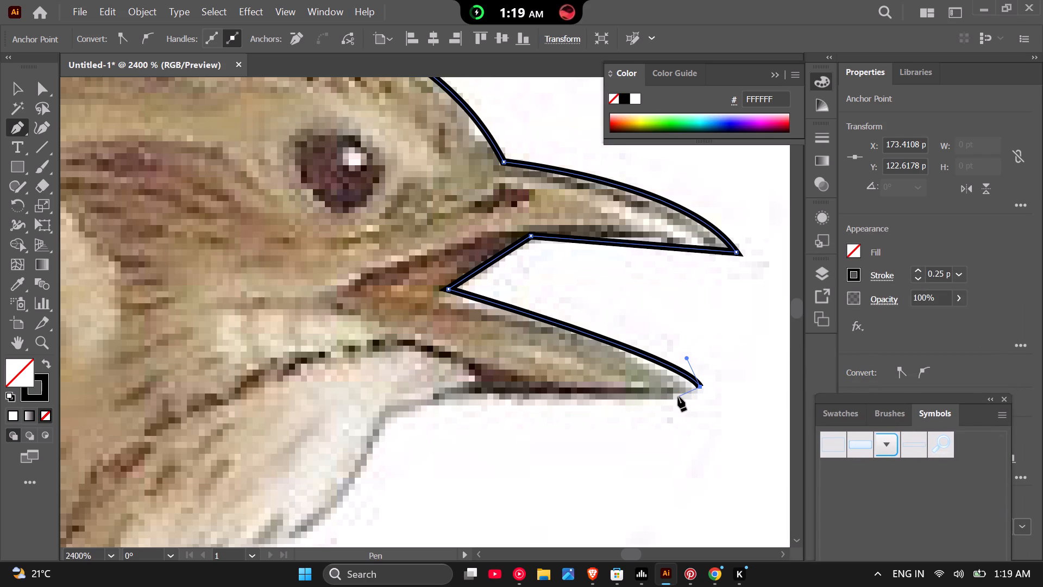
# Extend the path with a curve around the lower beak's tip and along its underside toward the chin.
pyautogui.moveTo(678, 397); pyautogui.dragTo(649, 404)
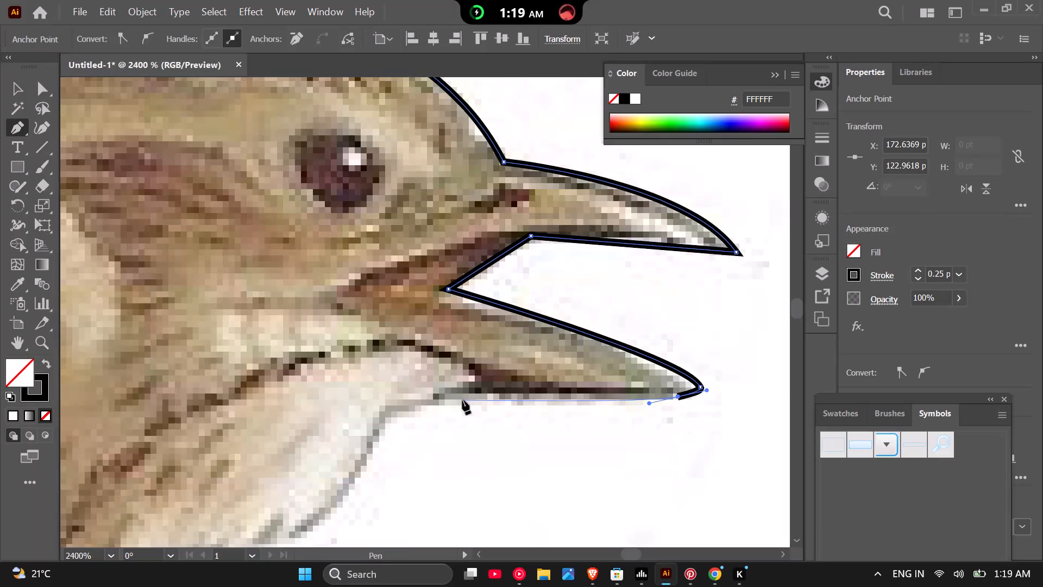
pyautogui.moveTo(462, 400); pyautogui.dragTo(447, 400)
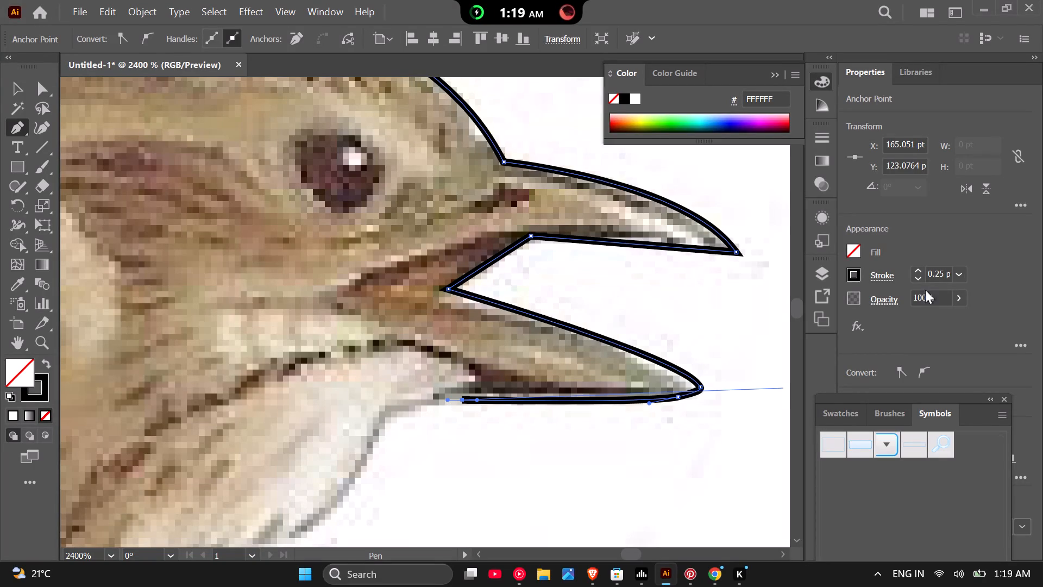
# Set the traced path's stroke weight to 0.1 pt.
pyautogui.click(916, 277)
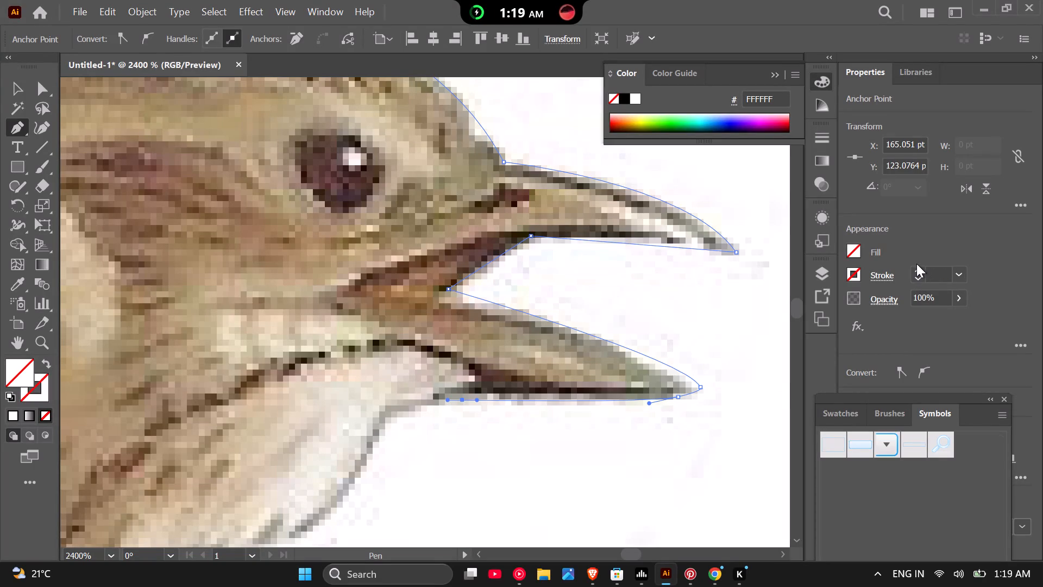
pyautogui.click(919, 267)
pyautogui.moveTo(935, 274); pyautogui.dragTo(949, 275)
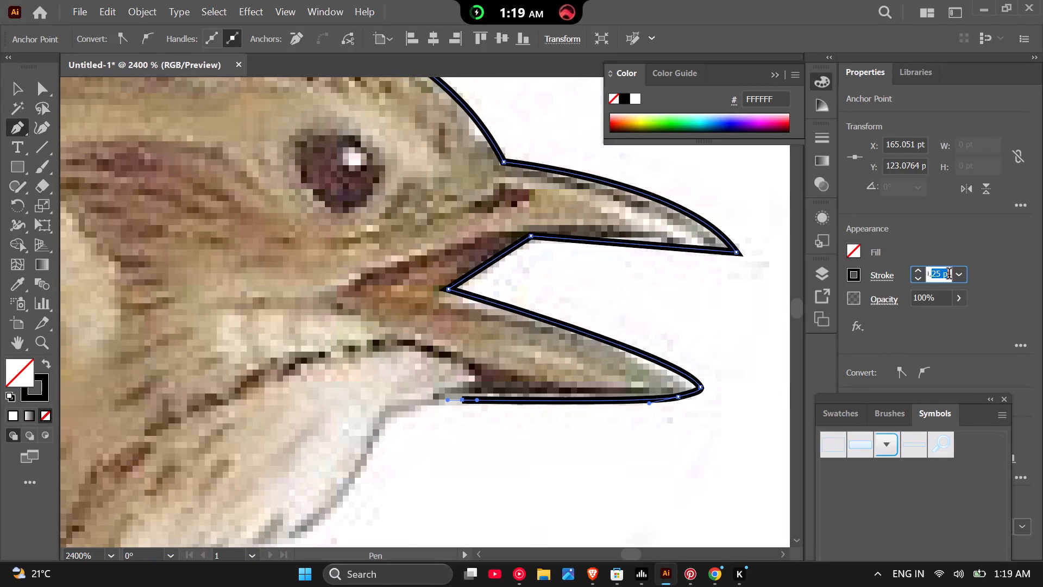
pyautogui.write('10')
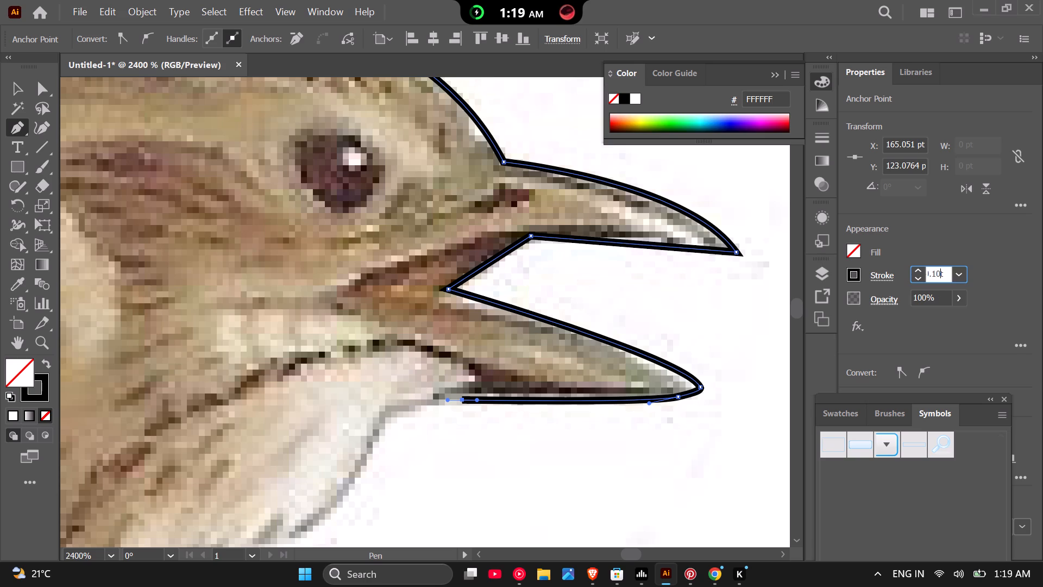
pyautogui.press('Return')
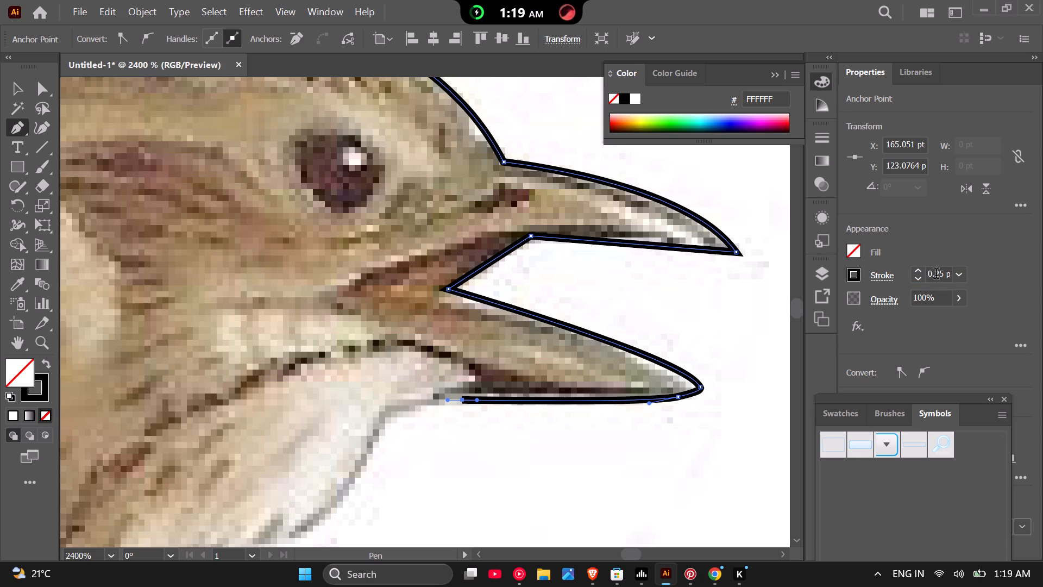
pyautogui.moveTo(935, 276); pyautogui.dragTo(1011, 276)
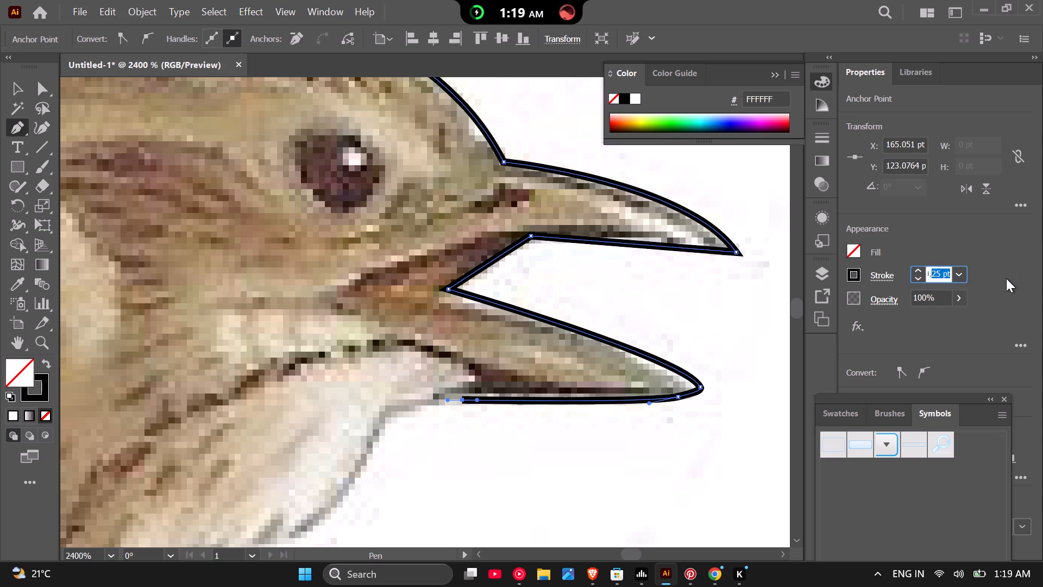
pyautogui.press('1')
pyautogui.press('0')
pyautogui.press('Return')
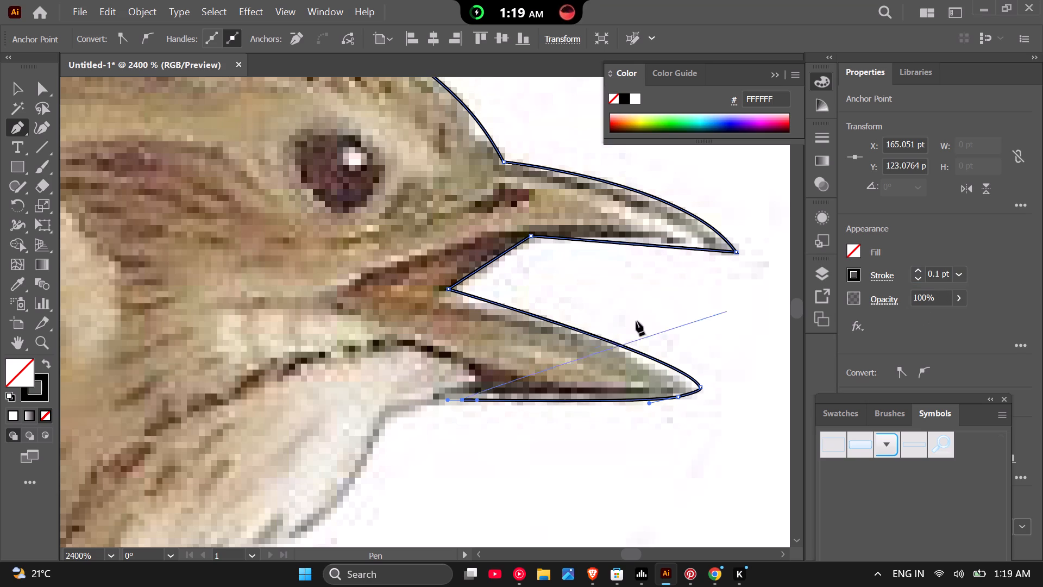
# Extend the path with a short segment to the chin and a curve down along the throat's pale feathers.
pyautogui.click(388, 416)
pyautogui.scroll(-4, 388, 416)
pyautogui.scroll(2, 372, 454)
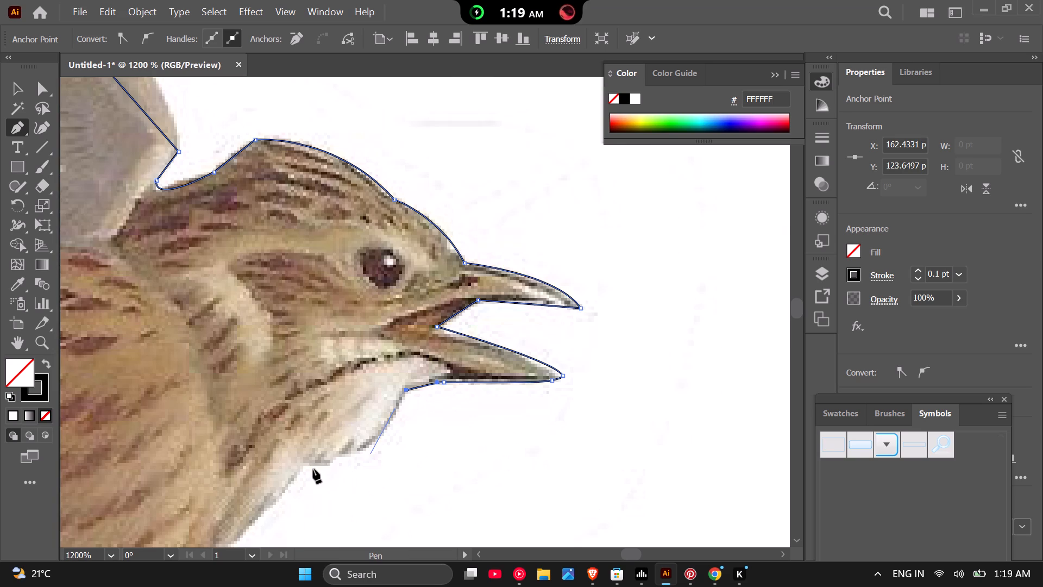
pyautogui.scroll(3, 379, 458)
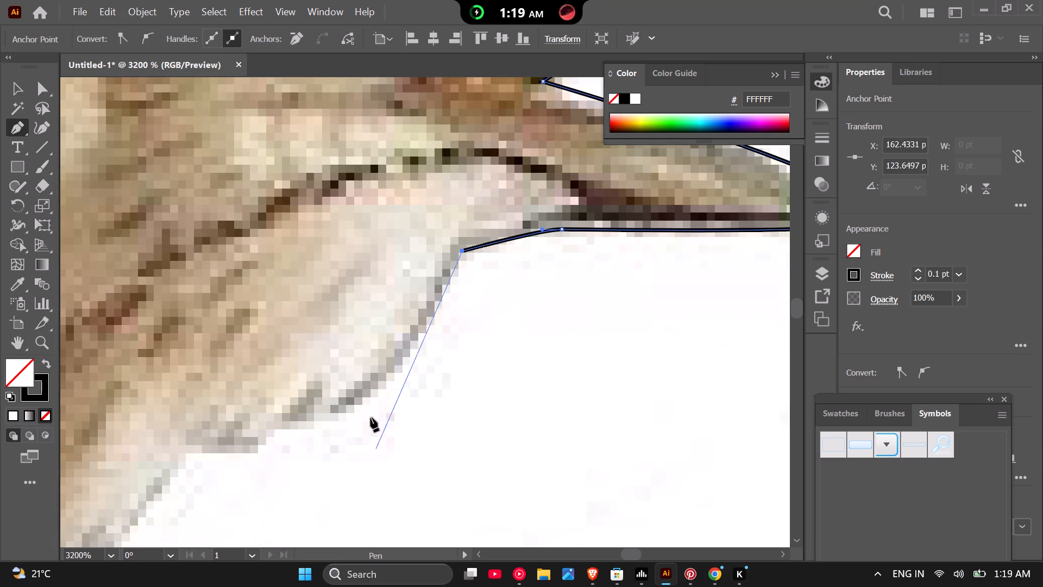
pyautogui.moveTo(373, 398); pyautogui.dragTo(324, 431)
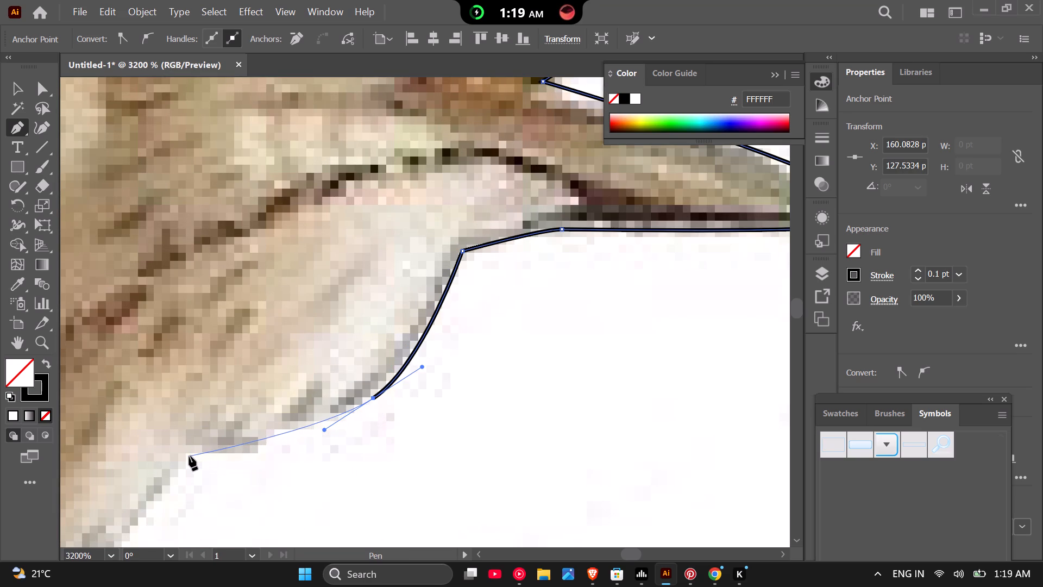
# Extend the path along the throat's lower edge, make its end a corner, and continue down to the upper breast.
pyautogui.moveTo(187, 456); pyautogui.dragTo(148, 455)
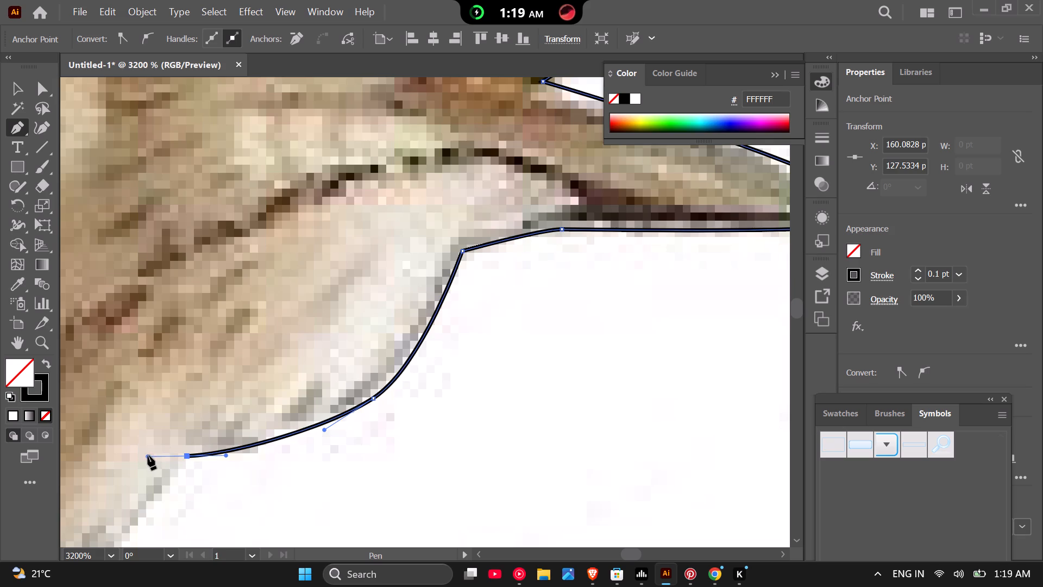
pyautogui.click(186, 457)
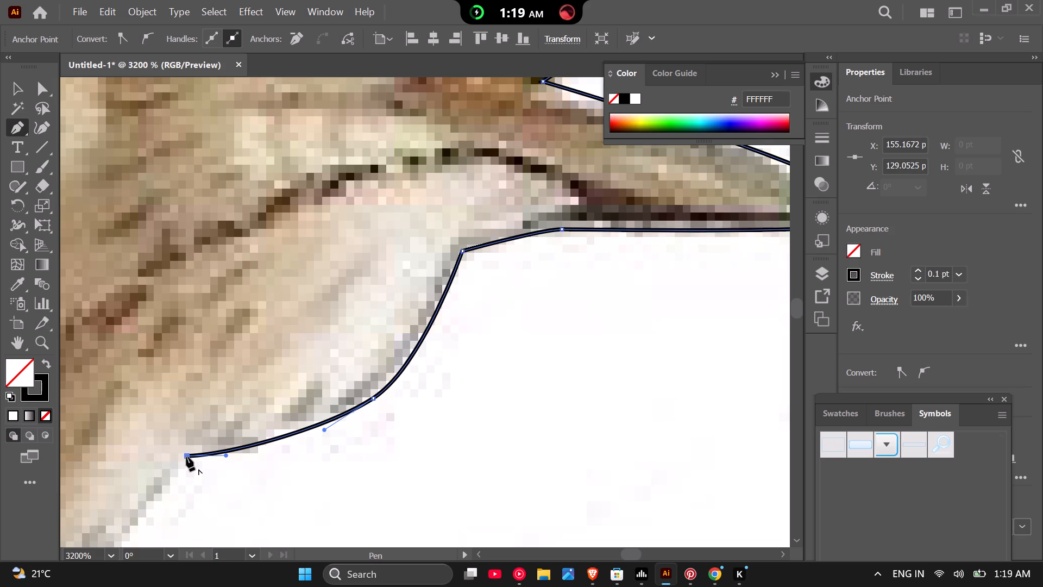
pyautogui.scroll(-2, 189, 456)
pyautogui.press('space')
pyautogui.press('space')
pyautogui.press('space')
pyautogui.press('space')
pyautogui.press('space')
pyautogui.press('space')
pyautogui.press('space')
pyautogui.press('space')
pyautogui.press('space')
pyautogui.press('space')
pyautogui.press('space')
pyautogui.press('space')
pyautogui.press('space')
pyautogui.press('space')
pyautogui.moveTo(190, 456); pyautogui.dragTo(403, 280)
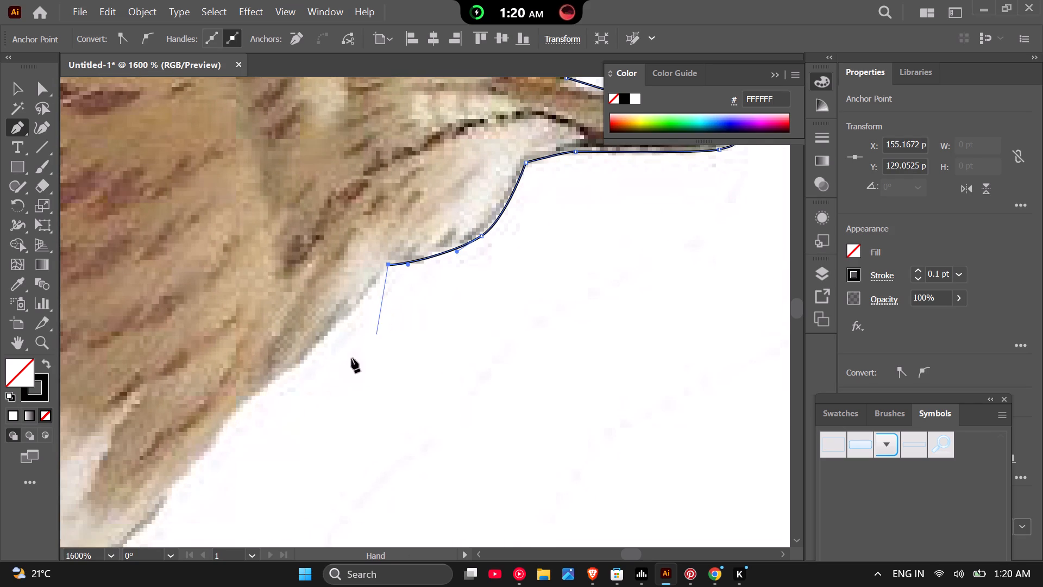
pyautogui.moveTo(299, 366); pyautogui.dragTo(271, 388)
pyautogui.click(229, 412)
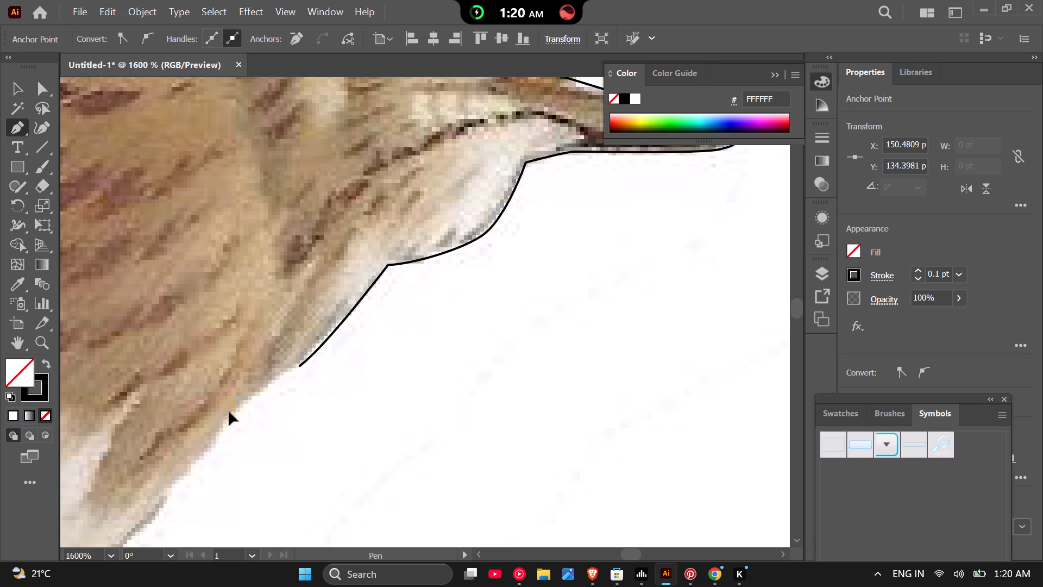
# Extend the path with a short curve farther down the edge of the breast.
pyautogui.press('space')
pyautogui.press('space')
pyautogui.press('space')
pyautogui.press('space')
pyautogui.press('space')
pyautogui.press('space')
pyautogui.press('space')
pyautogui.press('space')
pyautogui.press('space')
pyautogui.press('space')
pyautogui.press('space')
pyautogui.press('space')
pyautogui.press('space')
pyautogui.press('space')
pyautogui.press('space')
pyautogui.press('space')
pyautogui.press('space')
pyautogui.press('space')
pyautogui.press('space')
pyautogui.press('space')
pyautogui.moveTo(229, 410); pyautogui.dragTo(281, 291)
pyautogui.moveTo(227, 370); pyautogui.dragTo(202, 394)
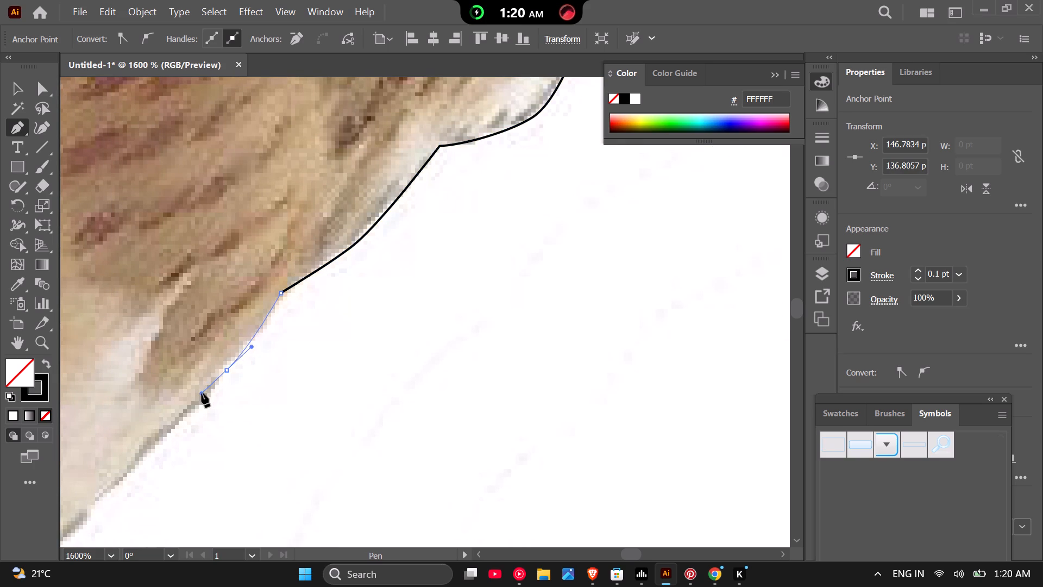
# Delete the entire path traced around the skylark's wing, head, beak and breast.
pyautogui.scroll(-6, 202, 386)
pyautogui.scroll(1, 178, 424)
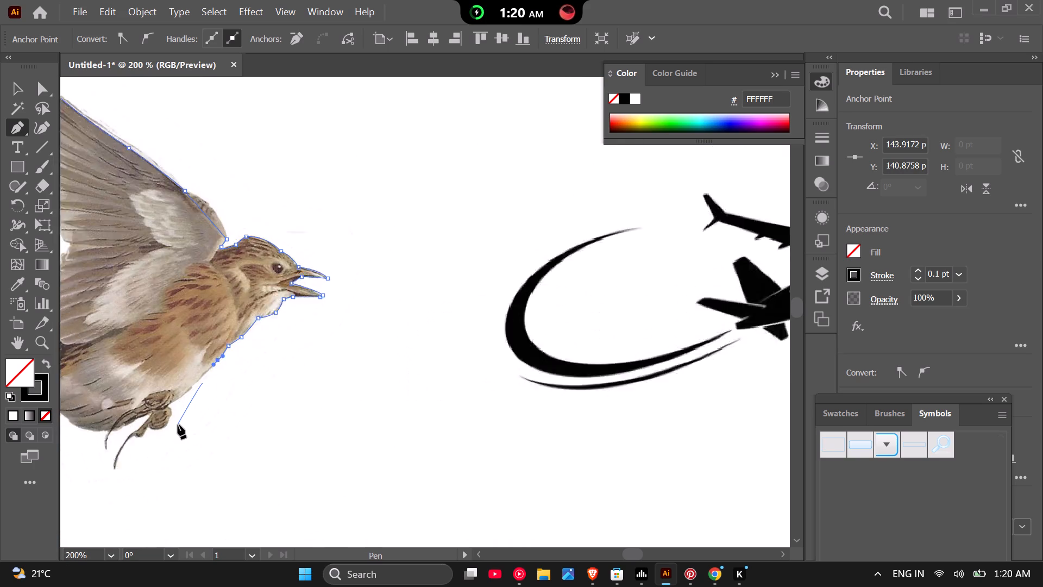
pyautogui.scroll(1, 178, 424)
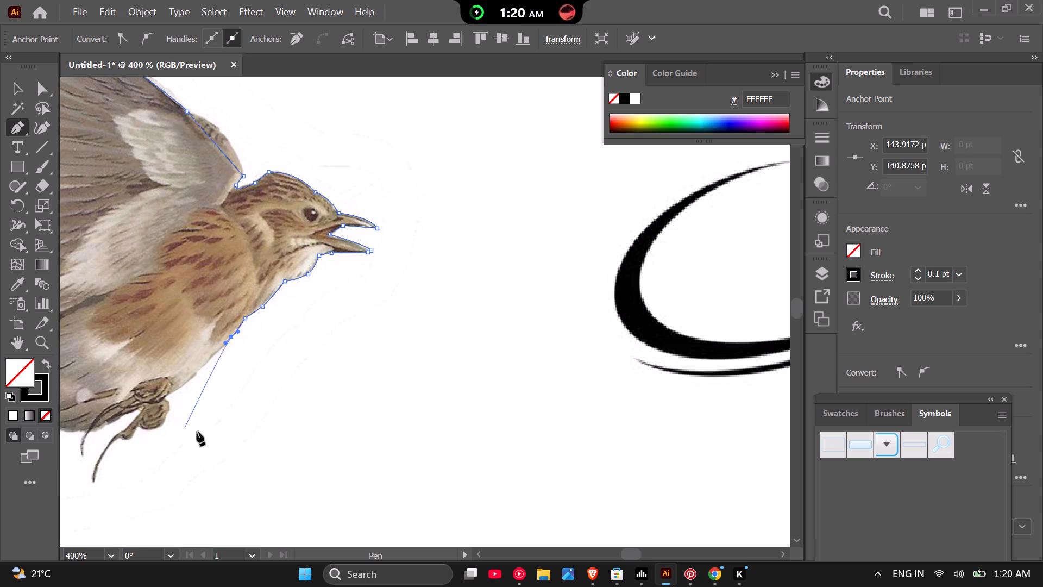
pyautogui.scroll(-2, 242, 422)
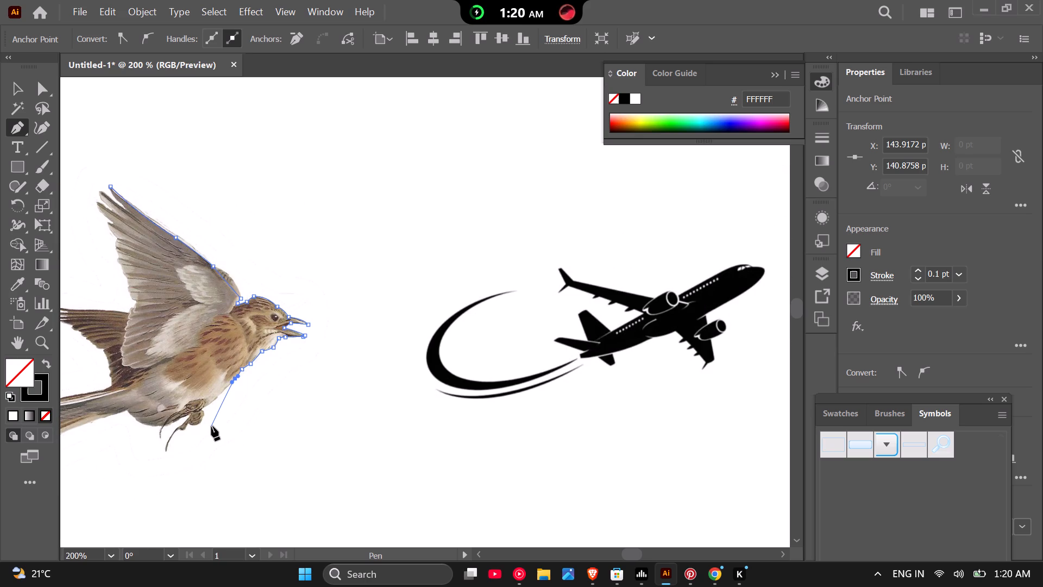
pyautogui.click(6, 81)
pyautogui.click(9, 83)
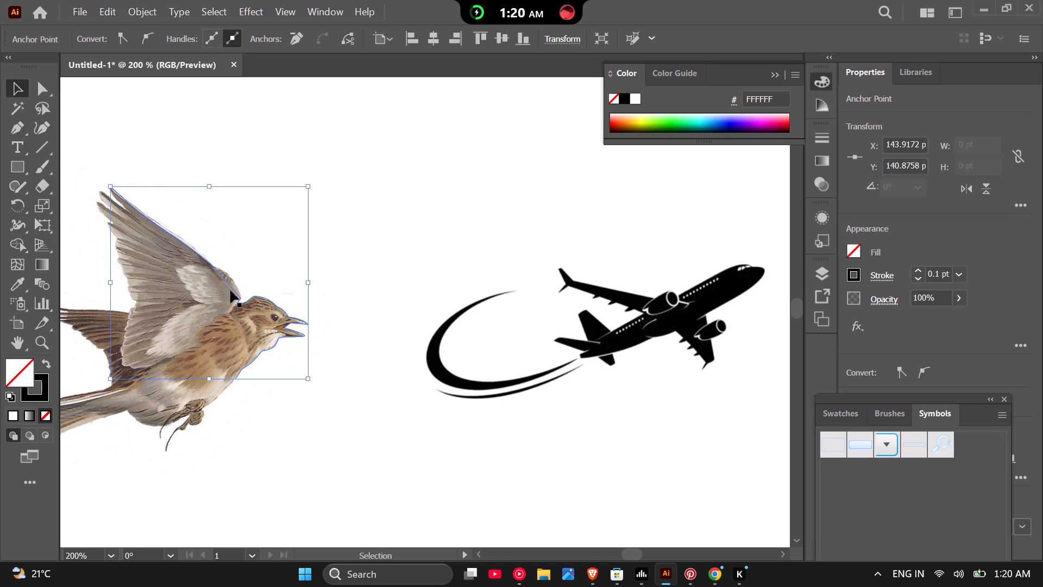
pyautogui.press('BackSpace')
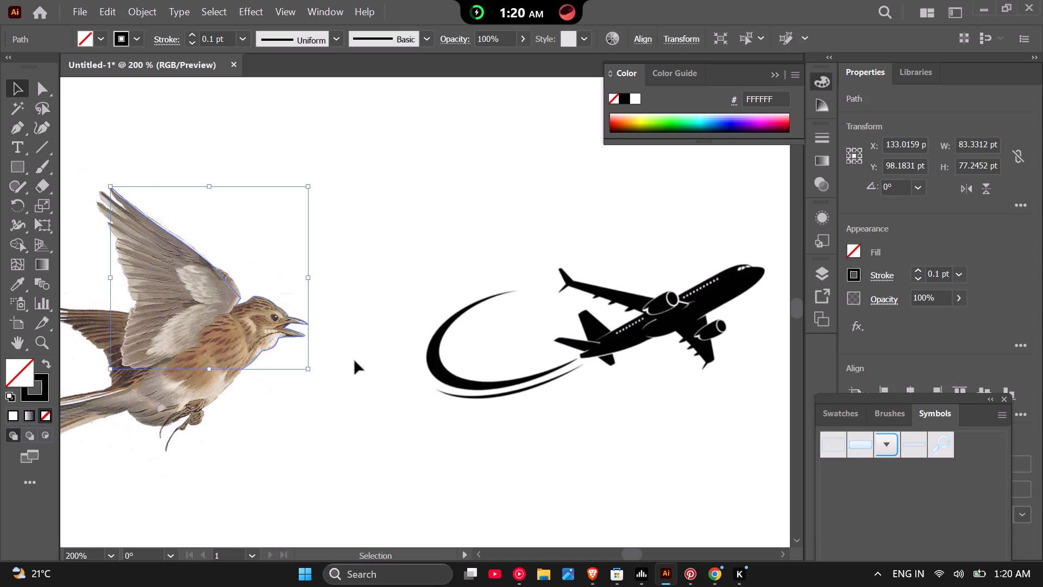
pyautogui.press('BackSpace')
# Examine the skylark's head, eye and beak up close and against the bird's overall shape.
pyautogui.scroll(-1, 105, 233)
pyautogui.scroll(3, 136, 226)
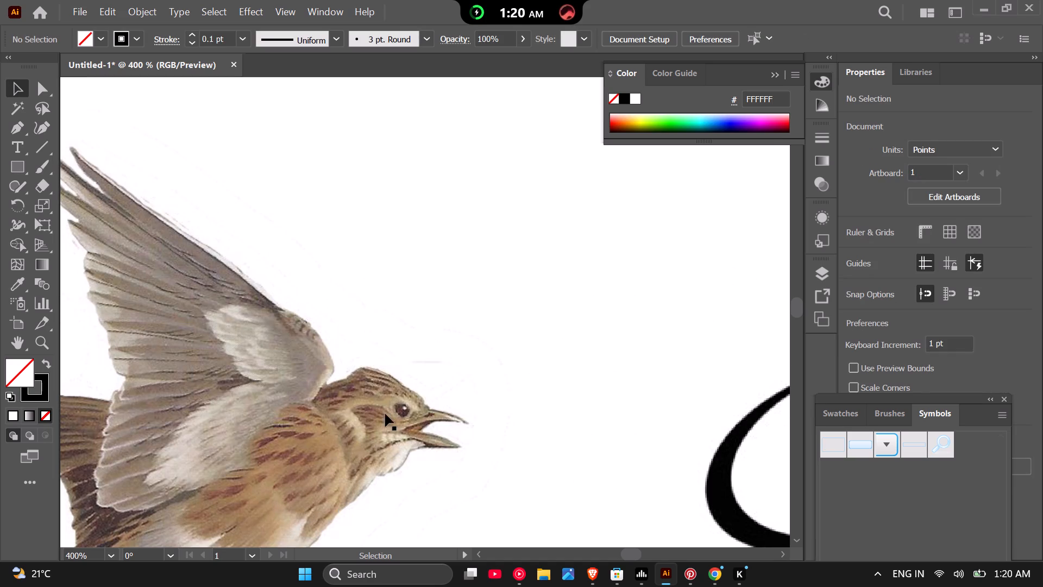
pyautogui.scroll(2, 381, 416)
pyautogui.scroll(-2, 380, 378)
pyautogui.scroll(3, 382, 416)
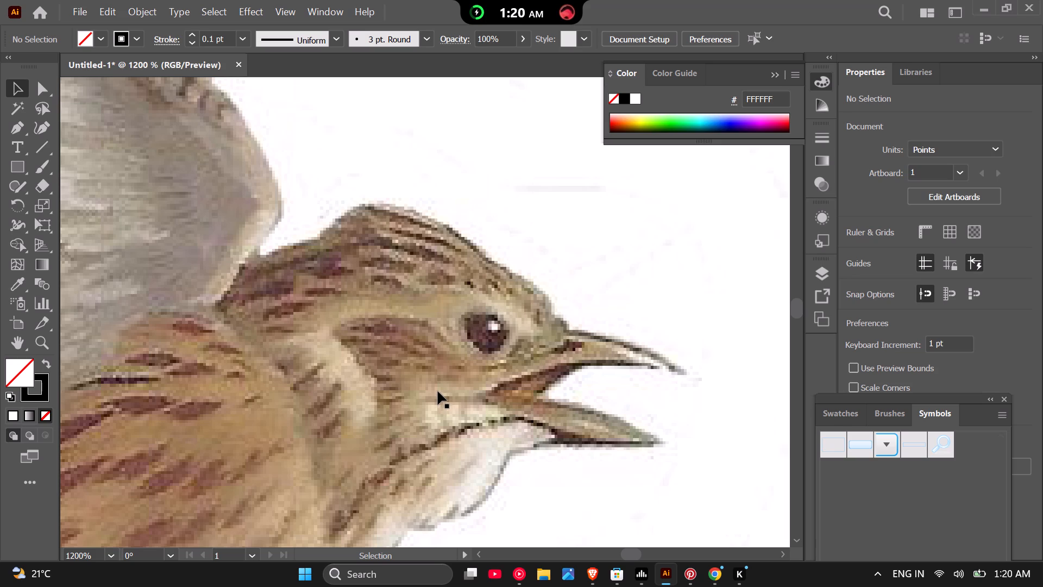
pyautogui.scroll(-3, 560, 260)
pyautogui.scroll(2, 564, 321)
pyautogui.scroll(-1, 543, 326)
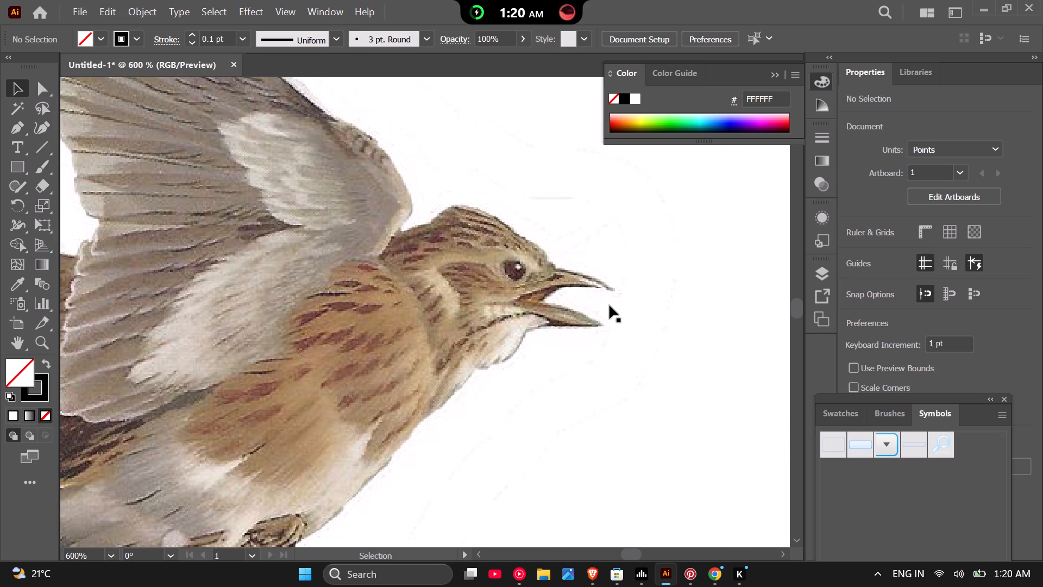
pyautogui.scroll(1, 526, 335)
pyautogui.scroll(-1, 475, 340)
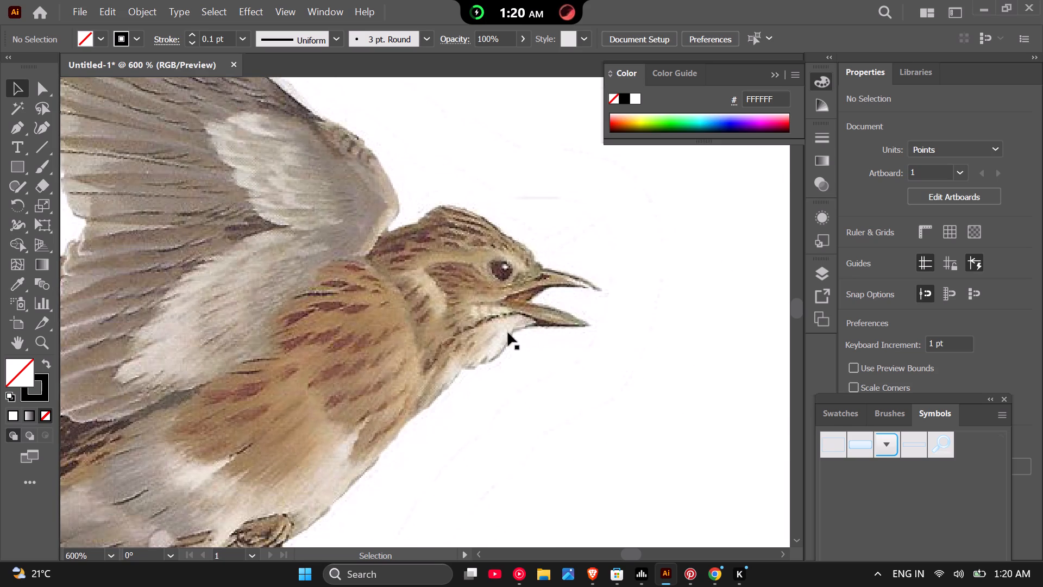
pyautogui.scroll(1, 567, 309)
pyautogui.scroll(1, 461, 247)
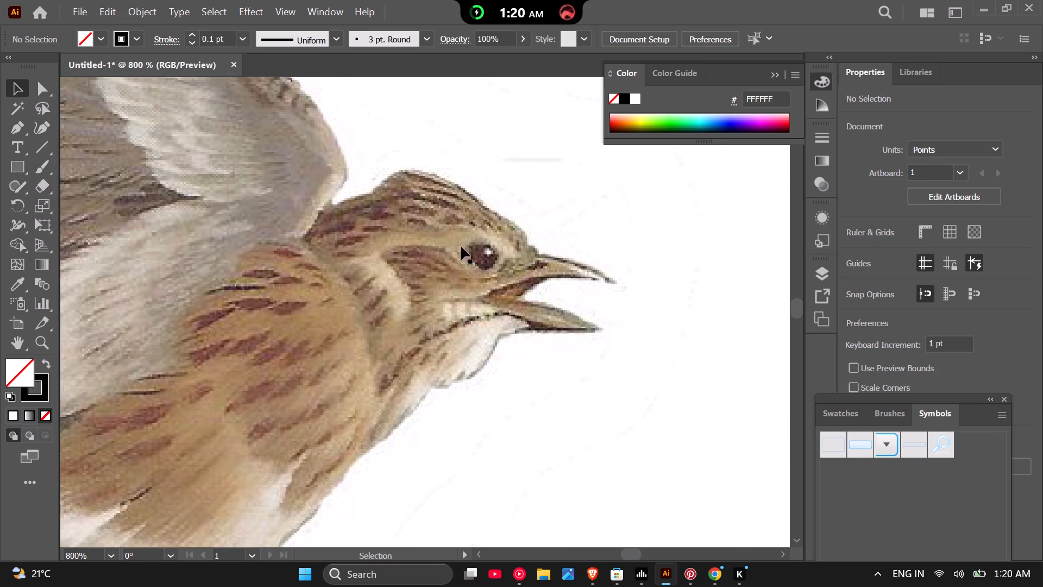
pyautogui.scroll(1, 461, 247)
pyautogui.scroll(-5, 497, 248)
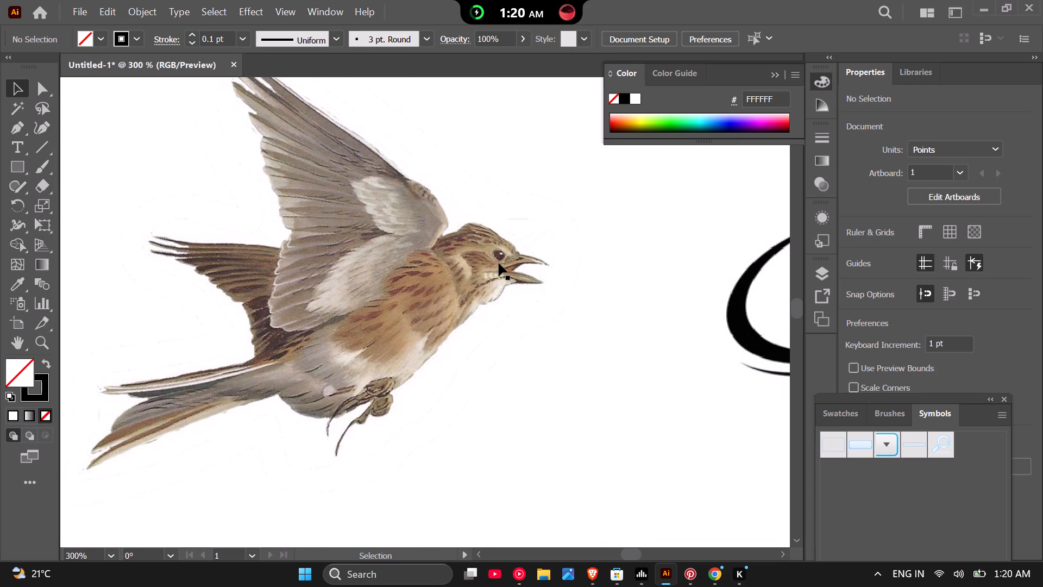
pyautogui.scroll(1, 507, 202)
pyautogui.scroll(-1, 513, 279)
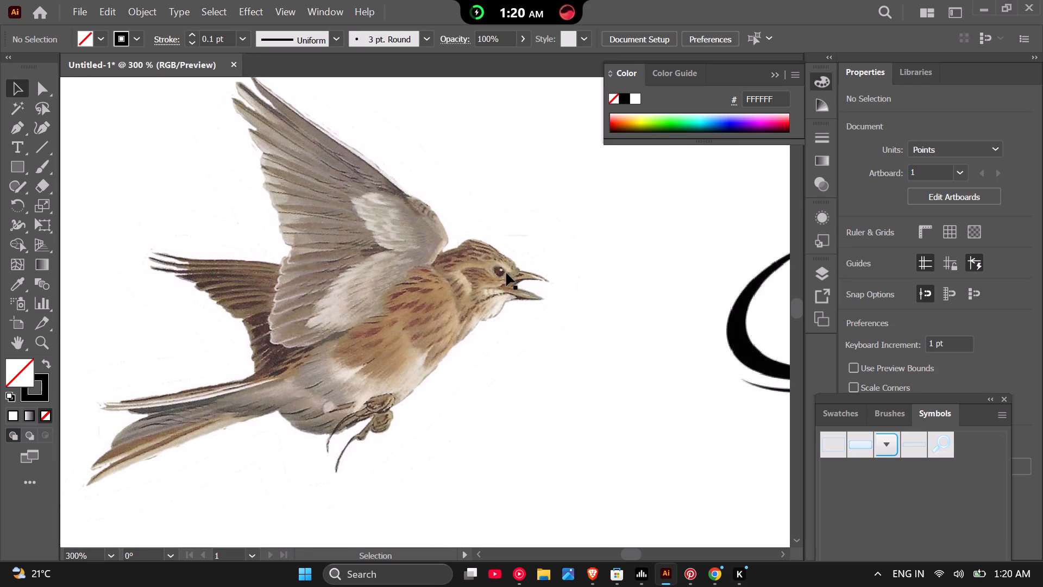
# Draw an upright ellipse about 8 pt wide and 13 pt high over the skylark's head, behind the eye.
pyautogui.scroll(3, 486, 250)
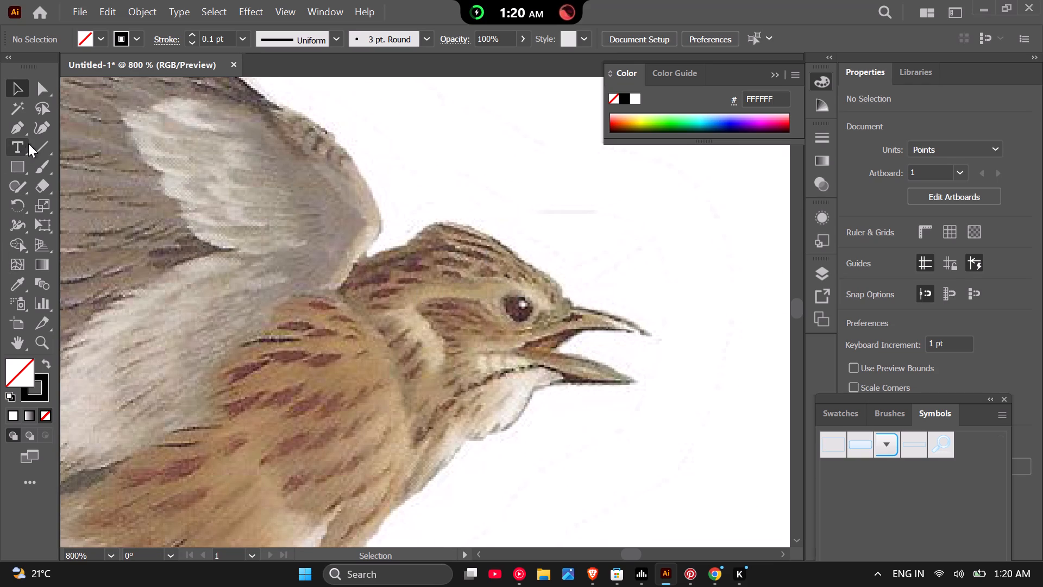
pyautogui.moveTo(15, 161); pyautogui.dragTo(24, 165)
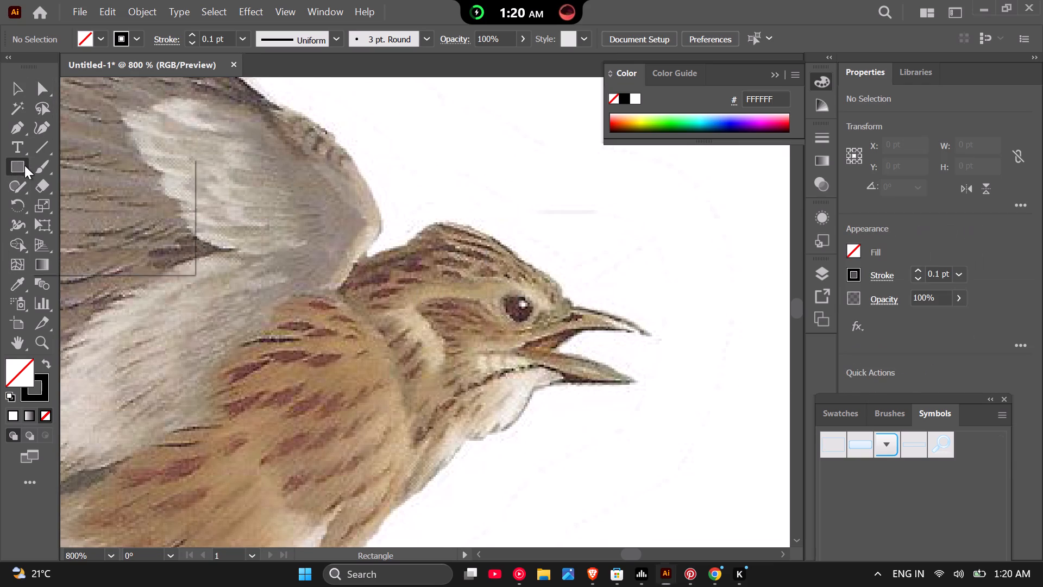
pyautogui.moveTo(24, 165); pyautogui.dragTo(78, 207)
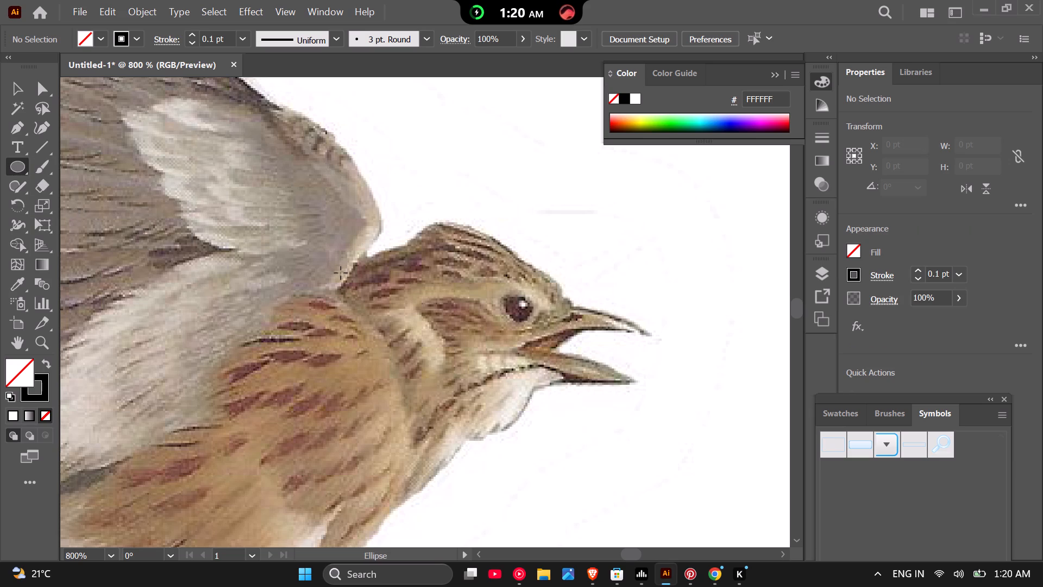
pyautogui.moveTo(424, 234); pyautogui.dragTo(533, 335)
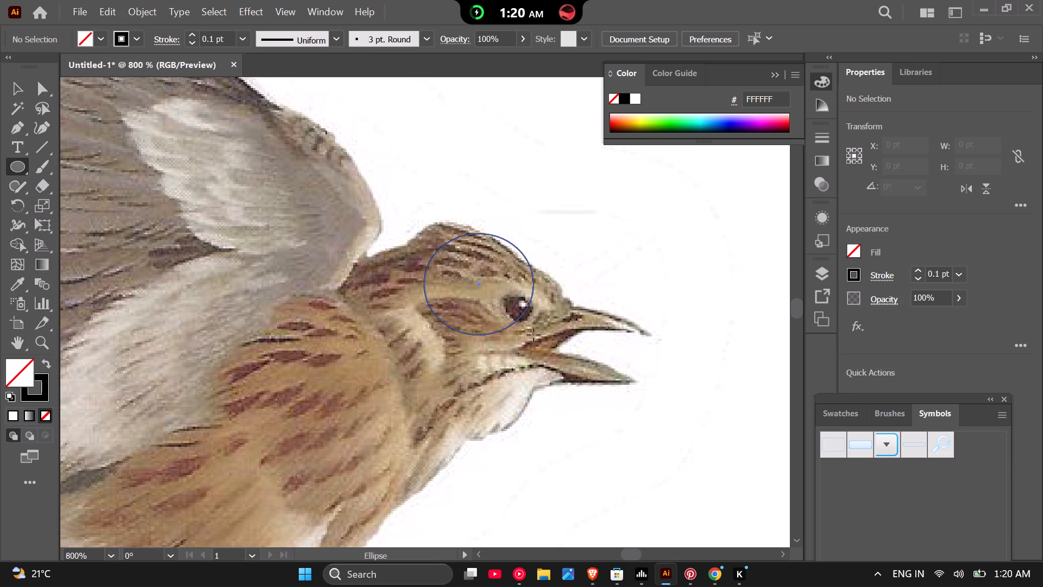
pyautogui.moveTo(533, 335); pyautogui.dragTo(500, 357)
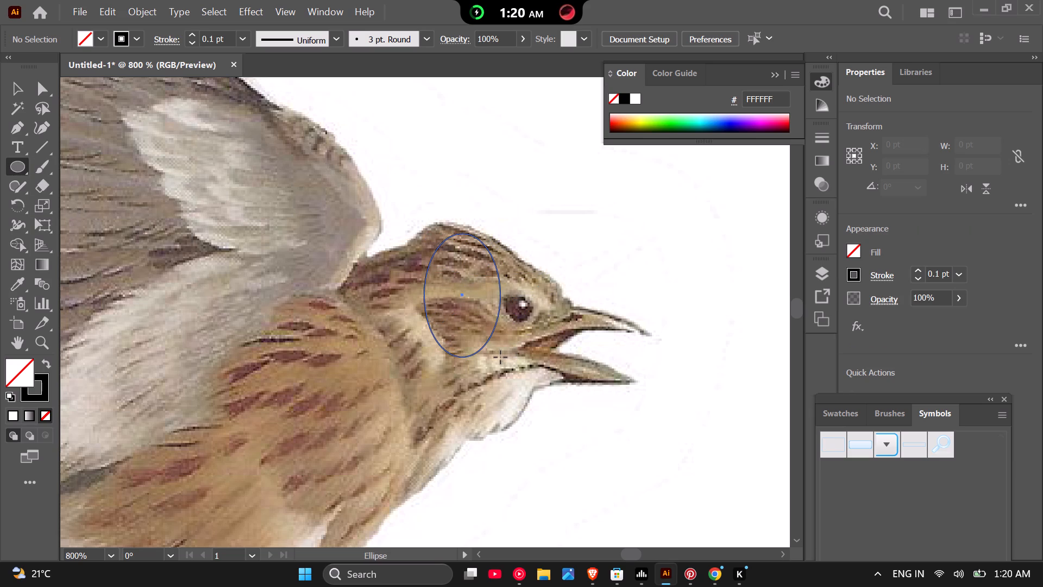
pyautogui.moveTo(500, 357); pyautogui.dragTo(501, 357)
# Move the ellipse up and back on the head so that its top meets the skylark's crown.
pyautogui.click(11, 83)
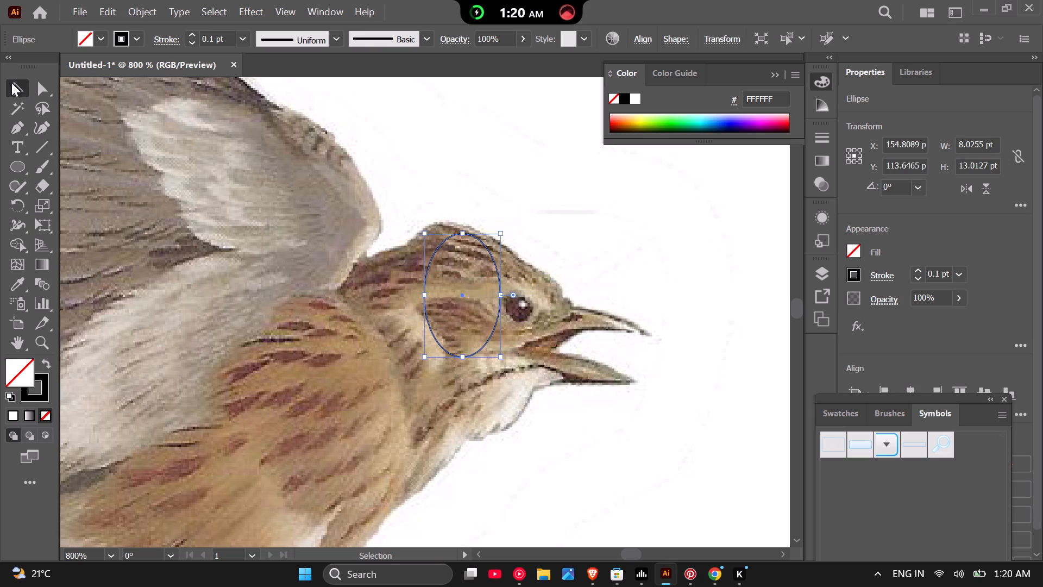
pyautogui.moveTo(462, 297); pyautogui.dragTo(446, 286)
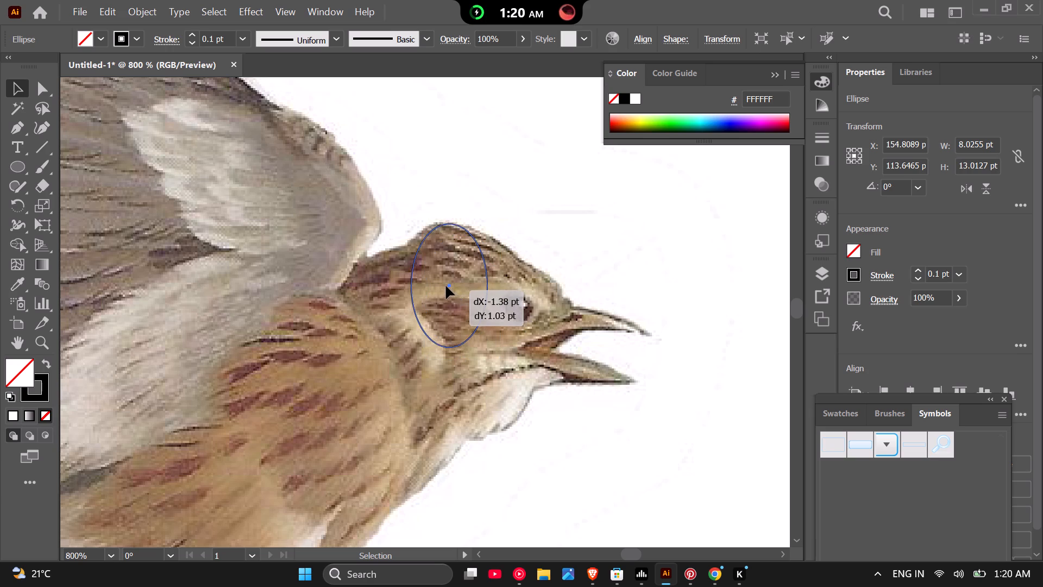
pyautogui.moveTo(446, 286); pyautogui.dragTo(441, 286)
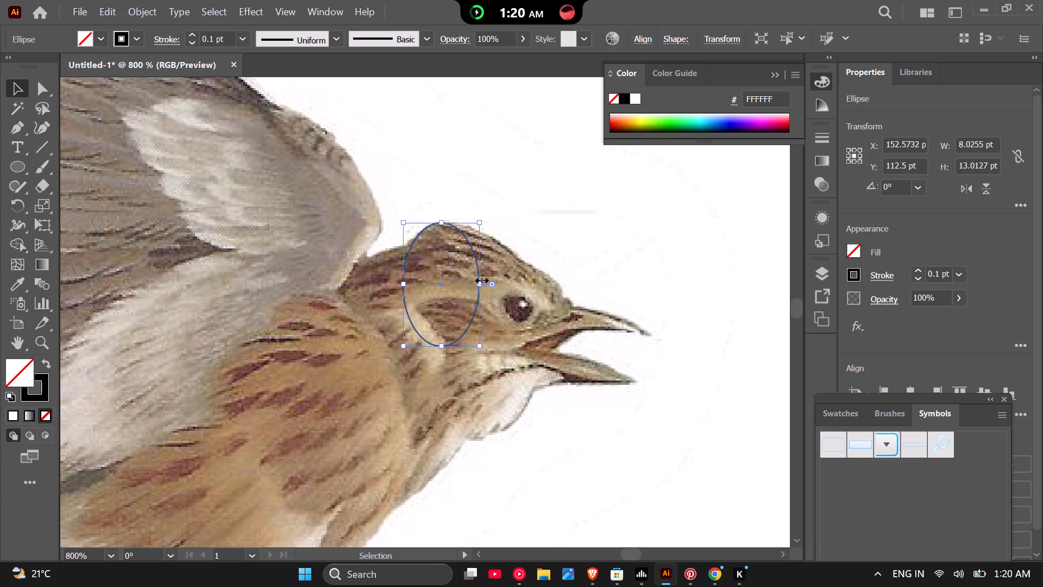
# Widen the head ellipse to about 9.5 pt, keeping its height.
pyautogui.moveTo(479, 284); pyautogui.dragTo(516, 301)
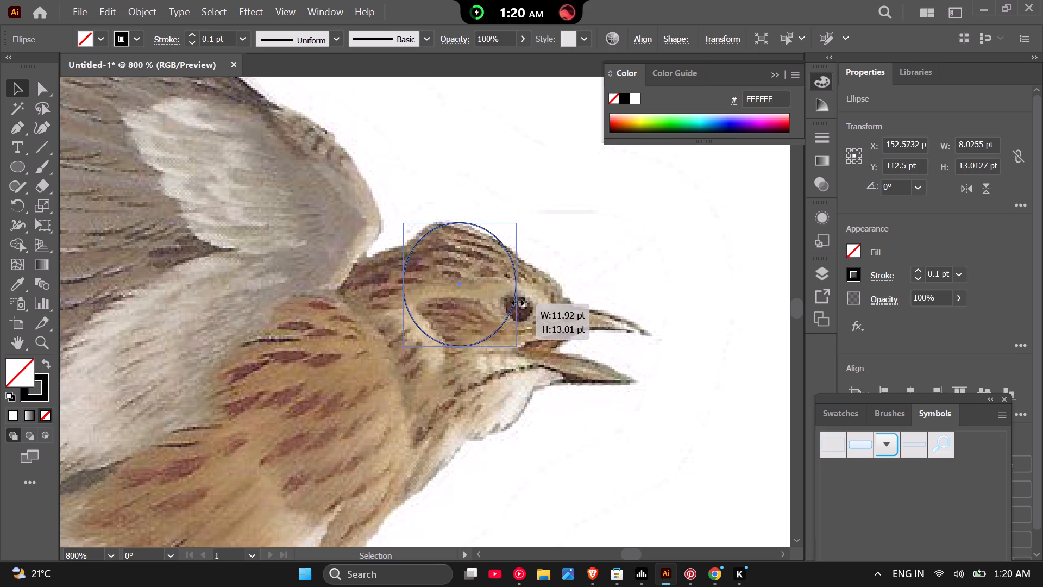
pyautogui.moveTo(516, 301); pyautogui.dragTo(489, 302)
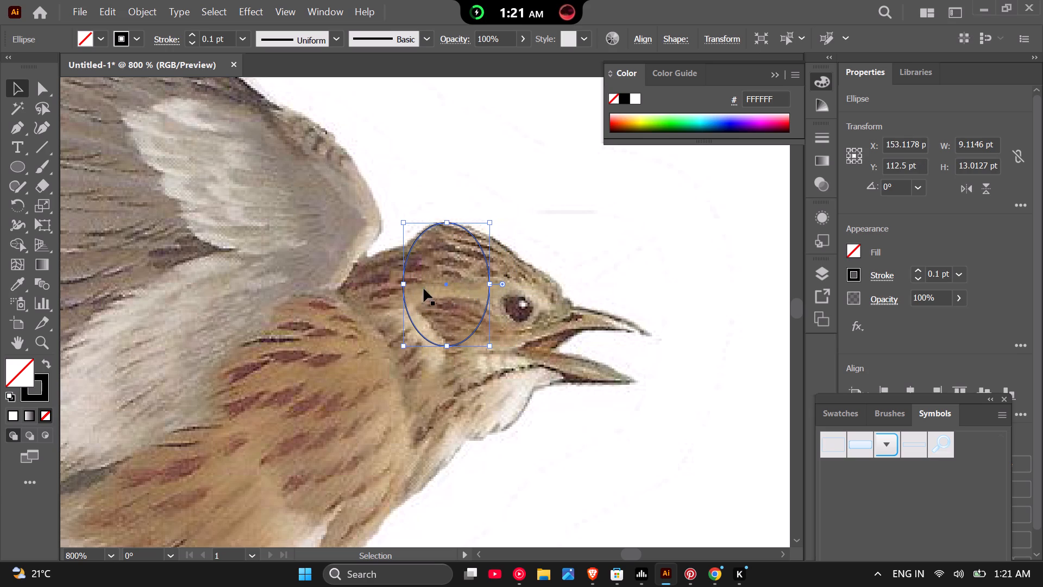
pyautogui.click(400, 286)
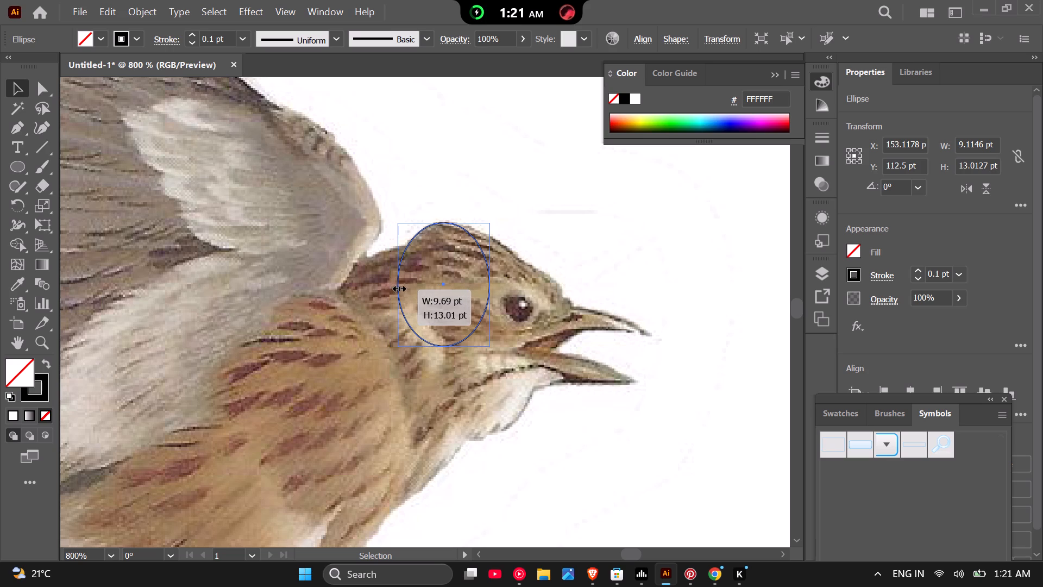
# Draw a straight line from near the ellipse's top down the forehead, spanning about 8.7 pt by 4.9 pt.
pyautogui.scroll(1, 477, 213)
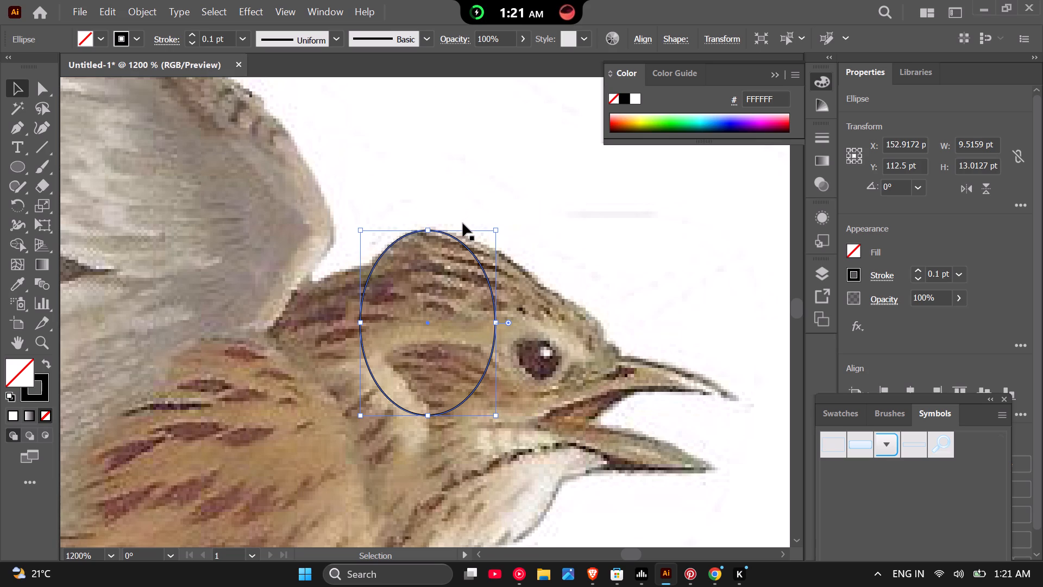
pyautogui.click(49, 145)
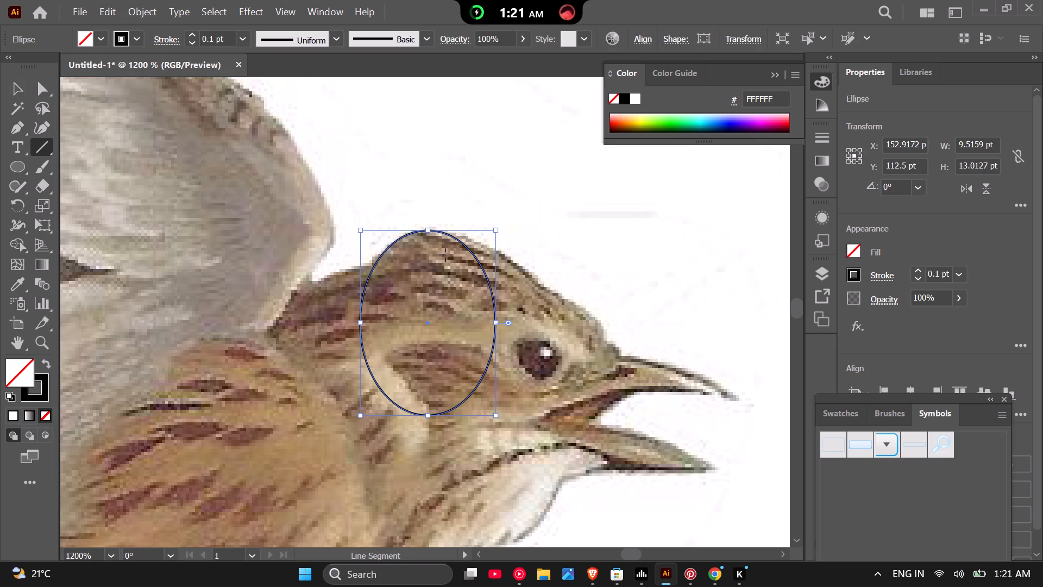
pyautogui.moveTo(440, 233); pyautogui.dragTo(529, 261)
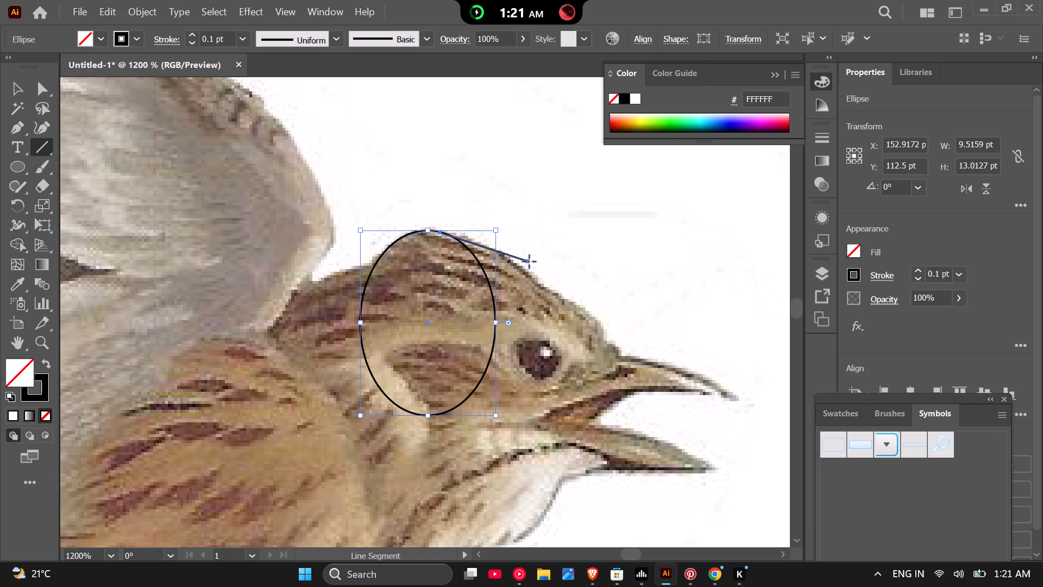
pyautogui.moveTo(529, 261); pyautogui.dragTo(564, 302)
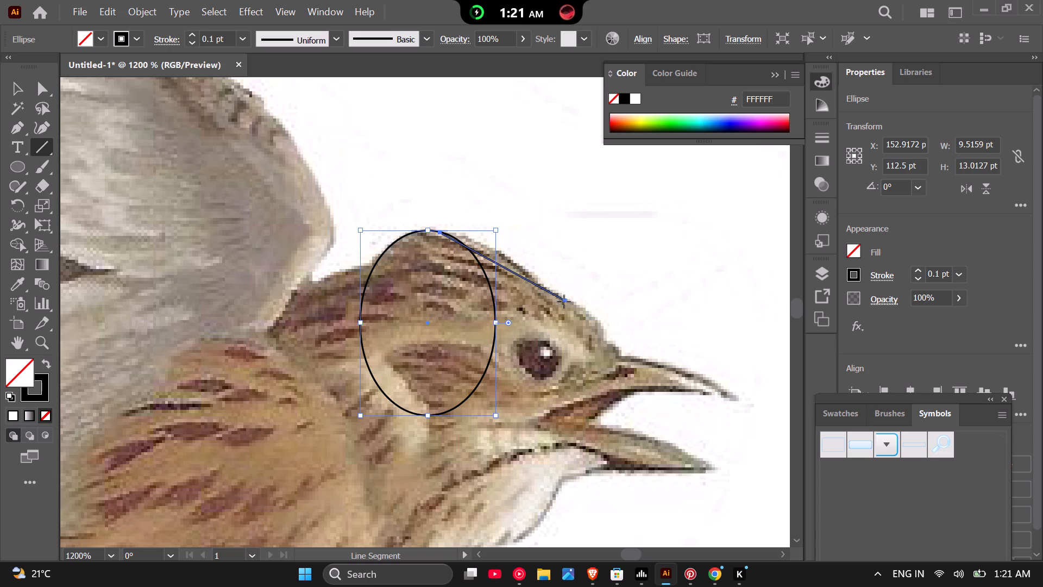
pyautogui.moveTo(564, 302); pyautogui.dragTo(563, 302)
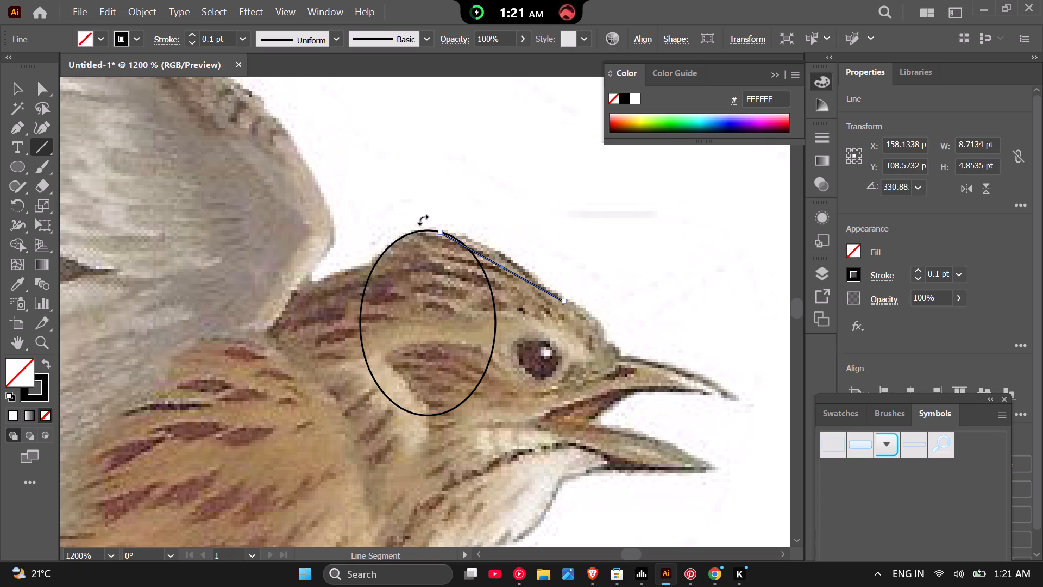
# Bend the straight forehead line outward with the Curvature tool so that it follows the skylark's crown.
pyautogui.click(45, 91)
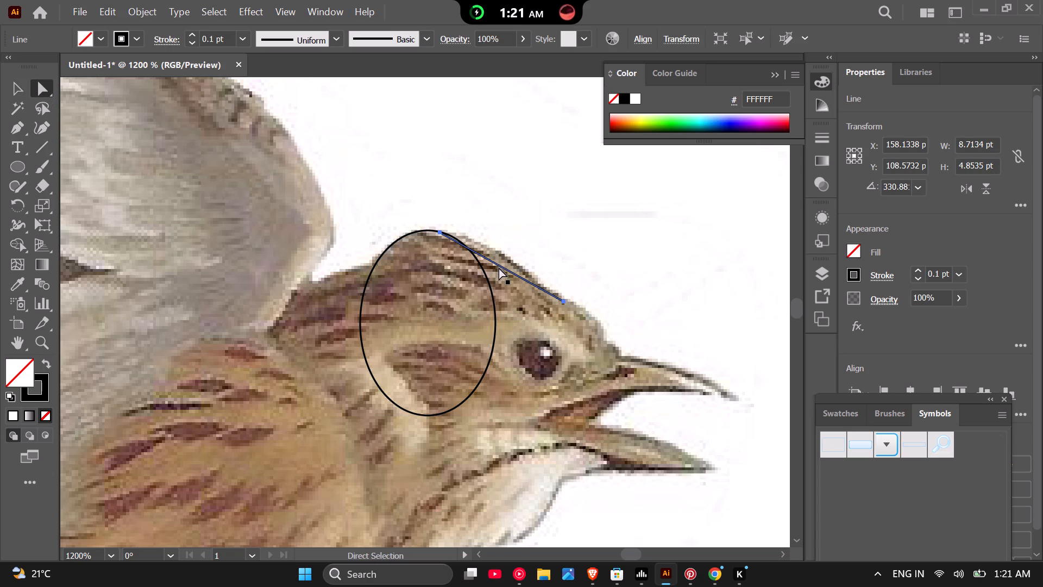
pyautogui.doubleClick(499, 266)
pyautogui.click(34, 132)
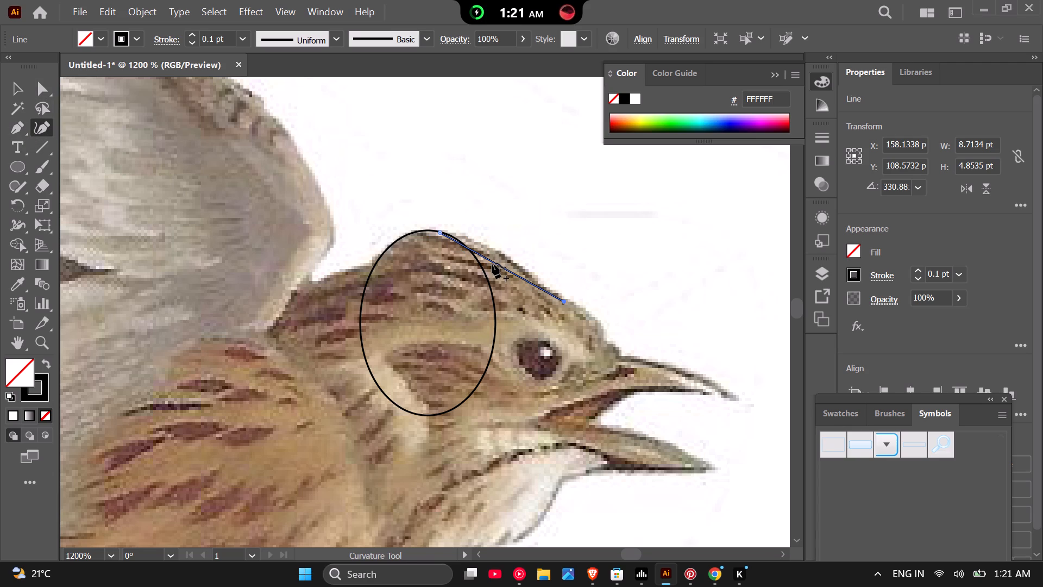
pyautogui.moveTo(492, 262); pyautogui.dragTo(499, 254)
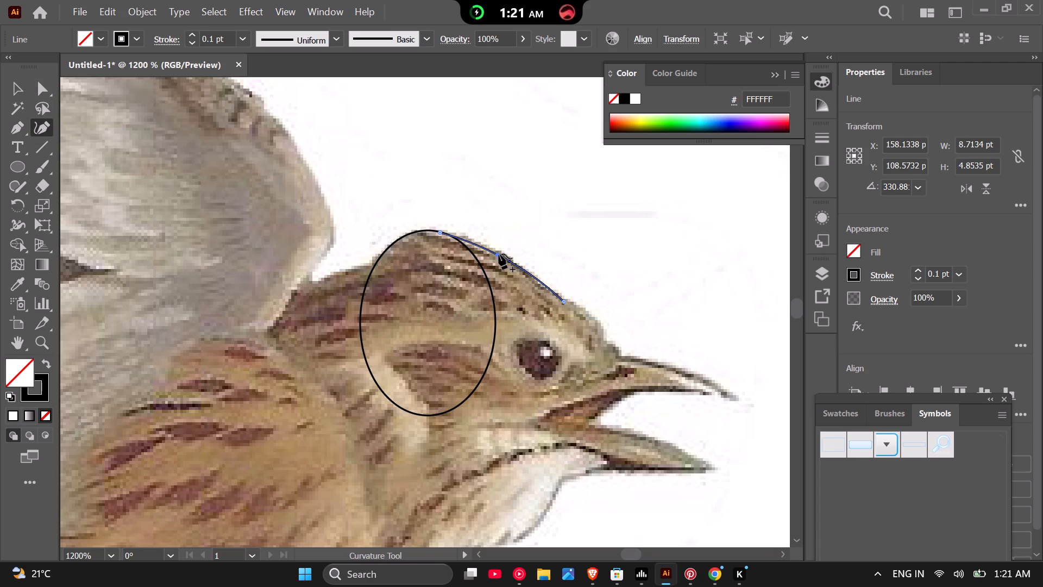
pyautogui.moveTo(499, 254); pyautogui.dragTo(470, 242)
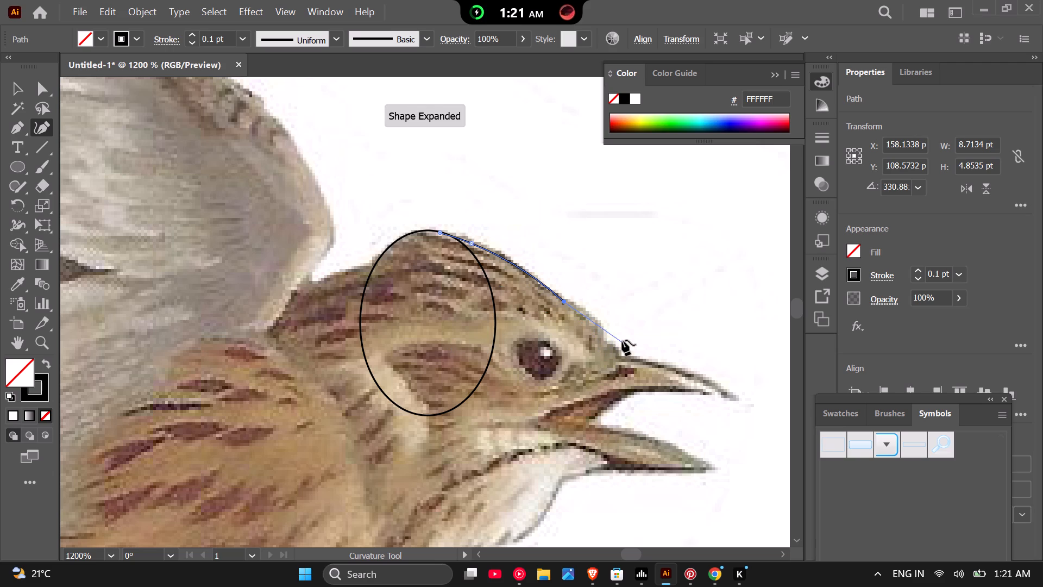
# Extend the forehead curve over the rounded brow to just above the beak's base, about 11.8 pt by 9 pt overall.
pyautogui.moveTo(619, 348); pyautogui.dragTo(625, 360)
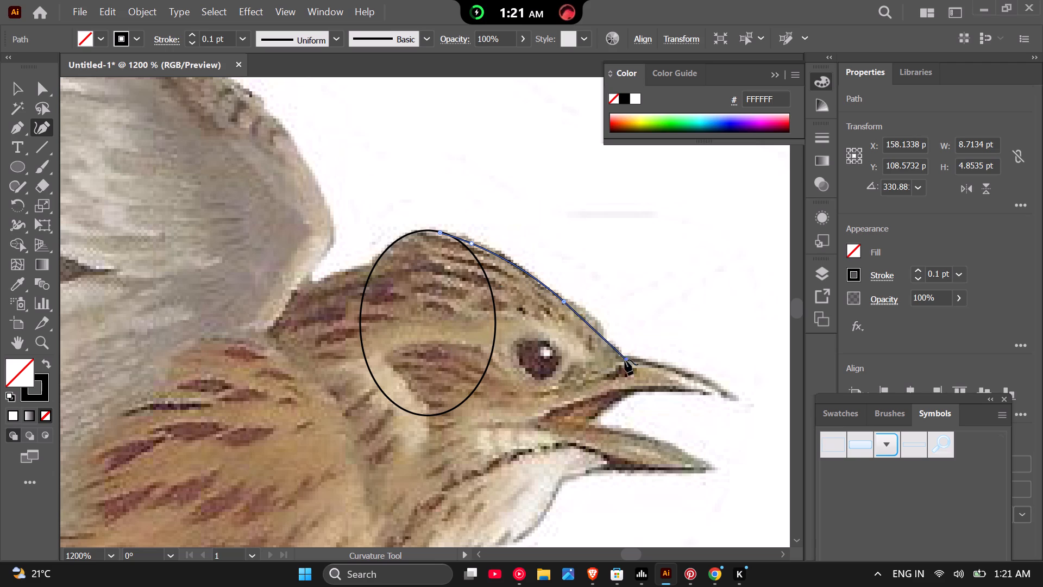
pyautogui.moveTo(625, 360); pyautogui.dragTo(604, 339)
pyautogui.moveTo(604, 339); pyautogui.dragTo(608, 339)
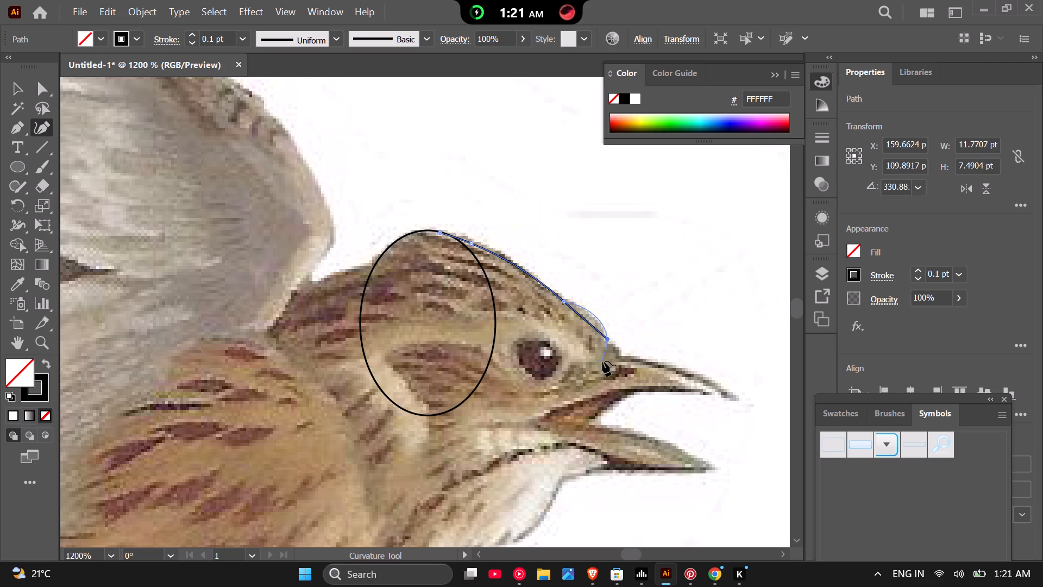
pyautogui.click(604, 361)
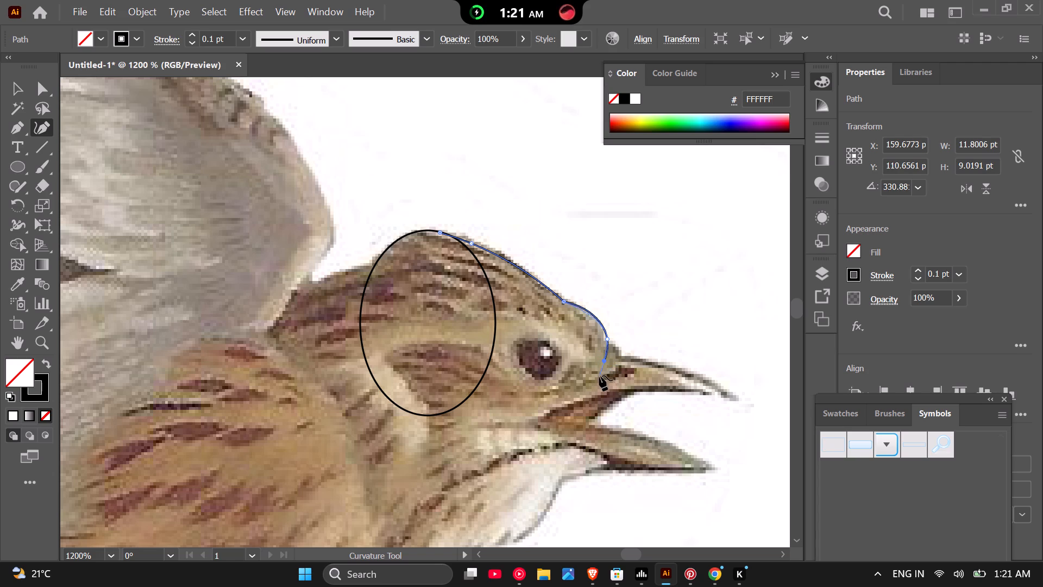
pyautogui.scroll(2, 599, 376)
pyautogui.scroll(-2, 588, 358)
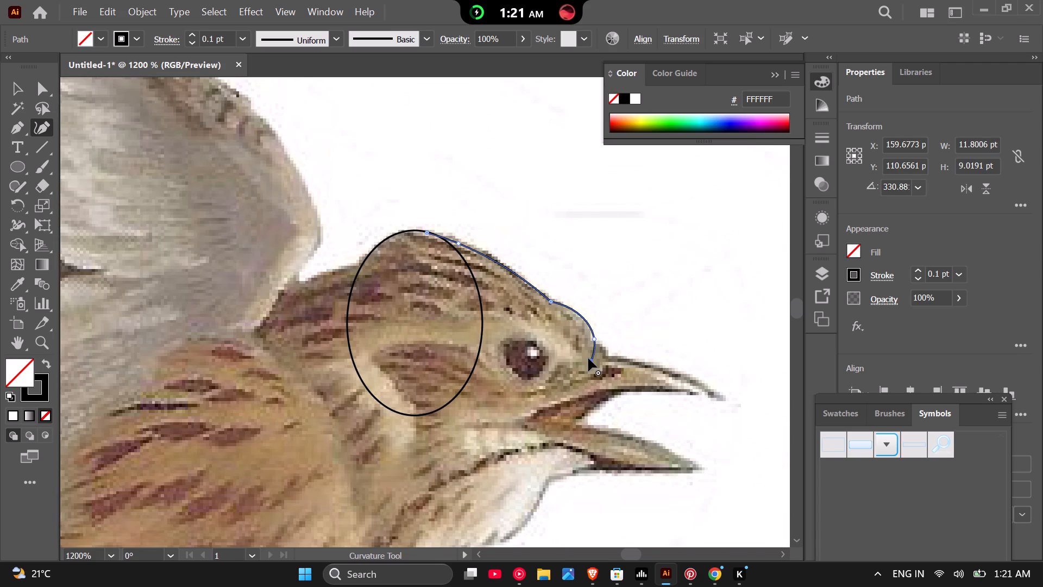
pyautogui.scroll(2, 612, 344)
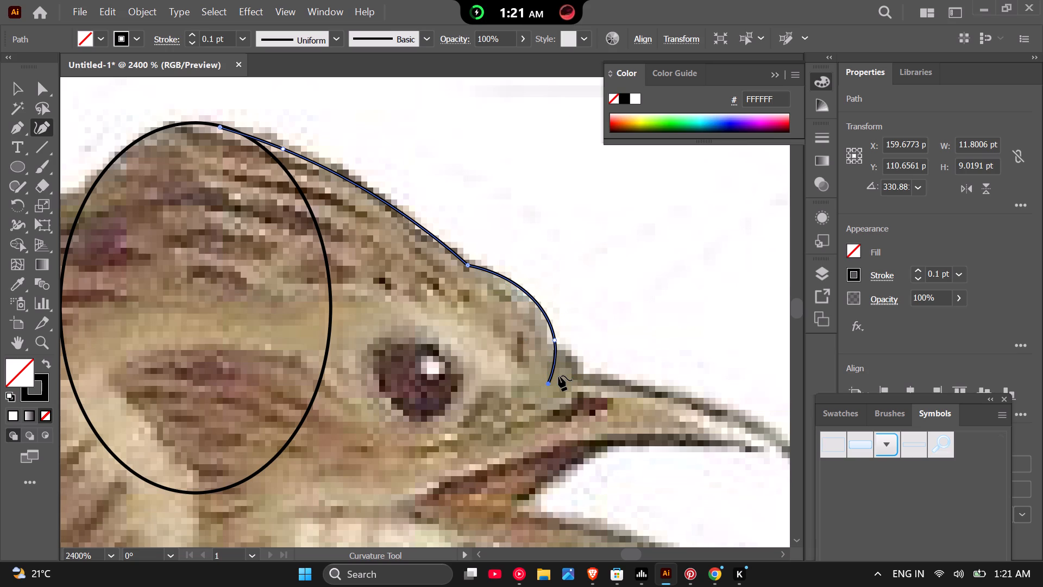
pyautogui.press('Return')
pyautogui.scroll(1, 576, 352)
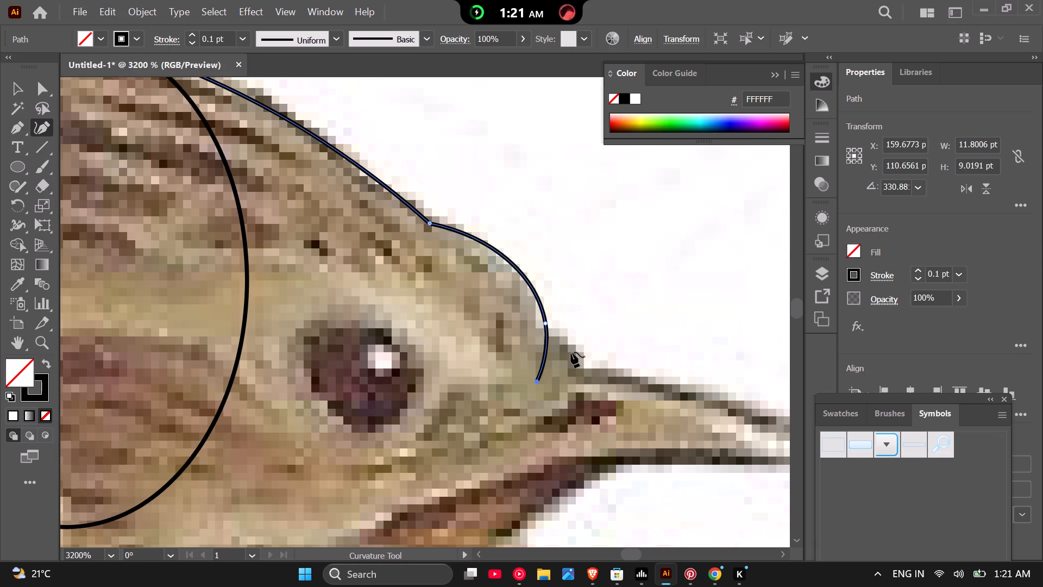
# Draw a short straight Pen path from inside the brow curve to the upper beak's base, spanning about 1.5 pt by 1.1 pt.
pyautogui.click(12, 126)
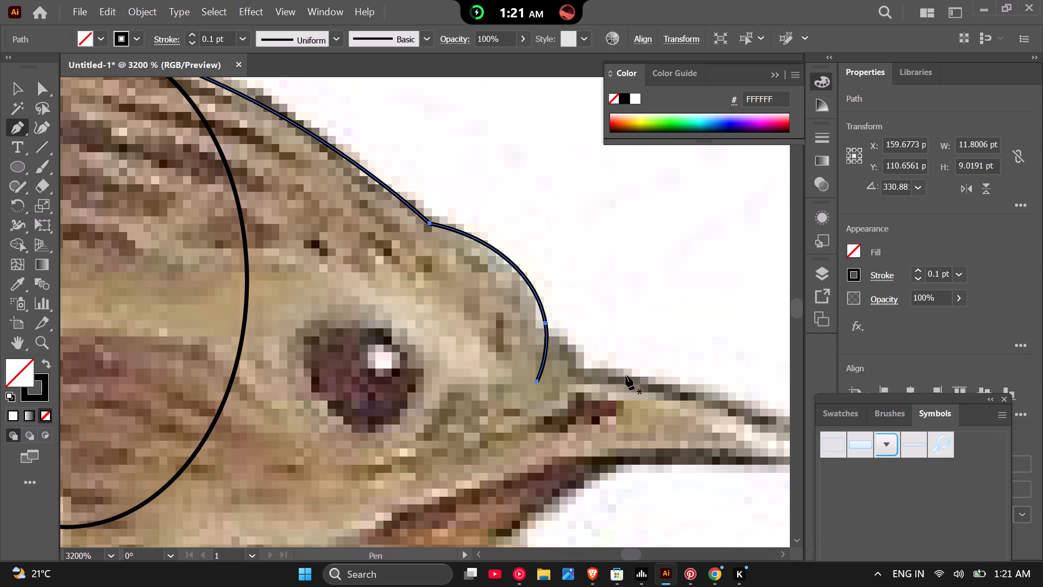
pyautogui.scroll(-3, 523, 347)
pyautogui.scroll(1, 557, 324)
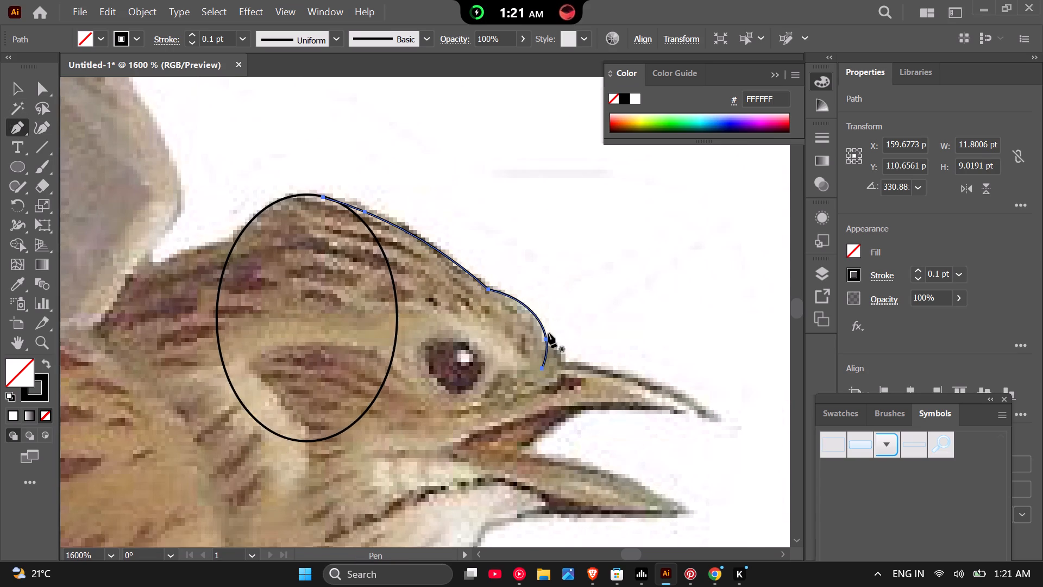
pyautogui.scroll(2, 548, 333)
pyautogui.scroll(-1, 560, 351)
pyautogui.scroll(1, 621, 328)
pyautogui.scroll(-1, 571, 348)
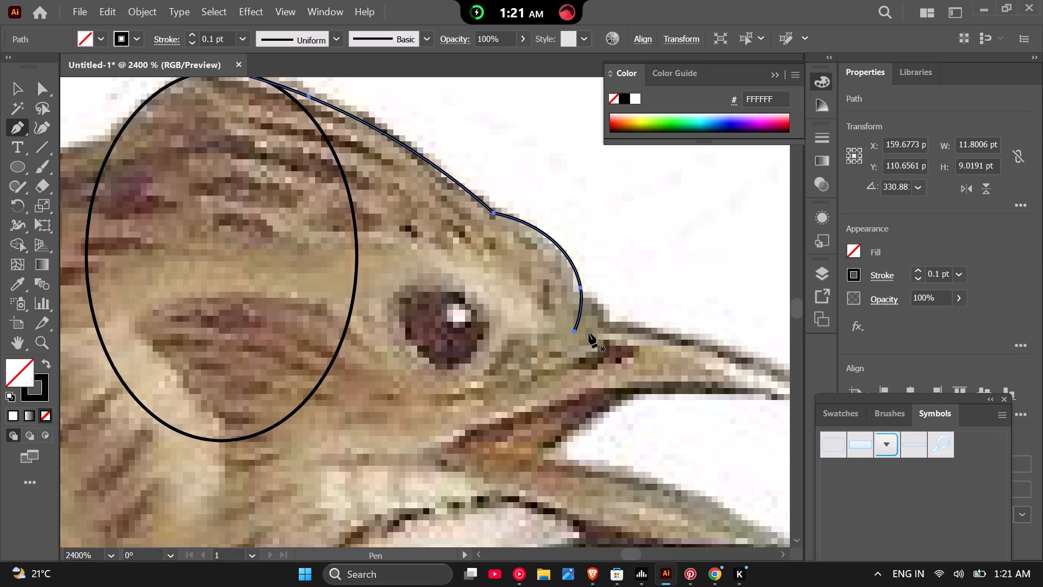
pyautogui.click(568, 288)
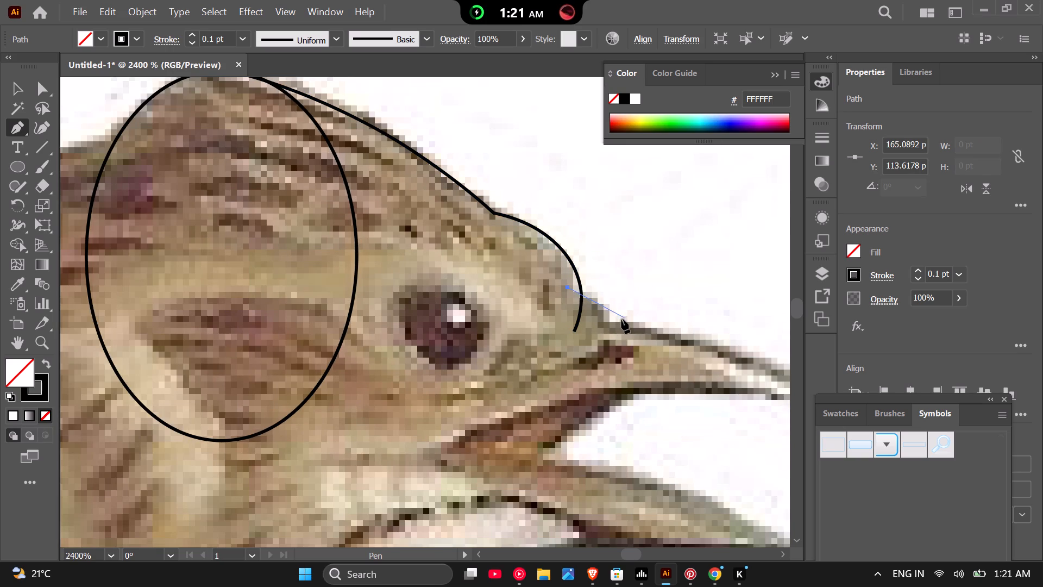
pyautogui.click(611, 319)
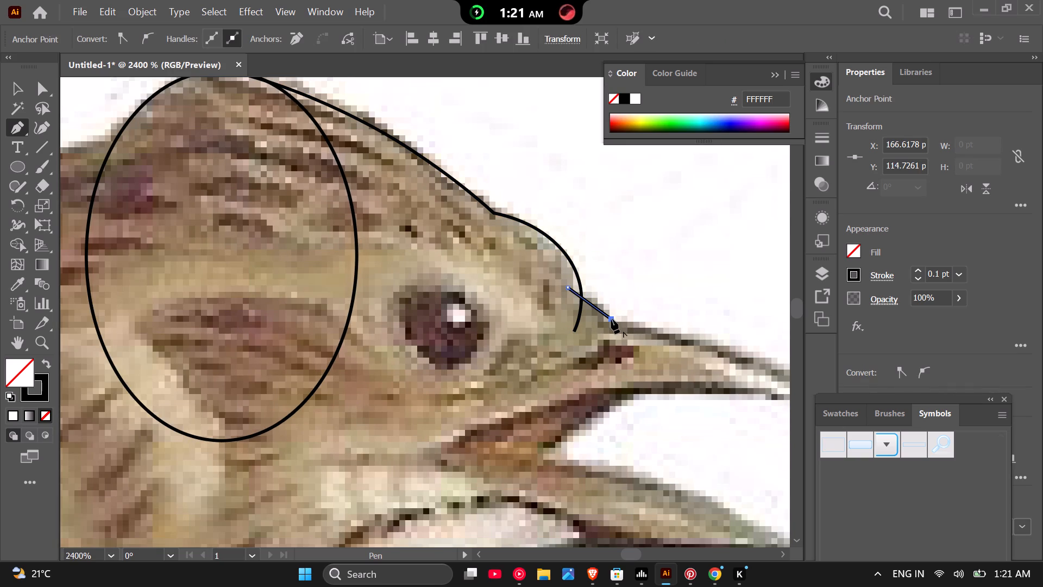
pyautogui.press('Return')
# Bend the short line at the beak's base outward into an arc with the Curvature tool.
pyautogui.scroll(-2, 463, 454)
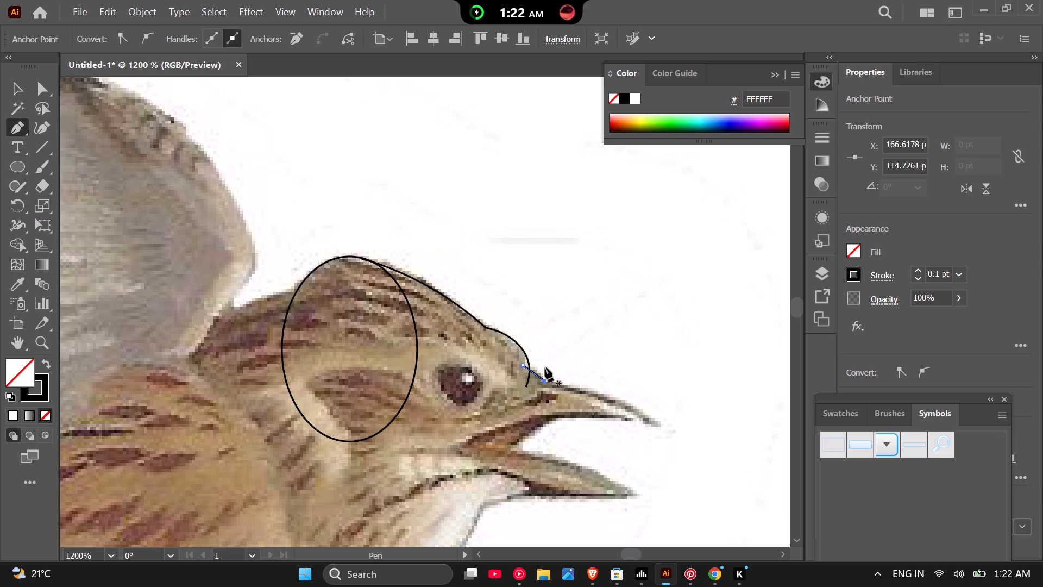
pyautogui.scroll(2, 545, 367)
pyautogui.click(47, 128)
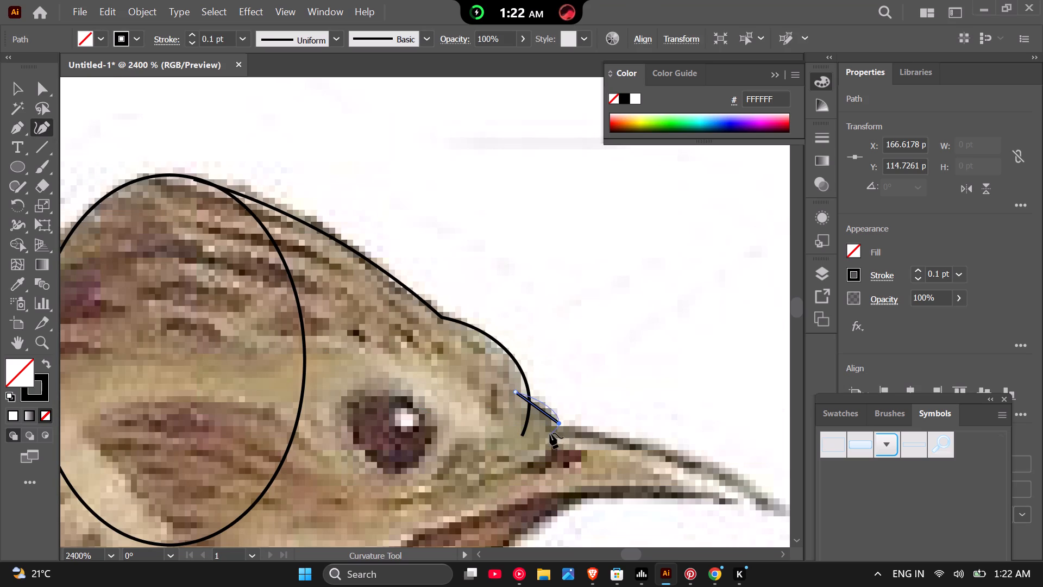
pyautogui.scroll(1, 547, 411)
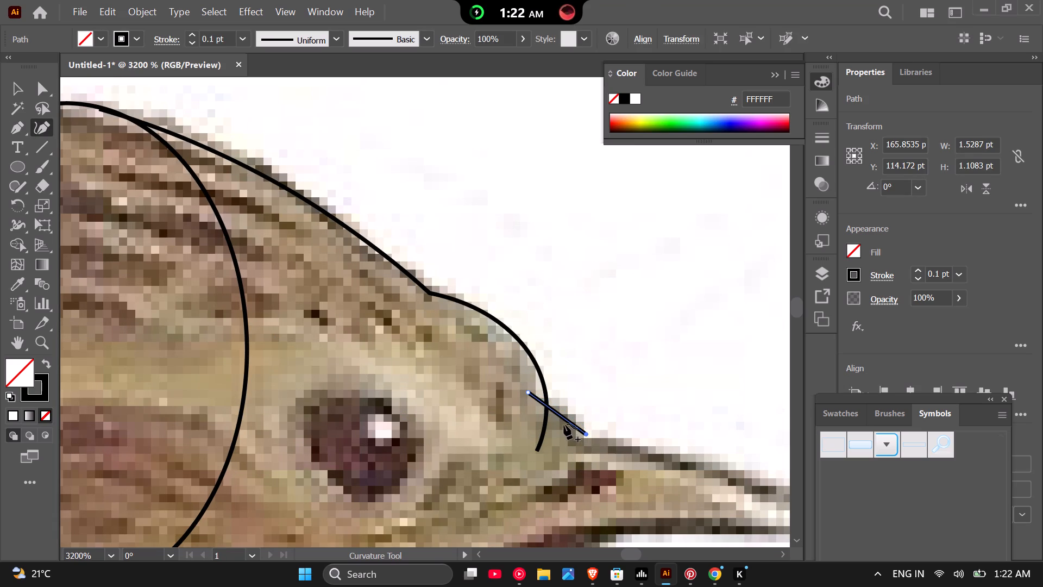
pyautogui.moveTo(559, 414); pyautogui.dragTo(566, 407)
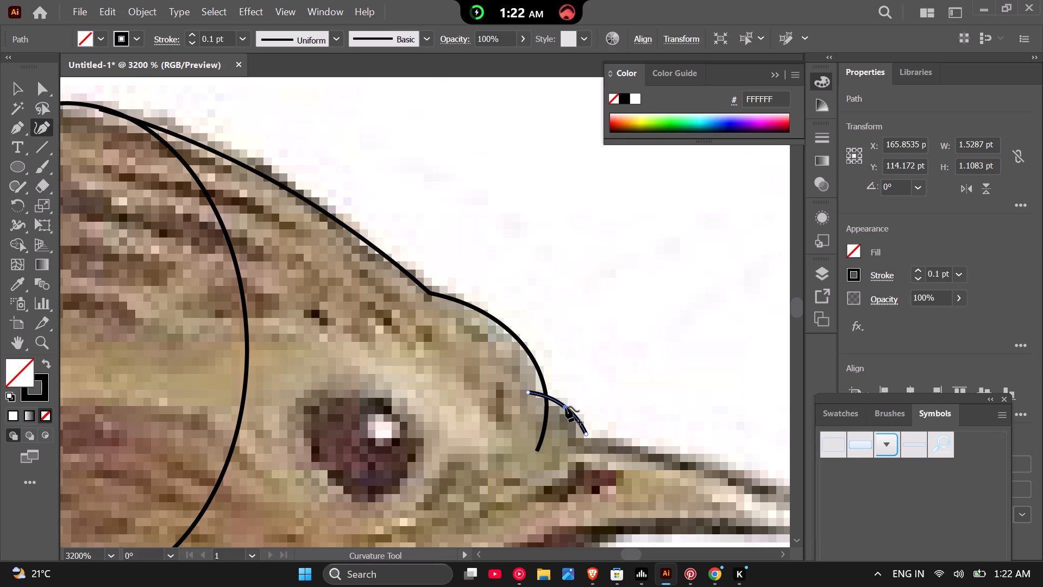
pyautogui.moveTo(566, 407); pyautogui.dragTo(568, 407)
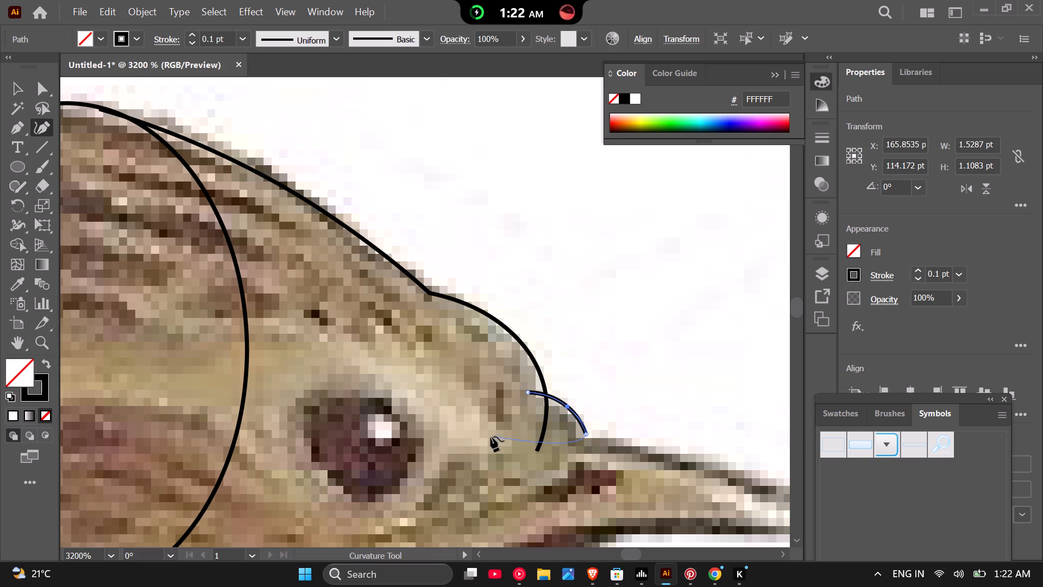
pyautogui.press('Return')
# Resume the small arc's path from its lower end at the beak's base with the Pen tool.
pyautogui.click(17, 127)
pyautogui.scroll(-1, 359, 401)
pyautogui.scroll(-1, 433, 409)
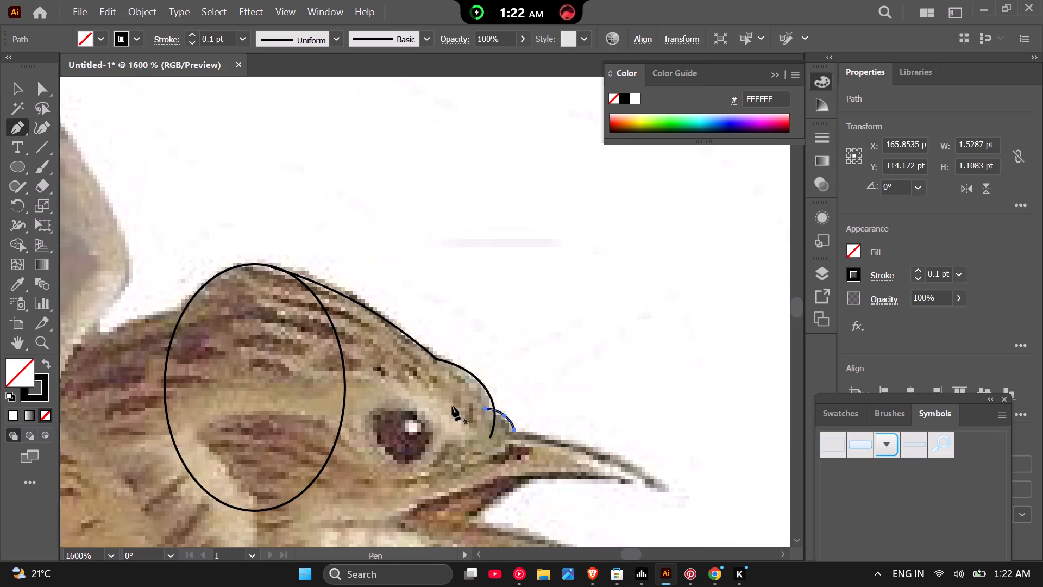
pyautogui.scroll(-3, 463, 363)
pyautogui.scroll(2, 434, 437)
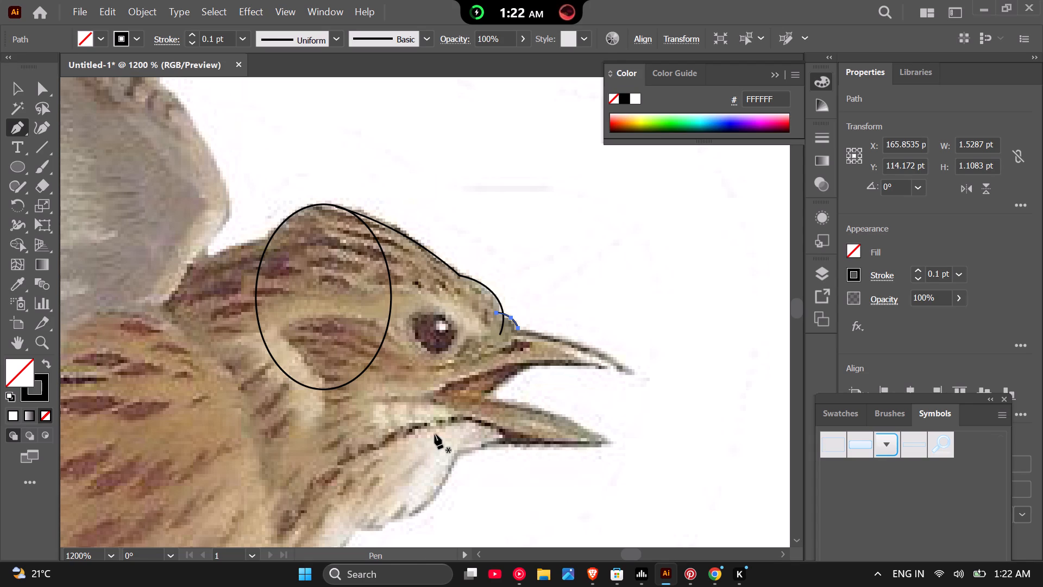
pyautogui.scroll(3, 567, 330)
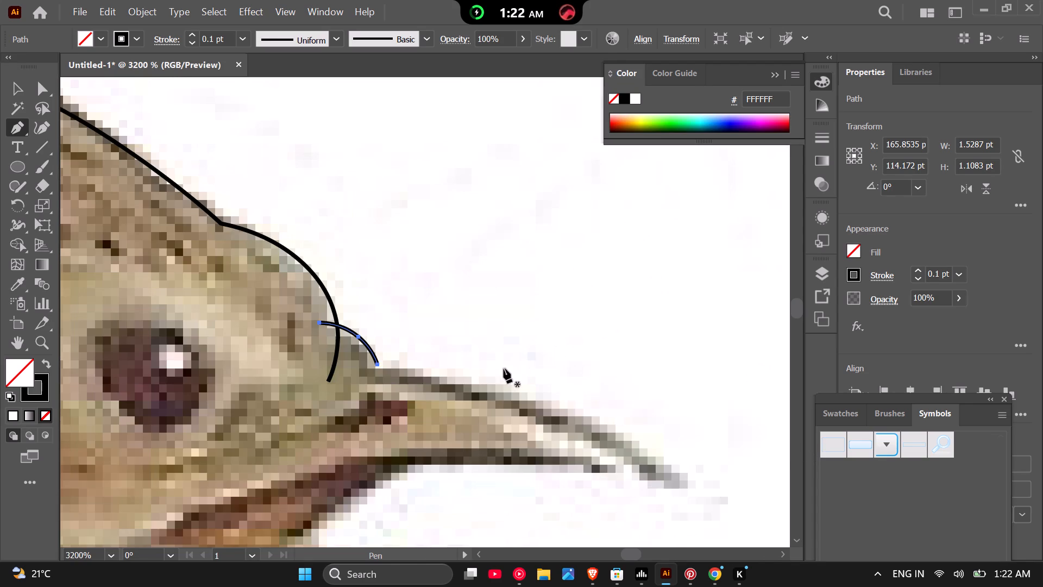
pyautogui.click(376, 363)
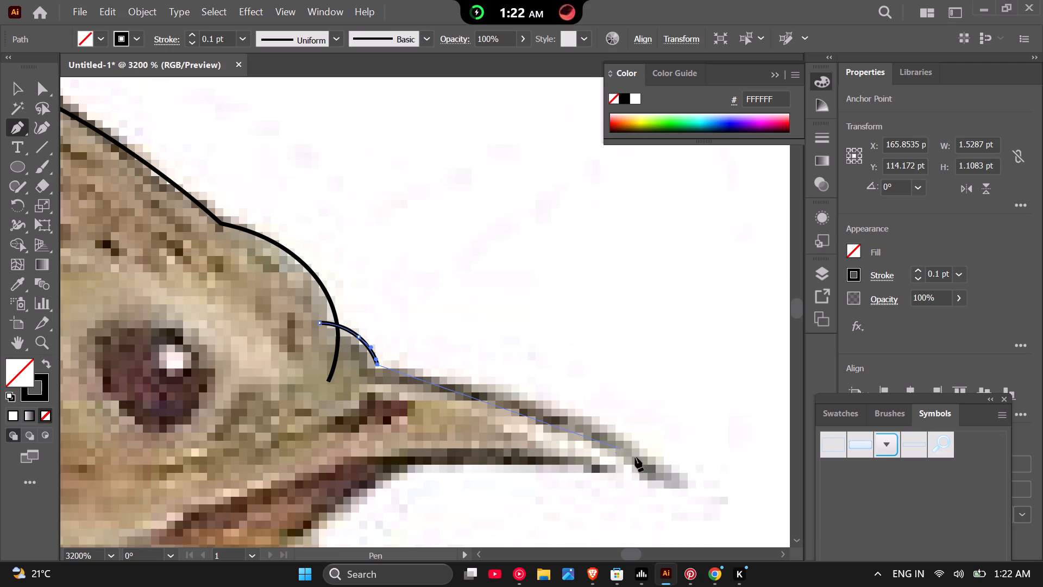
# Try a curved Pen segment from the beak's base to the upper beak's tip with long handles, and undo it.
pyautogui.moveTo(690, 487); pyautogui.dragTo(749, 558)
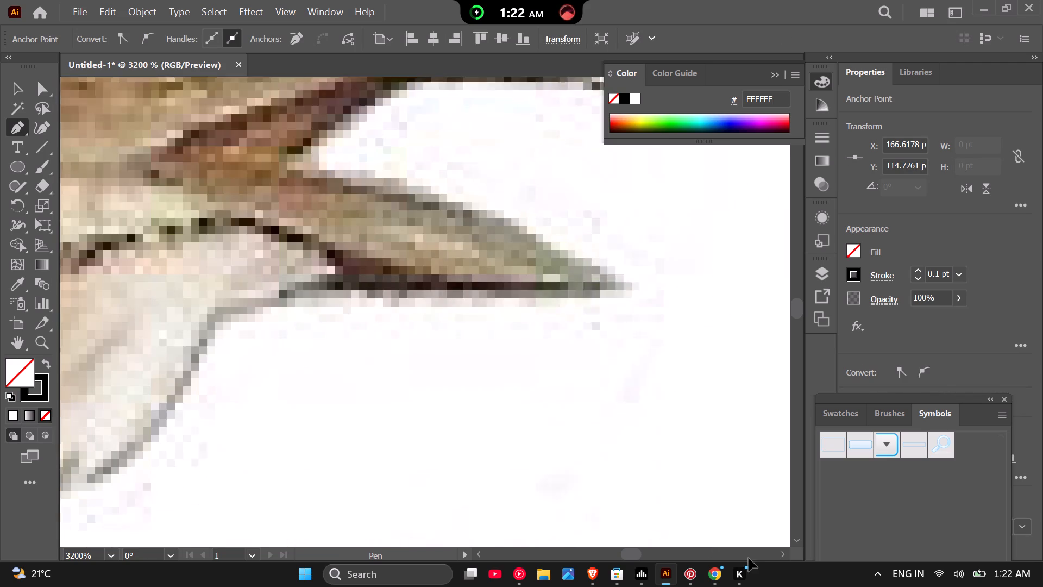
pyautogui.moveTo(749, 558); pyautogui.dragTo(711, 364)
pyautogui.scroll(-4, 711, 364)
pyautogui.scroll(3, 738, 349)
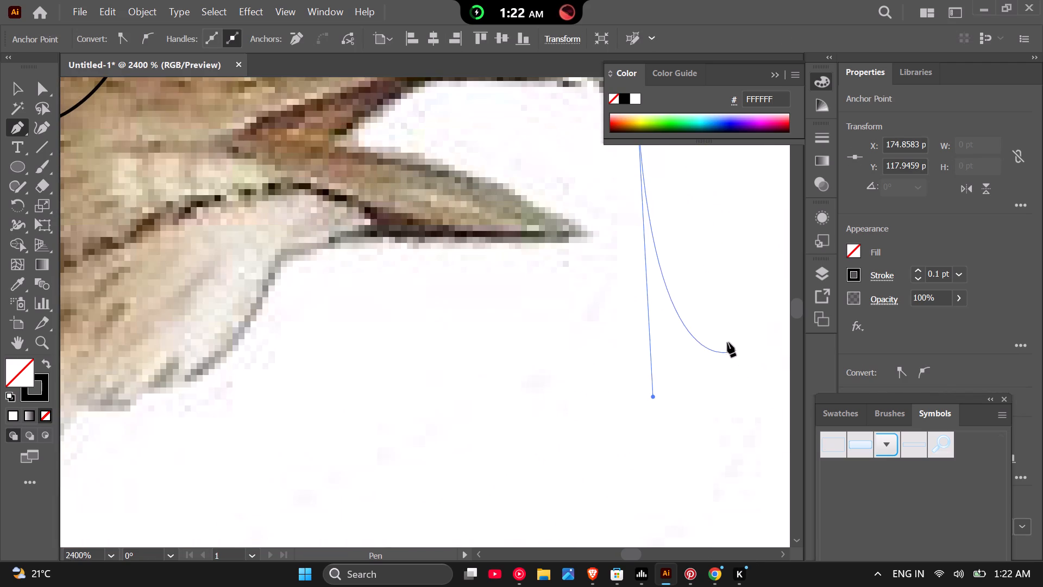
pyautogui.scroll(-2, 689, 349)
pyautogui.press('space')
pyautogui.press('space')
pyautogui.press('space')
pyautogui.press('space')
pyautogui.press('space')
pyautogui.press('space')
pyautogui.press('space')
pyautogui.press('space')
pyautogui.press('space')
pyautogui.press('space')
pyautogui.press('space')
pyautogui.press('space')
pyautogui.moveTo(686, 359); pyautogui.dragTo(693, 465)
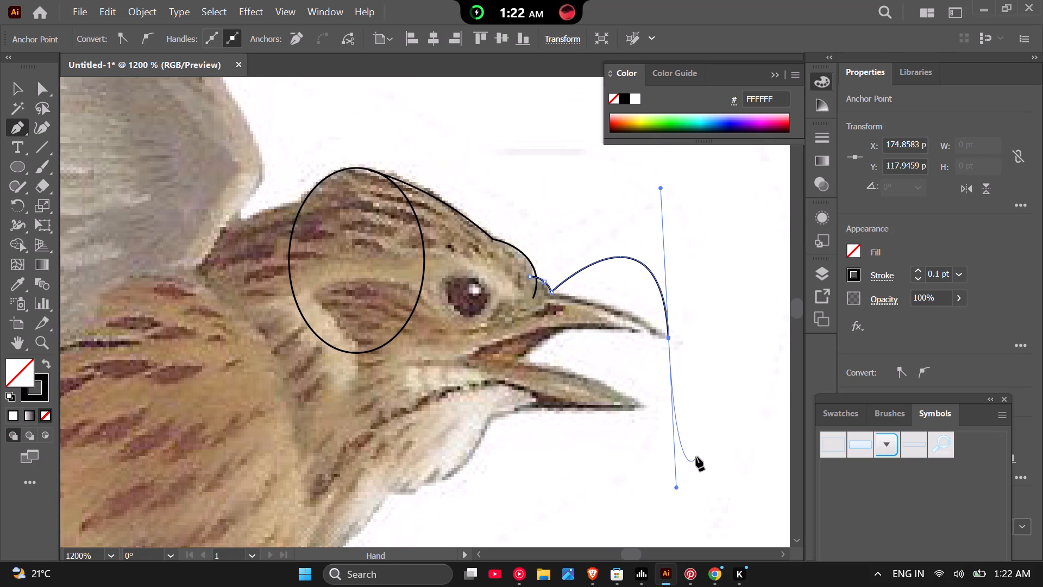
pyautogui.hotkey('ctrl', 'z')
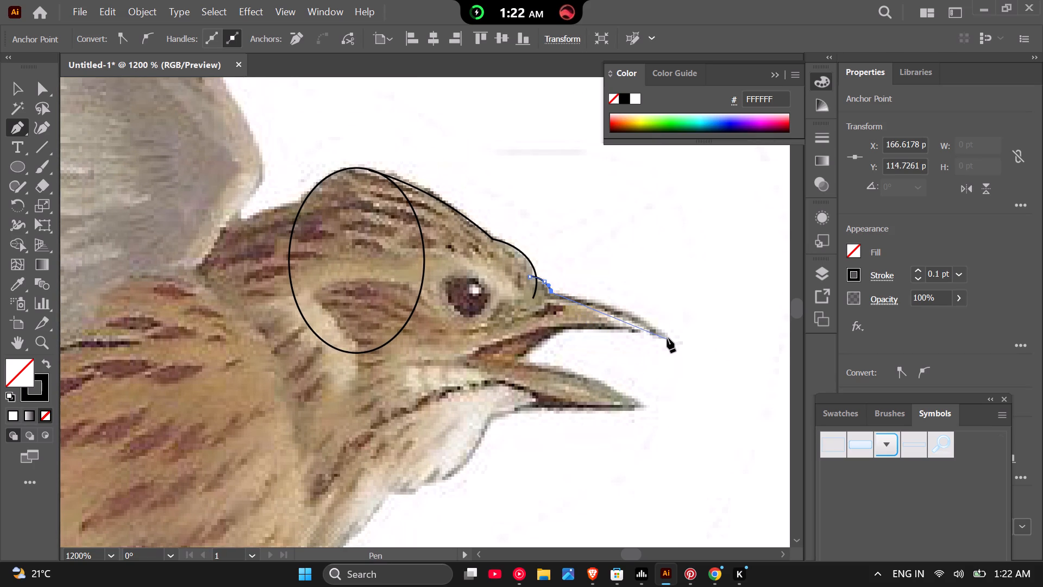
# Draw a gently curved segment along the upper beak's top edge to its tip, spanning about 8.2 pt by 3 pt.
pyautogui.moveTo(668, 335); pyautogui.dragTo(675, 349)
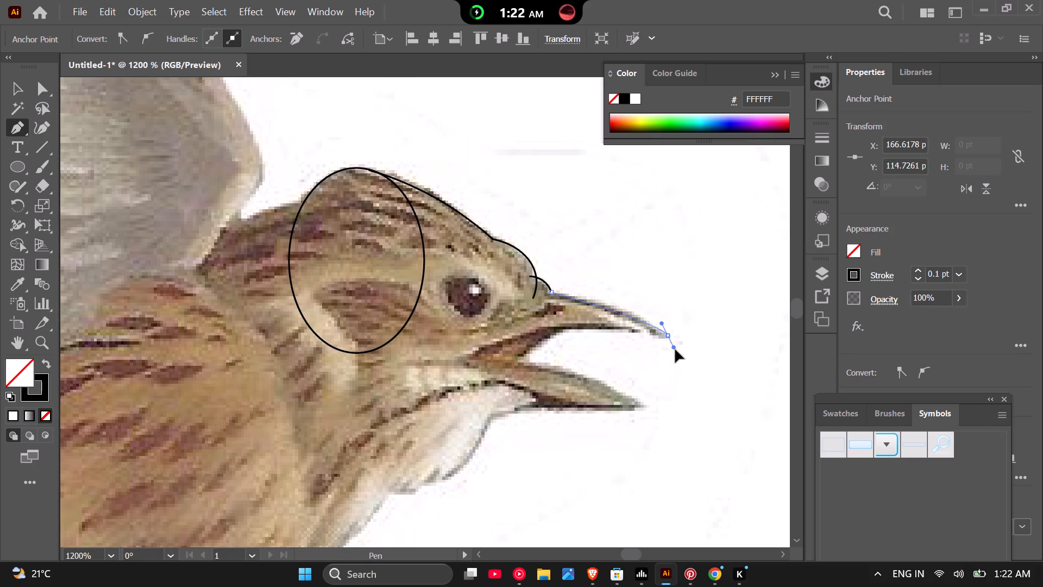
pyautogui.moveTo(675, 349); pyautogui.dragTo(694, 361)
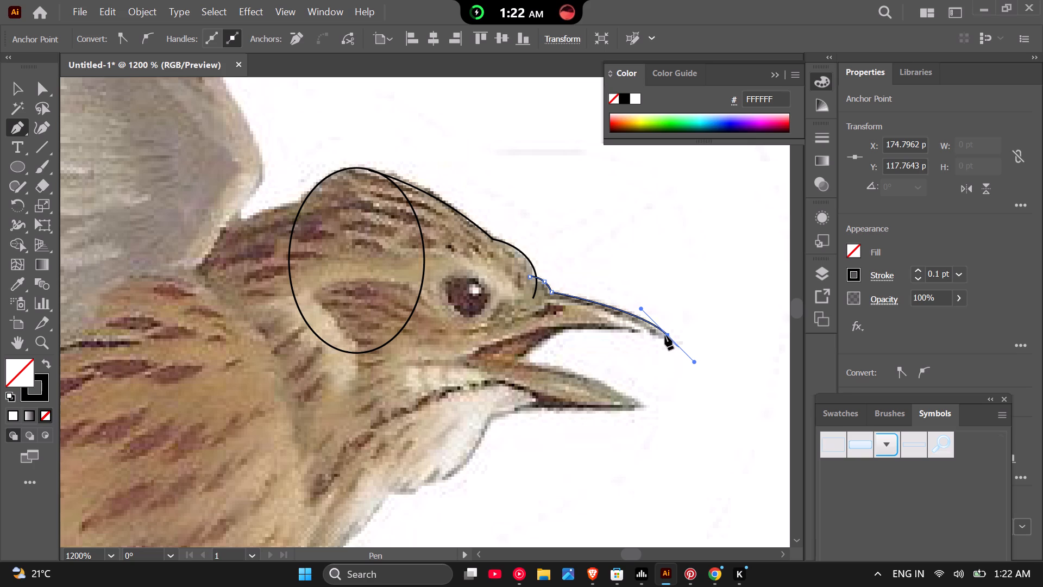
pyautogui.click(665, 335)
pyautogui.hotkey('ctrl', 'z')
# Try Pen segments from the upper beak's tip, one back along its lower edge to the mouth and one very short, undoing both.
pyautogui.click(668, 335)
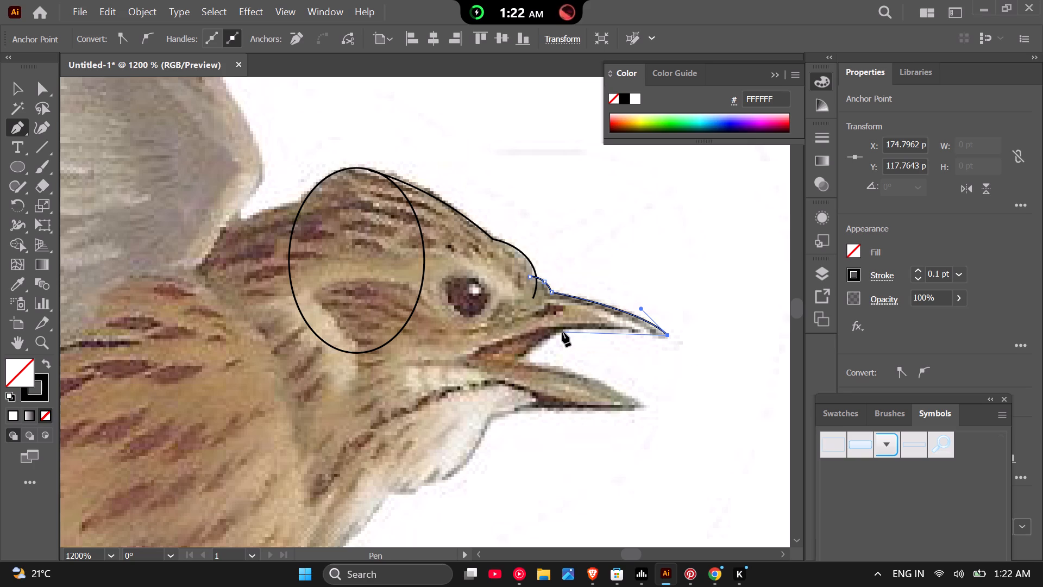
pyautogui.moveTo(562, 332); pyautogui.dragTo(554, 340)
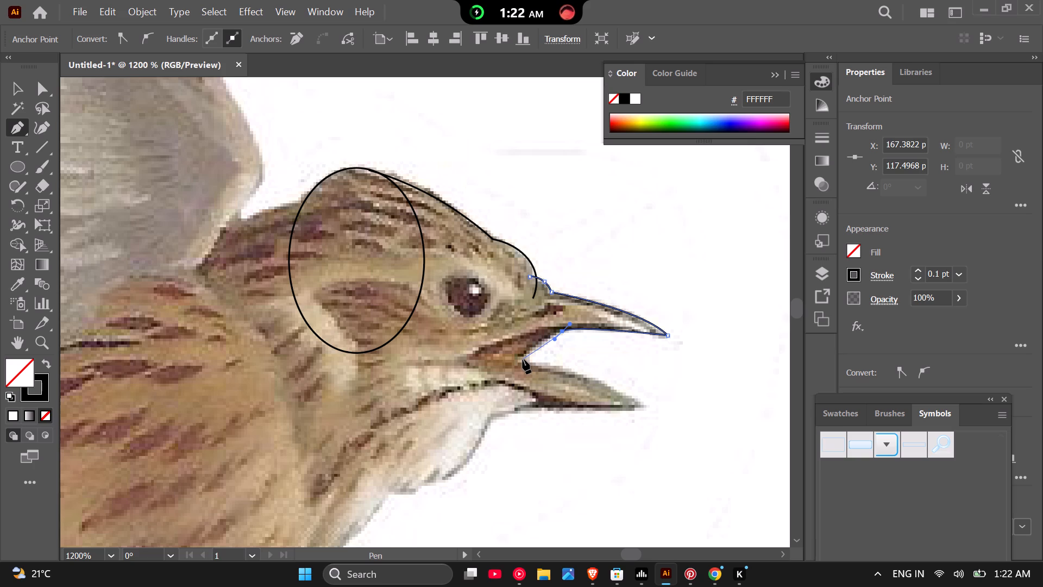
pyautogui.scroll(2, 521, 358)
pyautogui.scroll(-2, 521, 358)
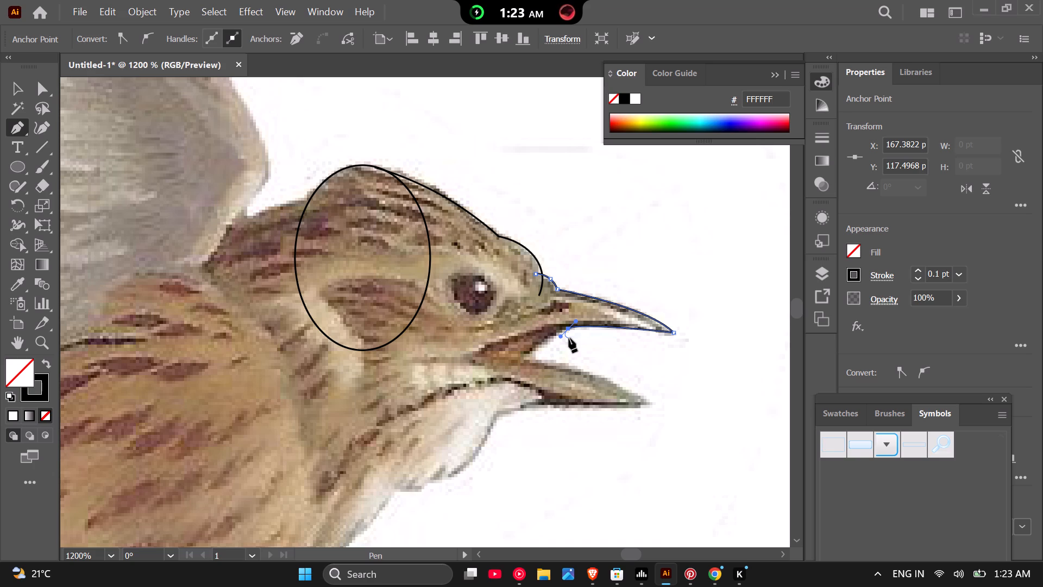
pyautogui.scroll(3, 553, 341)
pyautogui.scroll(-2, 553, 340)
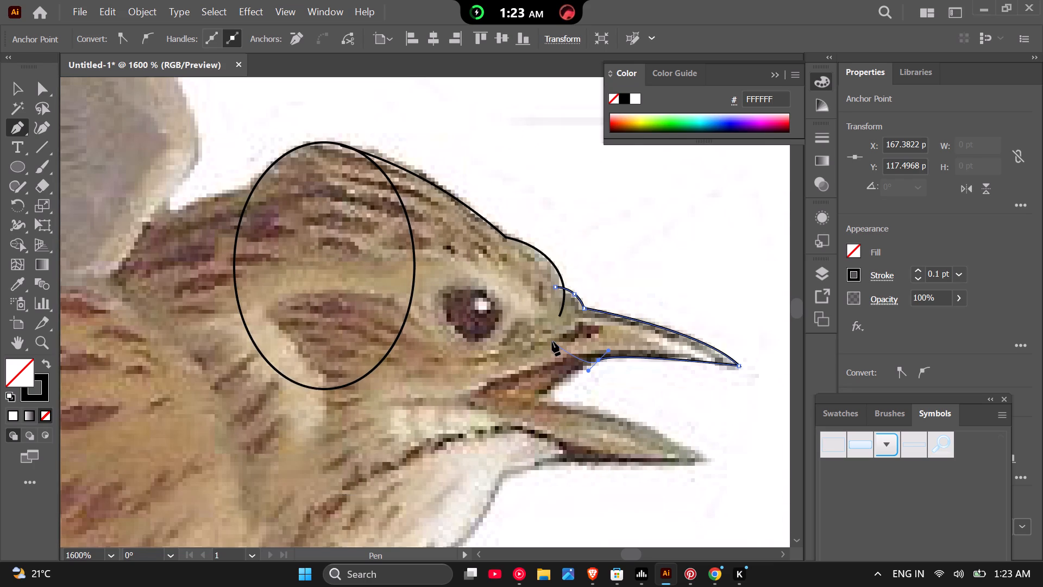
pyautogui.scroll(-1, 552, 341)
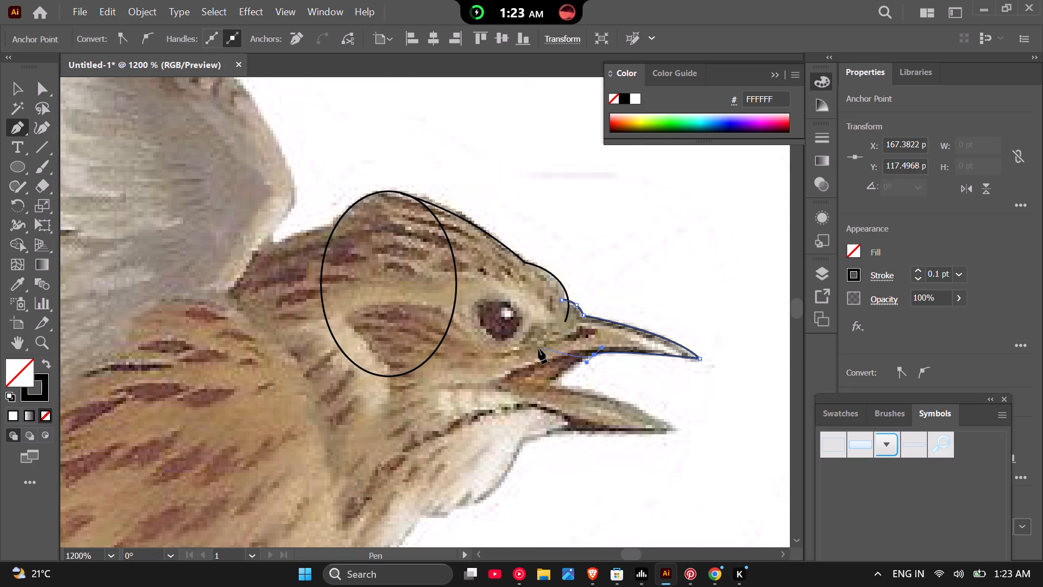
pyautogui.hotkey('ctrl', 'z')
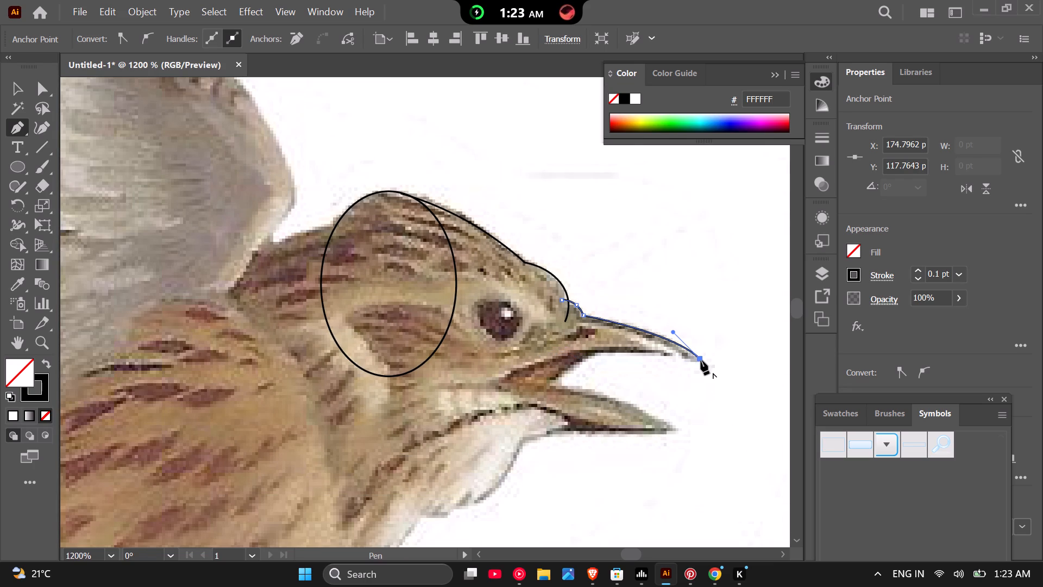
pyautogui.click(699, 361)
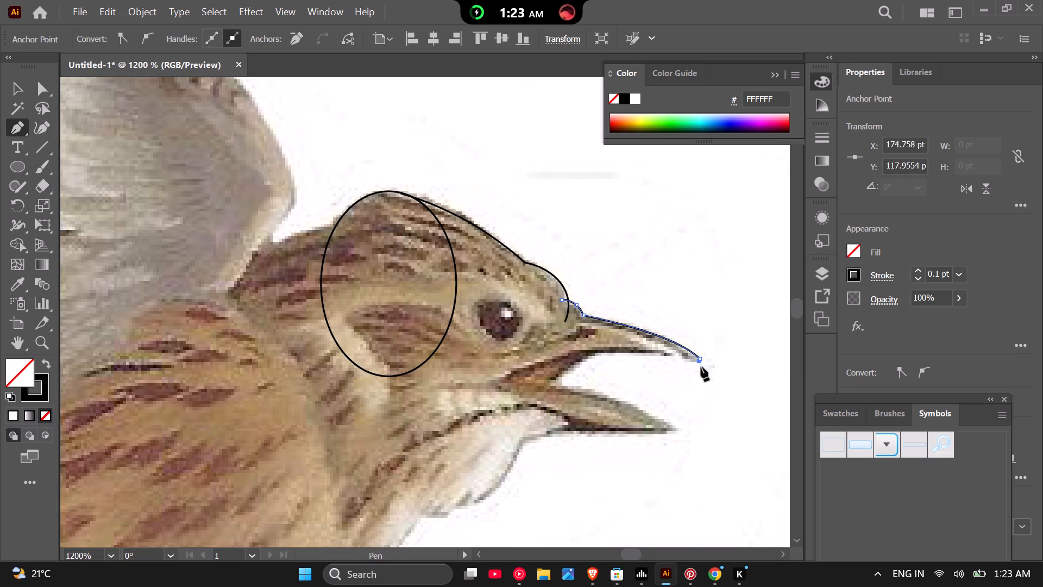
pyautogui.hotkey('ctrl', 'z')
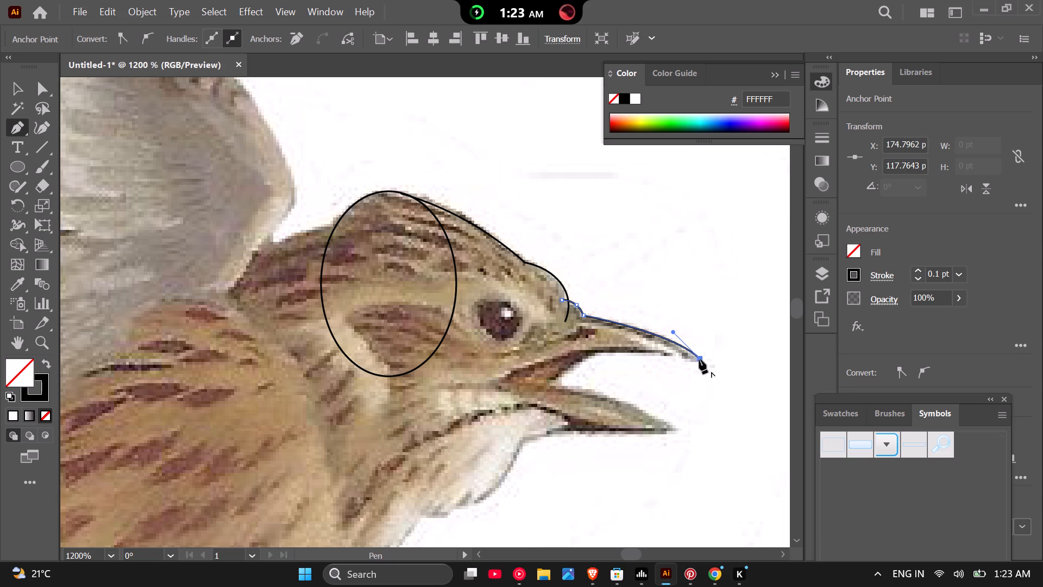
# Finish the open Pen path at the upper beak's tip.
pyautogui.click(699, 359)
pyautogui.press('Return')
# Draw an ellipse about 7.6 pt by 4.4 pt at the mouth and move it into the gap between the beak halves.
pyautogui.scroll(-1, 271, 427)
pyautogui.scroll(-2, 336, 326)
pyautogui.scroll(2, 310, 423)
pyautogui.scroll(-1, 471, 291)
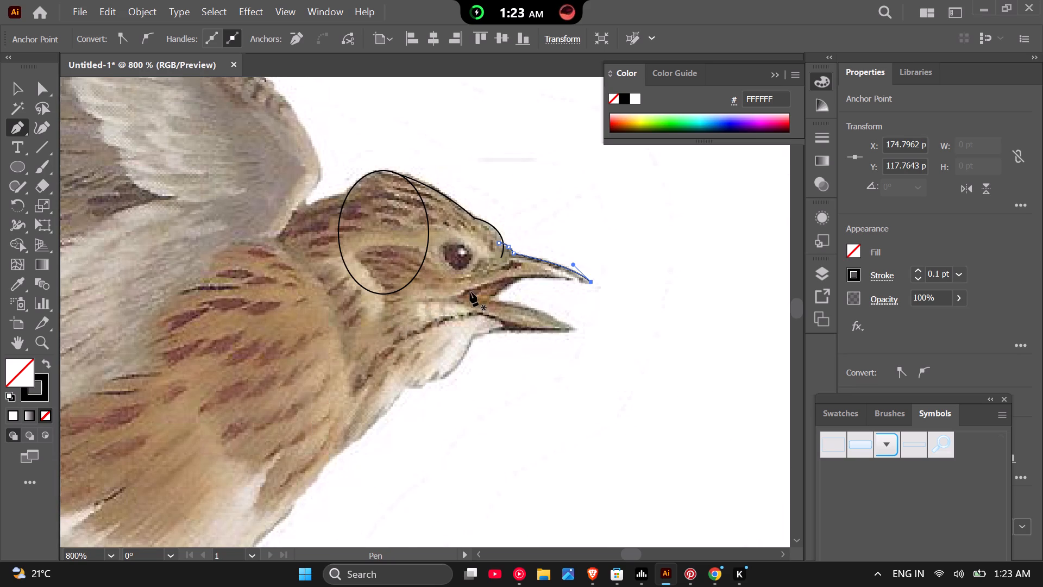
pyautogui.scroll(2, 539, 293)
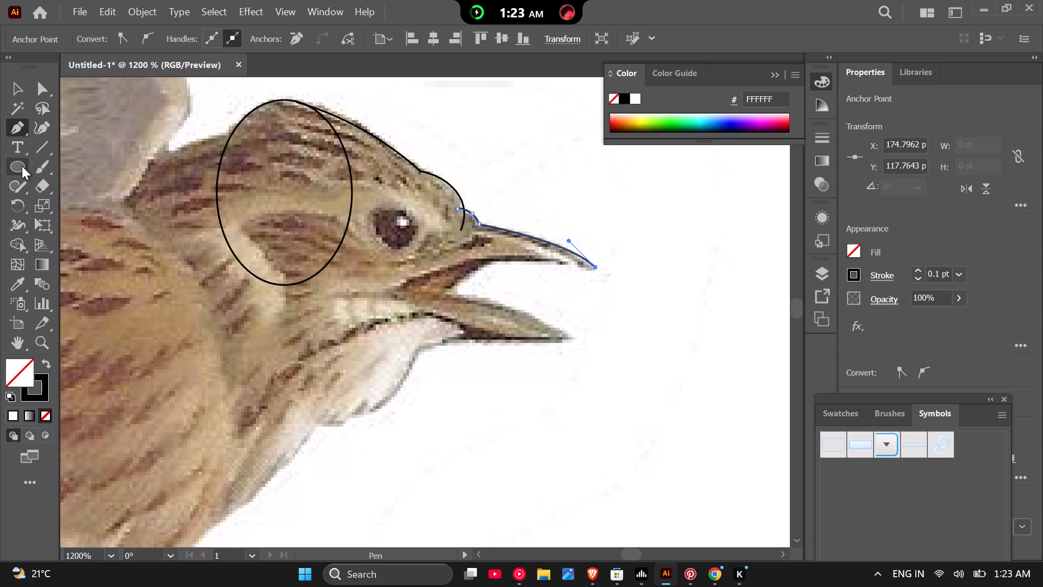
pyautogui.click(22, 166)
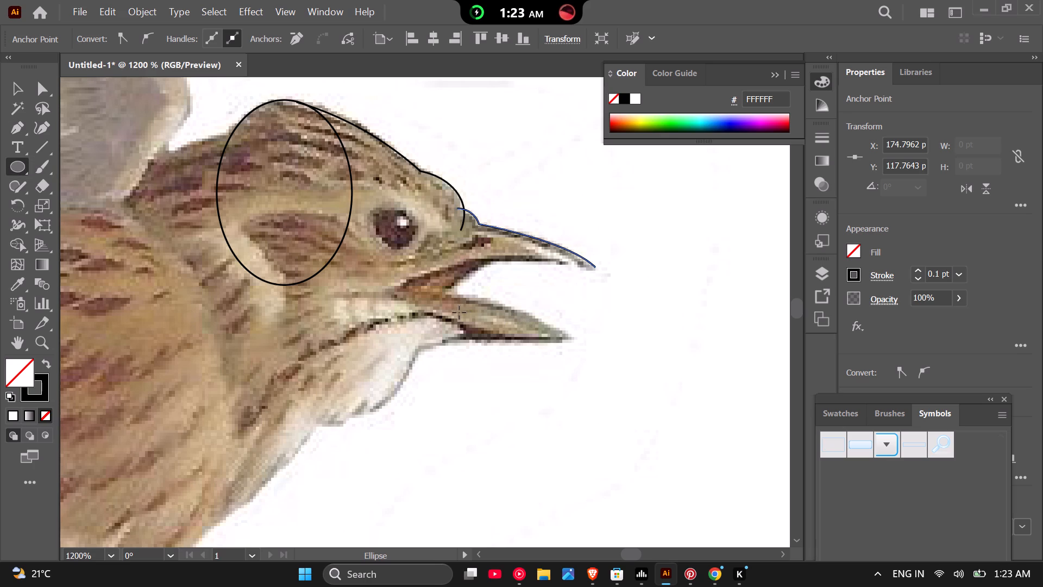
pyautogui.moveTo(410, 321); pyautogui.dragTo(583, 268)
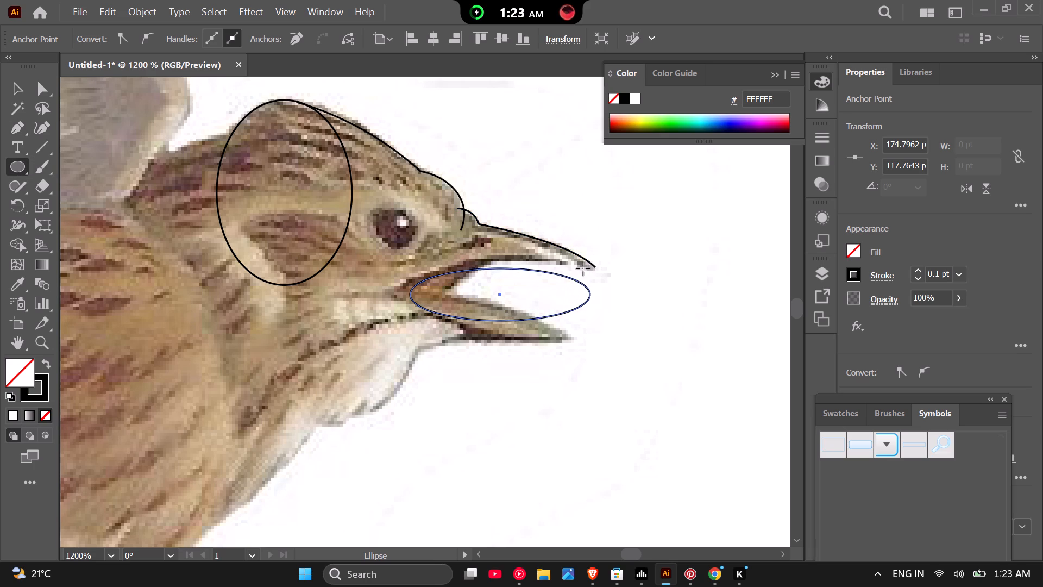
pyautogui.moveTo(583, 268); pyautogui.dragTo(518, 259)
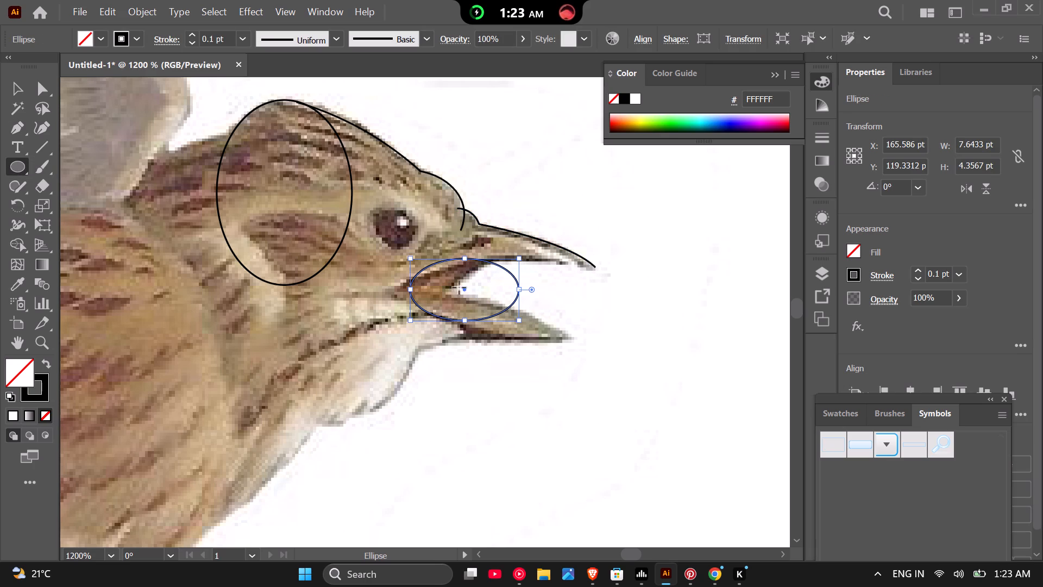
pyautogui.moveTo(463, 288); pyautogui.dragTo(511, 292)
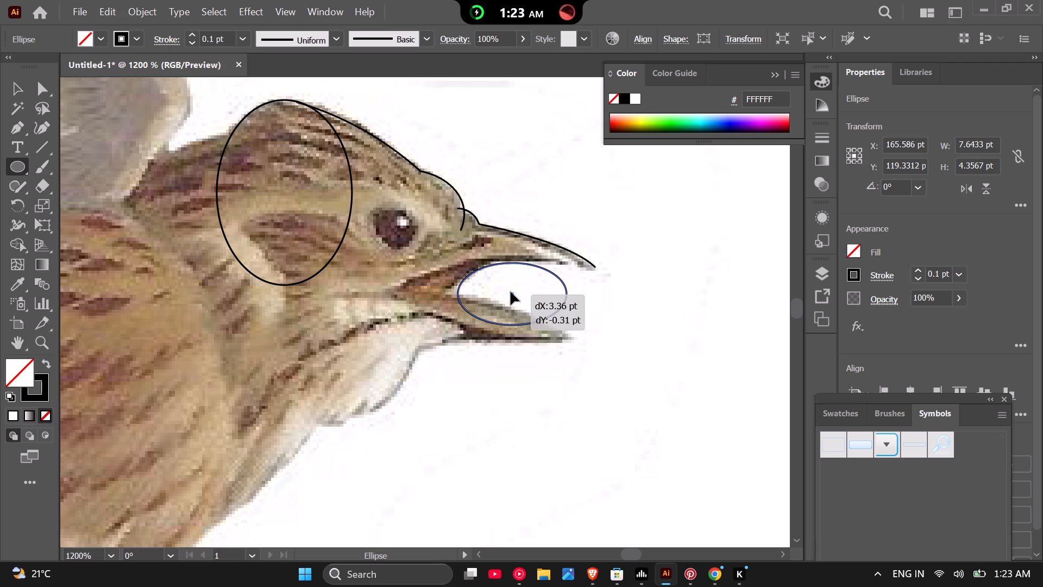
pyautogui.moveTo(511, 292); pyautogui.dragTo(510, 290)
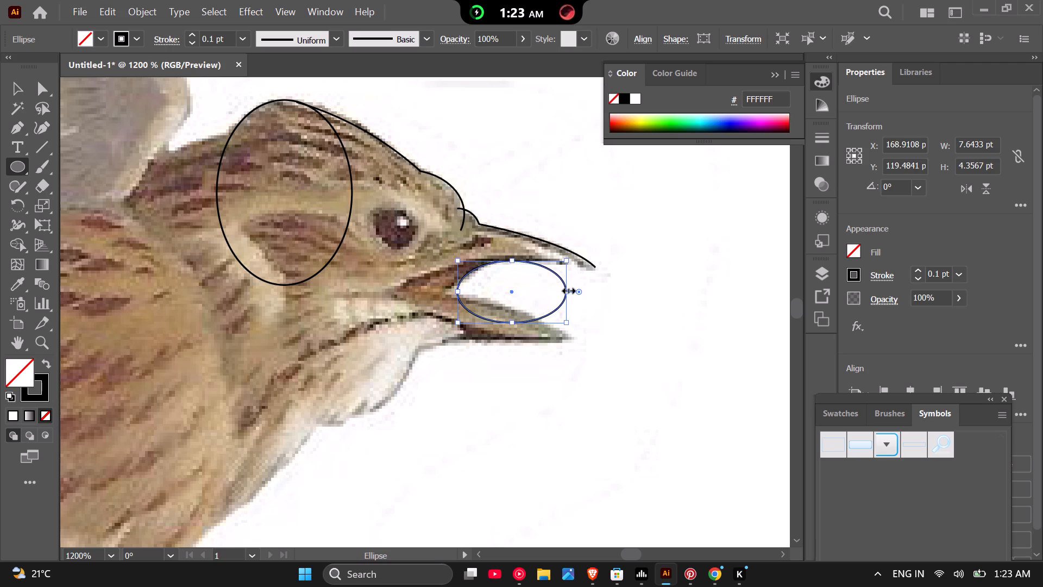
# Stretch the beak-gap ellipse to about 12.6 pt by 4.5 pt, fitting its top to the upper beak's lower edge.
pyautogui.moveTo(567, 289); pyautogui.dragTo(616, 282)
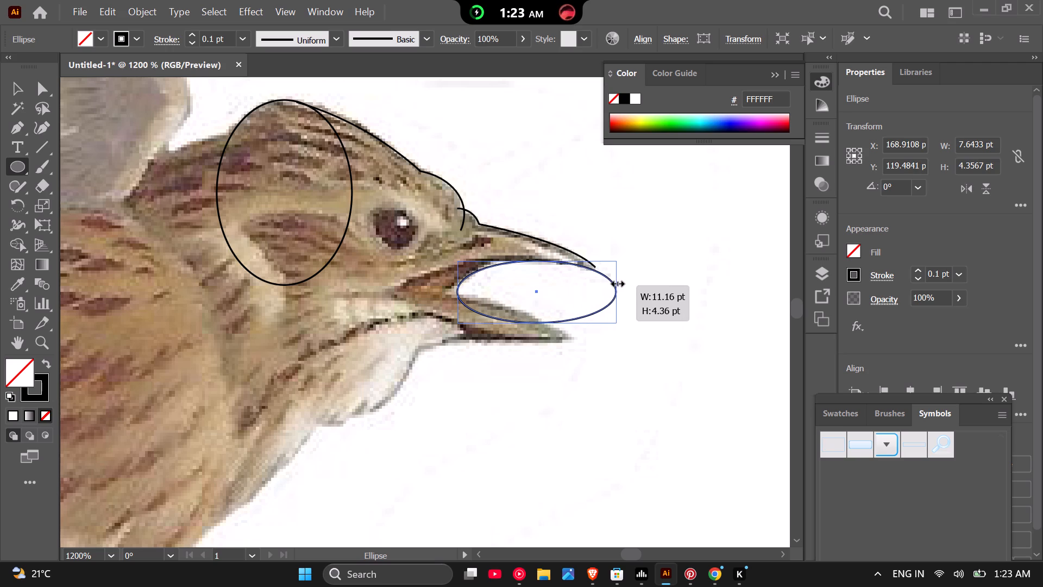
pyautogui.moveTo(616, 282); pyautogui.dragTo(633, 282)
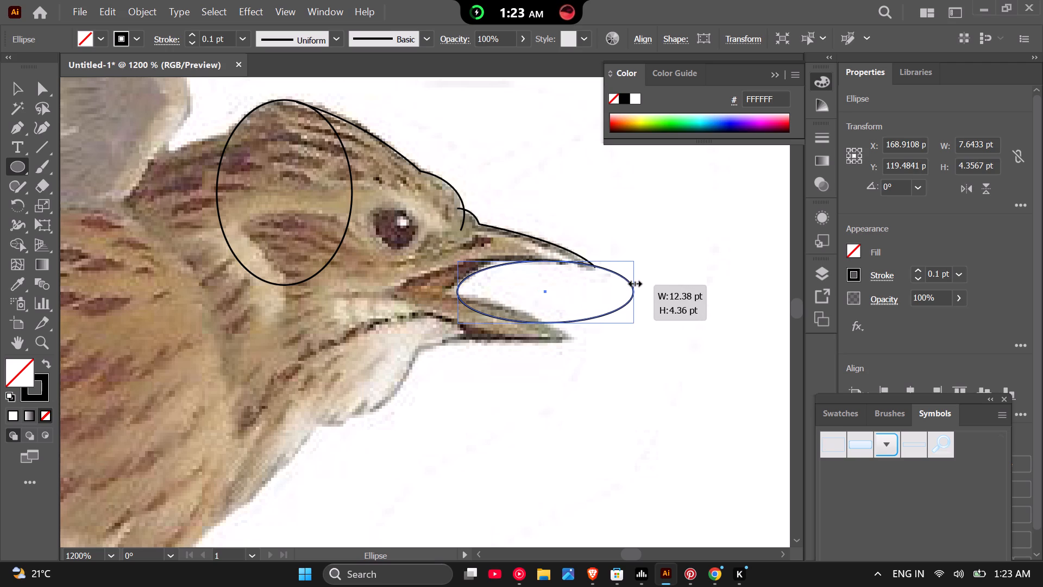
pyautogui.moveTo(633, 282); pyautogui.dragTo(627, 282)
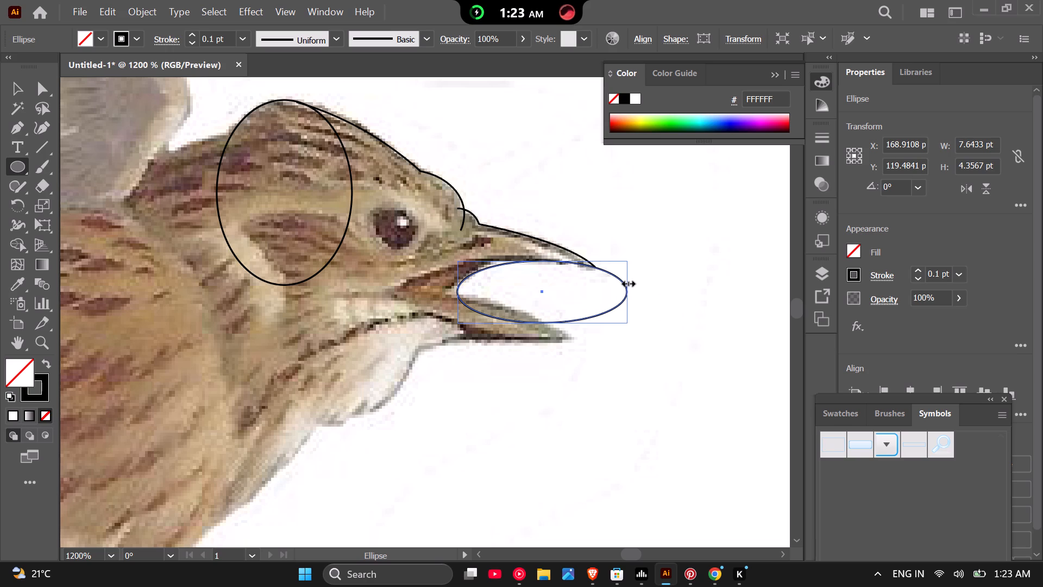
pyautogui.moveTo(459, 292); pyautogui.dragTo(454, 293)
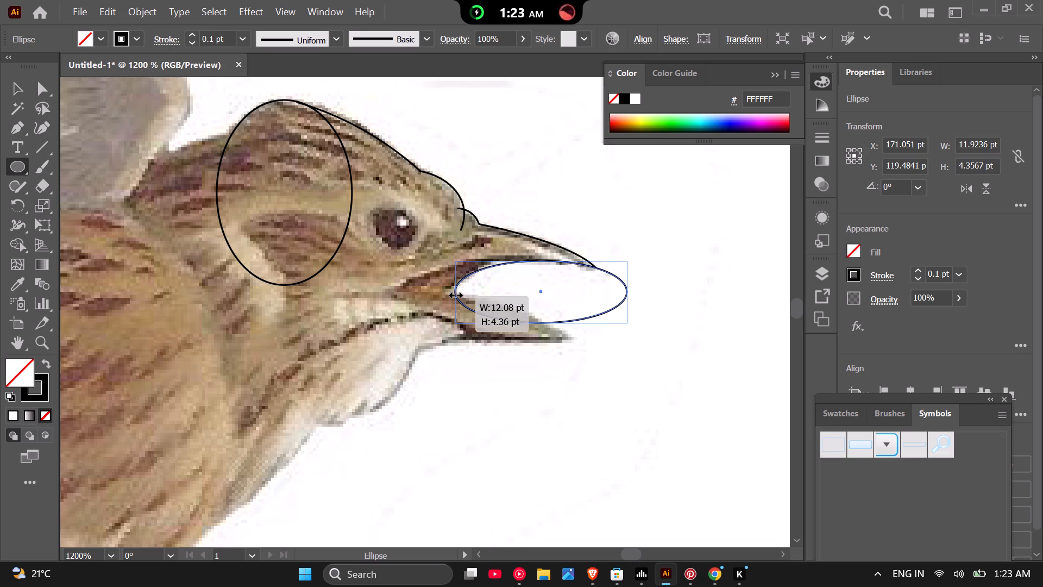
pyautogui.moveTo(454, 293); pyautogui.dragTo(448, 293)
pyautogui.scroll(2, 536, 255)
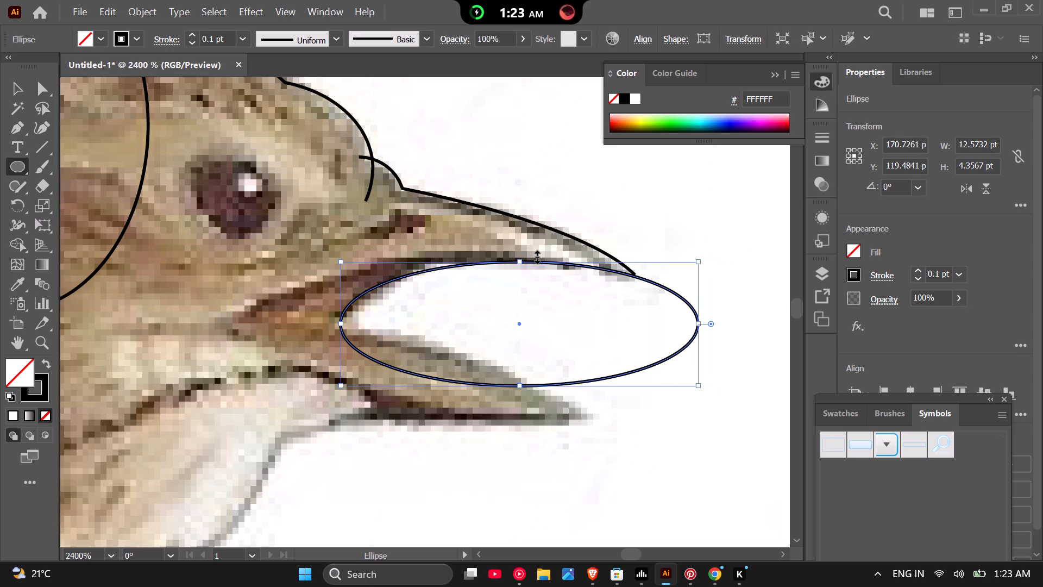
pyautogui.moveTo(520, 261); pyautogui.dragTo(520, 257)
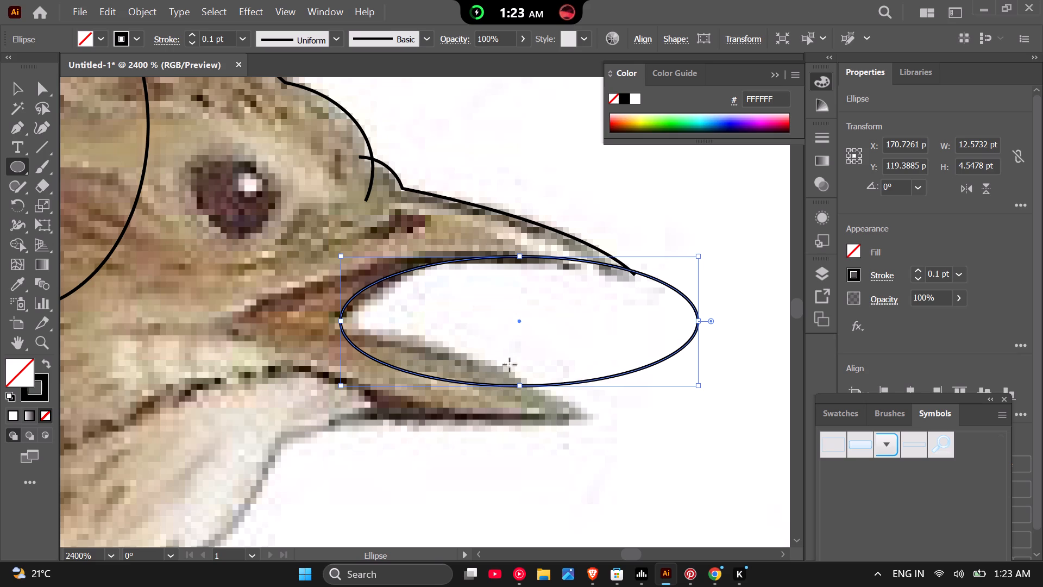
# Select the path that outlines the top of the upper beak.
pyautogui.click(15, 93)
pyautogui.click(587, 242)
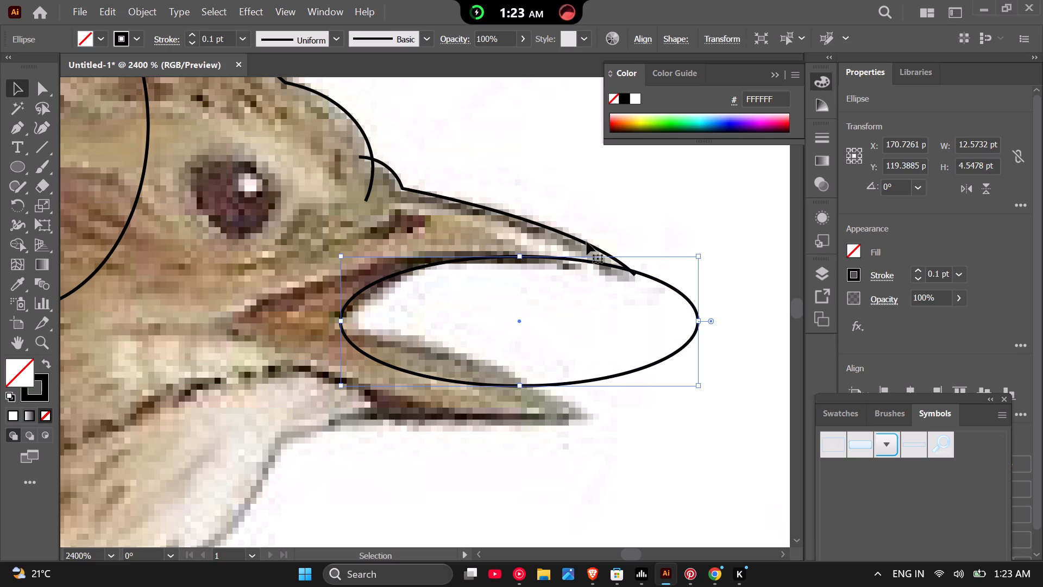
pyautogui.click(587, 243)
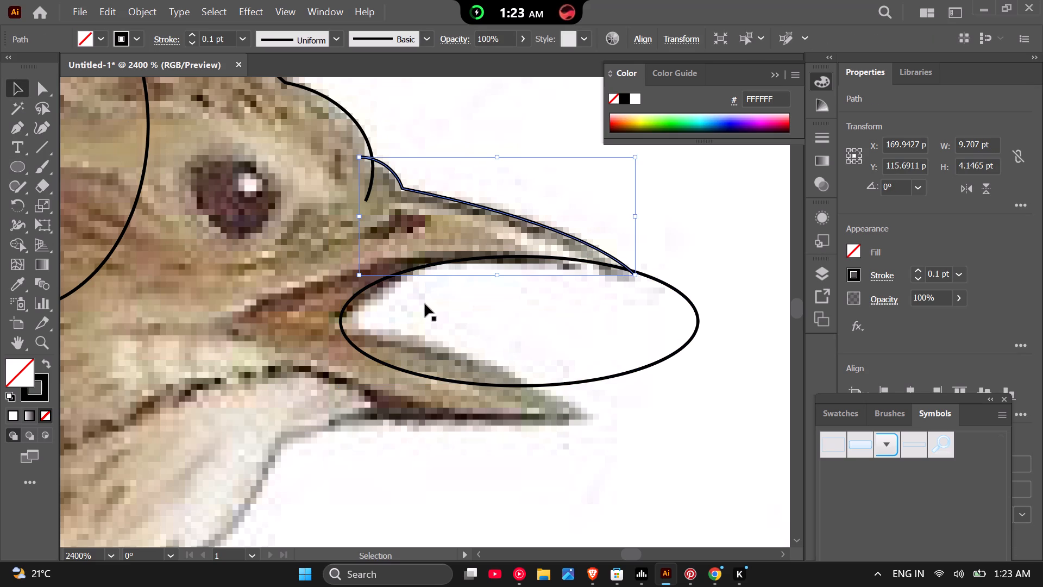
pyautogui.scroll(-1, 480, 291)
pyautogui.scroll(-1, 521, 275)
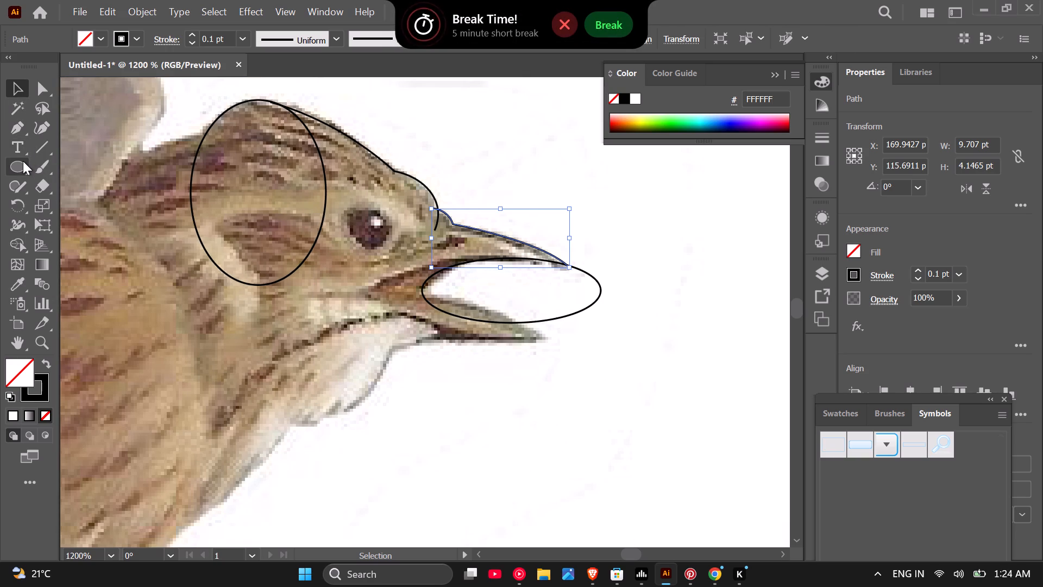
# Dismiss the break reminder and start a 25:00 focus session in the Pomodoro widget.
pyautogui.click(567, 21)
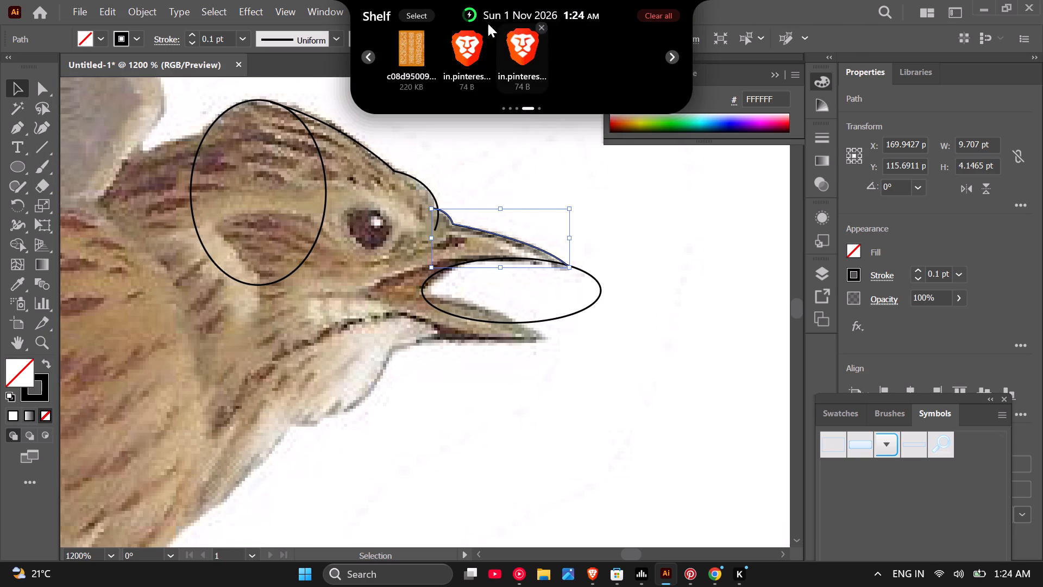
pyautogui.scroll(-4, 557, 98)
pyautogui.scroll(9, 557, 98)
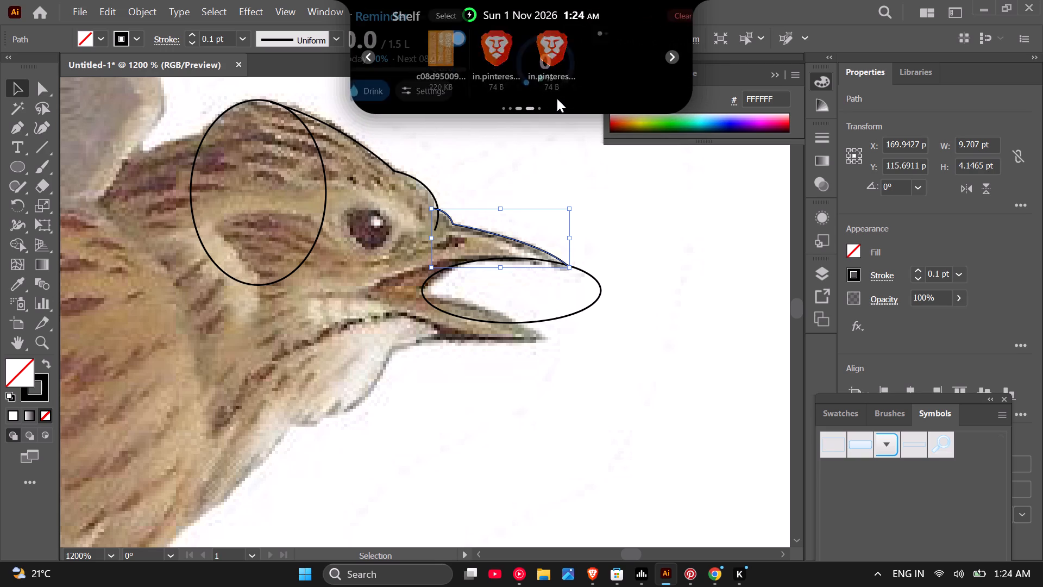
pyautogui.scroll(5, 557, 98)
pyautogui.click(566, 77)
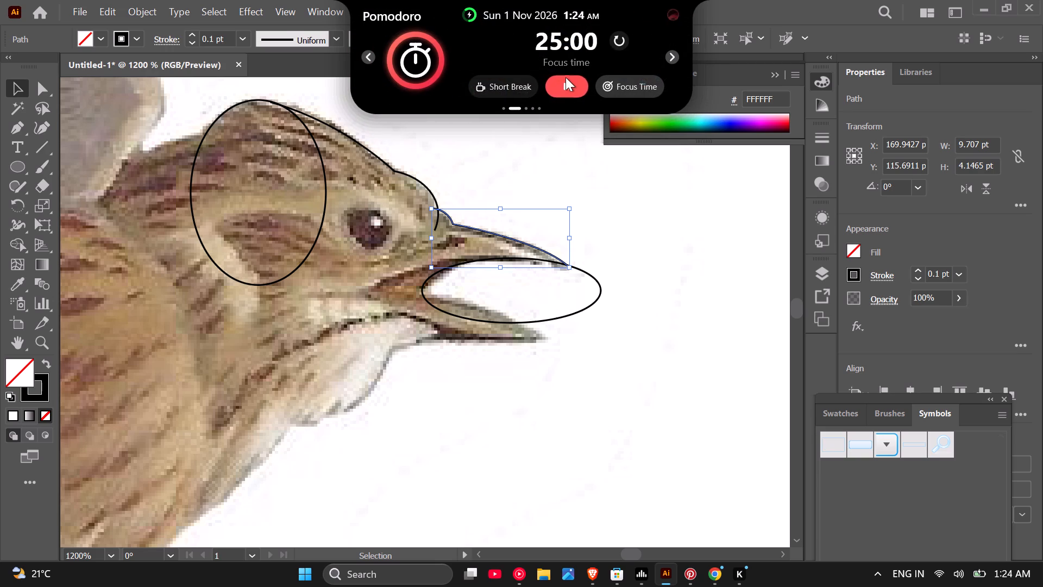
# Examine the head and beak tracing up close and against the whole skylark and the airplane artwork.
pyautogui.scroll(2, 523, 254)
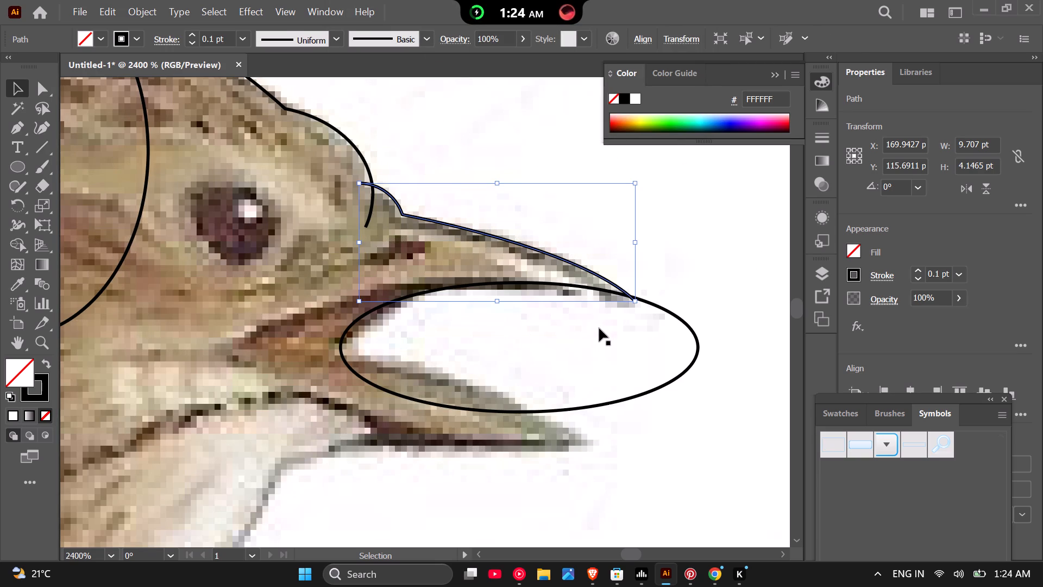
pyautogui.scroll(-8, 596, 328)
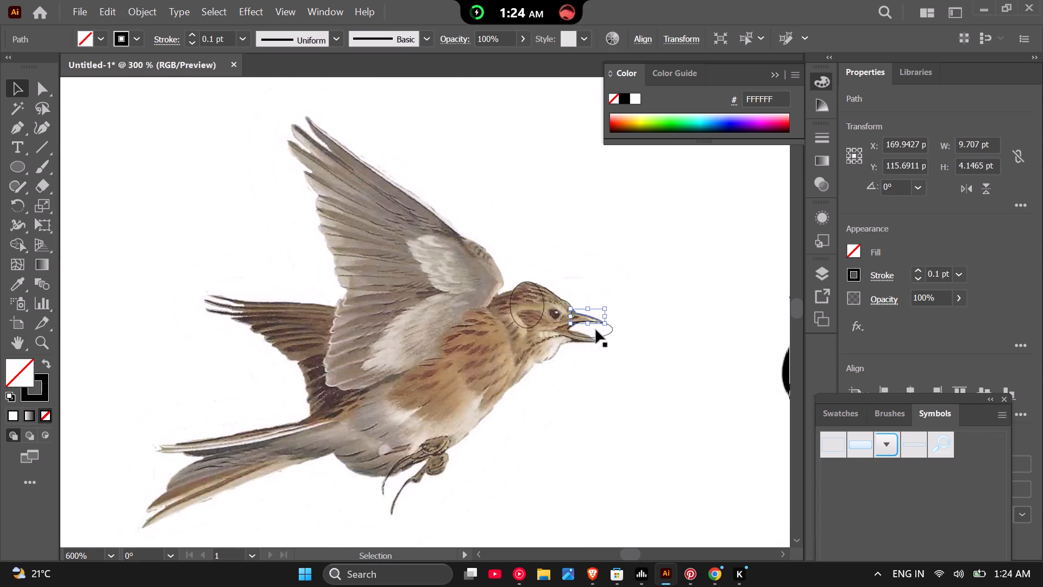
pyautogui.scroll(2, 586, 415)
pyautogui.scroll(-2, 535, 395)
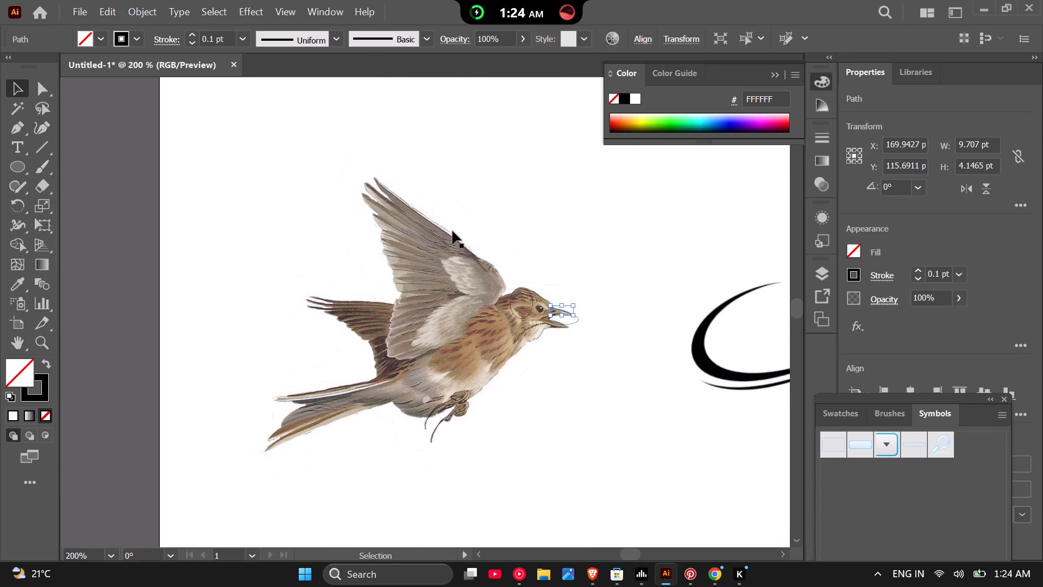
pyautogui.scroll(-2, 453, 231)
pyautogui.scroll(3, 519, 325)
pyautogui.scroll(-1, 480, 283)
pyautogui.scroll(3, 426, 184)
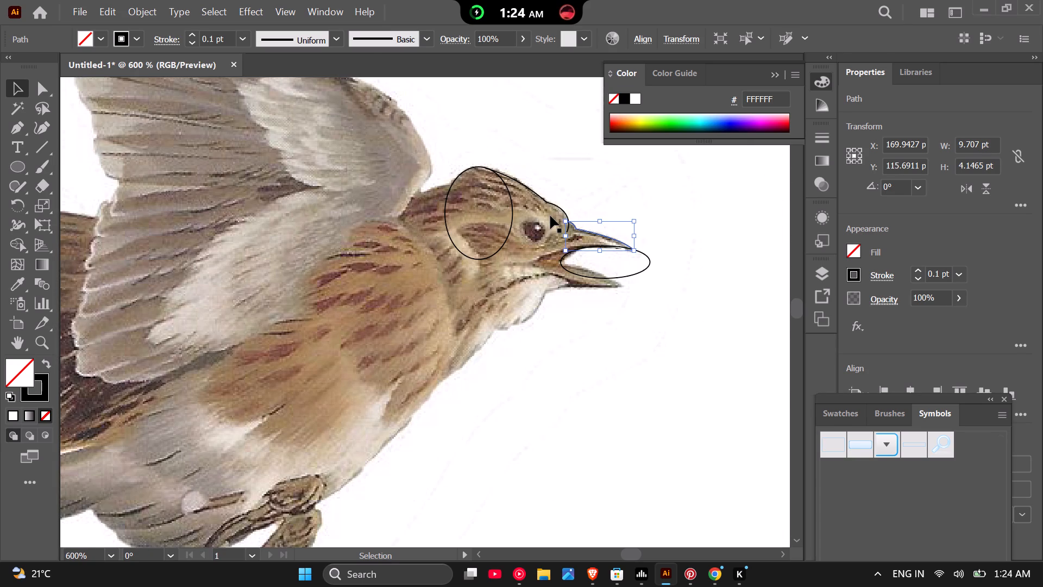
pyautogui.scroll(-5, 550, 216)
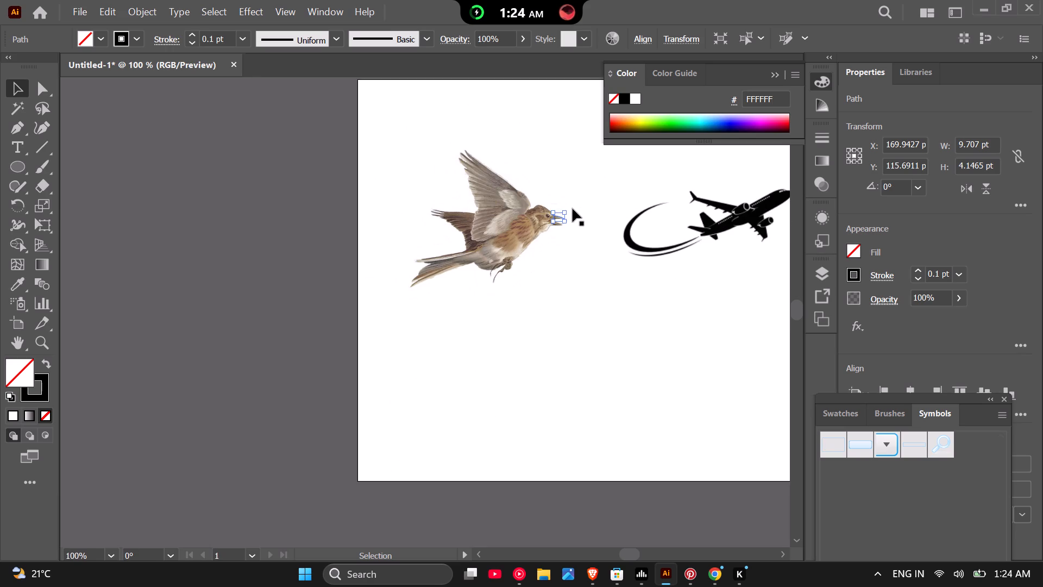
pyautogui.scroll(-1, 571, 210)
pyautogui.scroll(2, 638, 183)
pyautogui.scroll(1, 436, 192)
pyautogui.scroll(-1, 435, 192)
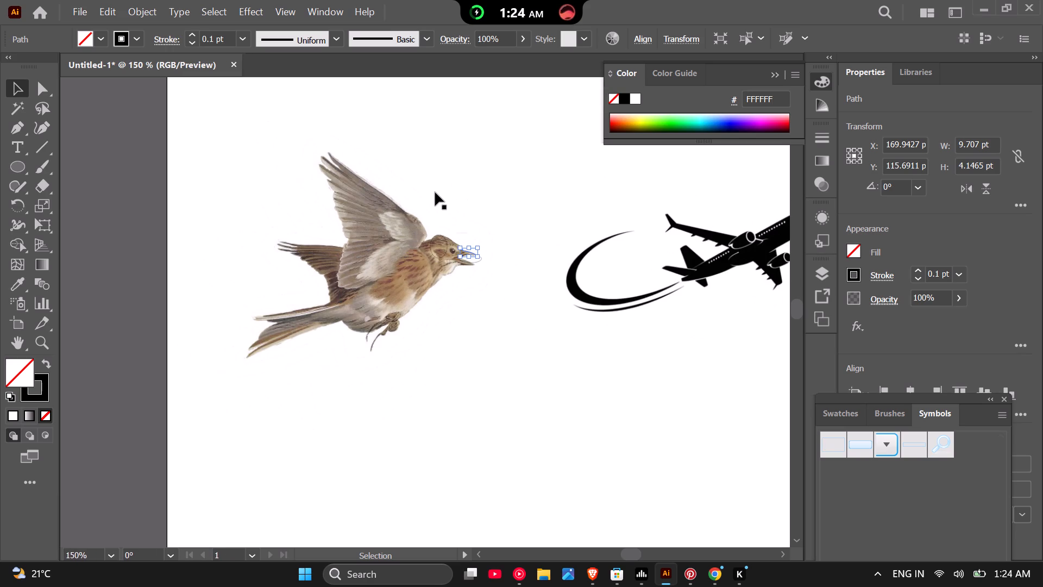
pyautogui.scroll(6, 456, 239)
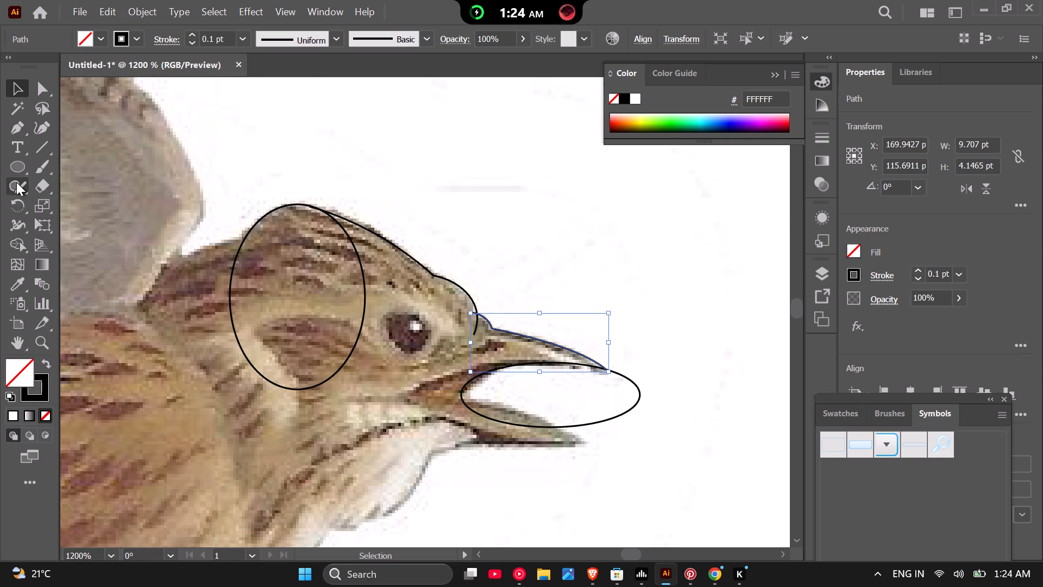
# Draw an ellipse about 10 pt by 3.9 pt over the lower beak and rotate it to about 340°.
pyautogui.click(8, 168)
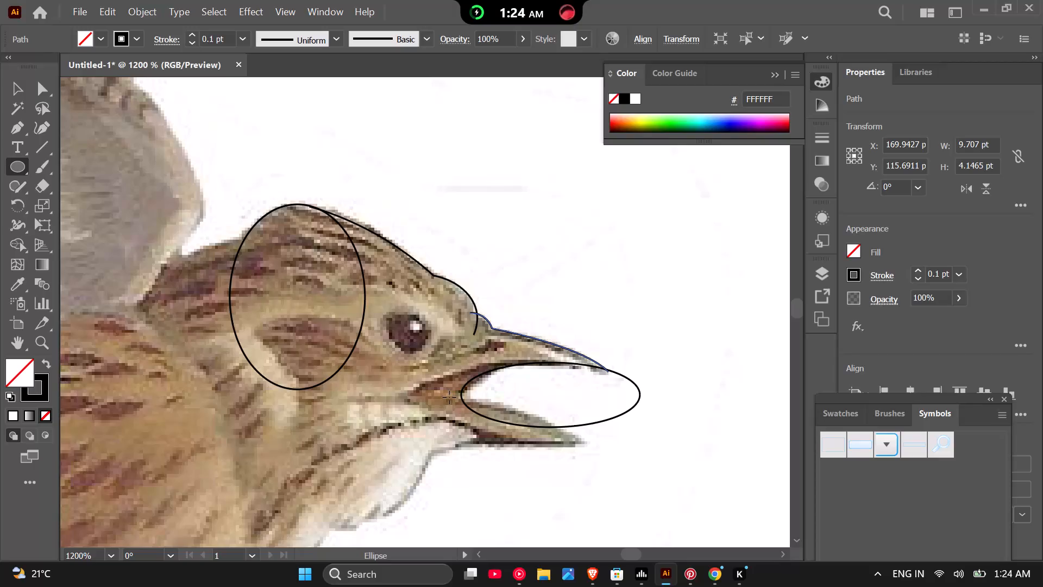
pyautogui.moveTo(450, 397); pyautogui.dragTo(601, 453)
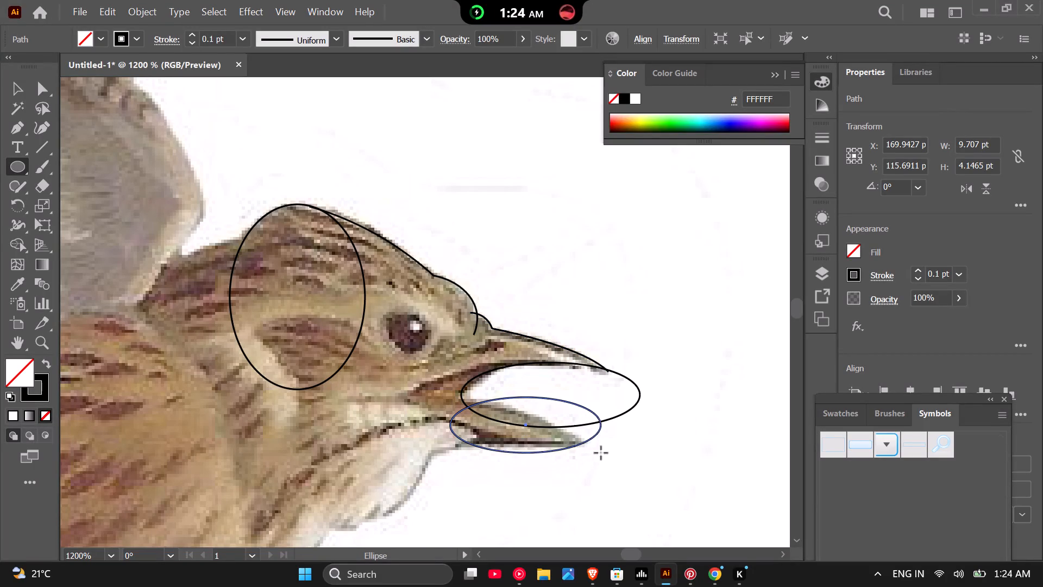
pyautogui.moveTo(601, 453); pyautogui.dragTo(593, 453)
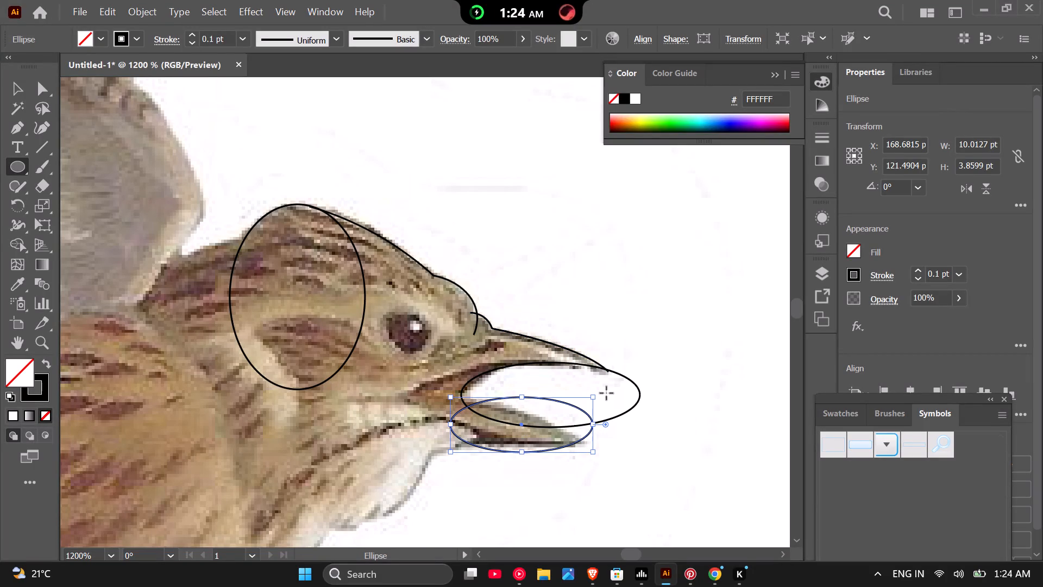
pyautogui.moveTo(599, 394); pyautogui.dragTo(611, 423)
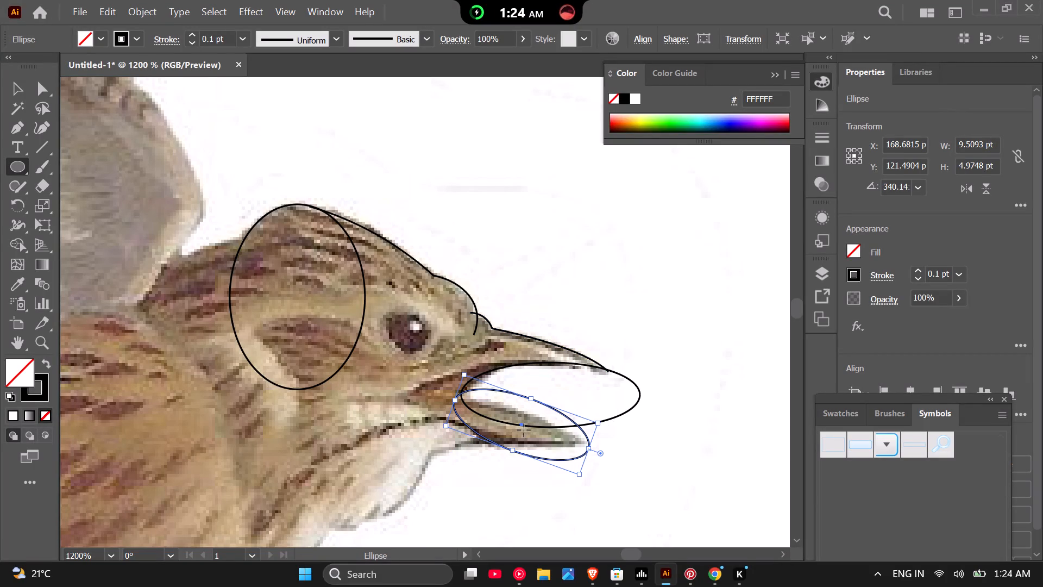
# Move and stretch the tilted ellipse to bounds of about 10 pt by 4.9 pt, fitting its upper curve to the lower beak's top edge.
pyautogui.moveTo(523, 426); pyautogui.dragTo(520, 435)
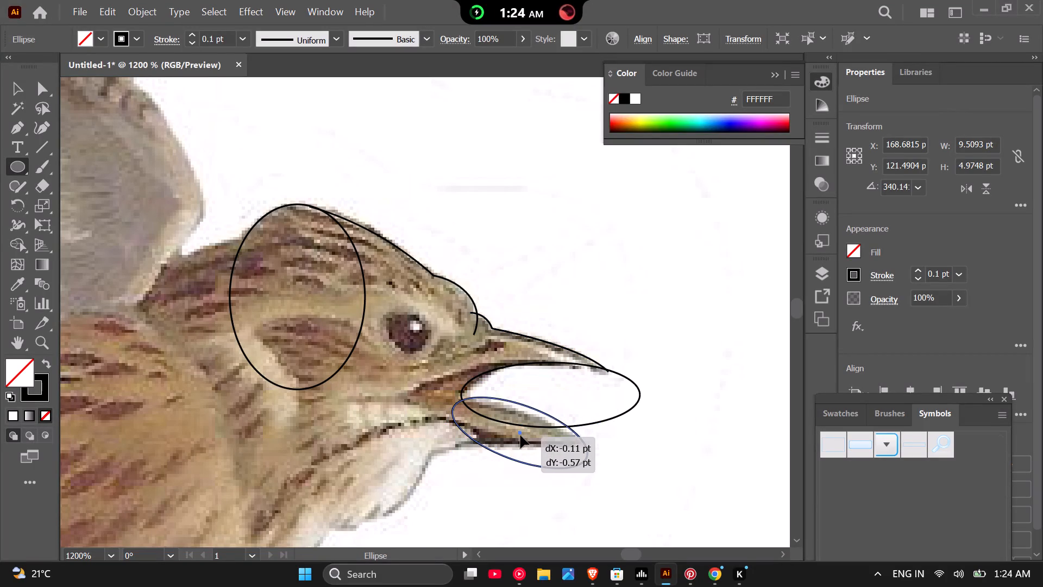
pyautogui.moveTo(520, 435); pyautogui.dragTo(524, 438)
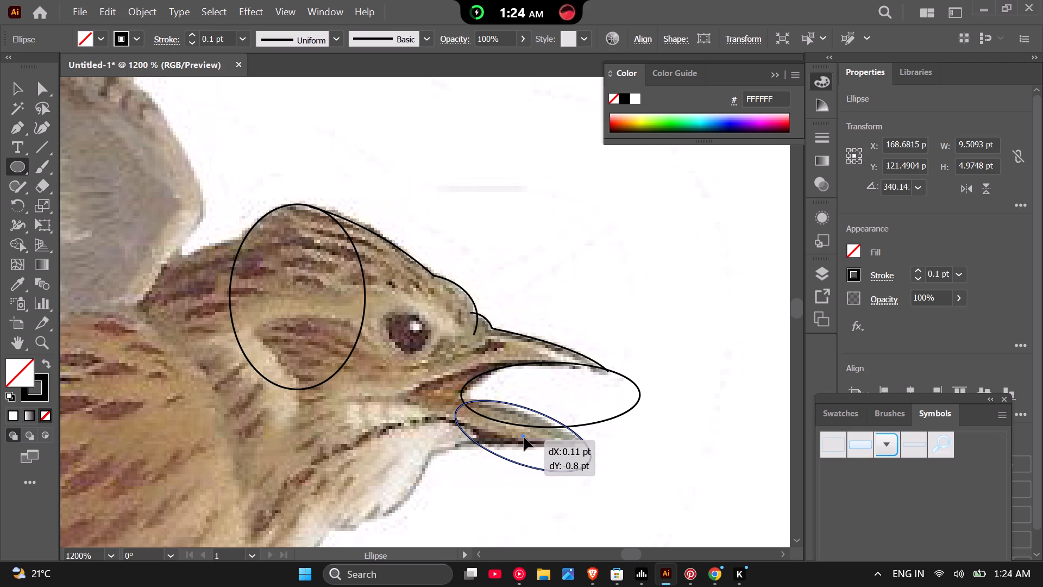
pyautogui.moveTo(524, 438); pyautogui.dragTo(527, 436)
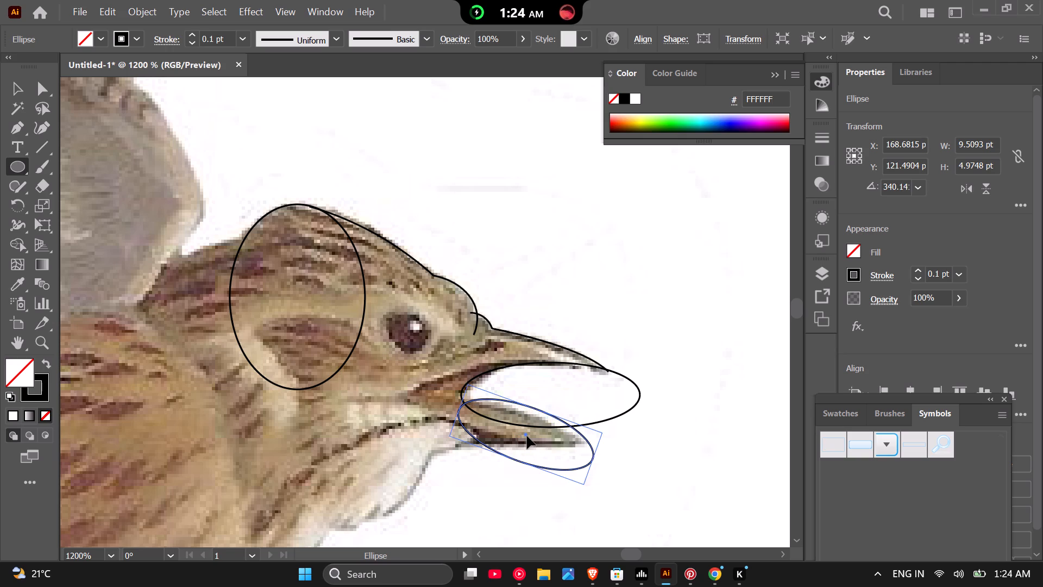
pyautogui.moveTo(535, 409); pyautogui.dragTo(535, 409)
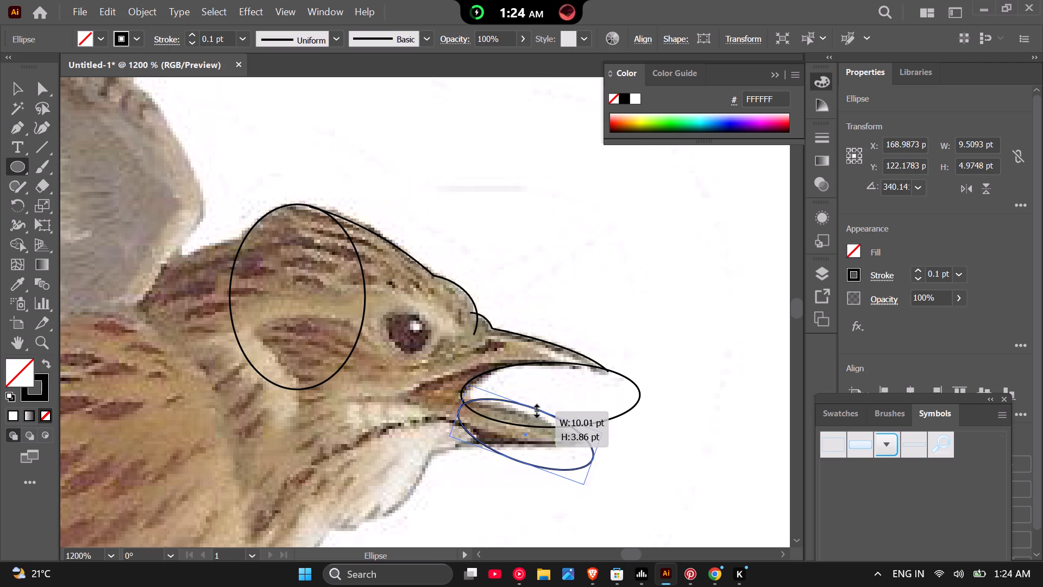
pyautogui.moveTo(535, 409); pyautogui.dragTo(534, 414)
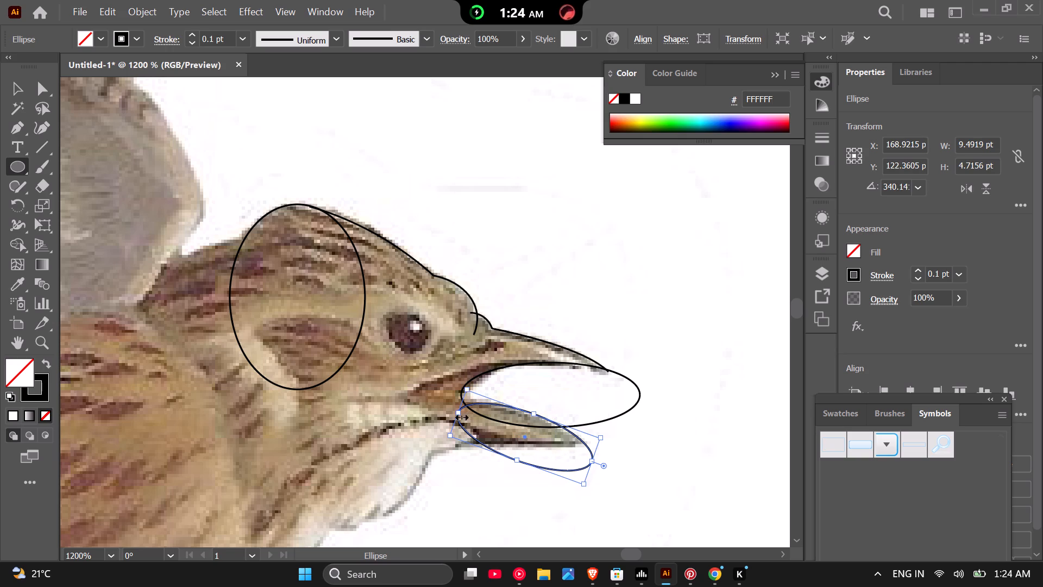
pyautogui.moveTo(457, 416); pyautogui.dragTo(451, 408)
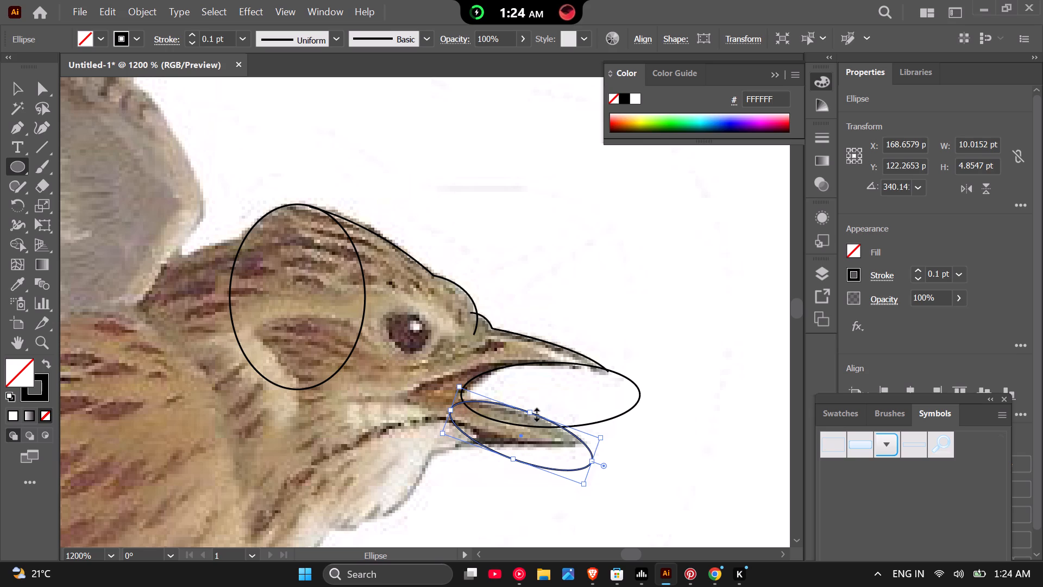
pyautogui.click(530, 411)
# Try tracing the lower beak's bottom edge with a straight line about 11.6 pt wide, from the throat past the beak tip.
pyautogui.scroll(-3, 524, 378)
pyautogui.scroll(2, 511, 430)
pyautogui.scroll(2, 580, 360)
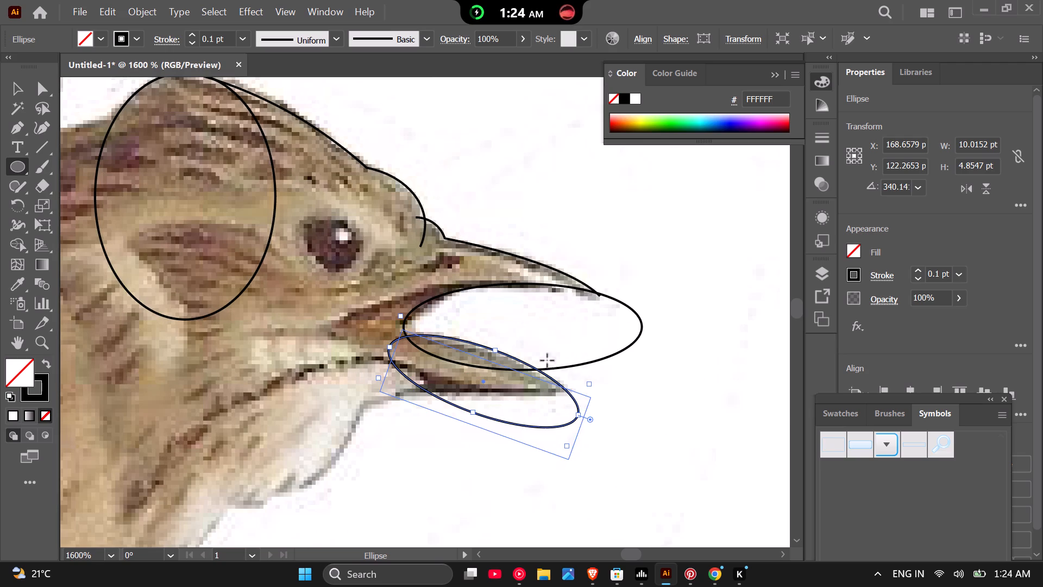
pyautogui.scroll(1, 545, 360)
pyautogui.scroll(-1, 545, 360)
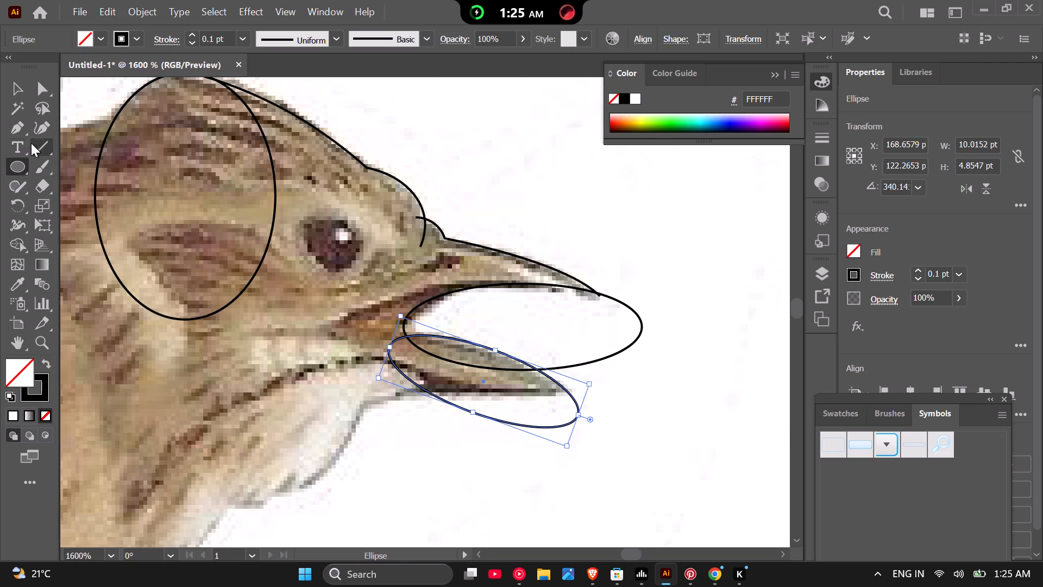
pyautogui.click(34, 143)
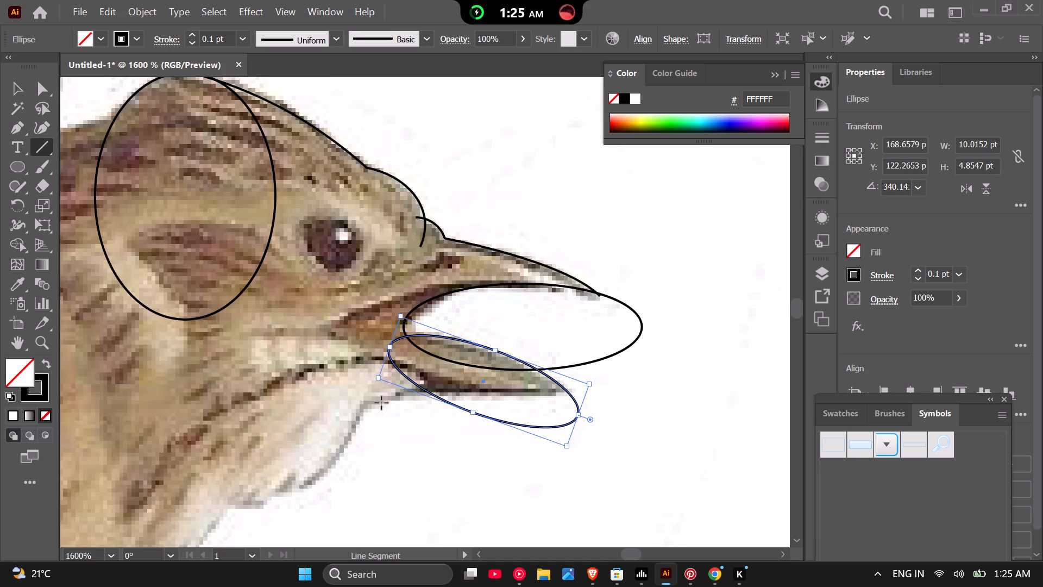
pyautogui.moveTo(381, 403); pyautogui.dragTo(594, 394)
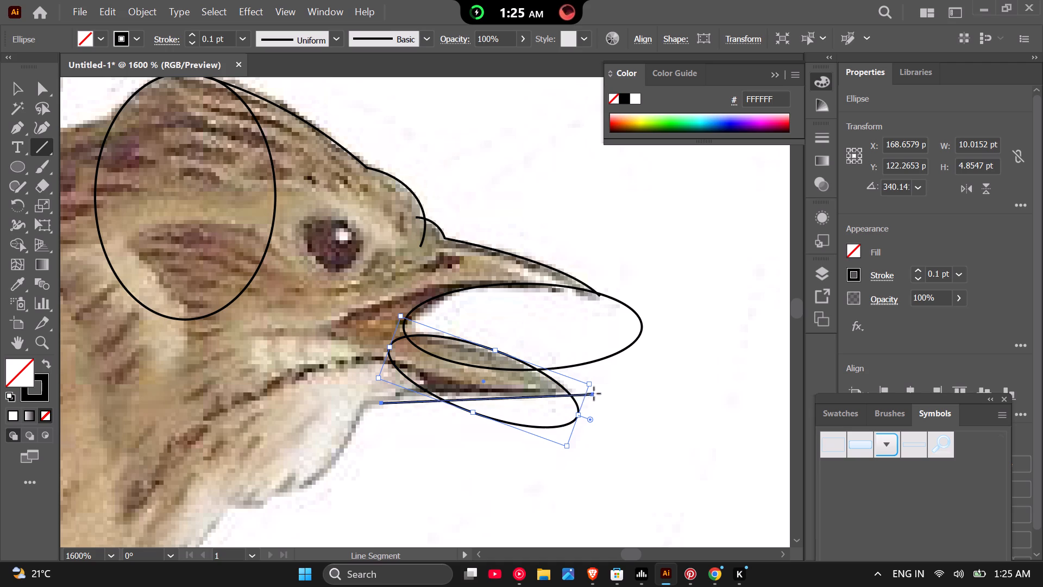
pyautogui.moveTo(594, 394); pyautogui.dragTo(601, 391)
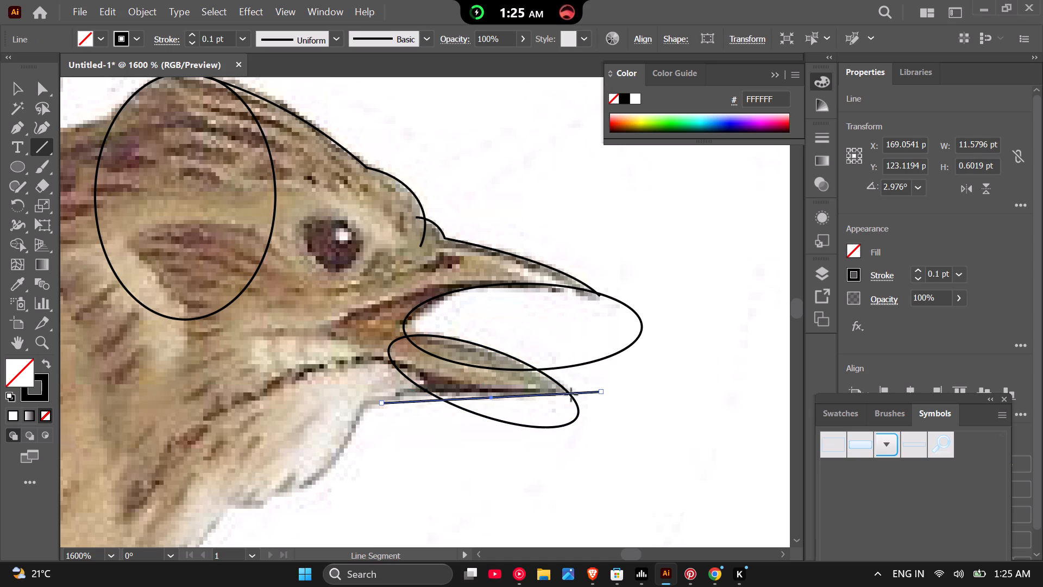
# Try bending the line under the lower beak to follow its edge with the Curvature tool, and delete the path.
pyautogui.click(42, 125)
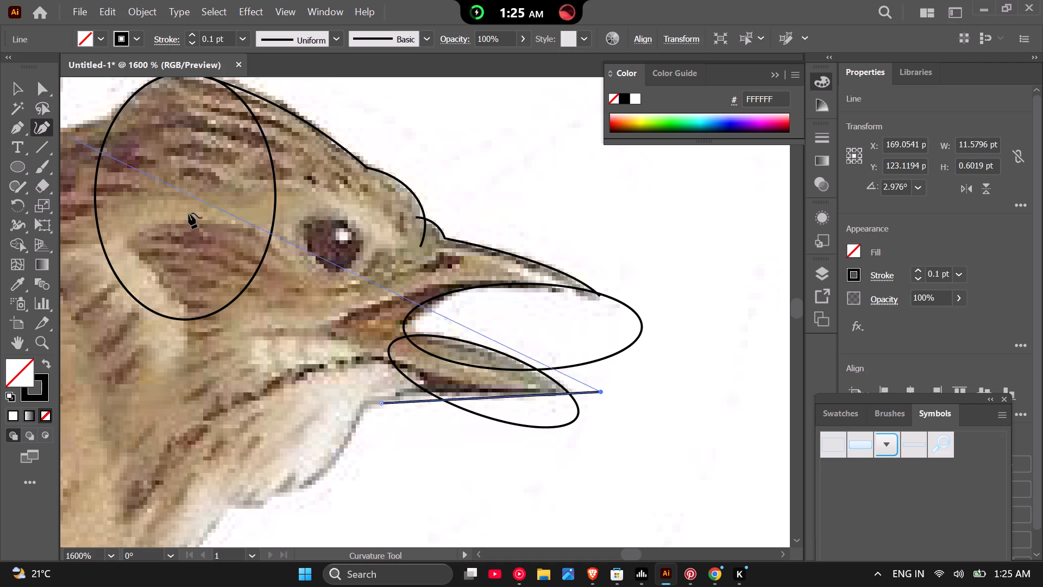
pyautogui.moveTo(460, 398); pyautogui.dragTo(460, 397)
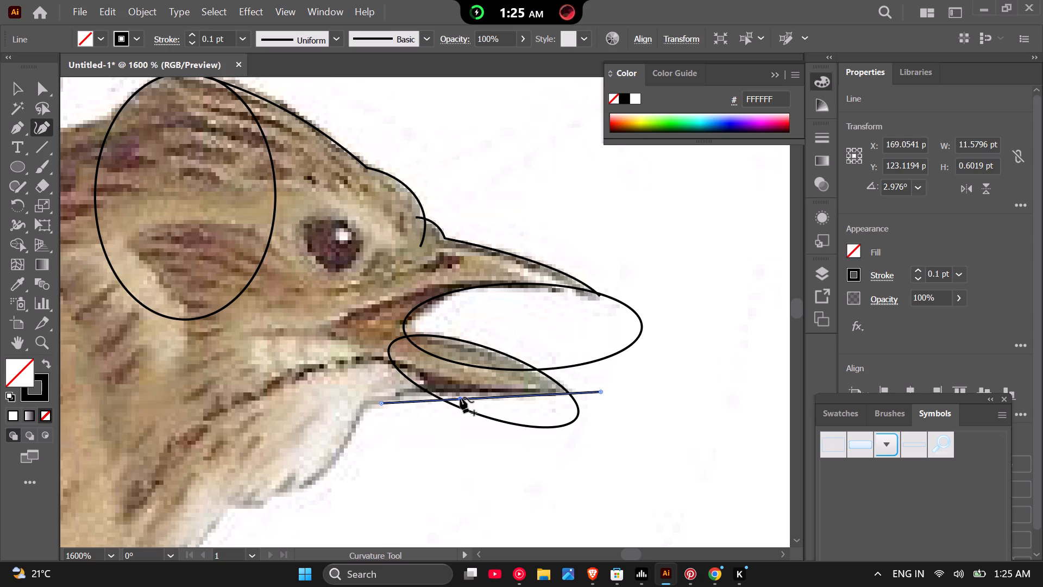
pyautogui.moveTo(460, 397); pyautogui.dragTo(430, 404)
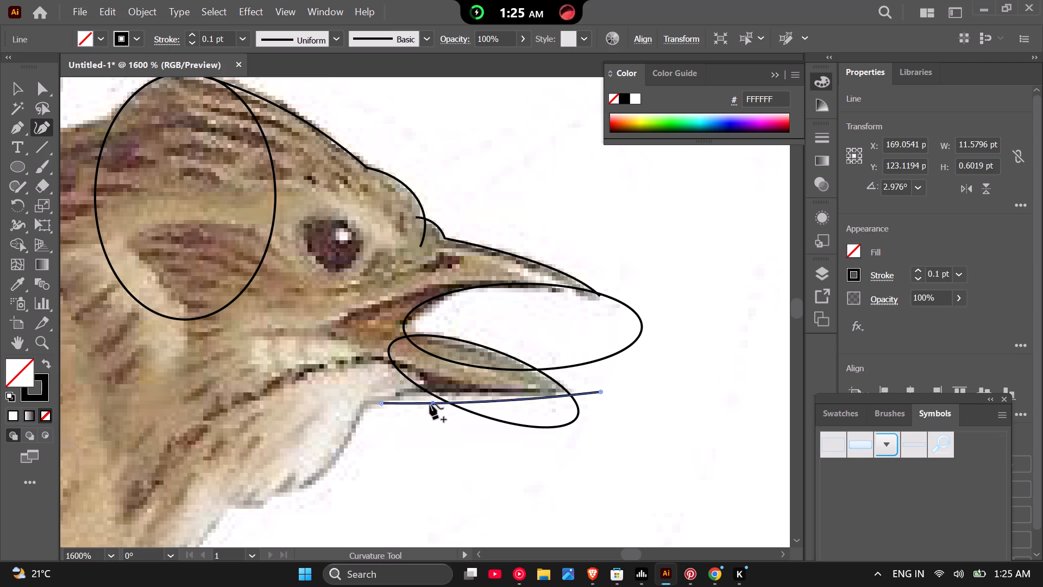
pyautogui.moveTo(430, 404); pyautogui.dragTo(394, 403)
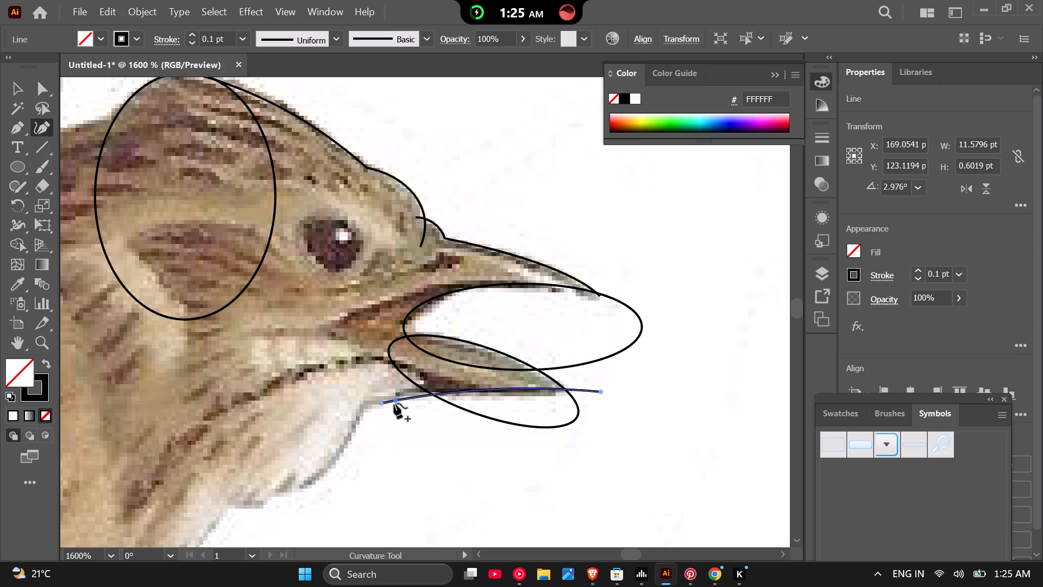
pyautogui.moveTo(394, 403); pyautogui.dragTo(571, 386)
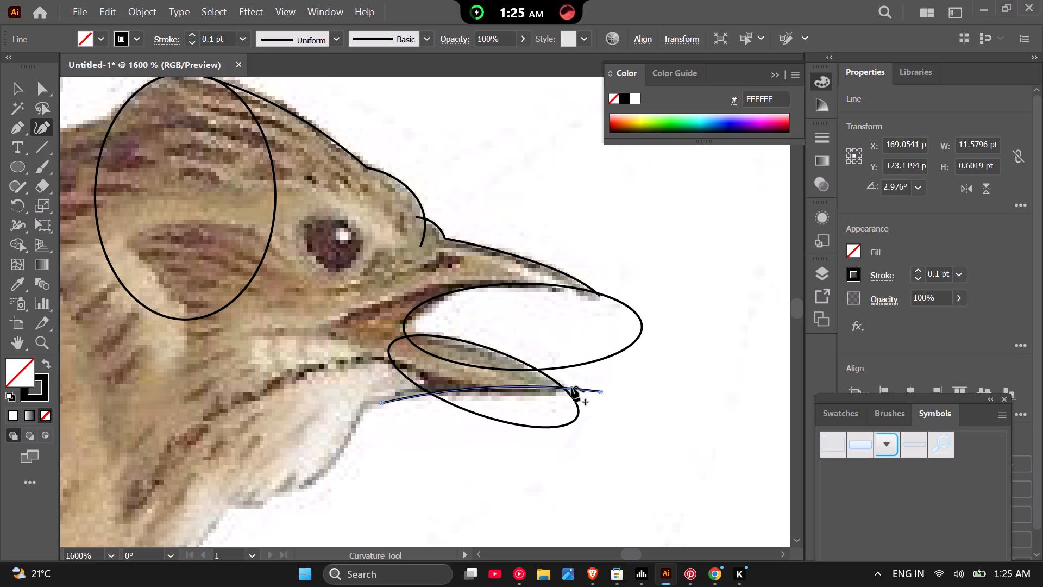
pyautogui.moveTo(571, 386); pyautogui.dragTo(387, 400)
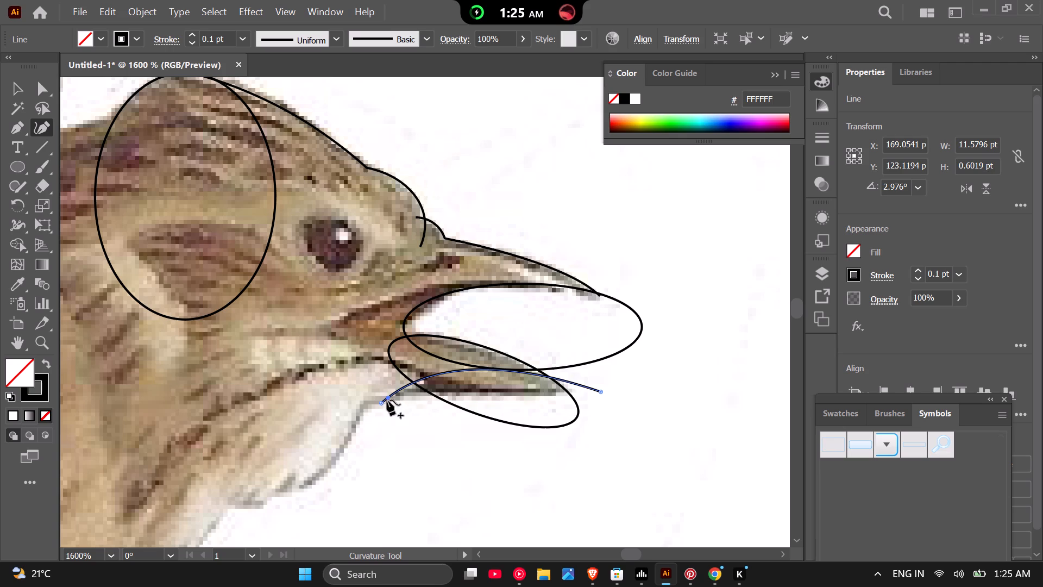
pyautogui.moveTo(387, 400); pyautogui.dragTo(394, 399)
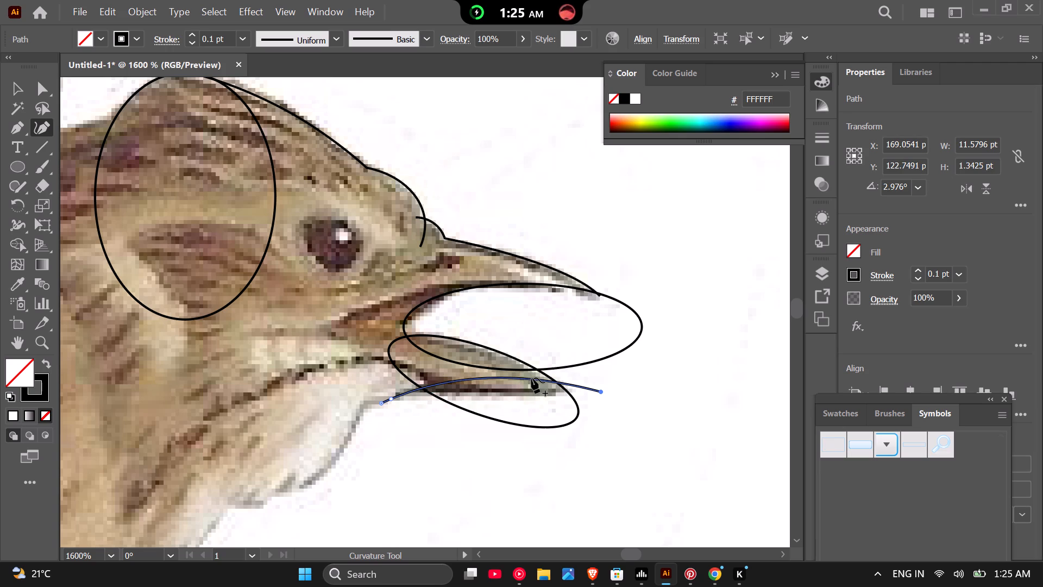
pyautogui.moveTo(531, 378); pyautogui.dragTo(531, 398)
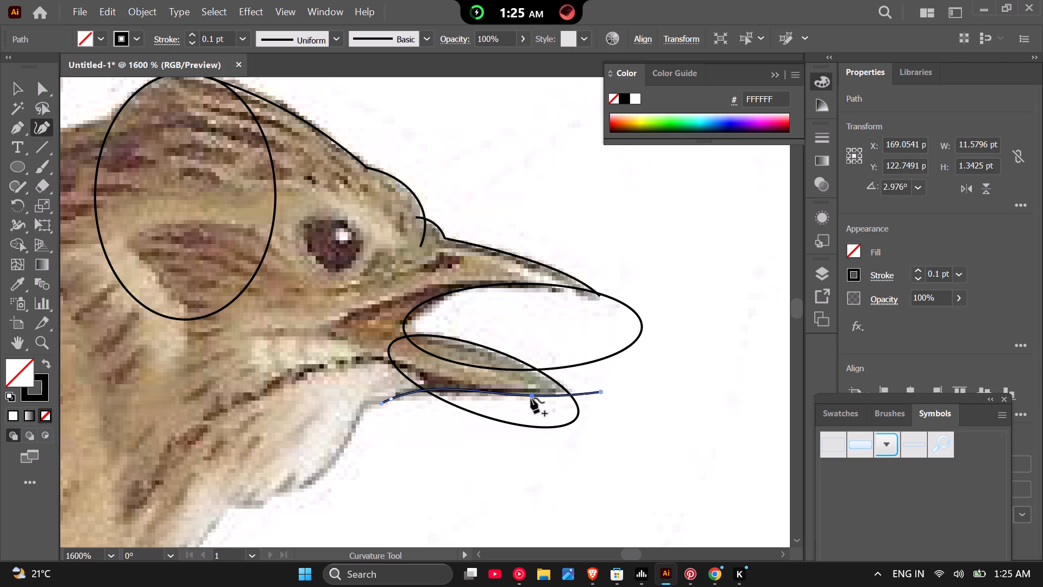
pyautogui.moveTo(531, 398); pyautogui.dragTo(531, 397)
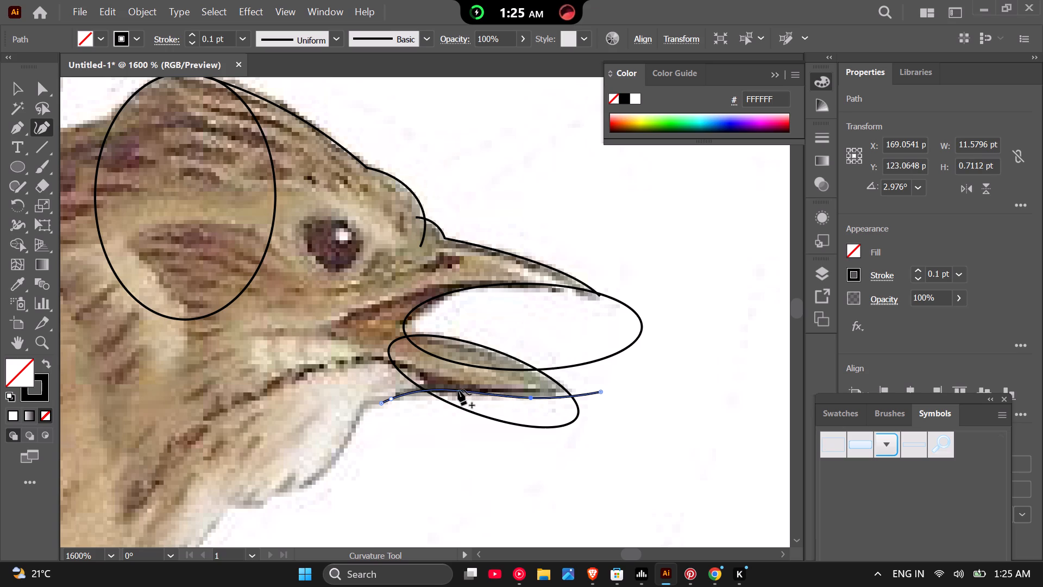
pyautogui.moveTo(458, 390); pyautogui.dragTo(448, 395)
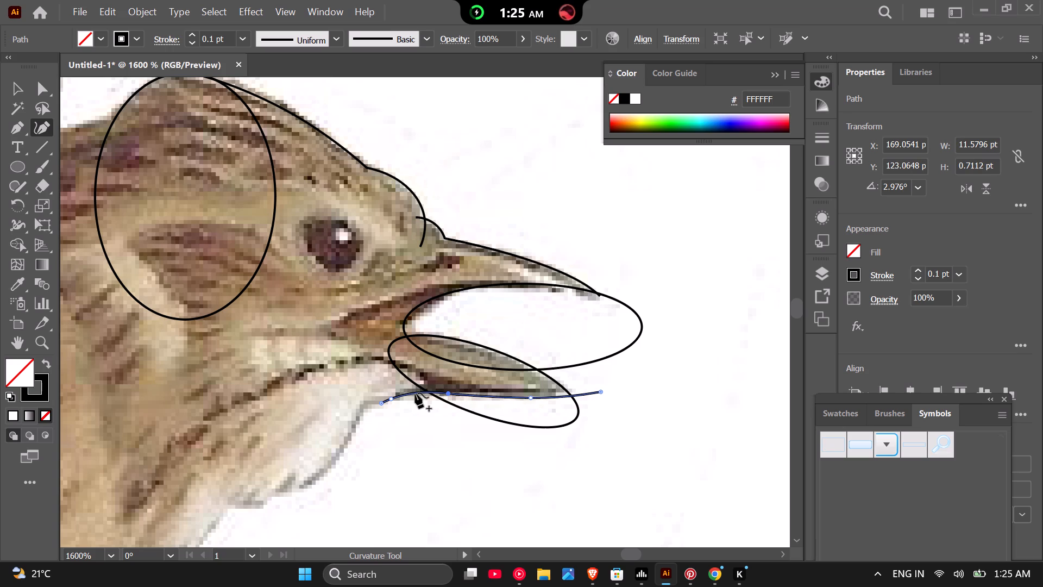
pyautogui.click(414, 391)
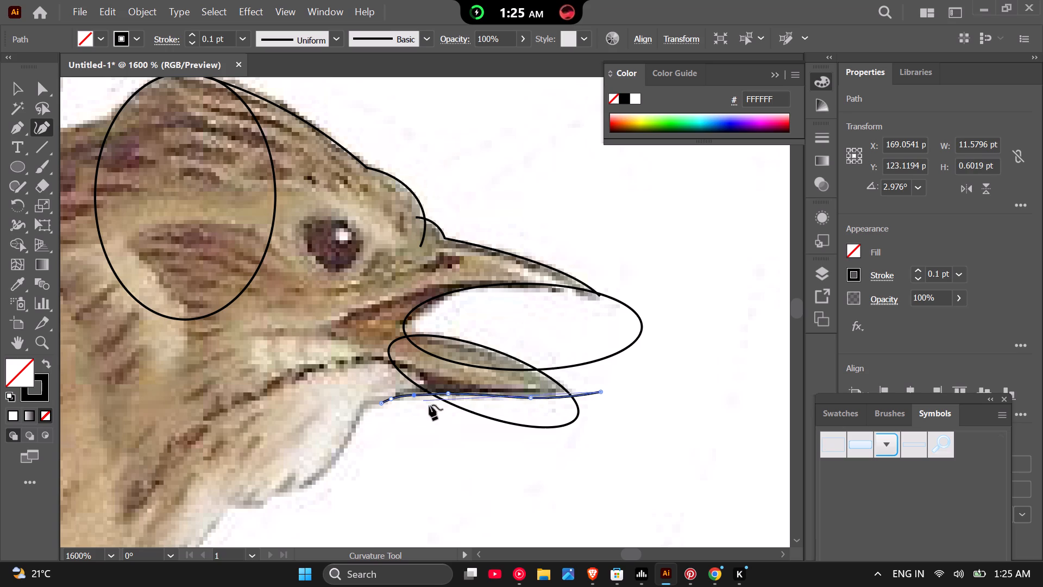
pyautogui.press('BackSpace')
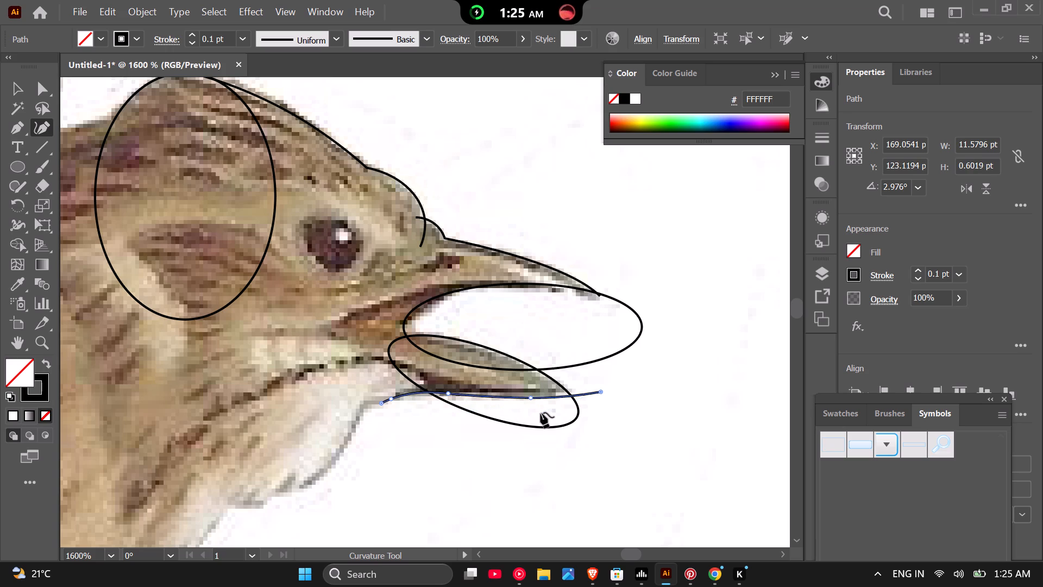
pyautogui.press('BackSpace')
# Draw a nearly horizontal line about 10.1 pt long along the lower beak's bottom edge, from just beyond the tip back to the throat.
pyautogui.scroll(2, 423, 423)
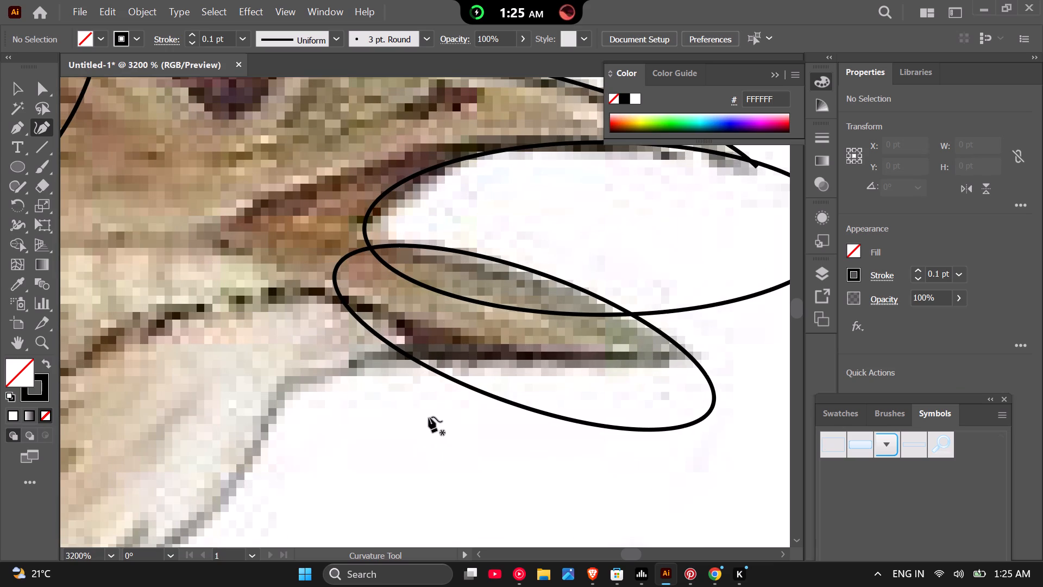
pyautogui.click(37, 151)
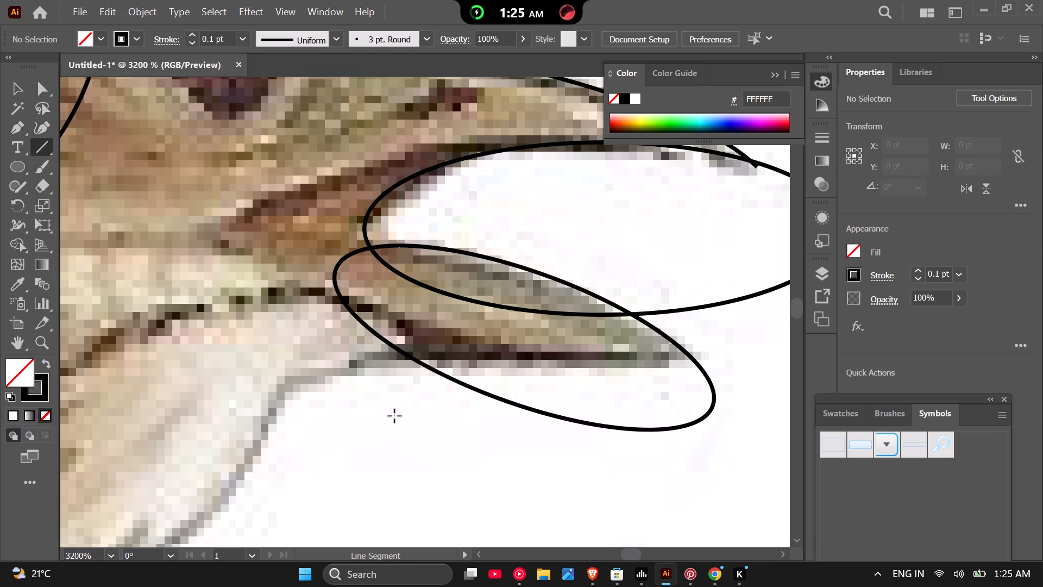
pyautogui.click(350, 378)
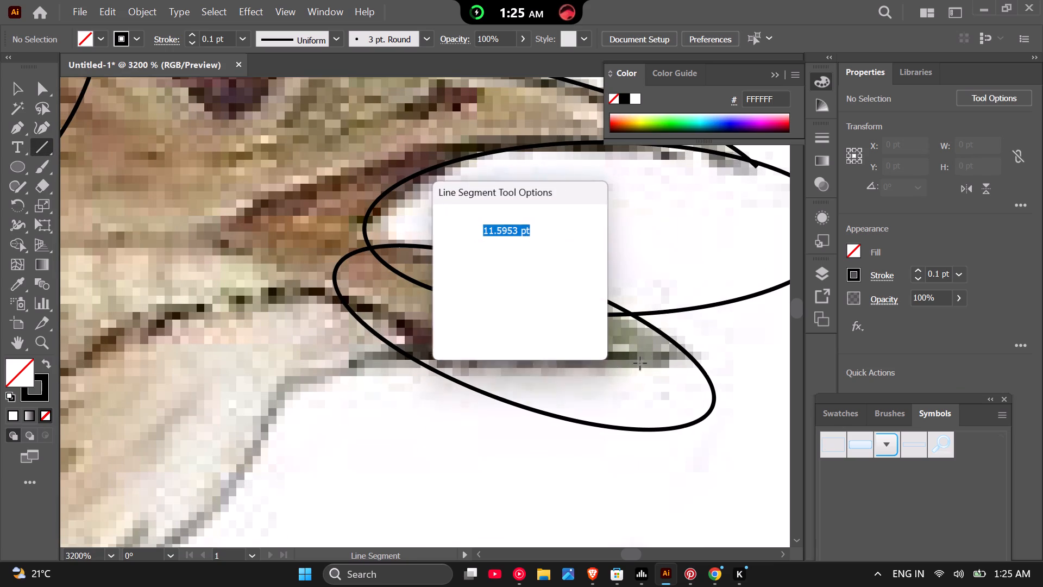
pyautogui.click(551, 327)
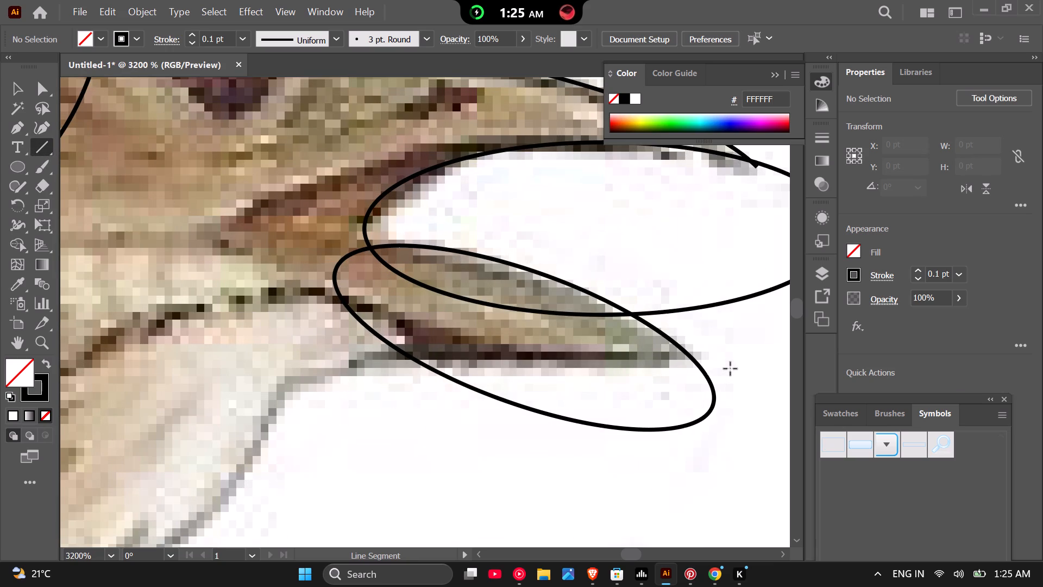
pyautogui.moveTo(718, 366); pyautogui.dragTo(332, 377)
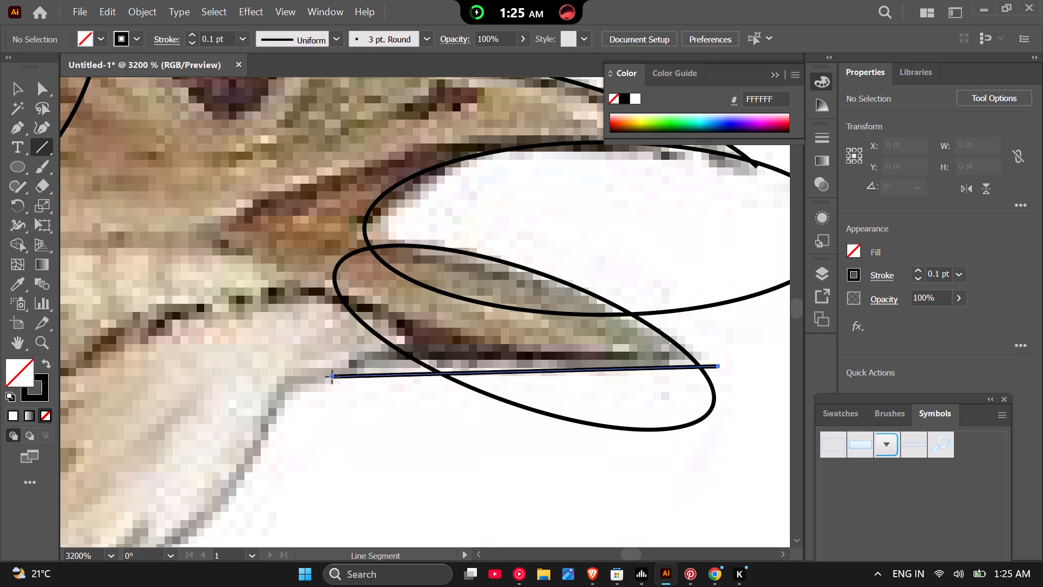
pyautogui.moveTo(332, 377); pyautogui.dragTo(334, 372)
pyautogui.scroll(-2, 336, 370)
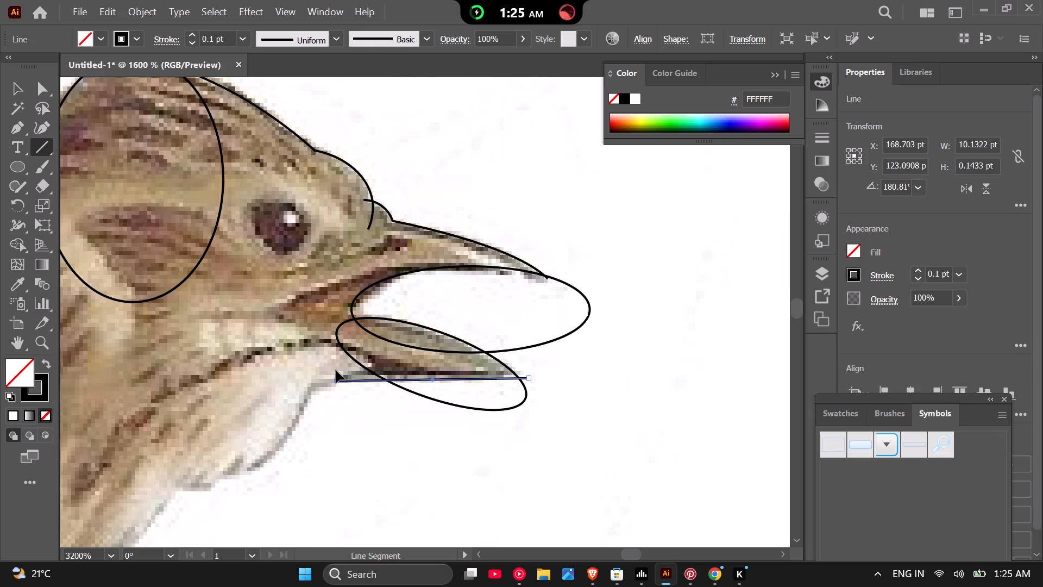
pyautogui.scroll(-3, 341, 369)
pyautogui.scroll(2, 356, 378)
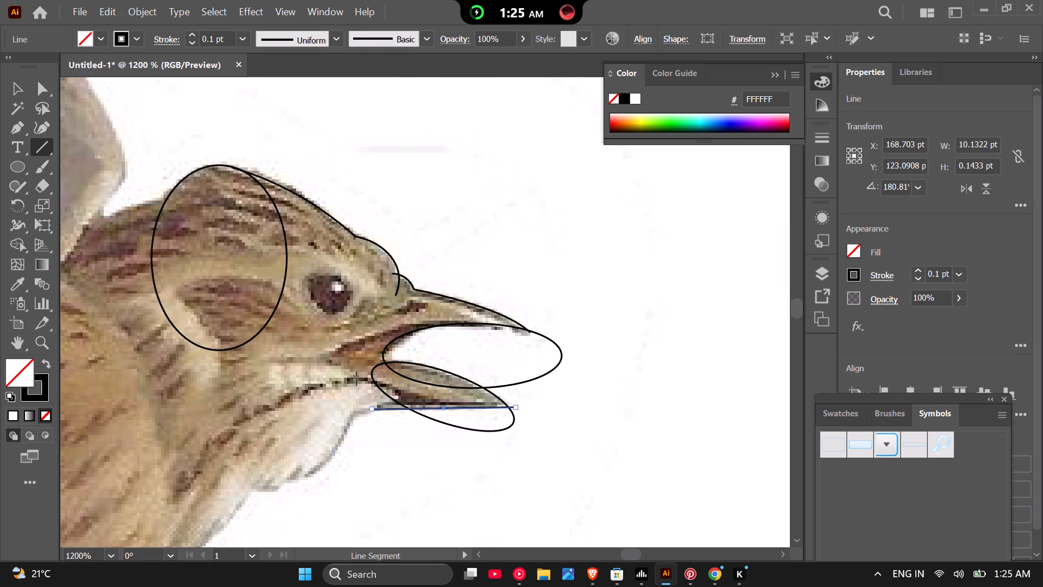
# Draw a circle about 2.7 pt in diameter around the skylark's eye and centre it over the dark pupil.
pyautogui.scroll(2, 415, 392)
pyautogui.scroll(-2, 415, 404)
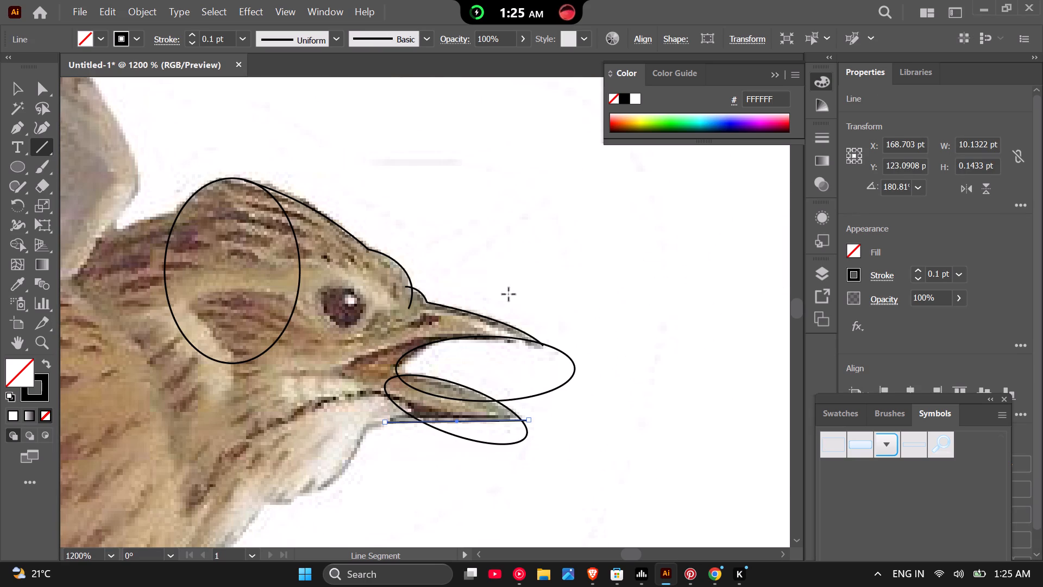
pyautogui.scroll(-1, 511, 287)
pyautogui.click(17, 161)
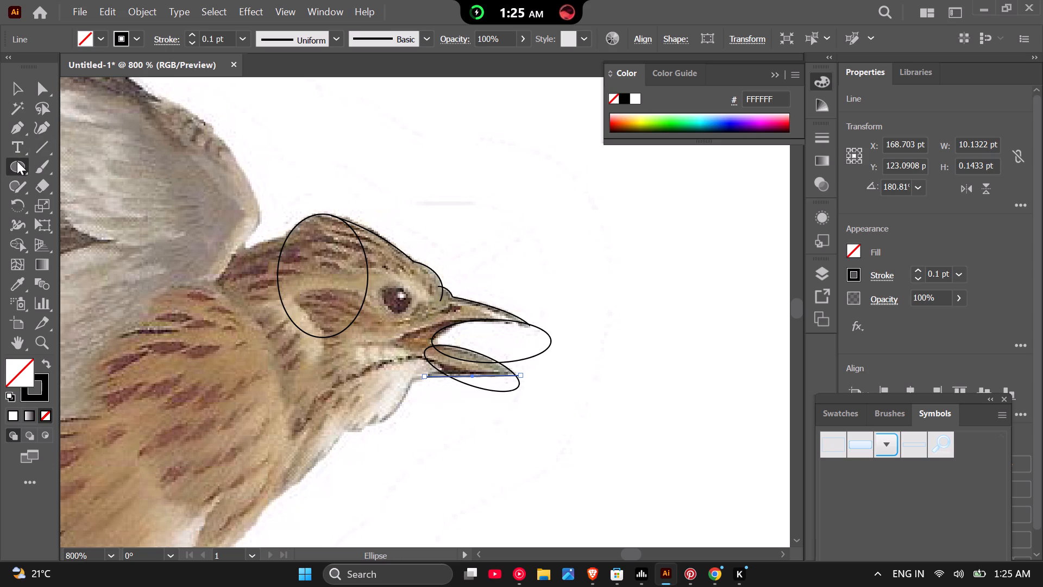
pyautogui.scroll(3, 453, 305)
pyautogui.scroll(1, 284, 270)
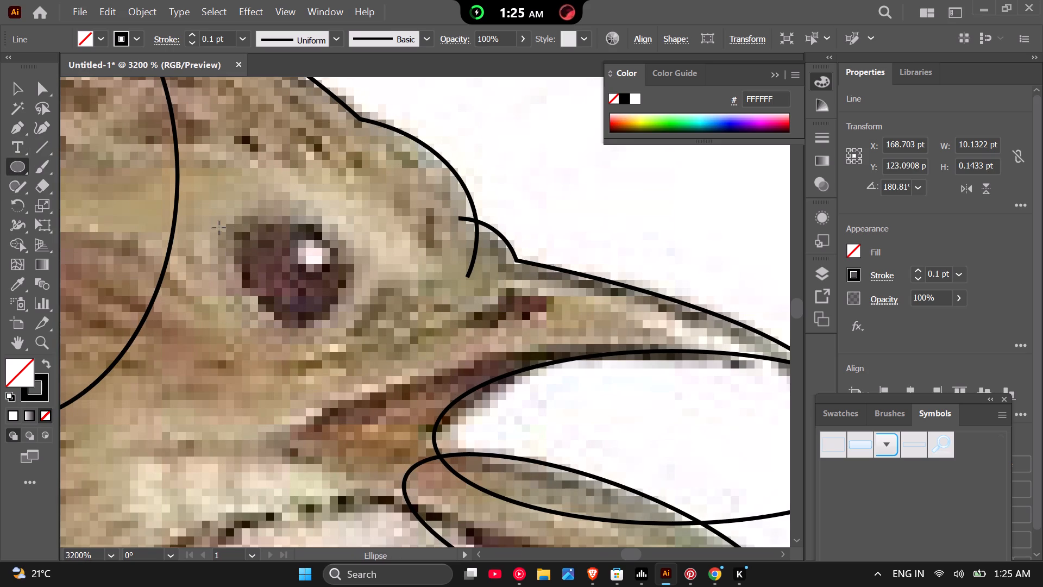
pyautogui.moveTo(248, 203); pyautogui.dragTo(352, 327)
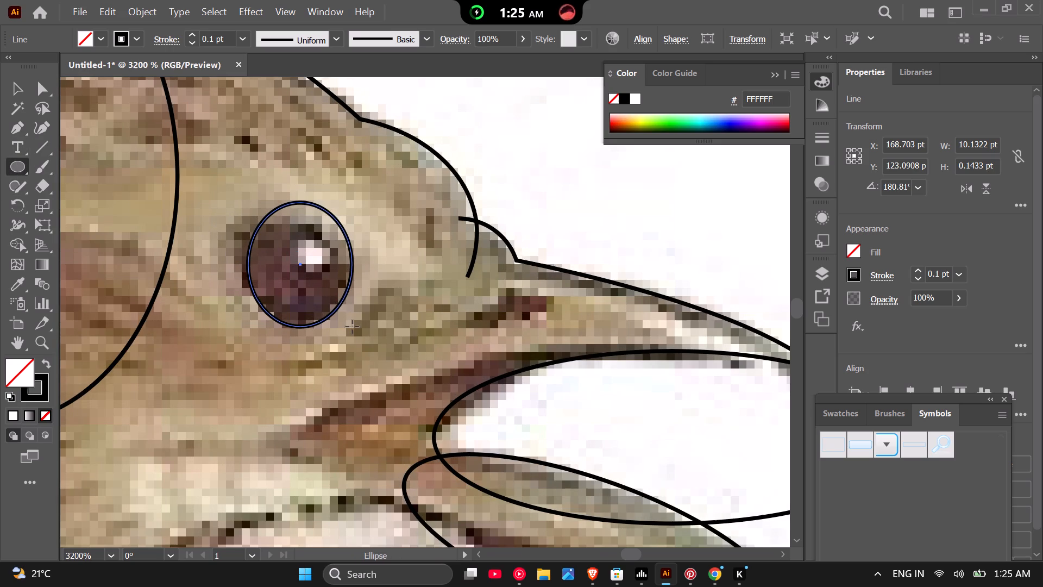
pyautogui.moveTo(352, 327); pyautogui.dragTo(364, 324)
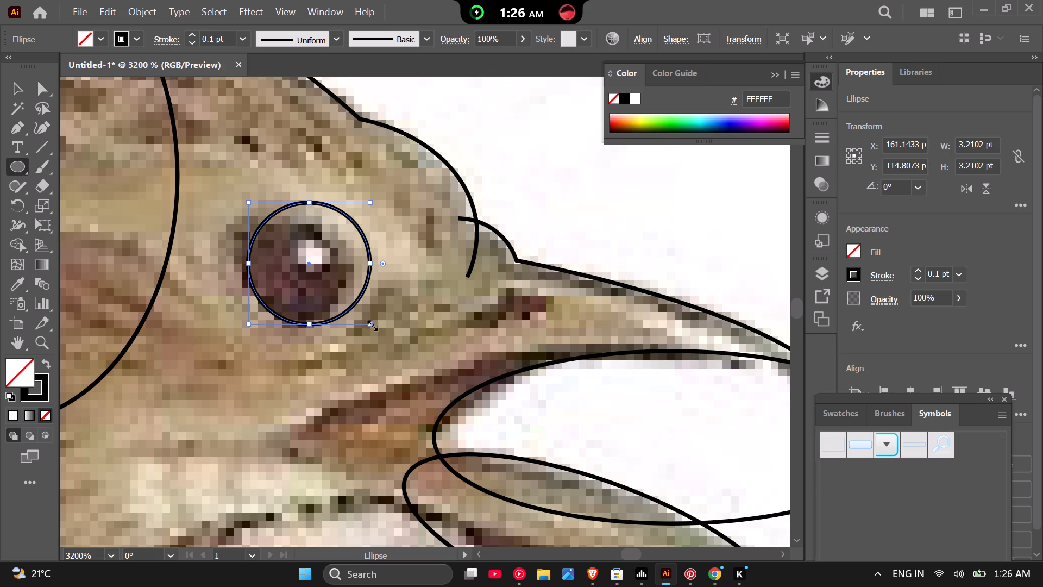
pyautogui.moveTo(371, 324); pyautogui.dragTo(351, 308)
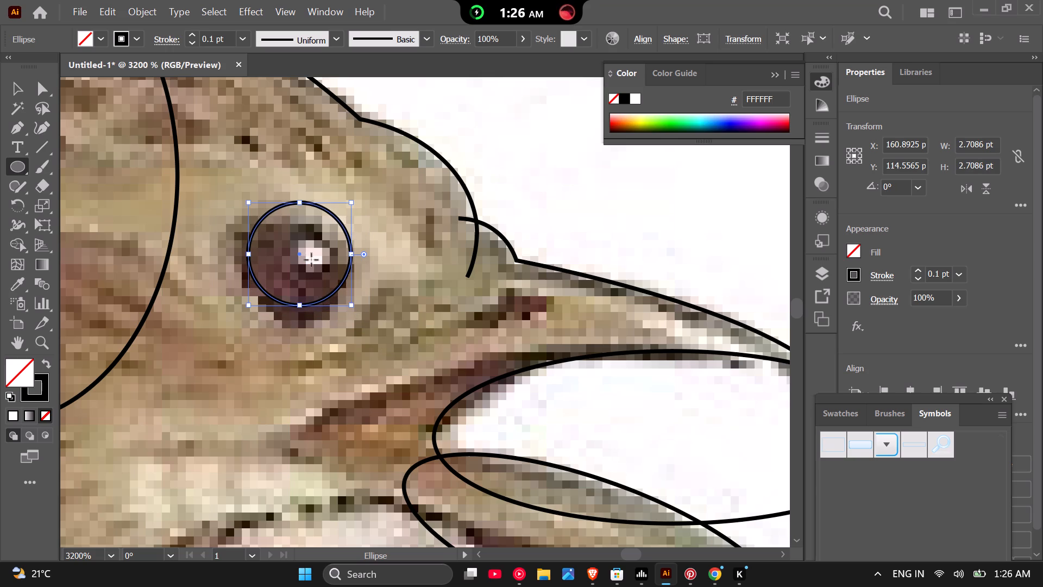
pyautogui.moveTo(299, 254); pyautogui.dragTo(300, 264)
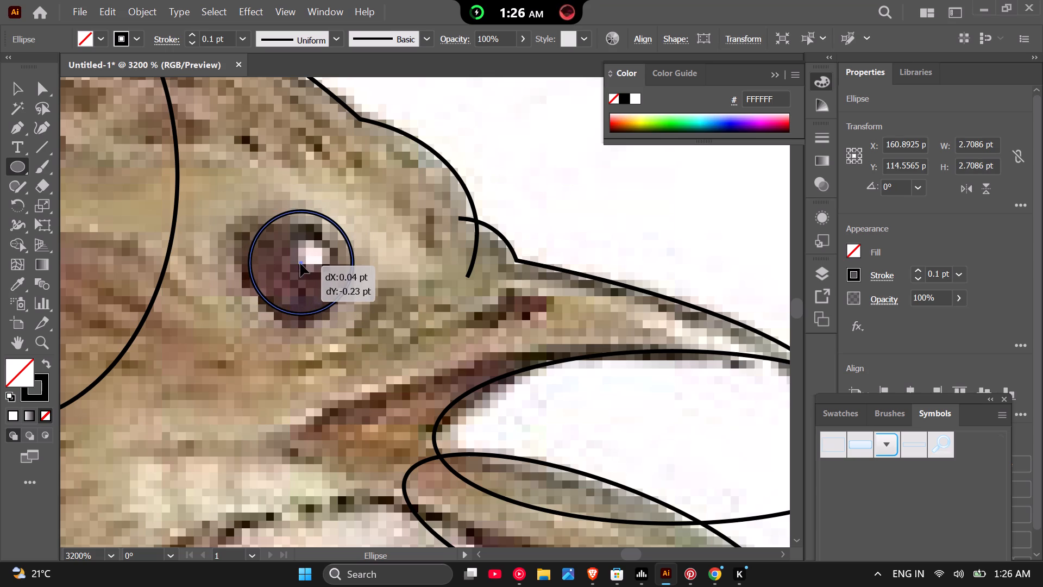
pyautogui.moveTo(300, 264); pyautogui.dragTo(297, 265)
# Extend the throat end of the line under the lower beak further into the throat, to X about 161.5 pt.
pyautogui.scroll(-2, 345, 240)
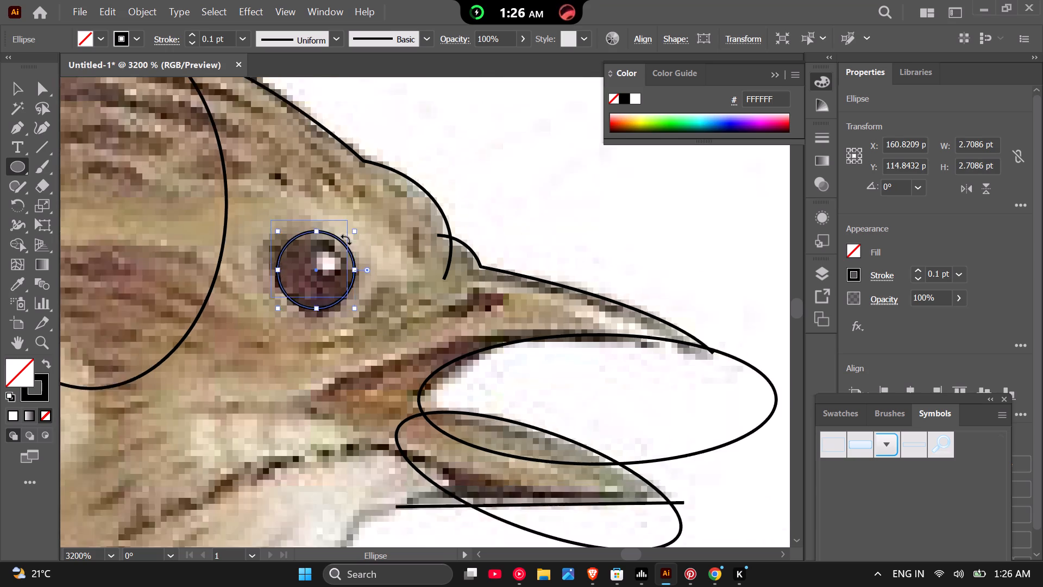
pyautogui.scroll(-2, 353, 247)
pyautogui.scroll(1, 351, 335)
pyautogui.scroll(-1, 354, 333)
pyautogui.scroll(4, 365, 338)
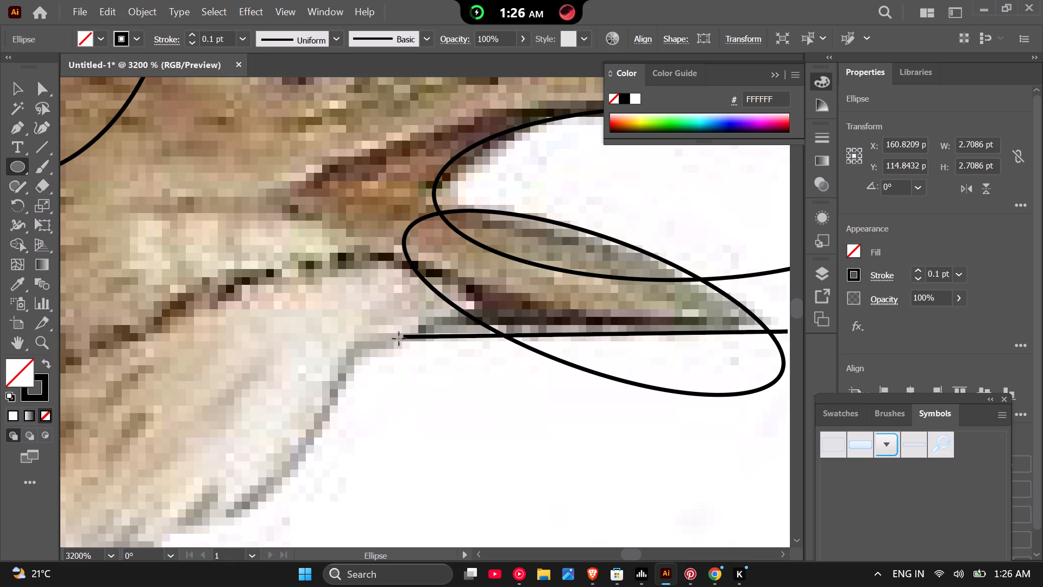
pyautogui.click(41, 90)
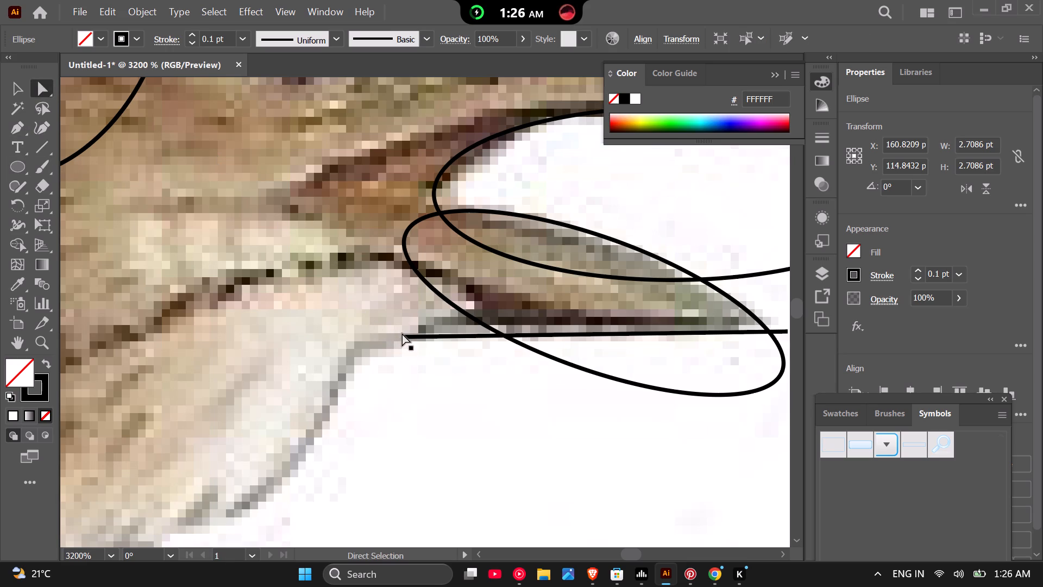
pyautogui.click(404, 338)
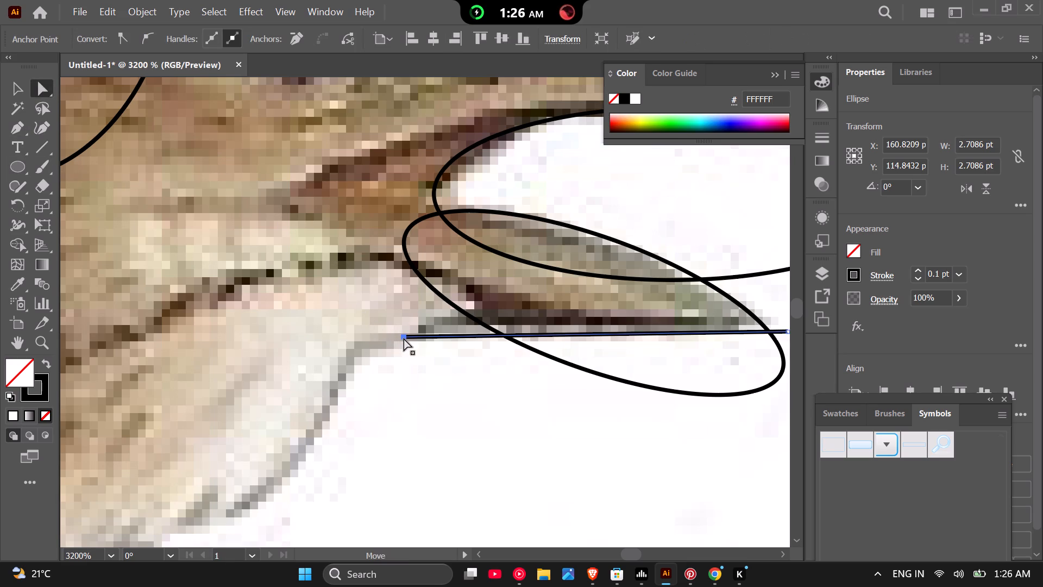
pyautogui.moveTo(404, 338); pyautogui.dragTo(335, 338)
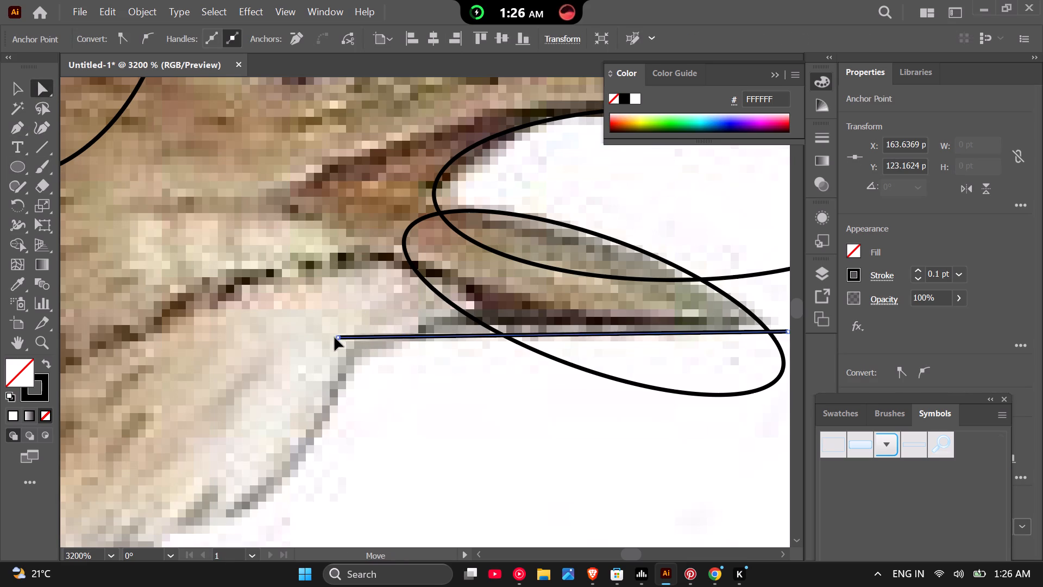
pyautogui.moveTo(335, 338); pyautogui.dragTo(322, 338)
# Examine the traced head, eye and beak shapes against the skylark reference from both far and near.
pyautogui.scroll(-1, 360, 322)
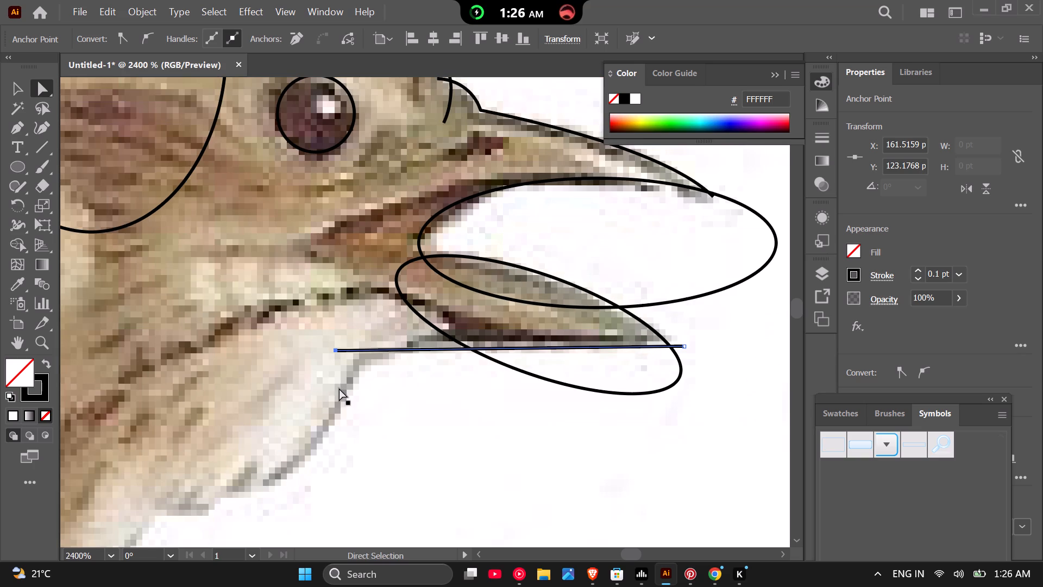
pyautogui.scroll(-5, 373, 322)
pyautogui.scroll(2, 296, 363)
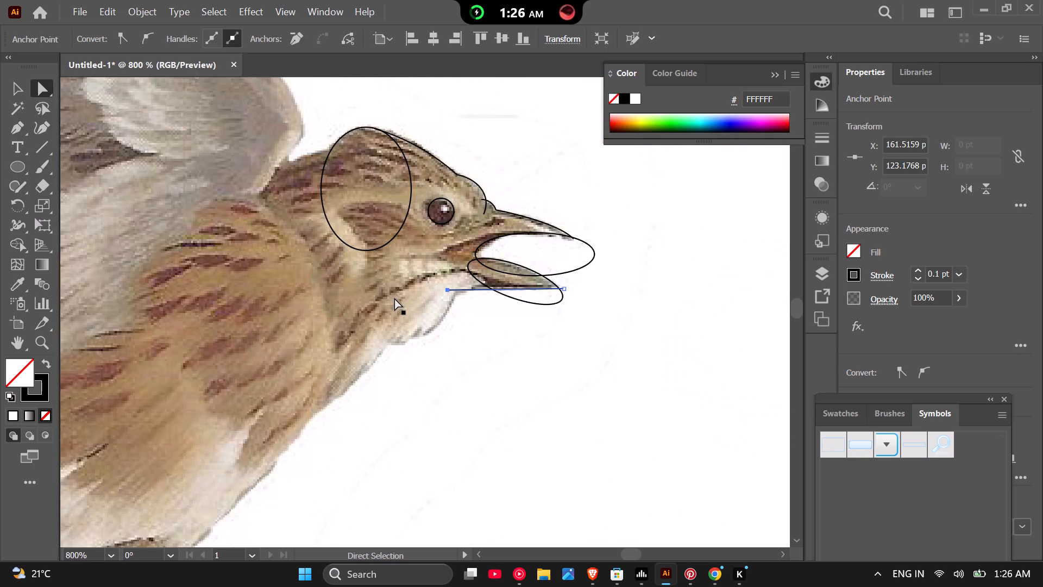
pyautogui.scroll(-1, 397, 294)
pyautogui.scroll(2, 539, 193)
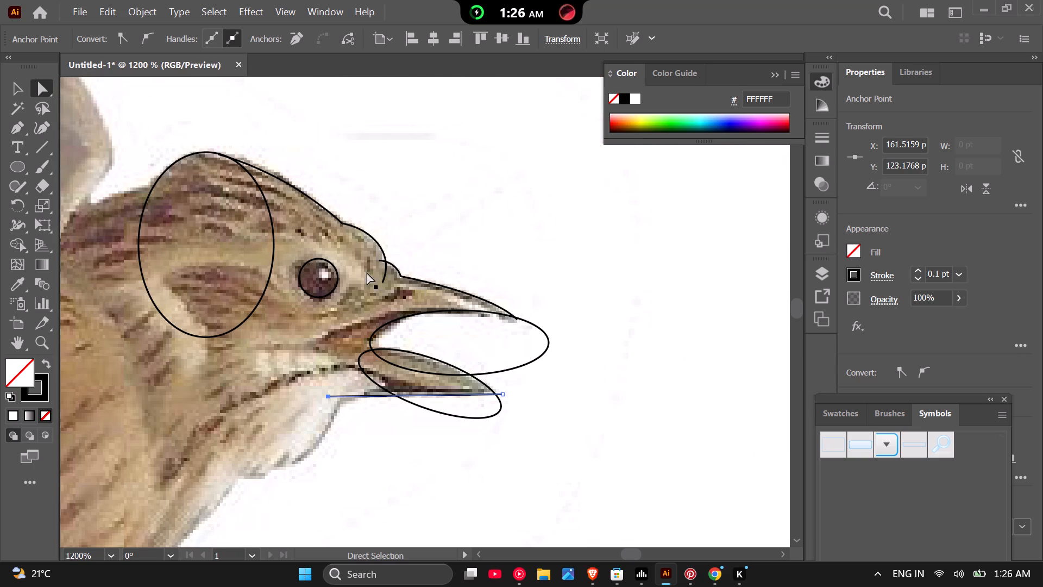
pyautogui.scroll(2, 366, 257)
pyautogui.scroll(-2, 391, 235)
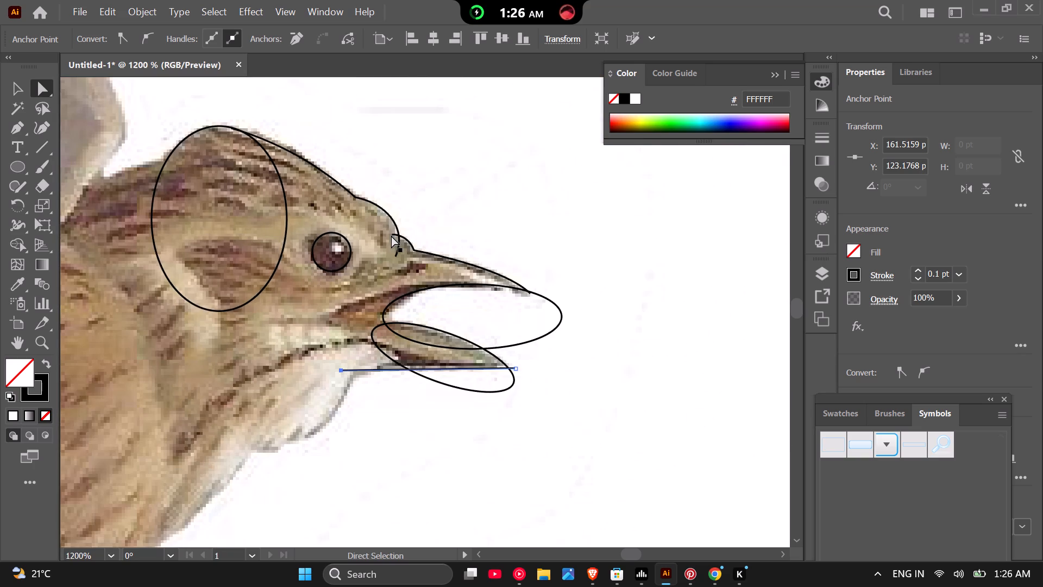
pyautogui.scroll(-3, 391, 235)
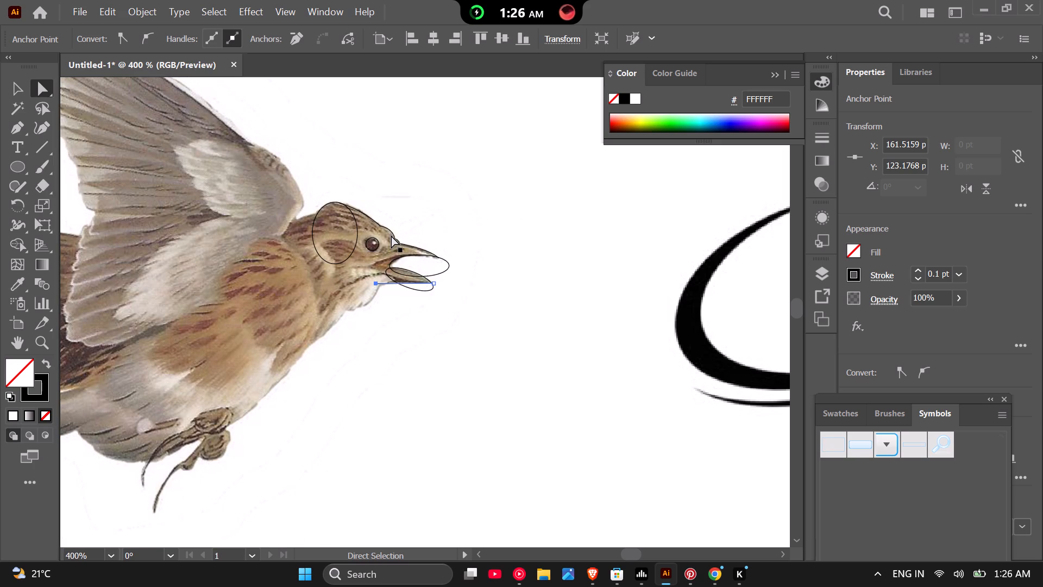
pyautogui.scroll(-1, 391, 235)
pyautogui.scroll(1, 286, 286)
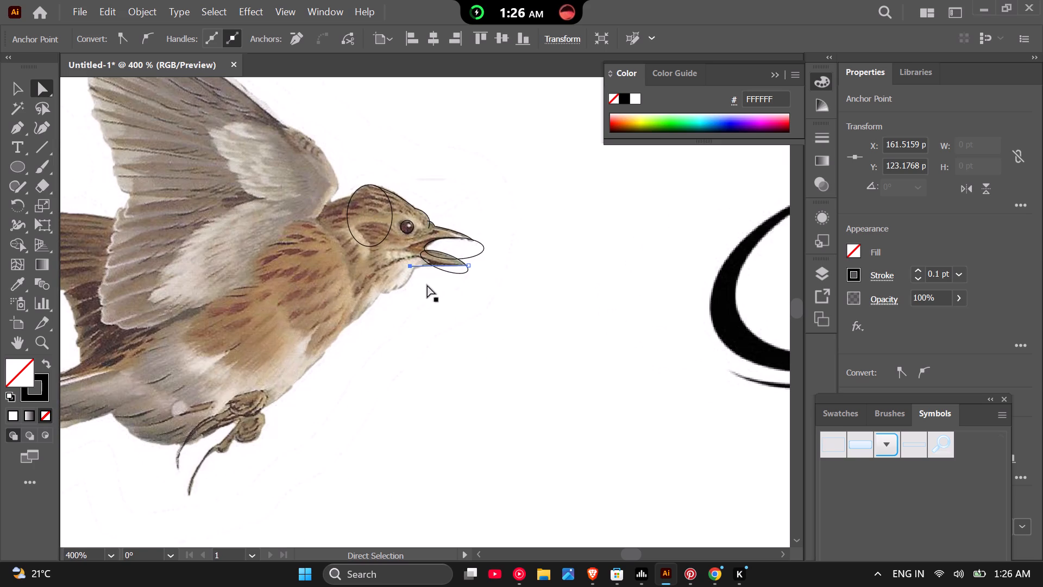
pyautogui.scroll(-3, 368, 284)
pyautogui.scroll(3, 380, 280)
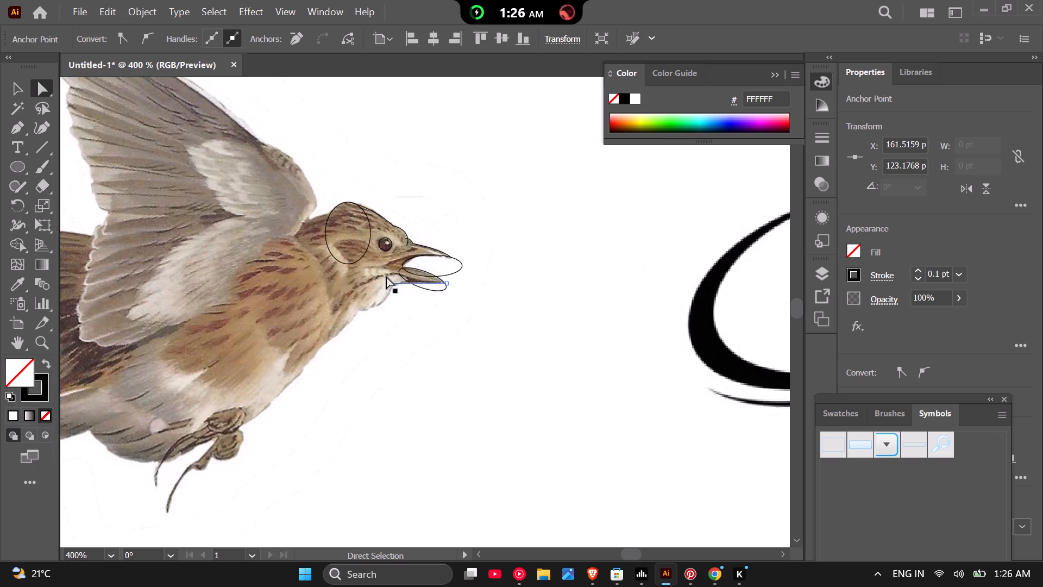
pyautogui.scroll(6, 387, 276)
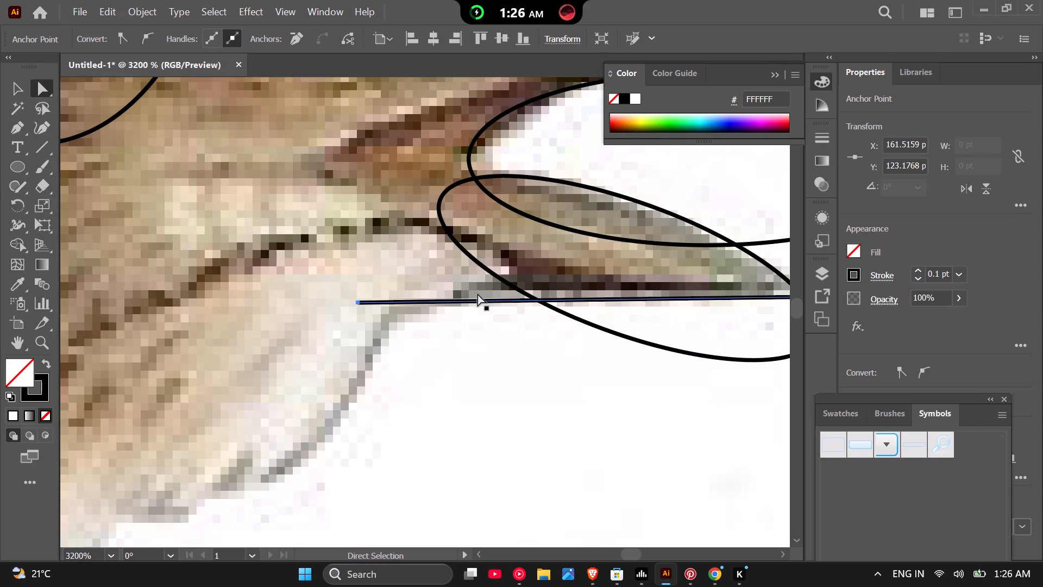
pyautogui.scroll(-5, 455, 290)
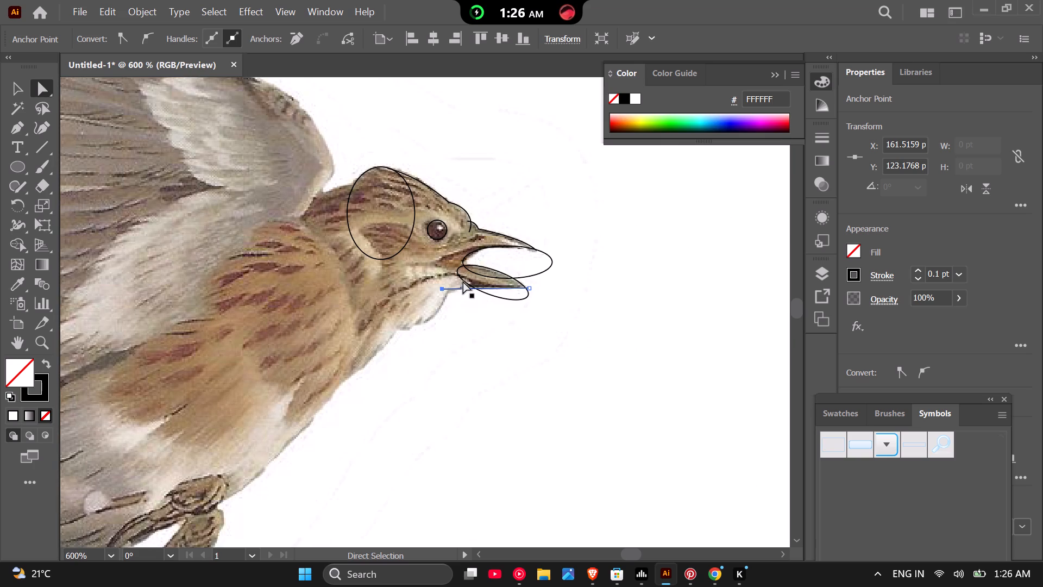
# Draw a diagonal line about 10.1 pt wide and 7.9 pt high from the lower beak's base down across the throat.
pyautogui.scroll(4, 463, 280)
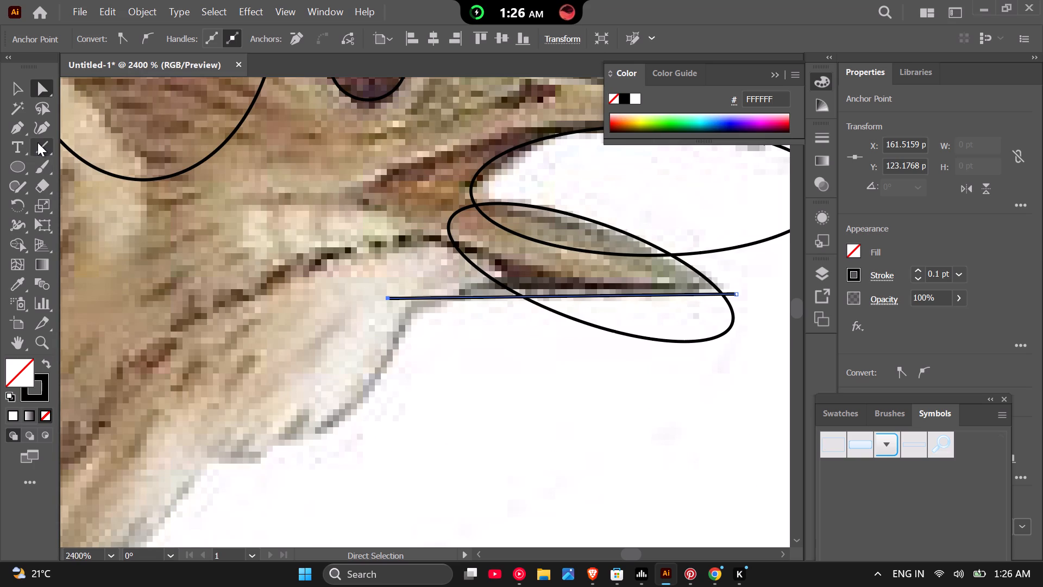
pyautogui.click(37, 142)
pyautogui.moveTo(448, 278); pyautogui.dragTo(395, 336)
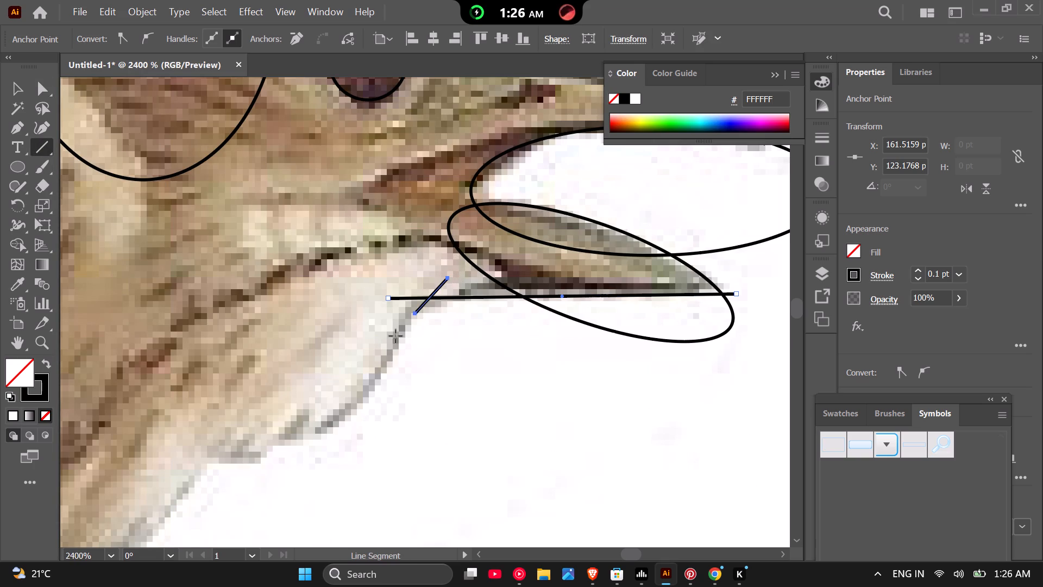
pyautogui.moveTo(395, 336); pyautogui.dragTo(161, 491)
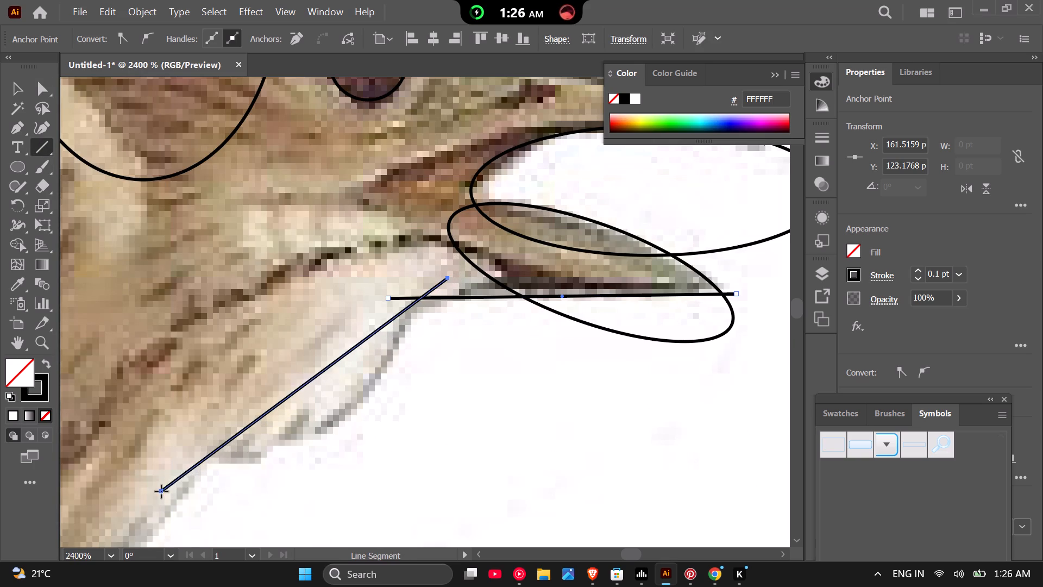
pyautogui.moveTo(161, 491); pyautogui.dragTo(160, 502)
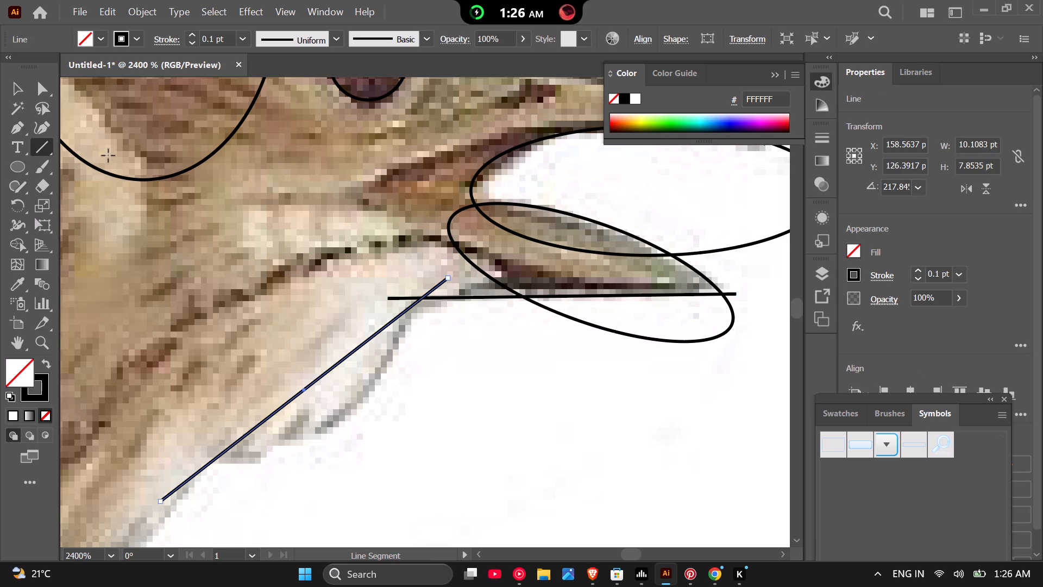
# Bend the throat line with the Curvature tool and reposition both ends to follow the throat's feathered outline, about 8.8 pt by 6.7 pt.
pyautogui.click(40, 127)
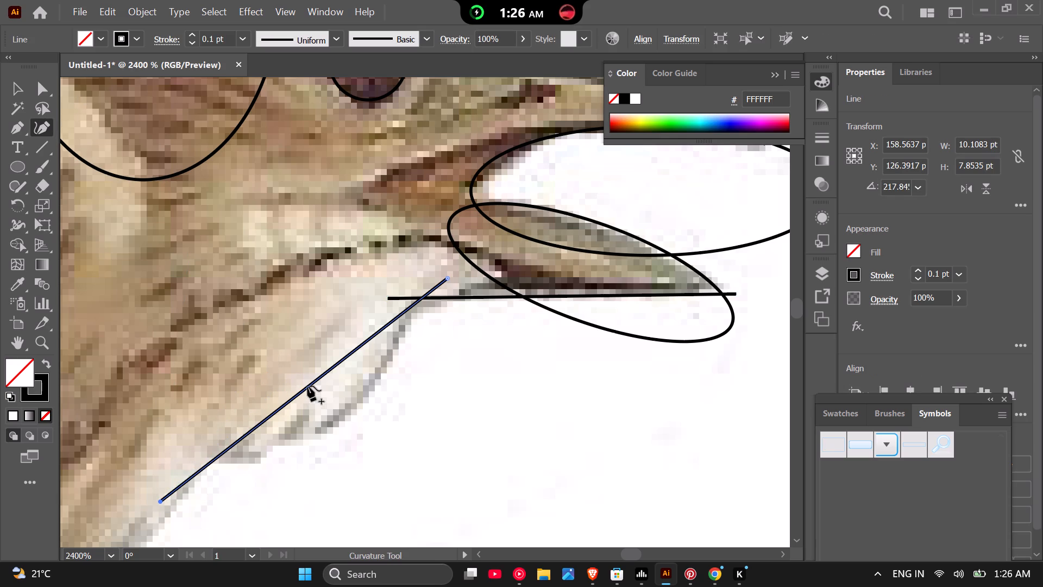
pyautogui.moveTo(307, 385); pyautogui.dragTo(332, 425)
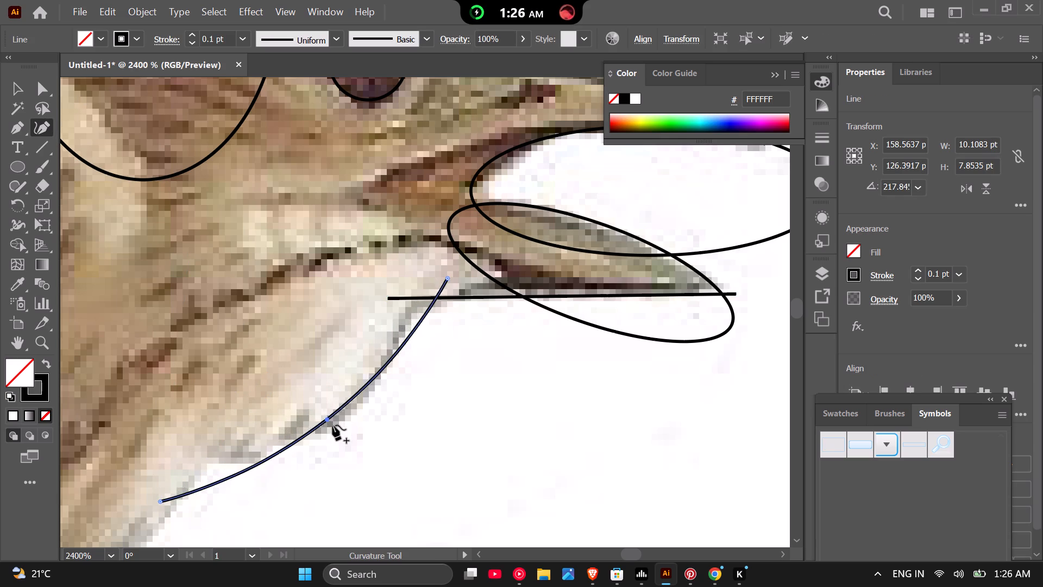
pyautogui.moveTo(332, 425); pyautogui.dragTo(330, 428)
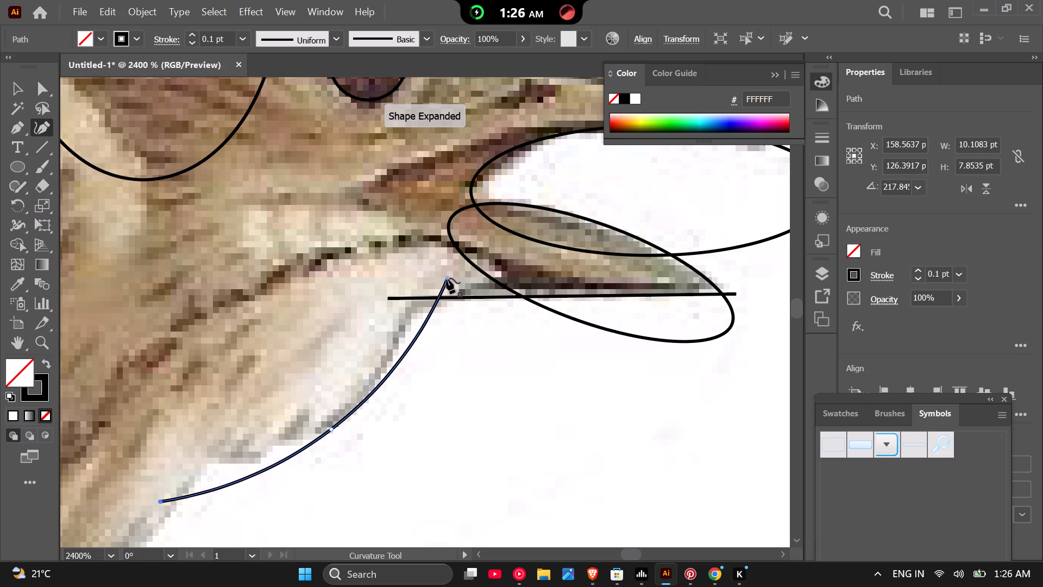
pyautogui.moveTo(447, 277); pyautogui.dragTo(418, 296)
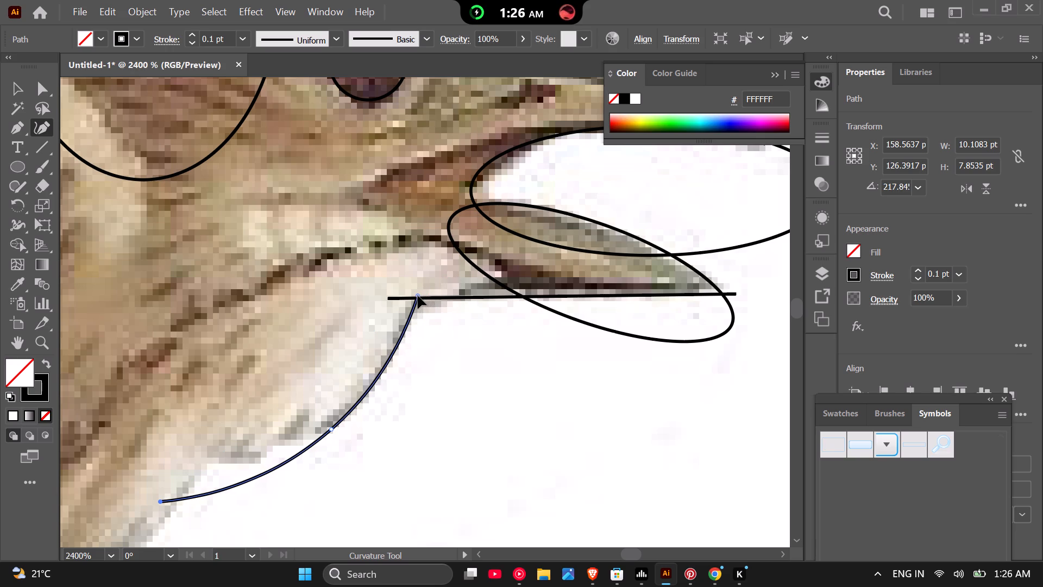
pyautogui.moveTo(418, 296); pyautogui.dragTo(424, 277)
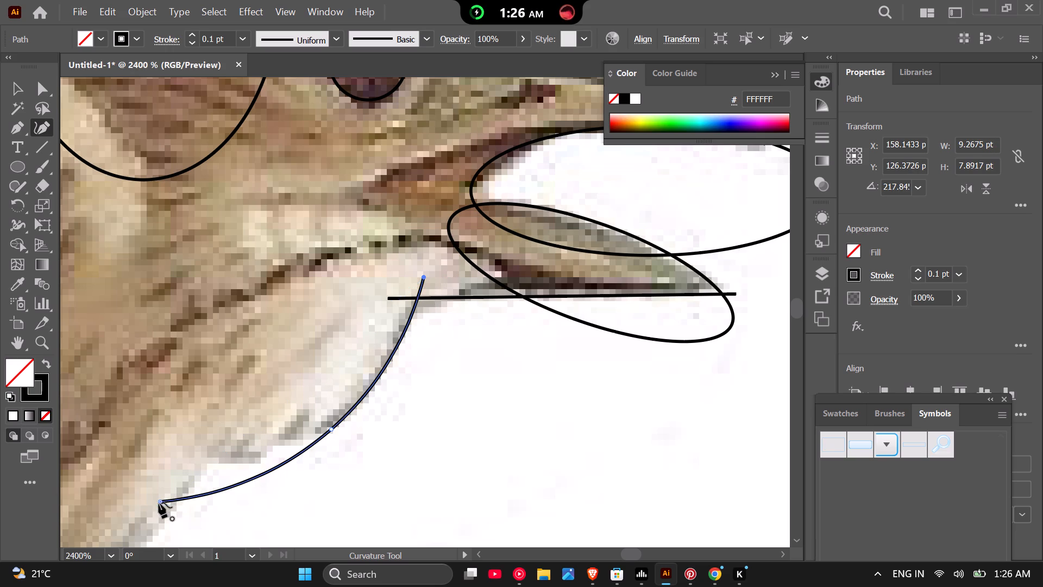
pyautogui.moveTo(160, 500); pyautogui.dragTo(175, 496)
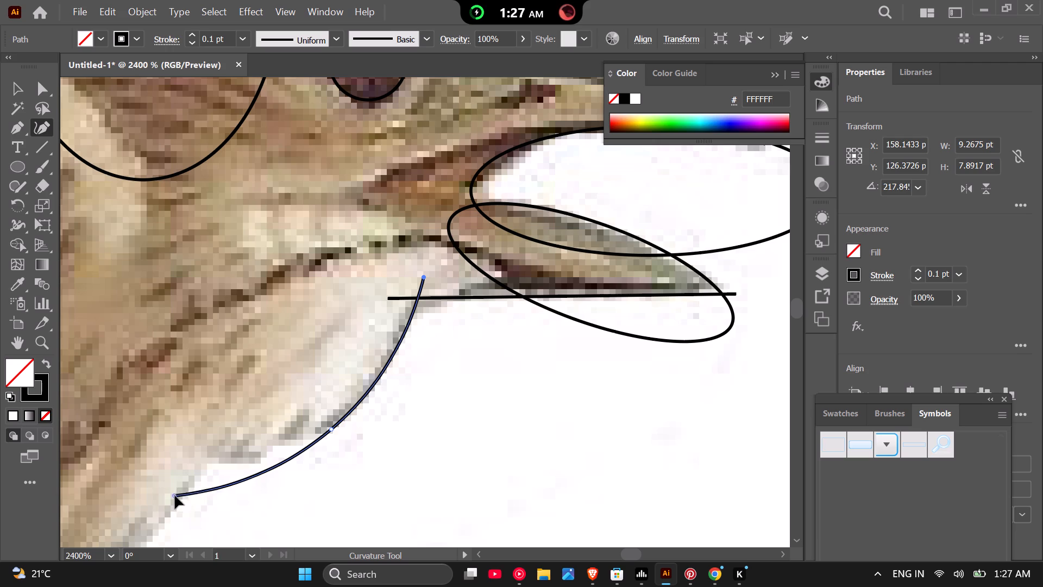
pyautogui.moveTo(175, 496); pyautogui.dragTo(166, 460)
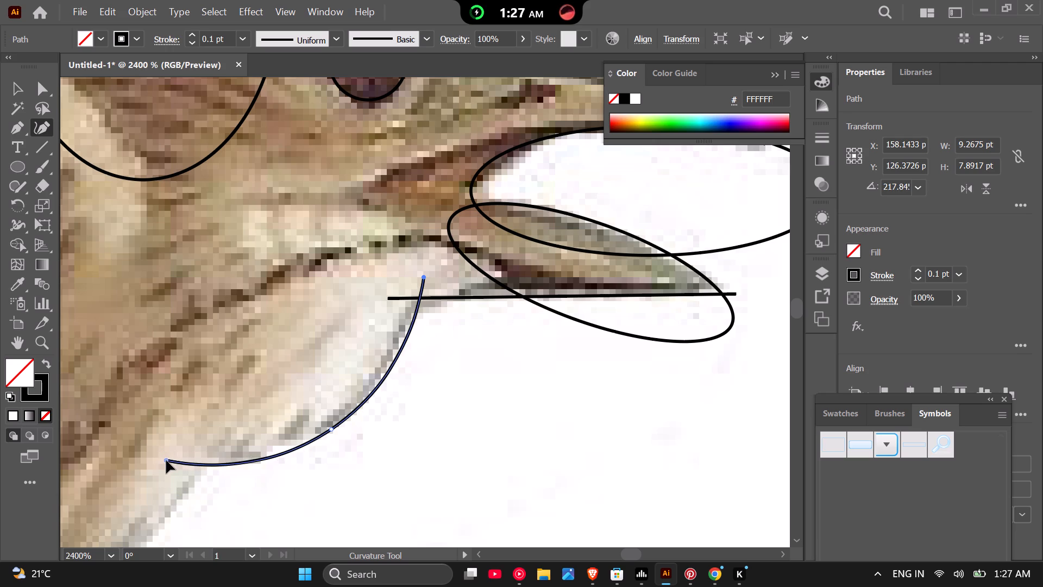
pyautogui.moveTo(166, 460); pyautogui.dragTo(167, 458)
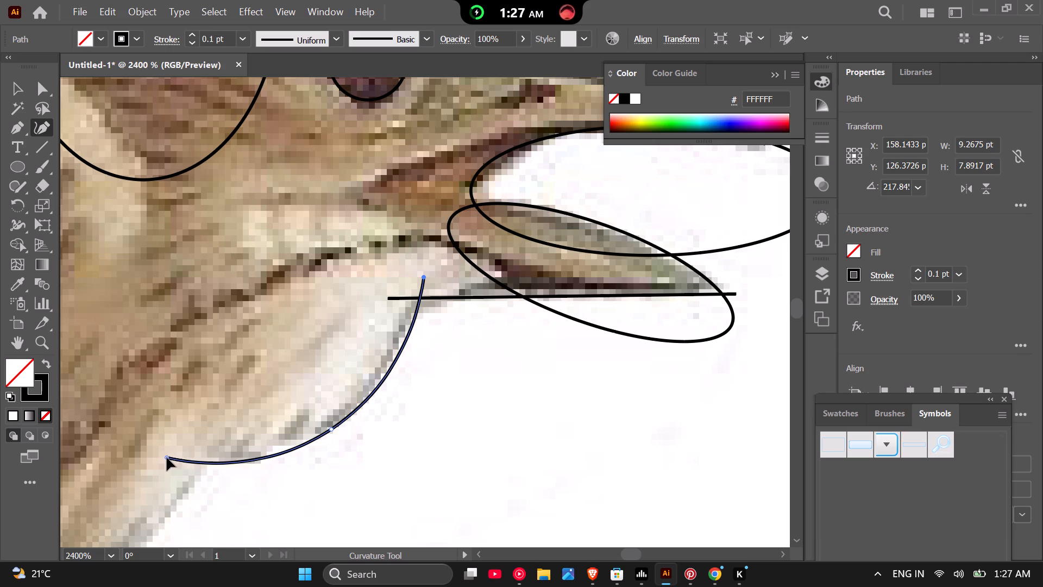
pyautogui.moveTo(423, 275); pyautogui.dragTo(420, 273)
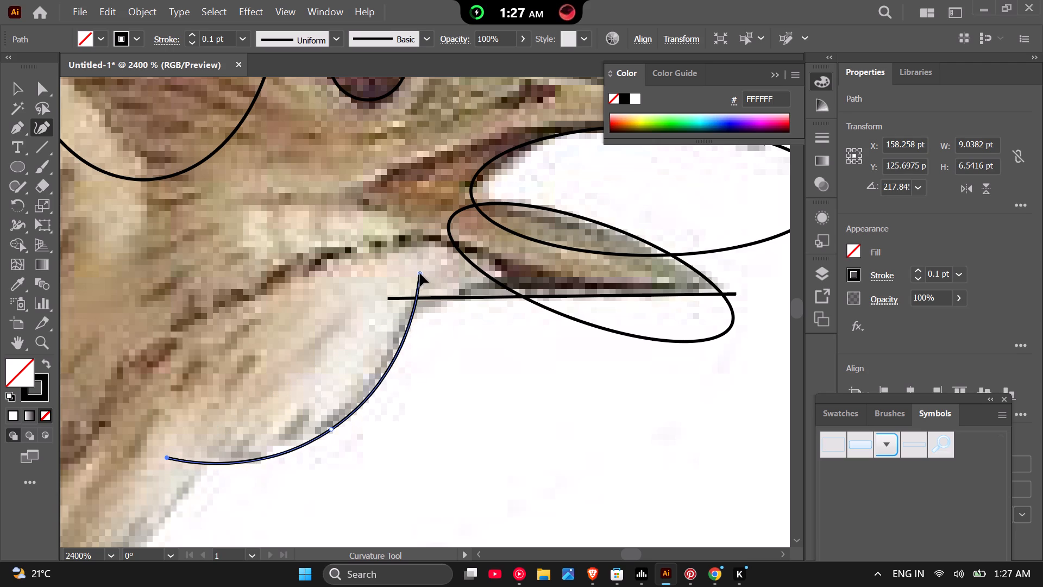
pyautogui.moveTo(420, 273); pyautogui.dragTo(416, 273)
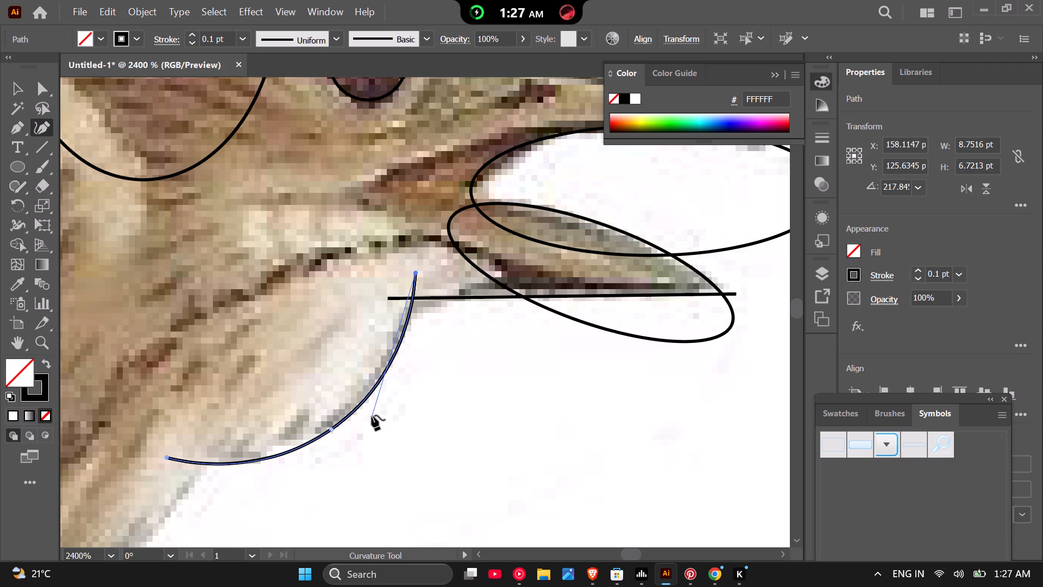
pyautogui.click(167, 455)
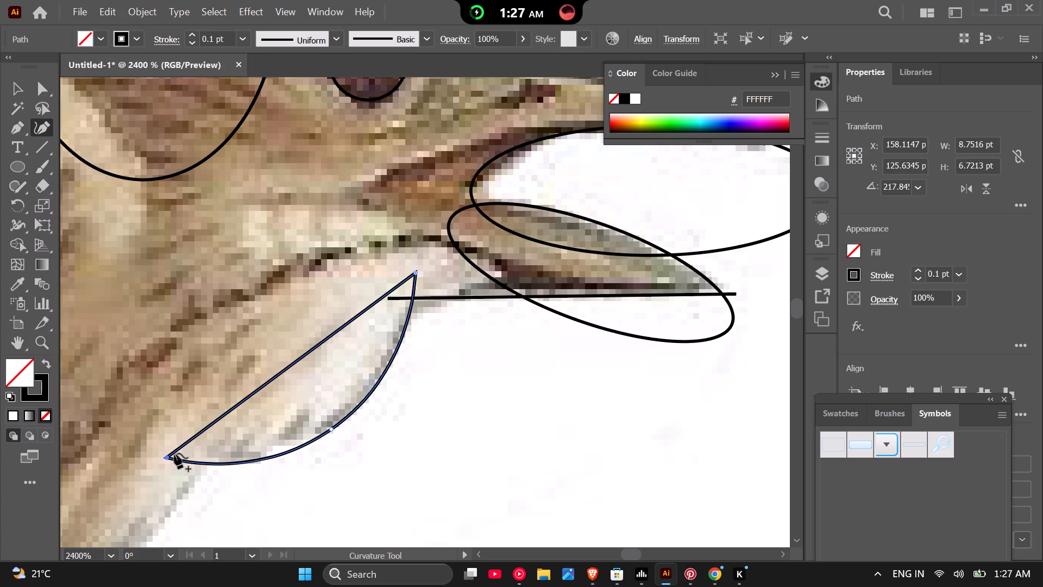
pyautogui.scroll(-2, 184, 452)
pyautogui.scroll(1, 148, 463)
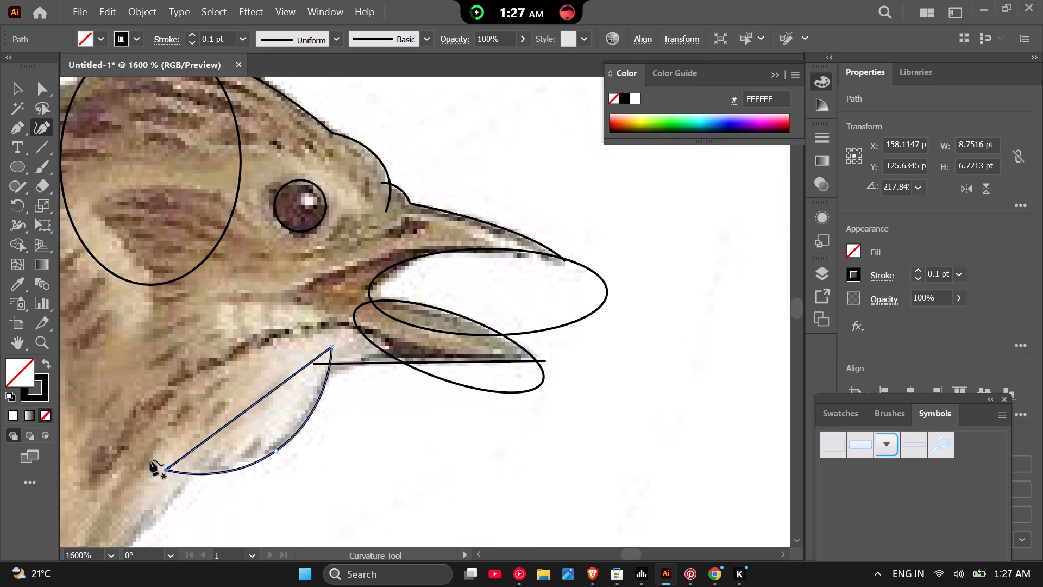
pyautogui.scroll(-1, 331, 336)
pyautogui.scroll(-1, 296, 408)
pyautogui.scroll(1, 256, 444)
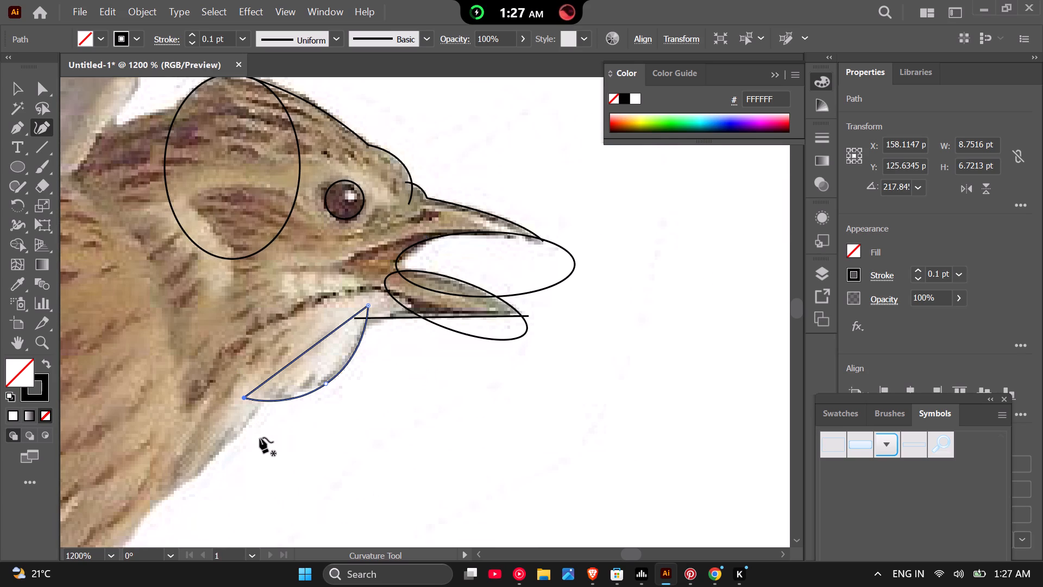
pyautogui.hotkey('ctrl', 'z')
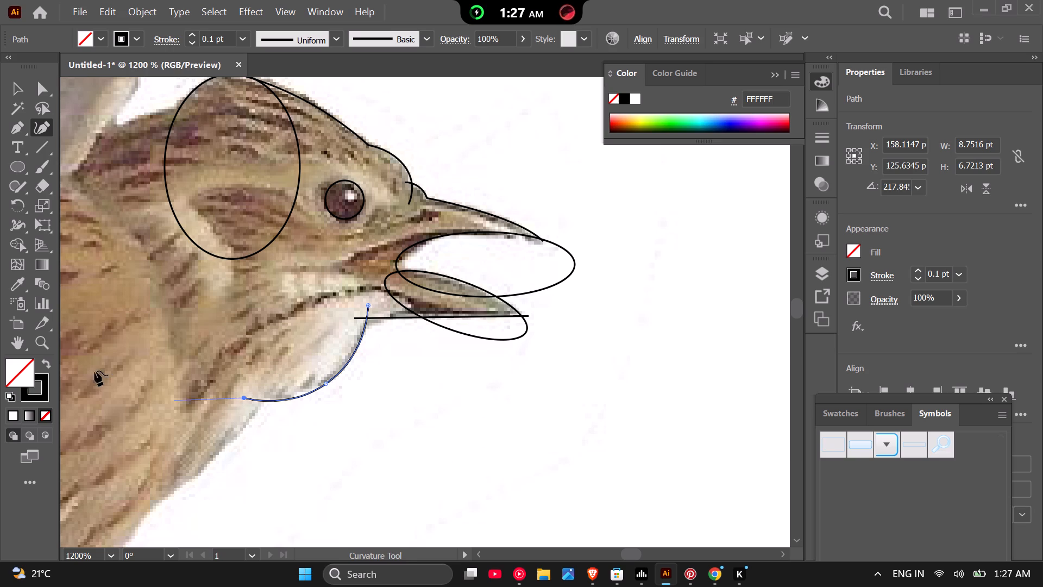
# Draw a straight Pen line along the breast, from the throat curve at about X 156.3, Y 127.7 pt to X 139.5, Y 145.3 pt.
pyautogui.click(24, 125)
pyautogui.scroll(-2, 267, 388)
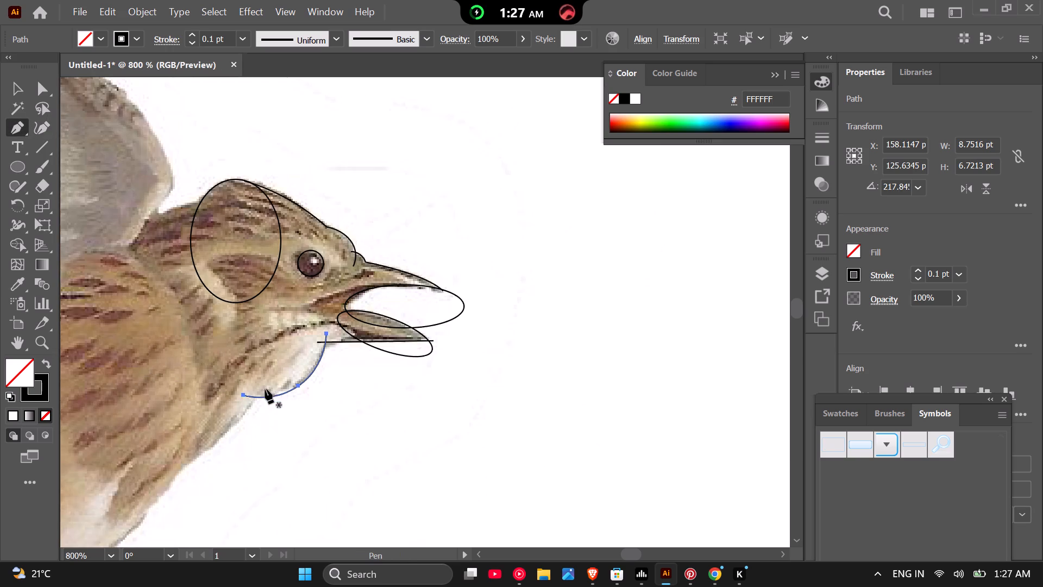
pyautogui.scroll(-1, 265, 389)
pyautogui.scroll(4, 219, 467)
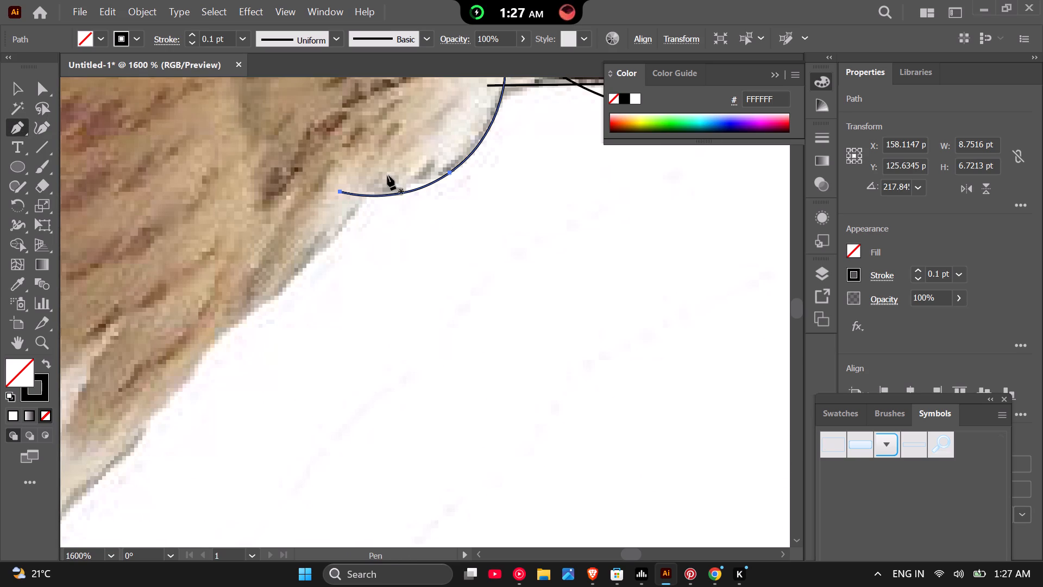
pyautogui.click(389, 172)
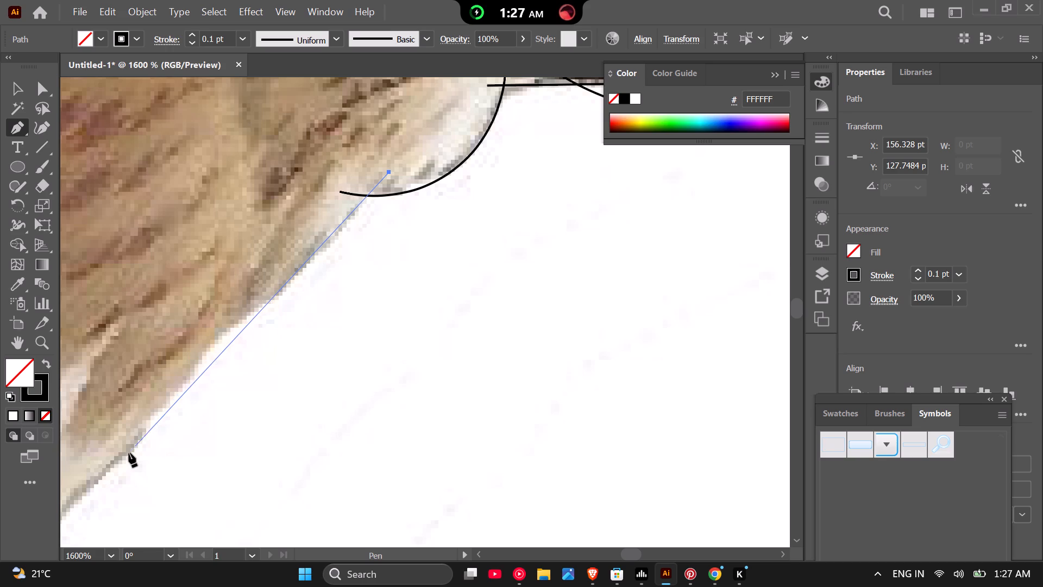
pyautogui.click(70, 506)
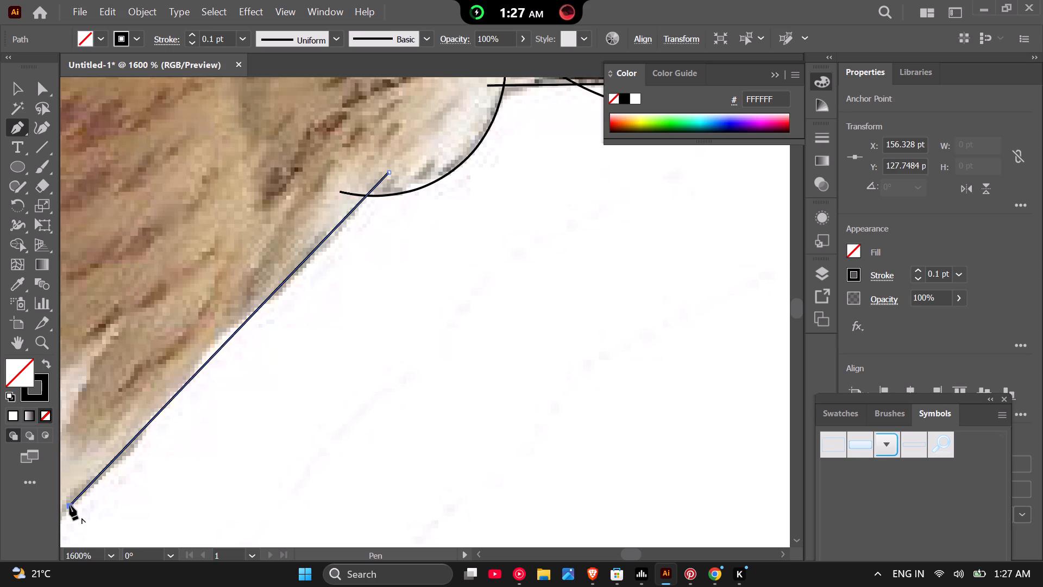
pyautogui.scroll(-7, 149, 438)
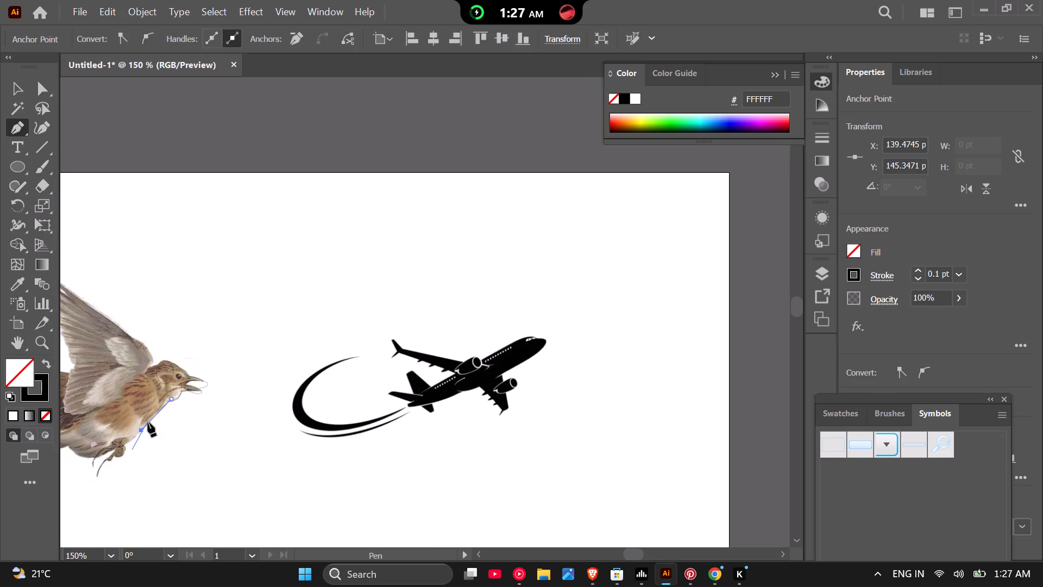
pyautogui.scroll(5, 112, 469)
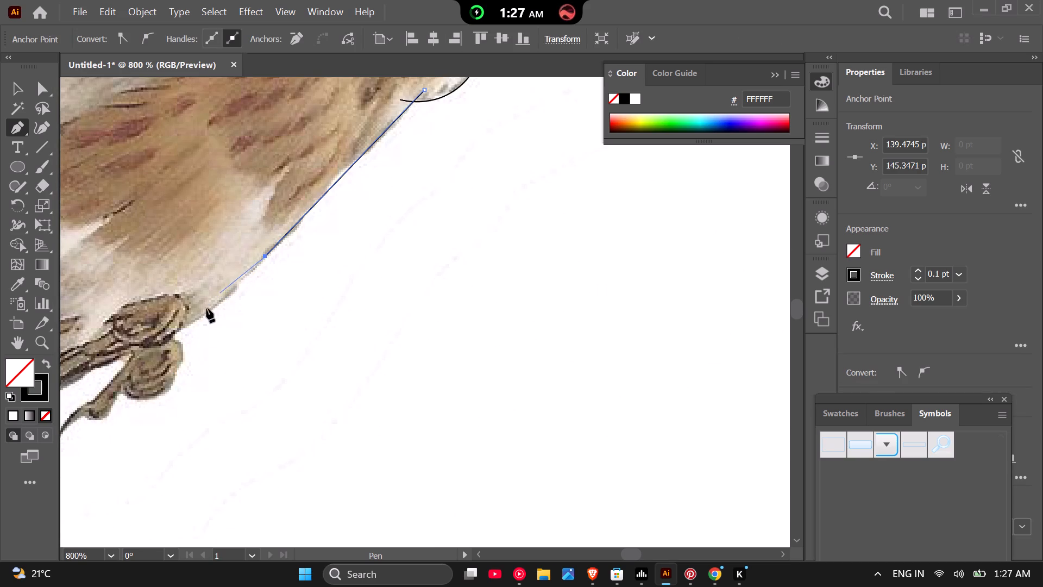
pyautogui.click(266, 258)
pyautogui.press('Return')
# Extend the breast line to the top of the foot at about X 129.9, Y 153.4 pt and curve the new segment along the belly.
pyautogui.scroll(2, 266, 225)
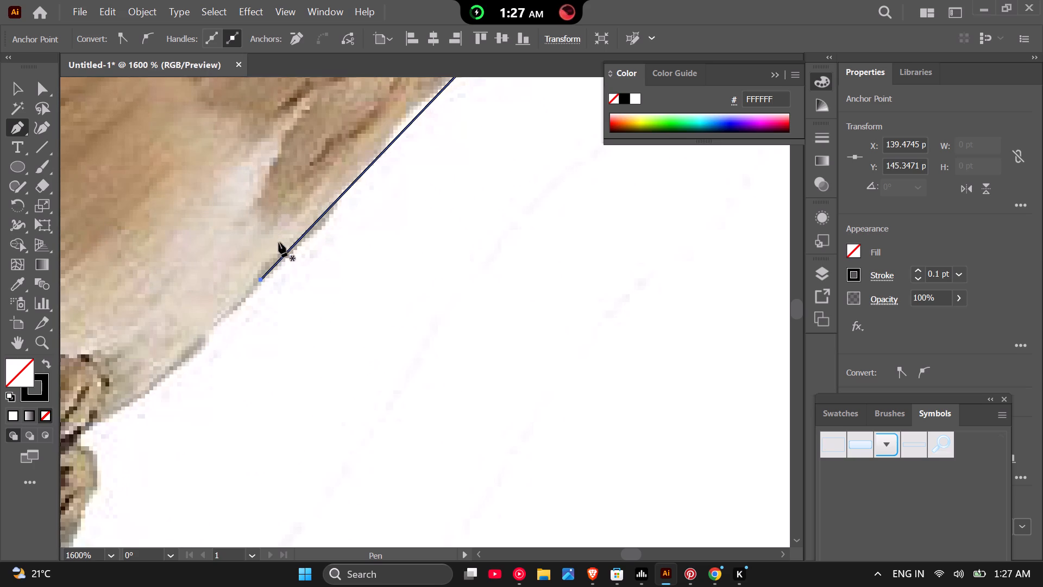
pyautogui.scroll(-1, 282, 243)
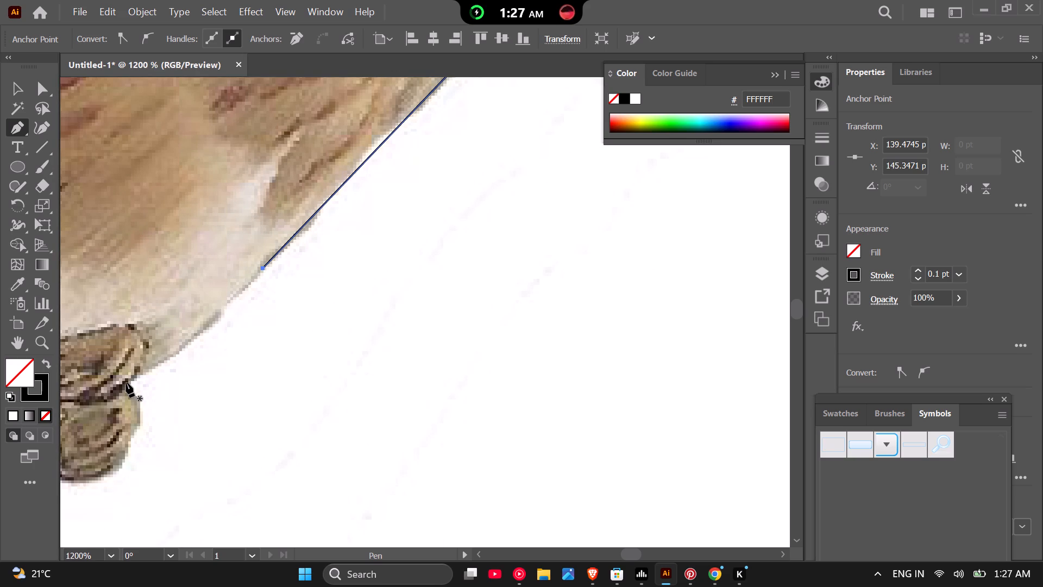
pyautogui.click(126, 383)
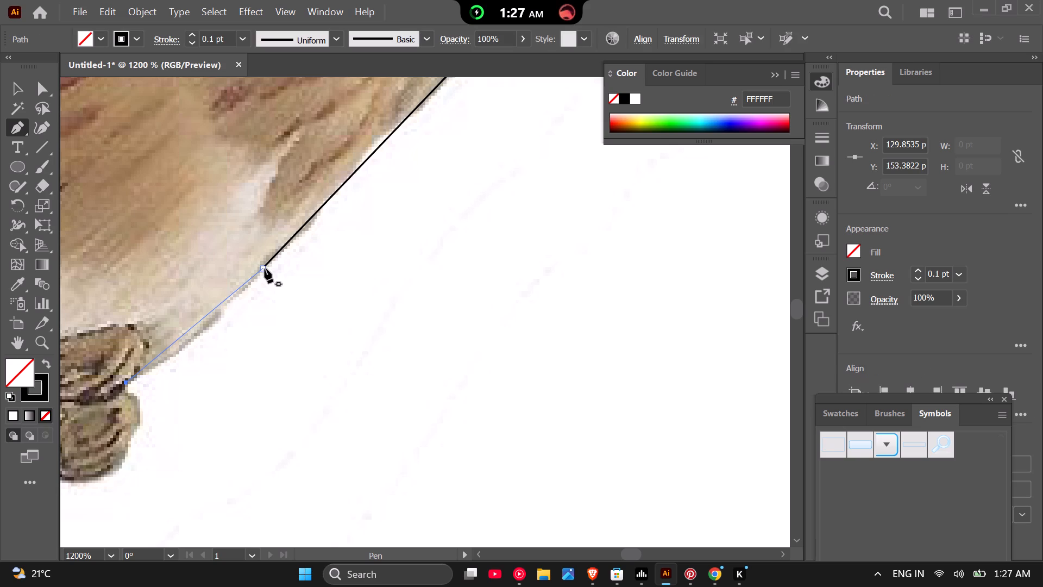
pyautogui.click(265, 268)
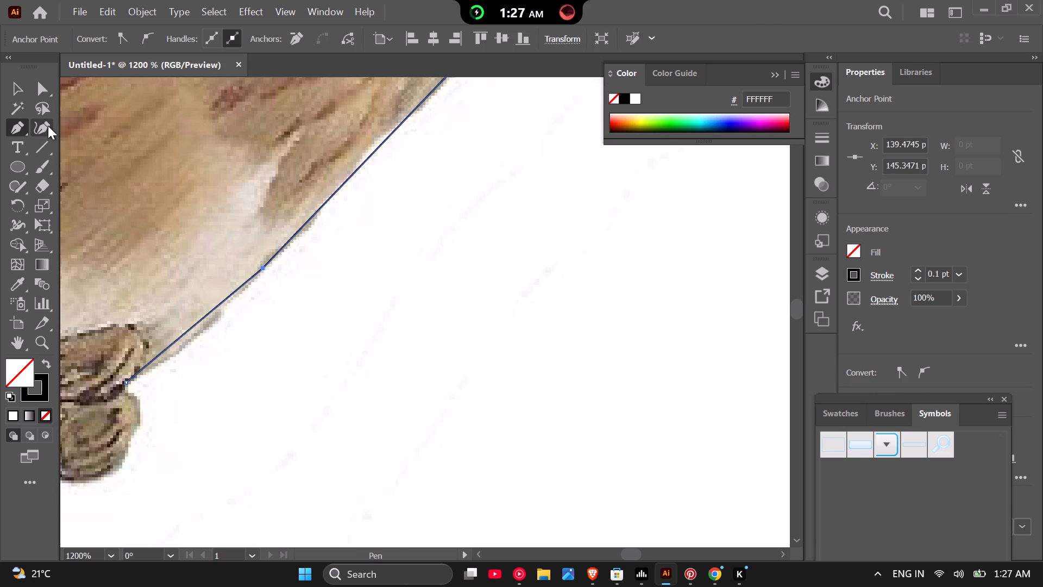
pyautogui.click(47, 126)
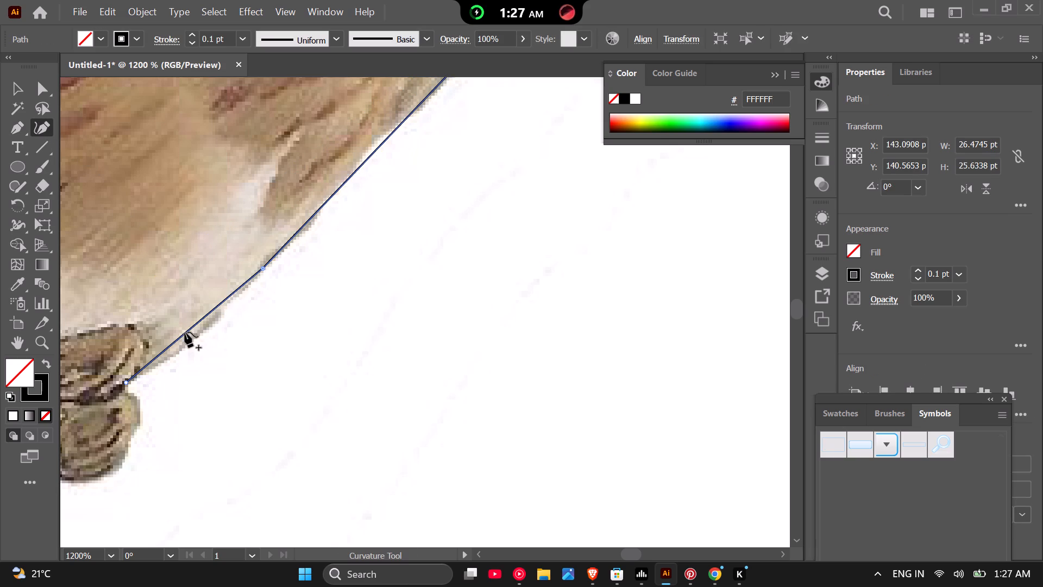
pyautogui.moveTo(185, 332); pyautogui.dragTo(191, 336)
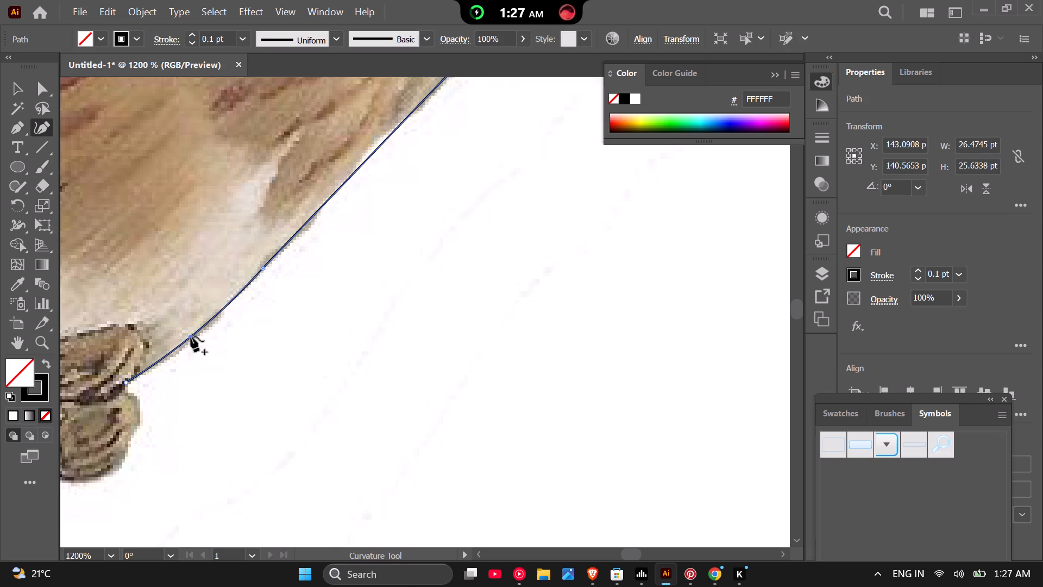
pyautogui.moveTo(191, 336); pyautogui.dragTo(191, 340)
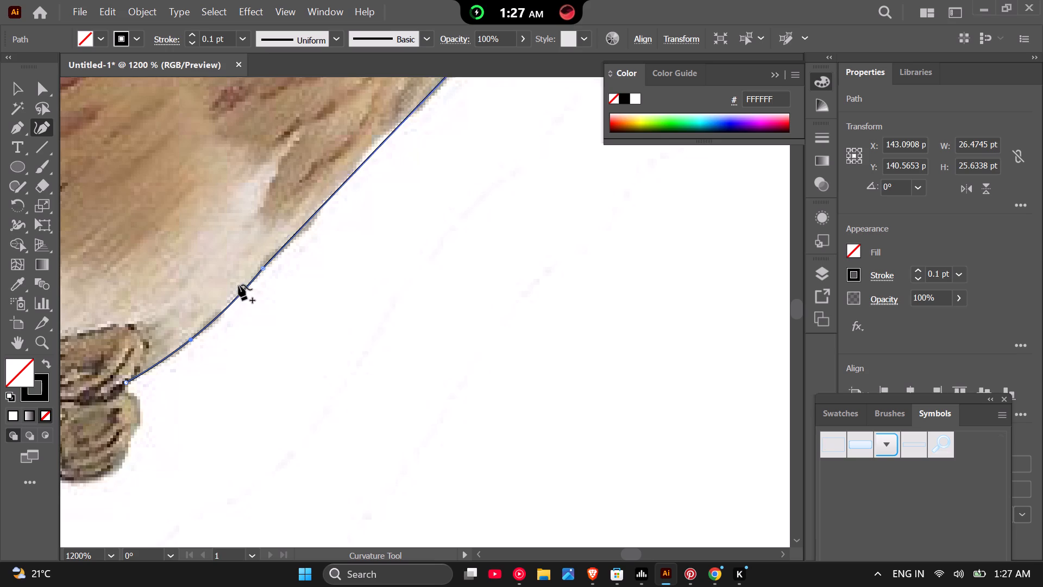
pyautogui.scroll(-2, 236, 286)
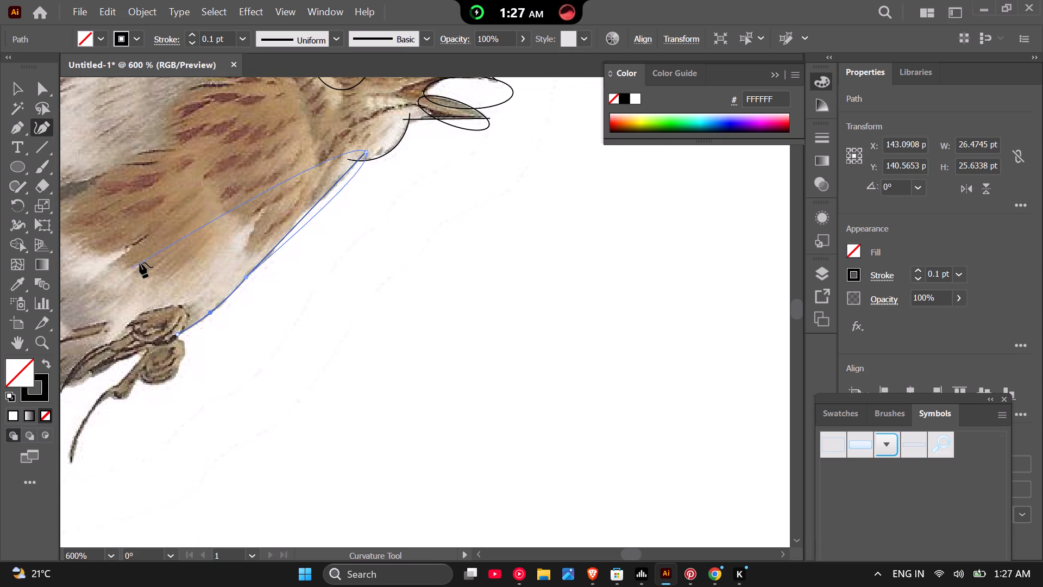
# Examine the head, throat and belly tracing against the skylark reference, including the wings, tail and feet, from near and far.
pyautogui.click(18, 132)
pyautogui.scroll(-1, 186, 383)
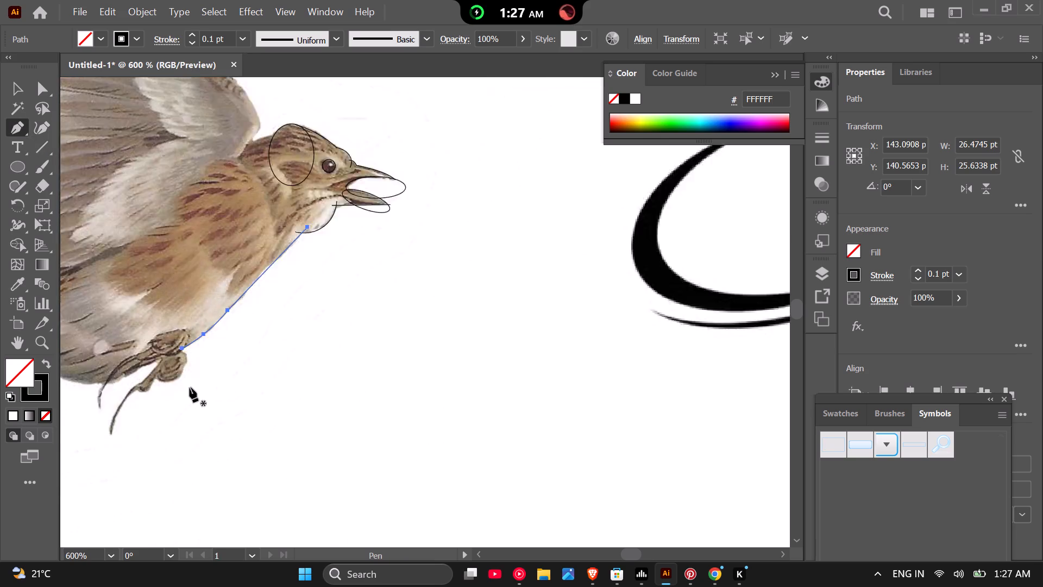
pyautogui.scroll(-1, 190, 388)
pyautogui.scroll(-2, 247, 352)
pyautogui.scroll(2, 140, 359)
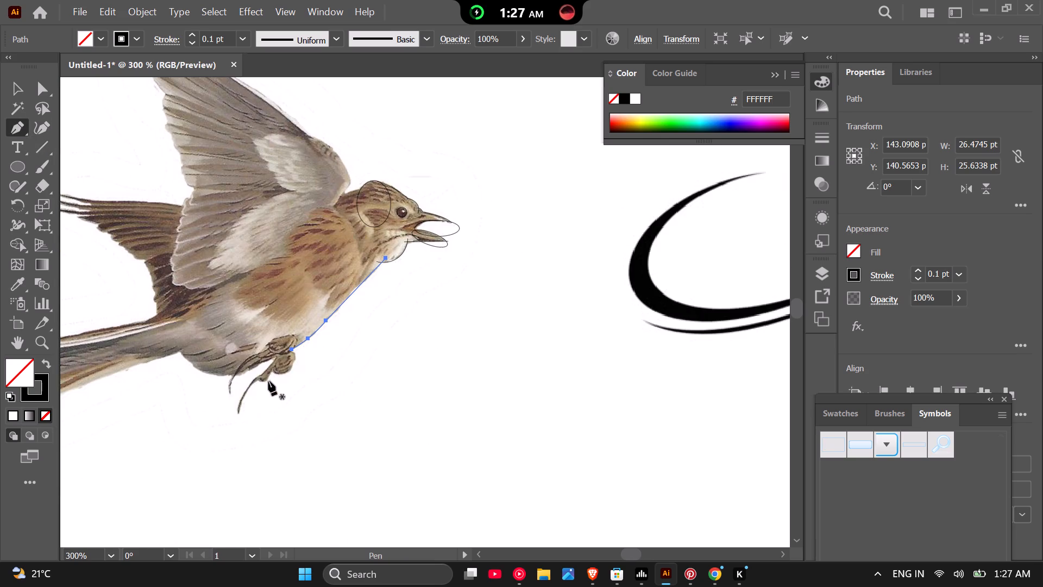
pyautogui.scroll(-1, 448, 339)
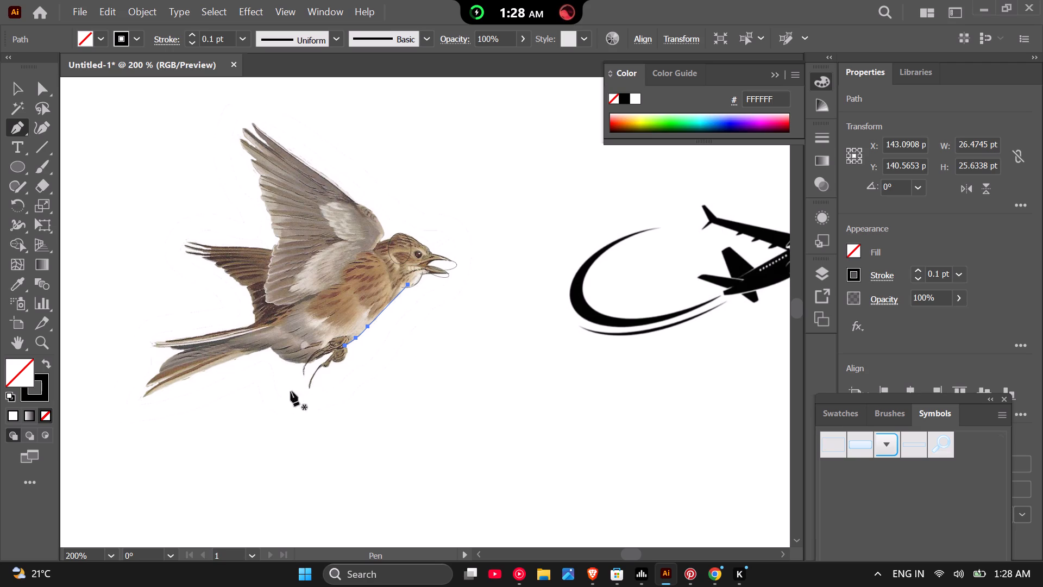
pyautogui.scroll(3, 260, 314)
pyautogui.scroll(-2, 338, 381)
pyautogui.scroll(2, 531, 272)
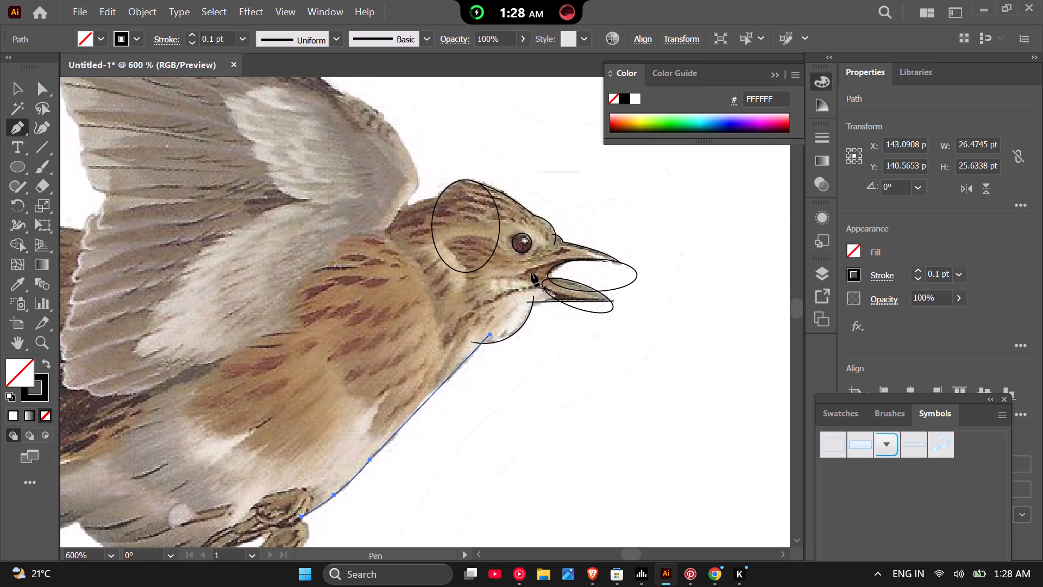
pyautogui.scroll(-2, 538, 274)
pyautogui.scroll(5, 449, 191)
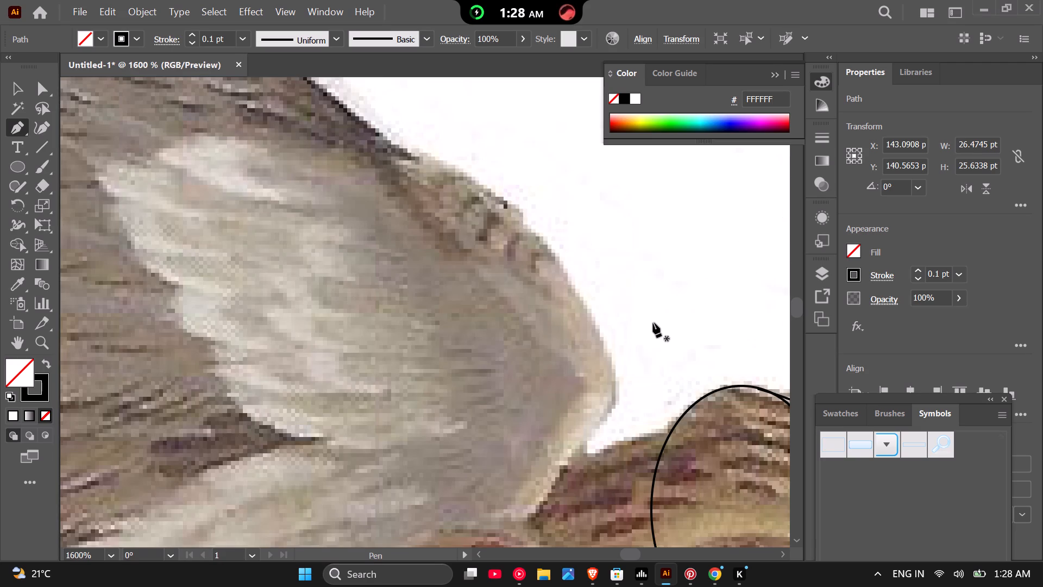
pyautogui.scroll(-5, 566, 304)
pyautogui.scroll(3, 588, 353)
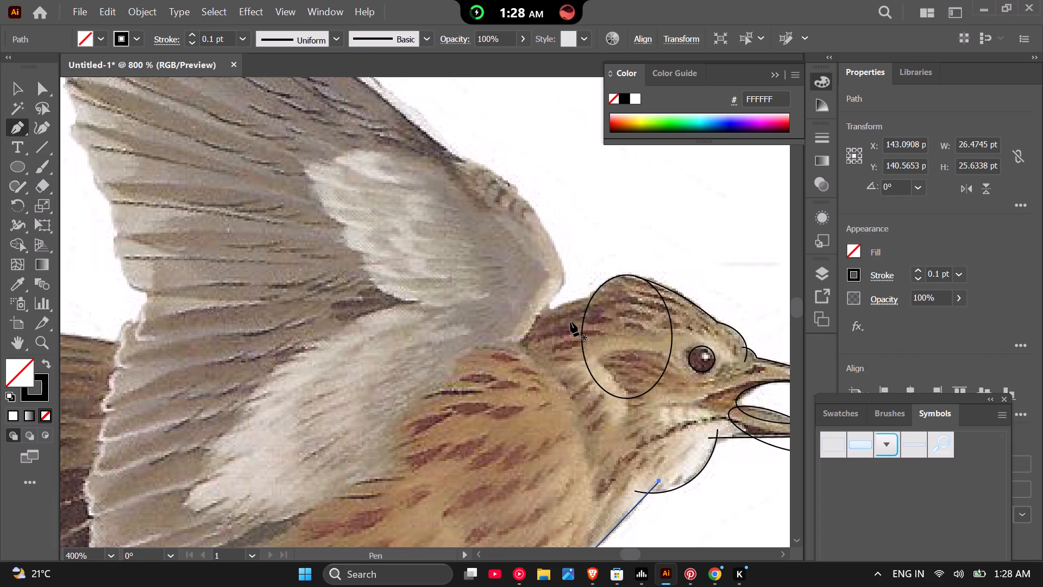
pyautogui.scroll(1, 587, 288)
pyautogui.scroll(-4, 551, 270)
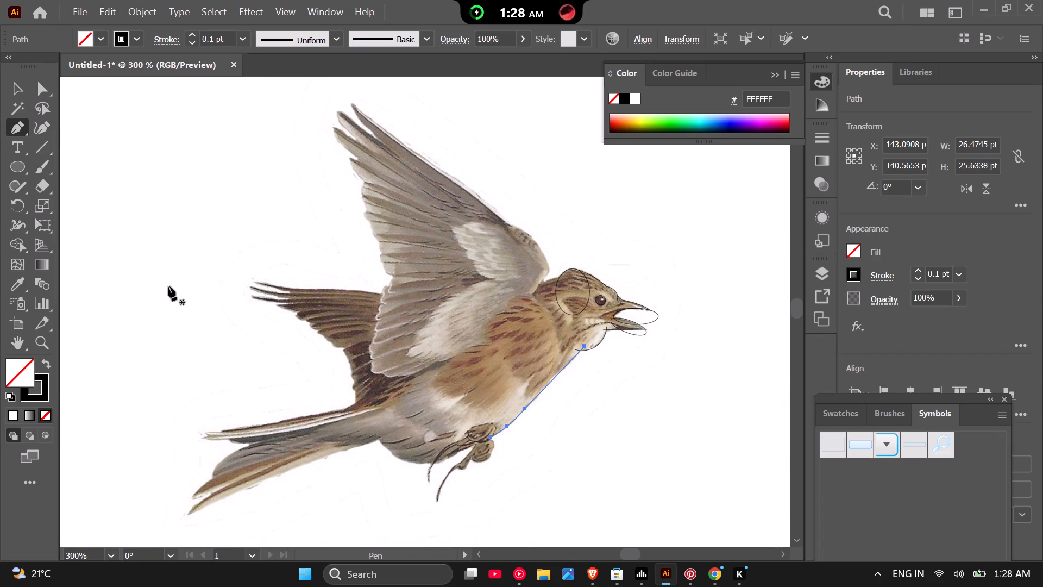
pyautogui.scroll(-2, 338, 253)
pyautogui.scroll(6, 408, 273)
pyautogui.scroll(-2, 411, 273)
pyautogui.scroll(-2, 488, 231)
pyautogui.scroll(1, 609, 250)
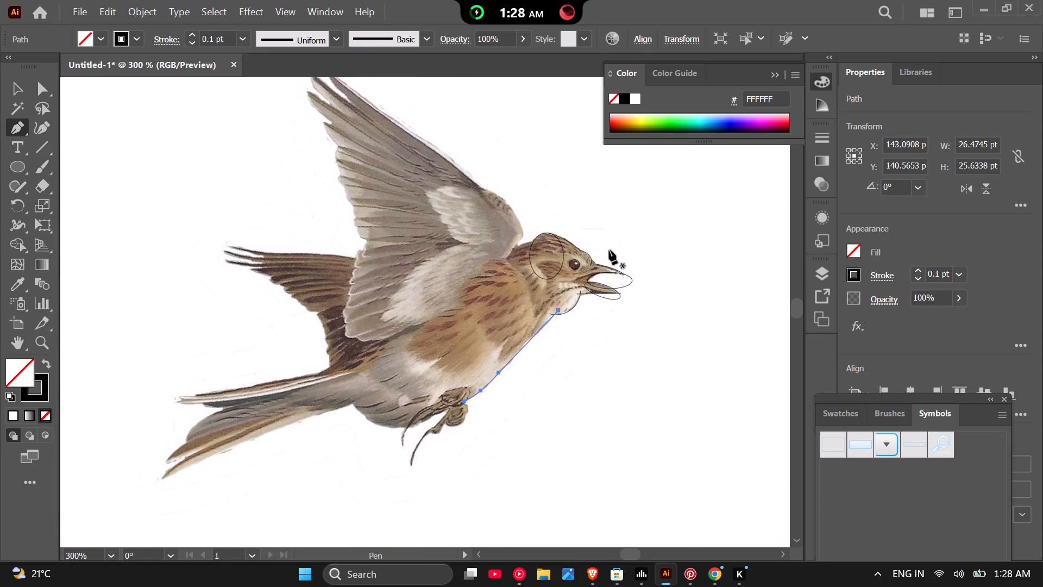
pyautogui.scroll(4, 609, 250)
pyautogui.scroll(1, 466, 258)
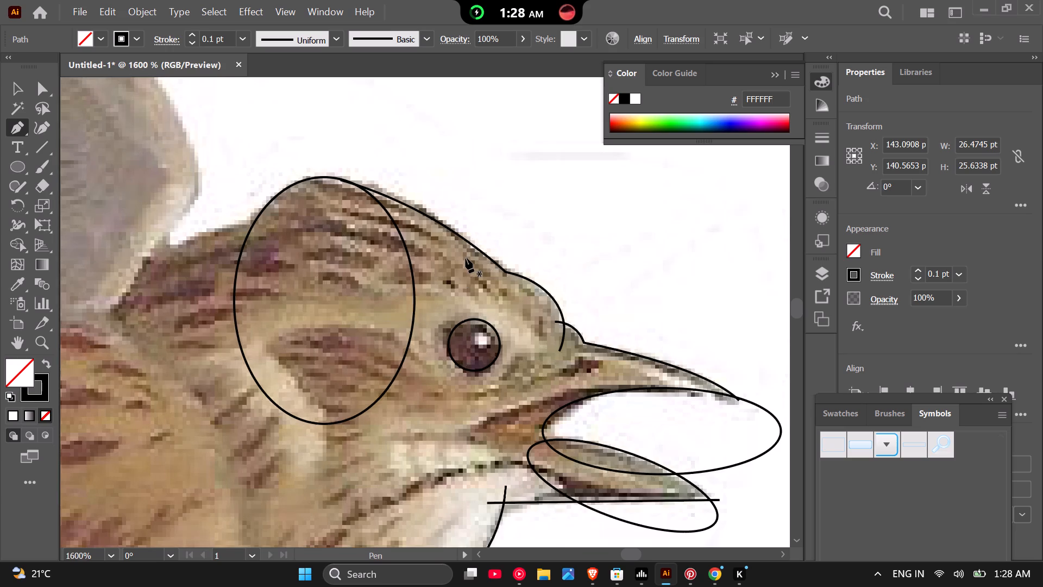
pyautogui.scroll(1, 466, 258)
pyautogui.scroll(-7, 466, 258)
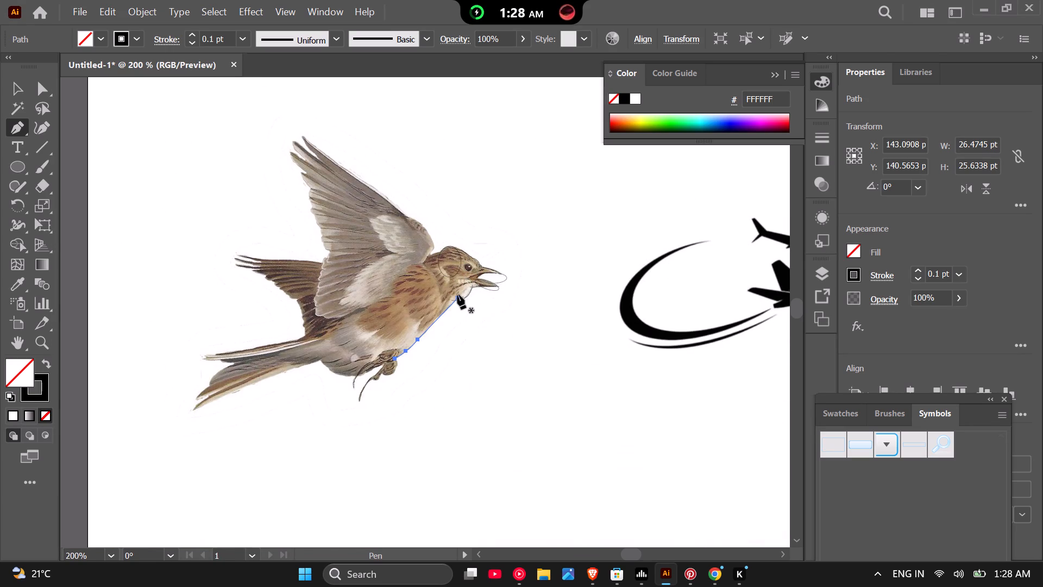
pyautogui.scroll(8, 457, 295)
pyautogui.scroll(-9, 457, 295)
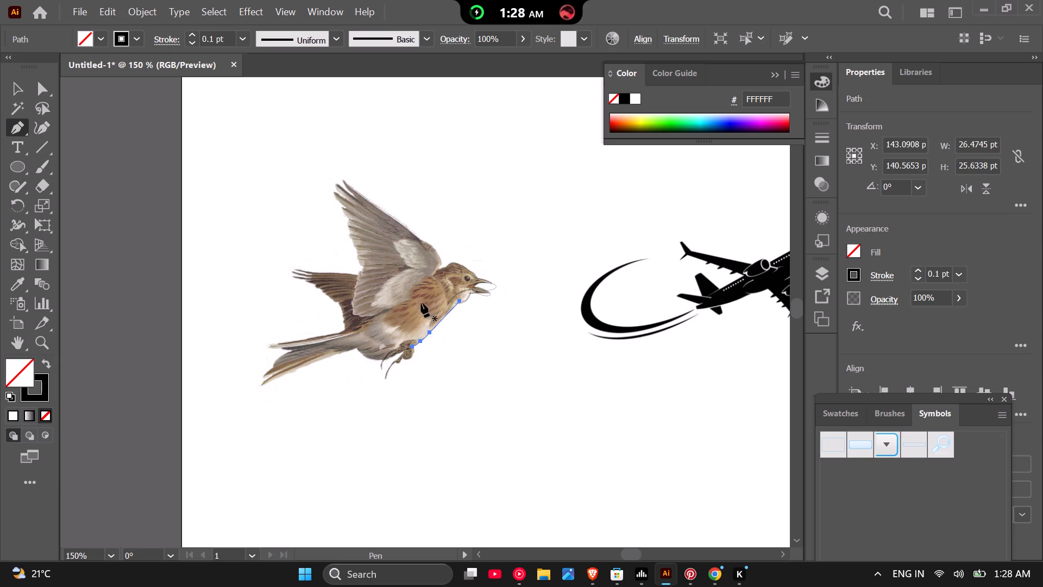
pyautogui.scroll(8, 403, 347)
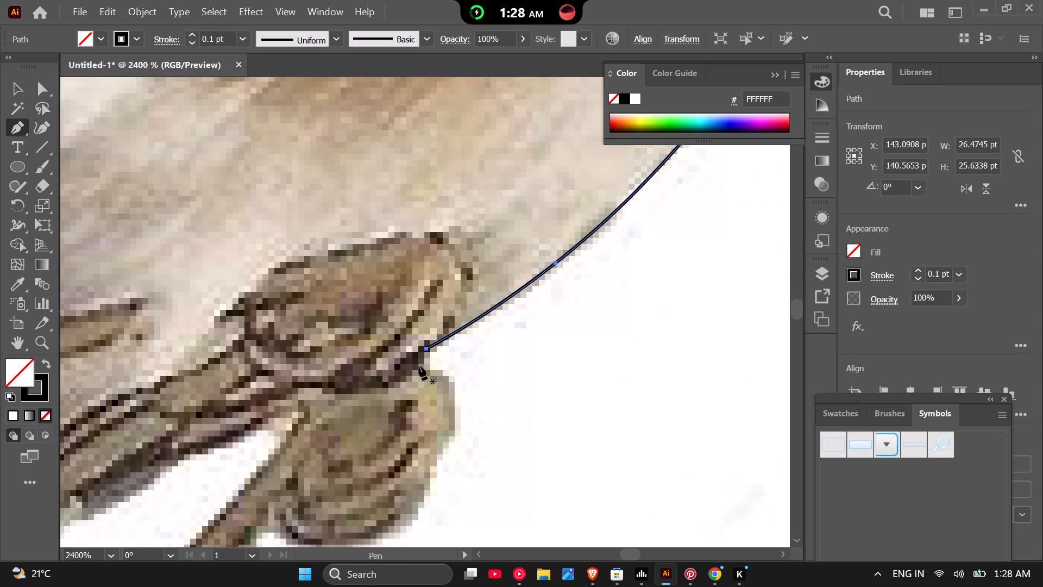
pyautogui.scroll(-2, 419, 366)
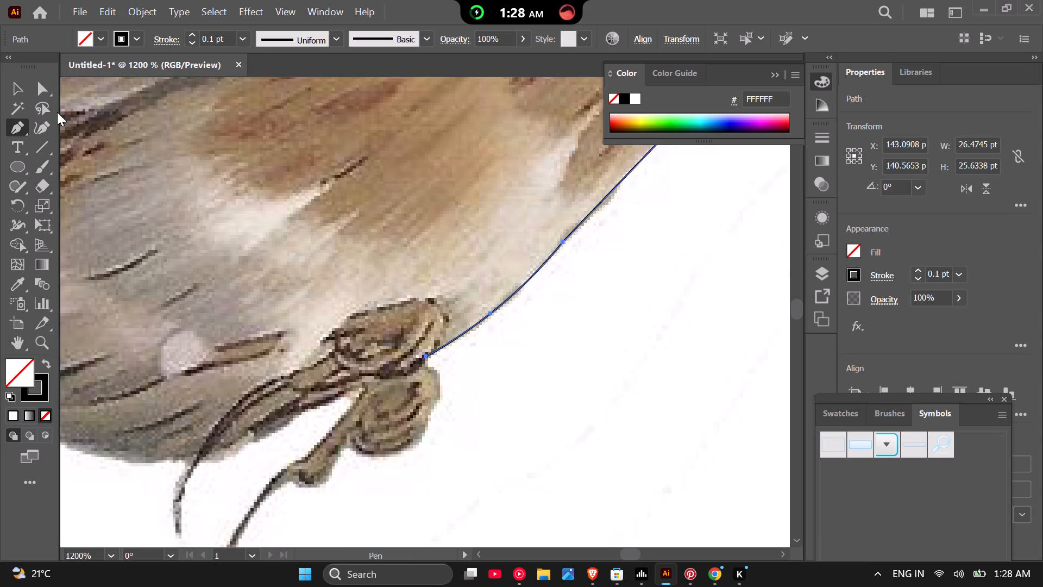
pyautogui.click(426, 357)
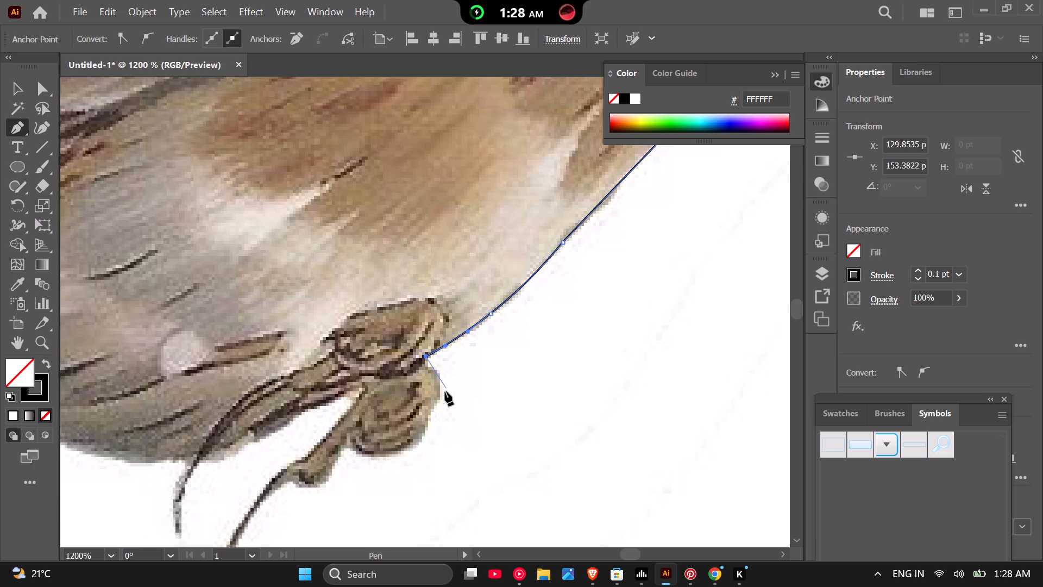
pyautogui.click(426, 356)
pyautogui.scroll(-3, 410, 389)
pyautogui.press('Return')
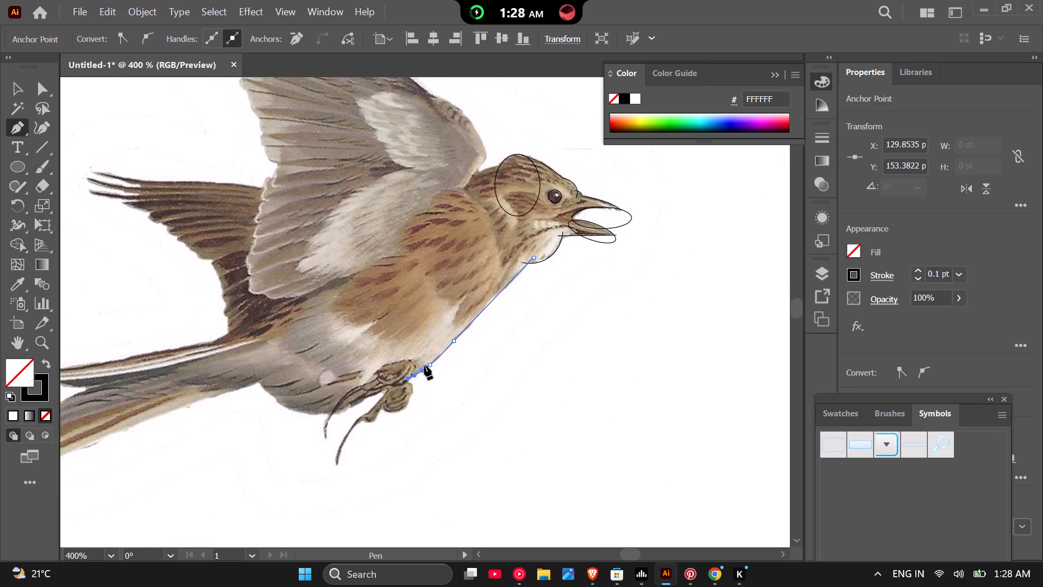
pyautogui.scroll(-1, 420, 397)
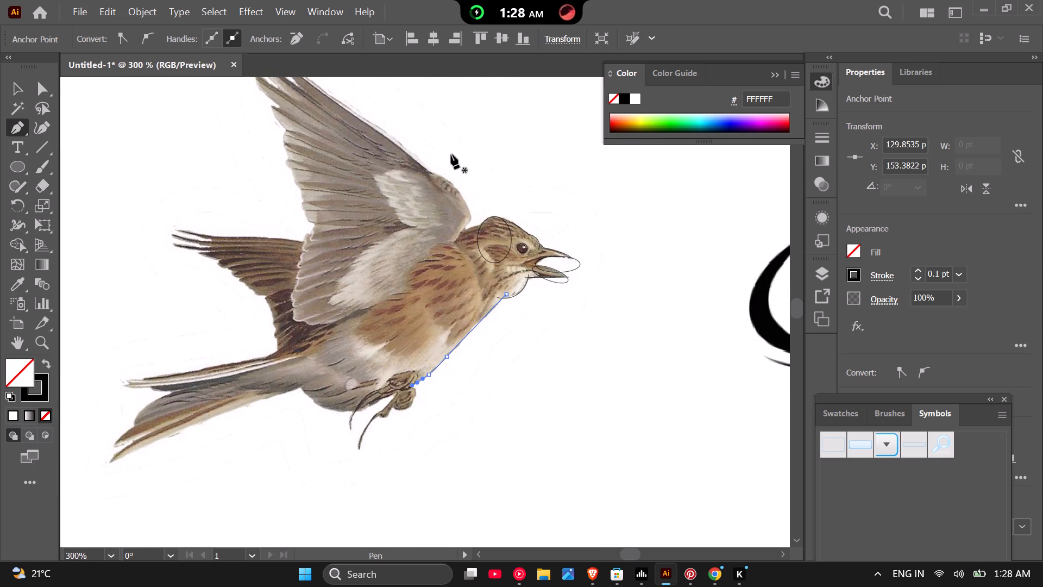
# Draw a straight Pen line along the nape, from the wing's base at about X 144.6, Y 109.7 pt to X 150.8, Y 107.3 pt.
pyautogui.scroll(5, 497, 213)
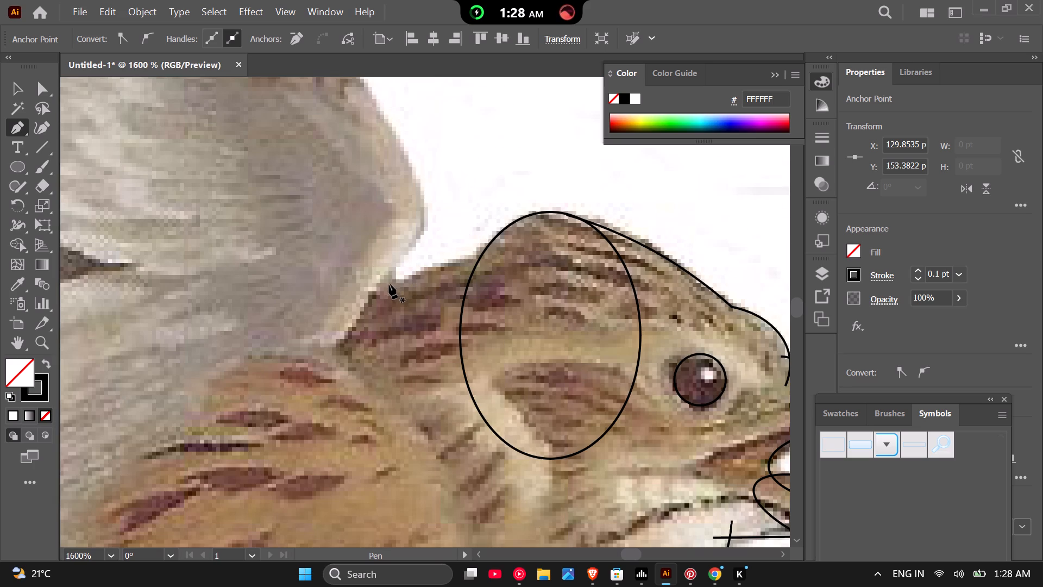
pyautogui.click(393, 282)
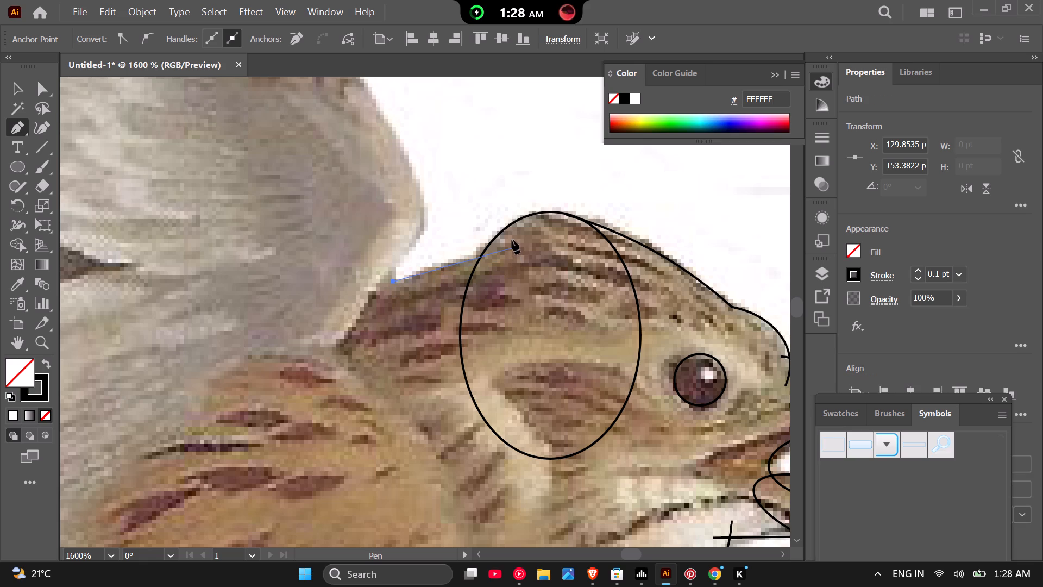
pyautogui.click(510, 236)
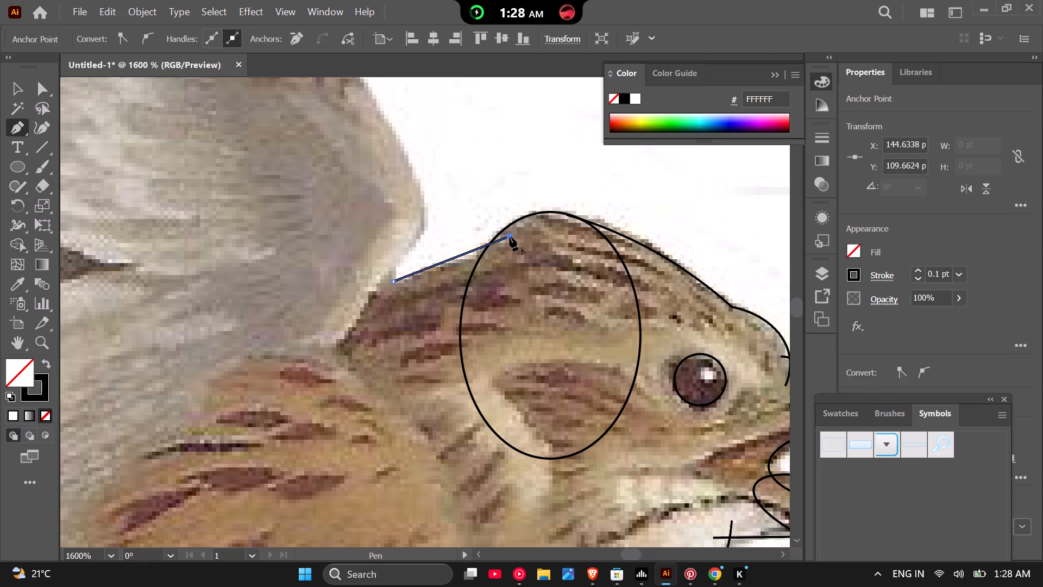
pyautogui.press('Return')
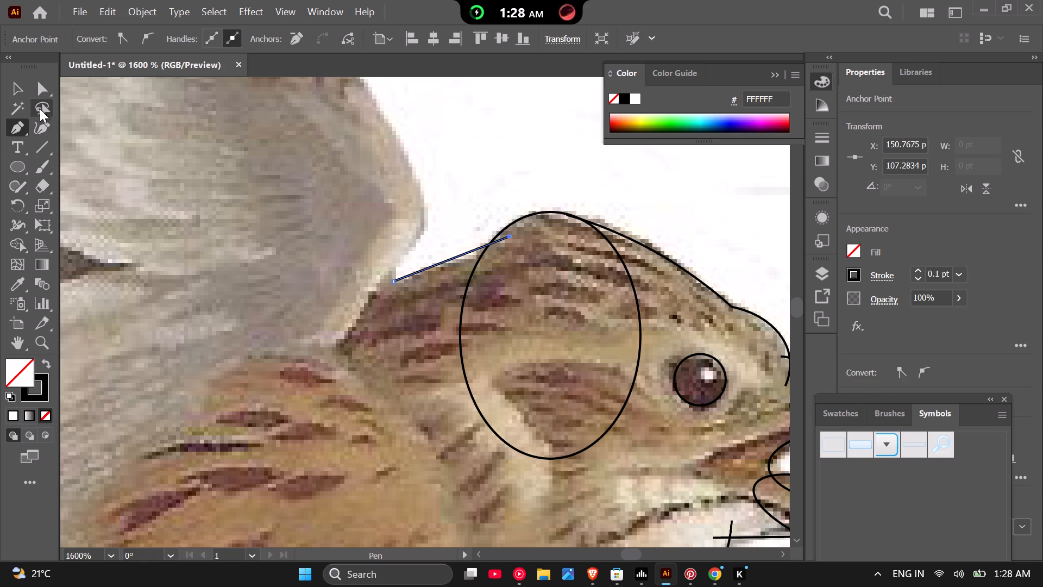
# Reposition both ends of the nape line and bend it with the Curvature tool along the neck feathers, about 5.9 pt by 1.8 pt.
pyautogui.click(36, 122)
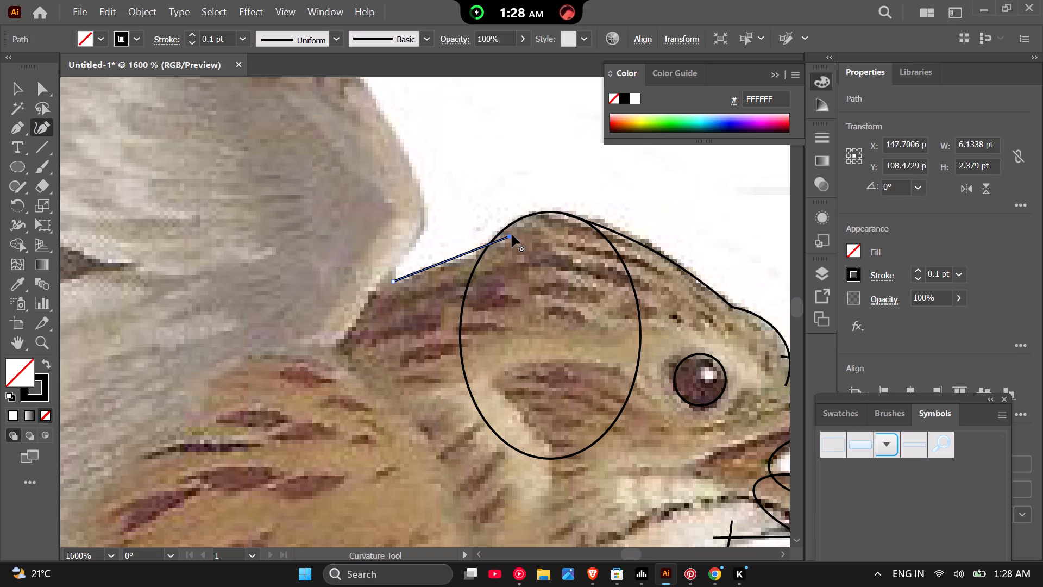
pyautogui.moveTo(510, 236); pyautogui.dragTo(499, 246)
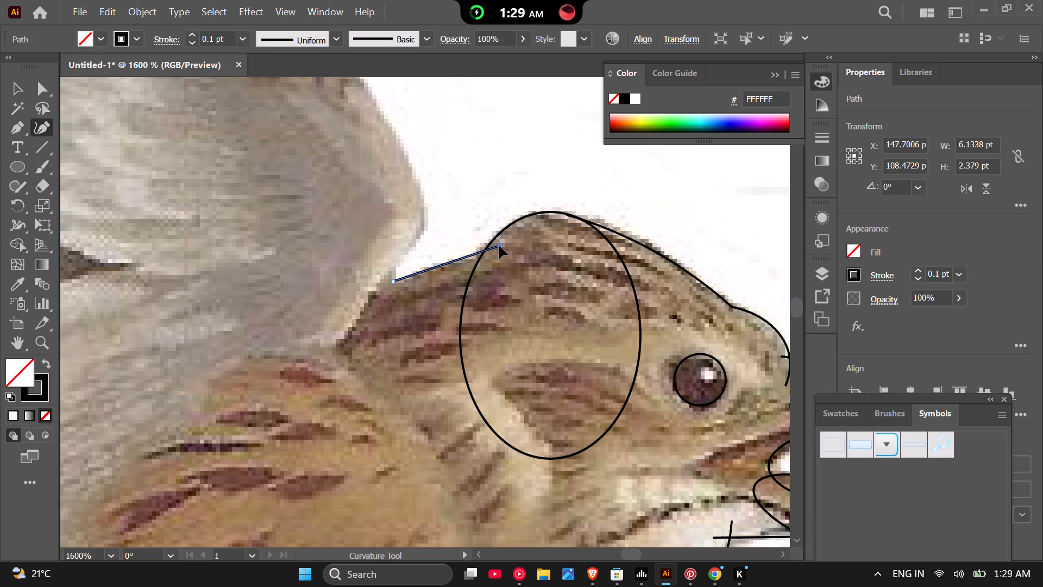
pyautogui.moveTo(499, 246); pyautogui.dragTo(495, 252)
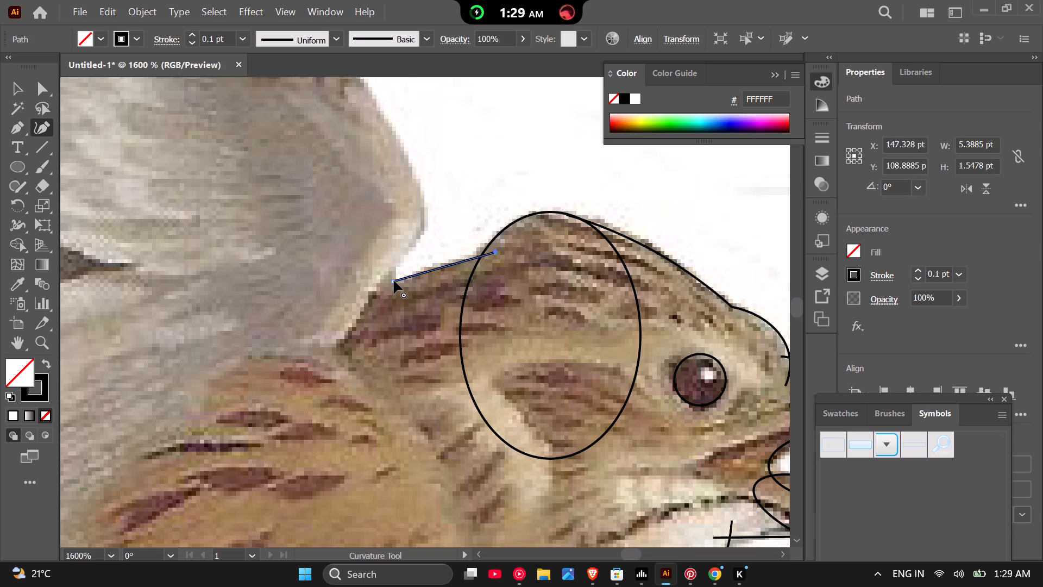
pyautogui.moveTo(394, 280); pyautogui.dragTo(383, 286)
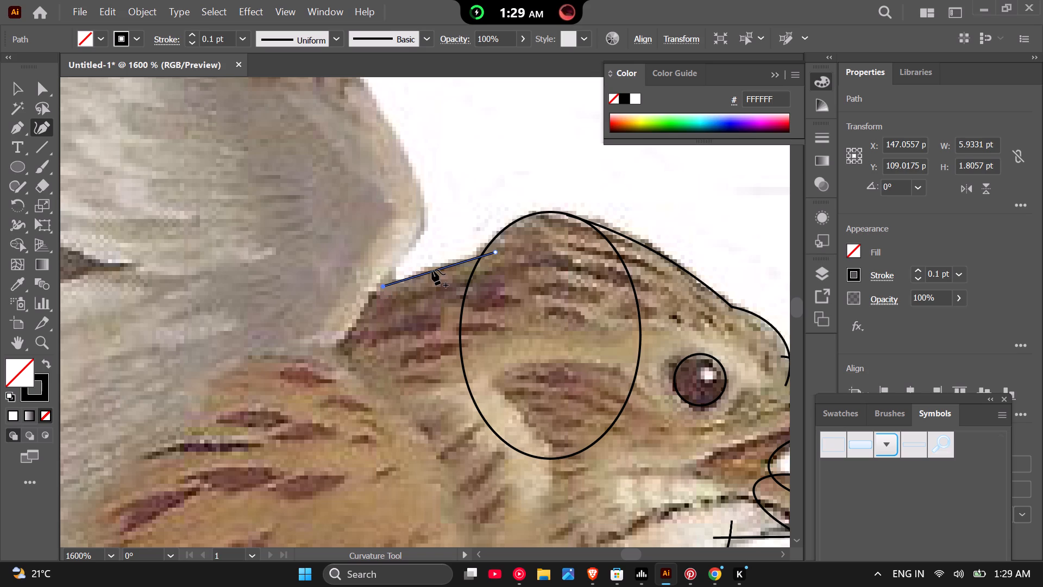
pyautogui.click(432, 270)
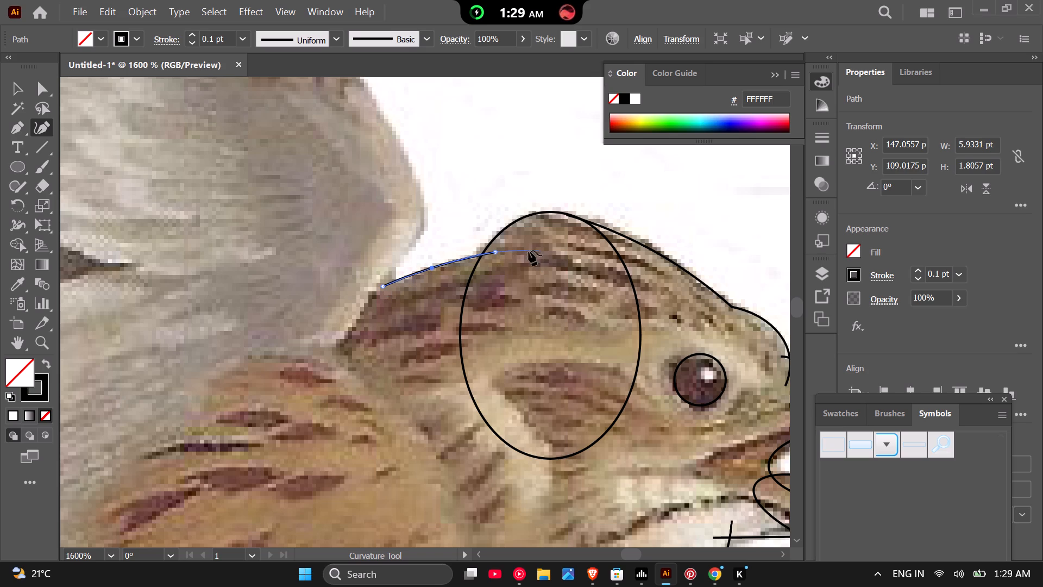
pyautogui.press('Return')
# Extend the nape path with the Pen tool from its wing end up the wing's front edge to about X 147.2, Y 106.1 pt.
pyautogui.click(17, 124)
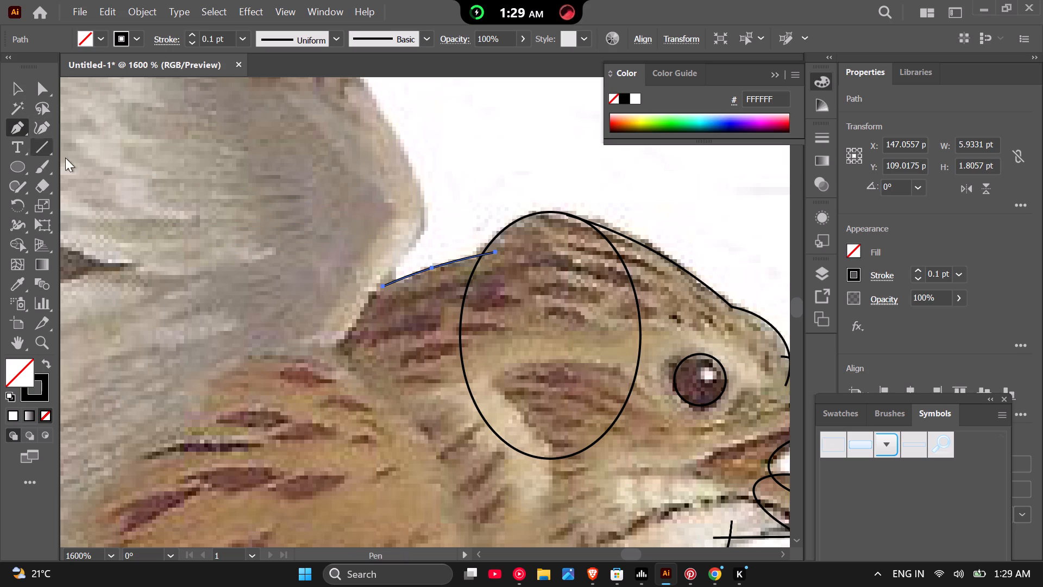
pyautogui.scroll(-1, 419, 353)
pyautogui.scroll(2, 415, 259)
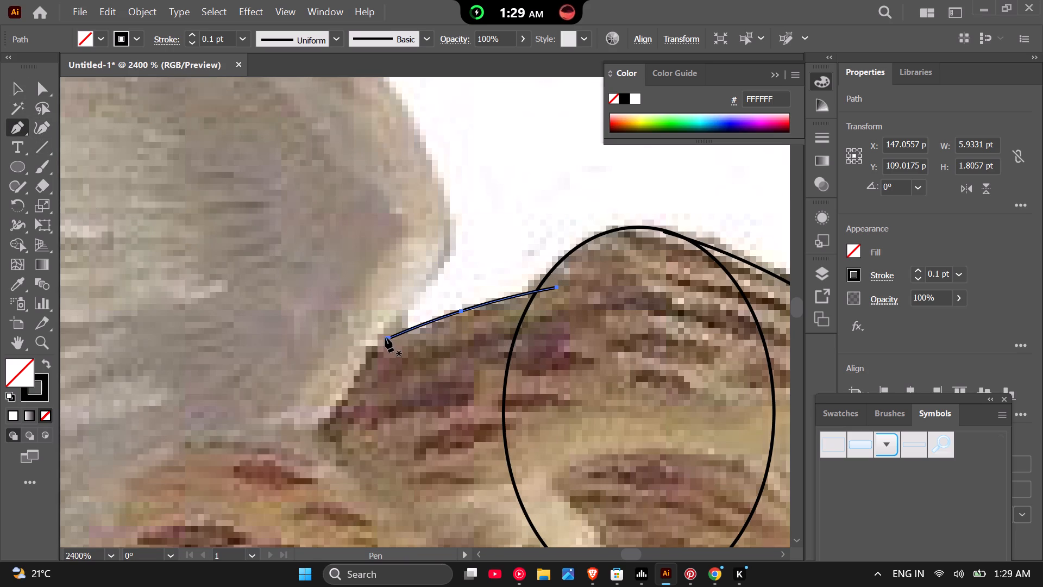
pyautogui.moveTo(388, 339); pyautogui.dragTo(380, 343)
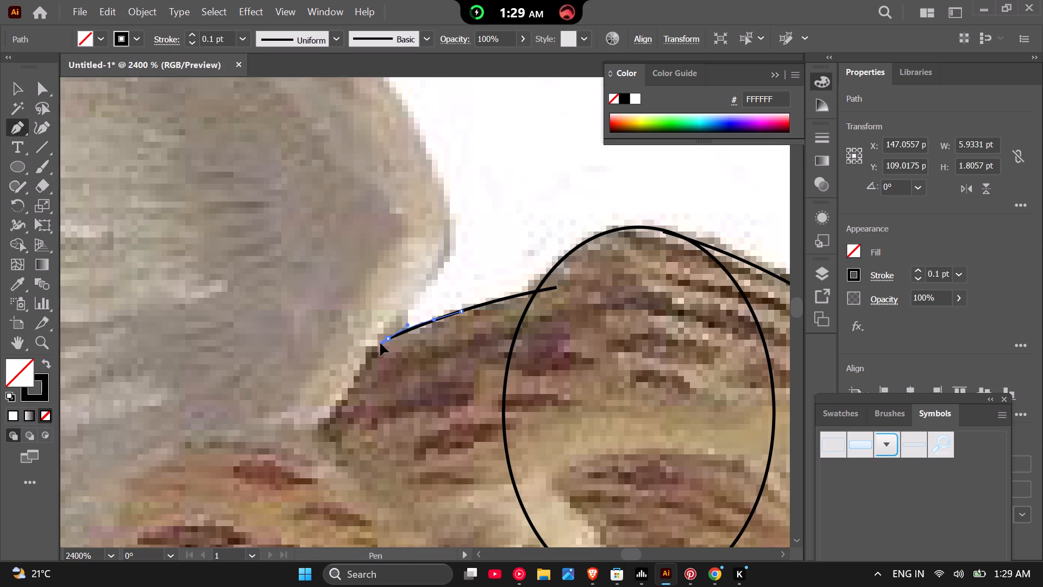
pyautogui.moveTo(380, 343); pyautogui.dragTo(354, 351)
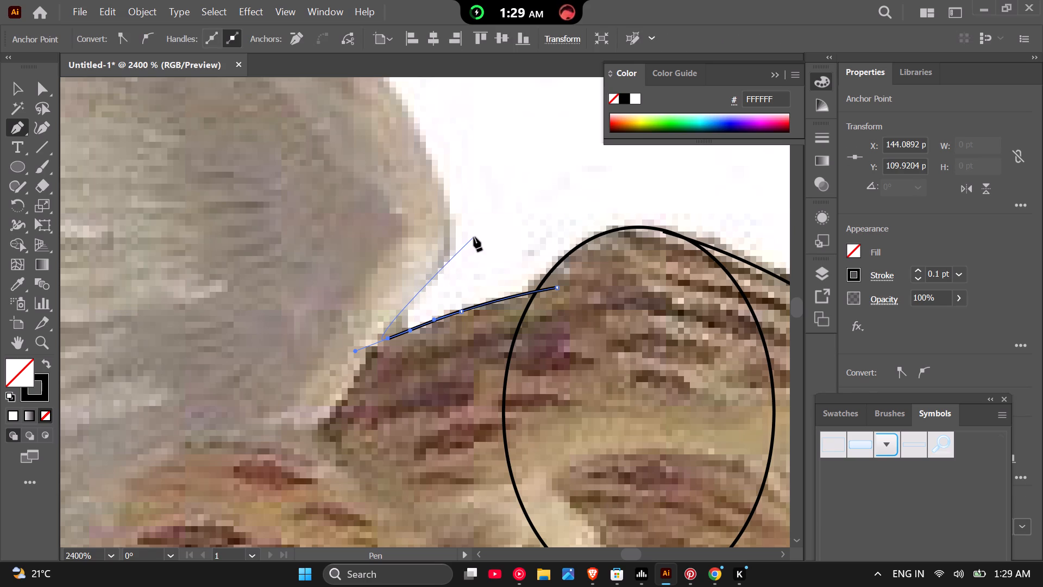
pyautogui.click(477, 230)
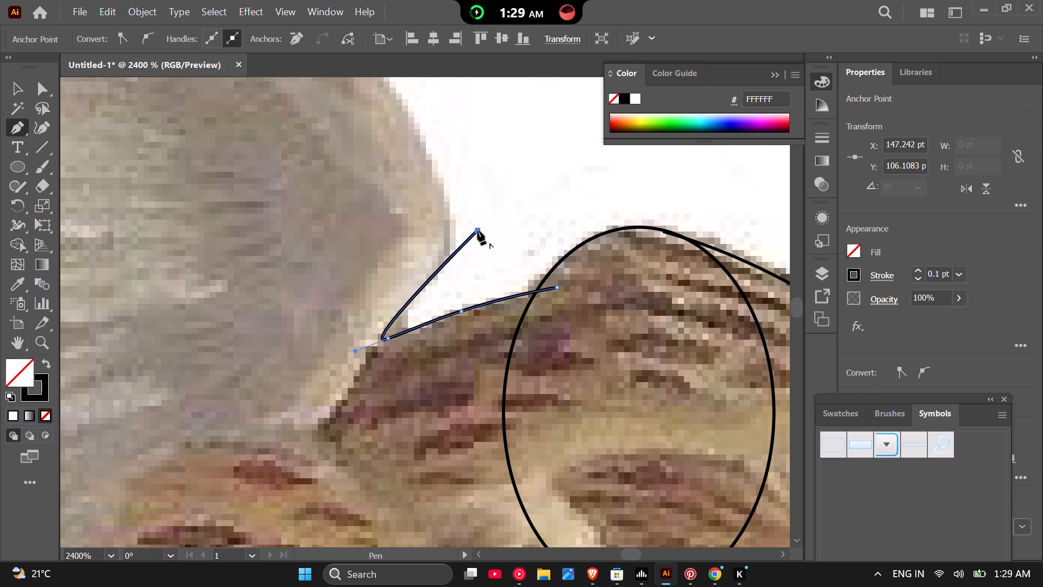
pyautogui.press('Return')
# Draw a straight Pen line across the wing's shoulder, from about X 134.9, Y 93.2 pt to X 147.3, Y 107.6 pt.
pyautogui.scroll(-3, 445, 330)
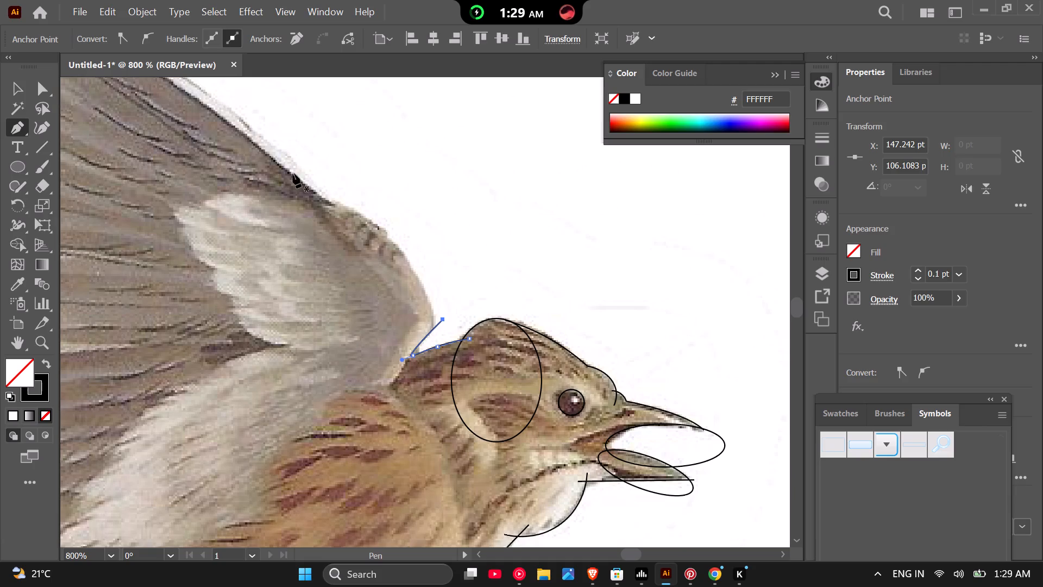
pyautogui.scroll(1, 482, 261)
pyautogui.scroll(-1, 296, 228)
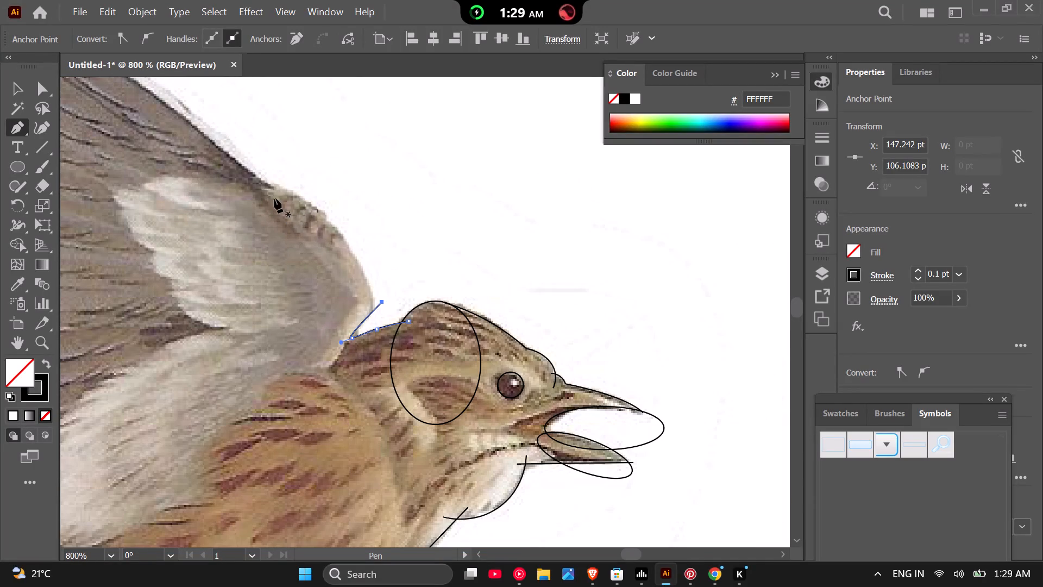
pyautogui.click(265, 180)
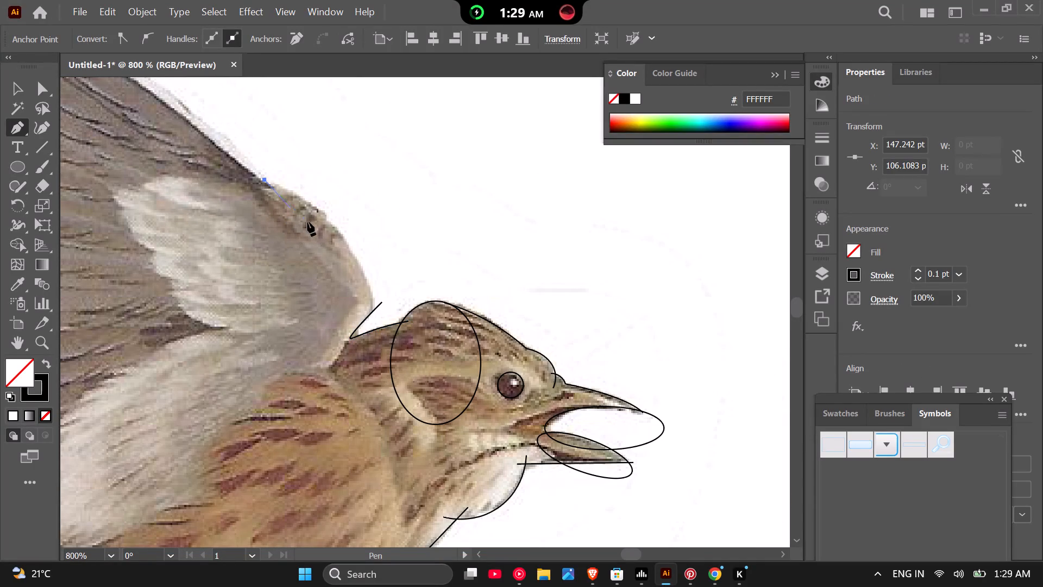
pyautogui.click(382, 316)
pyautogui.press('Return')
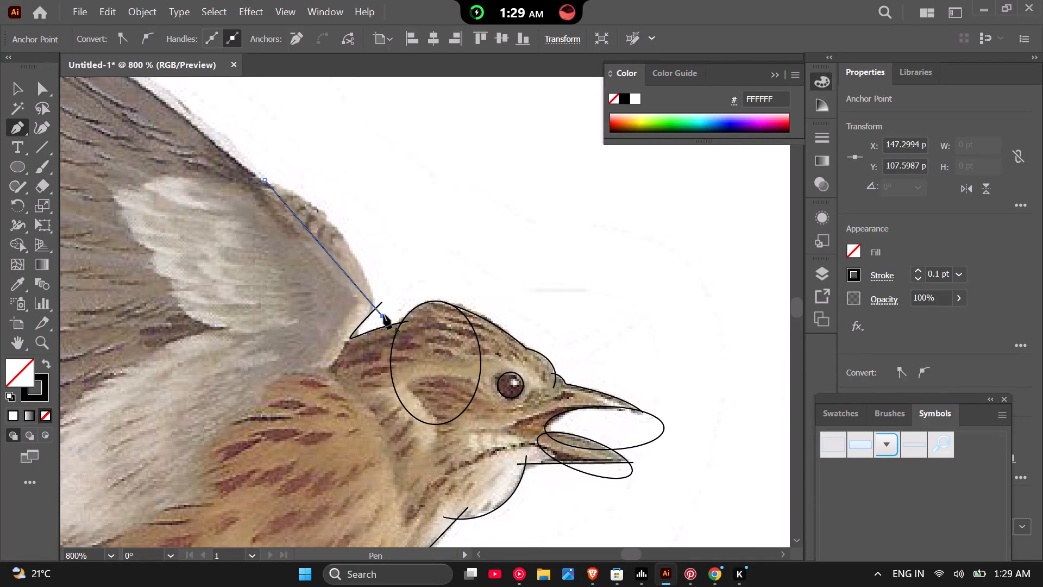
# Bend the shoulder line outward with the Curvature tool and move its lower end to the wing's edge, about 11.8 pt by 14 pt.
pyautogui.click(45, 128)
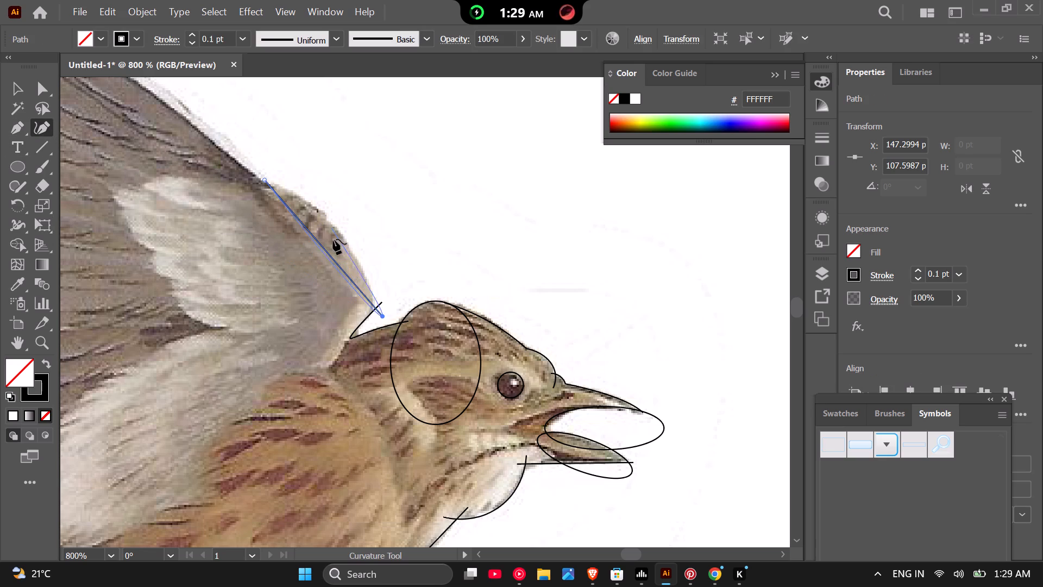
pyautogui.moveTo(319, 241); pyautogui.dragTo(336, 235)
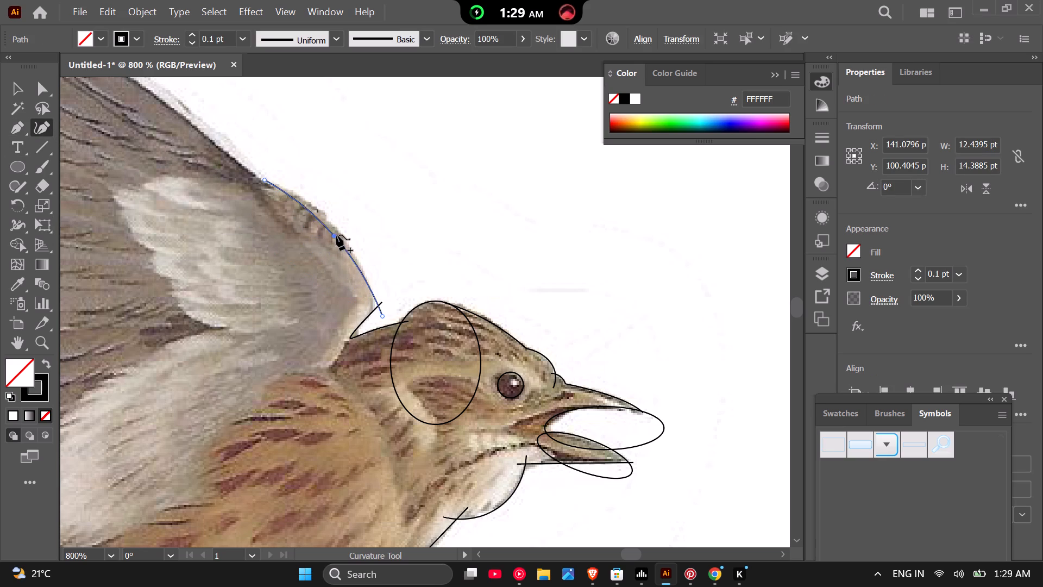
pyautogui.moveTo(336, 235); pyautogui.dragTo(340, 232)
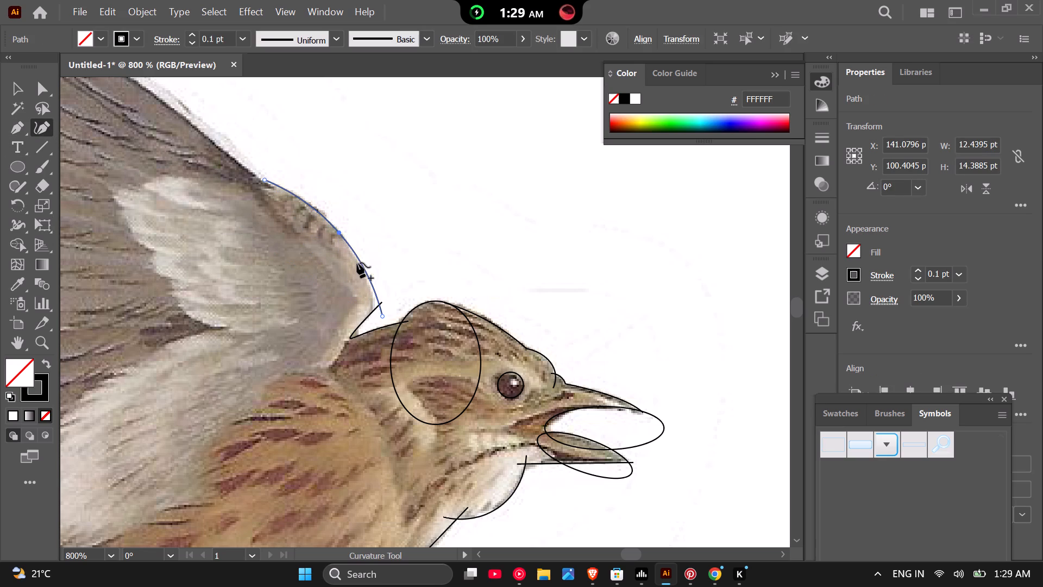
pyautogui.scroll(4, 381, 315)
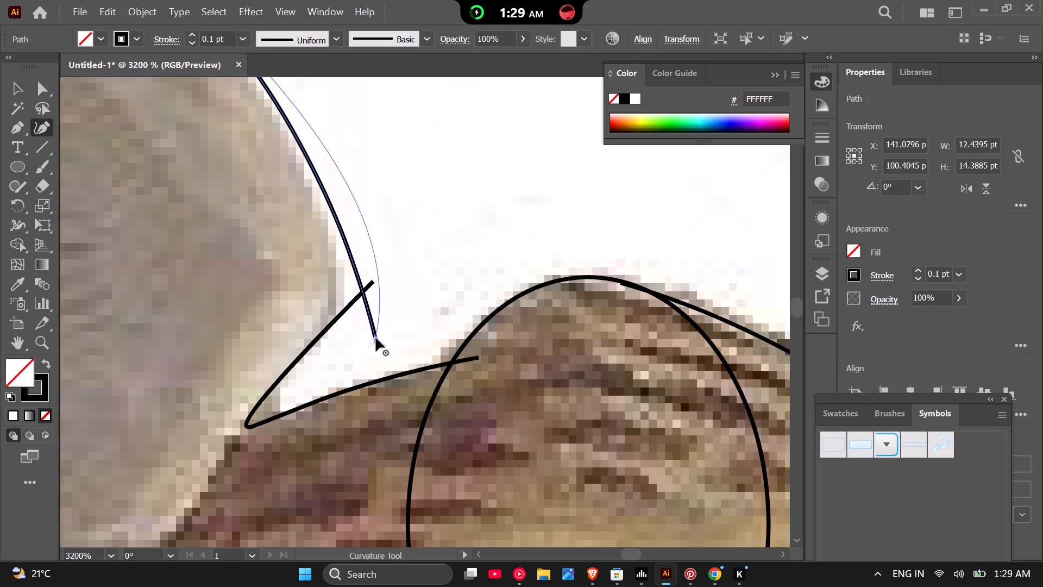
pyautogui.moveTo(376, 338); pyautogui.dragTo(360, 330)
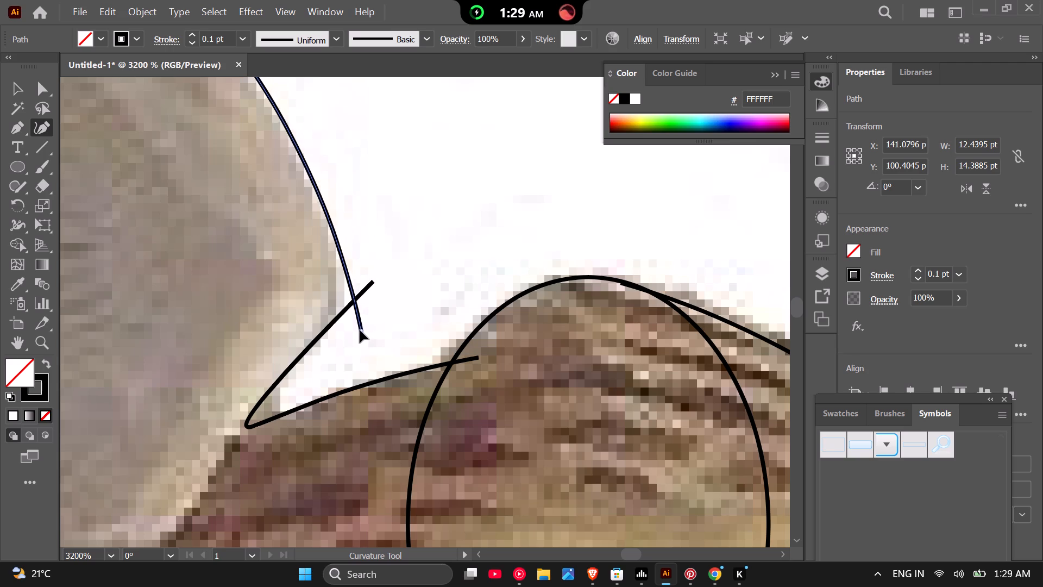
pyautogui.moveTo(360, 330); pyautogui.dragTo(349, 324)
pyautogui.scroll(-4, 372, 323)
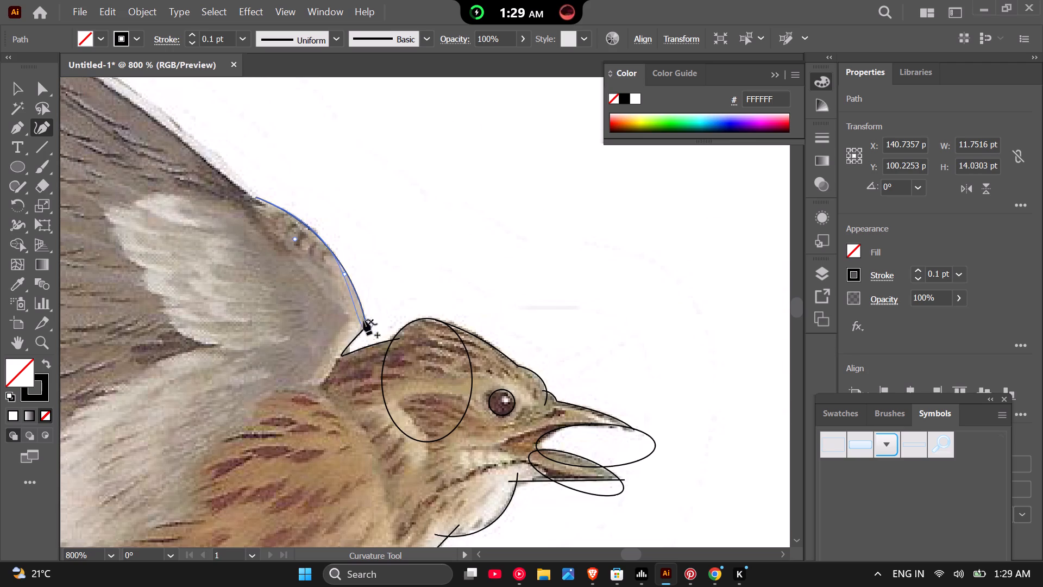
# Draw a straight Line Segment along the upper wing's leading edge, from the wing tip past the shoulder curve, about 47.8 pt by 37.9 pt.
pyautogui.click(15, 126)
pyautogui.scroll(2, 260, 208)
pyautogui.scroll(-4, 365, 331)
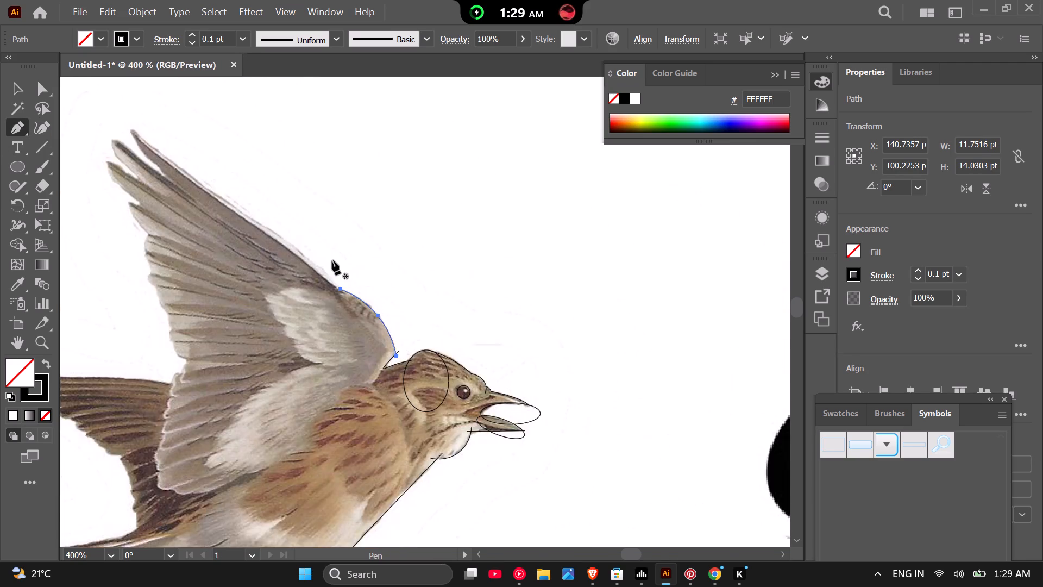
pyautogui.scroll(-1, 332, 260)
pyautogui.scroll(3, 239, 238)
pyautogui.scroll(-3, 241, 257)
pyautogui.scroll(2, 218, 195)
pyautogui.scroll(-2, 208, 223)
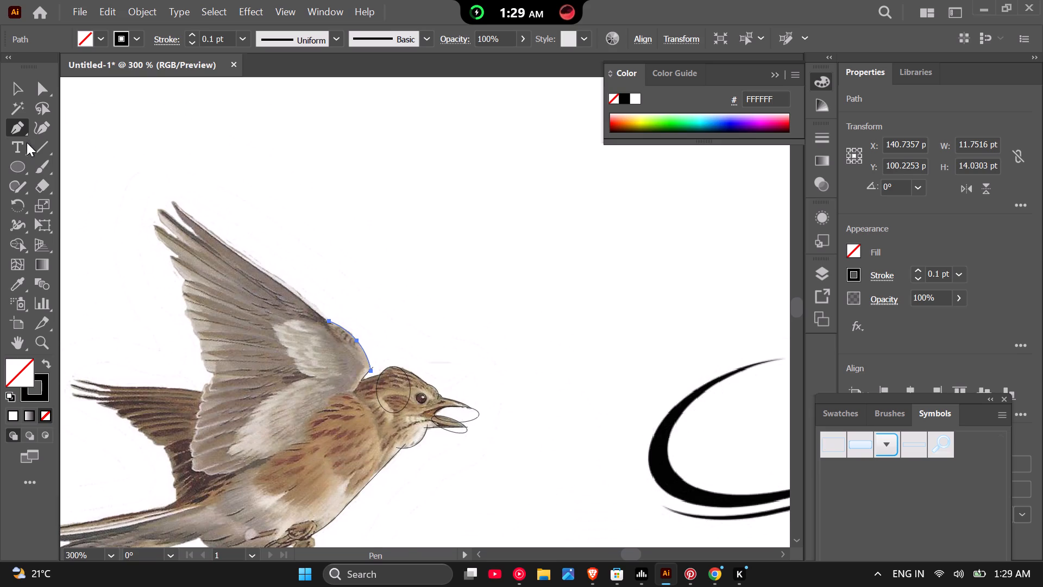
pyautogui.click(37, 147)
pyautogui.scroll(2, 321, 268)
pyautogui.scroll(-2, 272, 278)
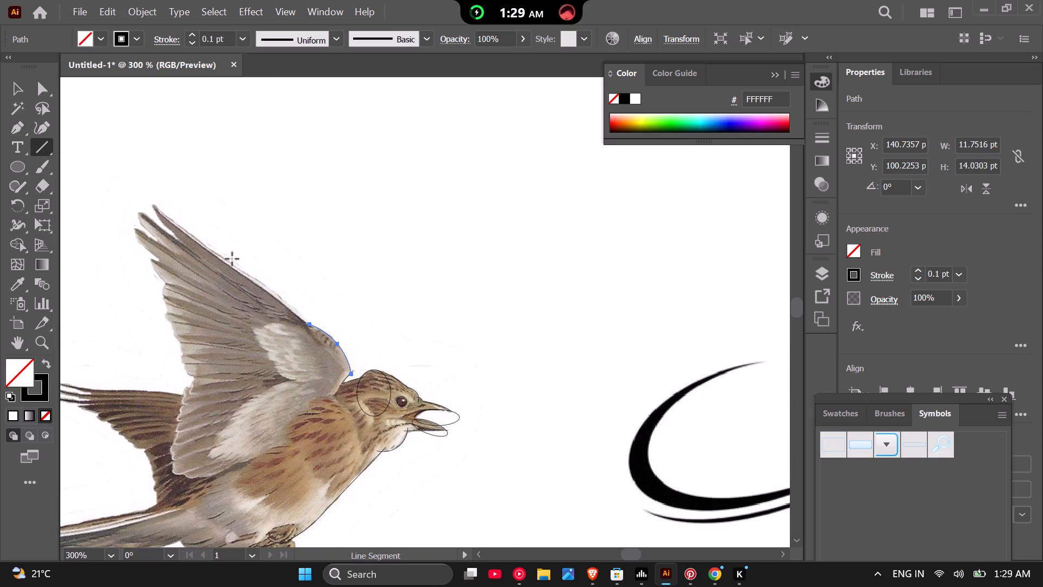
pyautogui.moveTo(152, 200); pyautogui.dragTo(225, 265)
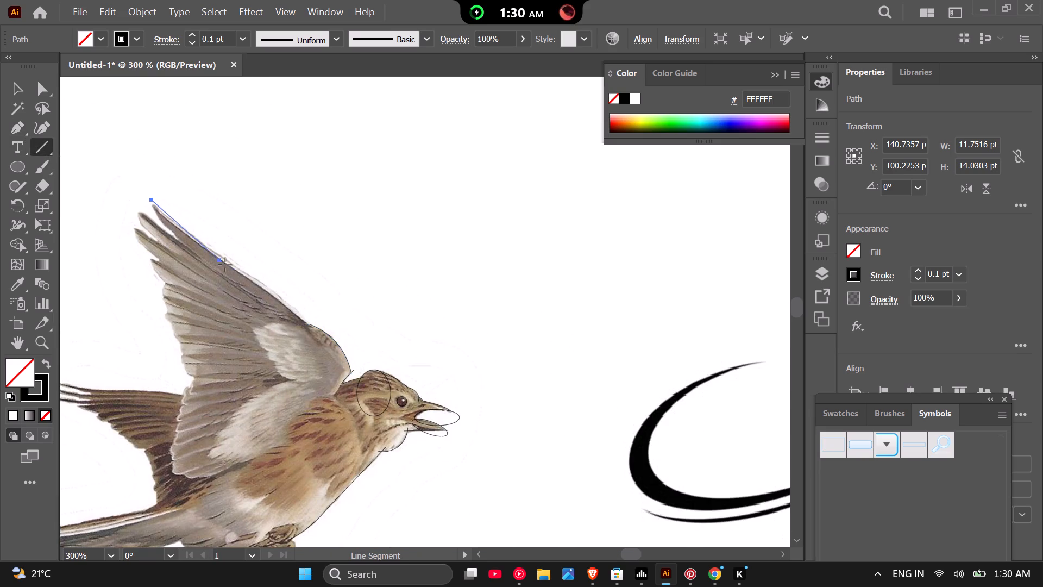
pyautogui.moveTo(225, 265); pyautogui.dragTo(323, 335)
# Move the shoulder curve's upper end onto the wing's leading-edge line with the Curvature tool, making the curve about 12 pt by 13.8 pt.
pyautogui.scroll(3, 306, 324)
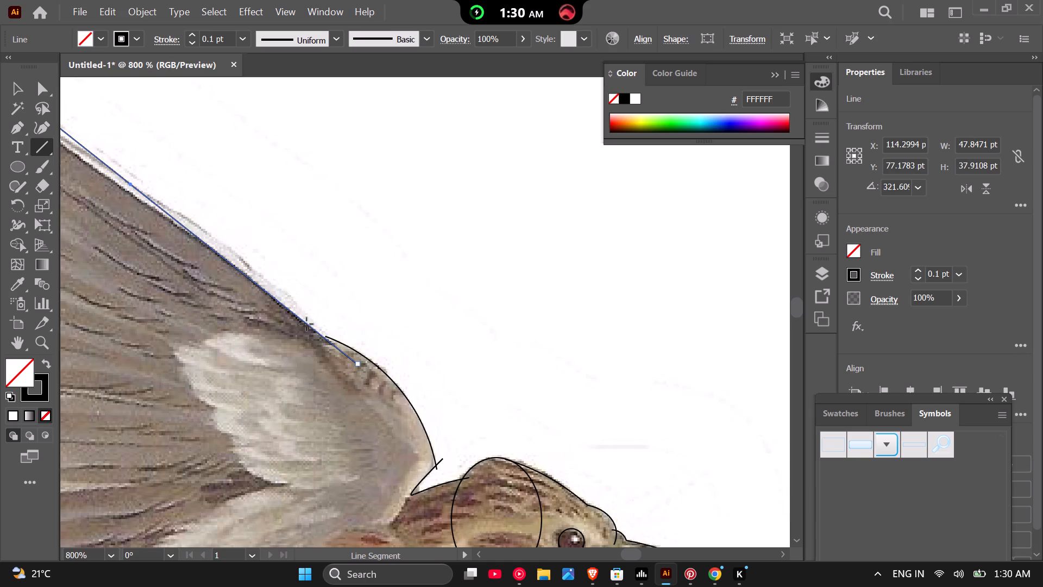
pyautogui.scroll(3, 309, 328)
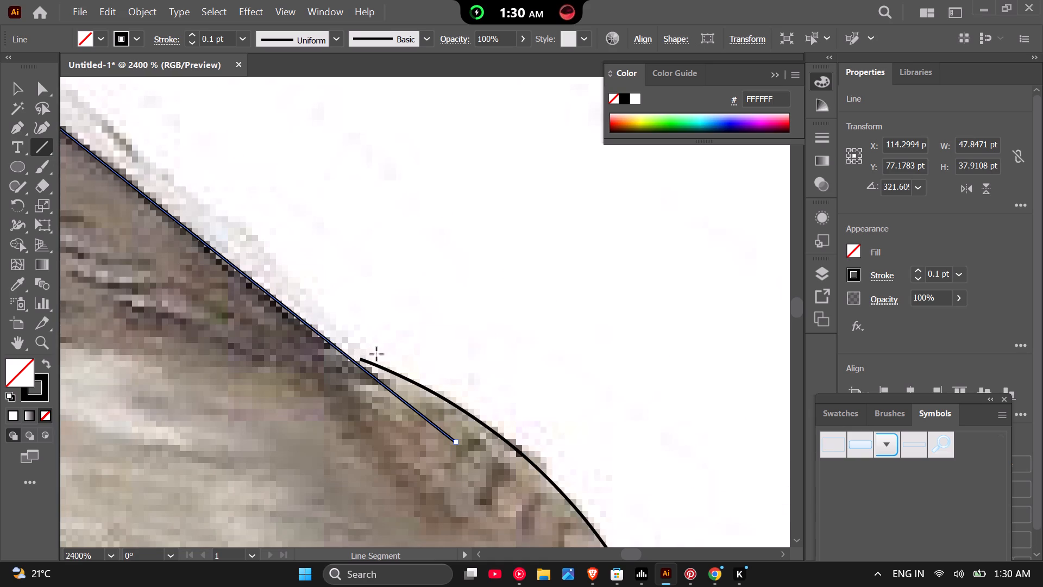
pyautogui.click(41, 128)
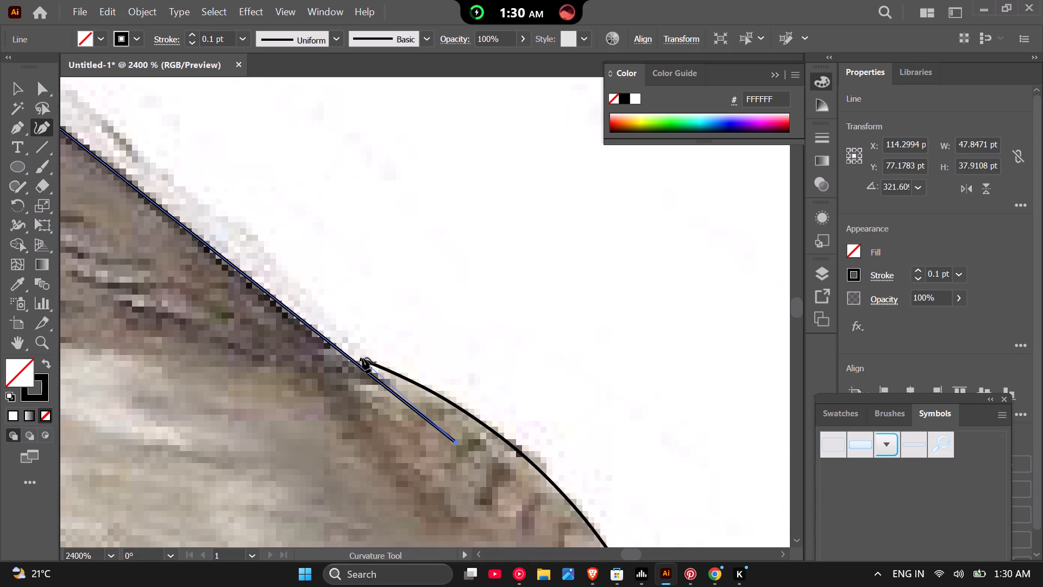
pyautogui.click(556, 485)
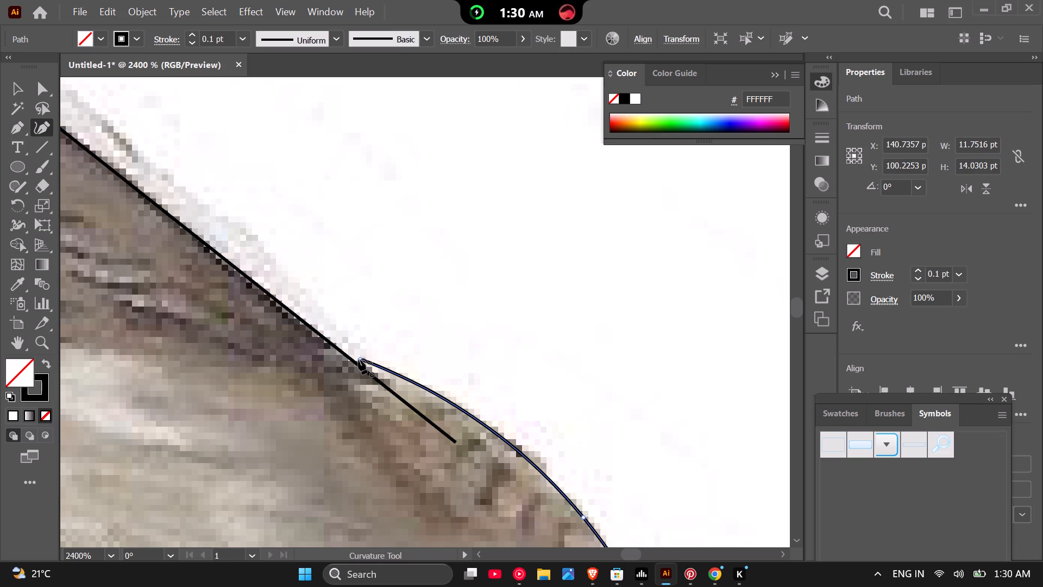
pyautogui.moveTo(359, 359); pyautogui.dragTo(355, 364)
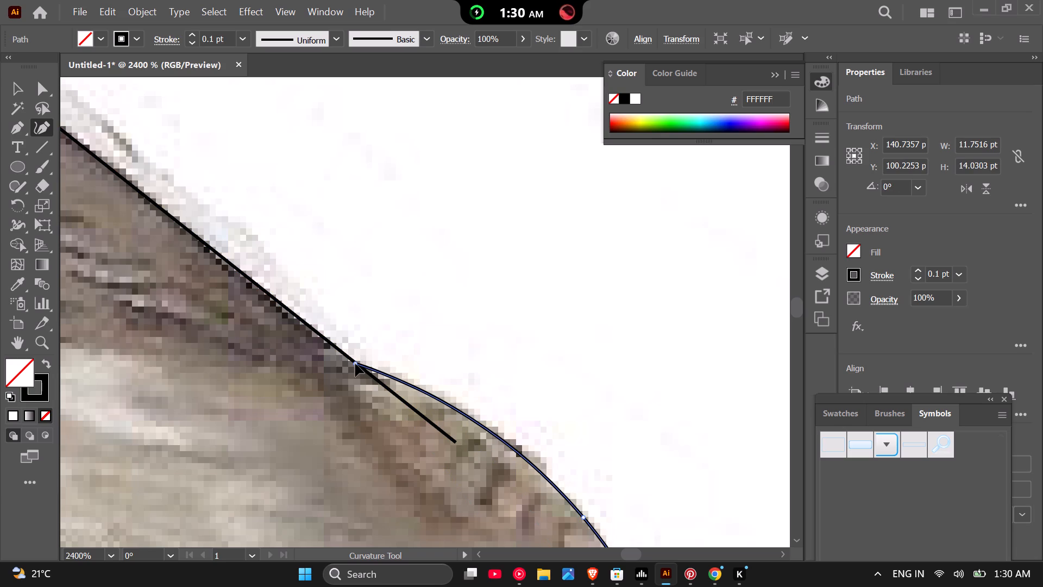
pyautogui.moveTo(355, 364); pyautogui.dragTo(354, 365)
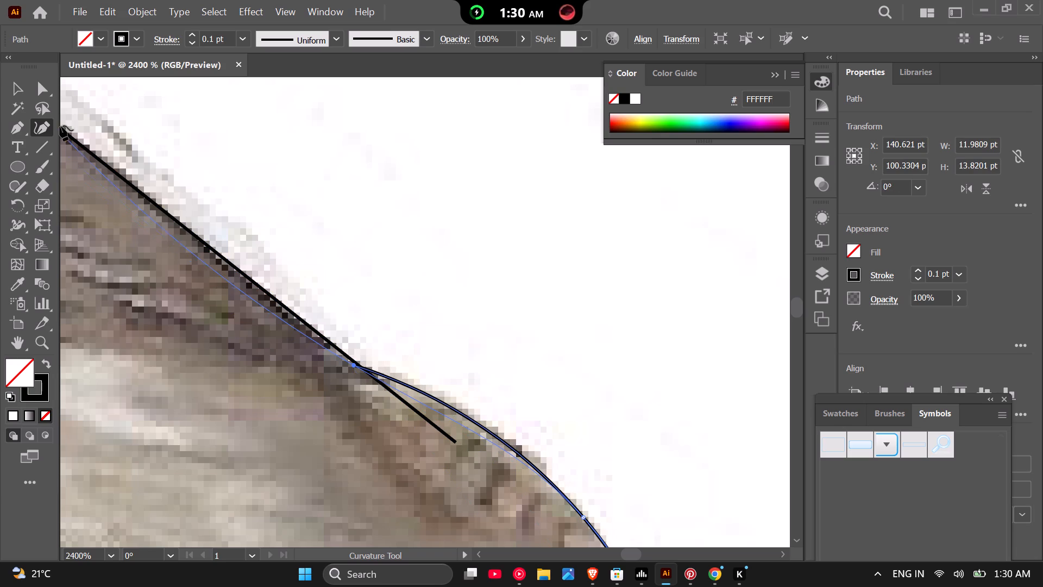
# Move the leading-edge line's upper endpoint onto the wing's uppermost feather tip, at about X 90.3, Y 59.4 pt.
pyautogui.click(10, 89)
pyautogui.scroll(-2, 323, 360)
pyautogui.scroll(-2, 358, 272)
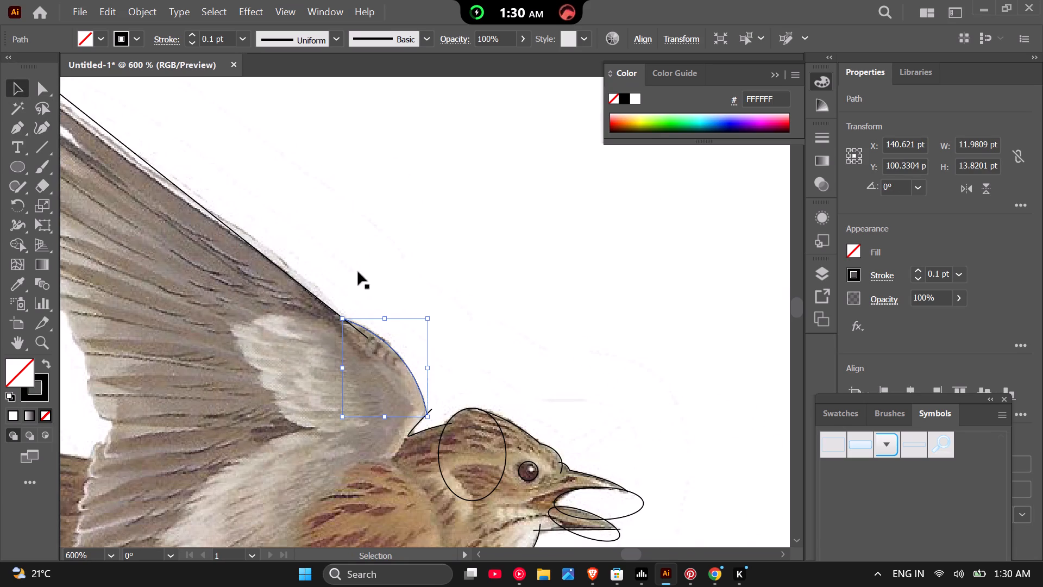
pyautogui.scroll(-2, 290, 261)
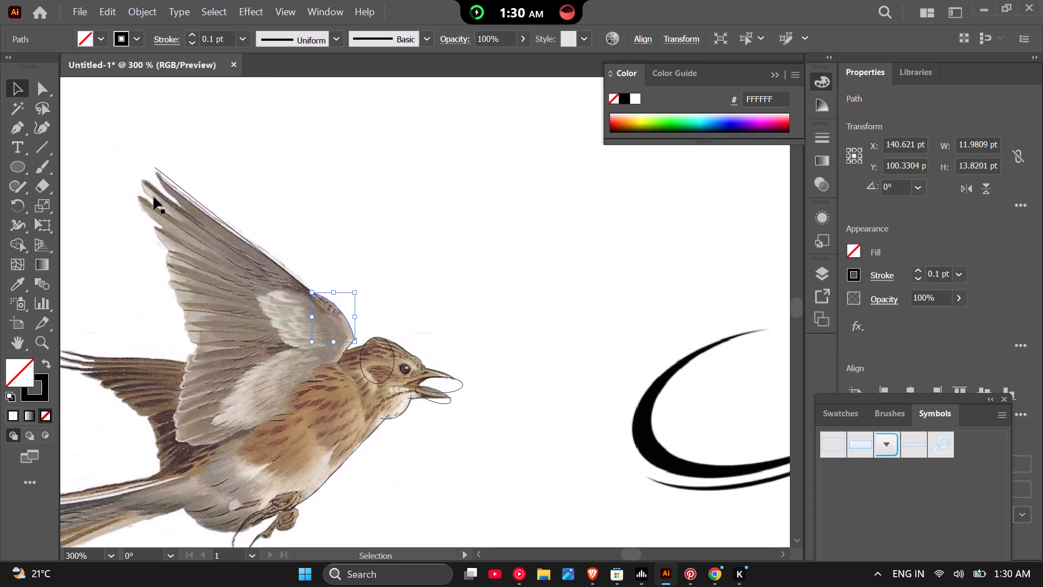
pyautogui.scroll(1, 157, 192)
pyautogui.scroll(-2, 201, 190)
pyautogui.scroll(4, 300, 316)
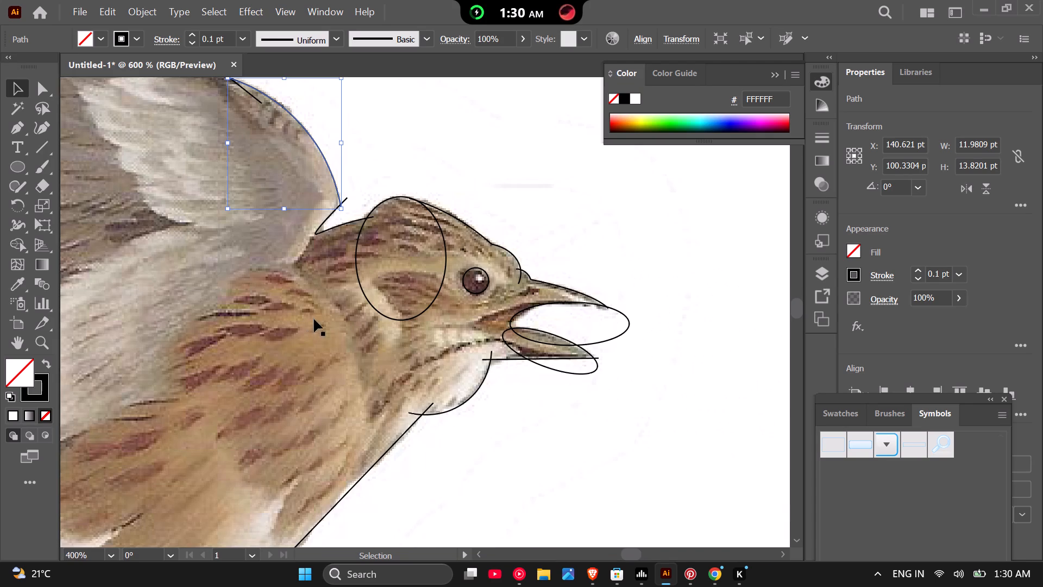
pyautogui.scroll(-4, 379, 336)
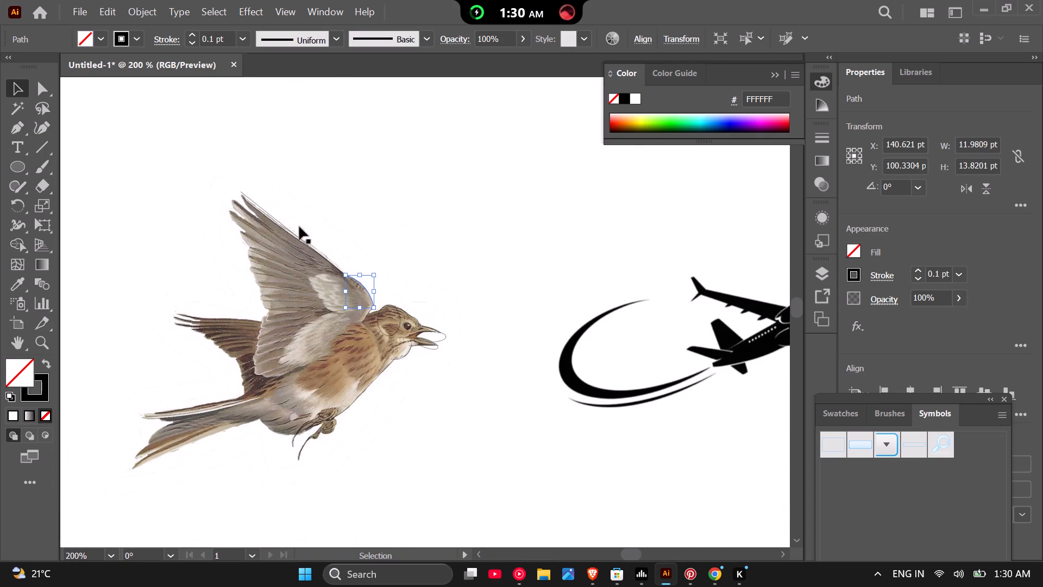
pyautogui.scroll(3, 257, 197)
pyautogui.scroll(2, 183, 201)
pyautogui.scroll(2, 234, 186)
pyautogui.scroll(-3, 231, 186)
pyautogui.click(44, 85)
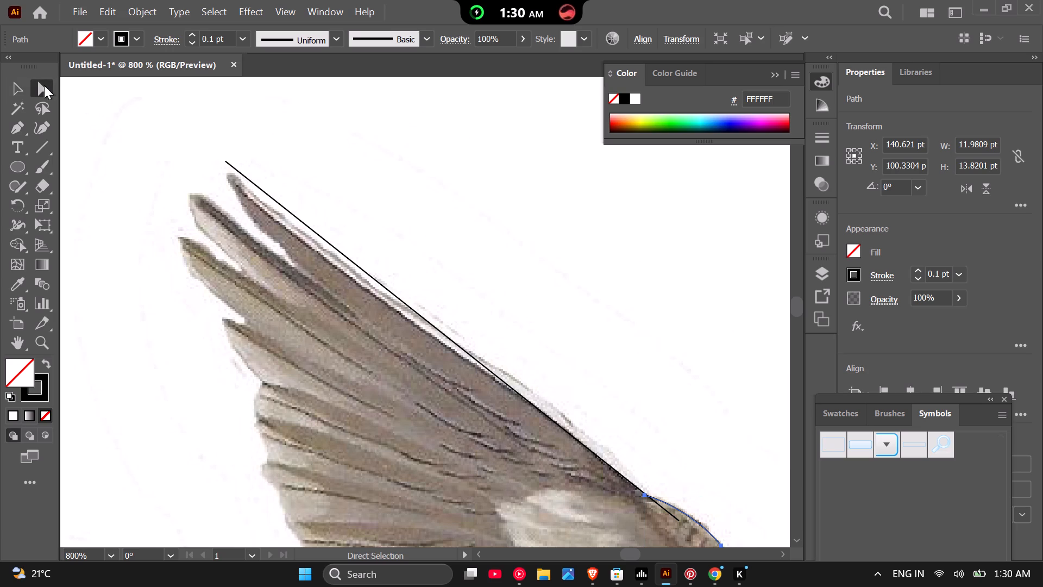
pyautogui.click(269, 192)
pyautogui.click(265, 193)
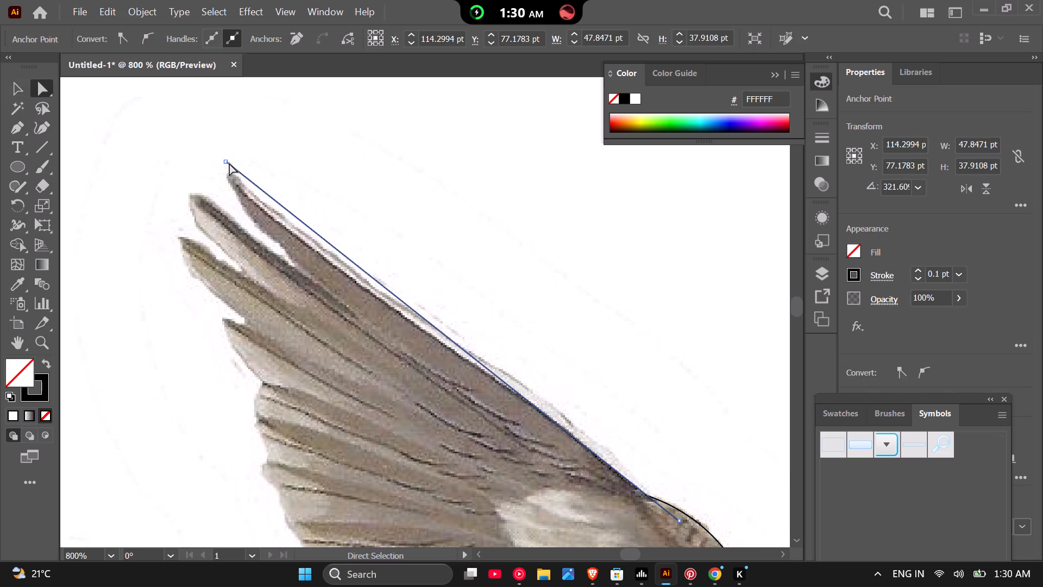
pyautogui.moveTo(225, 161); pyautogui.dragTo(223, 168)
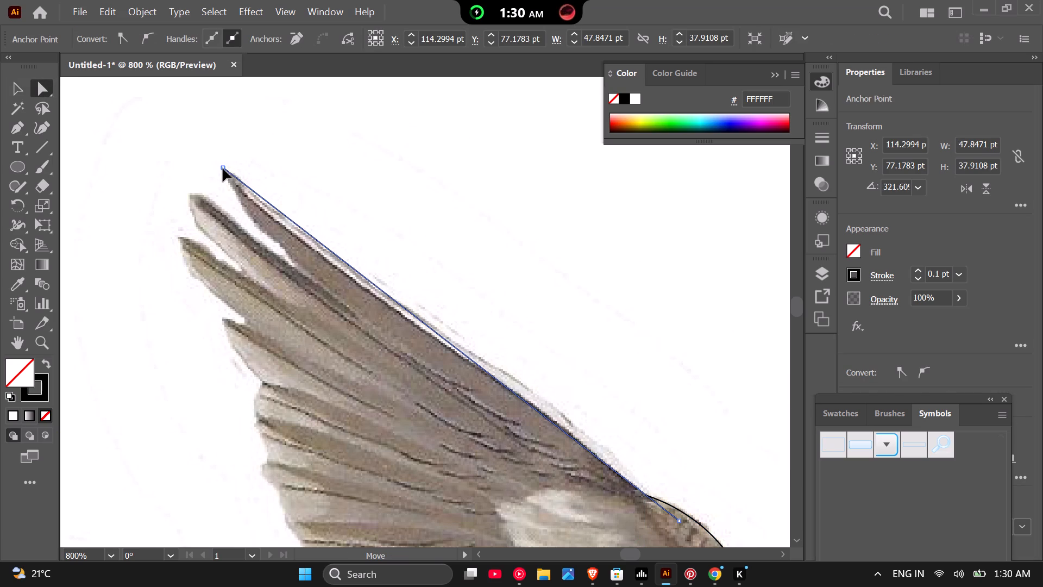
pyautogui.moveTo(223, 168); pyautogui.dragTo(225, 172)
# Draw a straight Line Segment from above the wing tip along the uppermost feather's lower edge, about 10.3 pt by 14.4 pt.
pyautogui.scroll(2, 233, 158)
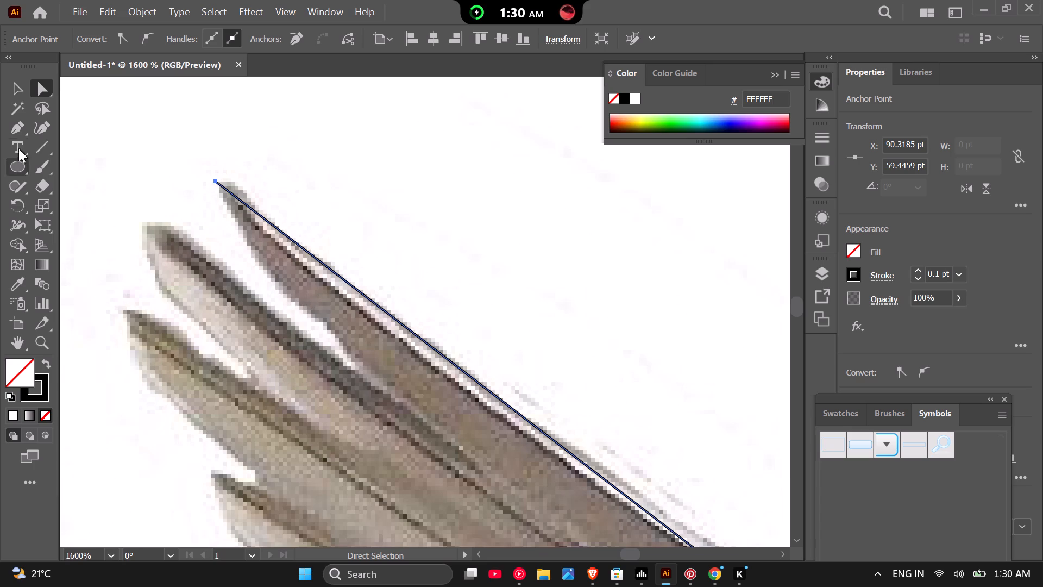
pyautogui.click(35, 141)
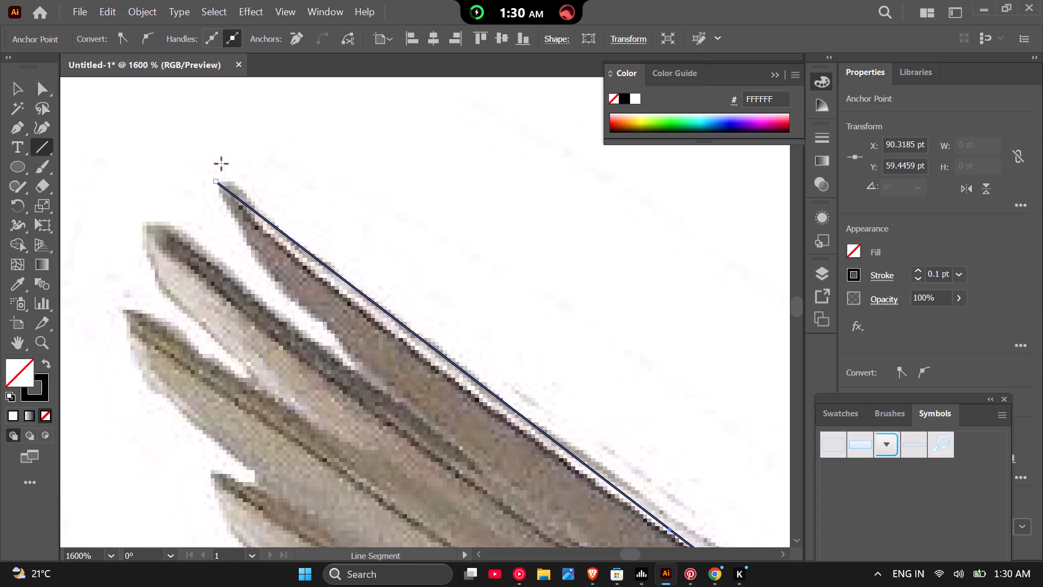
pyautogui.moveTo(195, 136); pyautogui.dragTo(234, 215)
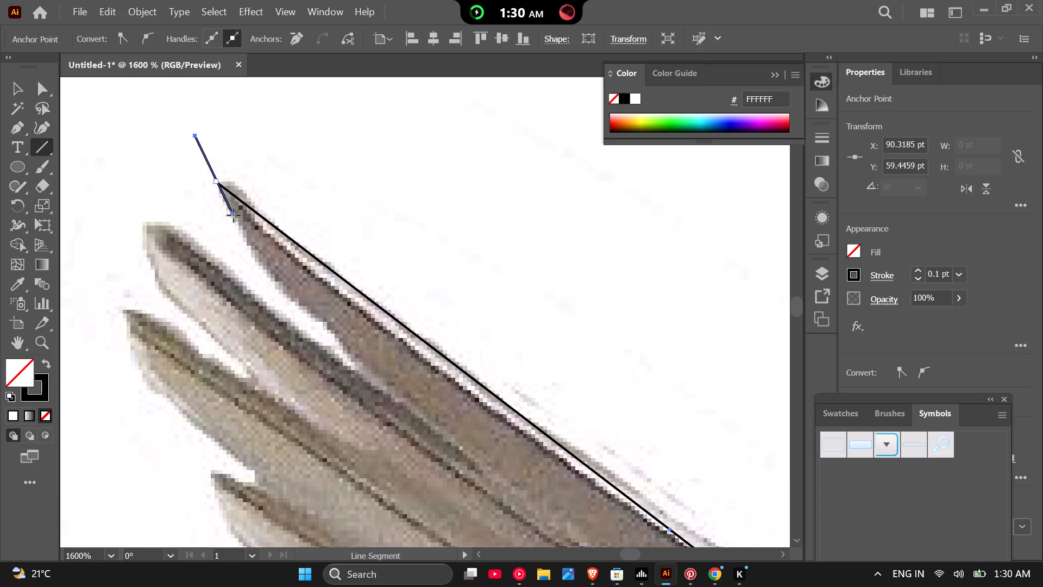
pyautogui.moveTo(234, 215); pyautogui.dragTo(286, 301)
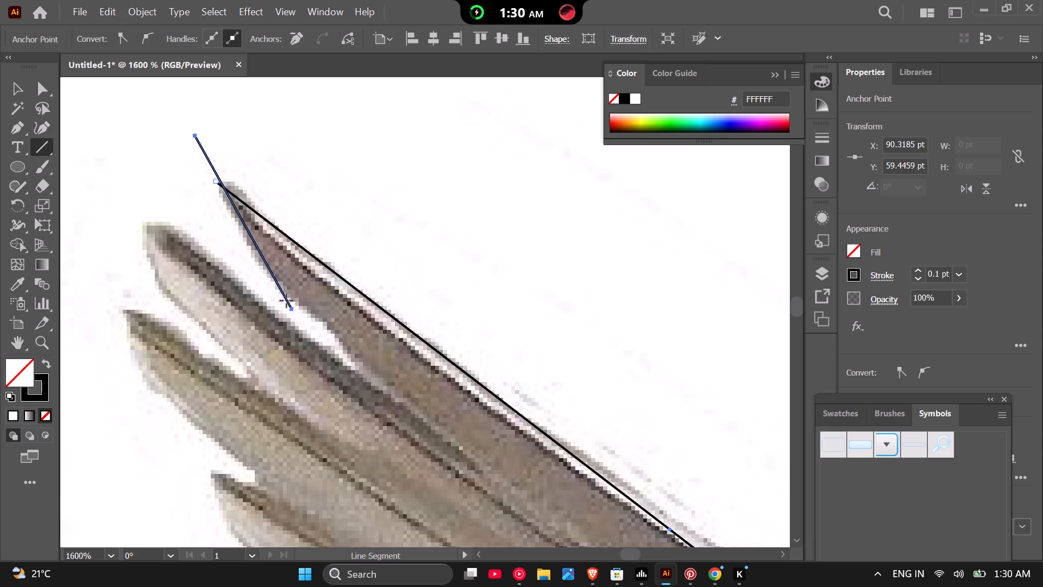
pyautogui.moveTo(286, 301); pyautogui.dragTo(195, 136)
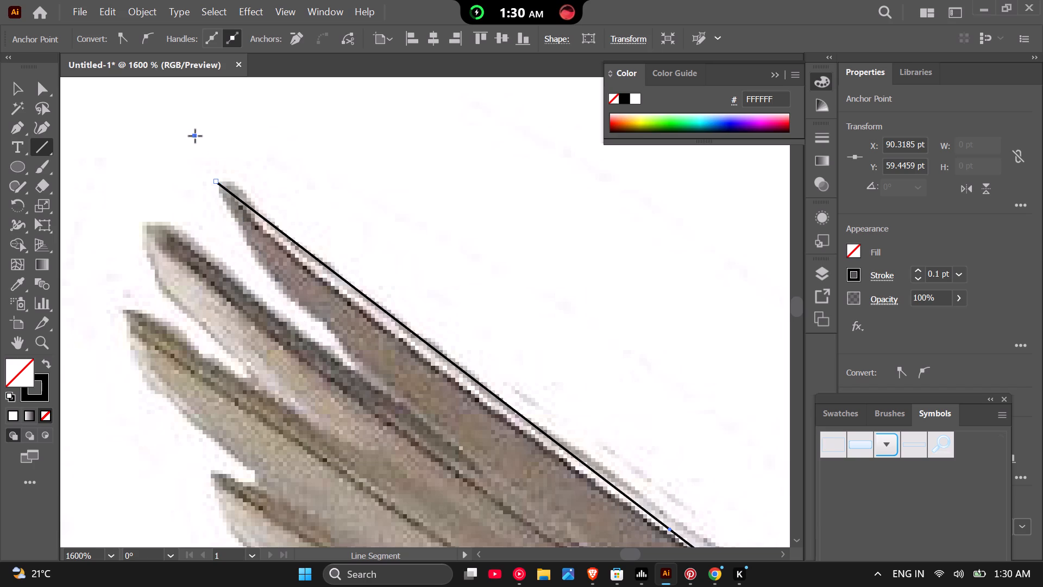
pyautogui.moveTo(195, 136); pyautogui.dragTo(371, 389)
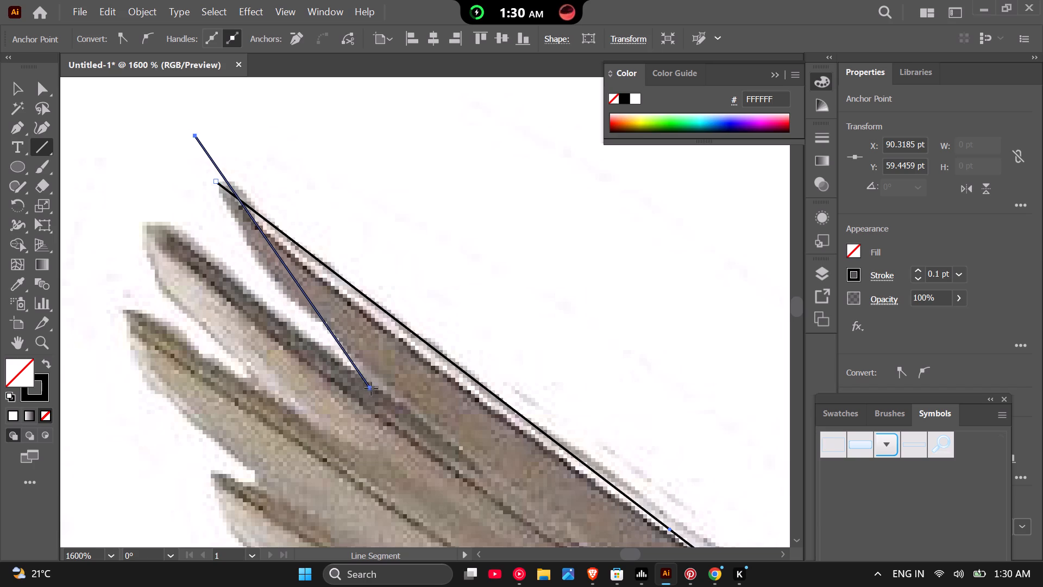
pyautogui.moveTo(371, 389); pyautogui.dragTo(384, 407)
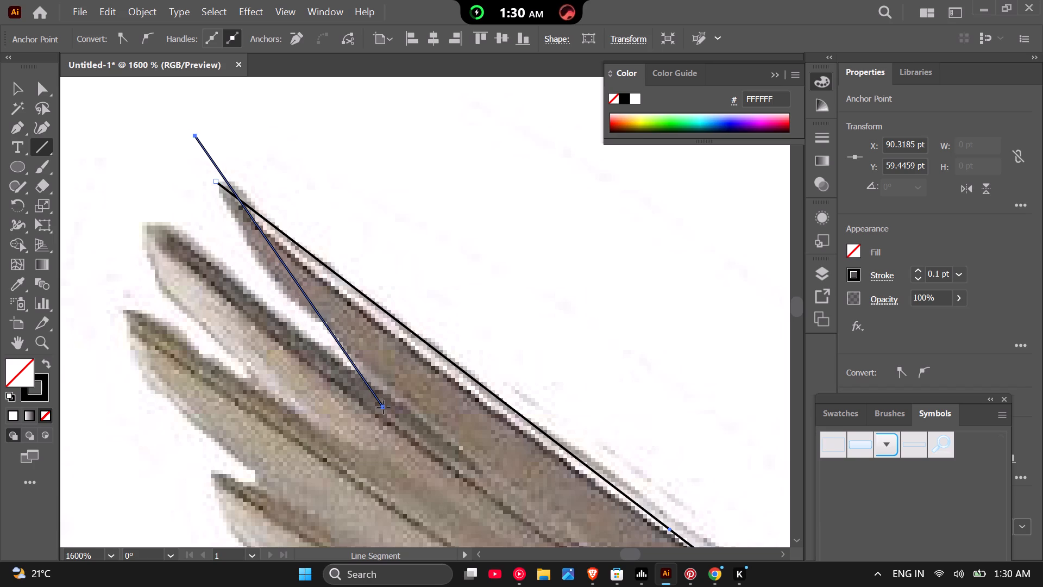
pyautogui.moveTo(384, 407); pyautogui.dragTo(382, 408)
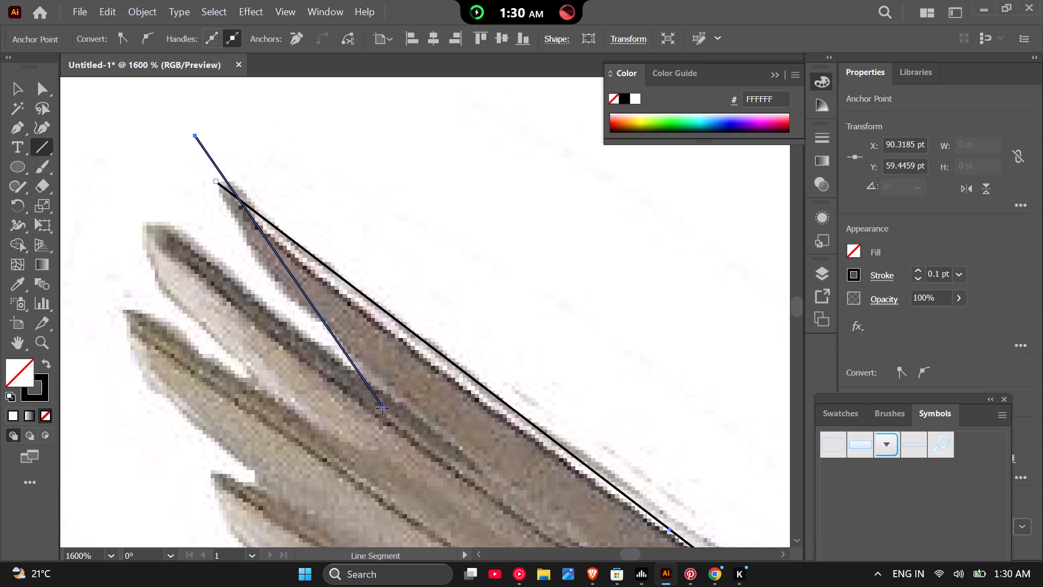
pyautogui.moveTo(382, 408); pyautogui.dragTo(389, 408)
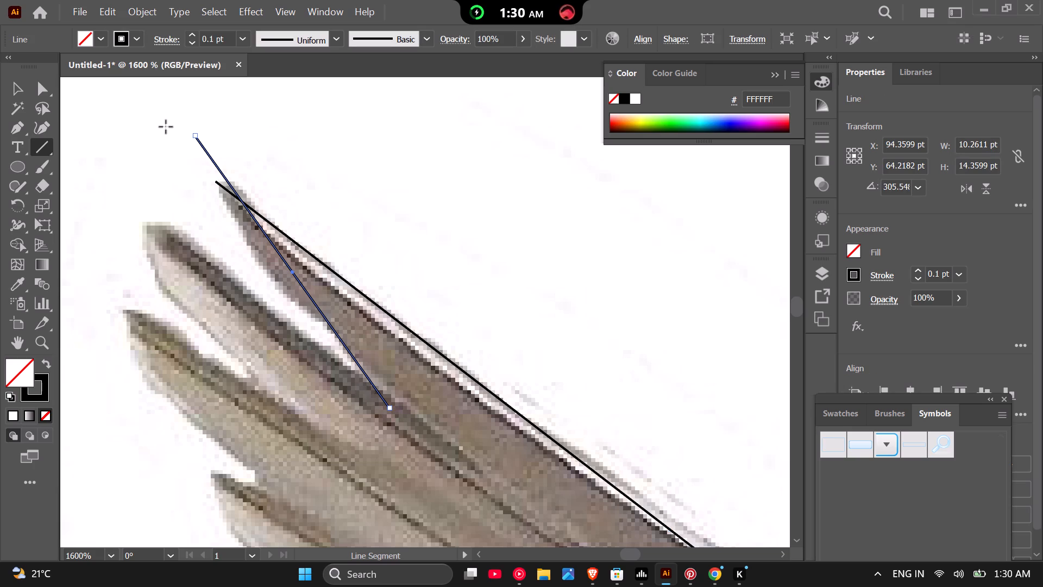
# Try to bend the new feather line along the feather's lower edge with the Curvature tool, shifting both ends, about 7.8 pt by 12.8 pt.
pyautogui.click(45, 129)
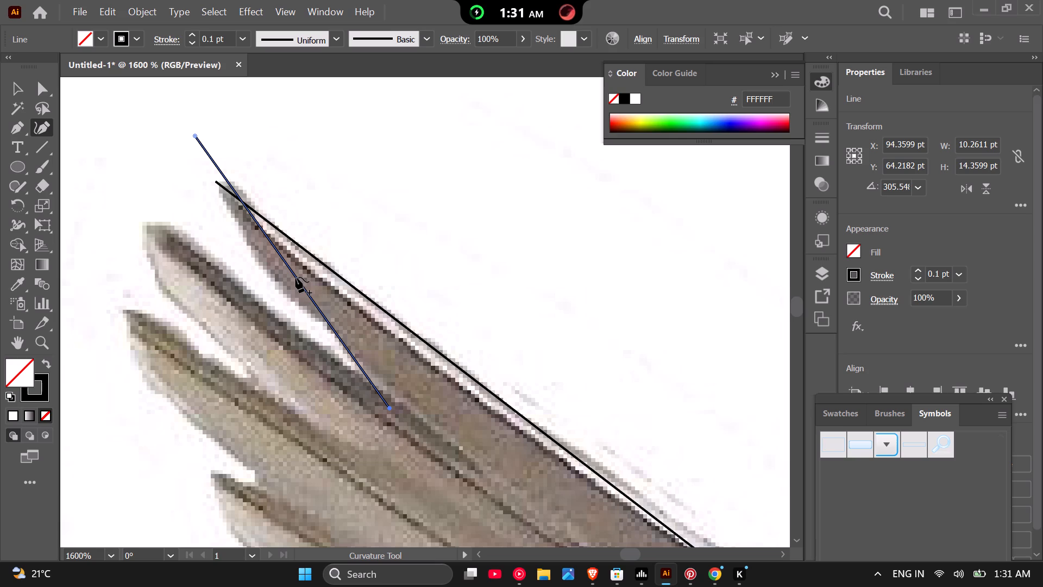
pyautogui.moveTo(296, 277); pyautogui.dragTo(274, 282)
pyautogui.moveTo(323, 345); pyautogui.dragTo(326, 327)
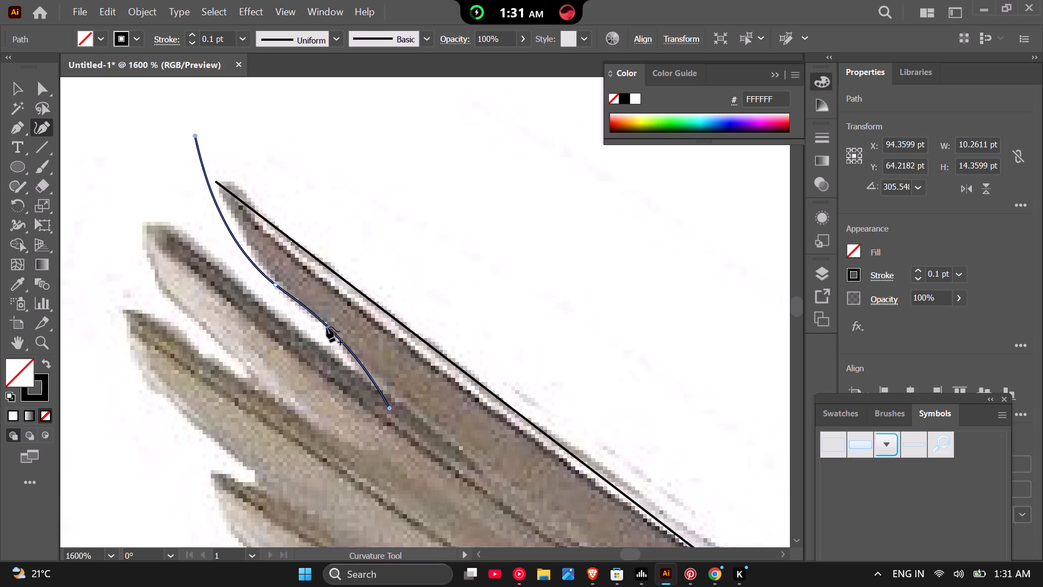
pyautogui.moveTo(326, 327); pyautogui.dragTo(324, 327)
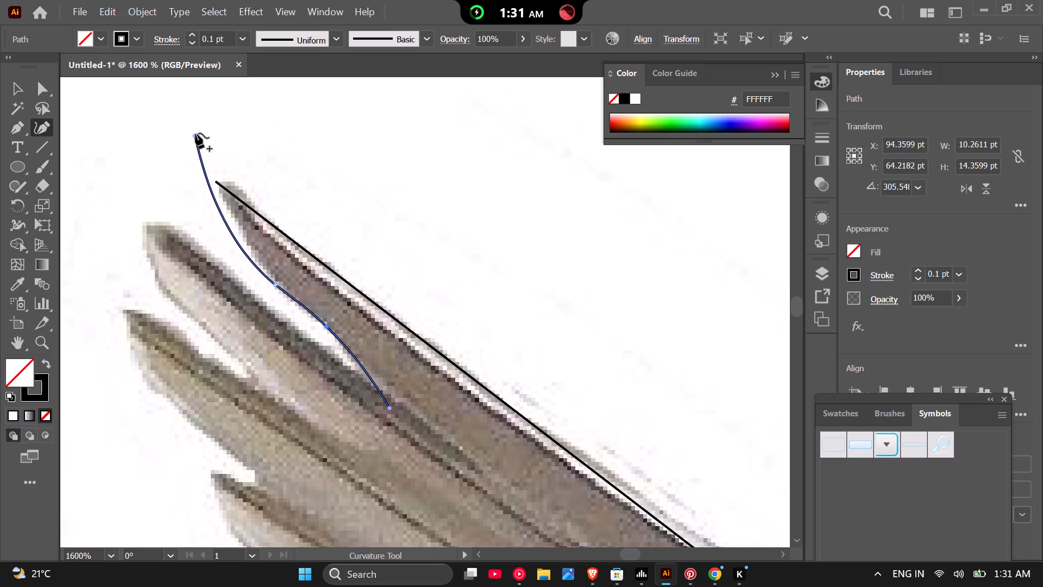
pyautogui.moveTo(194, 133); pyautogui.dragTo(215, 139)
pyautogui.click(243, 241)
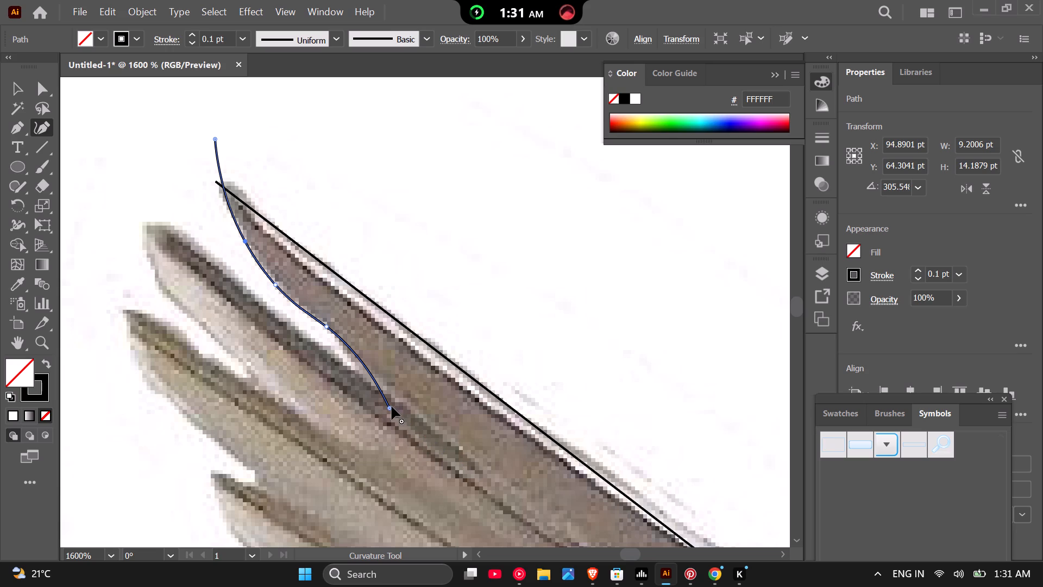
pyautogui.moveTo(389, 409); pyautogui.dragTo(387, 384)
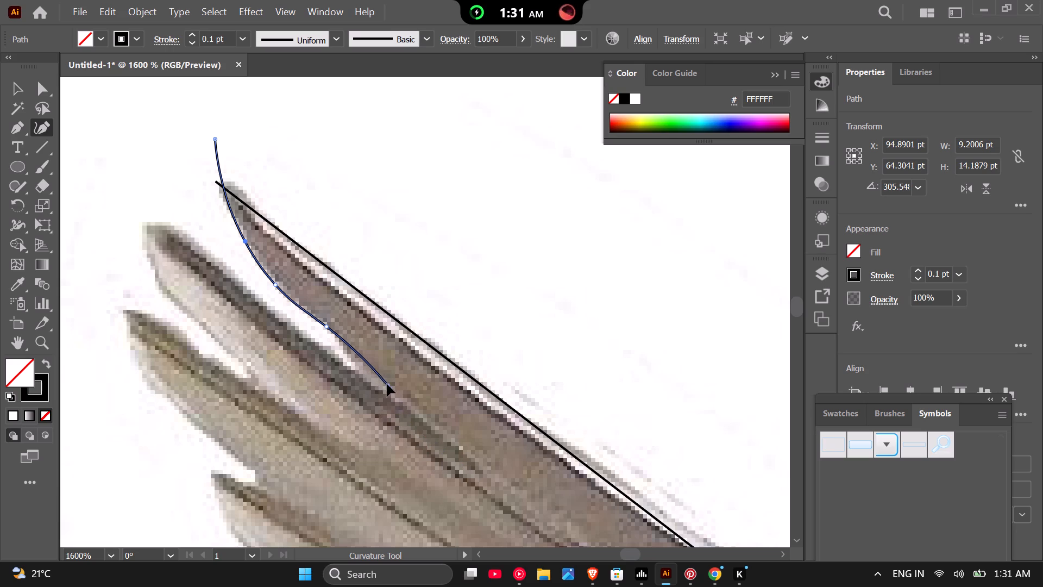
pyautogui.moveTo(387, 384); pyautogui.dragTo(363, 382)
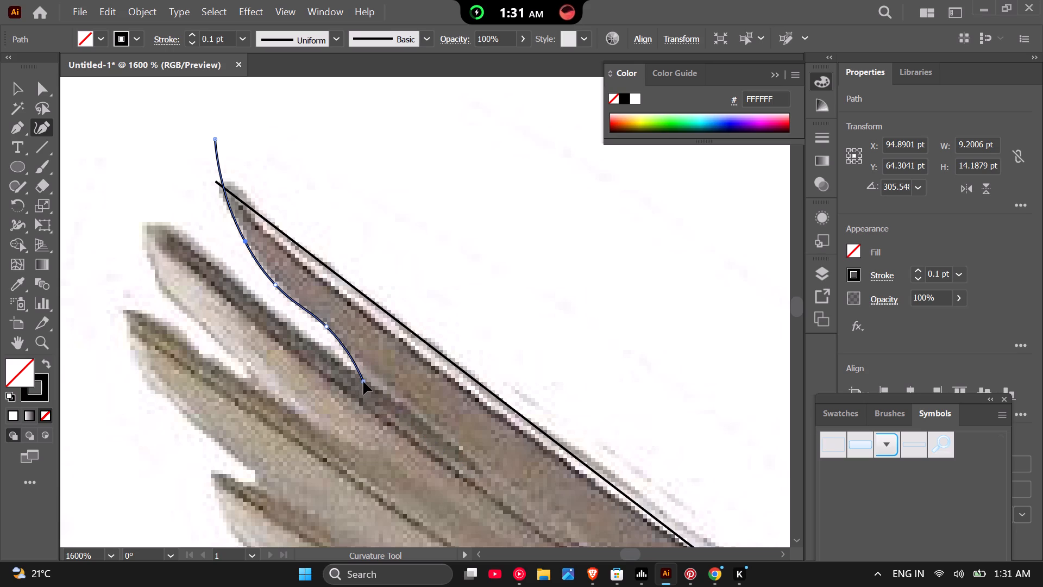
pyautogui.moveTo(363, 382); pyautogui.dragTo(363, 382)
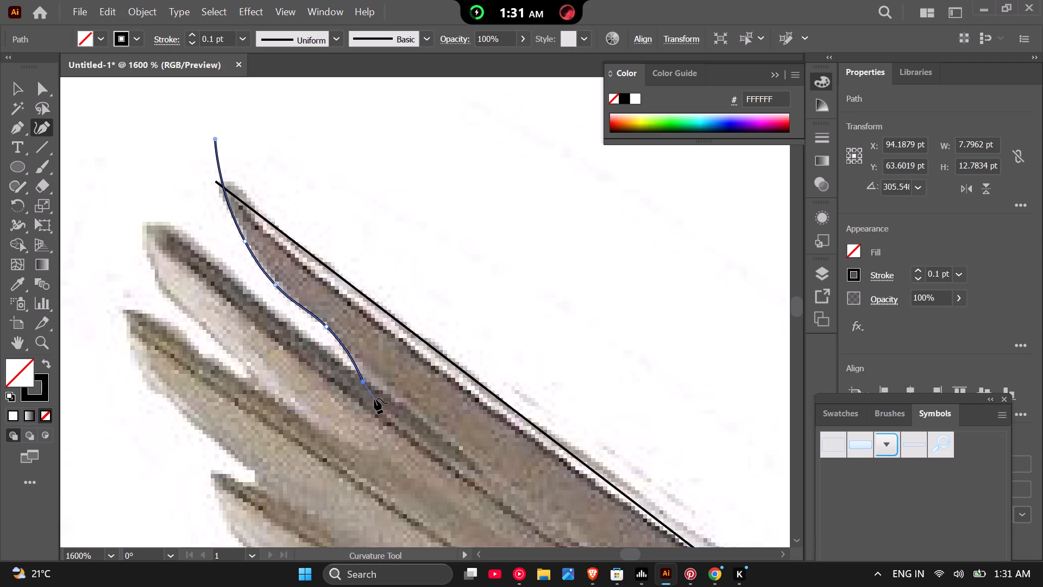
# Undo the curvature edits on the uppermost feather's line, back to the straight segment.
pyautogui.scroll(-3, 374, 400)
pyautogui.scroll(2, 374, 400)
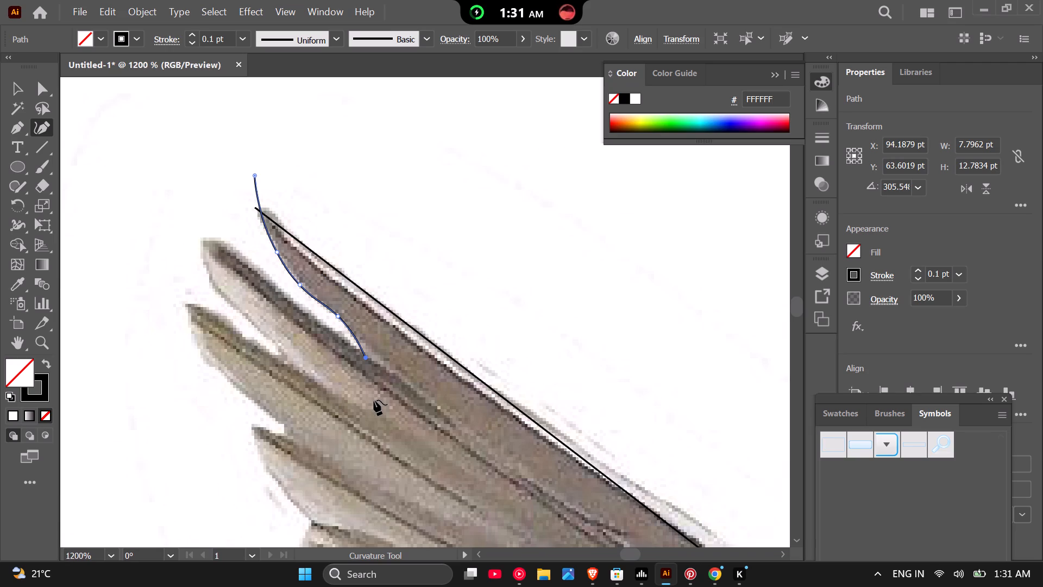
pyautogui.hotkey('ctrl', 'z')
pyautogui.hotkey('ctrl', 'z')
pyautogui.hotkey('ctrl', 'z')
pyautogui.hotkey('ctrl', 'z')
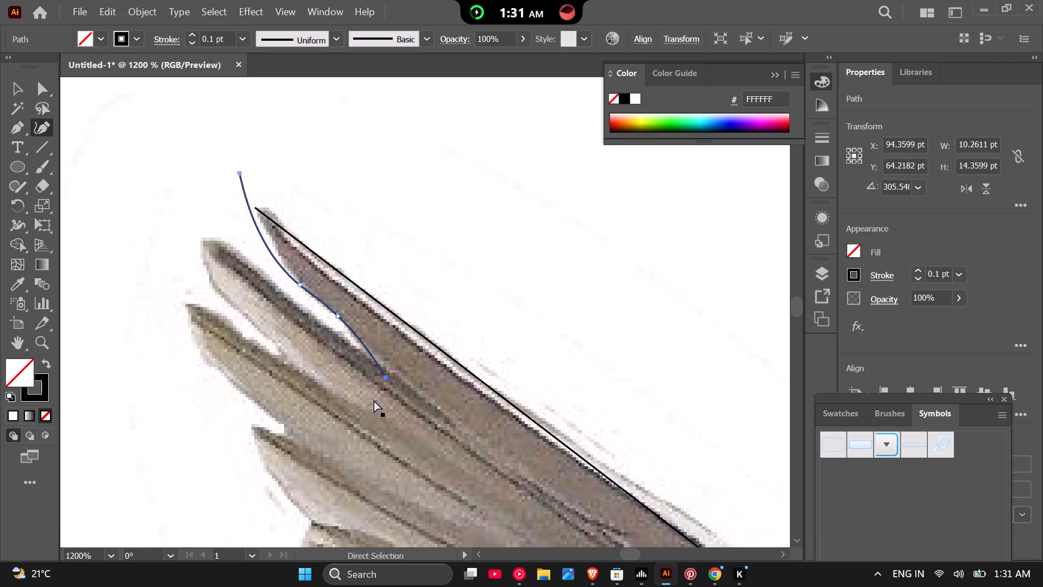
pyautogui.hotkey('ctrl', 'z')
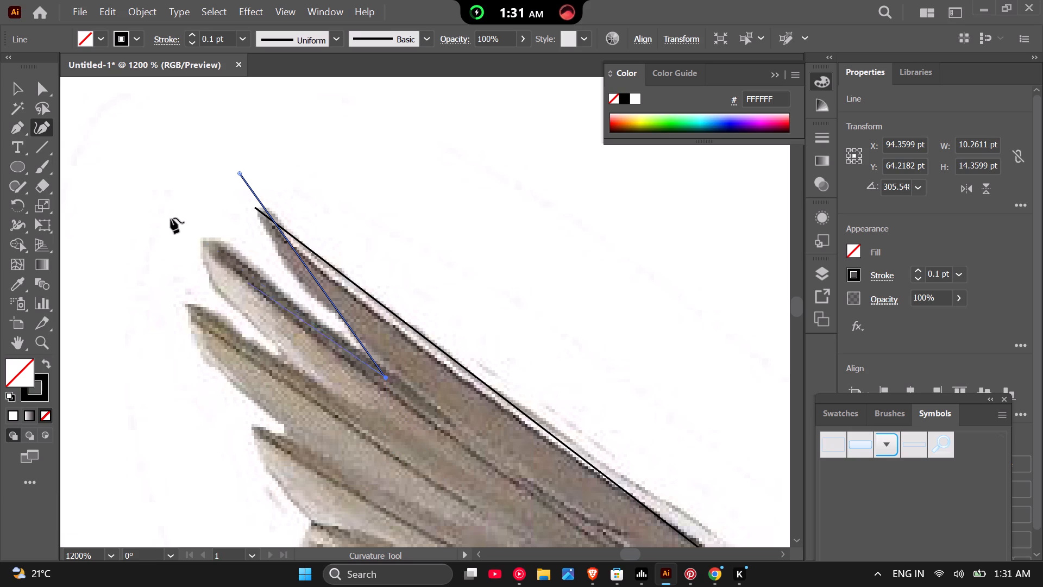
# Move the straight feather line to meet the leading-edge line at the feather tip, centred at about X 95, Y 66 pt.
pyautogui.click(19, 94)
pyautogui.click(40, 89)
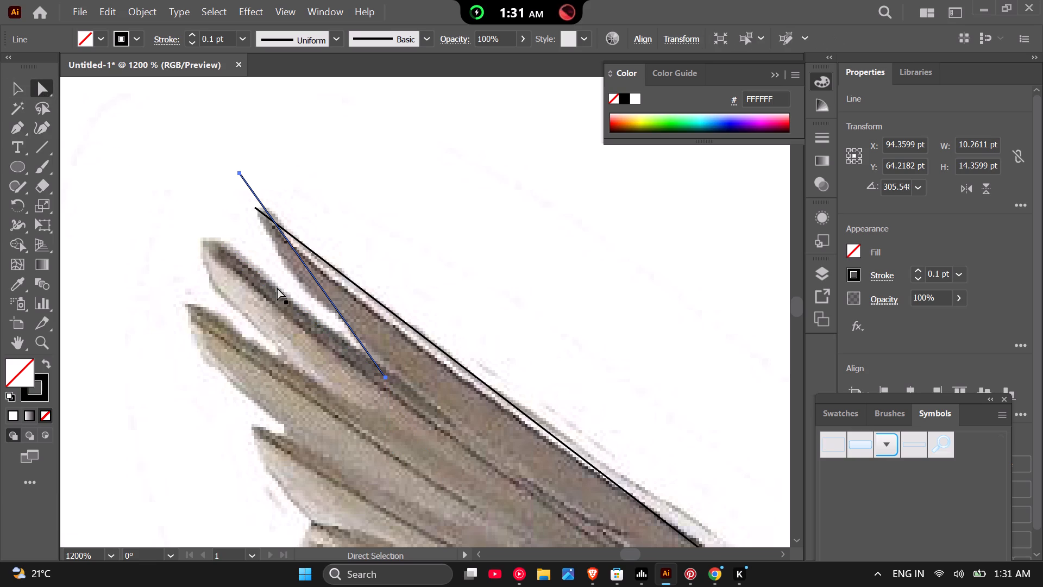
pyautogui.scroll(2, 290, 285)
pyautogui.moveTo(350, 292); pyautogui.dragTo(364, 342)
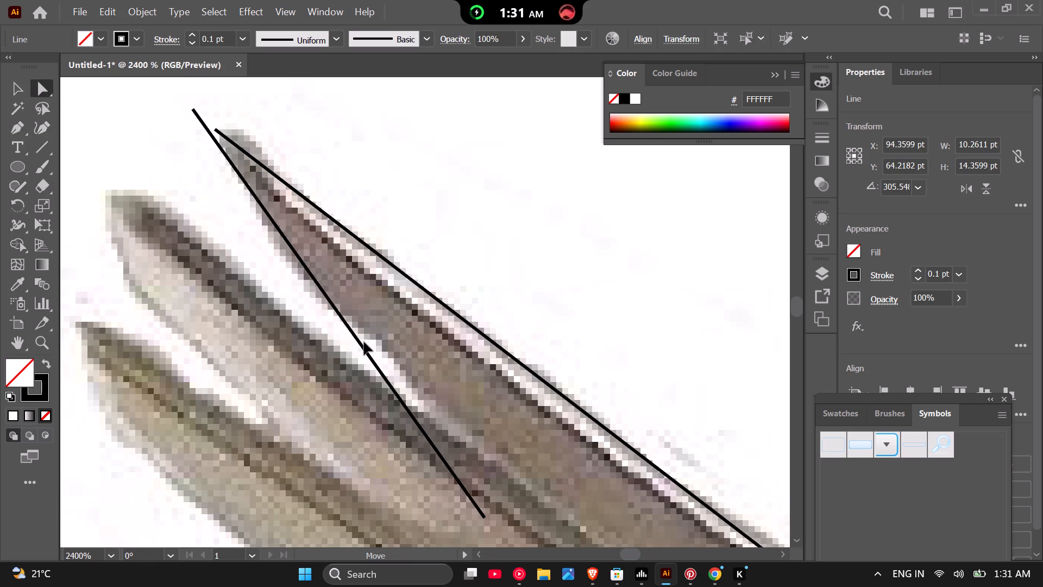
pyautogui.moveTo(364, 342); pyautogui.dragTo(368, 342)
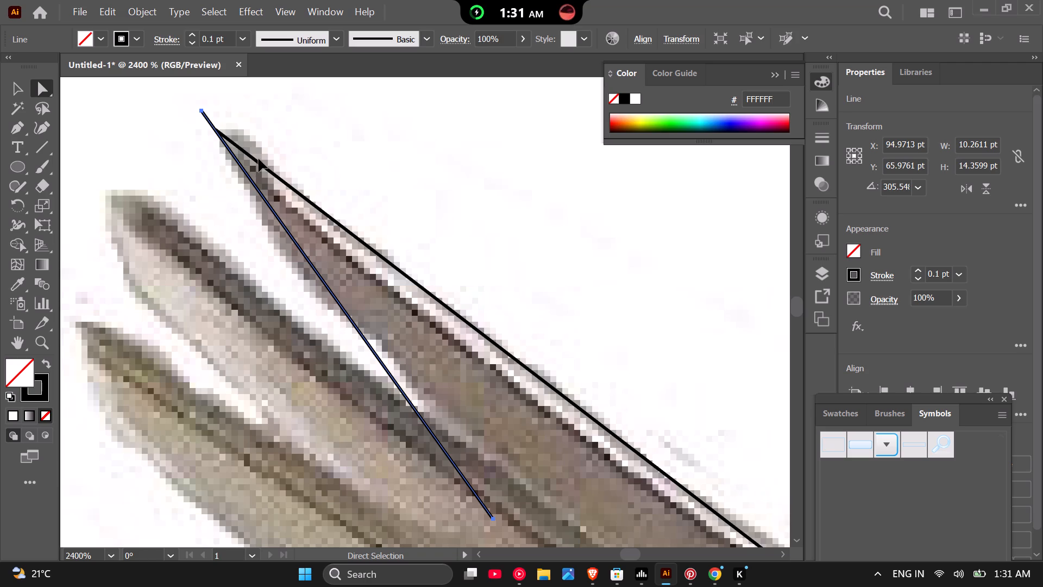
# Extend the leading-edge line's upper endpoint past the feather line, to about X 89.4, Y 58.7 pt.
pyautogui.click(259, 159)
pyautogui.click(259, 164)
pyautogui.scroll(5, 207, 138)
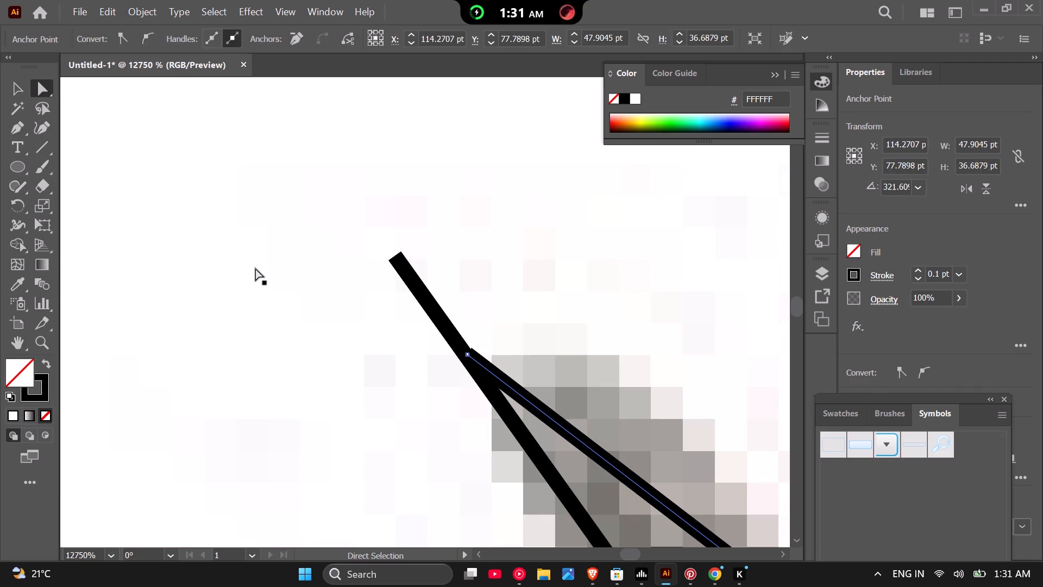
pyautogui.click(467, 354)
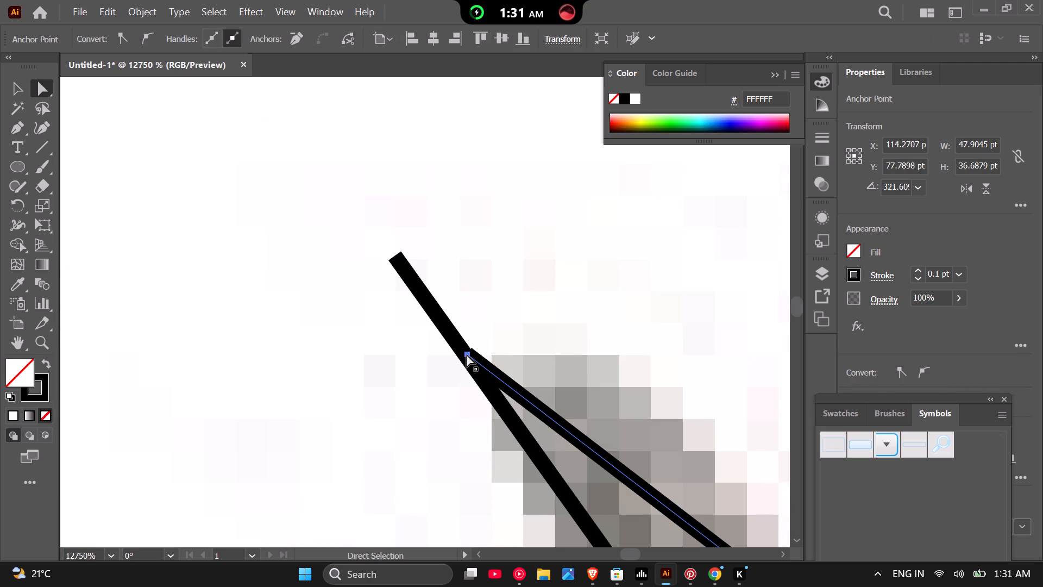
pyautogui.moveTo(467, 354); pyautogui.dragTo(334, 244)
# Bend the straight feather line along the uppermost feather's lower edge with the Curvature tool, adding two curve points.
pyautogui.scroll(-3, 334, 244)
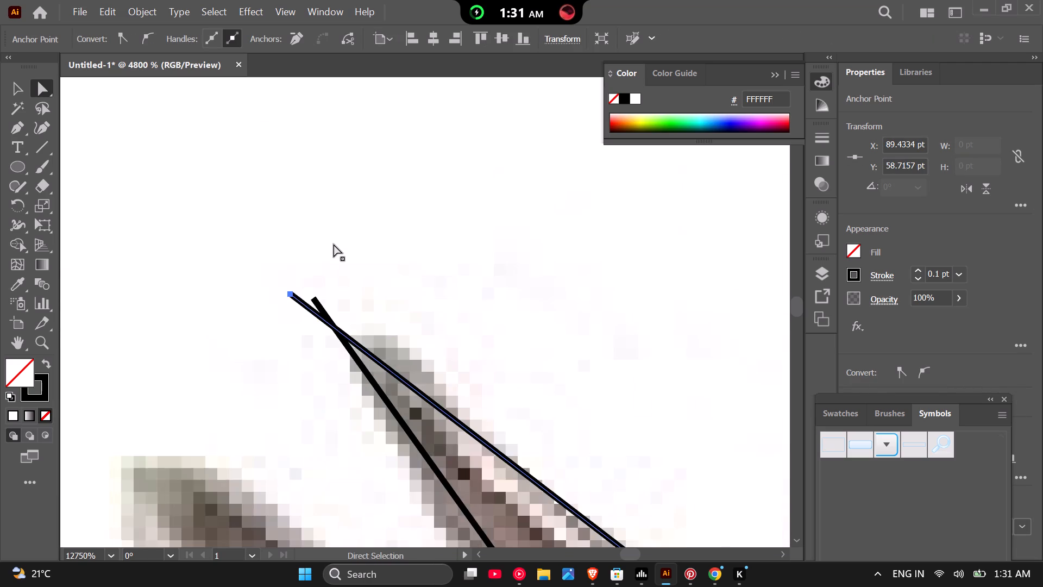
pyautogui.scroll(-4, 334, 244)
pyautogui.scroll(1, 333, 348)
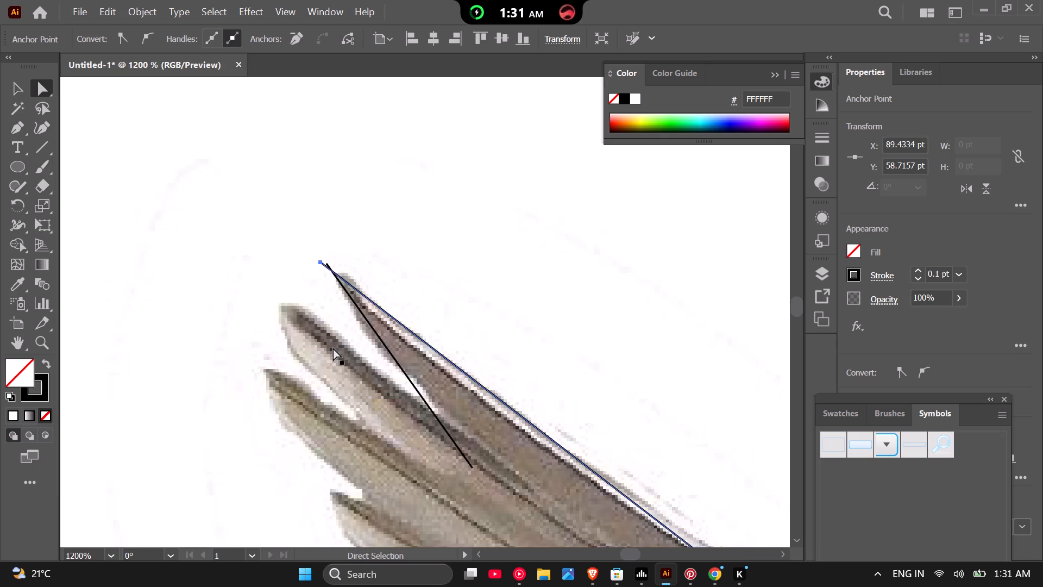
pyautogui.scroll(2, 333, 348)
pyautogui.click(422, 303)
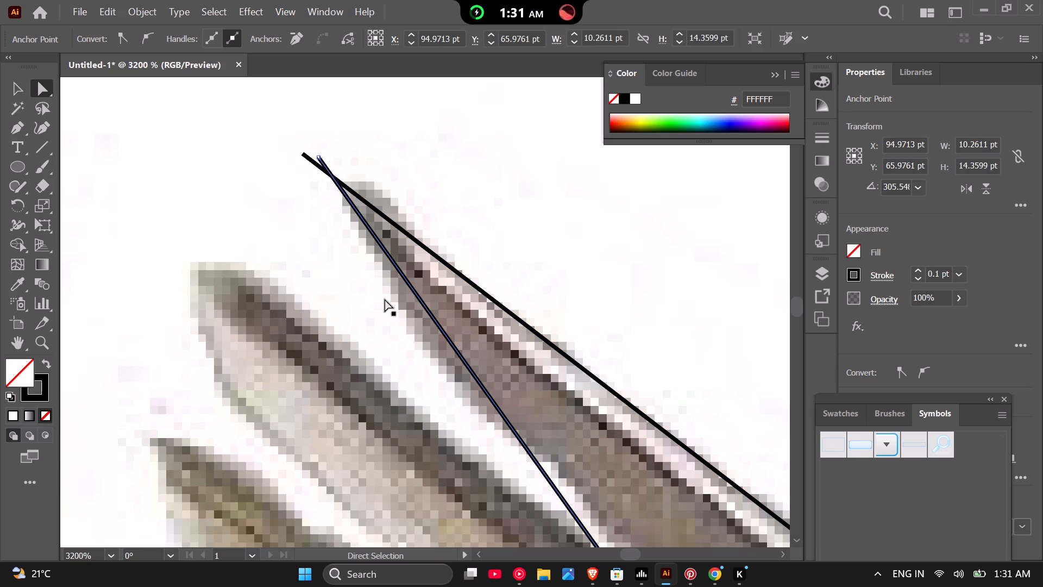
pyautogui.click(45, 123)
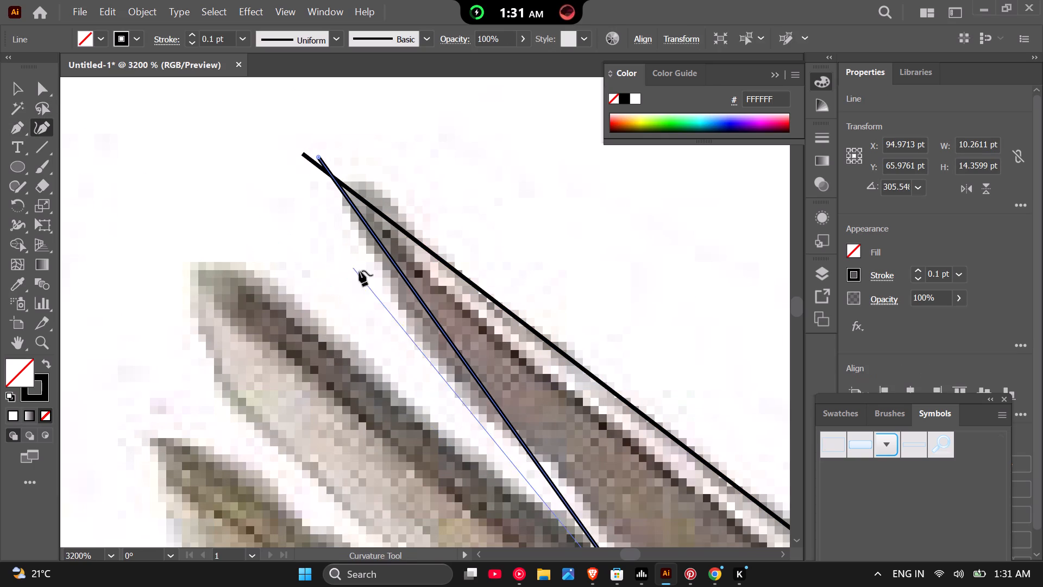
pyautogui.moveTo(411, 285); pyautogui.dragTo(403, 289)
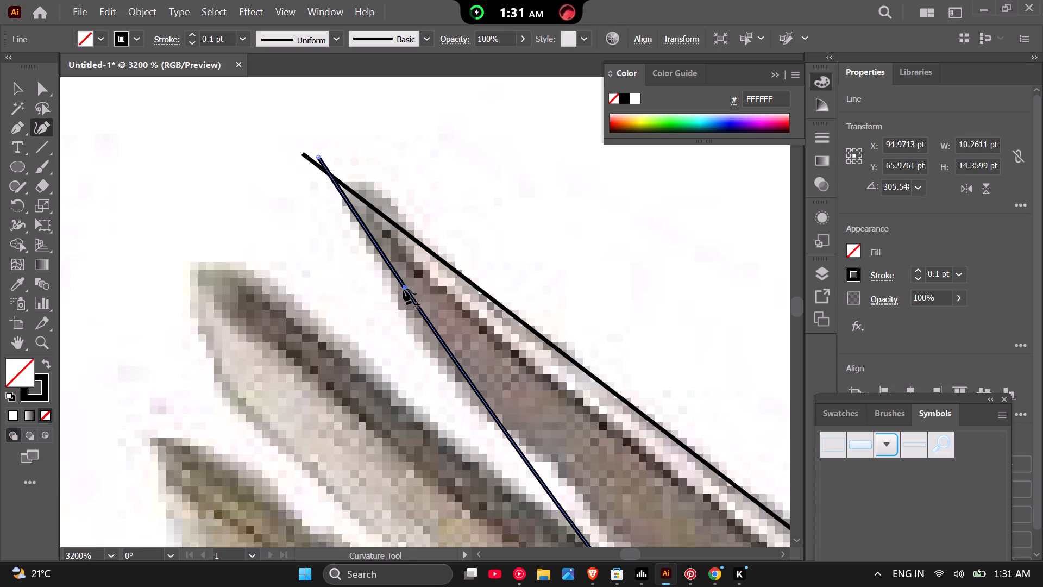
pyautogui.moveTo(403, 289); pyautogui.dragTo(402, 307)
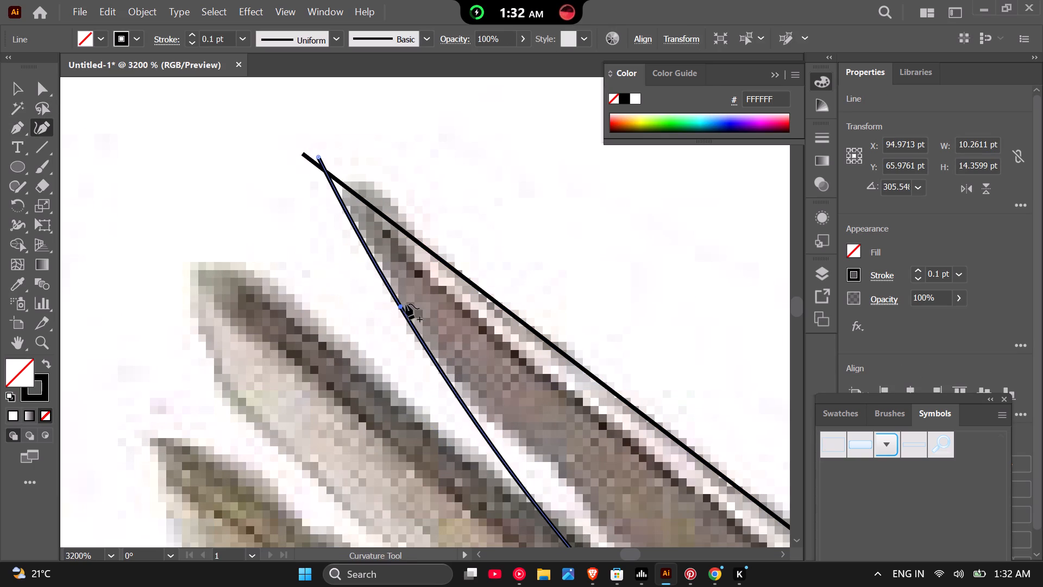
pyautogui.scroll(-2, 424, 281)
pyautogui.scroll(2, 466, 383)
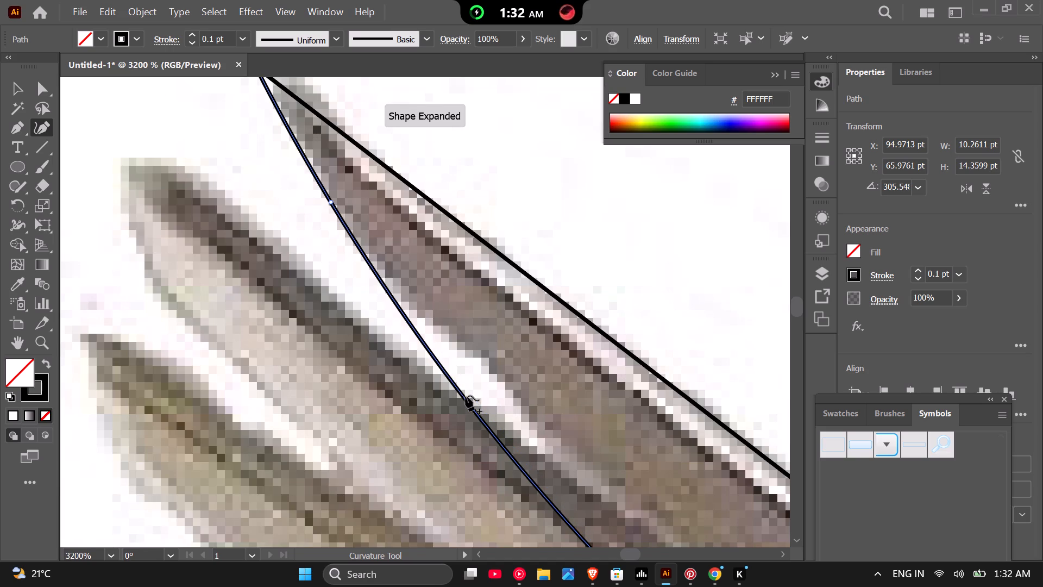
pyautogui.moveTo(463, 396); pyautogui.dragTo(482, 378)
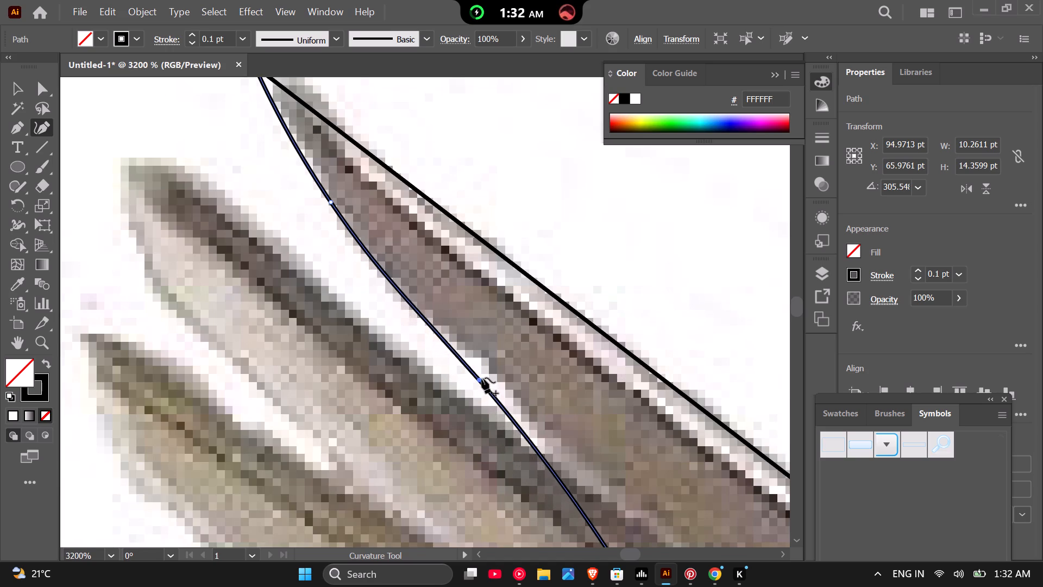
pyautogui.moveTo(482, 378); pyautogui.dragTo(487, 377)
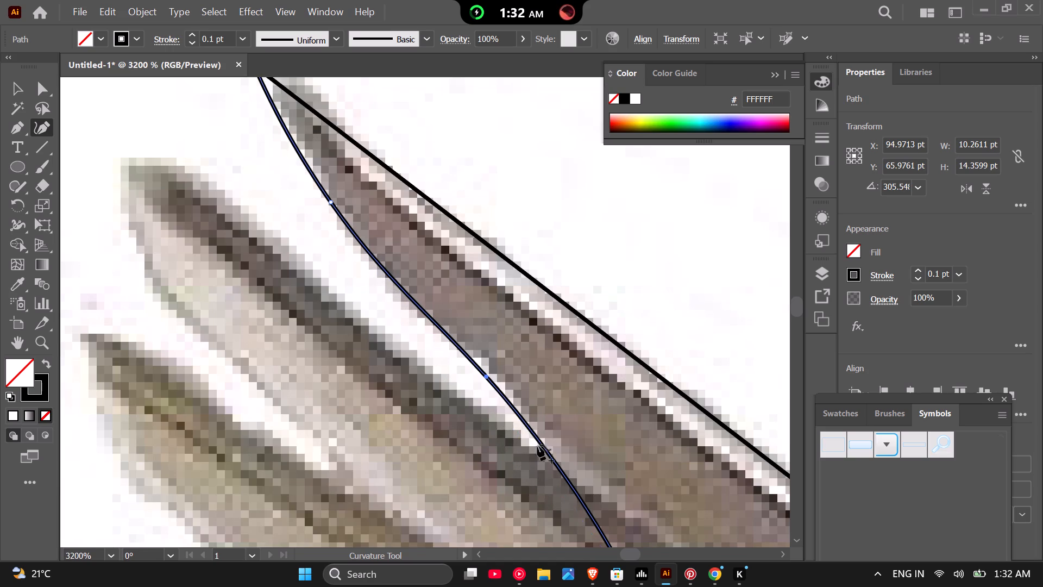
# Reposition both ends of the curved feather line to fit the uppermost feather, making the path about 10.7 by 13.1 pt.
pyautogui.scroll(-4, 546, 452)
pyautogui.scroll(5, 550, 482)
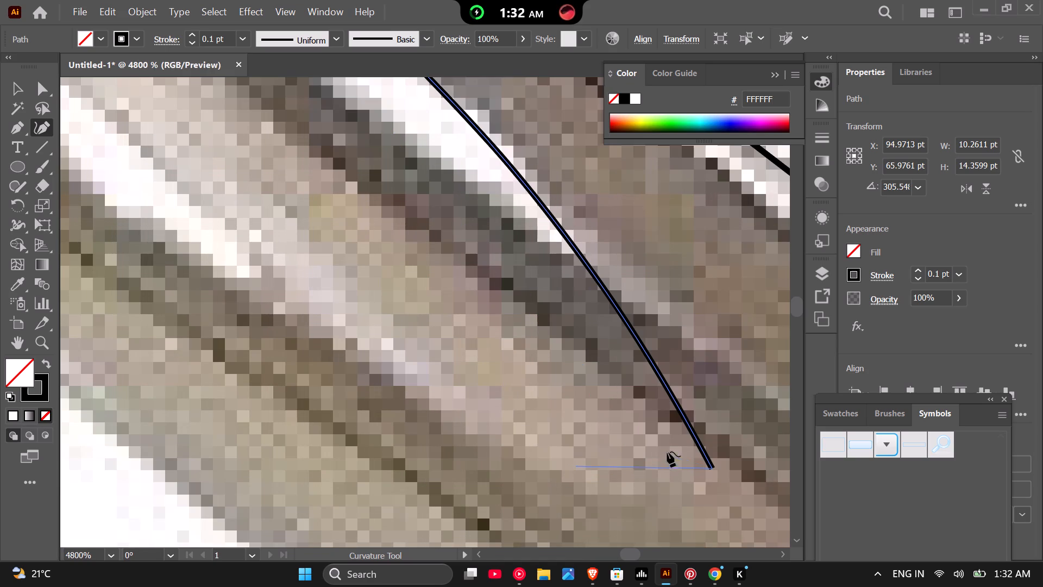
pyautogui.moveTo(712, 467); pyautogui.dragTo(713, 467)
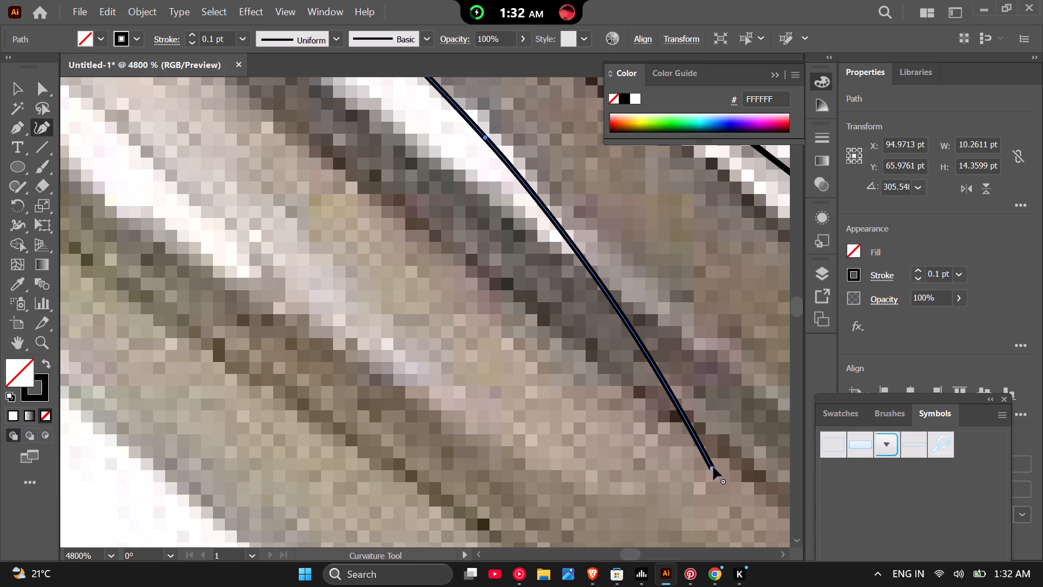
pyautogui.moveTo(713, 467); pyautogui.dragTo(762, 409)
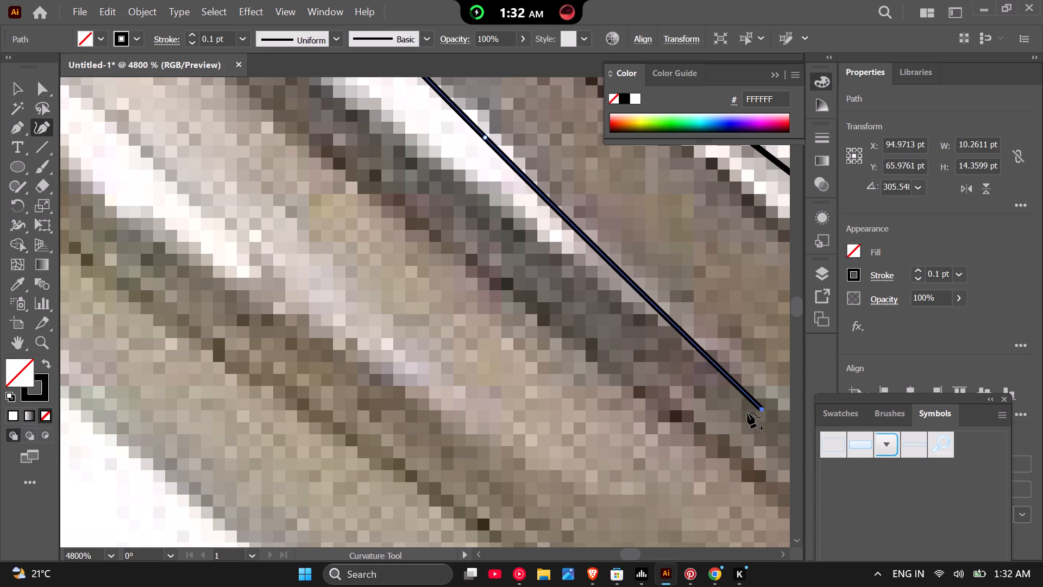
pyautogui.scroll(-2, 734, 426)
pyautogui.scroll(-2, 611, 284)
pyautogui.scroll(2, 523, 150)
pyautogui.scroll(4, 553, 196)
pyautogui.scroll(-2, 546, 223)
pyautogui.scroll(-2, 486, 261)
pyautogui.scroll(2, 553, 199)
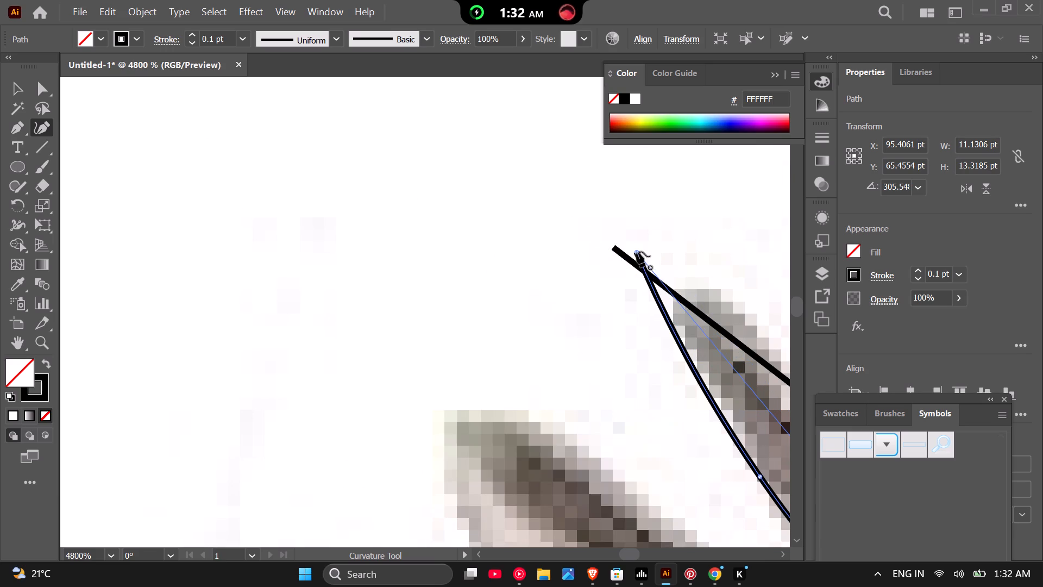
pyautogui.moveTo(637, 252); pyautogui.dragTo(662, 262)
pyautogui.scroll(-2, 432, 320)
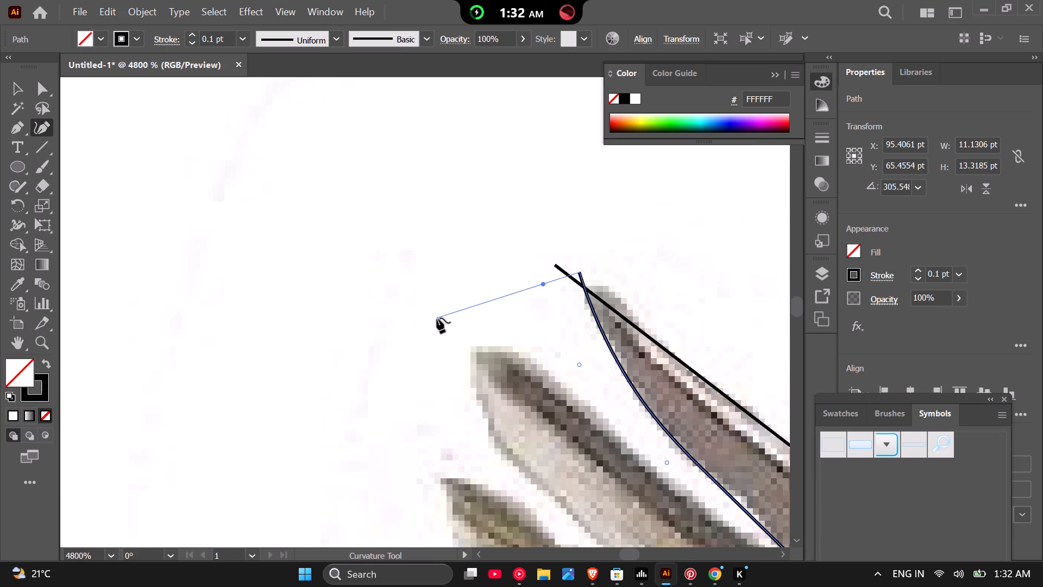
pyautogui.scroll(-3, 437, 318)
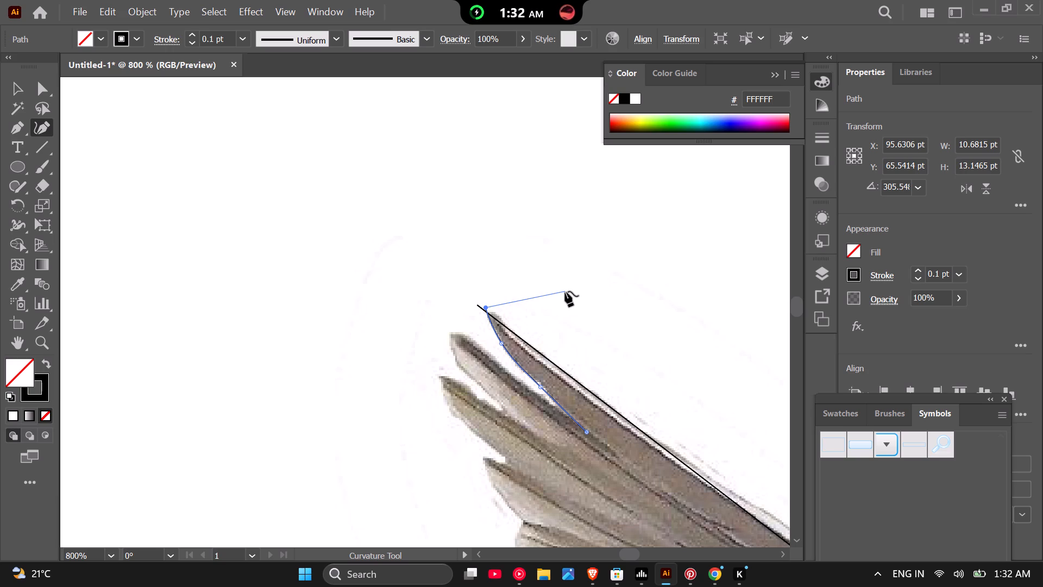
# Draw a straight Pen line along the second feather's upper edge, from about X 86.5, Y 60.6 to X 101.4, Y 71.9 pt.
pyautogui.click(18, 84)
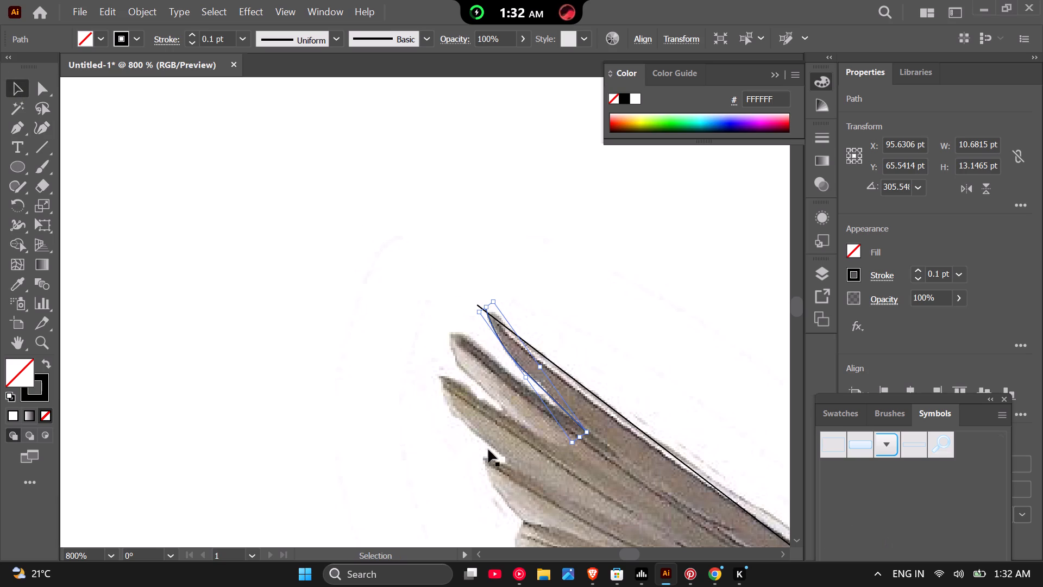
pyautogui.click(25, 126)
pyautogui.scroll(2, 554, 402)
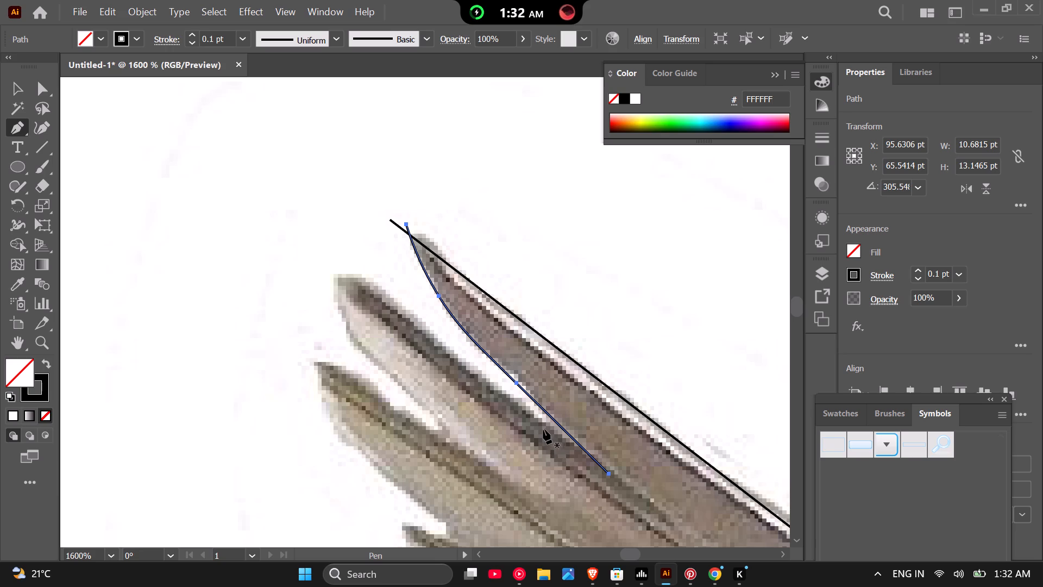
pyautogui.scroll(1, 536, 427)
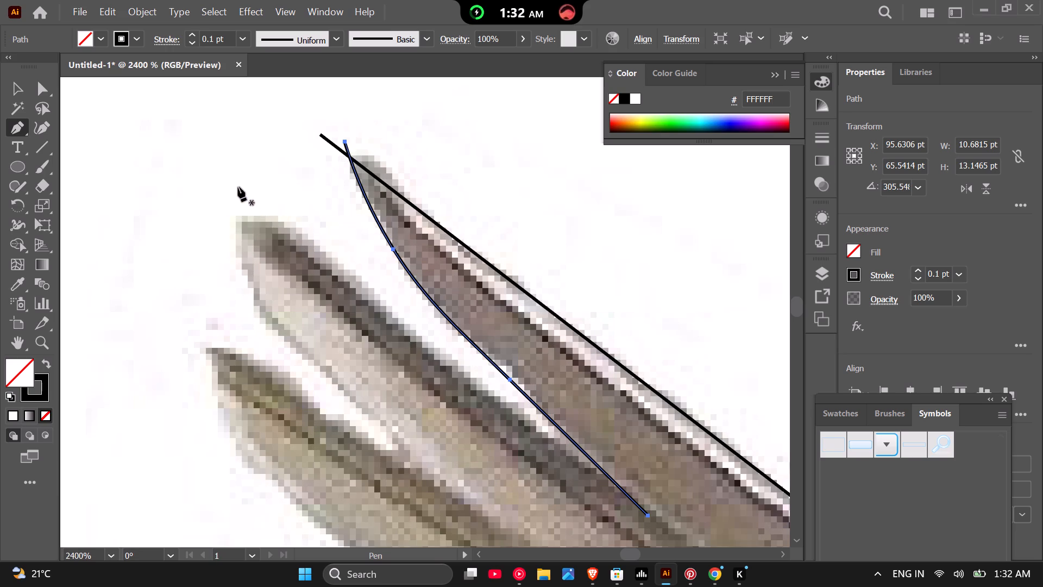
pyautogui.click(238, 187)
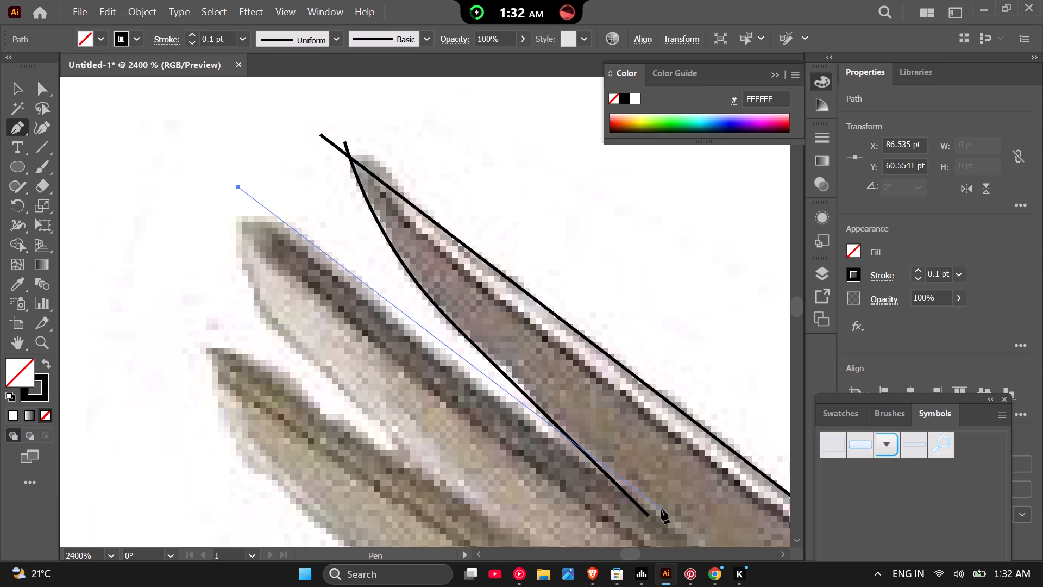
pyautogui.click(661, 509)
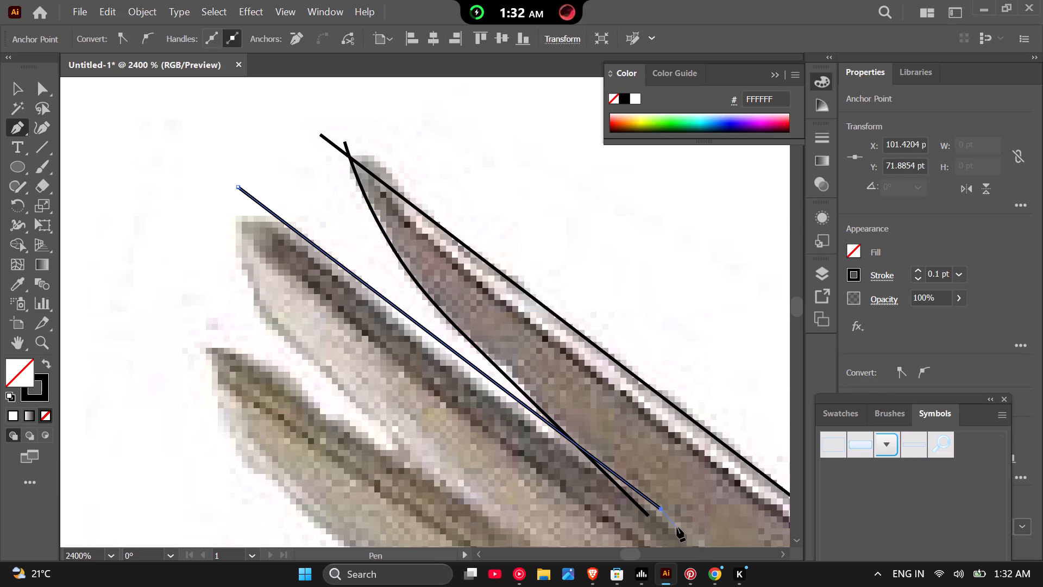
pyautogui.press('Return')
# Draw three line segments along the second feather's tip, outer side and lower edge, about 4.9 by 1, 1.3 by 5.9 and 9.9 by 10.4 pt.
pyautogui.click(47, 142)
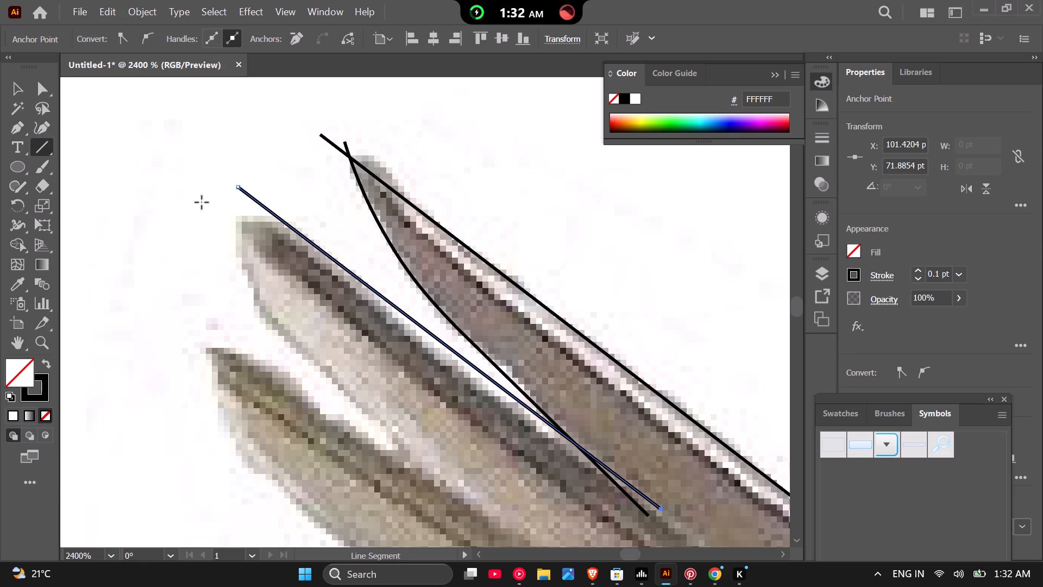
pyautogui.moveTo(202, 202); pyautogui.dragTo(341, 230)
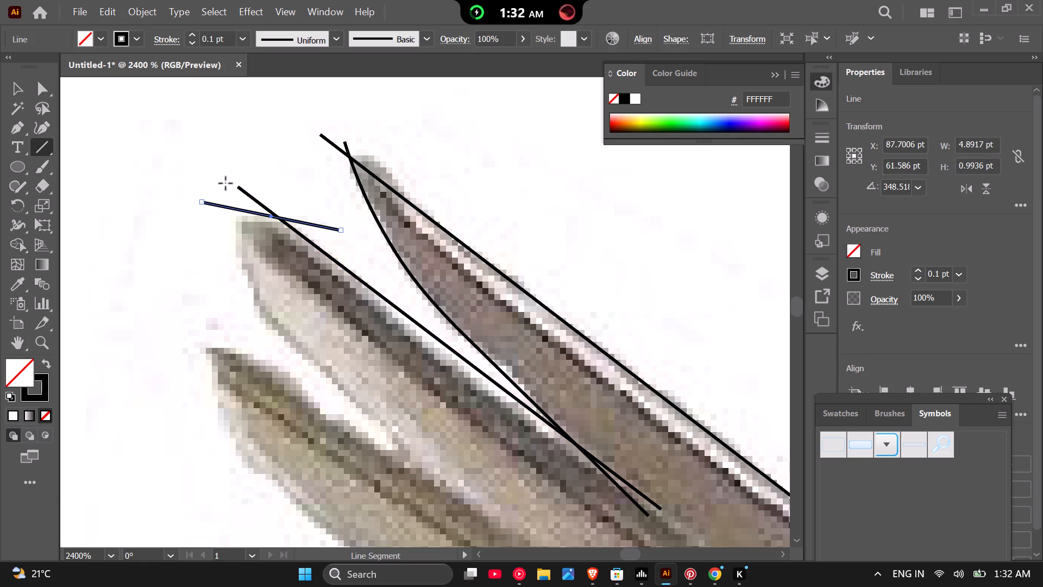
pyautogui.moveTo(226, 179); pyautogui.dragTo(262, 346)
pyautogui.moveTo(200, 234); pyautogui.dragTo(394, 478)
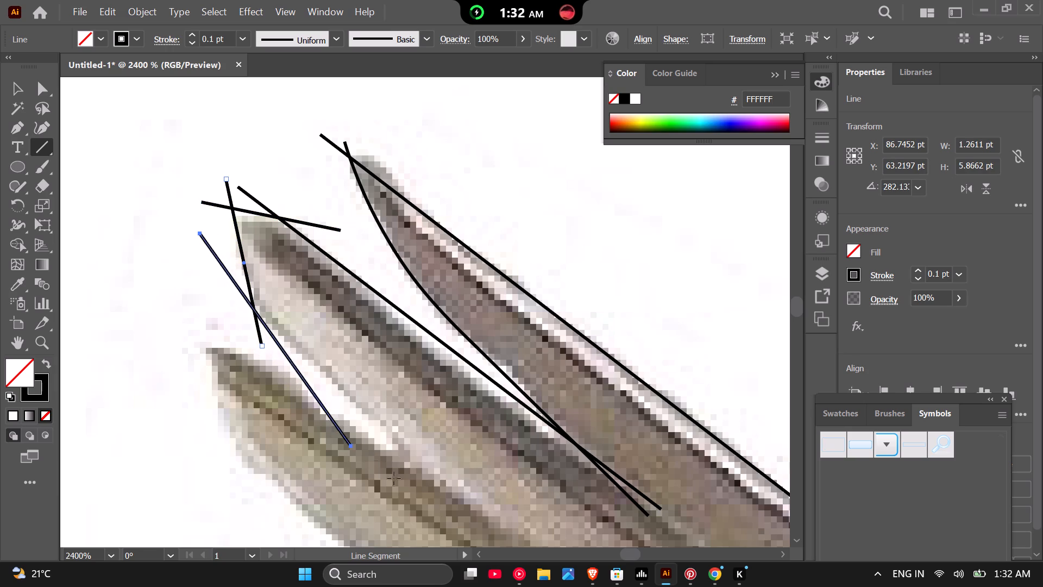
pyautogui.moveTo(394, 478); pyautogui.dragTo(481, 531)
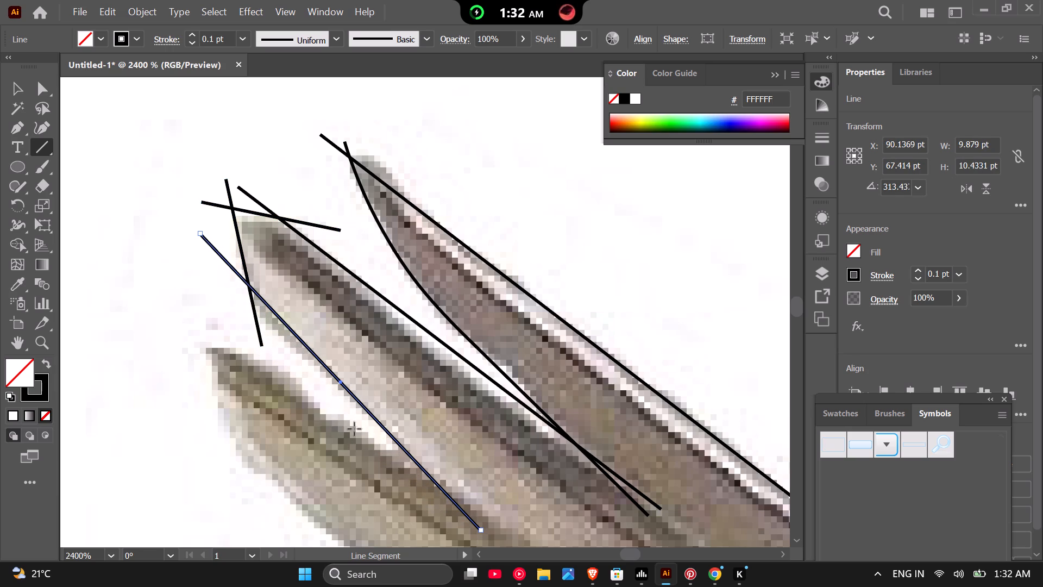
# Outline the third feather's upper, outer and lower edges with line segments about 13.3 by 7.5, 3.1 by 10.1 and 12.7 by 12.2 pt.
pyautogui.moveTo(122, 296); pyautogui.dragTo(467, 492)
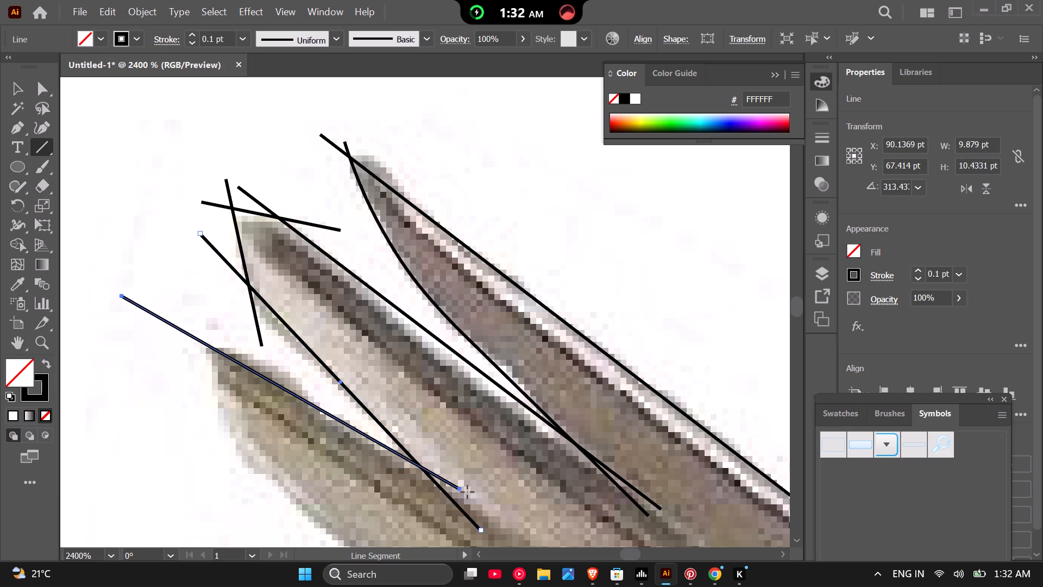
pyautogui.moveTo(467, 492); pyautogui.dragTo(500, 509)
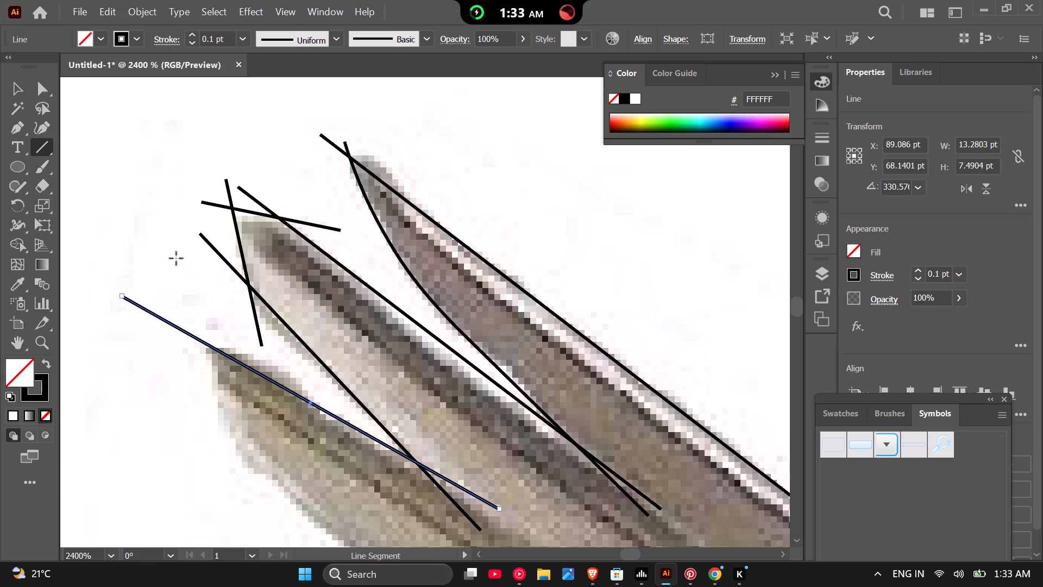
pyautogui.moveTo(176, 258); pyautogui.dragTo(263, 545)
pyautogui.scroll(-2, 257, 334)
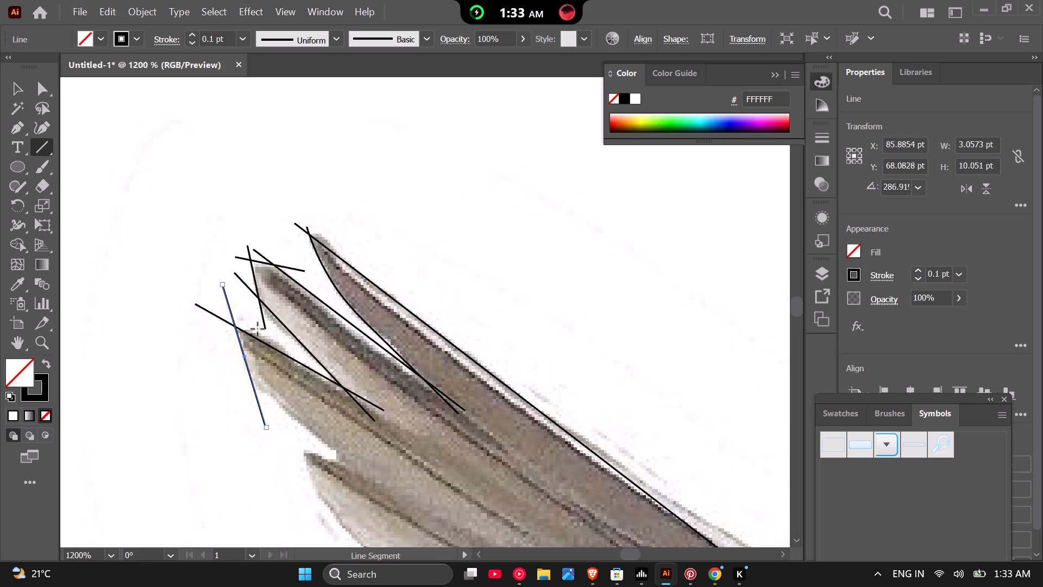
pyautogui.scroll(-1, 257, 329)
pyautogui.scroll(2, 287, 428)
pyautogui.moveTo(159, 212); pyautogui.dragTo(342, 397)
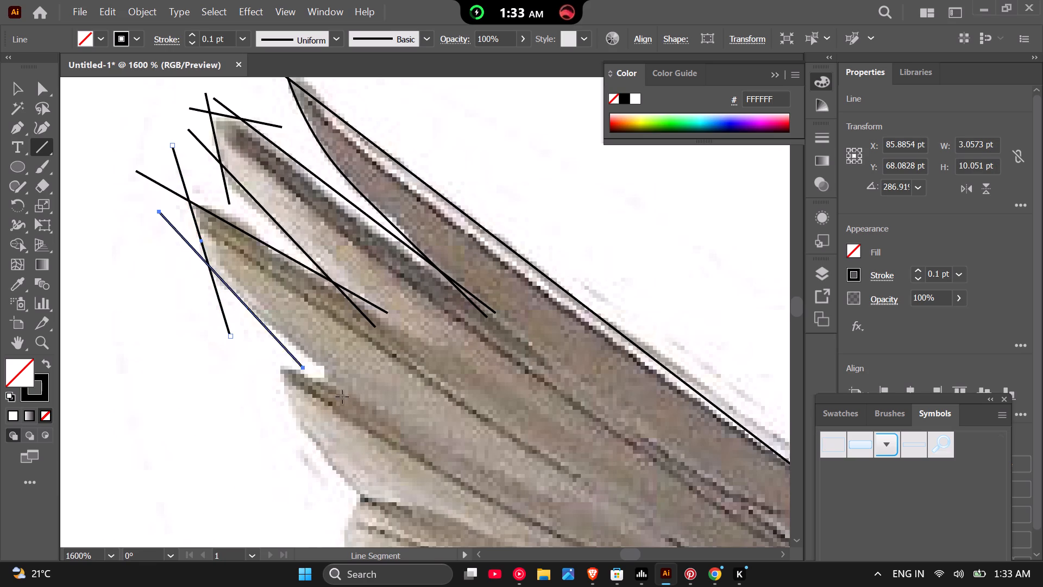
pyautogui.moveTo(342, 397); pyautogui.dragTo(400, 443)
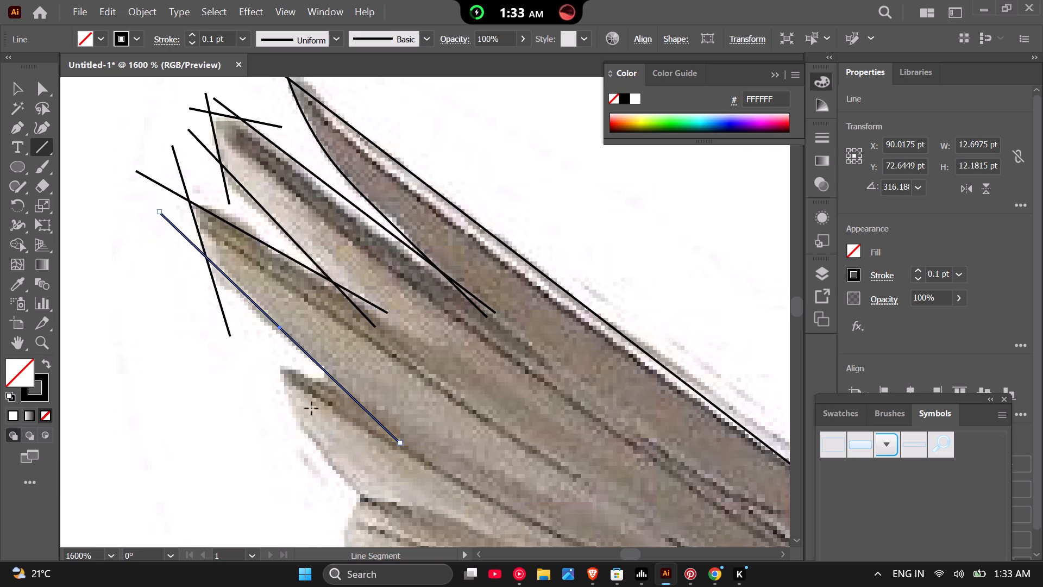
# Outline the fourth feather's upper, outer and lower edges with line segments about 10.4 by 2.6, 2.2 by 8.2 and 6.6 by 7.1 pt.
pyautogui.moveTo(228, 355); pyautogui.dragTo(417, 409)
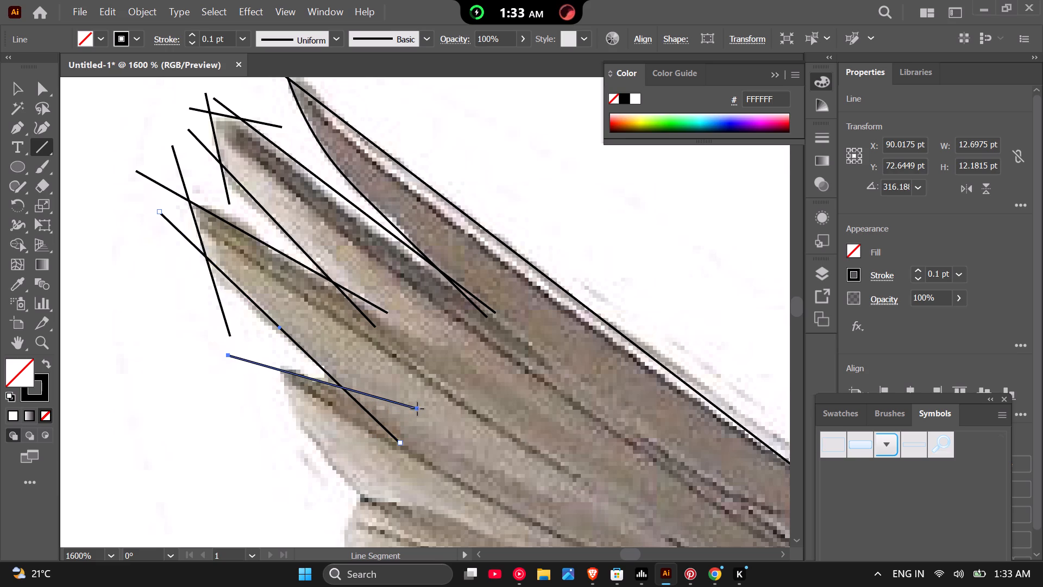
pyautogui.moveTo(417, 409); pyautogui.dragTo(425, 405)
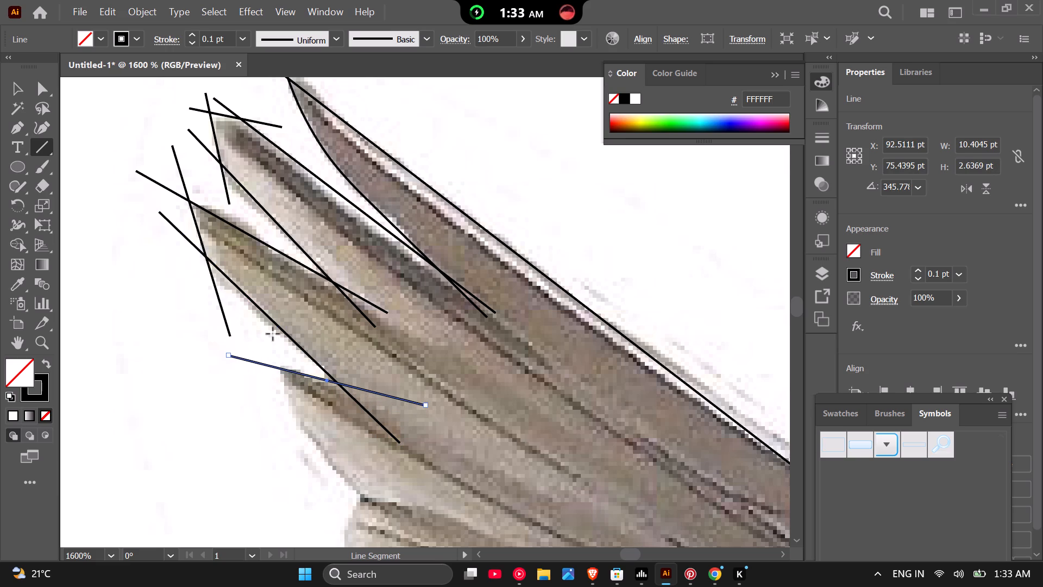
pyautogui.moveTo(272, 334); pyautogui.dragTo(313, 489)
pyautogui.moveTo(261, 389); pyautogui.dragTo(381, 519)
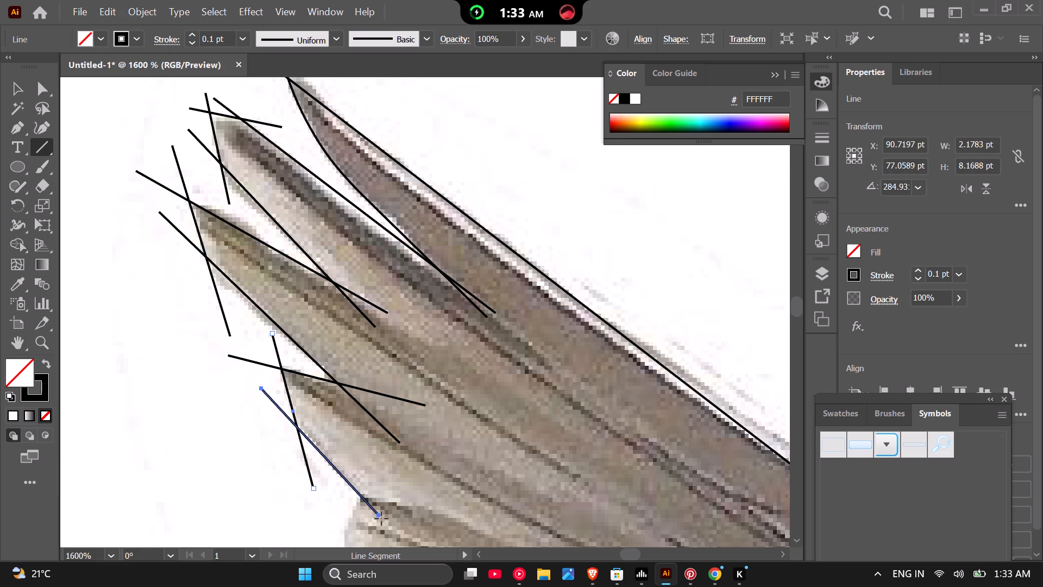
pyautogui.moveTo(381, 519); pyautogui.dragTo(386, 523)
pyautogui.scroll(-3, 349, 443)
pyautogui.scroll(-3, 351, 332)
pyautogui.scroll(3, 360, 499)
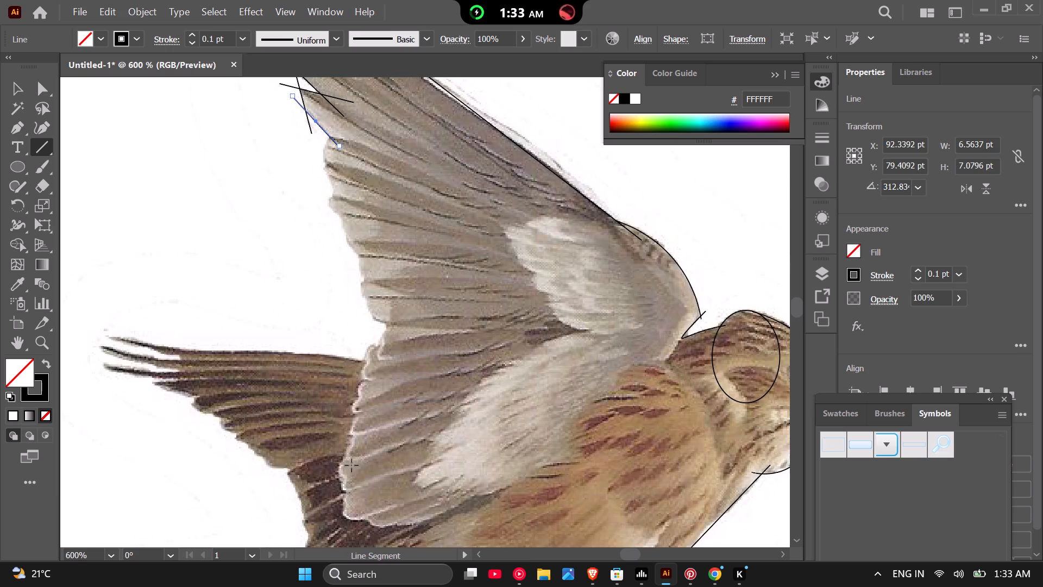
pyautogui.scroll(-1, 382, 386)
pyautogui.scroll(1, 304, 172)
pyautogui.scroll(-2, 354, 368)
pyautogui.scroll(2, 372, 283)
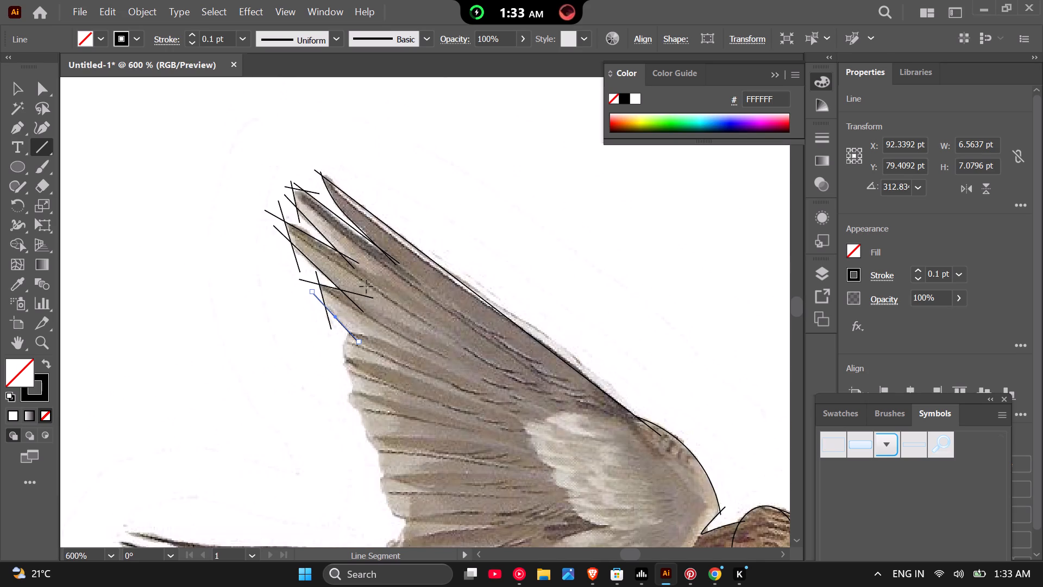
# Draw a near-vertical line segment along the wing's outer edge just below the fourth feather, about 1.2 by 12.1 pt.
pyautogui.scroll(2, 331, 305)
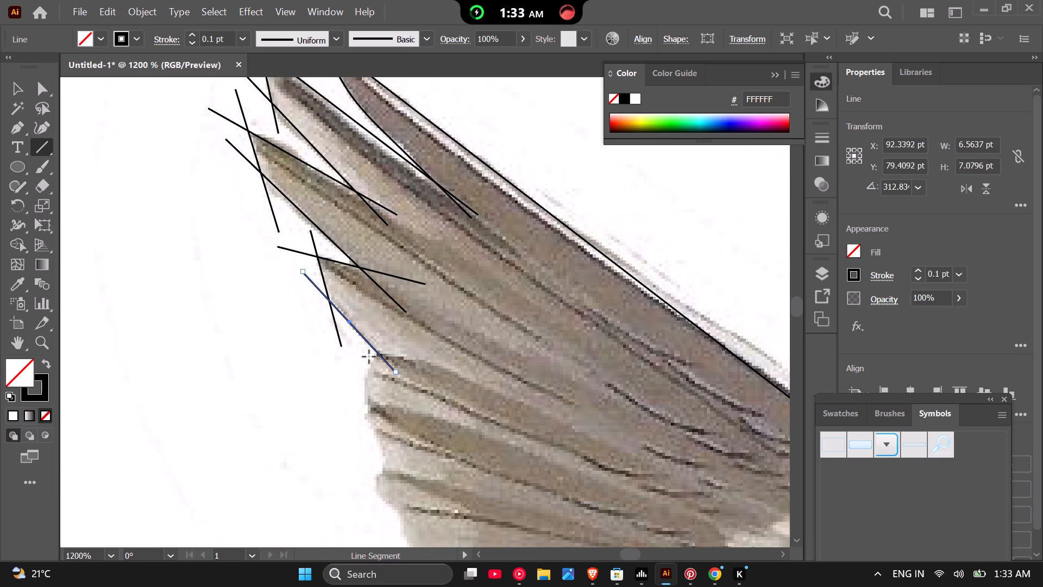
pyautogui.scroll(-1, 381, 347)
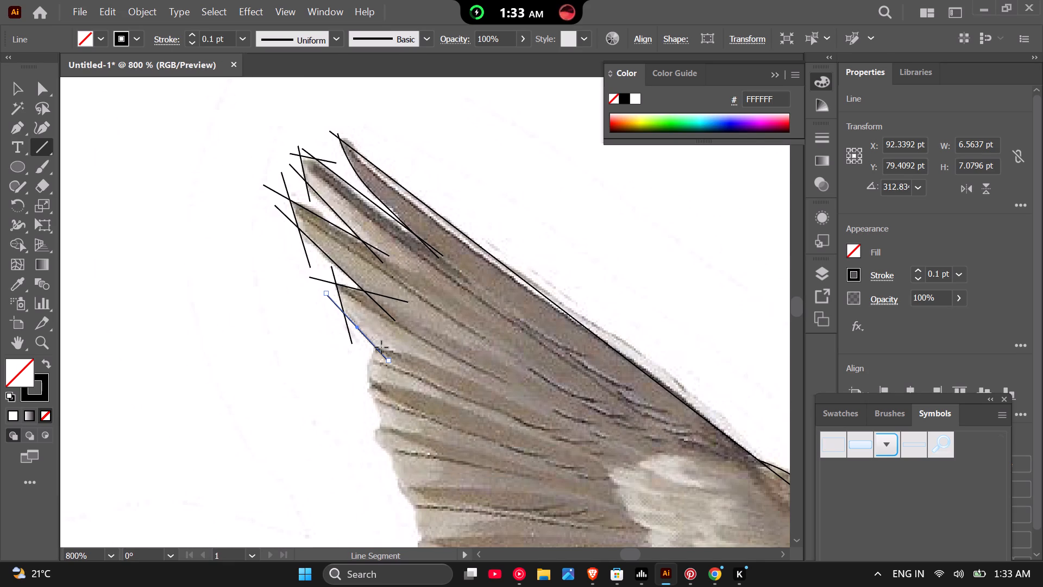
pyautogui.scroll(2, 381, 347)
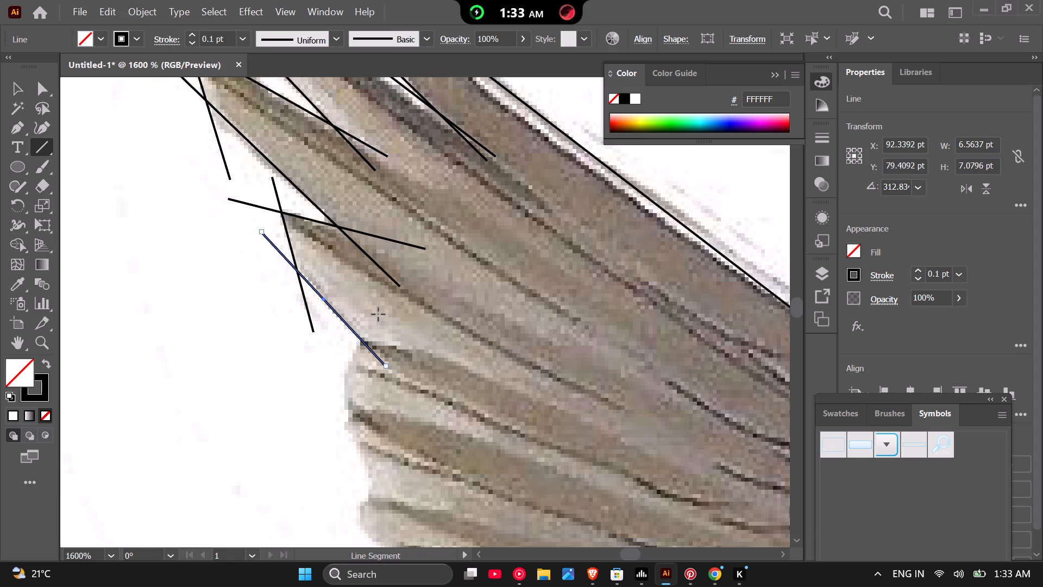
pyautogui.scroll(-3, 368, 316)
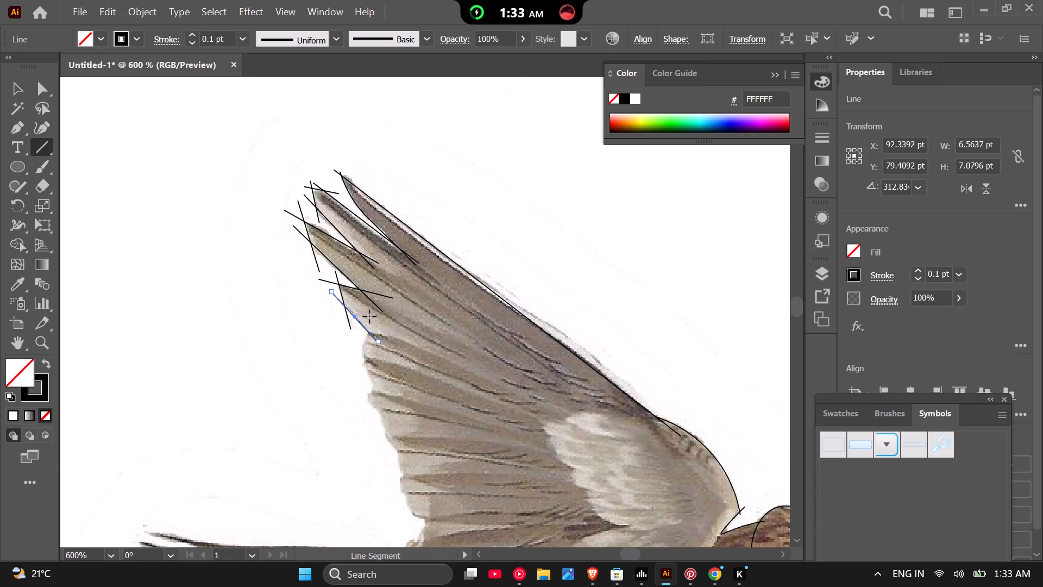
pyautogui.scroll(-2, 373, 329)
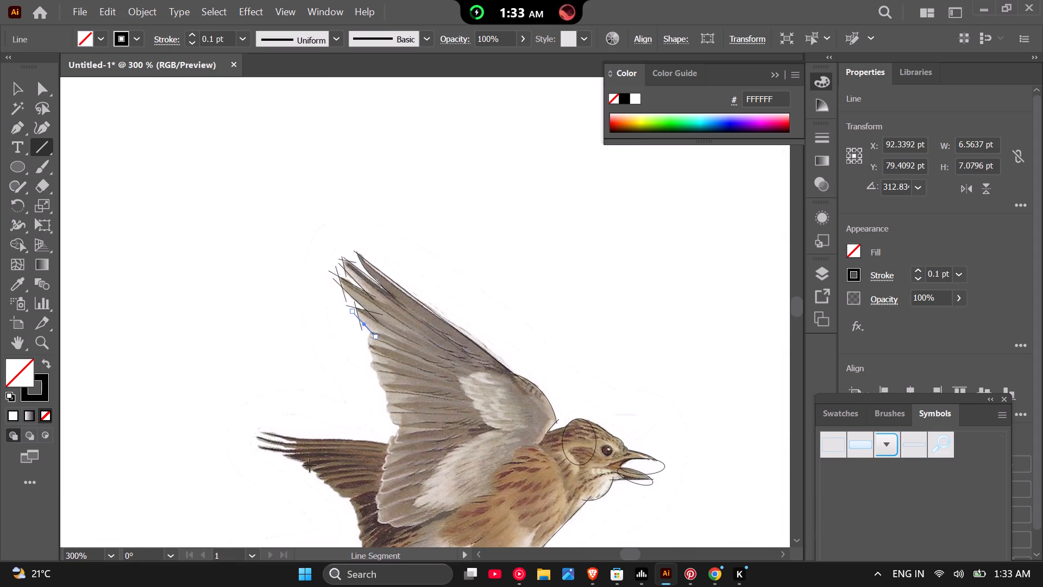
pyautogui.scroll(3, 373, 349)
pyautogui.scroll(2, 372, 276)
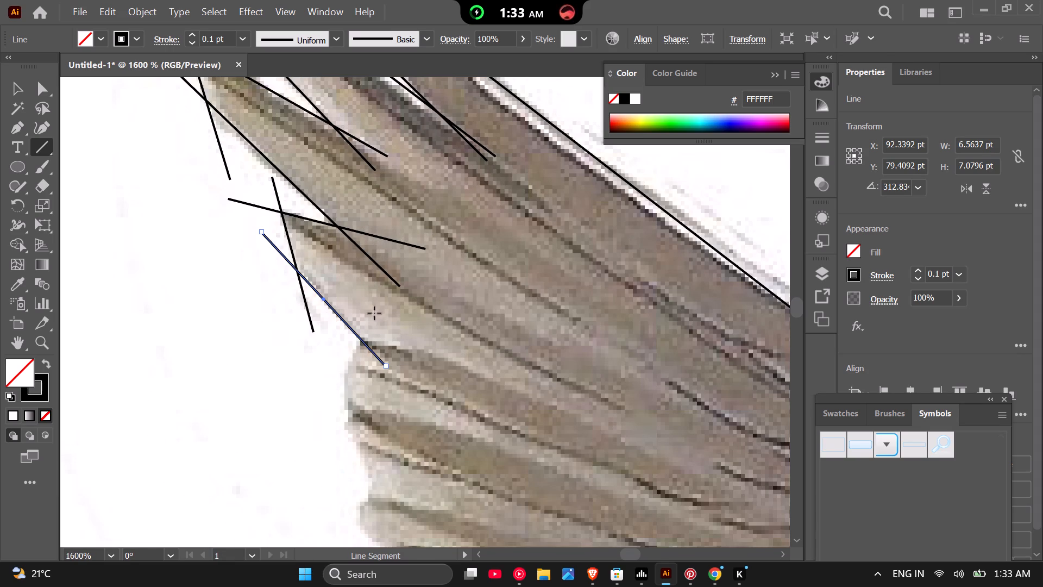
pyautogui.click(371, 326)
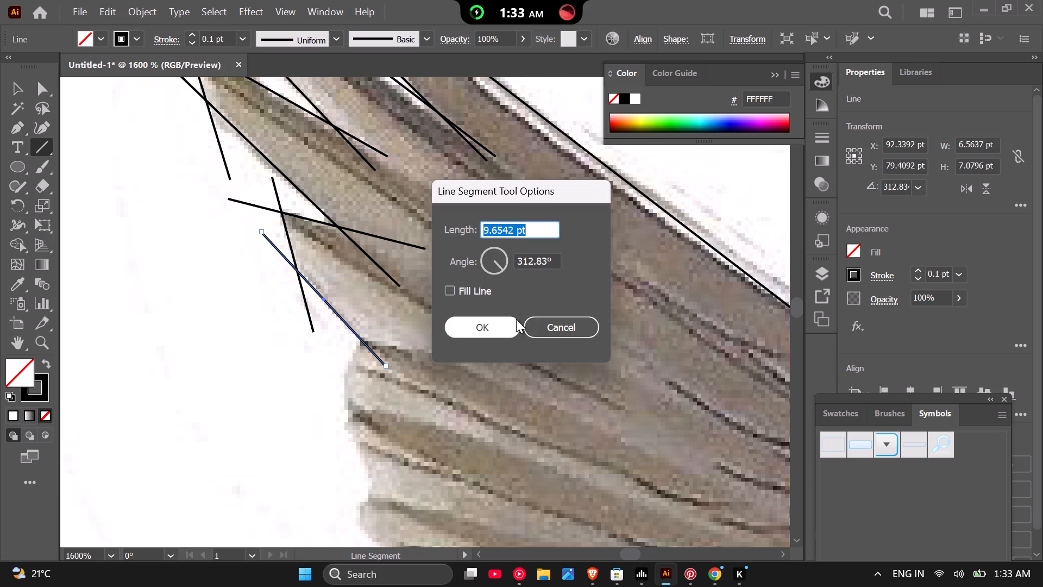
pyautogui.click(543, 328)
pyautogui.moveTo(378, 303); pyautogui.dragTo(331, 439)
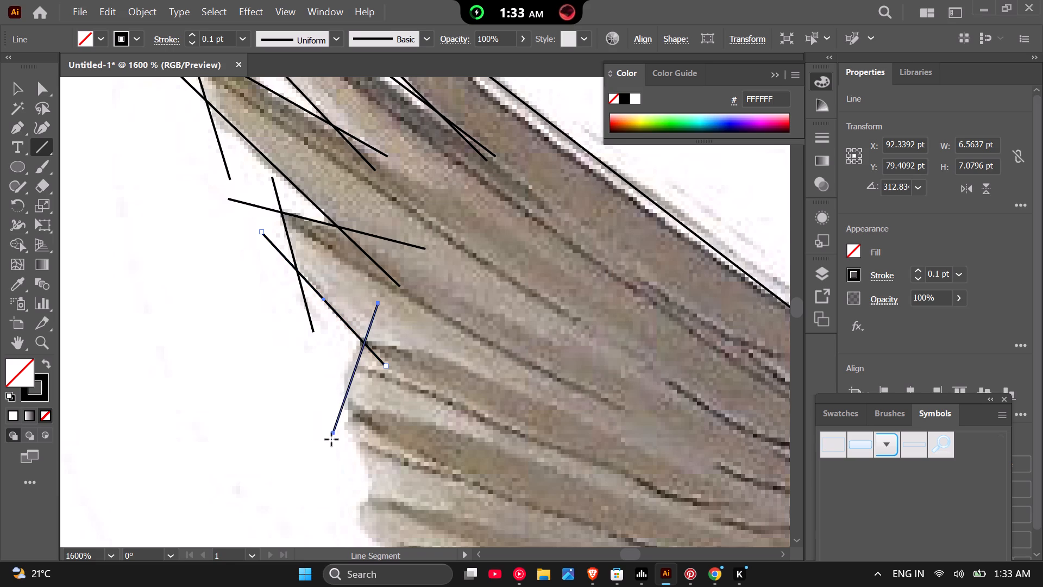
pyautogui.moveTo(331, 439); pyautogui.dragTo(373, 492)
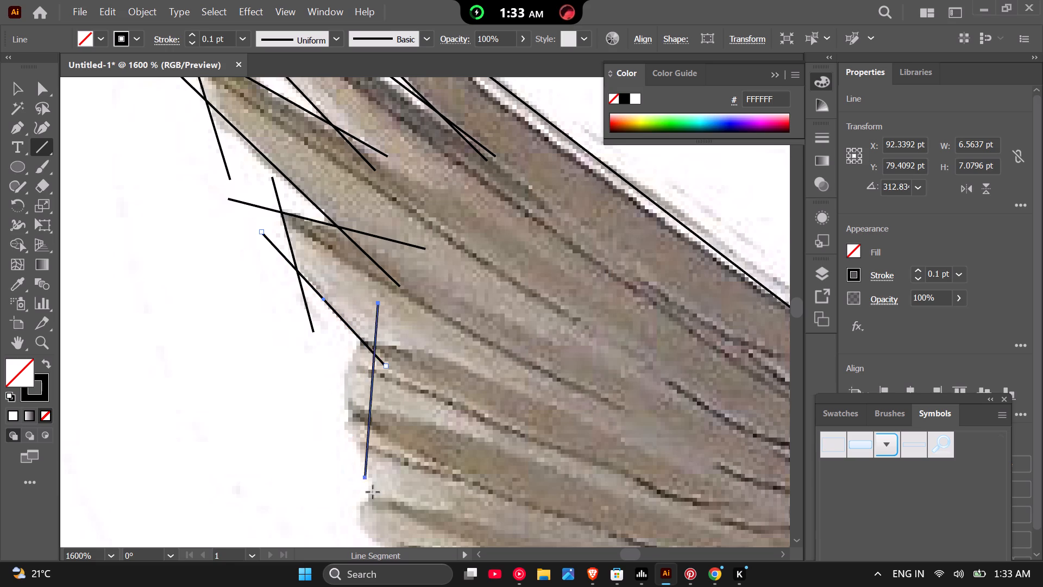
pyautogui.moveTo(373, 492); pyautogui.dragTo(365, 479)
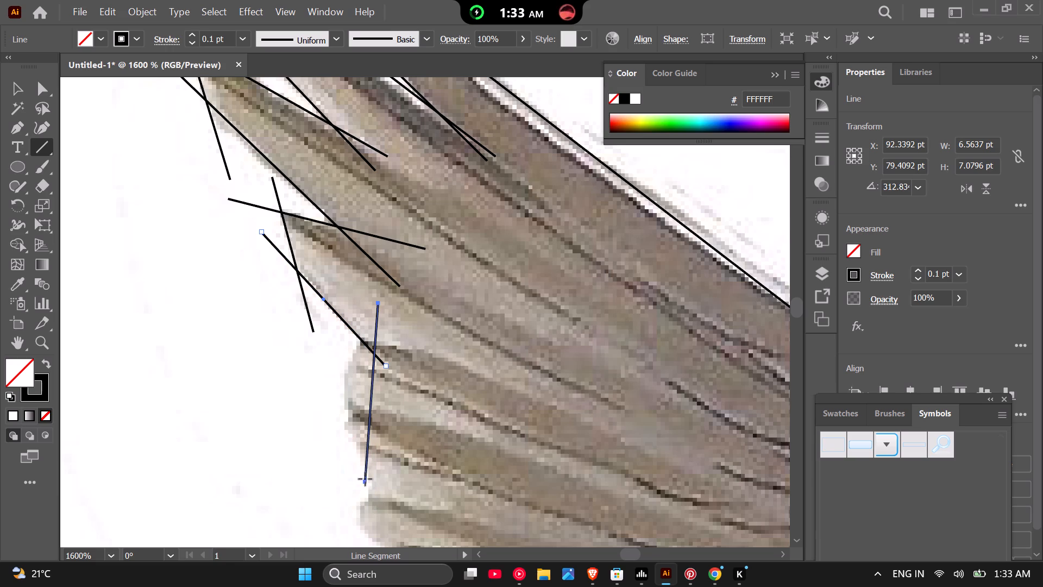
pyautogui.moveTo(365, 479); pyautogui.dragTo(362, 465)
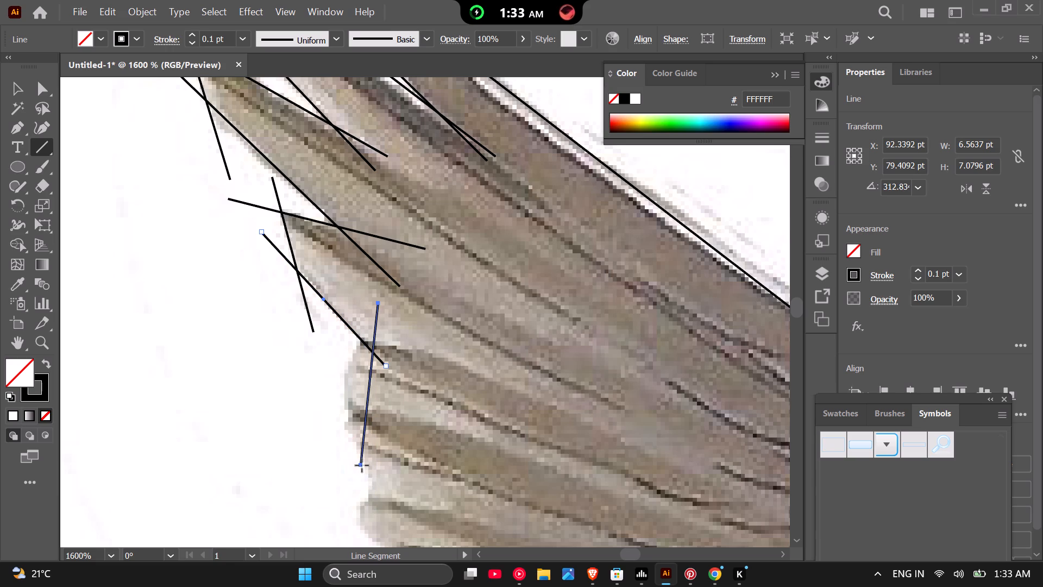
pyautogui.moveTo(362, 465); pyautogui.dragTo(356, 524)
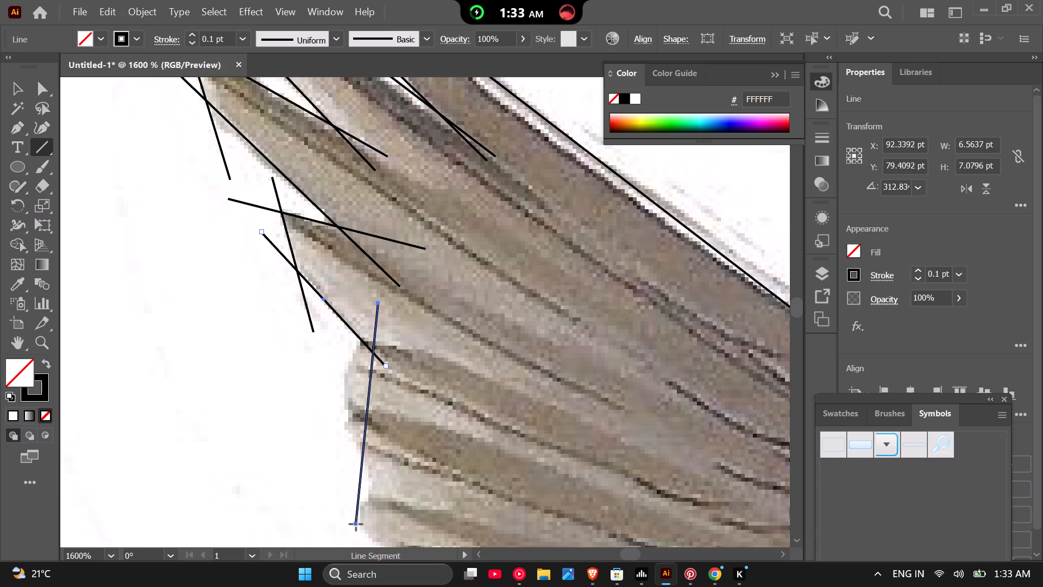
pyautogui.moveTo(356, 524); pyautogui.dragTo(356, 534)
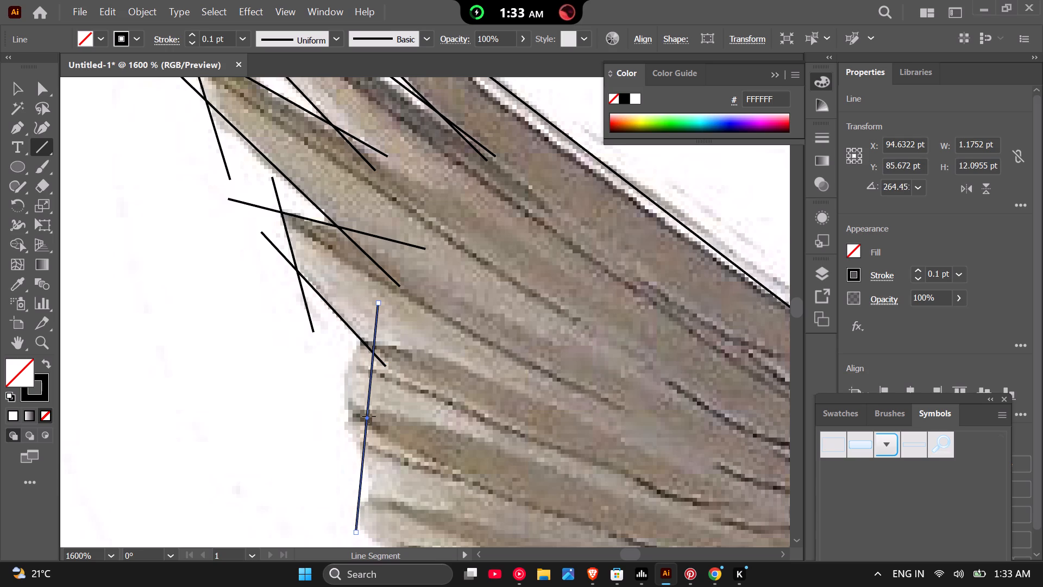
# Bend that near-vertical line with the Curvature tool into an S-curve about 1.6 pt wide, following the feather tips below the fourth feather.
pyautogui.click(35, 131)
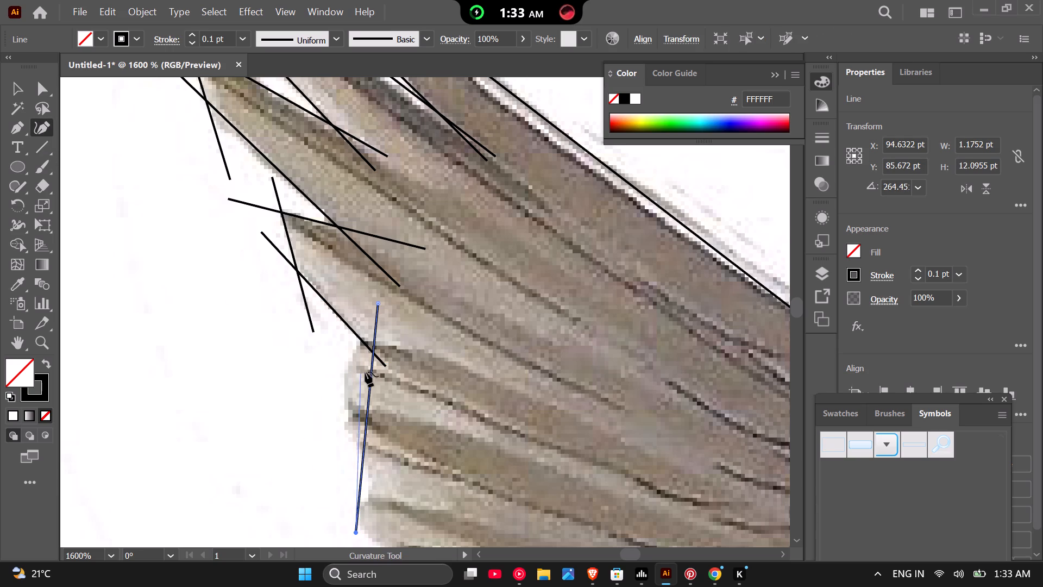
pyautogui.moveTo(370, 369); pyautogui.dragTo(347, 376)
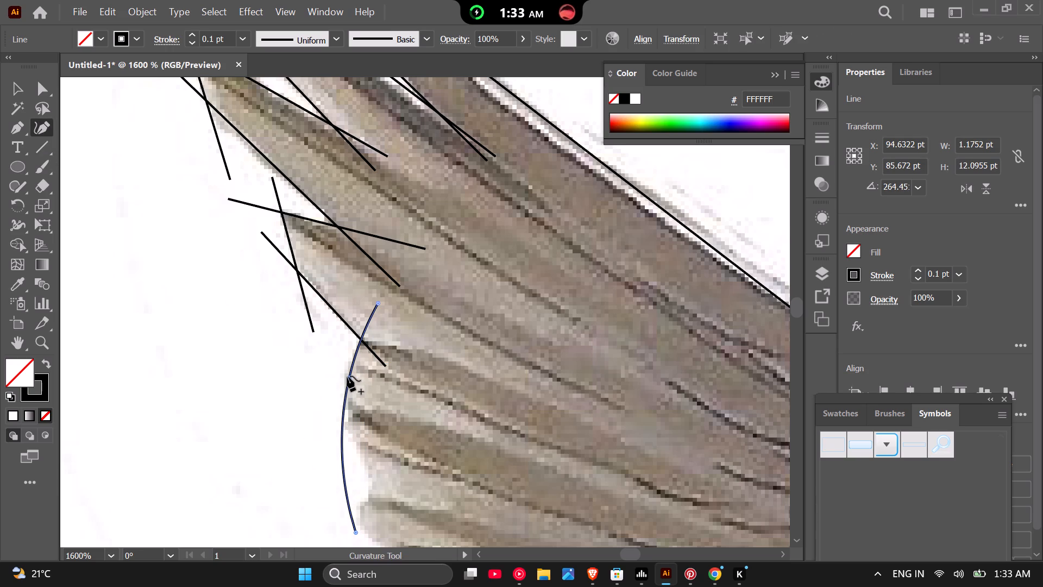
pyautogui.moveTo(347, 376); pyautogui.dragTo(345, 376)
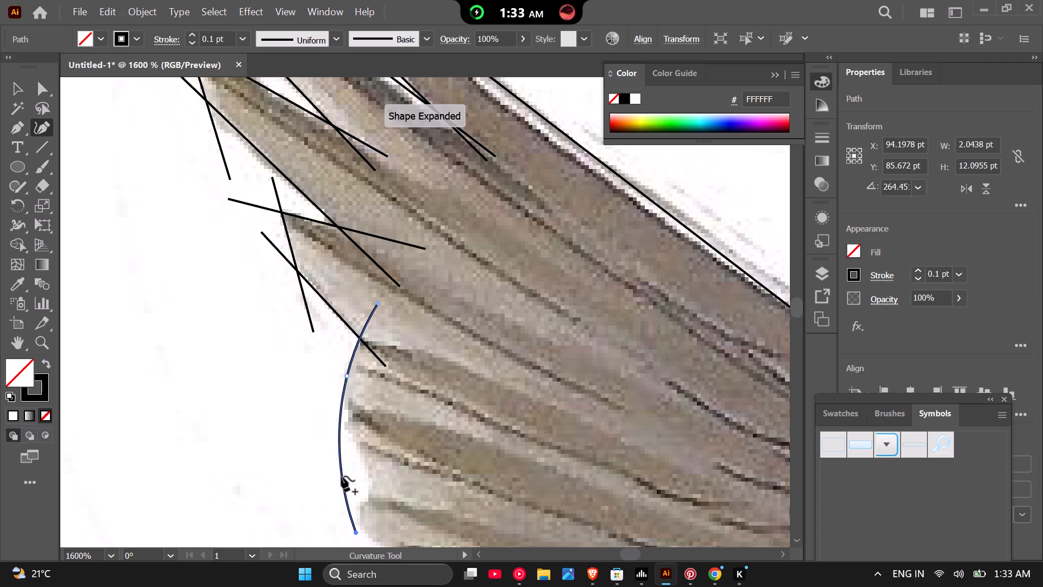
pyautogui.moveTo(341, 476); pyautogui.dragTo(366, 477)
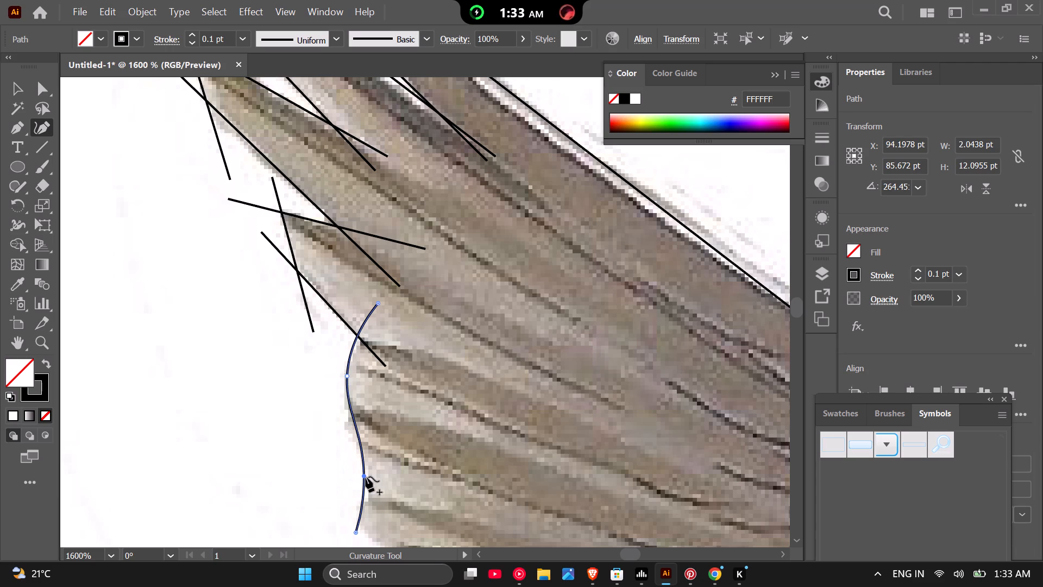
pyautogui.moveTo(366, 477); pyautogui.dragTo(366, 478)
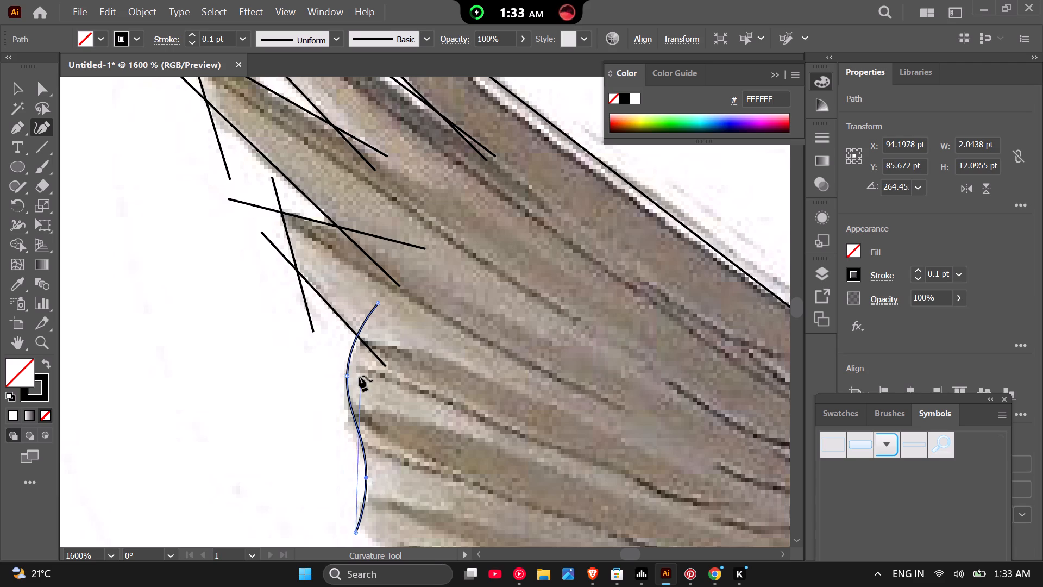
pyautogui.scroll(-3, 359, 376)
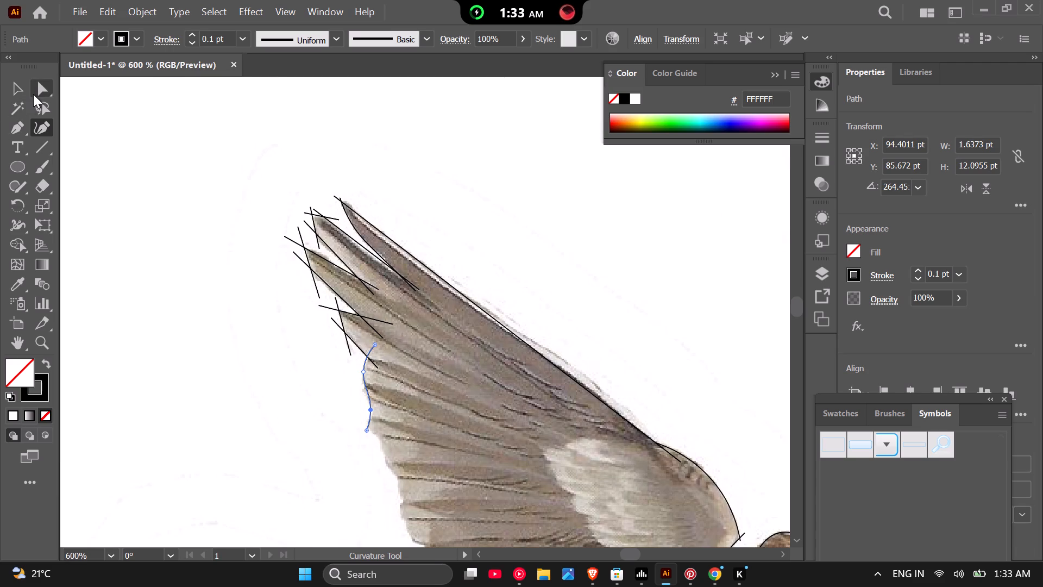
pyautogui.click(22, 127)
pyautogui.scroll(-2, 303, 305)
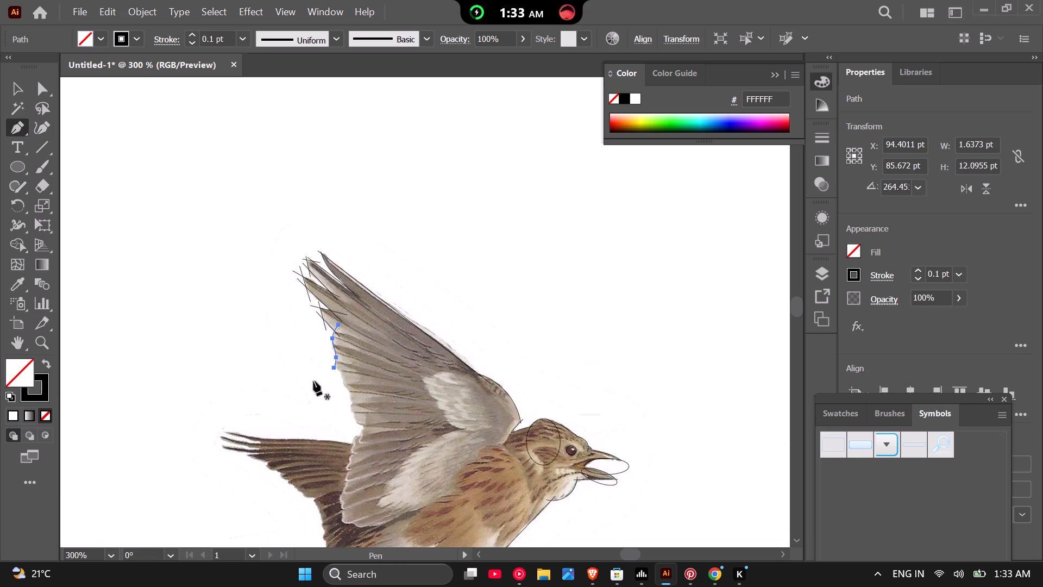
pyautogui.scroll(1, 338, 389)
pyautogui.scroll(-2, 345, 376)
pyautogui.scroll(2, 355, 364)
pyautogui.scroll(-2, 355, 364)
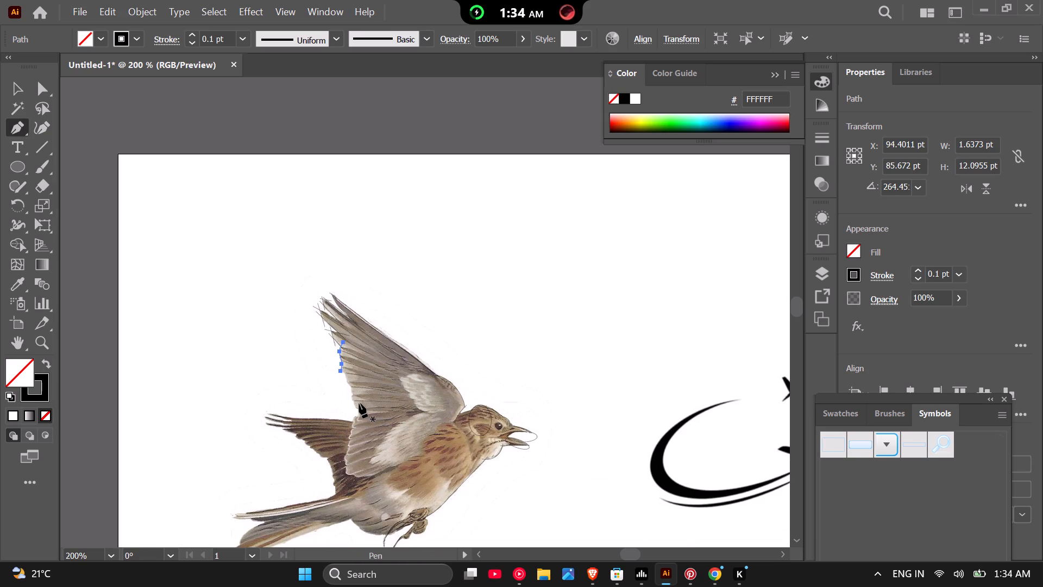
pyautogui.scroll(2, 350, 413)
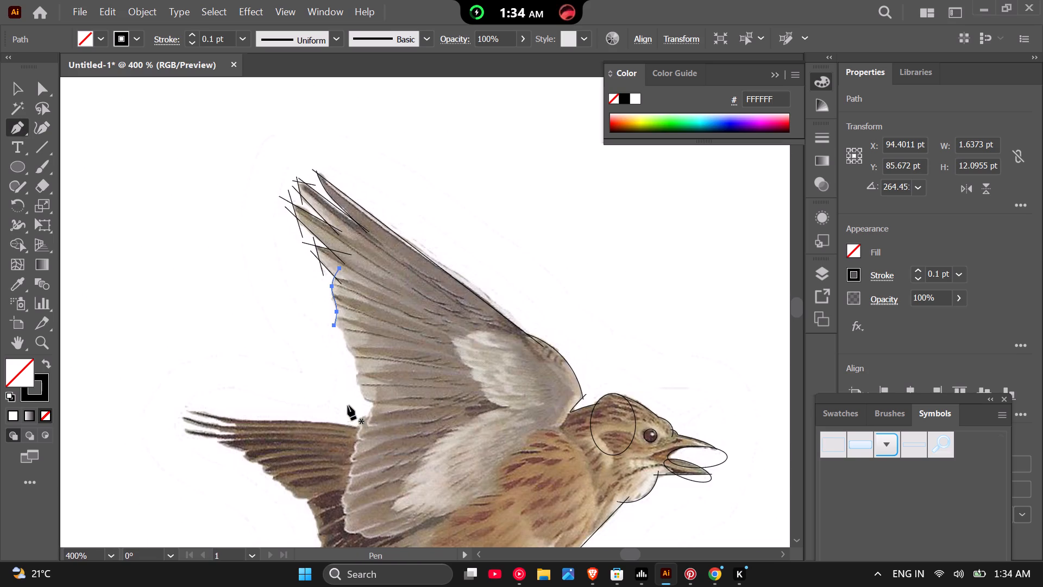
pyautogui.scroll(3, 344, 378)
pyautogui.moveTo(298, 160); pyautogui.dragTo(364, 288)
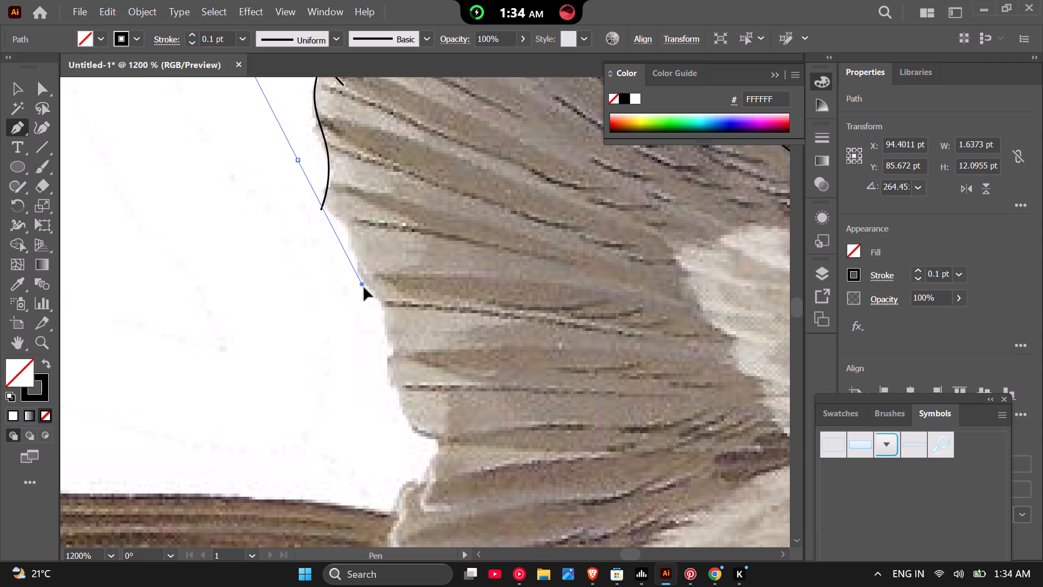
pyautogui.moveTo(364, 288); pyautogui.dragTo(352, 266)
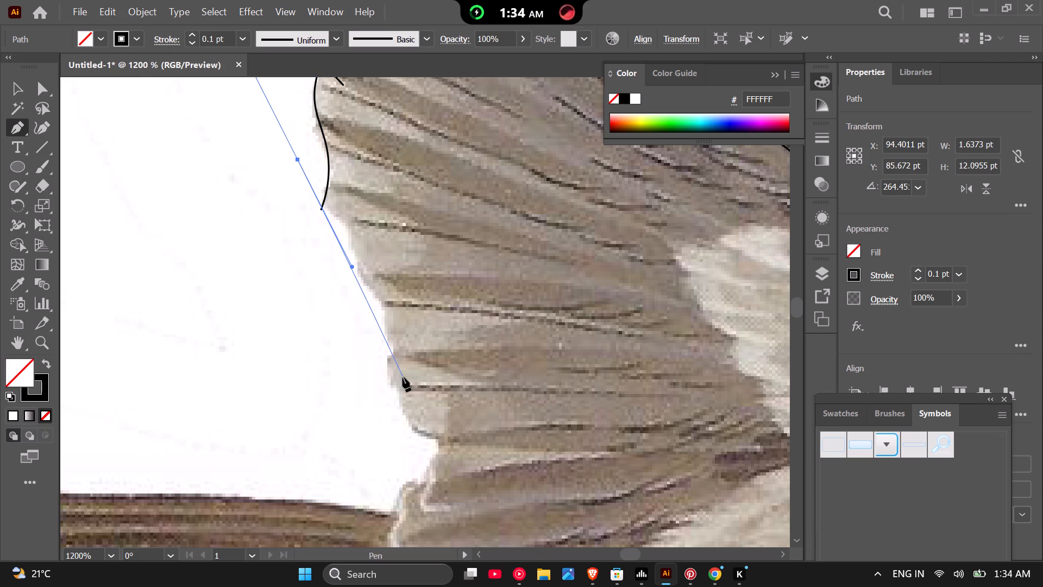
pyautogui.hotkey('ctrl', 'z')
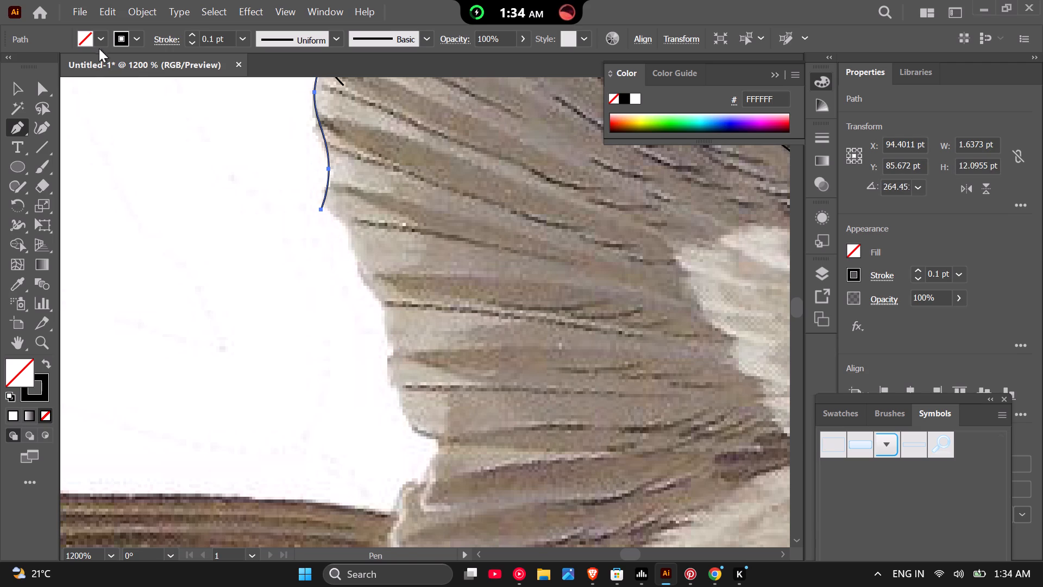
# Draw three crossing line segments down the wing's outer edge below the S-curve, about 10.7 by 20.1, 5.4 by 18.8 and 0.1 by 17.4 pt.
pyautogui.click(41, 147)
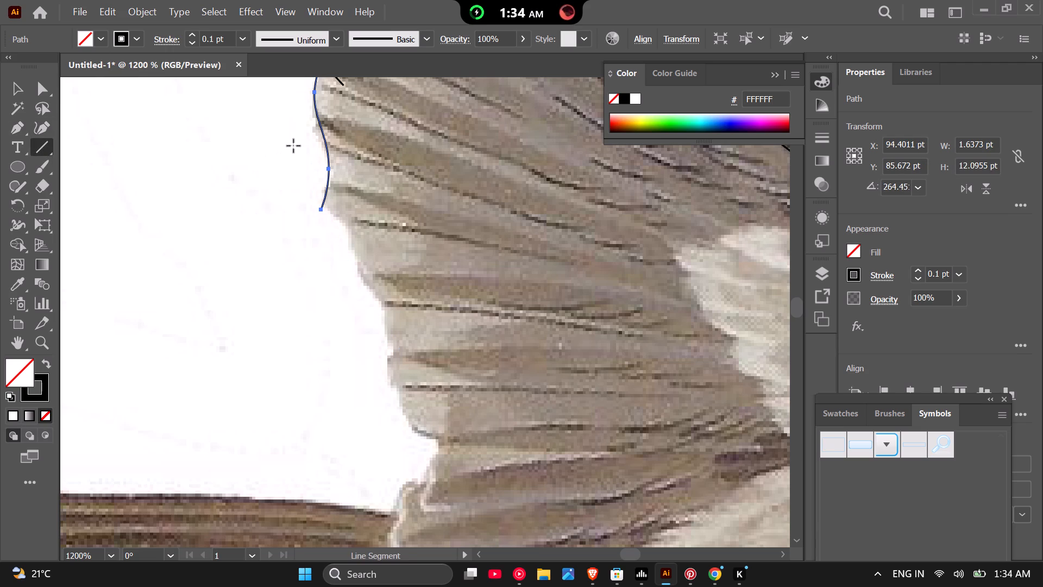
pyautogui.moveTo(293, 145); pyautogui.dragTo(451, 426)
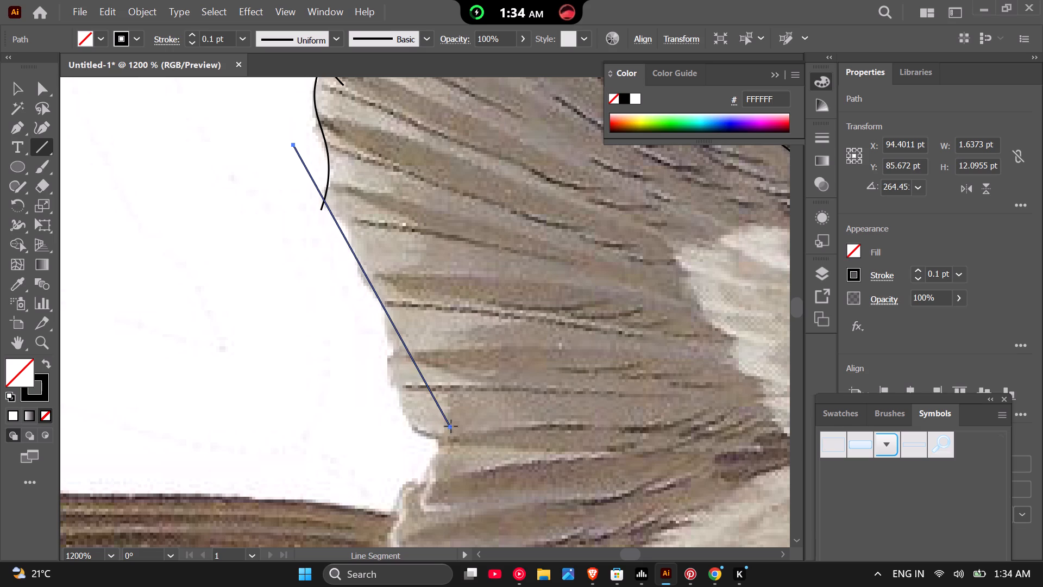
pyautogui.moveTo(451, 426); pyautogui.dragTo(446, 432)
pyautogui.moveTo(347, 187); pyautogui.dragTo(417, 444)
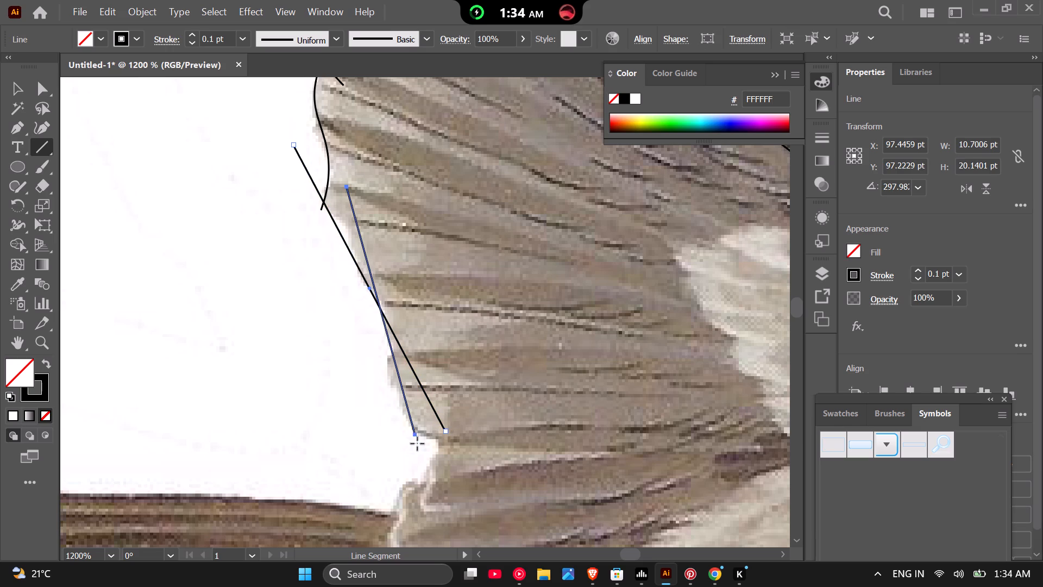
pyautogui.moveTo(417, 444); pyautogui.dragTo(425, 454)
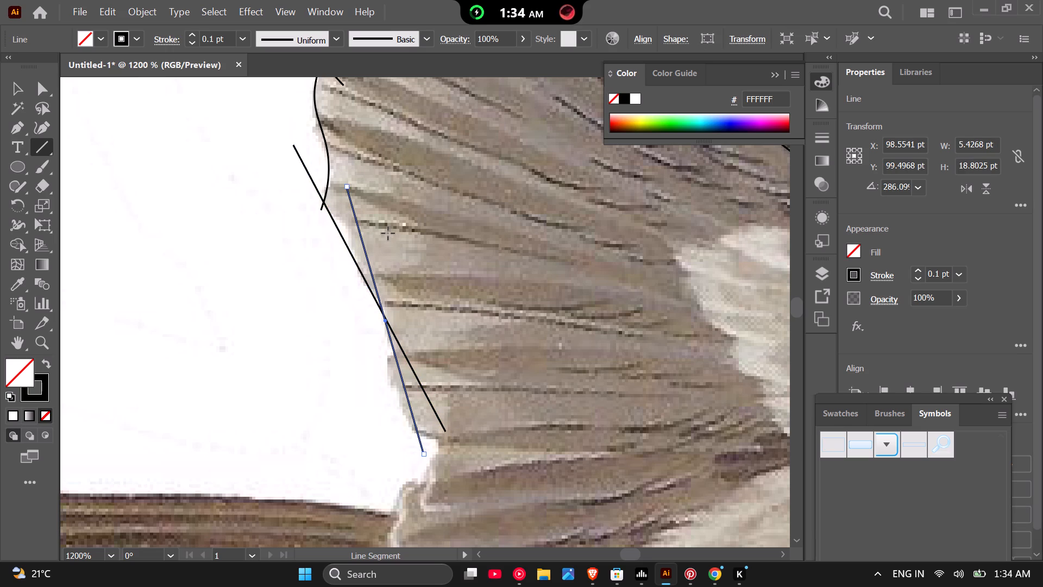
pyautogui.moveTo(388, 233); pyautogui.dragTo(386, 478)
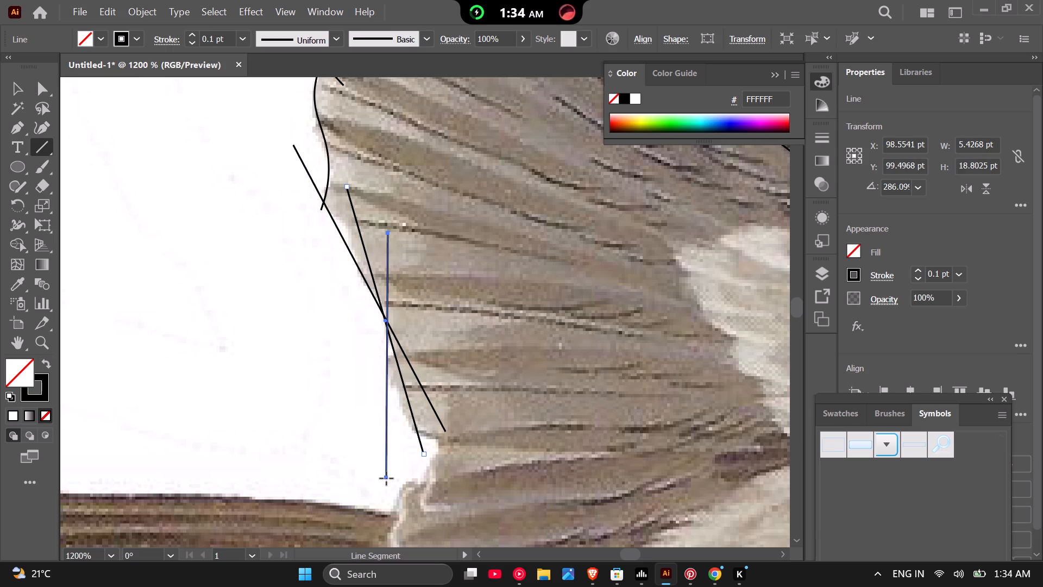
pyautogui.moveTo(386, 478); pyautogui.dragTo(387, 480)
# Outline the next lower feather tip with line segments about 3.6 by 0.3 and 5.9 by 4.5 pt, plus a short steep one along its outer edge.
pyautogui.moveTo(367, 353); pyautogui.dragTo(384, 363)
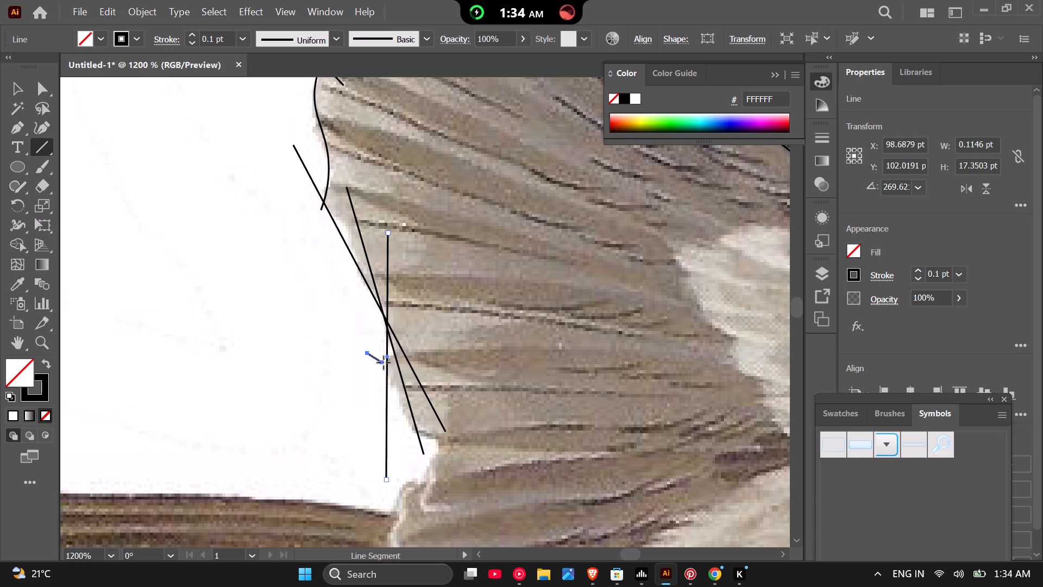
pyautogui.moveTo(384, 363); pyautogui.dragTo(418, 358)
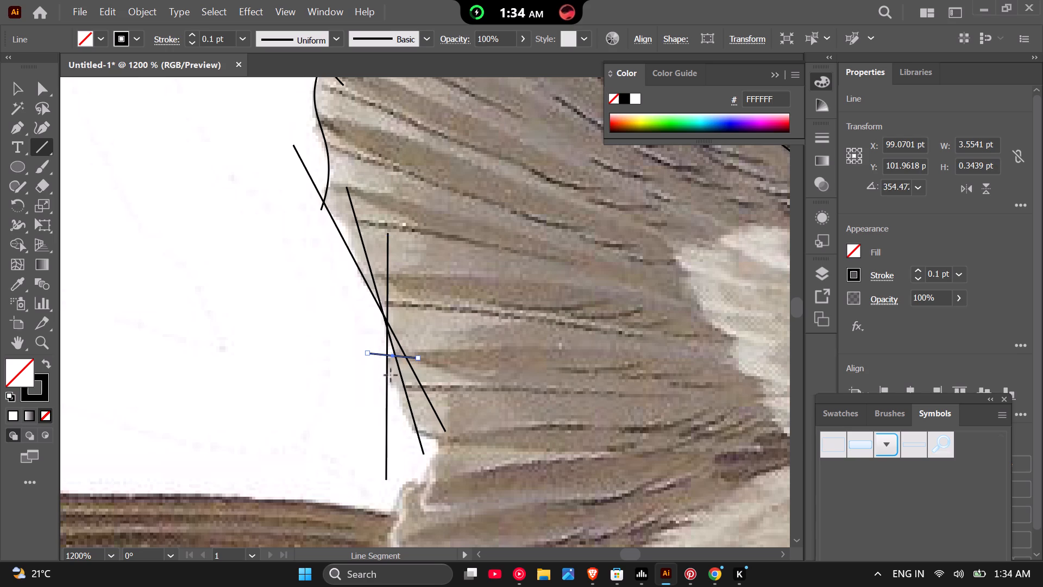
pyautogui.moveTo(353, 357); pyautogui.dragTo(437, 423)
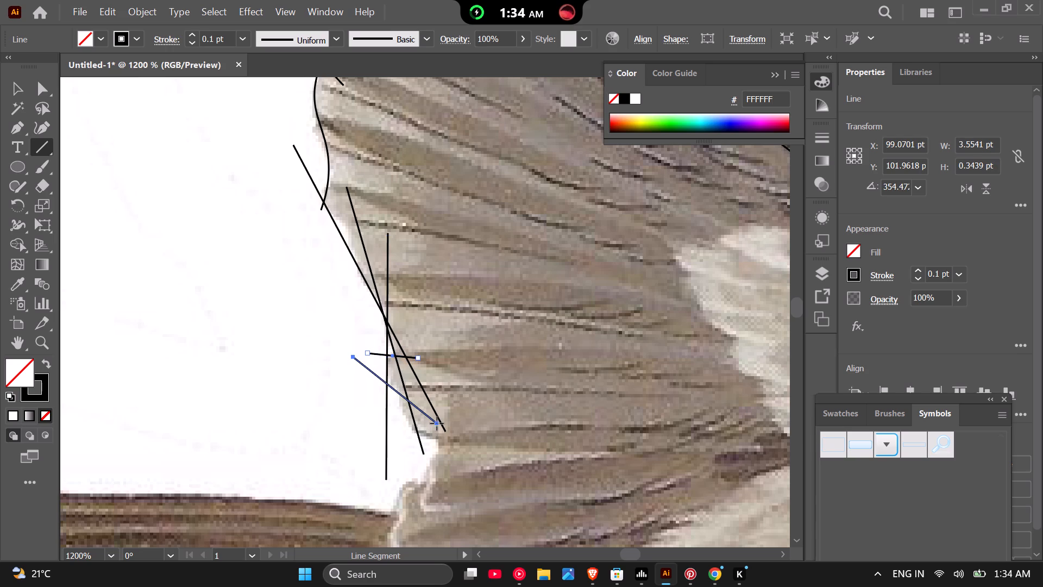
pyautogui.moveTo(437, 423); pyautogui.dragTo(437, 420)
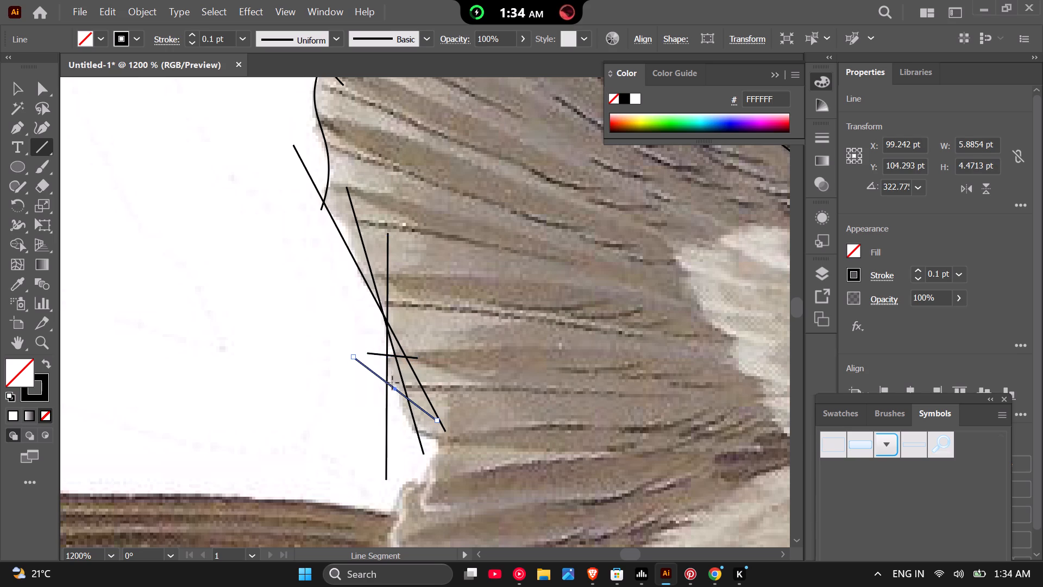
pyautogui.moveTo(391, 370); pyautogui.dragTo(412, 442)
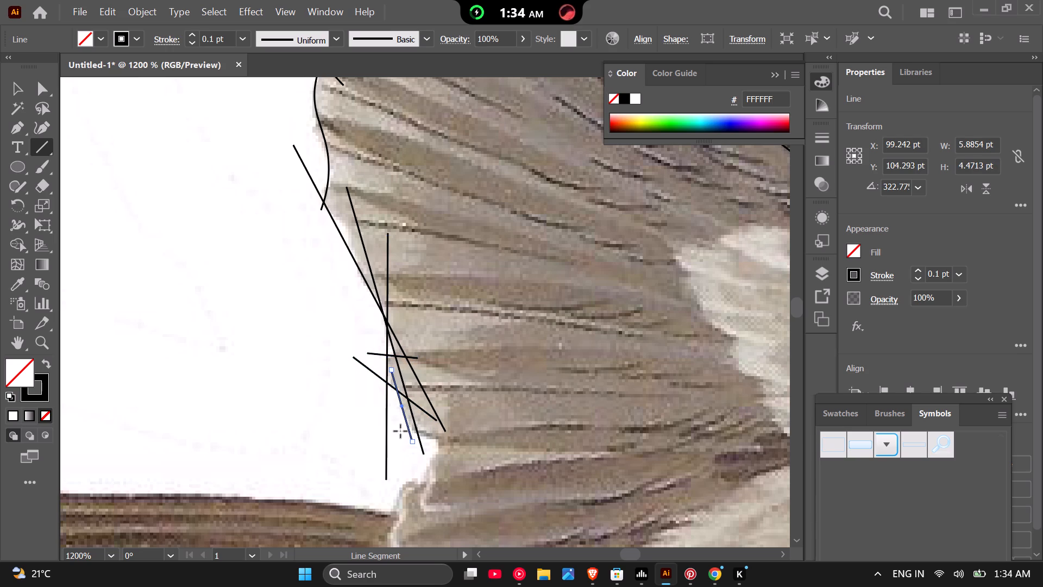
# Outline the notch below the lowest traced feather tip with two line segments, about 4.1 by 2.1 and 2.8 by 4.6 pt.
pyautogui.moveTo(397, 417); pyautogui.dragTo(455, 448)
pyautogui.scroll(-2, 417, 455)
pyautogui.scroll(-2, 439, 363)
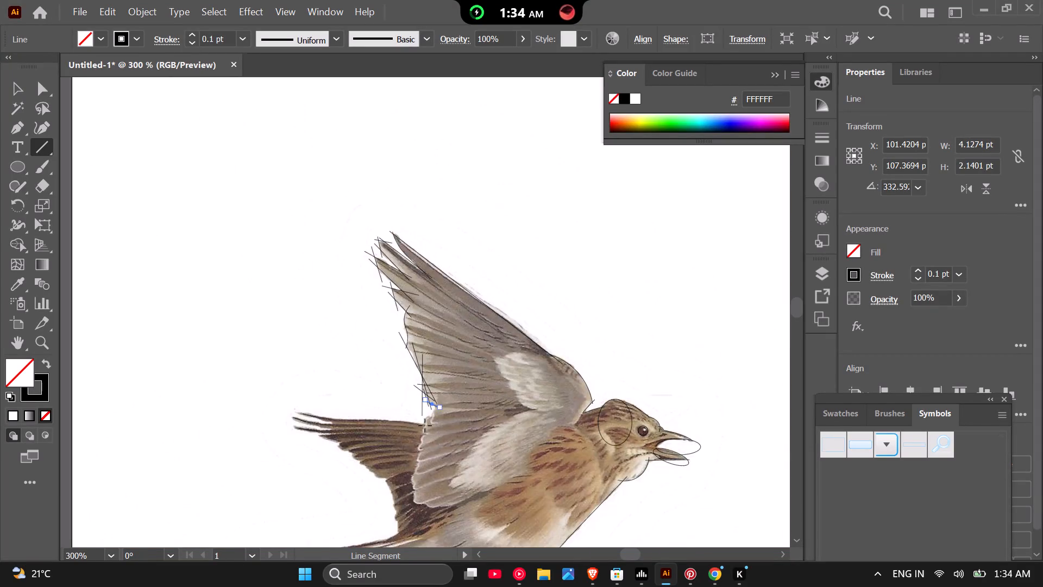
pyautogui.scroll(4, 409, 494)
pyautogui.scroll(-2, 413, 479)
pyautogui.scroll(2, 447, 345)
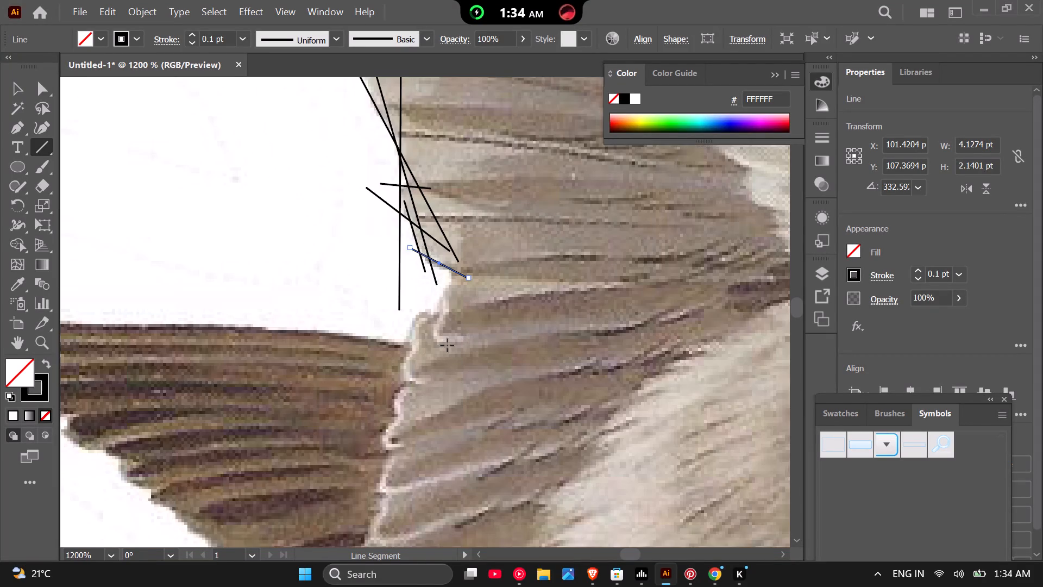
pyautogui.scroll(2, 447, 345)
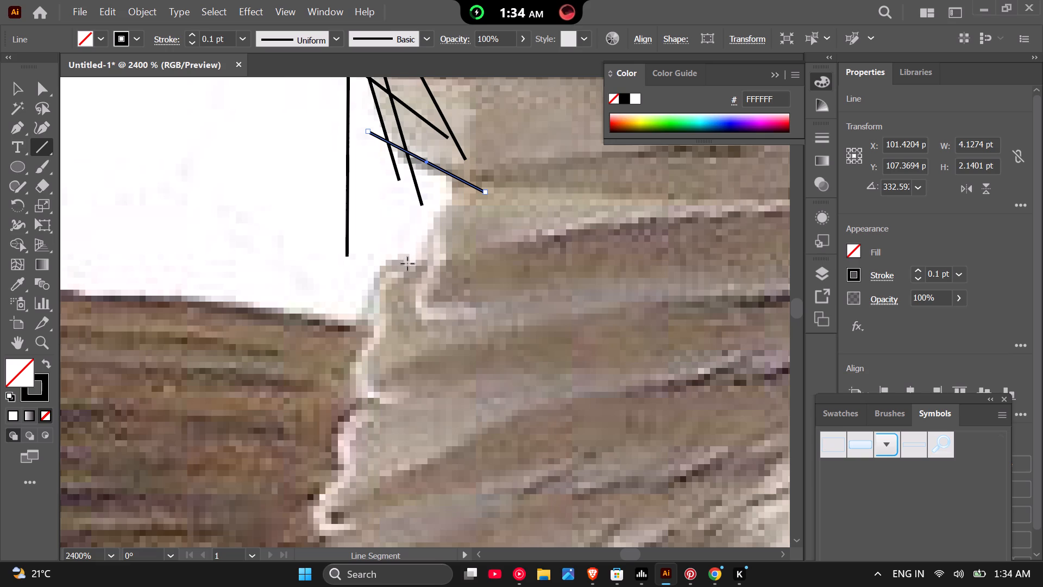
pyautogui.moveTo(410, 263); pyautogui.dragTo(491, 131)
# Draw a line about 4.7 by 4.1 pt down to the far wing and bend it with the Curvature tool around the next feather tip.
pyautogui.moveTo(463, 228); pyautogui.dragTo(459, 230)
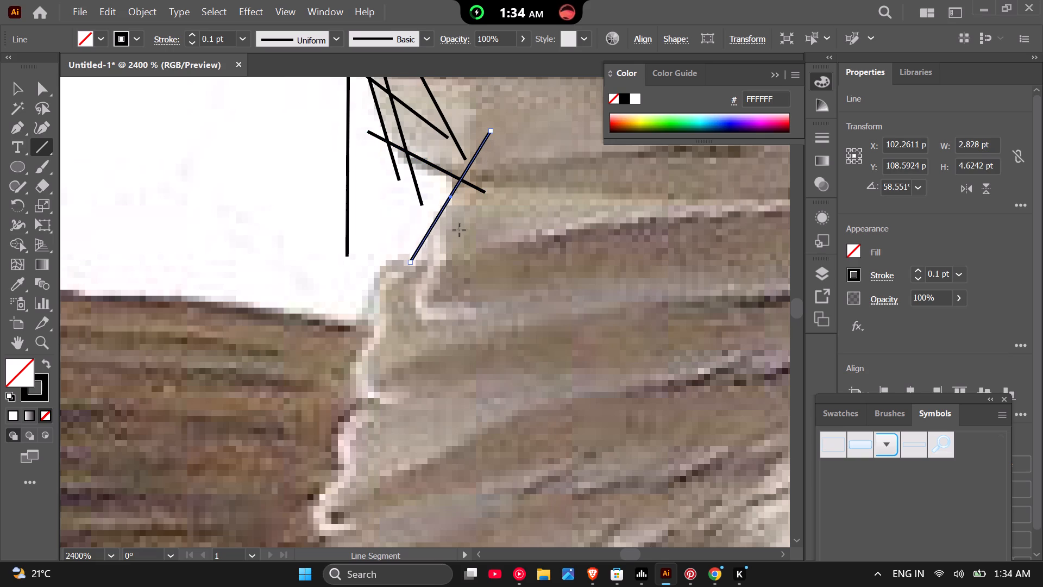
pyautogui.moveTo(459, 230); pyautogui.dragTo(341, 329)
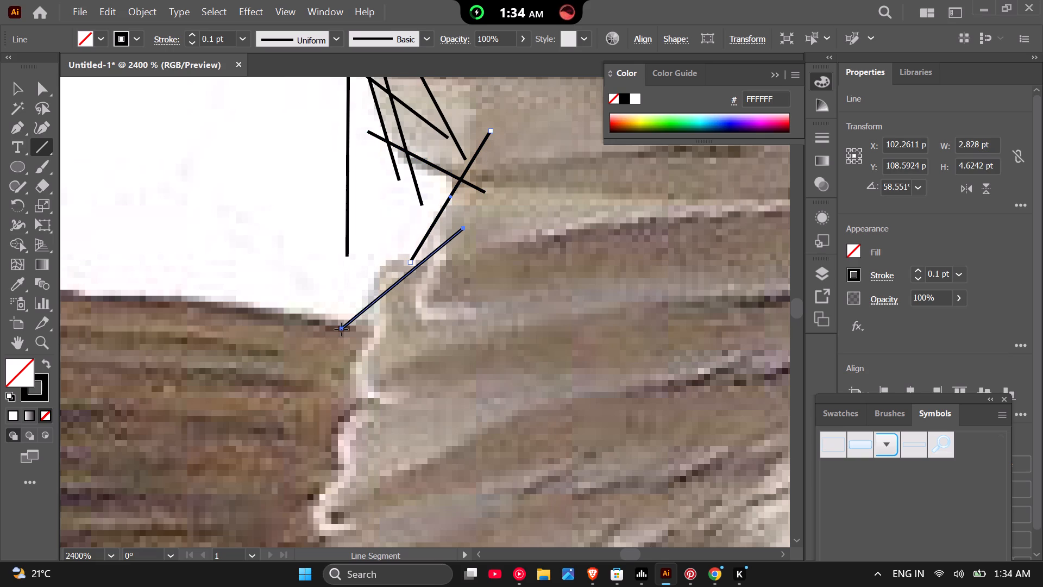
pyautogui.moveTo(341, 329); pyautogui.dragTo(329, 346)
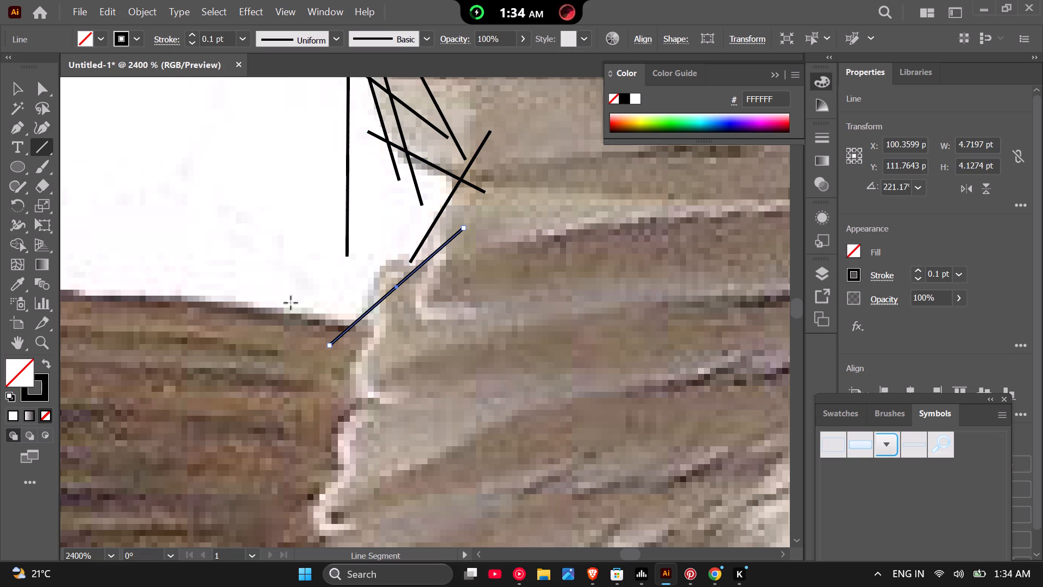
pyautogui.click(40, 124)
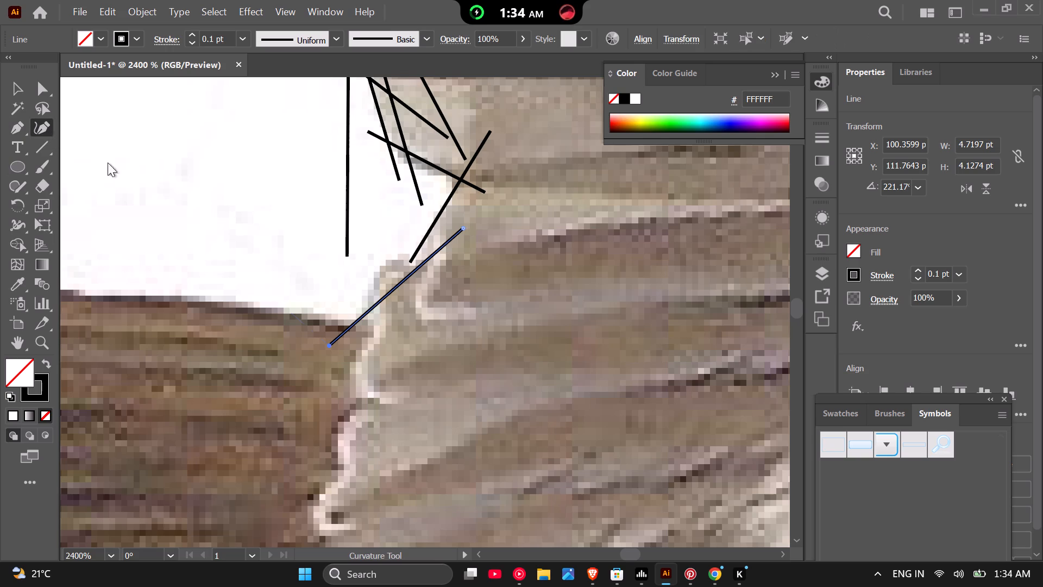
pyautogui.moveTo(398, 285); pyautogui.dragTo(387, 277)
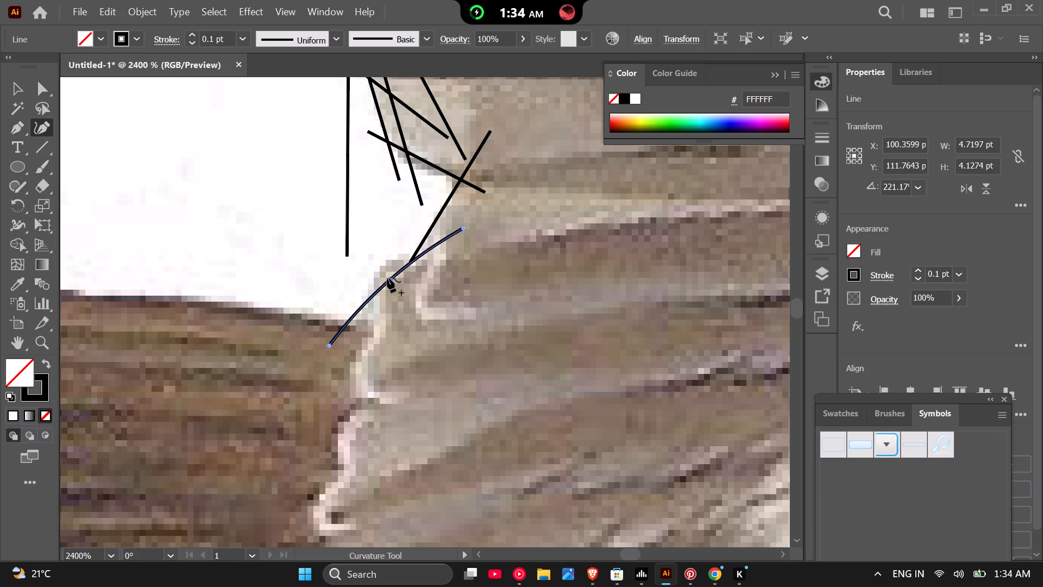
pyautogui.moveTo(387, 277); pyautogui.dragTo(377, 270)
pyautogui.moveTo(348, 304); pyautogui.dragTo(351, 307)
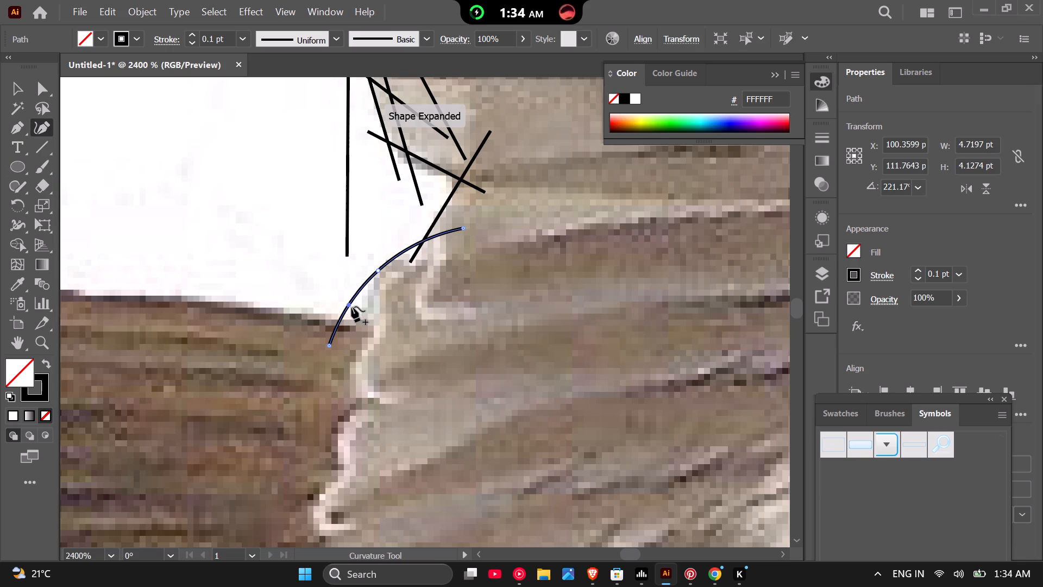
pyautogui.moveTo(351, 307); pyautogui.dragTo(358, 311)
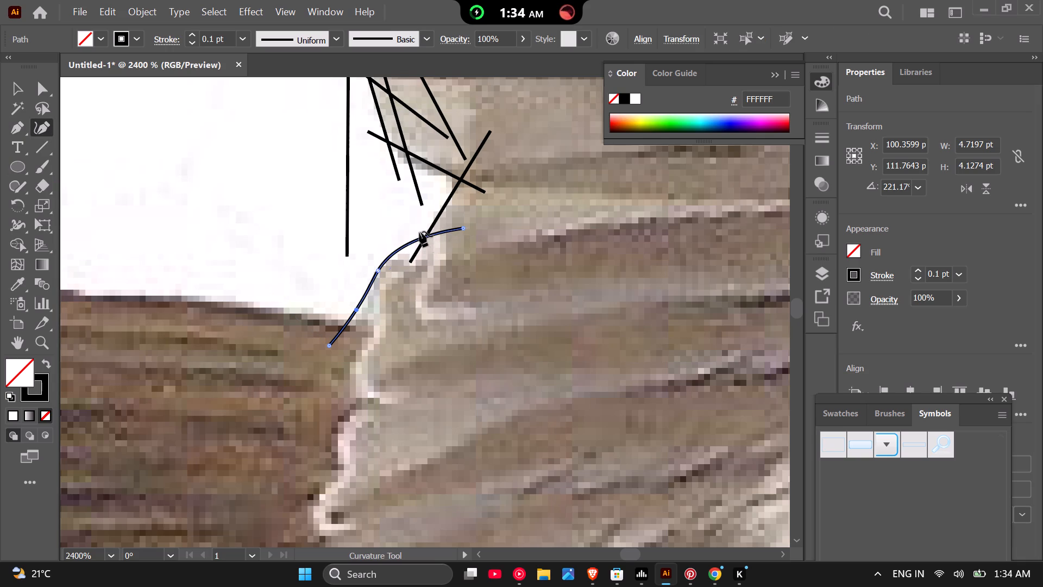
pyautogui.moveTo(418, 239); pyautogui.dragTo(423, 252)
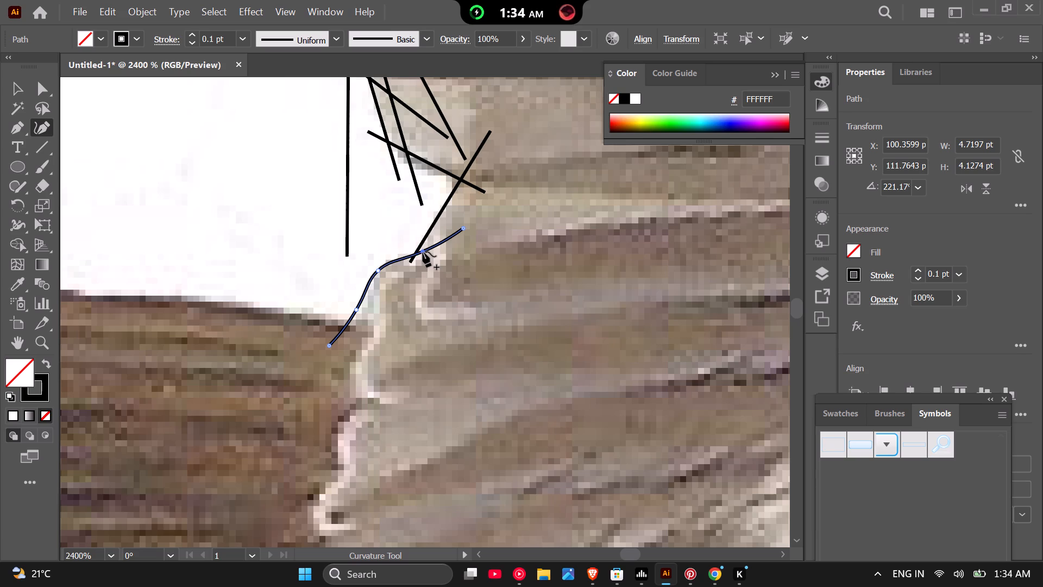
pyautogui.moveTo(423, 252); pyautogui.dragTo(424, 255)
pyautogui.scroll(-3, 366, 284)
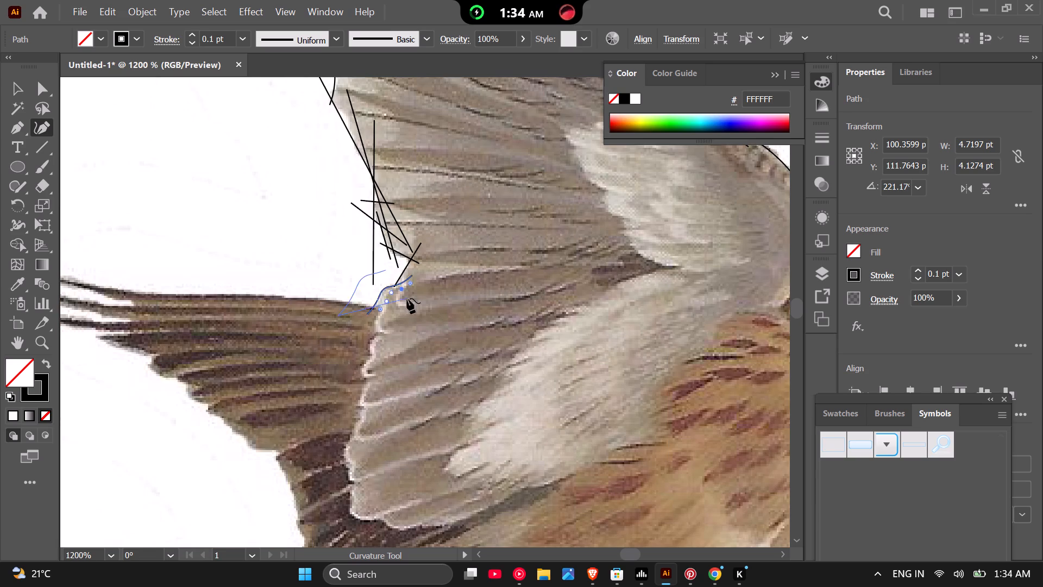
pyautogui.click(13, 82)
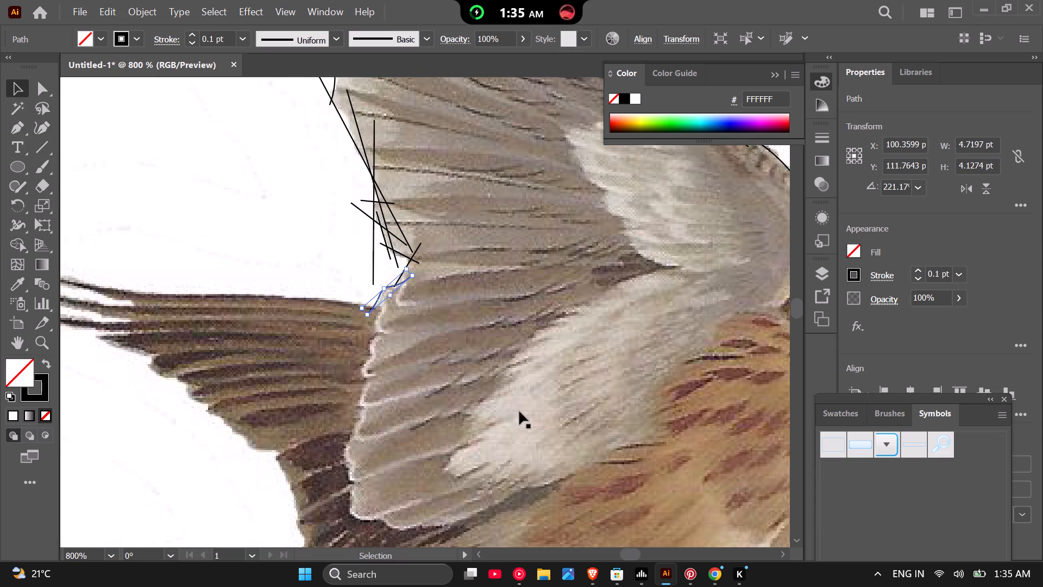
# Draw a line segment about 42.5 by 4.4 pt along the far wing's upper edge, from its outermost feather tip into the near wing.
pyautogui.scroll(-1, 586, 440)
pyautogui.scroll(-2, 428, 354)
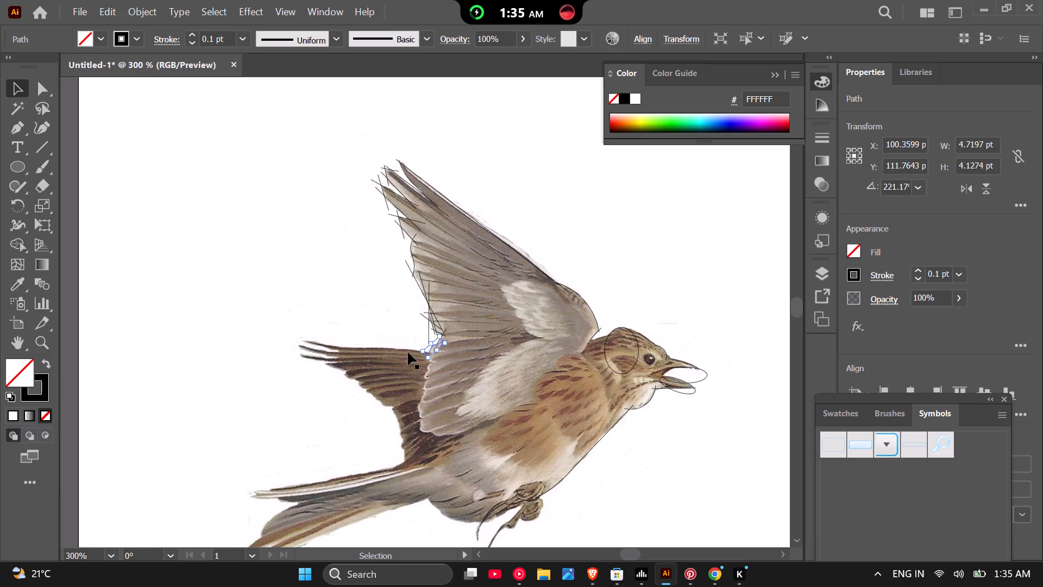
pyautogui.scroll(1, 432, 410)
pyautogui.scroll(3, 403, 360)
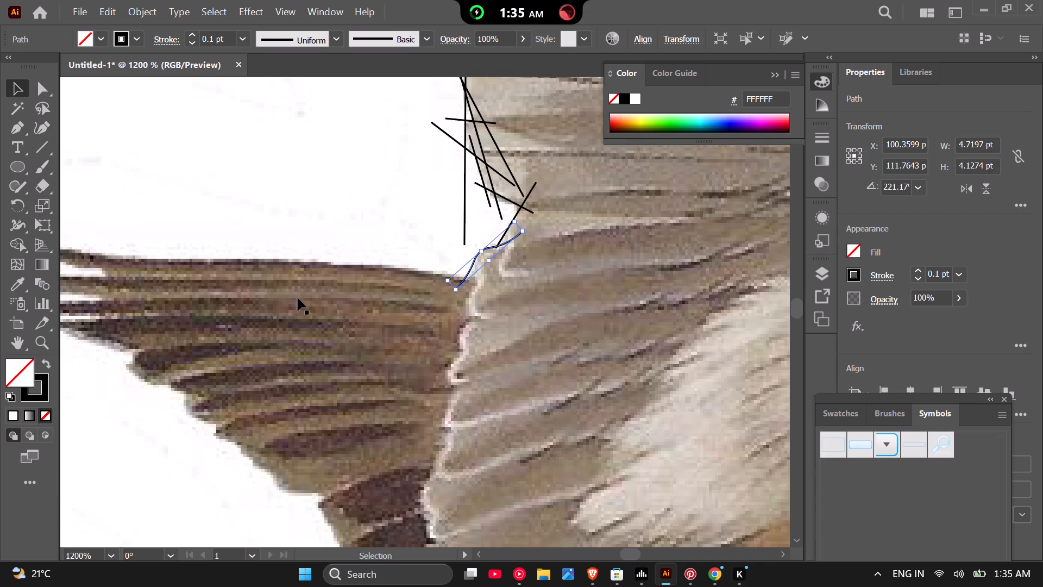
pyautogui.scroll(-2, 252, 243)
pyautogui.click(38, 147)
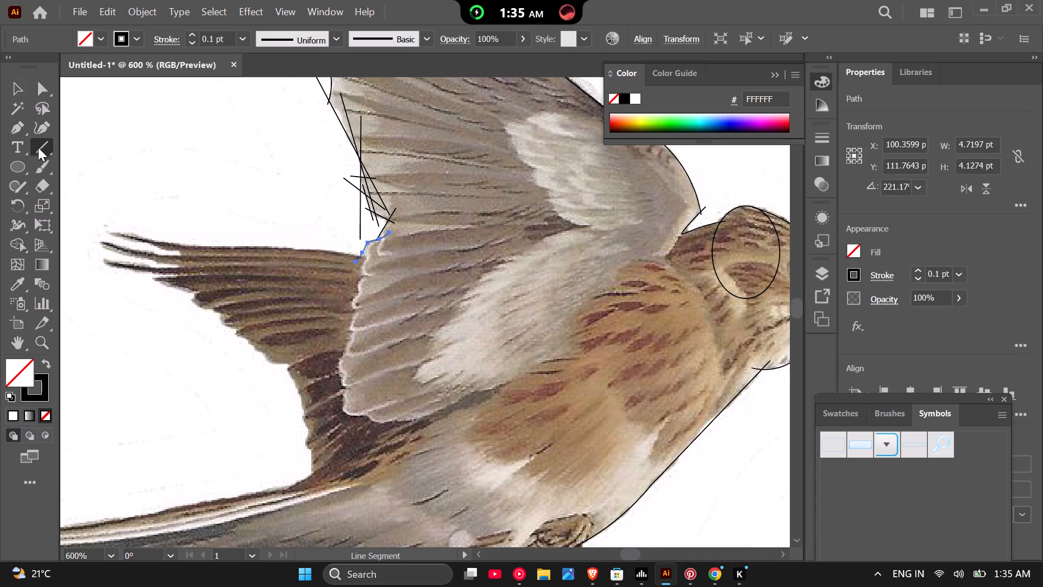
pyautogui.scroll(2, 148, 240)
pyautogui.scroll(-2, 204, 261)
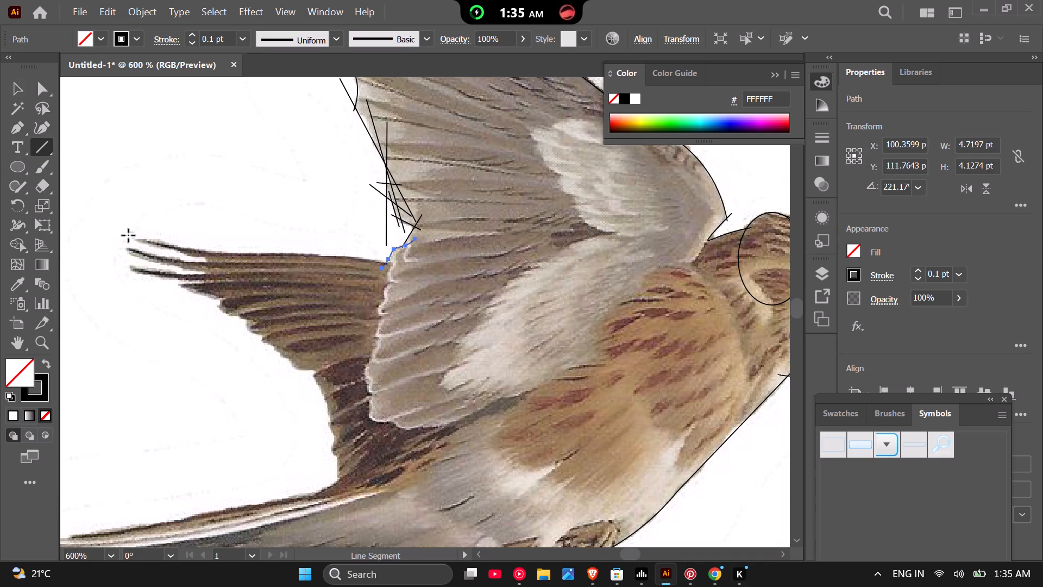
pyautogui.moveTo(128, 235); pyautogui.dragTo(413, 262)
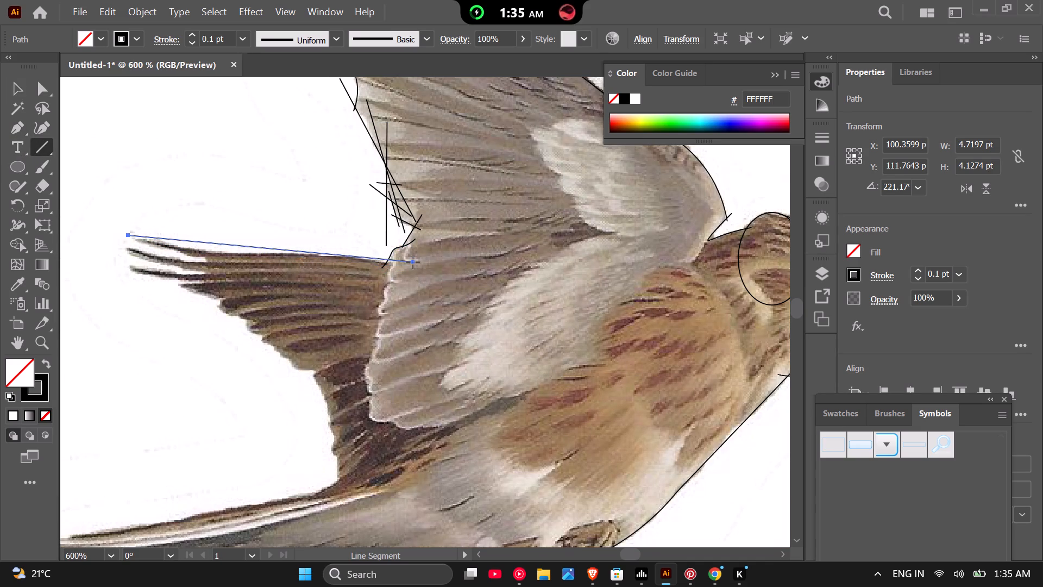
pyautogui.moveTo(413, 262); pyautogui.dragTo(430, 266)
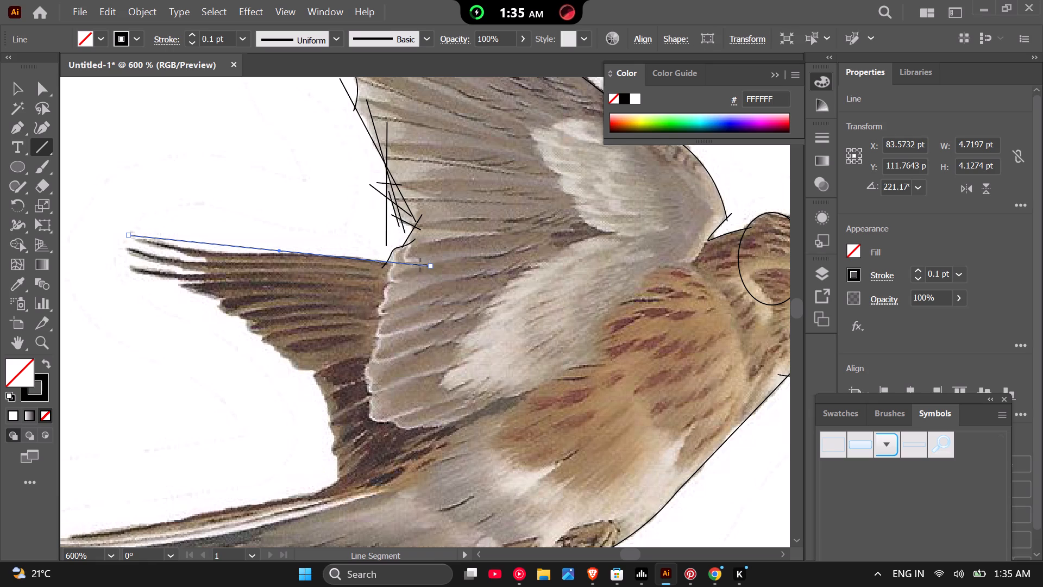
# Bend the far wing line with the Curvature tool to follow the upper edge, moving its inner end to make it about 40.7 by 4.8 pt.
pyautogui.click(40, 129)
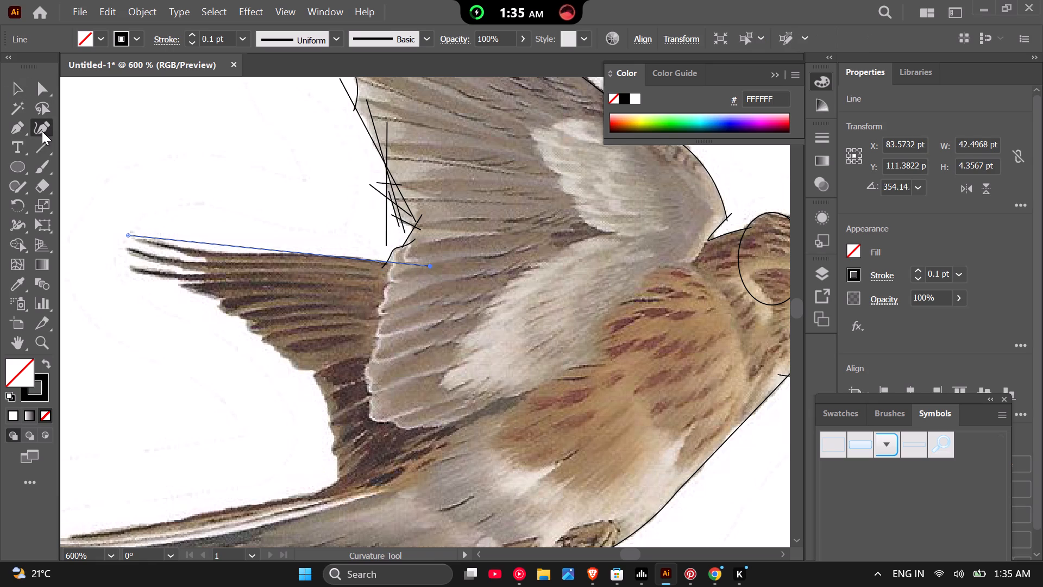
pyautogui.scroll(2, 201, 229)
pyautogui.moveTo(181, 261); pyautogui.dragTo(181, 266)
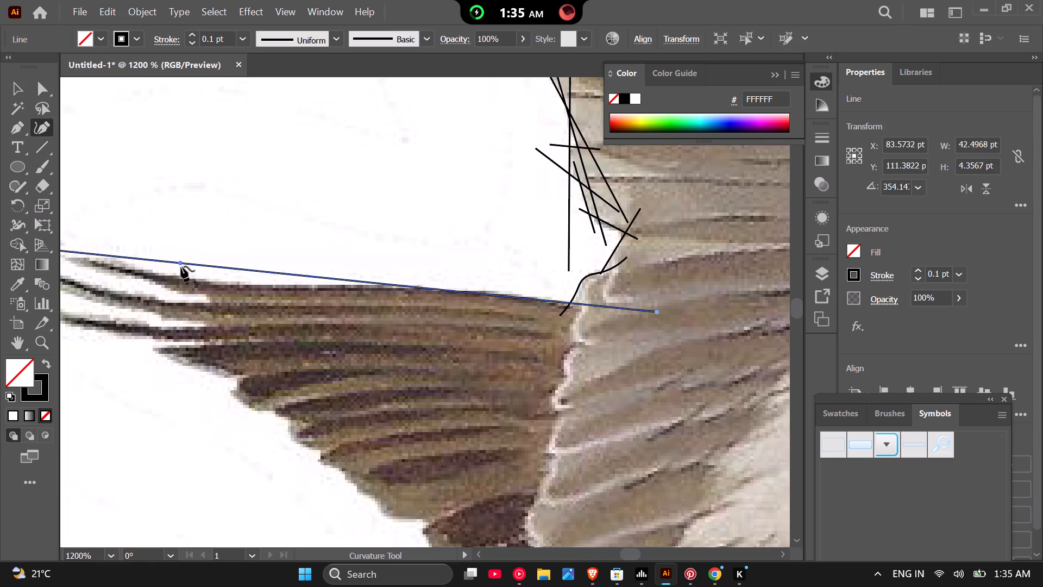
pyautogui.moveTo(181, 266); pyautogui.dragTo(148, 271)
pyautogui.moveTo(396, 305); pyautogui.dragTo(399, 296)
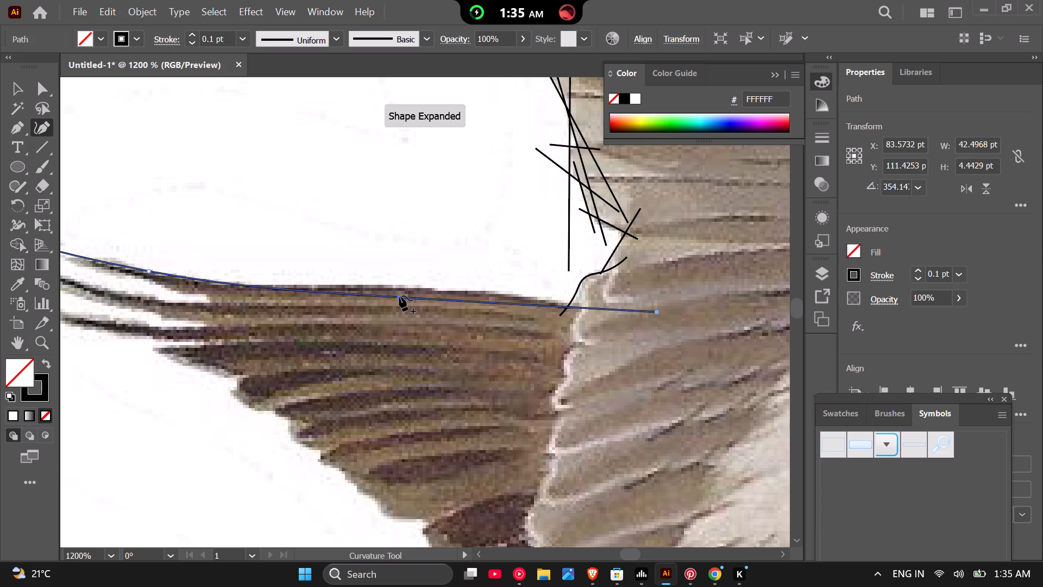
pyautogui.moveTo(399, 296); pyautogui.dragTo(388, 285)
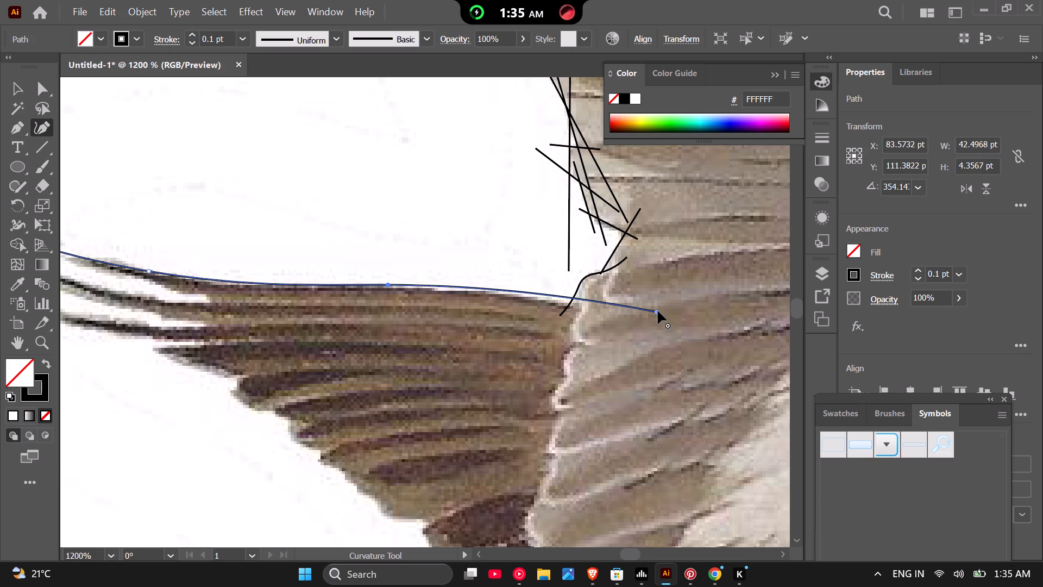
pyautogui.moveTo(658, 311); pyautogui.dragTo(631, 319)
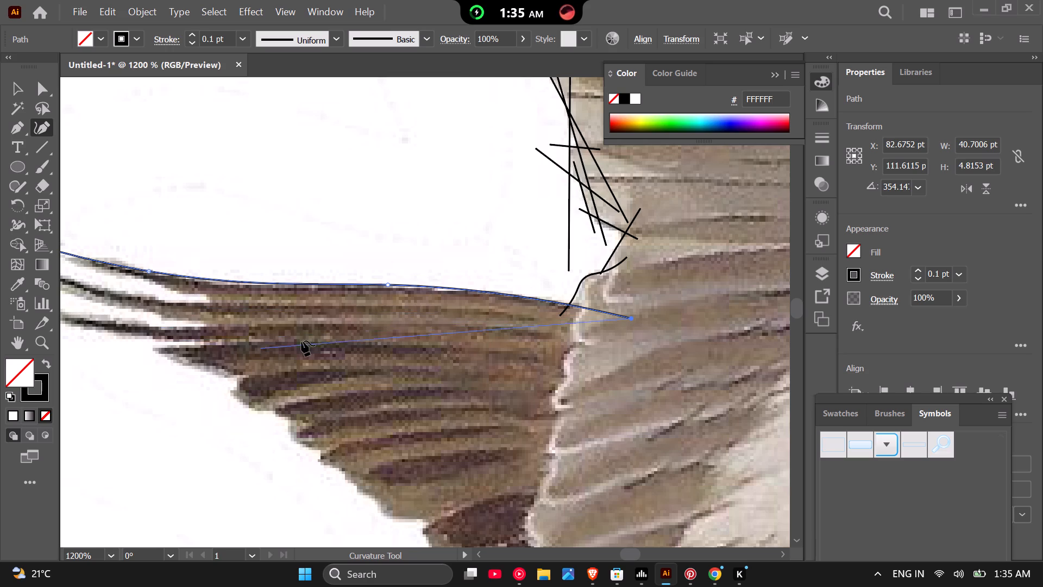
# Shift the whole far wing curve about 0.8 pt outward, toward and slightly past the outermost feather tip.
pyautogui.scroll(-1, 360, 331)
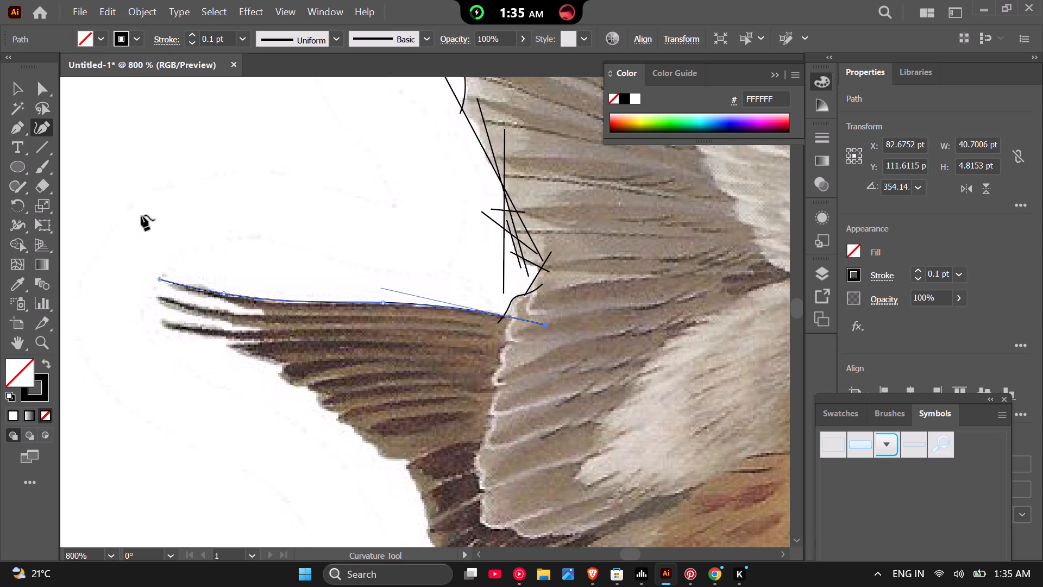
pyautogui.click(18, 135)
pyautogui.scroll(2, 180, 298)
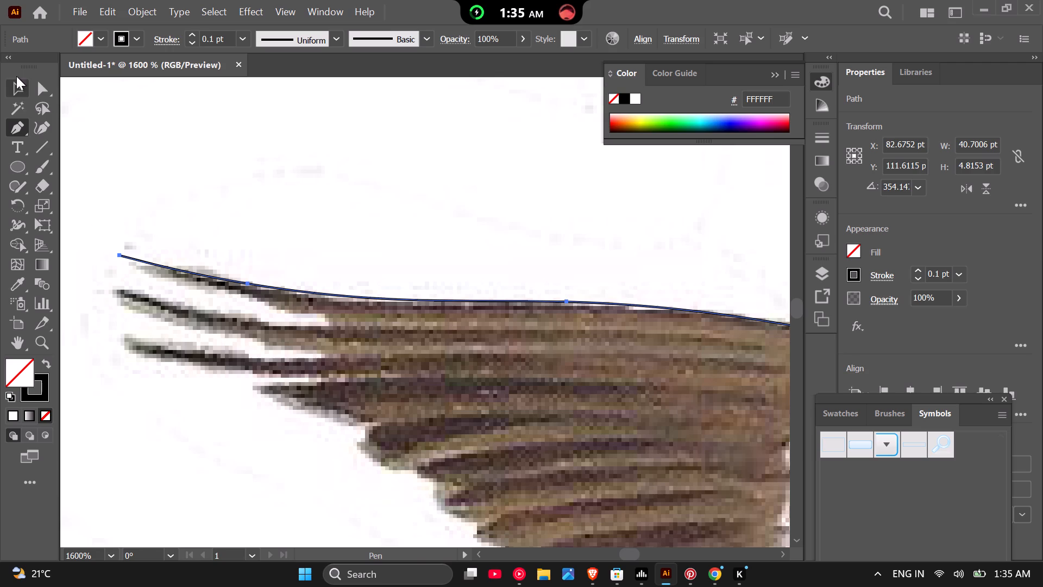
pyautogui.click(39, 92)
pyautogui.moveTo(118, 256); pyautogui.dragTo(98, 254)
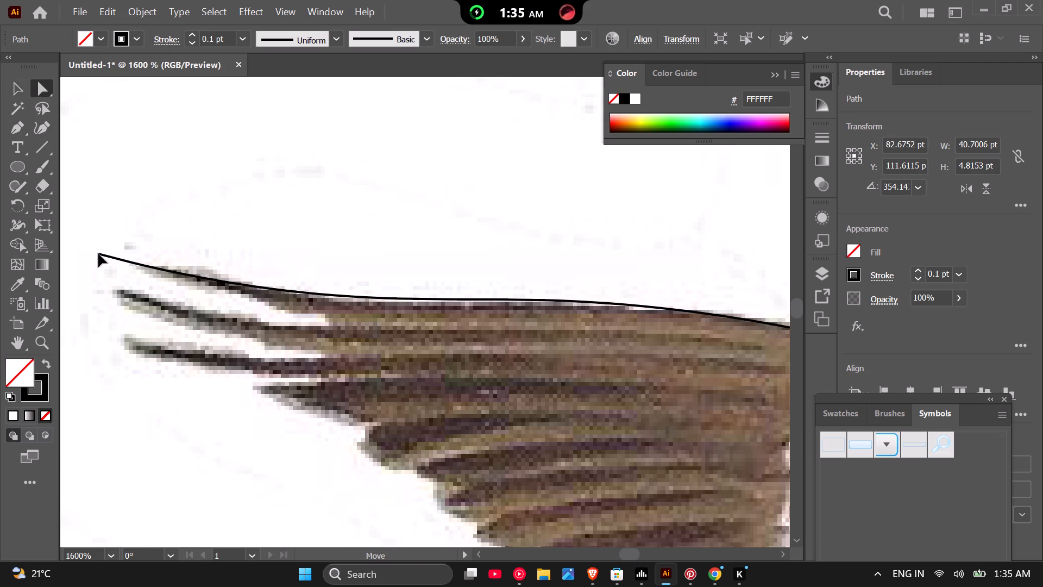
pyautogui.moveTo(98, 254); pyautogui.dragTo(104, 254)
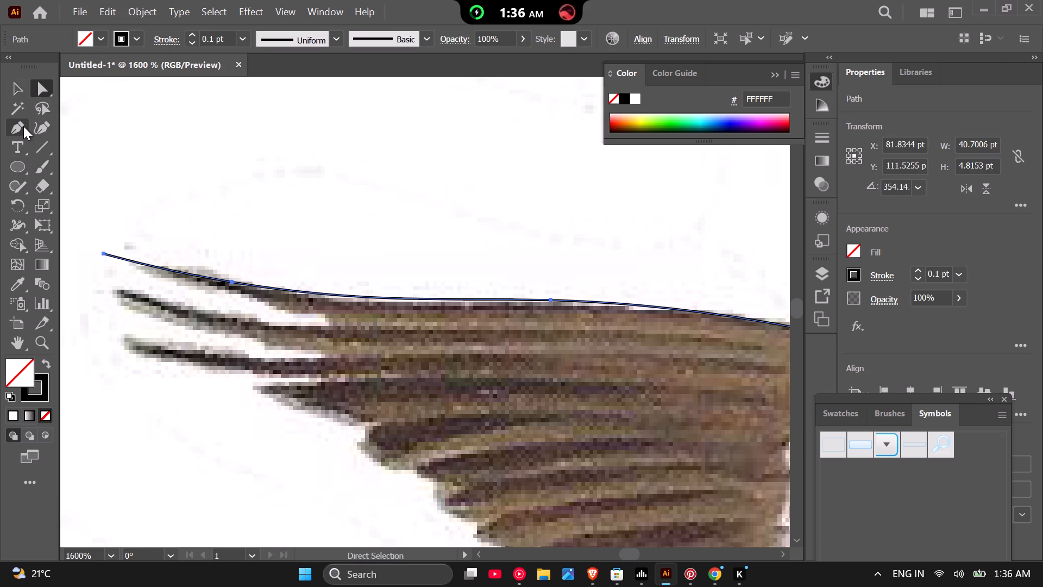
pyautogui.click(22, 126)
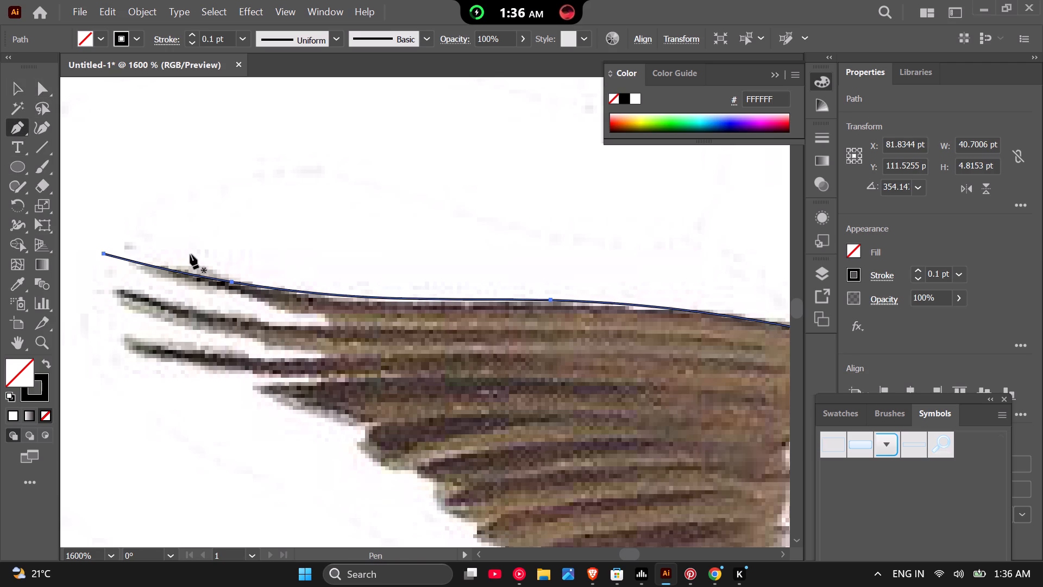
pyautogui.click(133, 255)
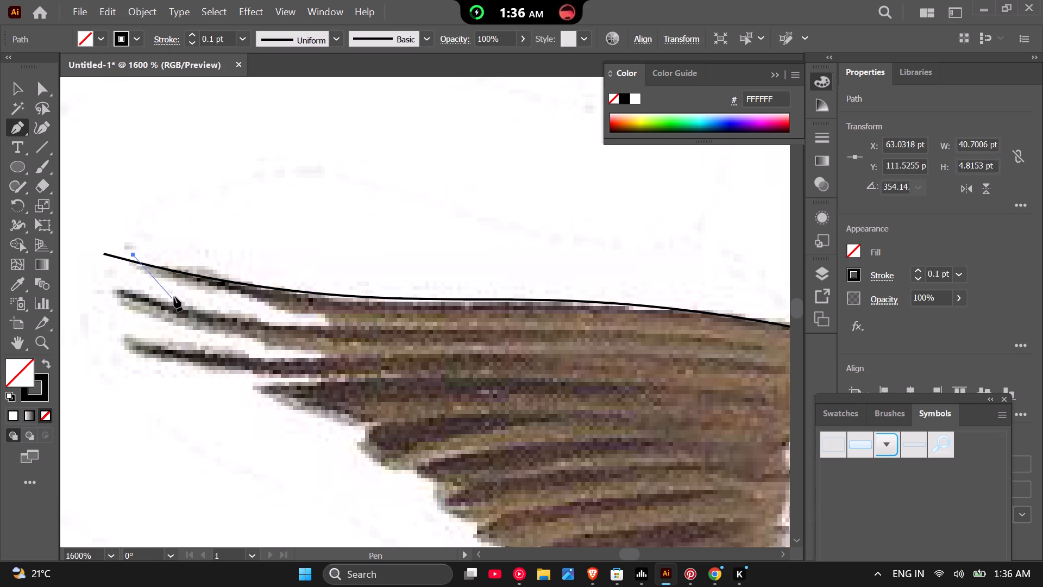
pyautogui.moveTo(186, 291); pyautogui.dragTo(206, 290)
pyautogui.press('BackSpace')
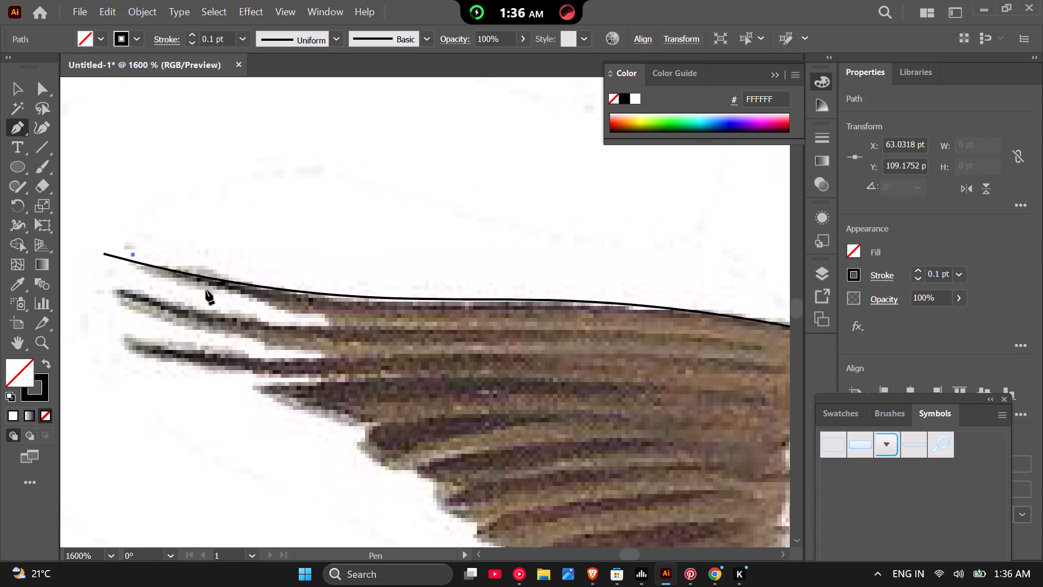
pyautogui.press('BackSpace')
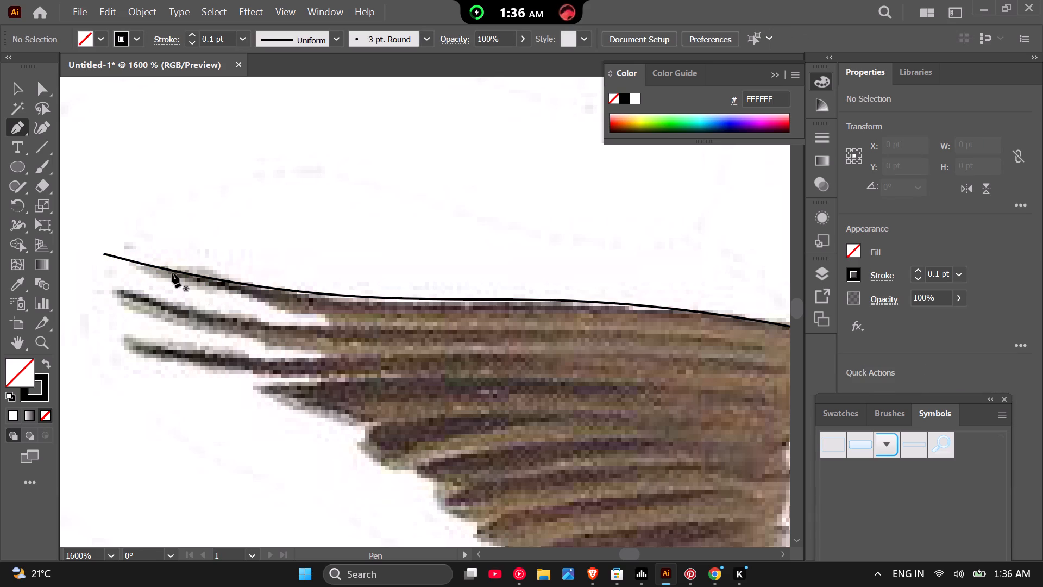
# Draw a line segment about 13.1 by 4.2 pt from the far wing's outermost feather tip inward to the second feather's inner part.
pyautogui.scroll(1, 172, 273)
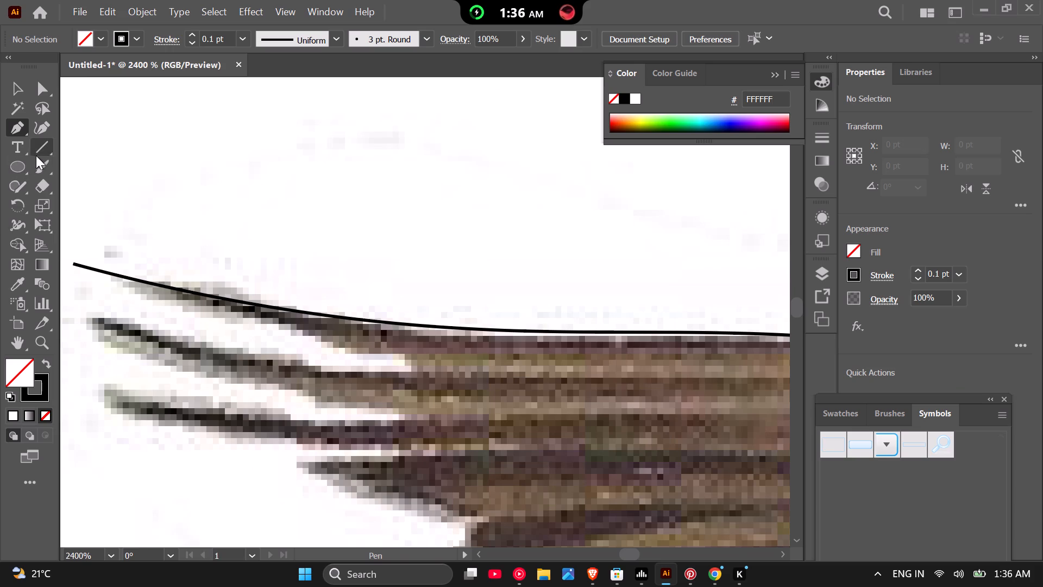
pyautogui.click(37, 155)
pyautogui.moveTo(90, 257); pyautogui.dragTo(230, 351)
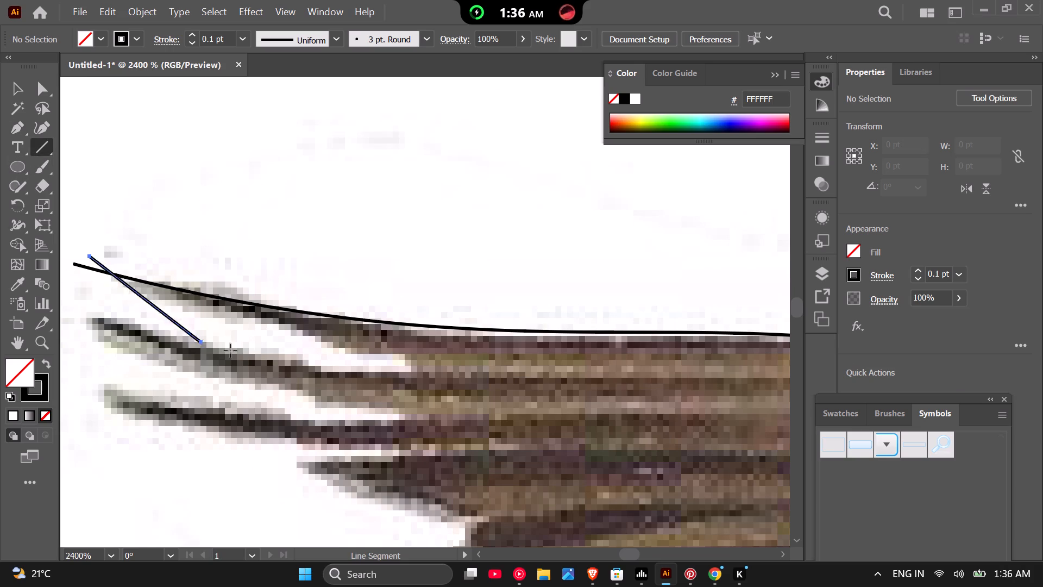
pyautogui.moveTo(230, 351); pyautogui.dragTo(458, 377)
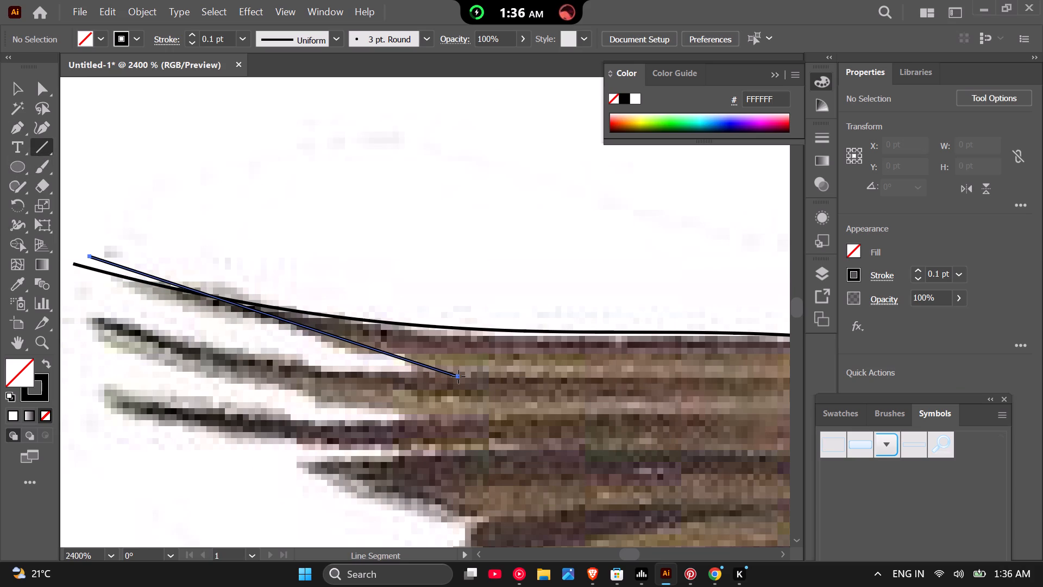
pyautogui.moveTo(458, 377); pyautogui.dragTo(462, 377)
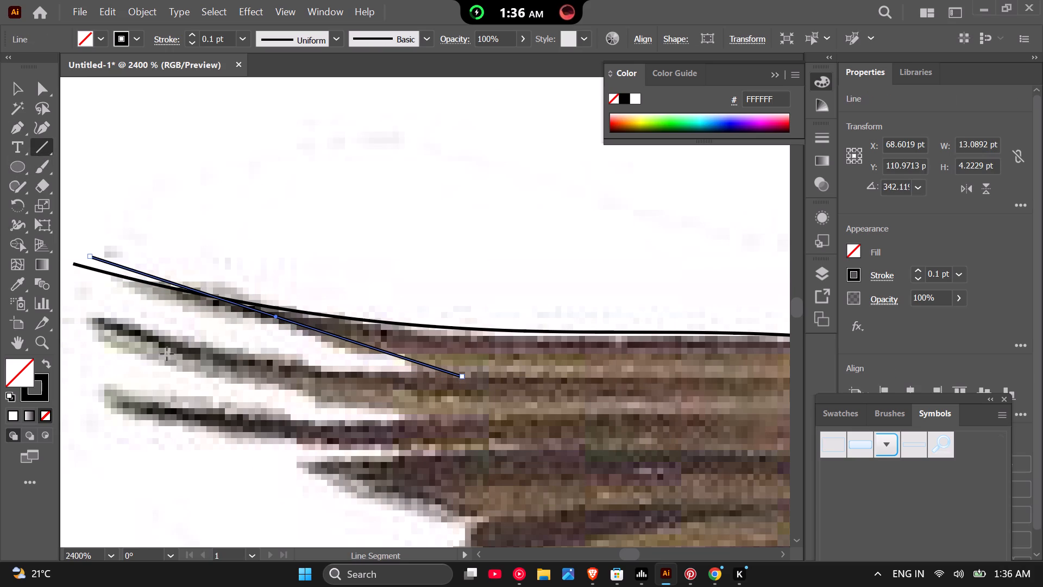
# Bend the new line with the Curvature tool at three points to follow the outermost feather's lower edge.
pyautogui.scroll(-2, 129, 314)
pyautogui.scroll(2, 97, 322)
pyautogui.click(36, 127)
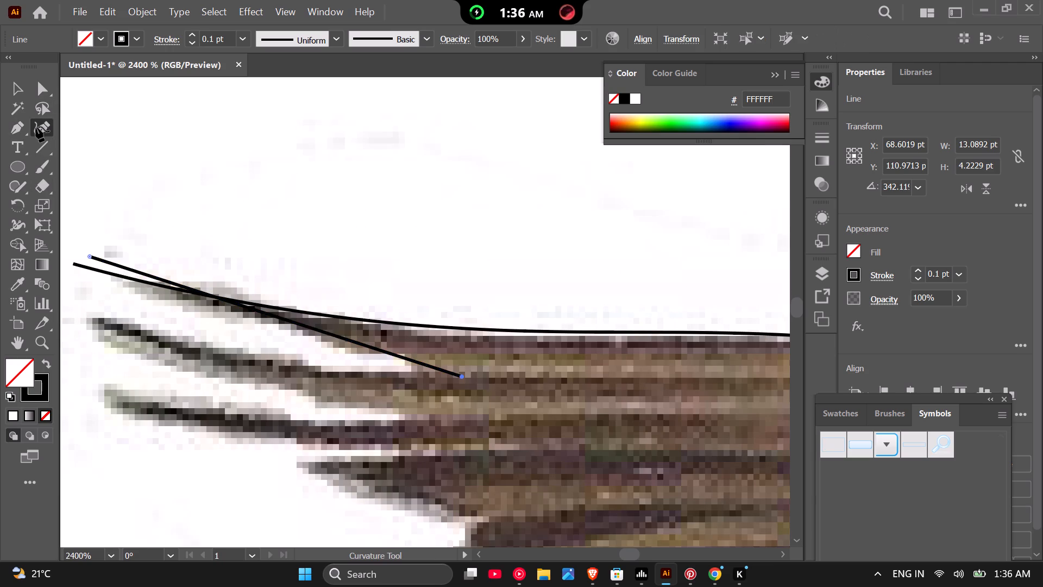
pyautogui.moveTo(231, 303); pyautogui.dragTo(152, 293)
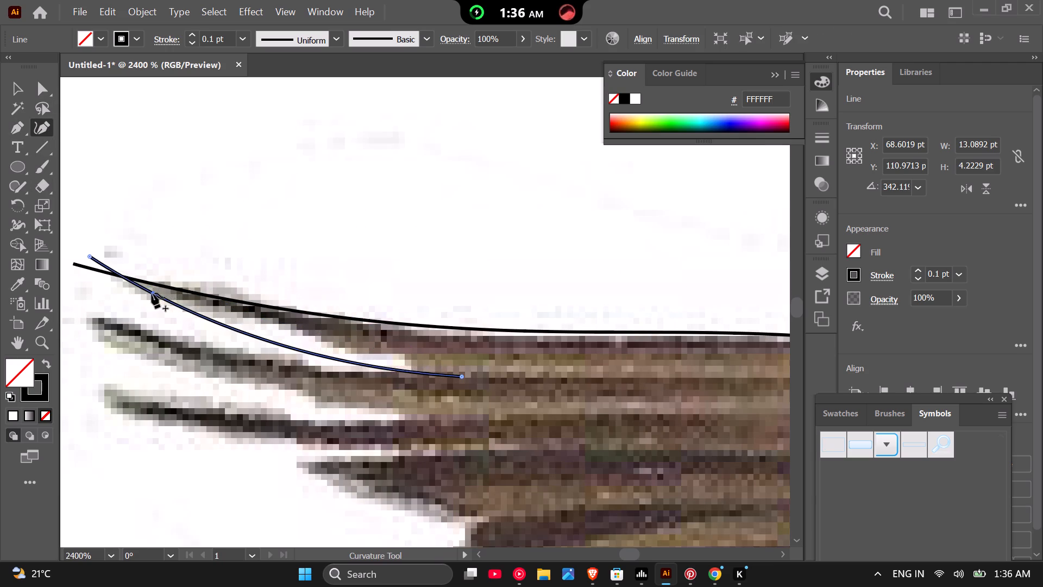
pyautogui.moveTo(152, 293); pyautogui.dragTo(129, 286)
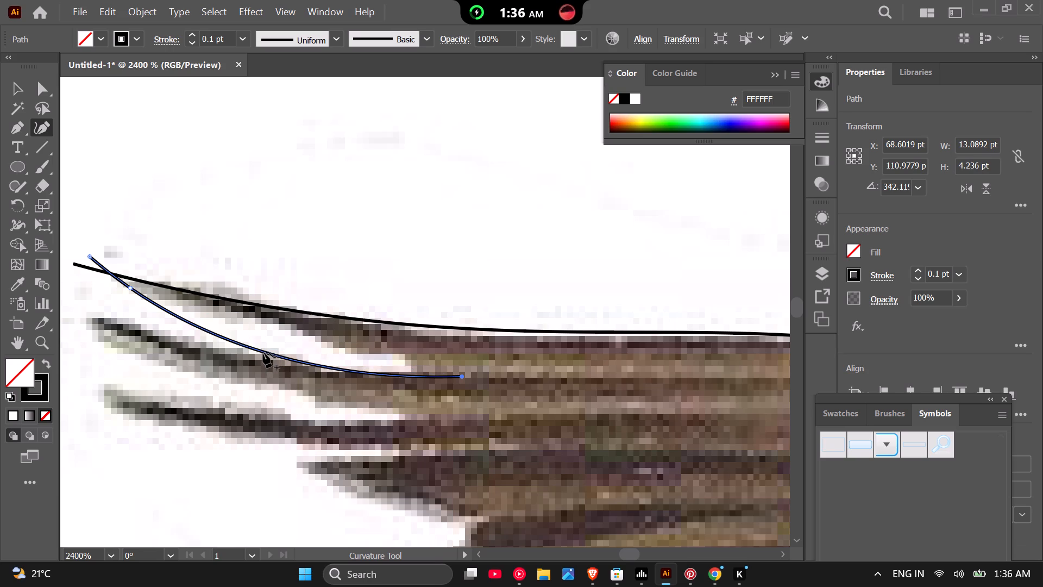
pyautogui.moveTo(263, 351); pyautogui.dragTo(268, 332)
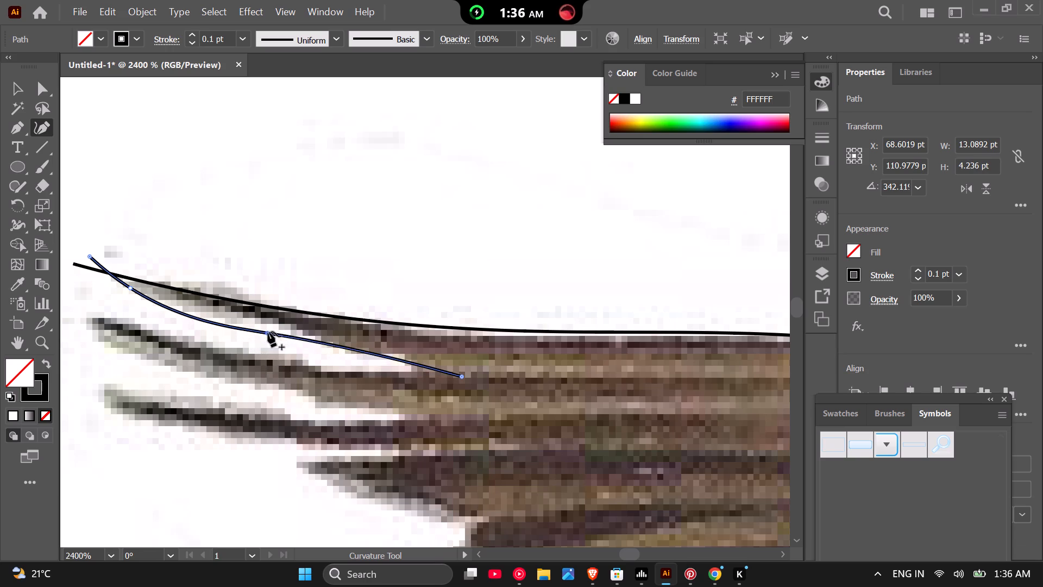
pyautogui.moveTo(268, 332); pyautogui.dragTo(246, 326)
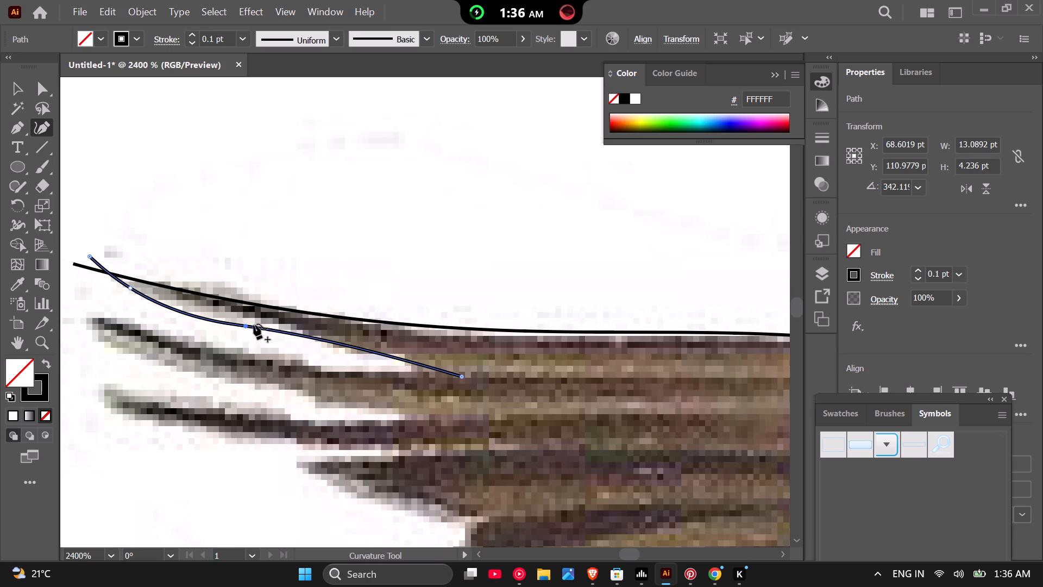
pyautogui.moveTo(342, 342); pyautogui.dragTo(340, 349)
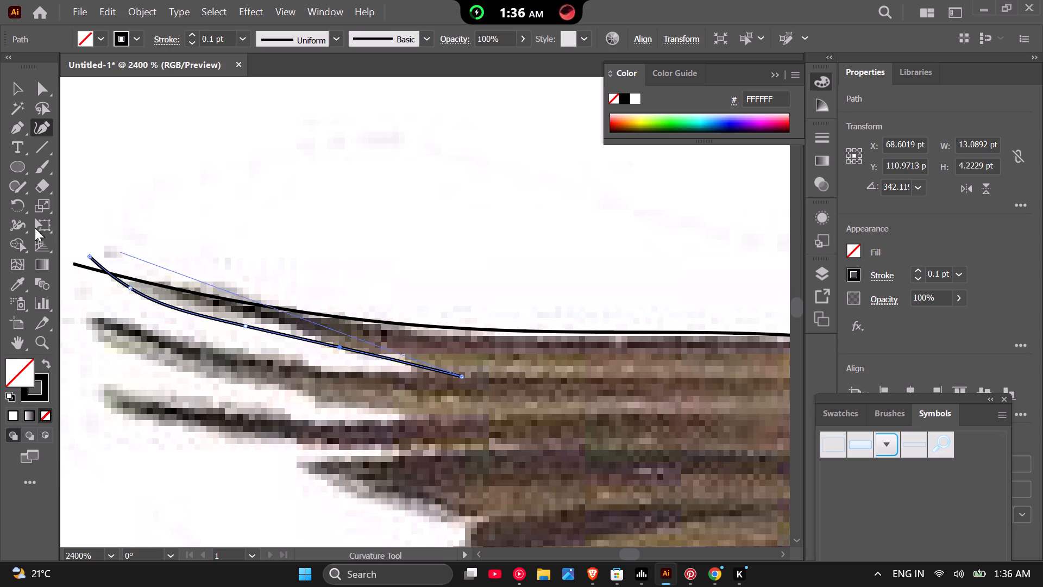
# Draw a straight Pen path about 17.4 by 2.9 pt above the far wing's second feather, from beyond its tip into the wing.
pyautogui.click(24, 128)
pyautogui.scroll(-1, 310, 324)
pyautogui.click(108, 313)
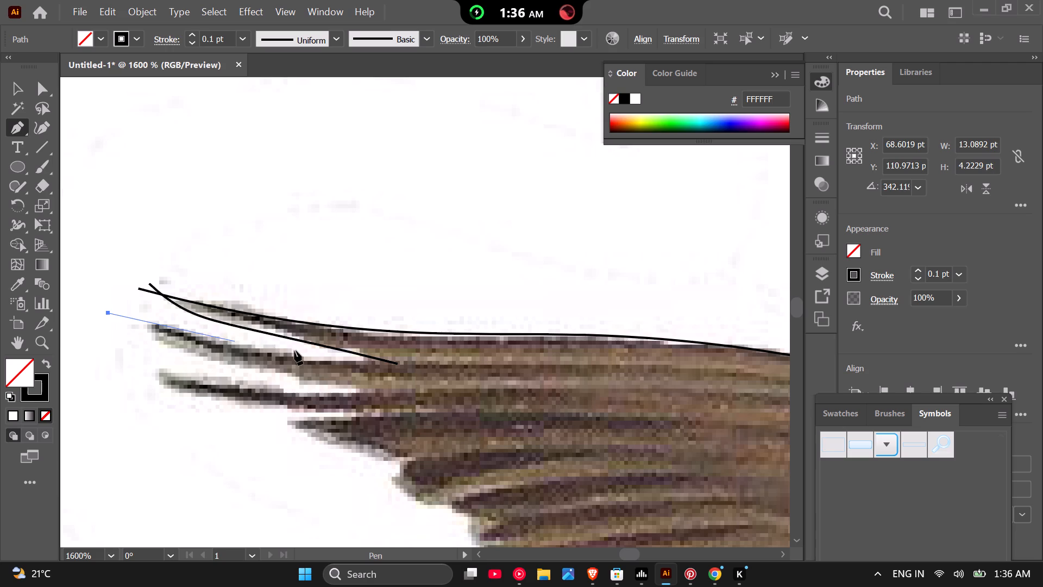
pyautogui.click(438, 369)
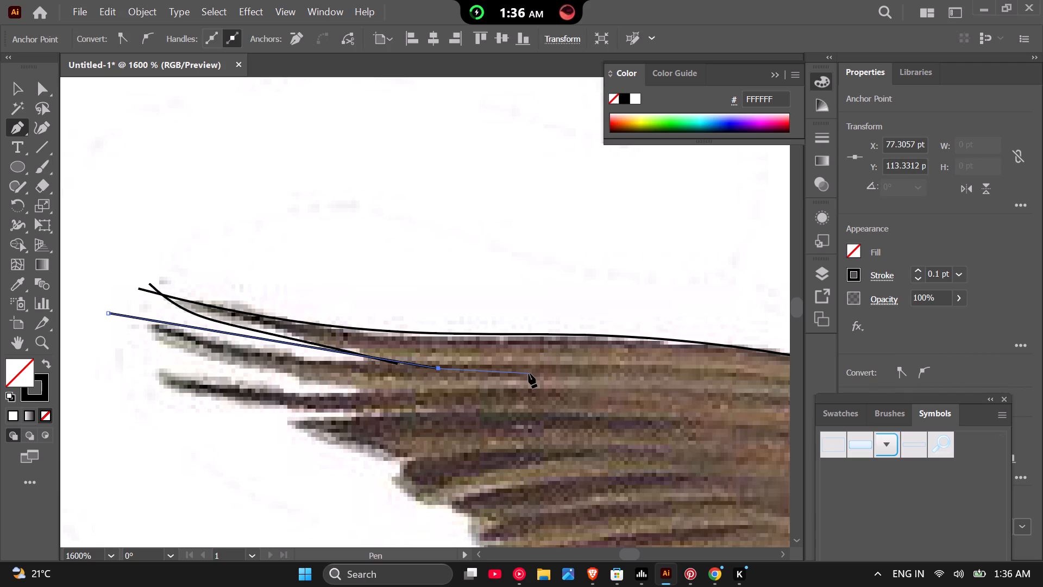
pyautogui.press('Return')
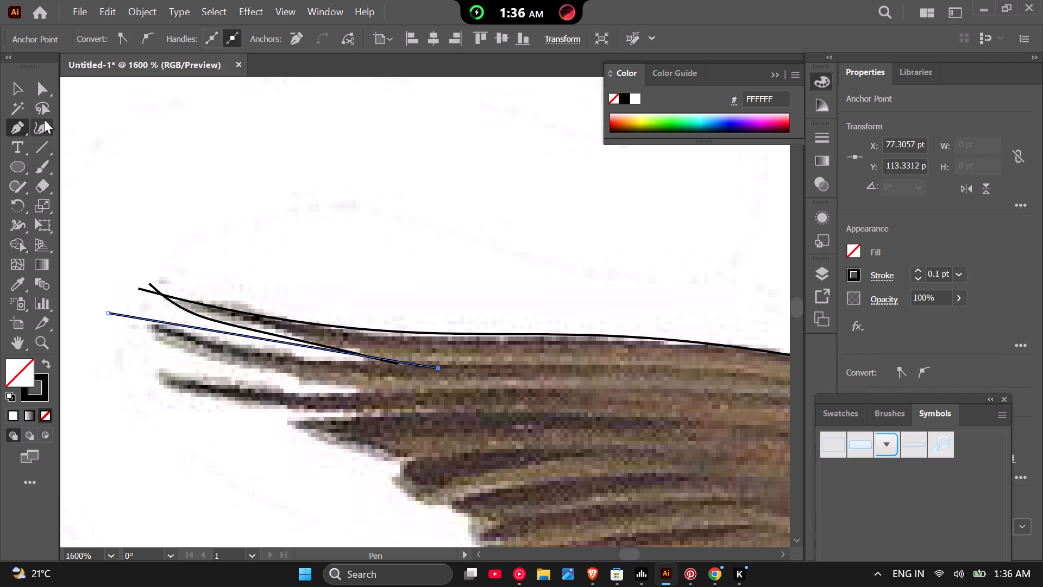
# Bend the straight path with the Curvature tool so it follows the second feather's upper edge.
pyautogui.click(40, 125)
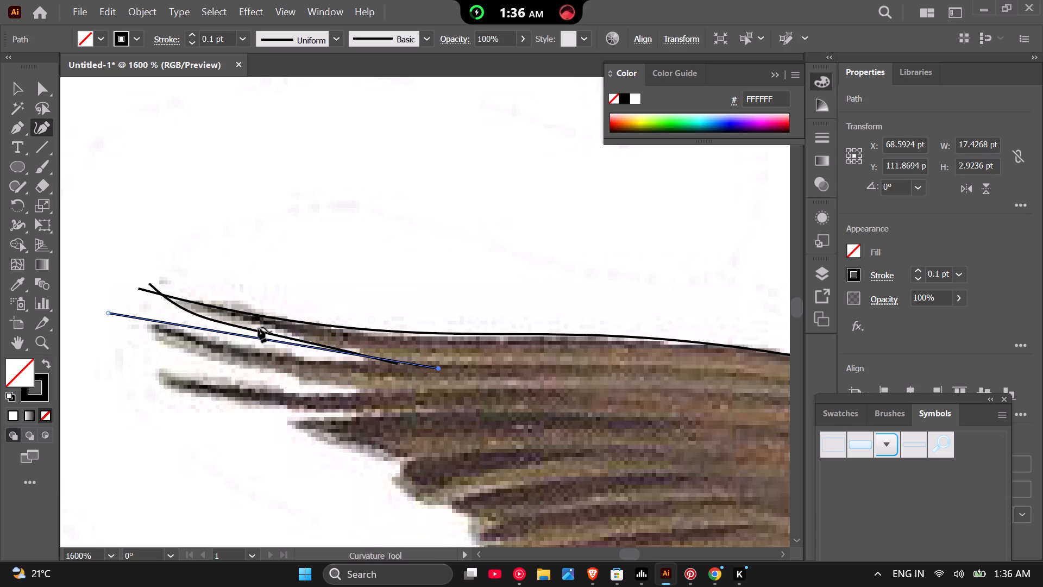
pyautogui.scroll(2, 252, 336)
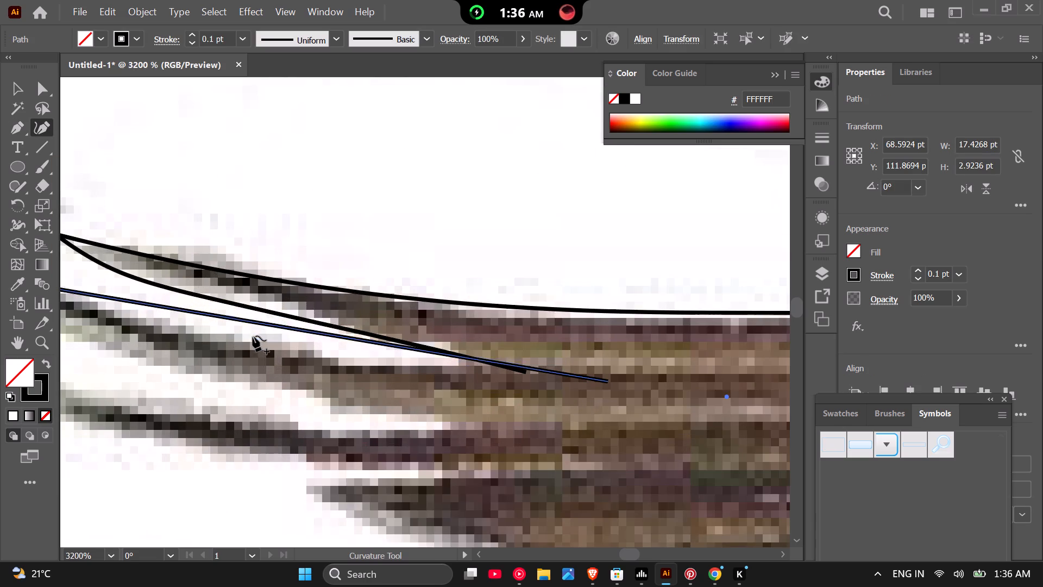
pyautogui.scroll(-1, 254, 336)
pyautogui.moveTo(254, 336); pyautogui.dragTo(253, 351)
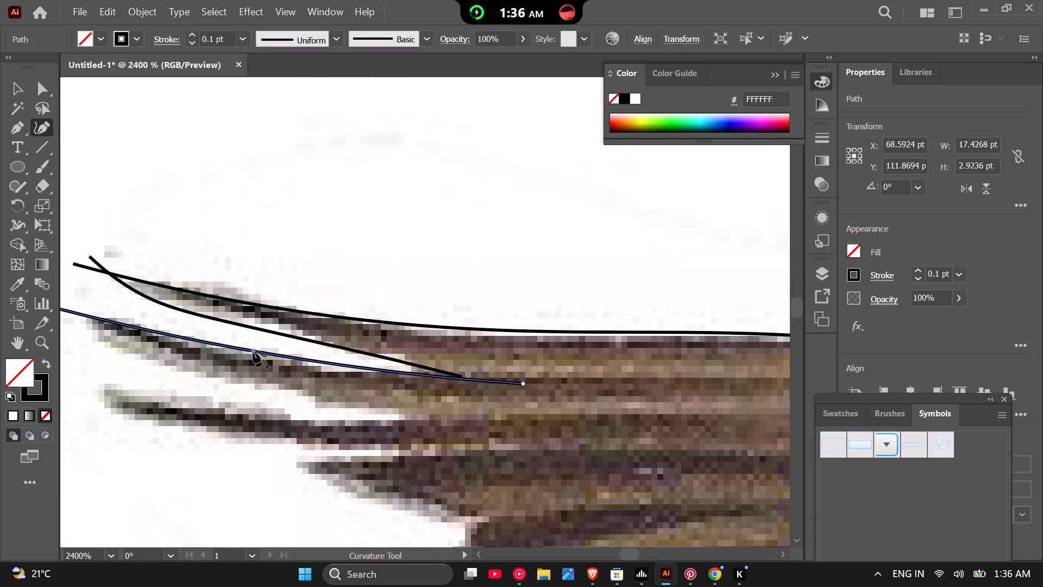
pyautogui.moveTo(253, 351); pyautogui.dragTo(249, 357)
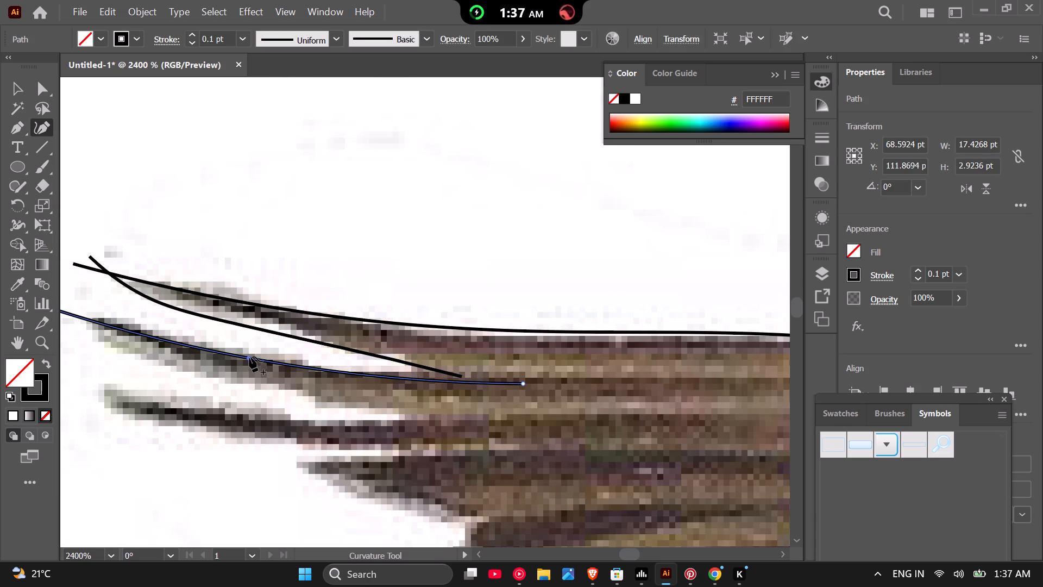
pyautogui.moveTo(249, 357); pyautogui.dragTo(250, 353)
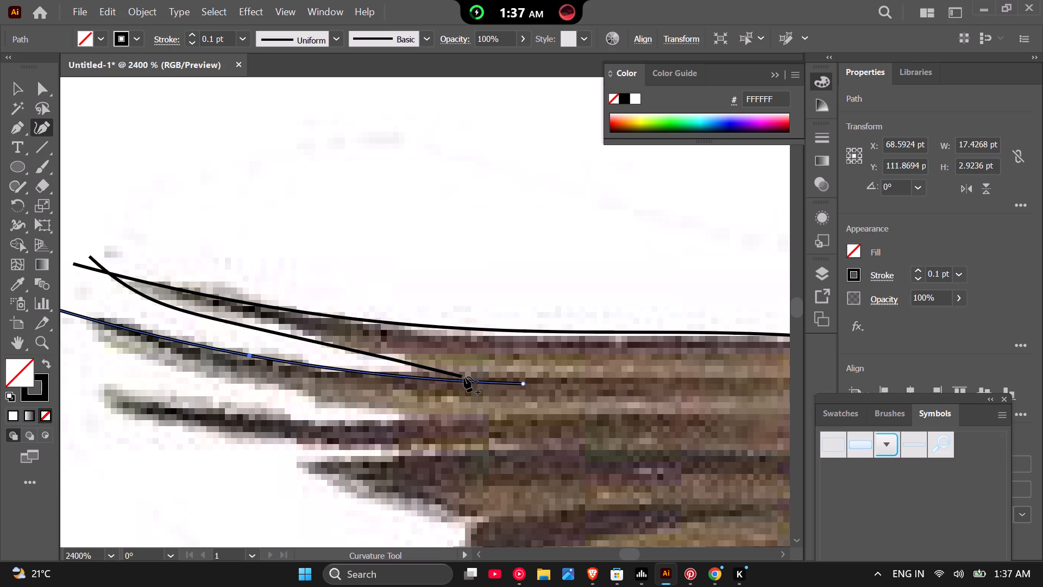
# Move the inner end of the outermost feather's lower curve past the second feather's line, to about X 76.2, Y 113.6 pt.
pyautogui.click(44, 87)
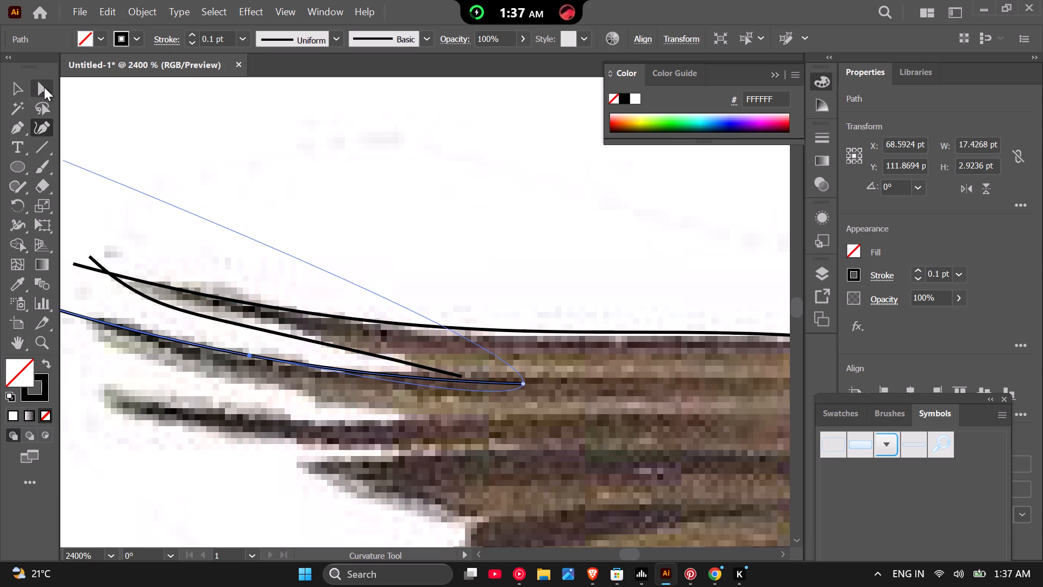
pyautogui.click(460, 376)
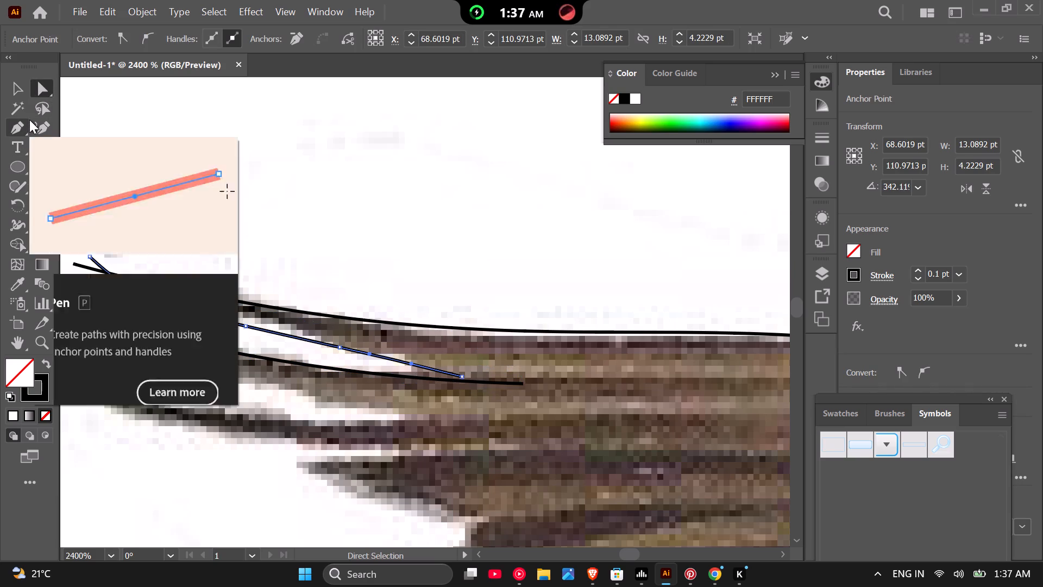
pyautogui.click(462, 376)
pyautogui.moveTo(462, 376); pyautogui.dragTo(480, 384)
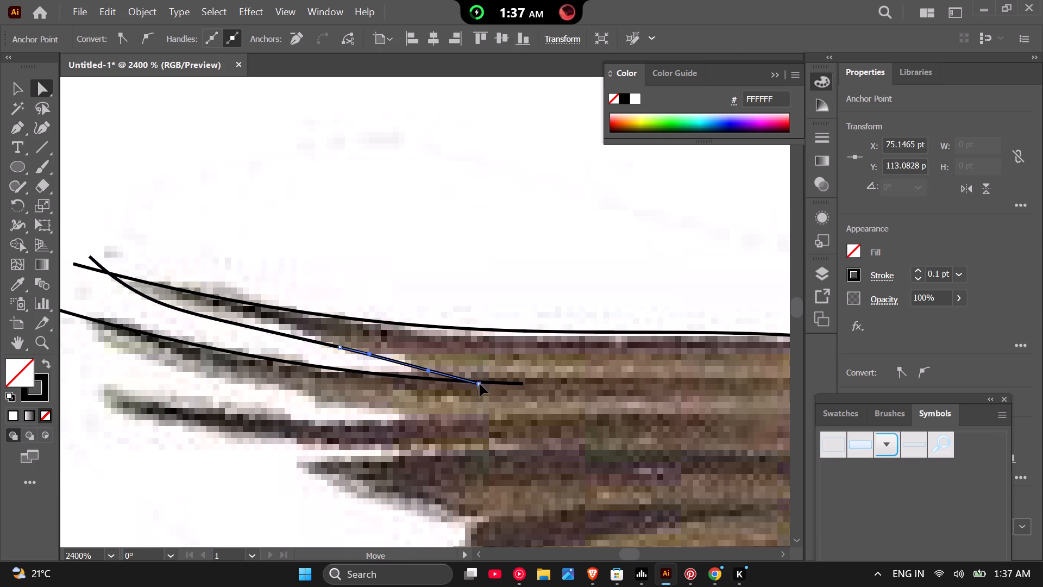
pyautogui.moveTo(480, 384); pyautogui.dragTo(492, 392)
# Review the traced outline over the whole skylark, and examine the far wing feathers up close.
pyautogui.scroll(-1, 302, 357)
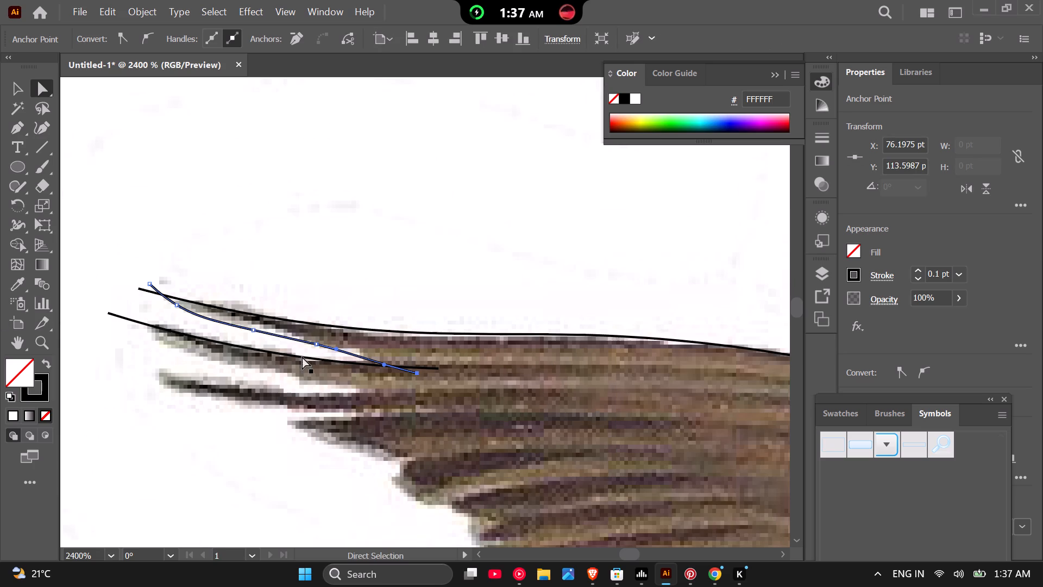
pyautogui.scroll(-5, 233, 344)
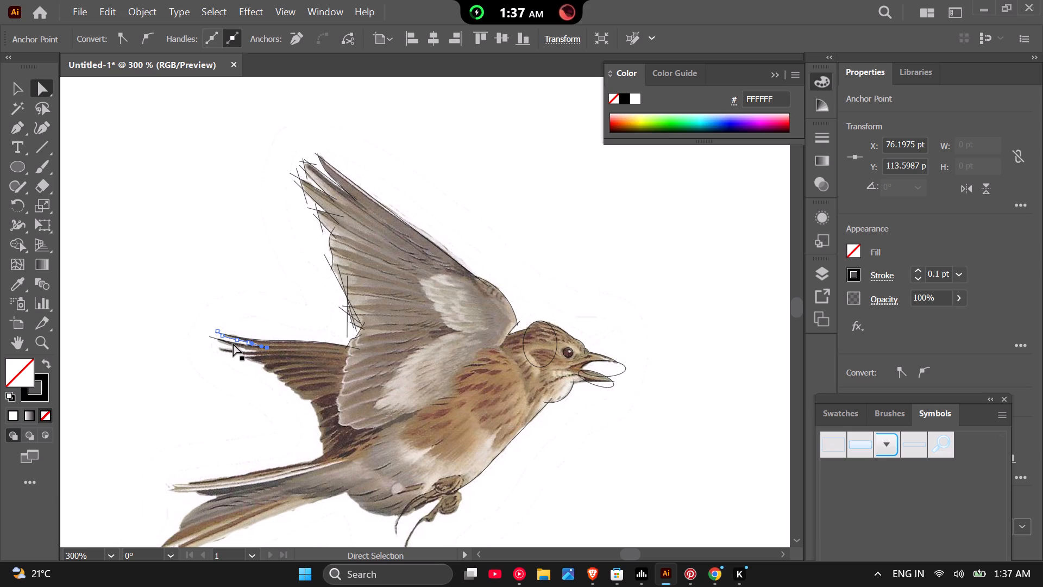
pyautogui.scroll(3, 306, 423)
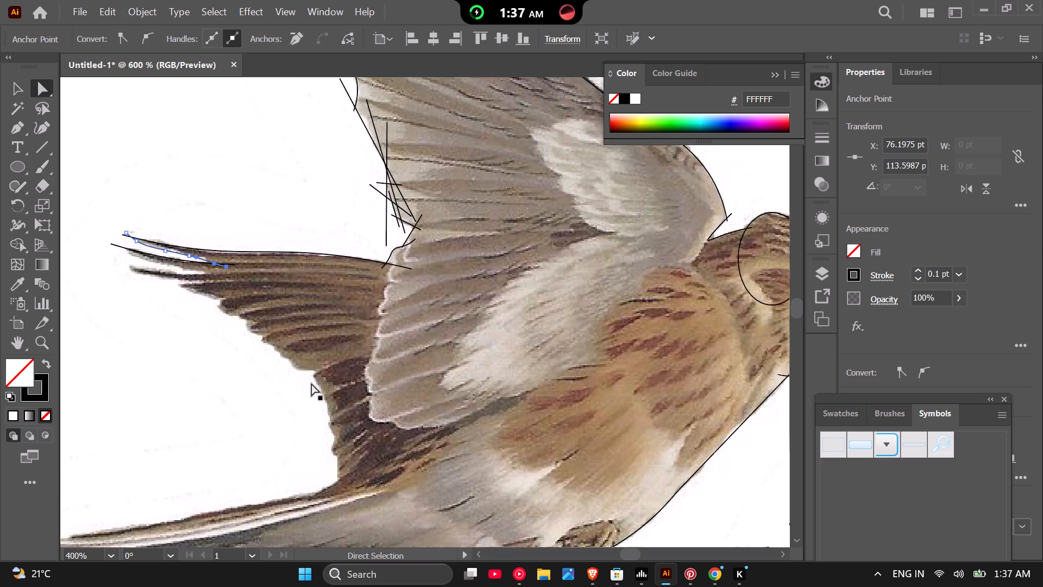
pyautogui.scroll(-1, 357, 351)
pyautogui.scroll(2, 261, 329)
pyautogui.scroll(-2, 184, 264)
pyautogui.scroll(5, 81, 173)
pyautogui.scroll(-2, 233, 286)
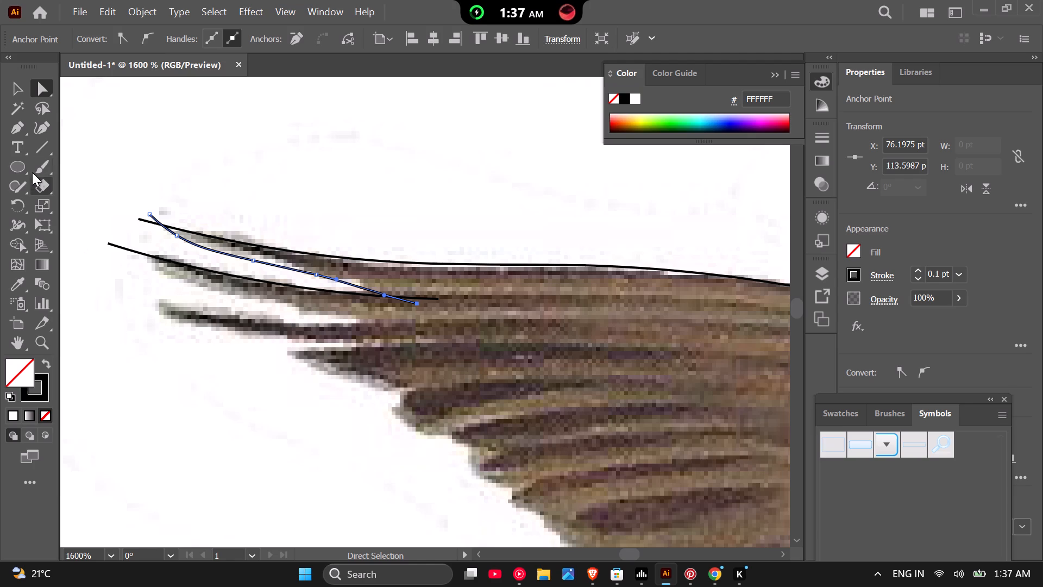
# Trace an open Pen path along the second feather's lower edge and back out past the third feather's tip, ending about X 61.5, Y 113.4 pt.
pyautogui.click(18, 130)
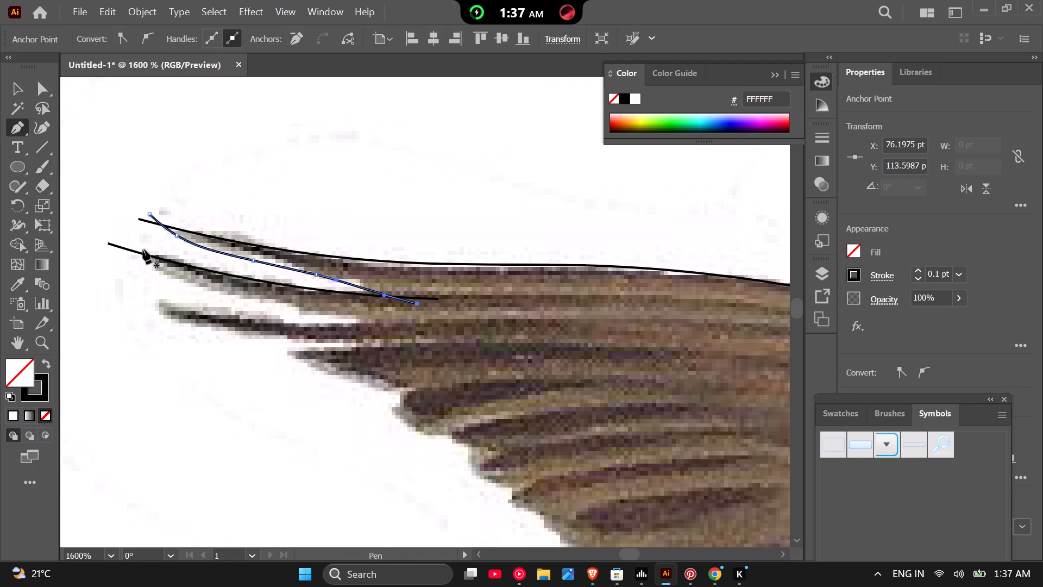
pyautogui.moveTo(140, 244); pyautogui.dragTo(158, 278)
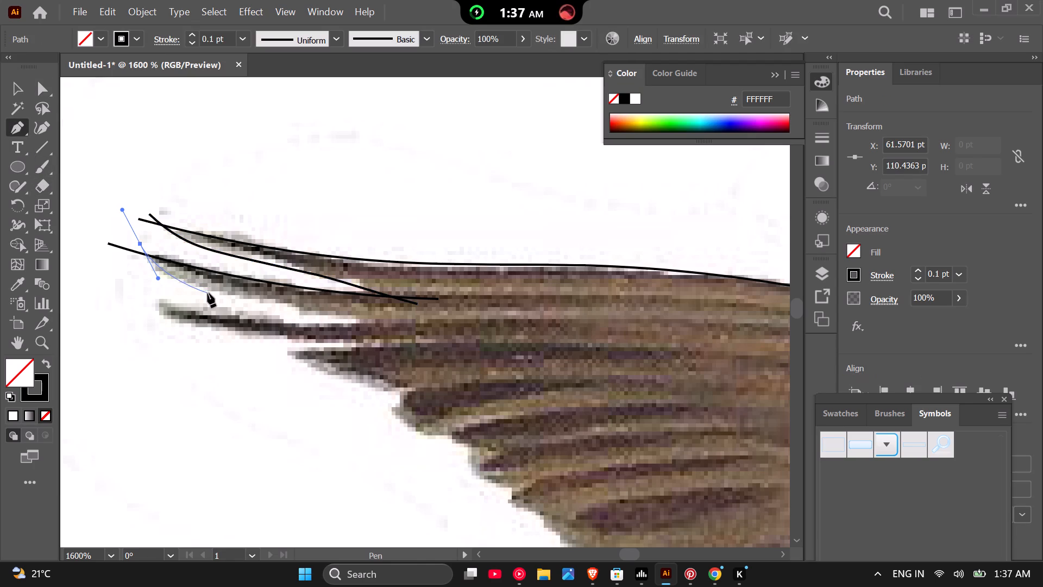
pyautogui.click(173, 280)
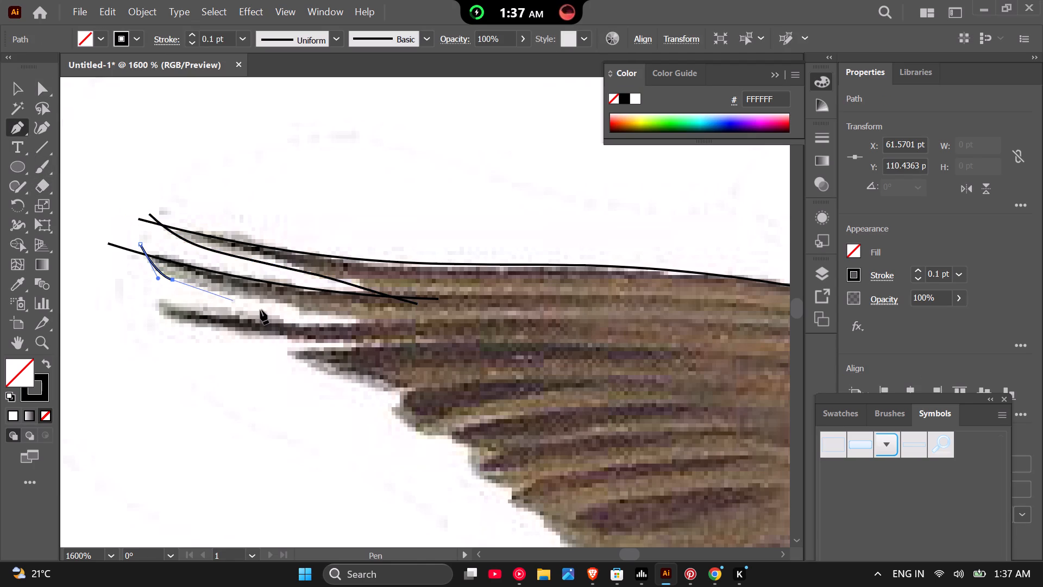
pyautogui.click(298, 309)
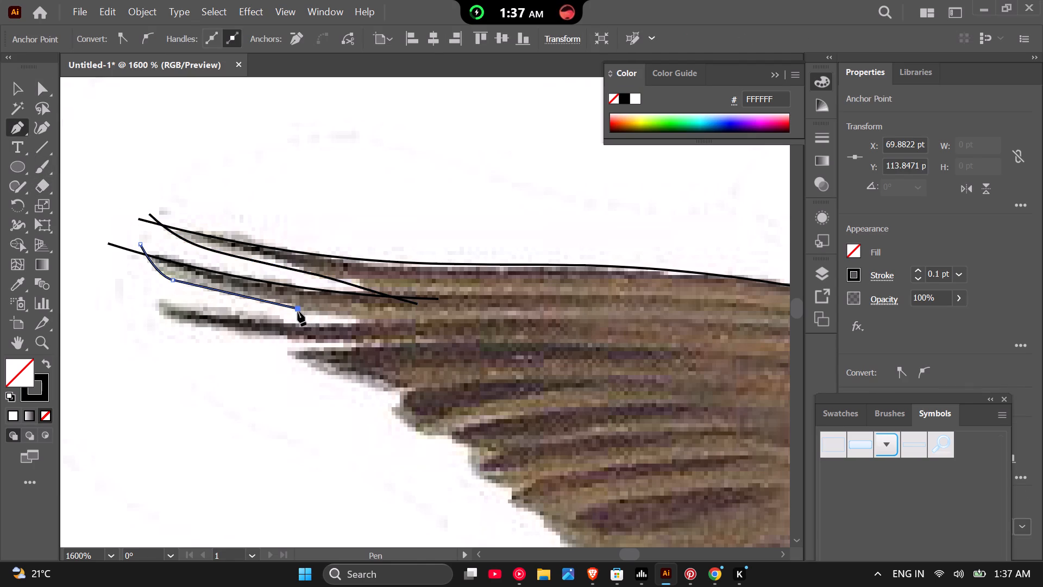
pyautogui.click(298, 314)
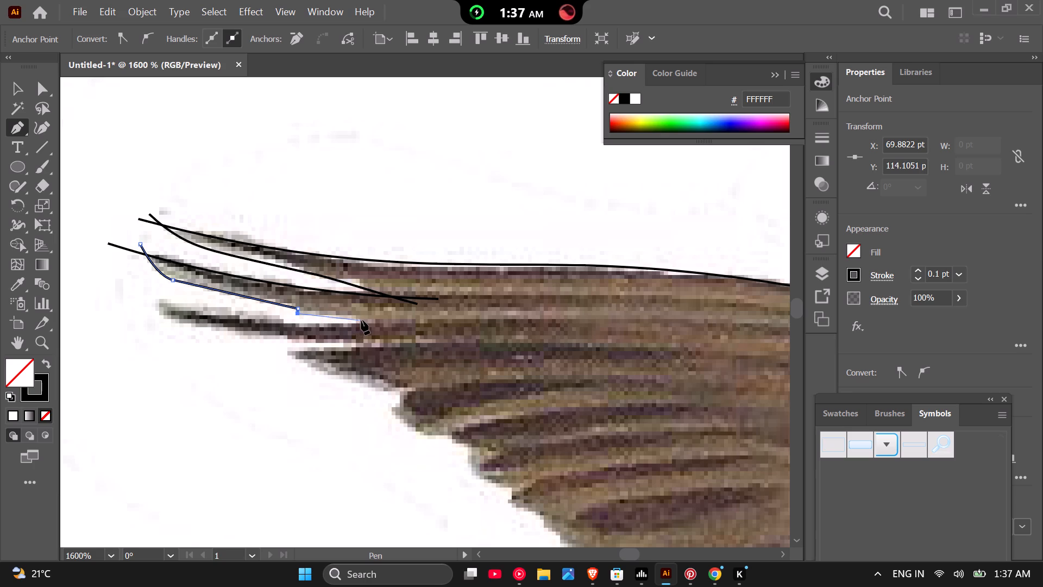
pyautogui.click(361, 320)
pyautogui.click(359, 324)
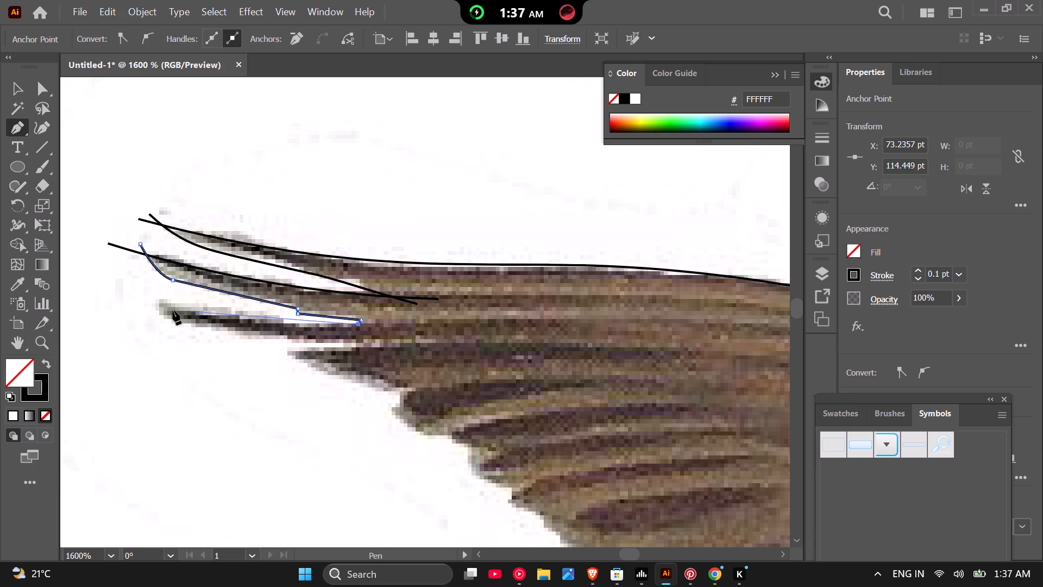
pyautogui.click(139, 300)
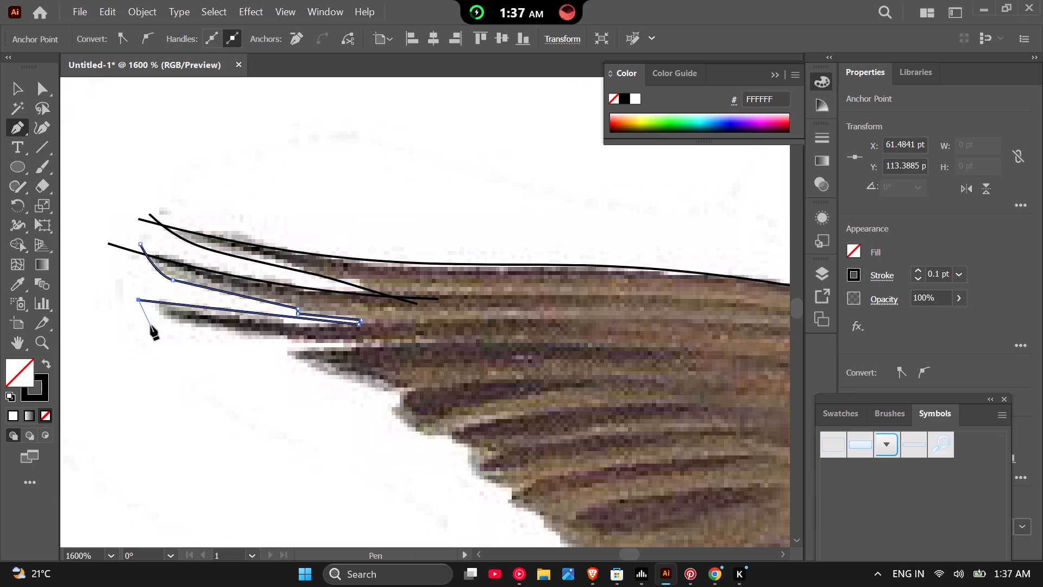
pyautogui.press('Return')
# Draw a straight line segment about 3.7 pt long across the third feather's tip.
pyautogui.click(41, 154)
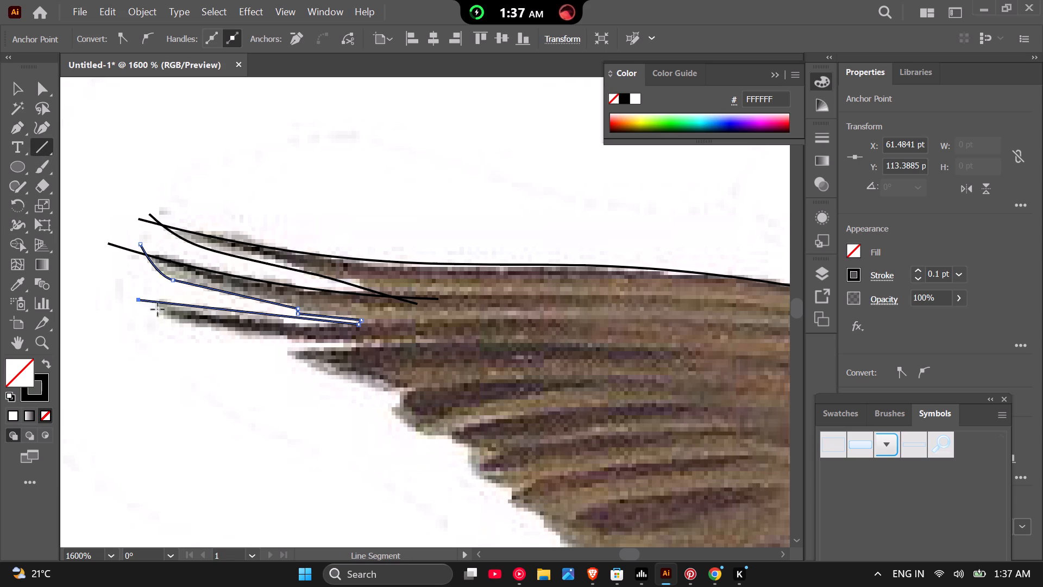
pyautogui.moveTo(153, 295); pyautogui.dragTo(162, 365)
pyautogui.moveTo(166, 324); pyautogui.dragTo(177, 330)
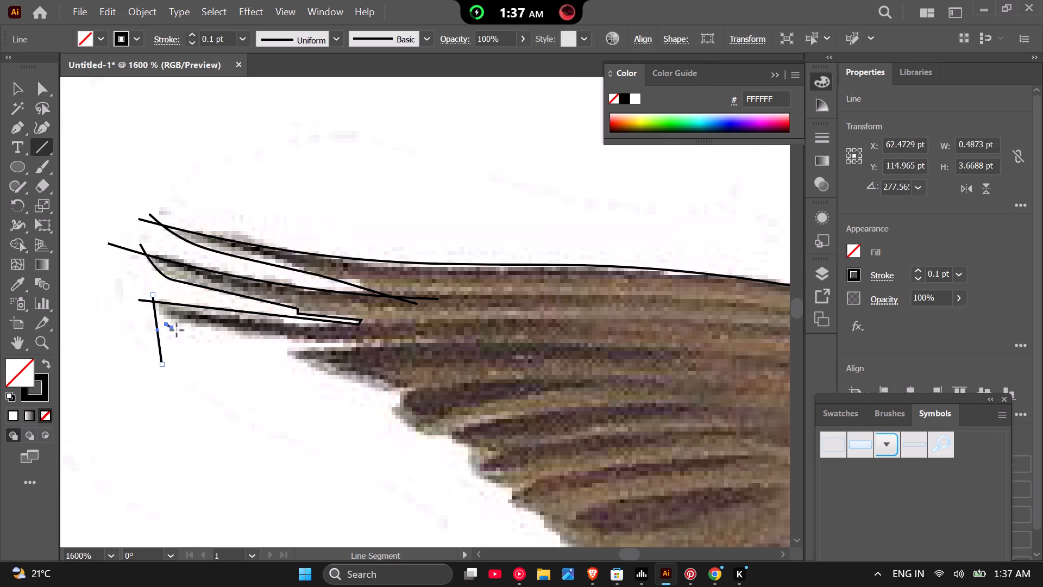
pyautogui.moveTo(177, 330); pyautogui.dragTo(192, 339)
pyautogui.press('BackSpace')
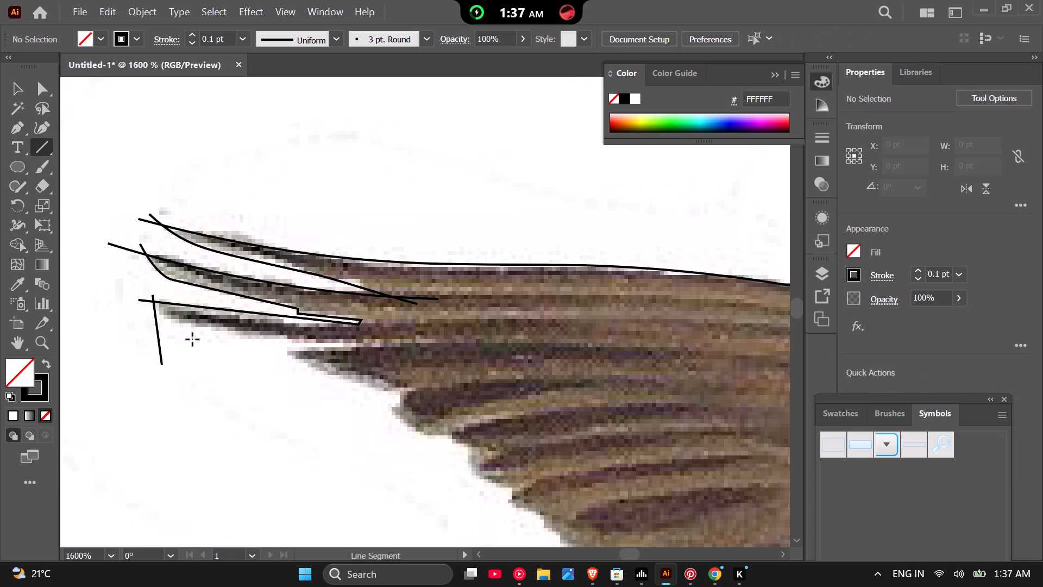
# Draw a straight line about 10.1 by 2.8 pt from beyond the third feather's tip, below that feather, to the fourth feather's tip.
pyautogui.moveTo(121, 304); pyautogui.dragTo(312, 357)
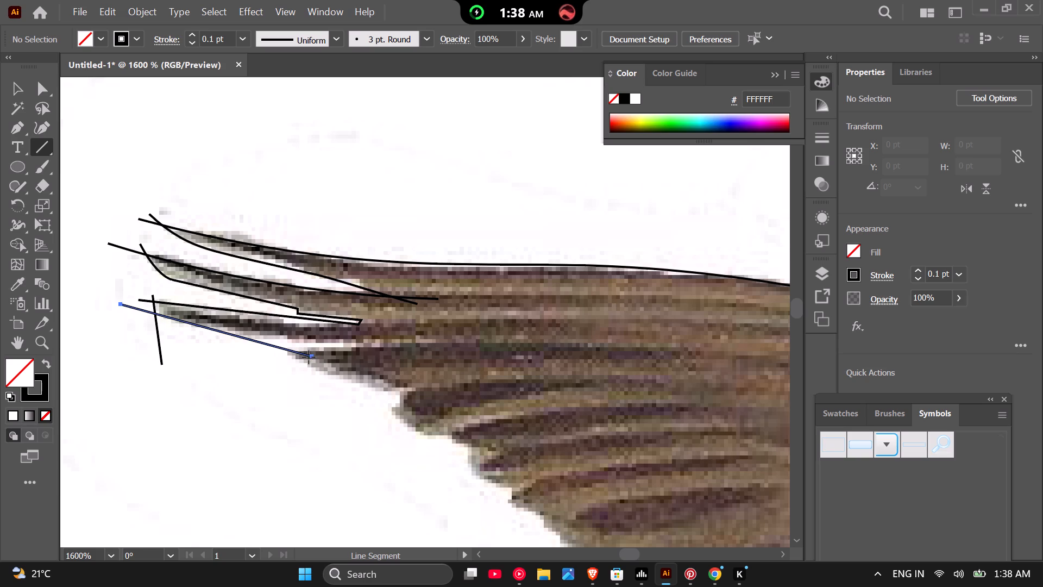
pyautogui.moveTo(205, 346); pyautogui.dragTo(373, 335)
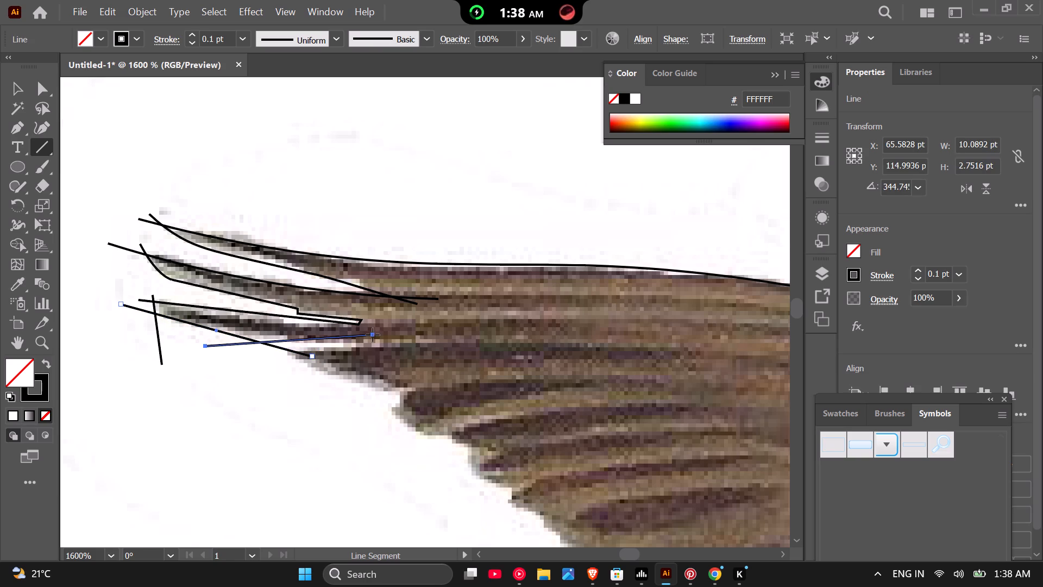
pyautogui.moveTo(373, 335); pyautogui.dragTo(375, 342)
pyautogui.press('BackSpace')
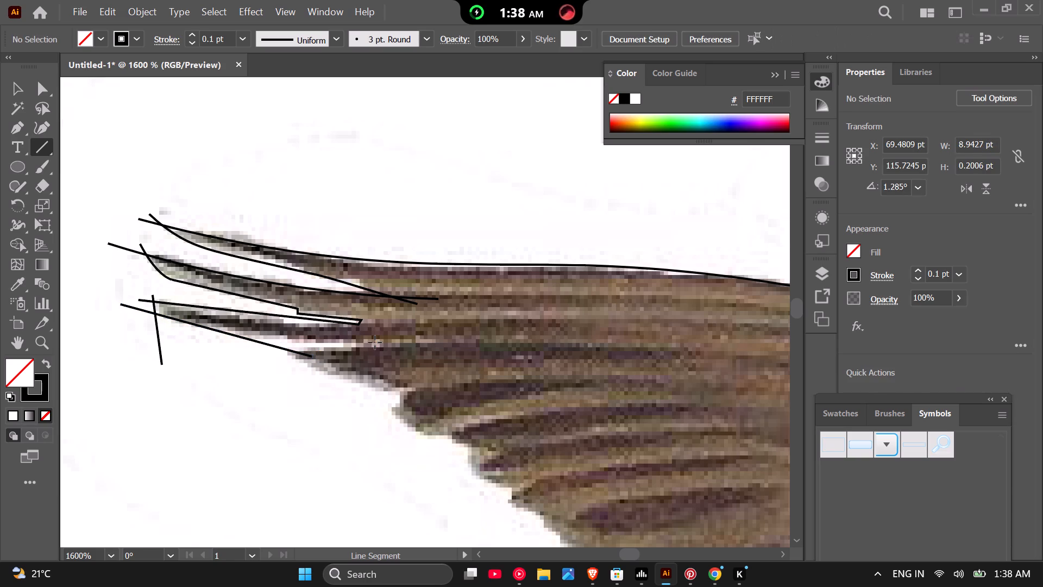
# Draw crossing straight lines along the third feather's inner lower edge, the fourth feather's upper edge and its sloping lower edge.
pyautogui.moveTo(191, 334); pyautogui.dragTo(352, 343)
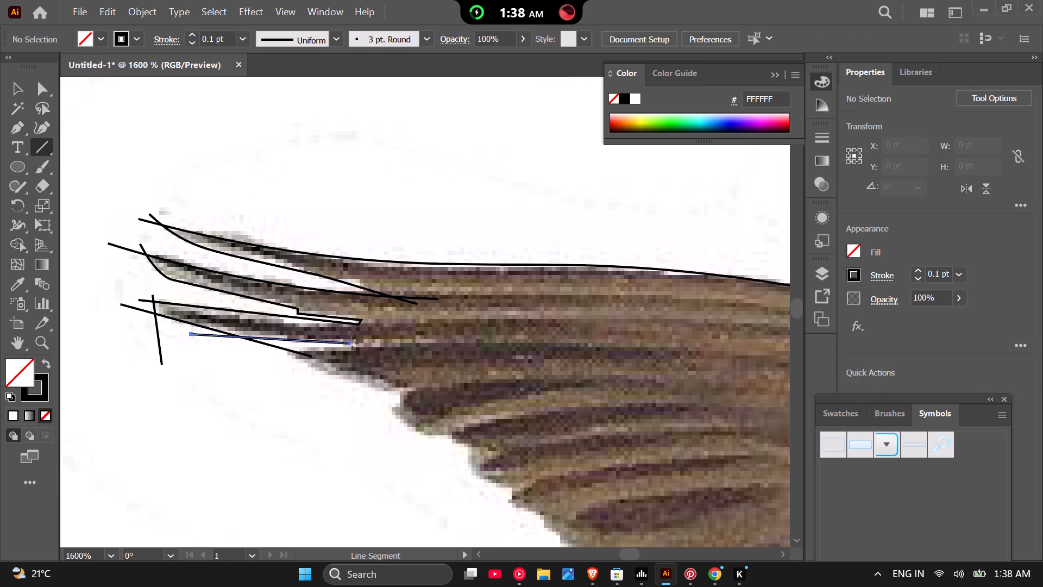
pyautogui.moveTo(352, 343); pyautogui.dragTo(407, 342)
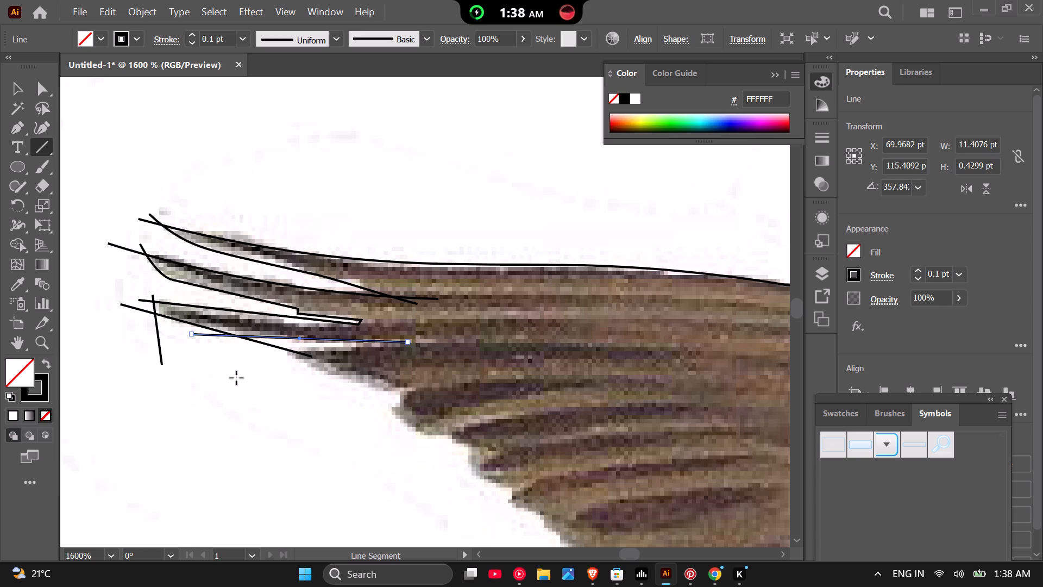
pyautogui.moveTo(231, 367); pyautogui.dragTo(355, 344)
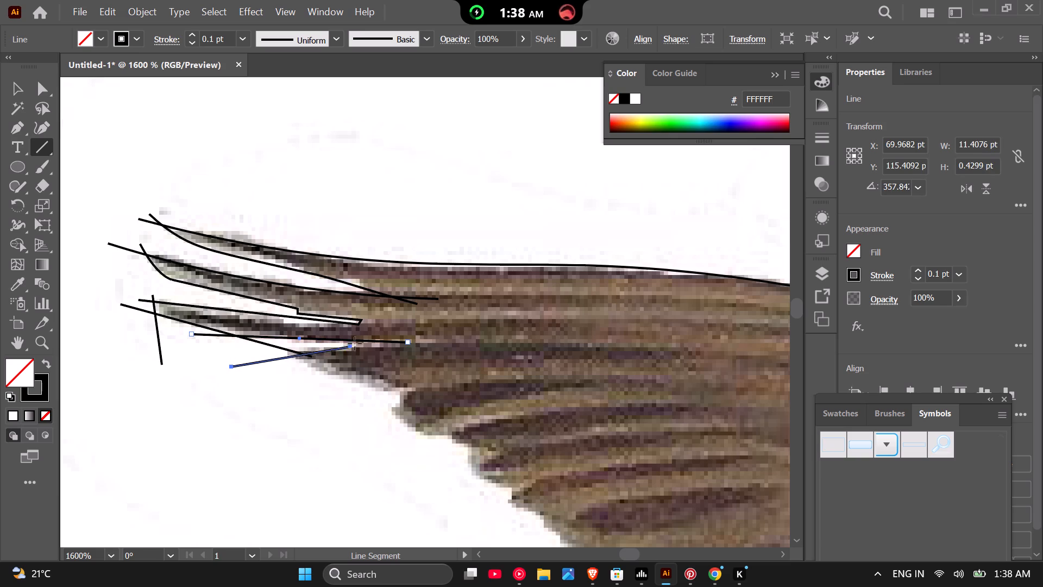
pyautogui.moveTo(355, 344); pyautogui.dragTo(403, 337)
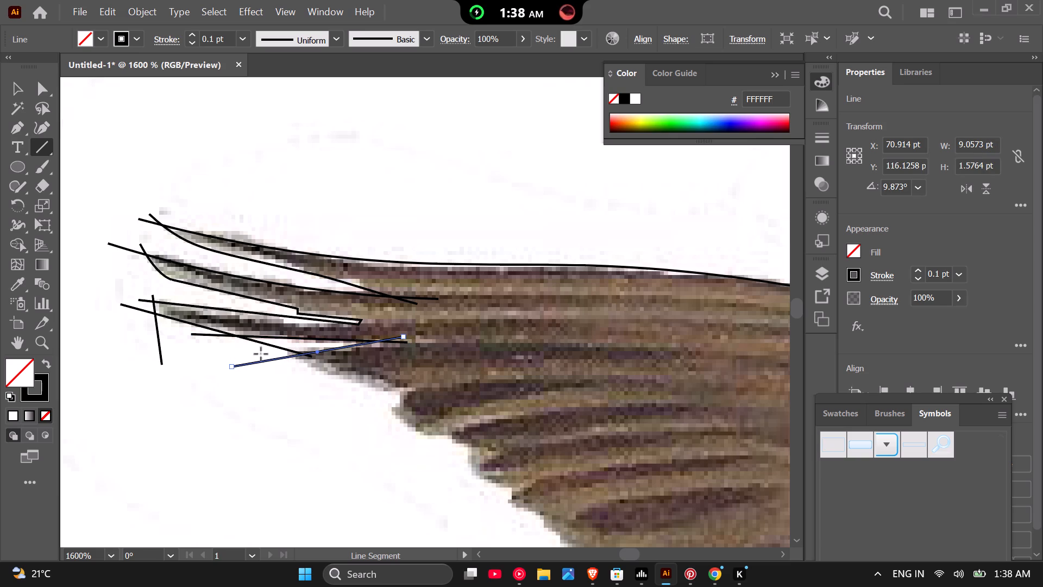
pyautogui.moveTo(265, 354); pyautogui.dragTo(415, 400)
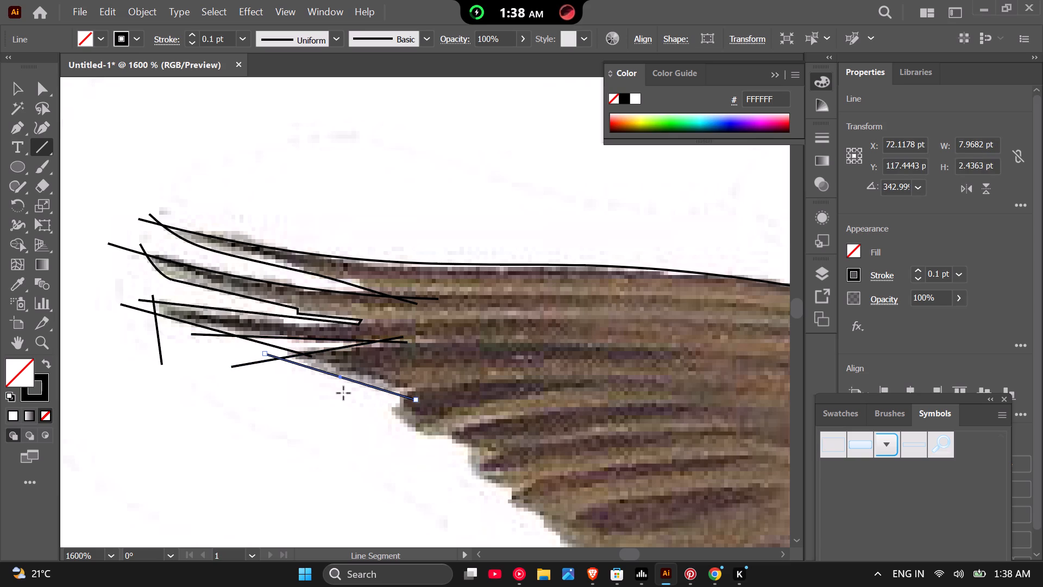
# Outline the fifth feather's blunt tip and the small step to the sixth feather with short crossing straight lines.
pyautogui.moveTo(343, 394); pyautogui.dragTo(424, 387)
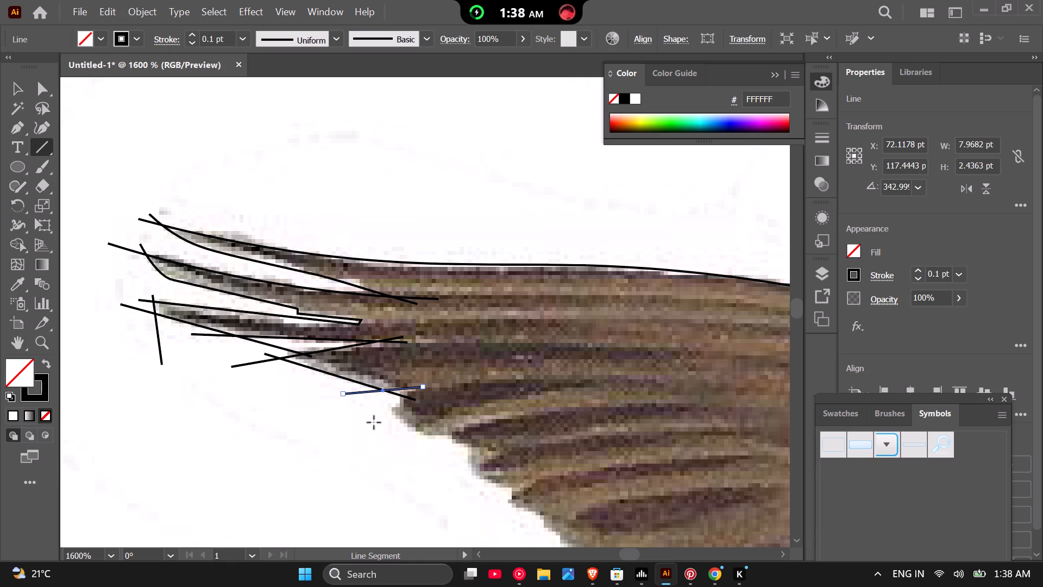
pyautogui.moveTo(374, 422); pyautogui.dragTo(418, 379)
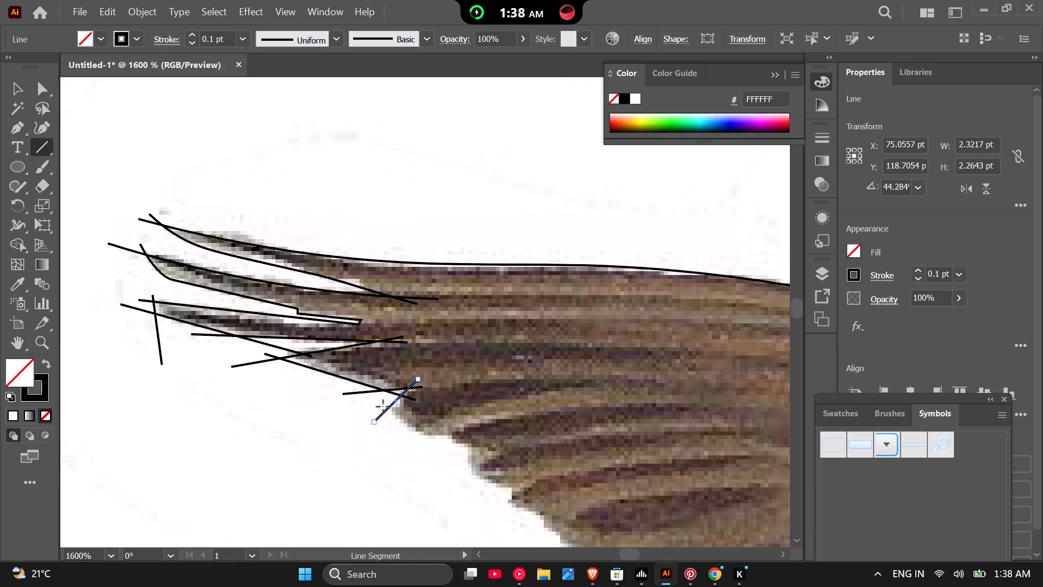
pyautogui.moveTo(383, 407); pyautogui.dragTo(439, 447)
pyautogui.moveTo(401, 435); pyautogui.dragTo(449, 436)
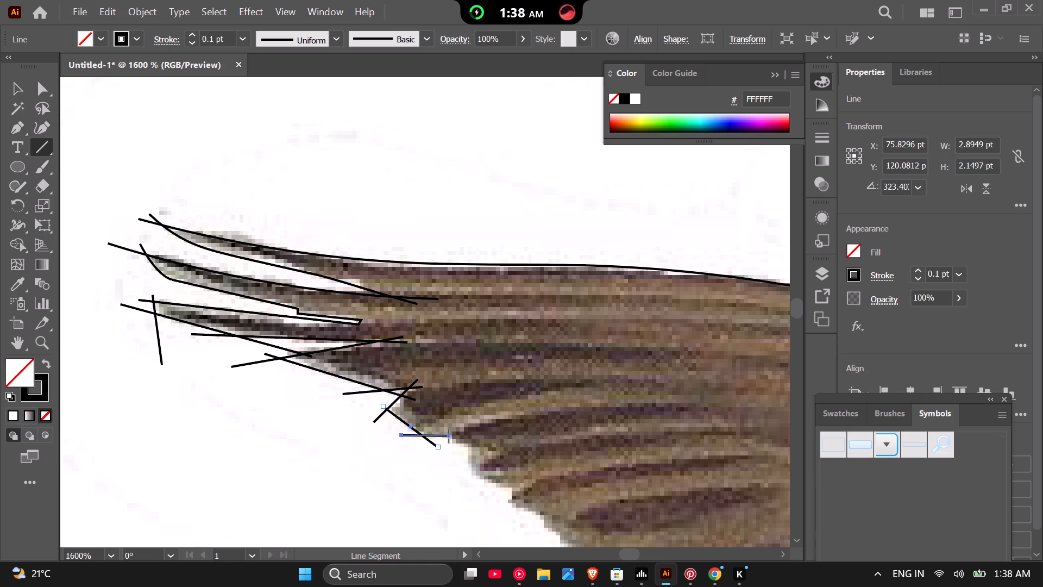
pyautogui.moveTo(449, 436); pyautogui.dragTo(455, 436)
pyautogui.moveTo(443, 425); pyautogui.dragTo(456, 453)
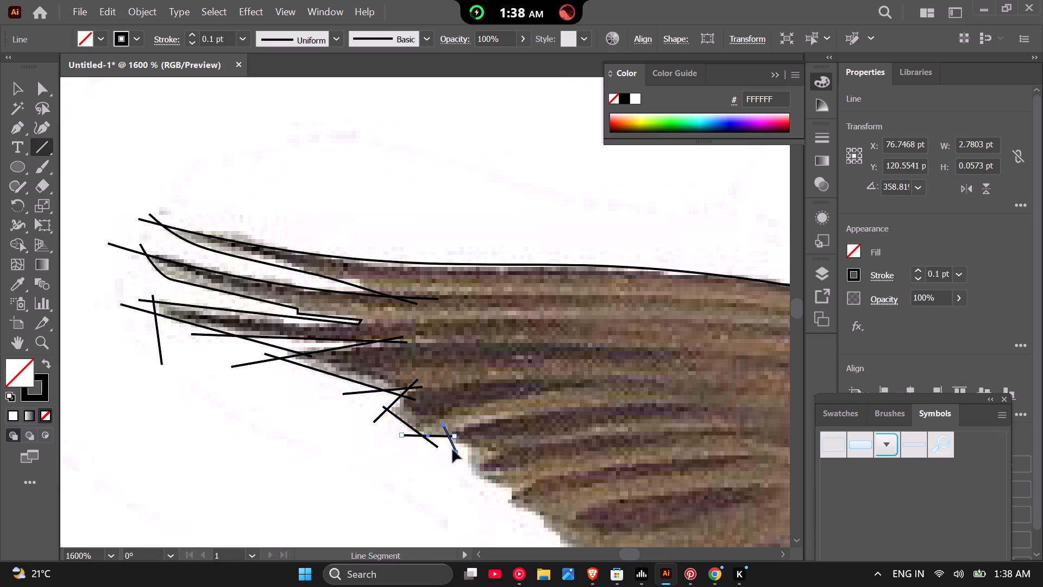
pyautogui.moveTo(444, 443); pyautogui.dragTo(477, 446)
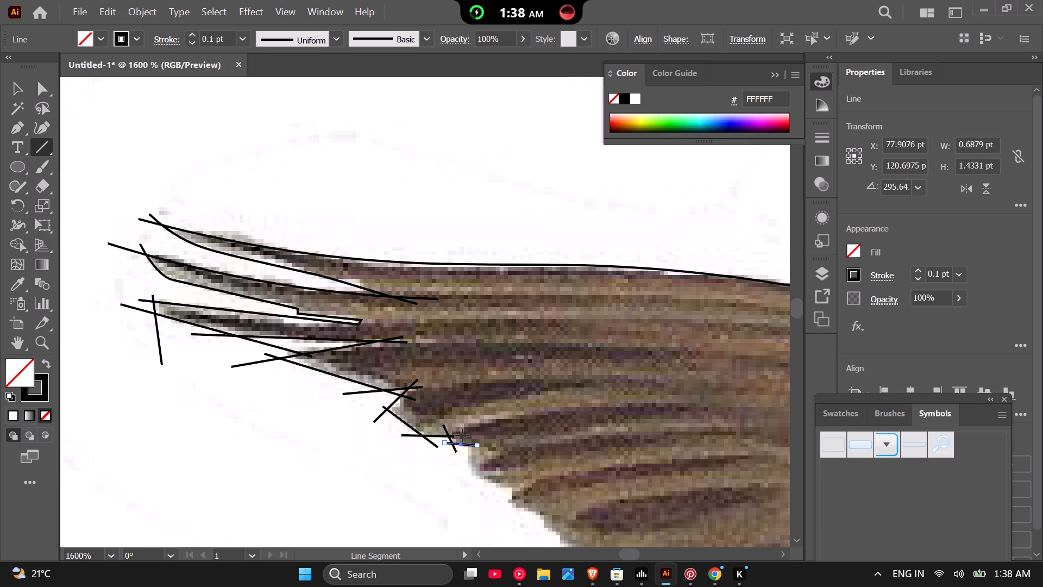
# Continue the stepped outline down the next two feather tips with four short crossing lines, ending with one about 3.4 pt wide.
pyautogui.moveTo(466, 429); pyautogui.dragTo(472, 495)
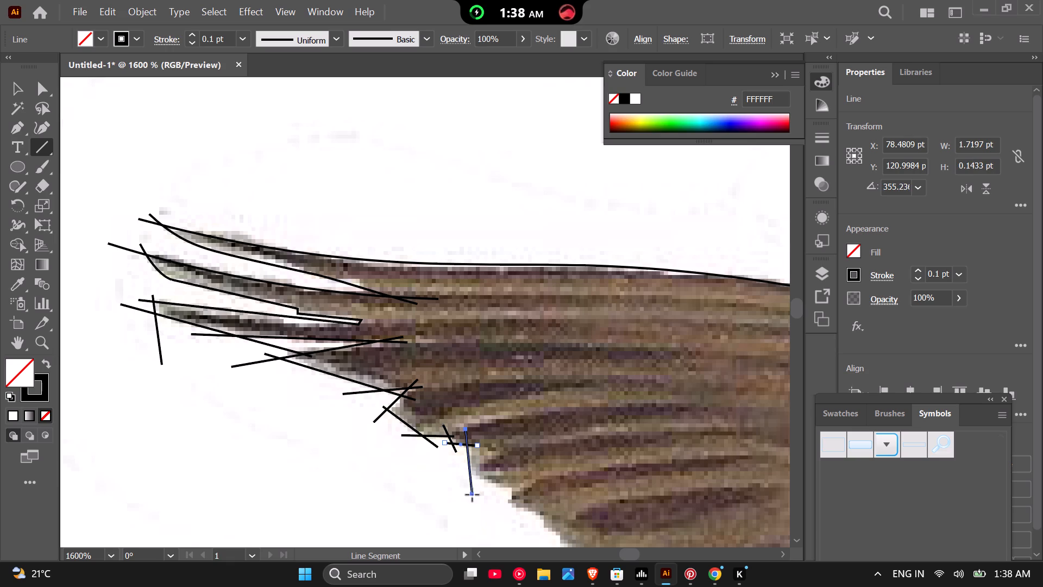
pyautogui.moveTo(472, 495); pyautogui.dragTo(473, 503)
pyautogui.moveTo(457, 471); pyautogui.dragTo(519, 495)
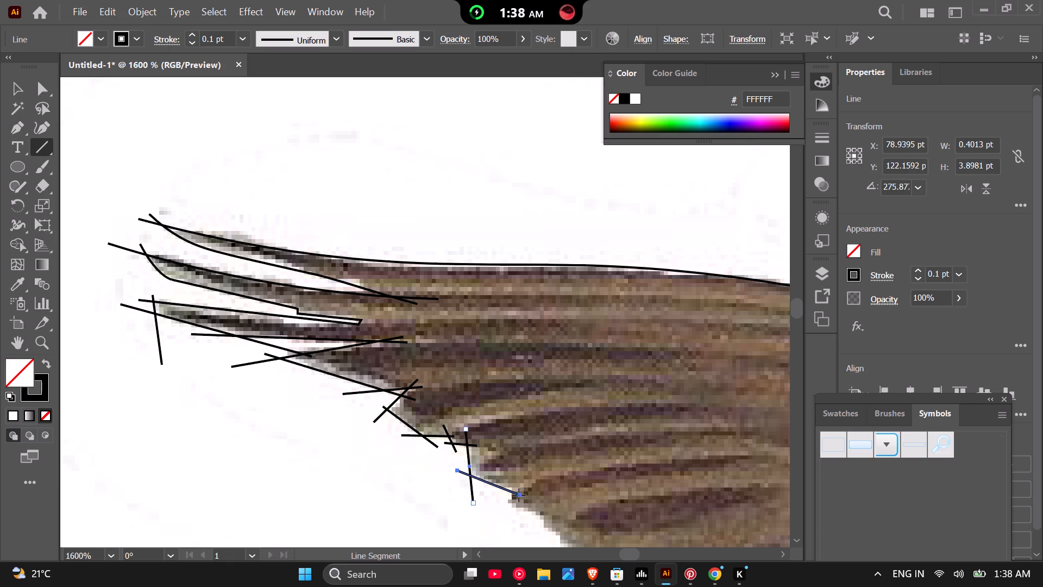
pyautogui.moveTo(519, 495); pyautogui.dragTo(517, 490)
pyautogui.moveTo(504, 478); pyautogui.dragTo(514, 522)
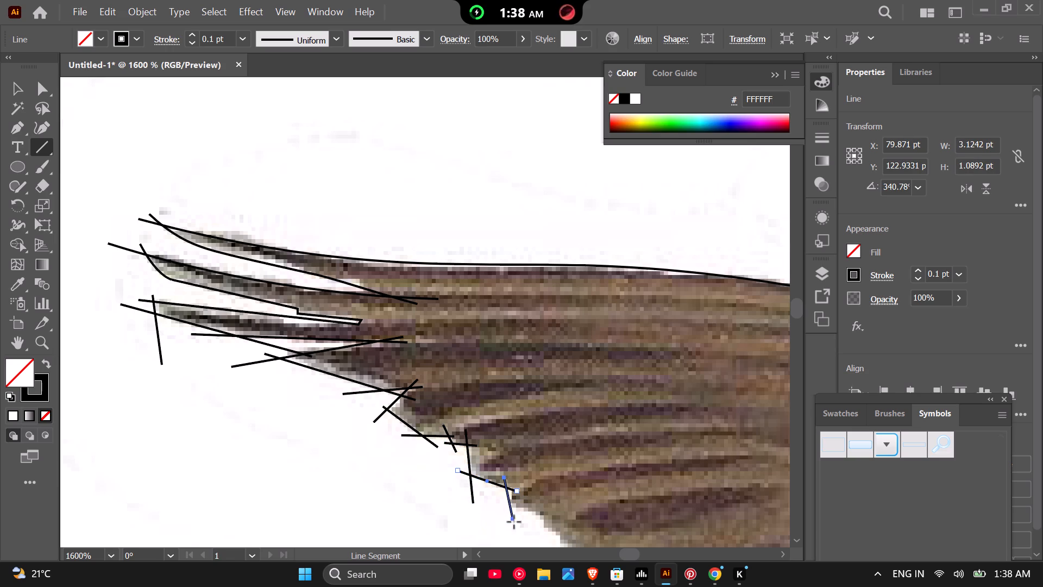
pyautogui.moveTo(514, 522); pyautogui.dragTo(515, 530)
pyautogui.moveTo(500, 505); pyautogui.dragTo(556, 514)
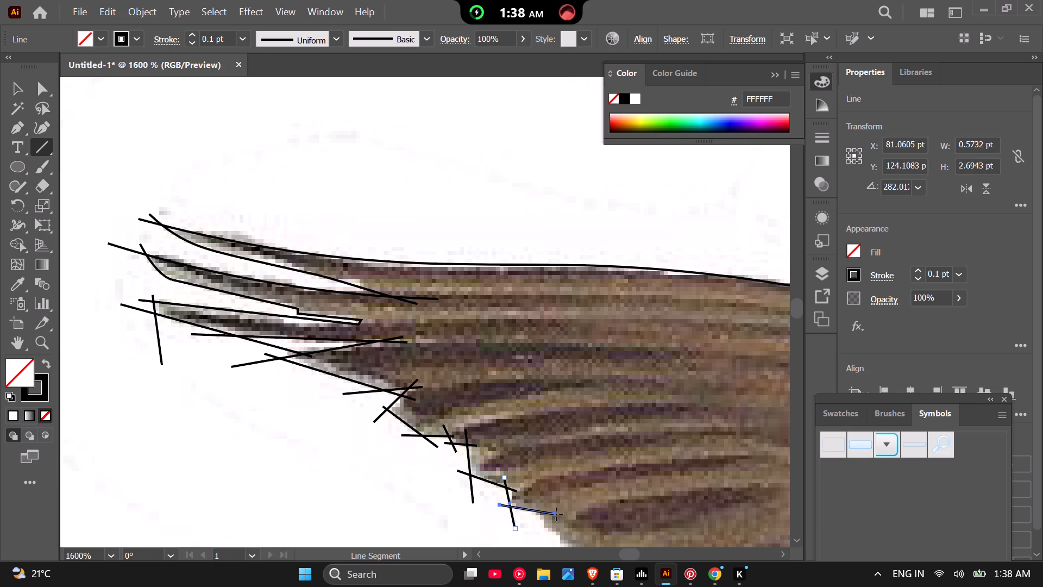
pyautogui.moveTo(556, 514); pyautogui.dragTo(564, 515)
# Outline the wing's lower trailing edge with a diagonal about 5 by 5.7 pt, a near-horizontal line about 6.1 pt and a 2.5 by 1.5 pt notch line.
pyautogui.scroll(-3, 505, 478)
pyautogui.scroll(4, 537, 508)
pyautogui.scroll(-2, 461, 425)
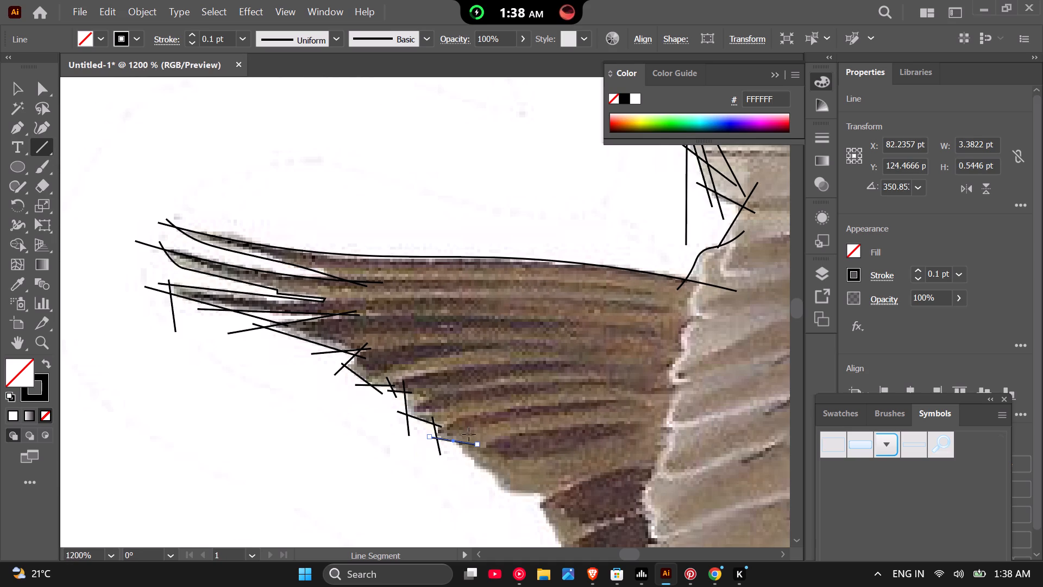
pyautogui.moveTo(456, 434); pyautogui.dragTo(528, 516)
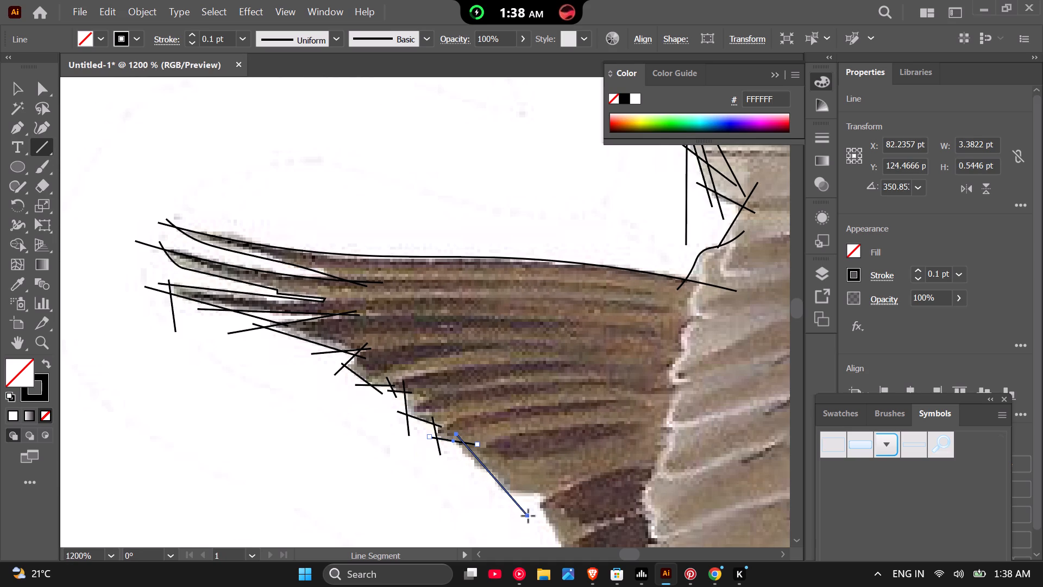
pyautogui.moveTo(528, 516); pyautogui.dragTo(528, 517)
pyautogui.moveTo(478, 495); pyautogui.dragTo(564, 496)
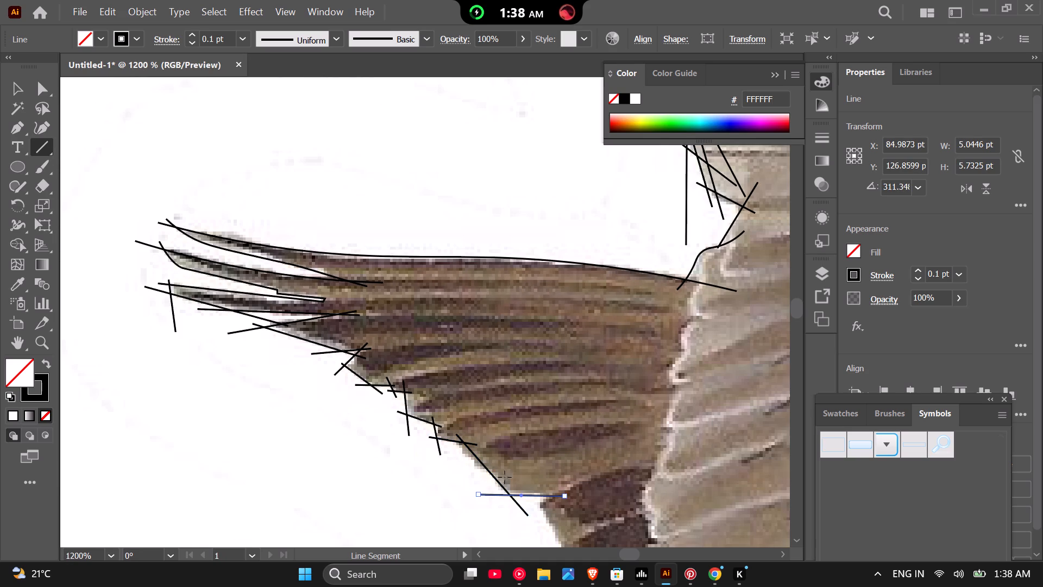
pyautogui.scroll(-3, 493, 448)
pyautogui.scroll(3, 530, 501)
pyautogui.scroll(2, 476, 447)
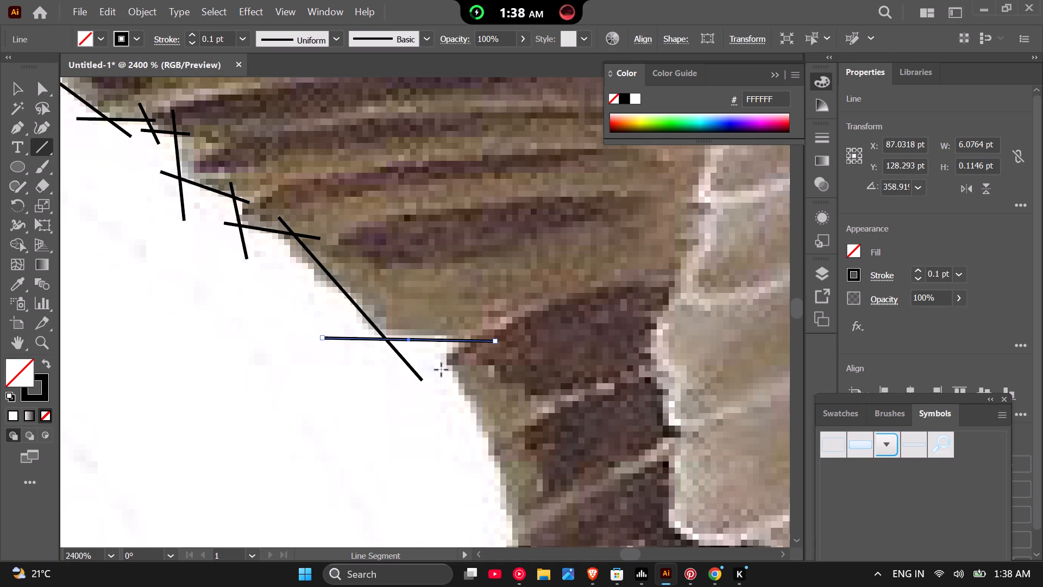
pyautogui.moveTo(435, 365); pyautogui.dragTo(506, 323)
# Trace the far wing's rear edge from the notch to the tail base with a line about 16 pt tall, bent to fit with the Curvature tool.
pyautogui.scroll(-2, 444, 351)
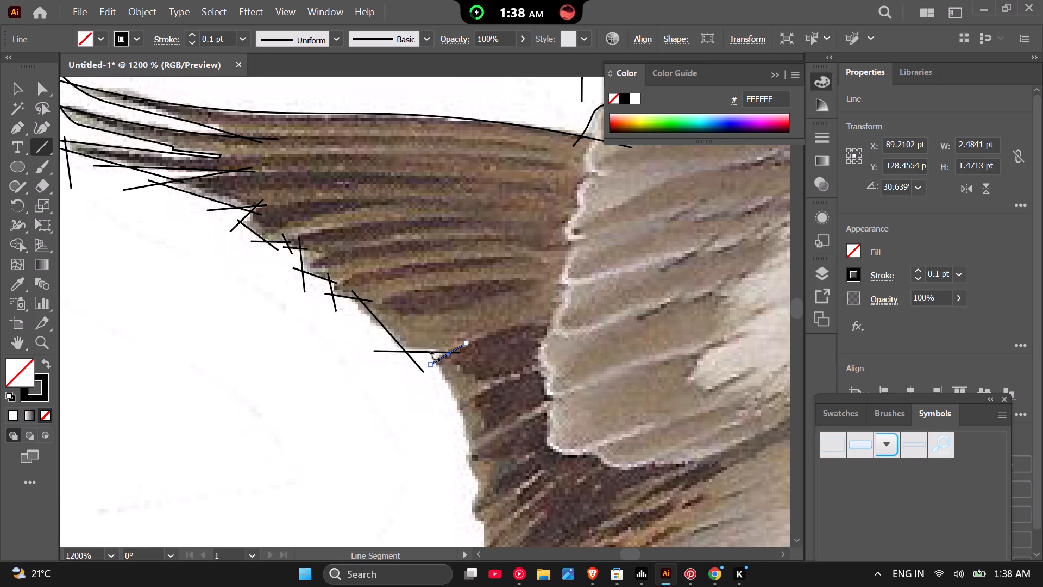
pyautogui.scroll(2, 430, 357)
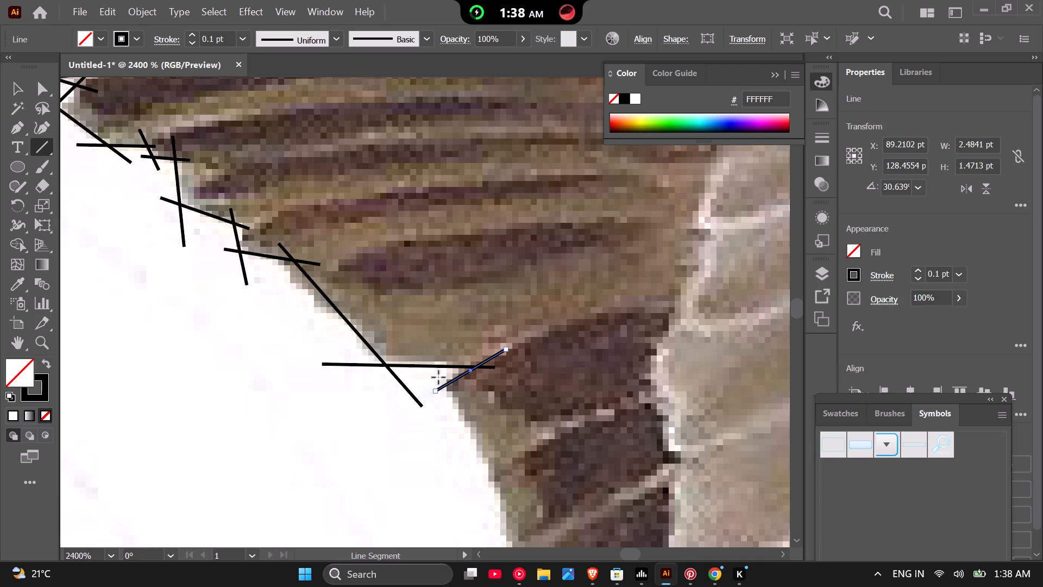
pyautogui.moveTo(438, 377); pyautogui.dragTo(544, 473)
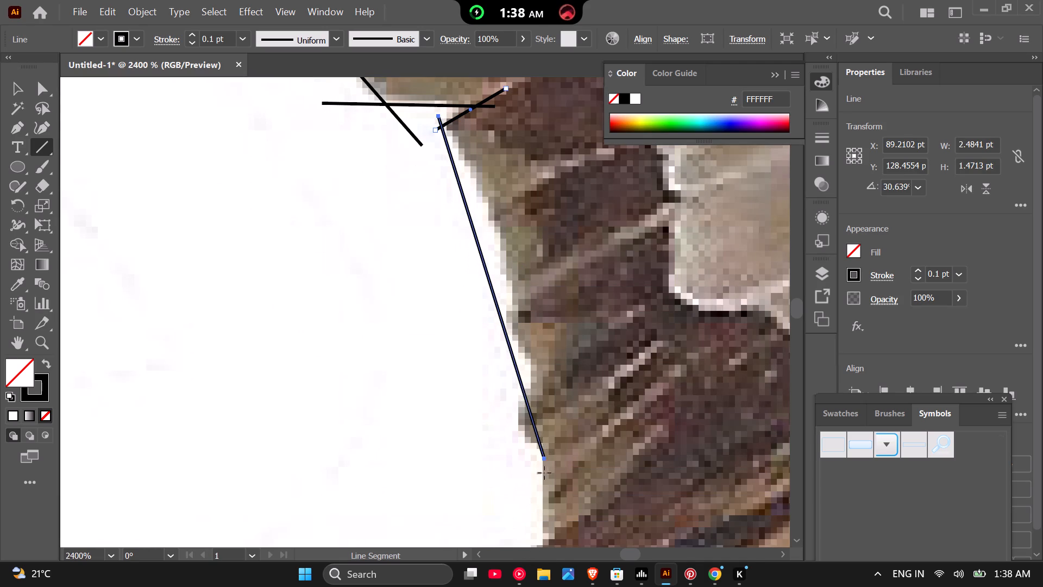
pyautogui.moveTo(544, 473); pyautogui.dragTo(552, 572)
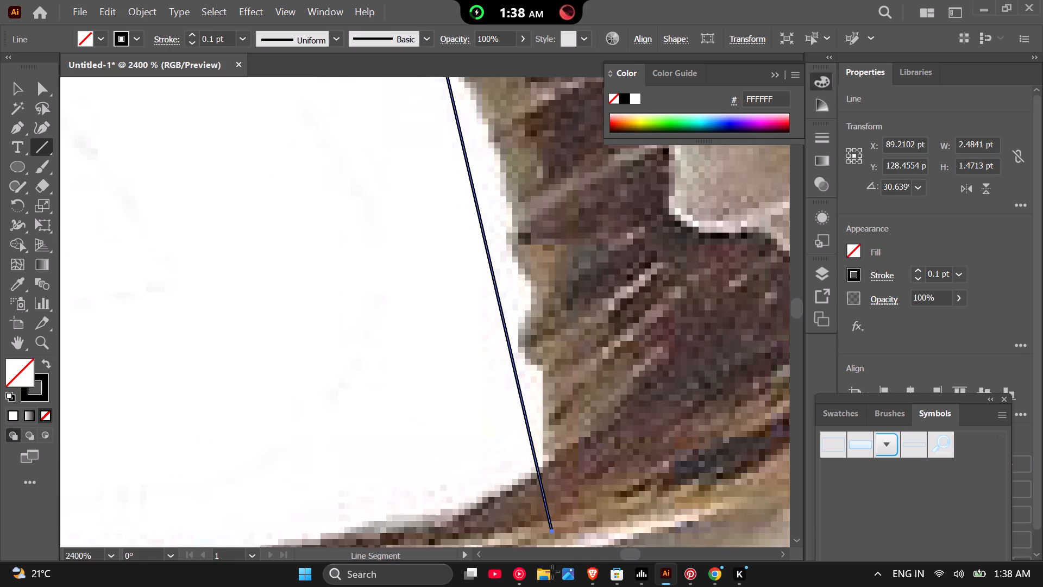
pyautogui.moveTo(552, 572); pyautogui.dragTo(554, 315)
pyautogui.scroll(-3, 526, 368)
pyautogui.click(48, 134)
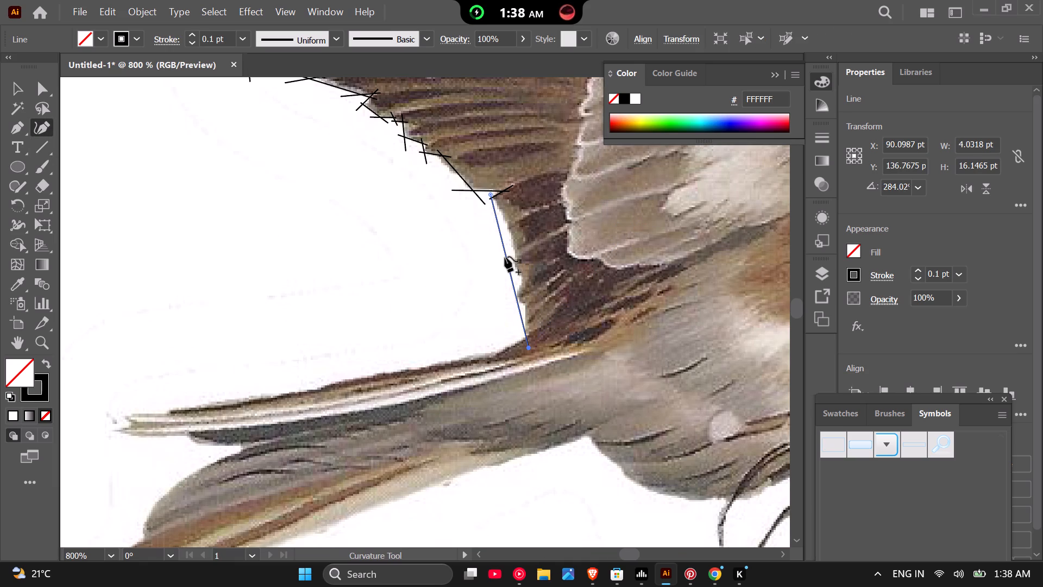
pyautogui.moveTo(505, 257); pyautogui.dragTo(518, 255)
# Extend the curved path from the tail base along the tail's upper edge to its tip, making it about 43.3 by 23.6 pt overall.
pyautogui.scroll(-2, 477, 318)
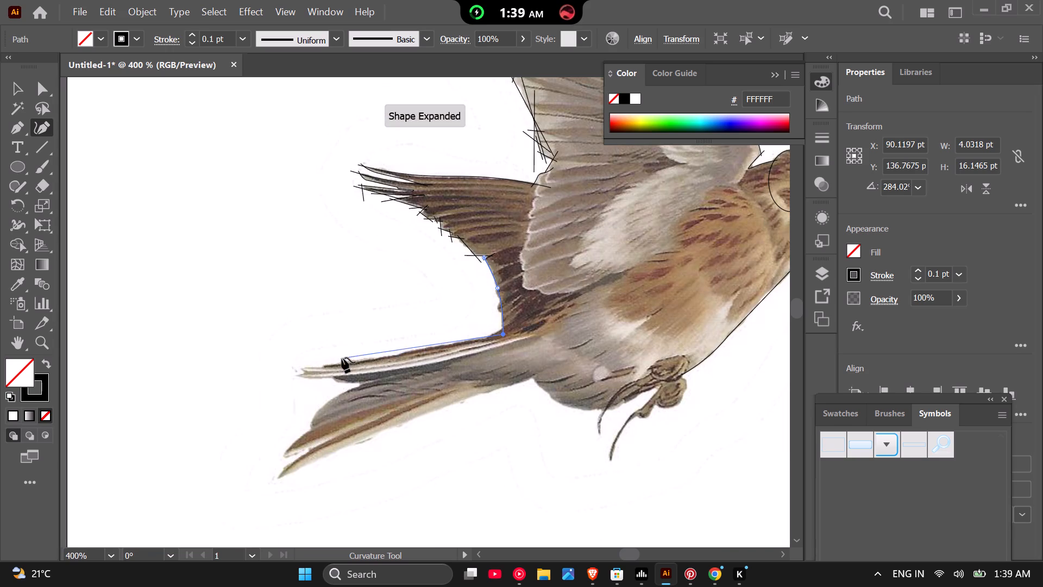
pyautogui.click(298, 370)
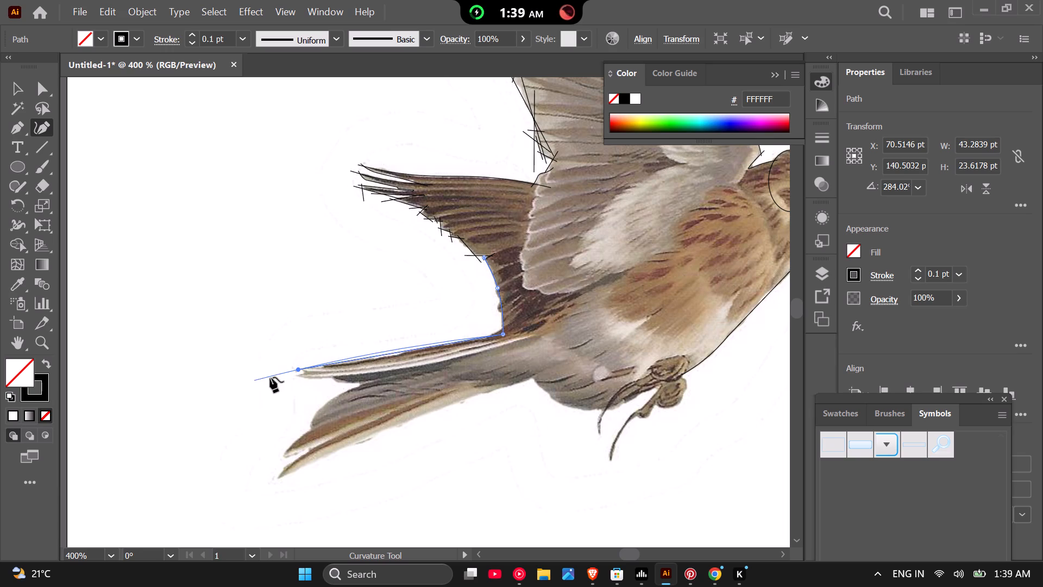
pyautogui.click(299, 369)
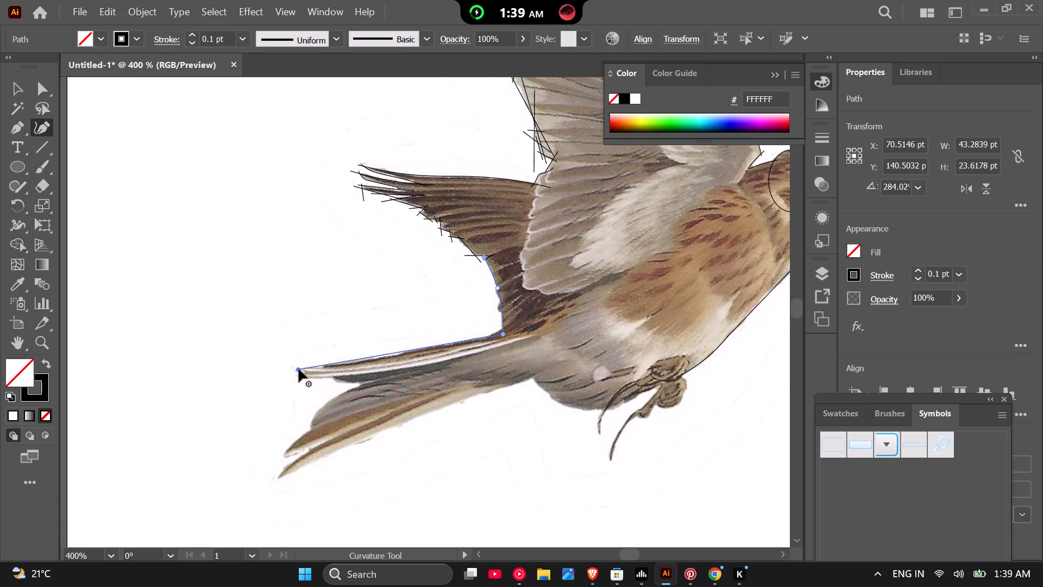
pyautogui.click(263, 374)
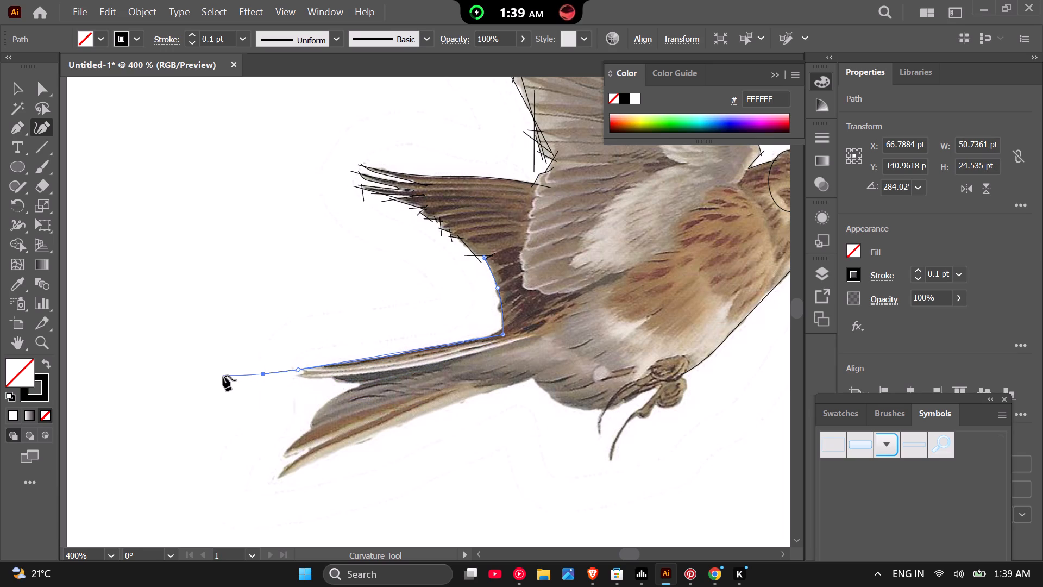
pyautogui.hotkey('ctrl', 'z')
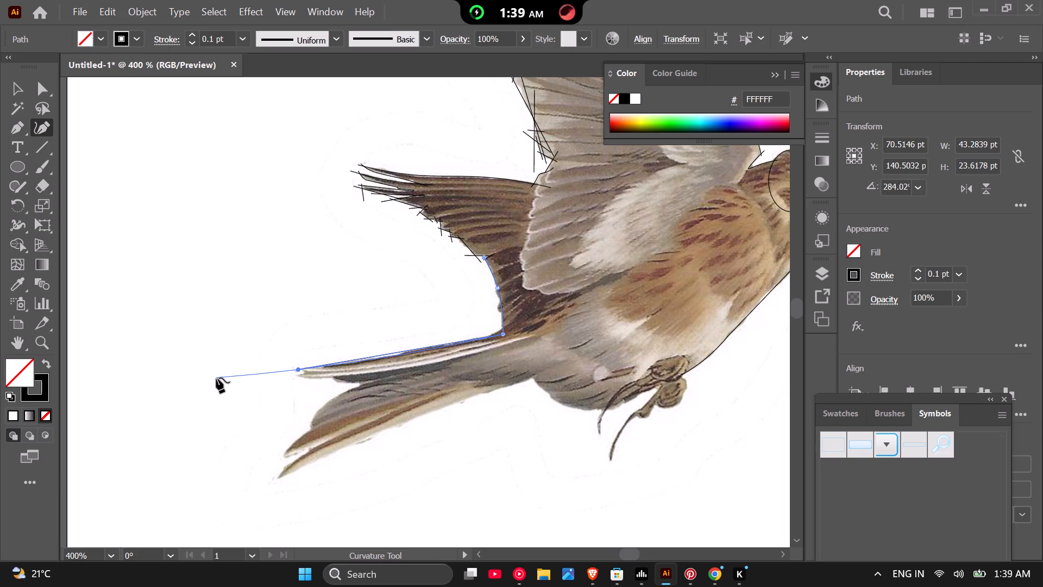
pyautogui.press('Return')
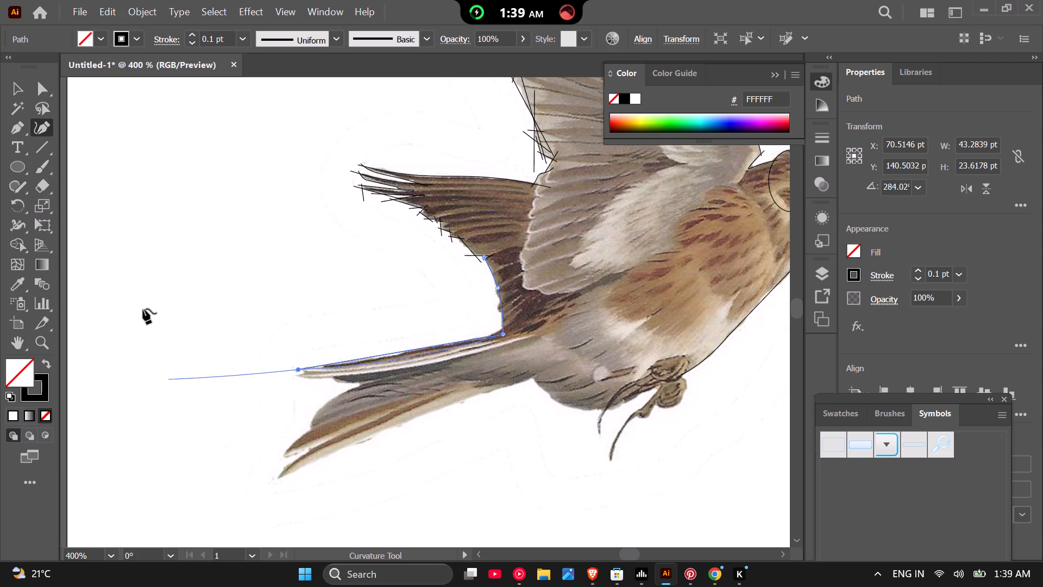
# Outline the tail's upper feather tip with the Pen tool, continuing along its underside to the notch above the middle feathers.
pyautogui.click(14, 121)
pyautogui.scroll(2, 301, 375)
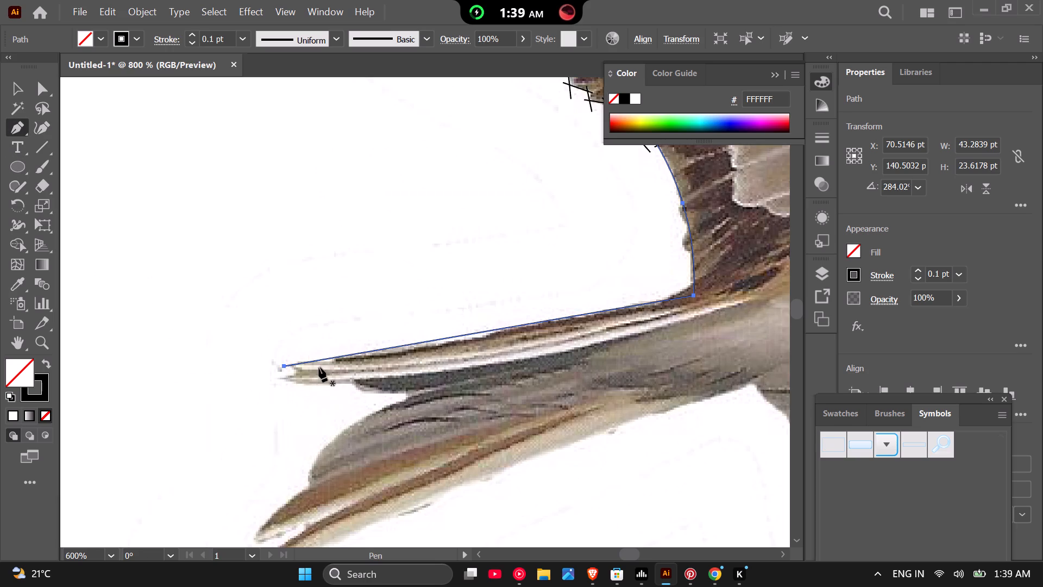
pyautogui.scroll(-2, 313, 371)
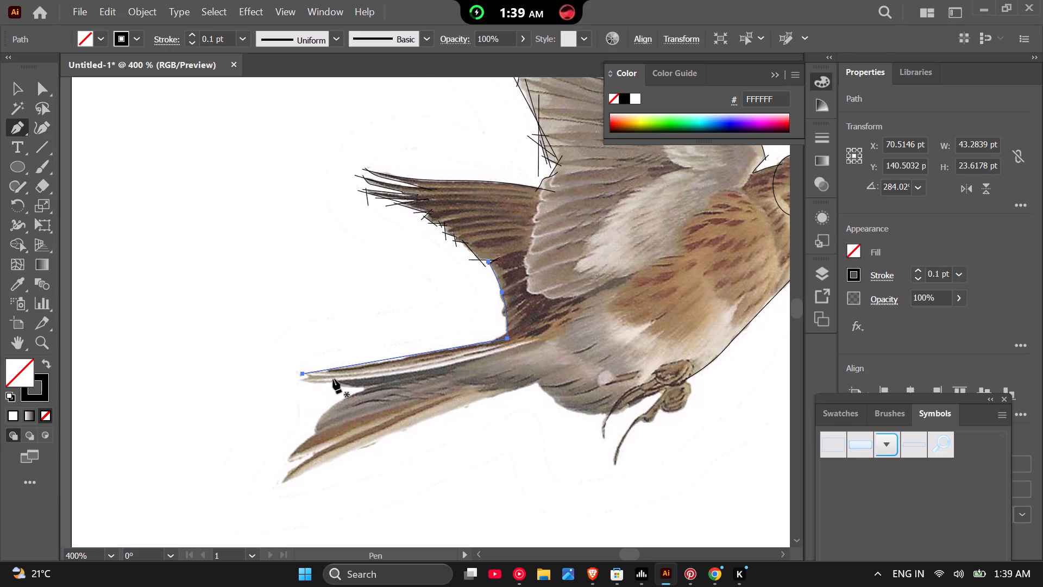
pyautogui.scroll(1, 333, 379)
pyautogui.click(290, 367)
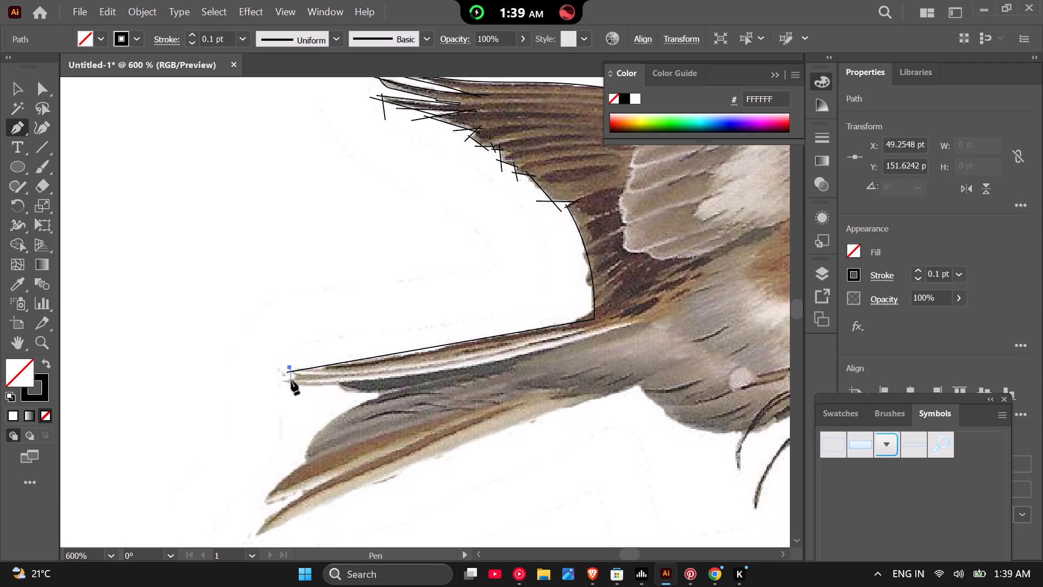
pyautogui.click(296, 379)
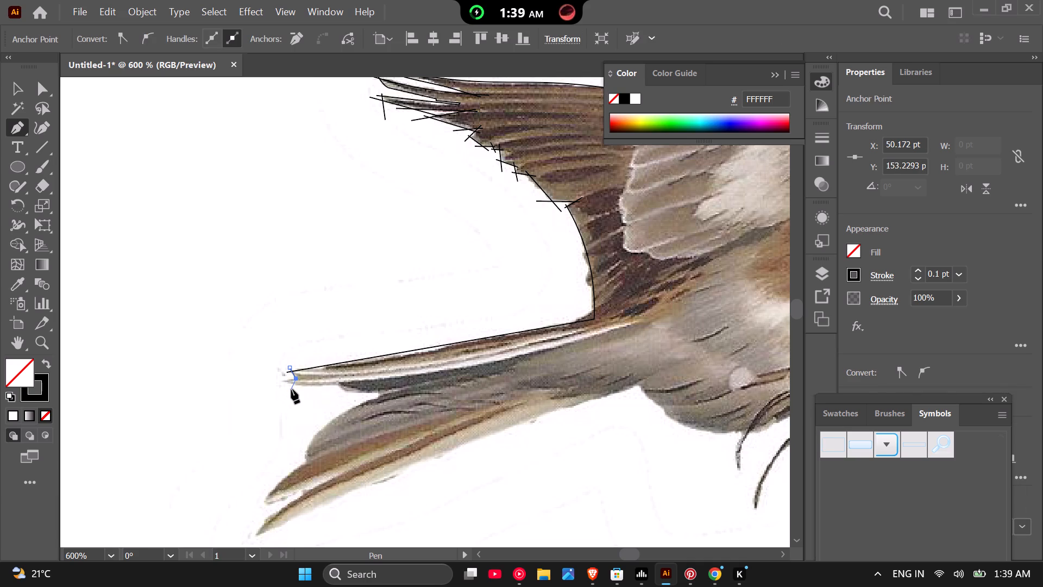
pyautogui.click(281, 382)
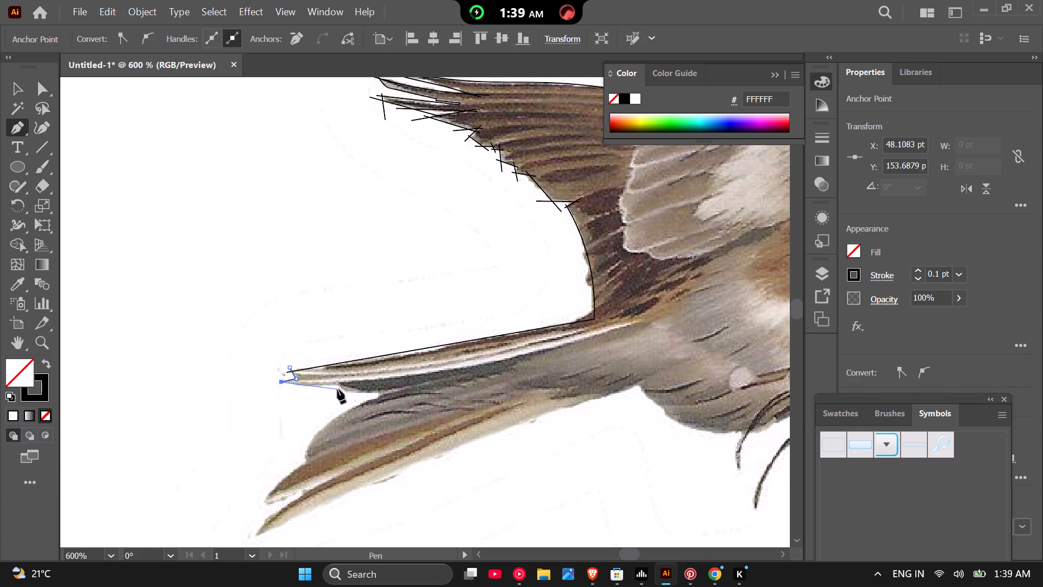
pyautogui.click(347, 384)
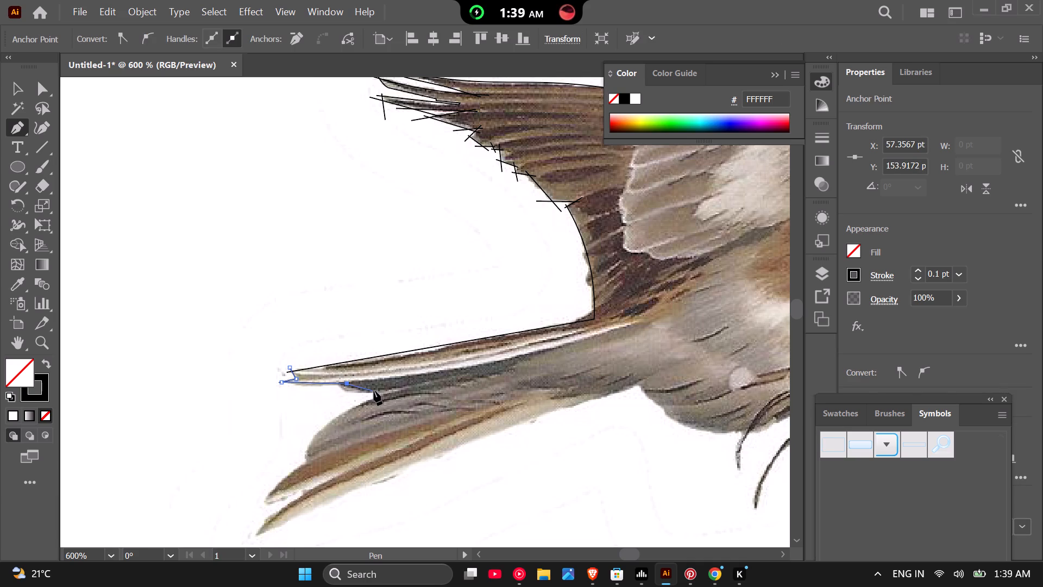
pyautogui.click(387, 396)
# Continue the path around the two lower tail feather tips with curves, ending with a straight underside line about 62 by 23.5 pt into the belly.
pyautogui.moveTo(307, 460); pyautogui.dragTo(318, 486)
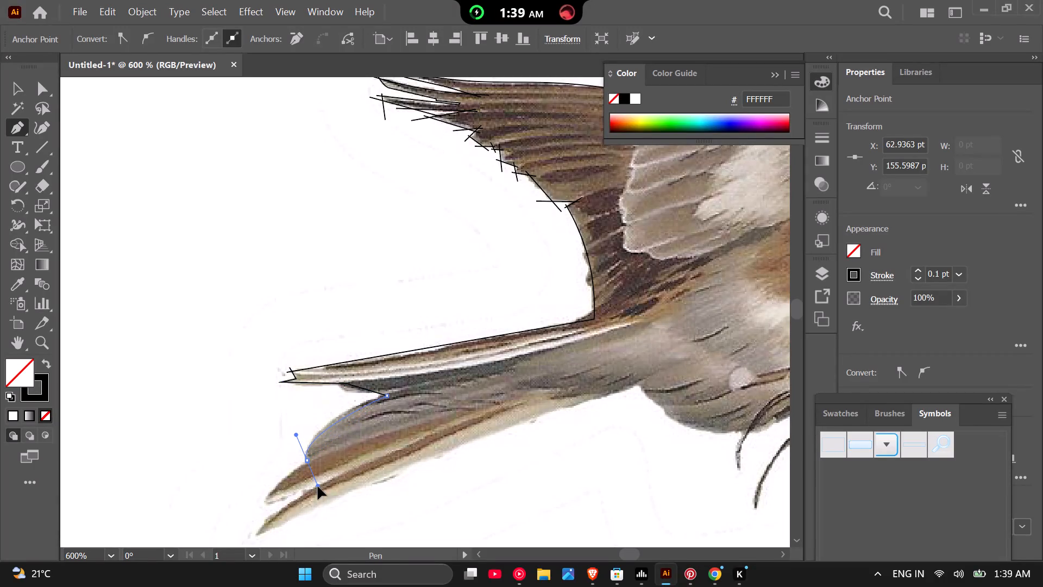
pyautogui.moveTo(318, 486); pyautogui.dragTo(318, 494)
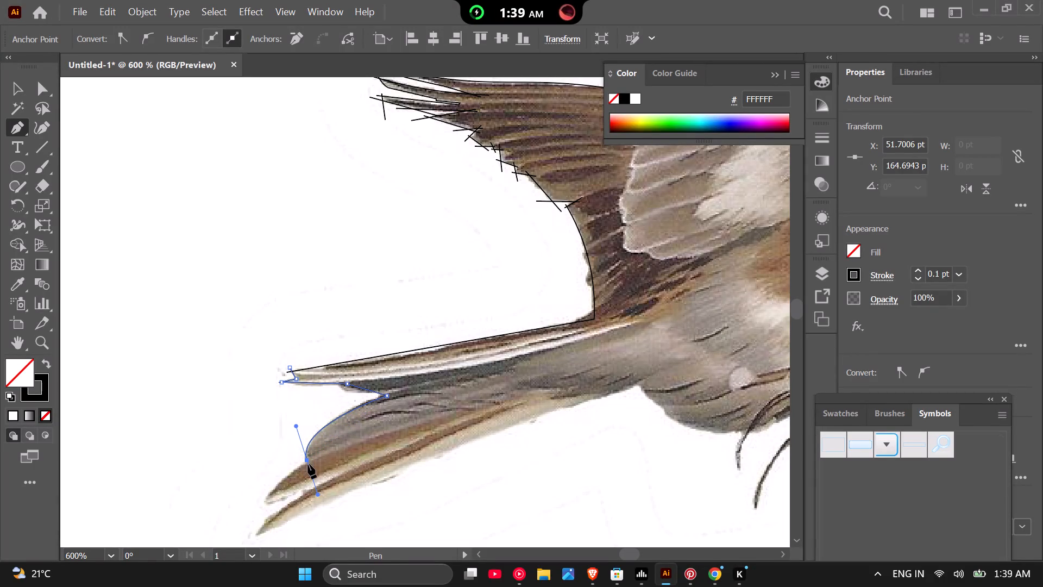
pyautogui.click(308, 461)
pyautogui.moveTo(264, 497); pyautogui.dragTo(269, 505)
pyautogui.click(306, 489)
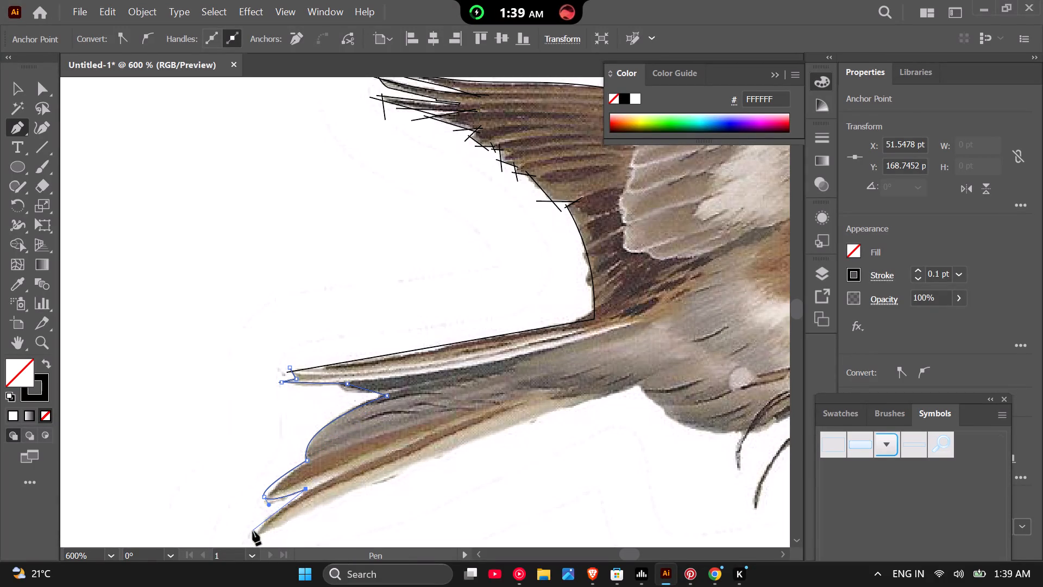
pyautogui.click(253, 533)
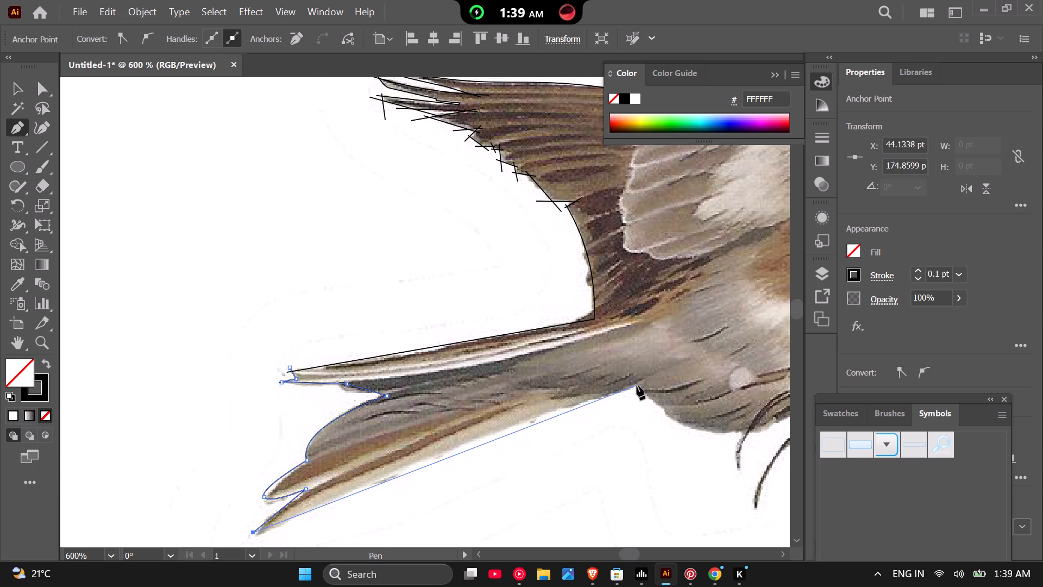
pyautogui.click(693, 365)
pyautogui.press('Return')
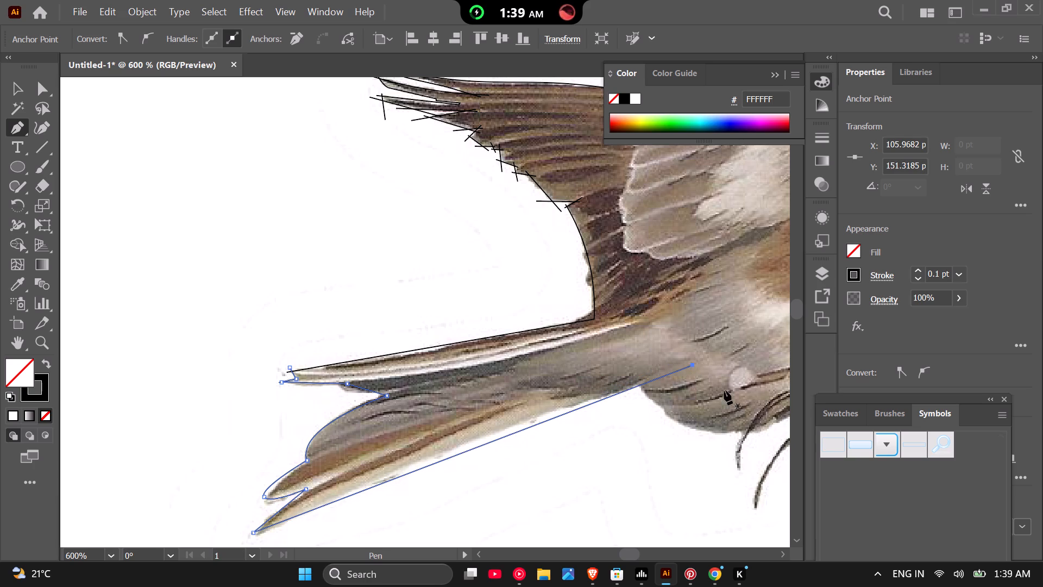
# Draw a curve about 20 by 10 pt around the rear belly, starting just above the tail's underside line.
pyautogui.scroll(-2, 543, 376)
pyautogui.scroll(-1, 456, 448)
pyautogui.scroll(2, 676, 417)
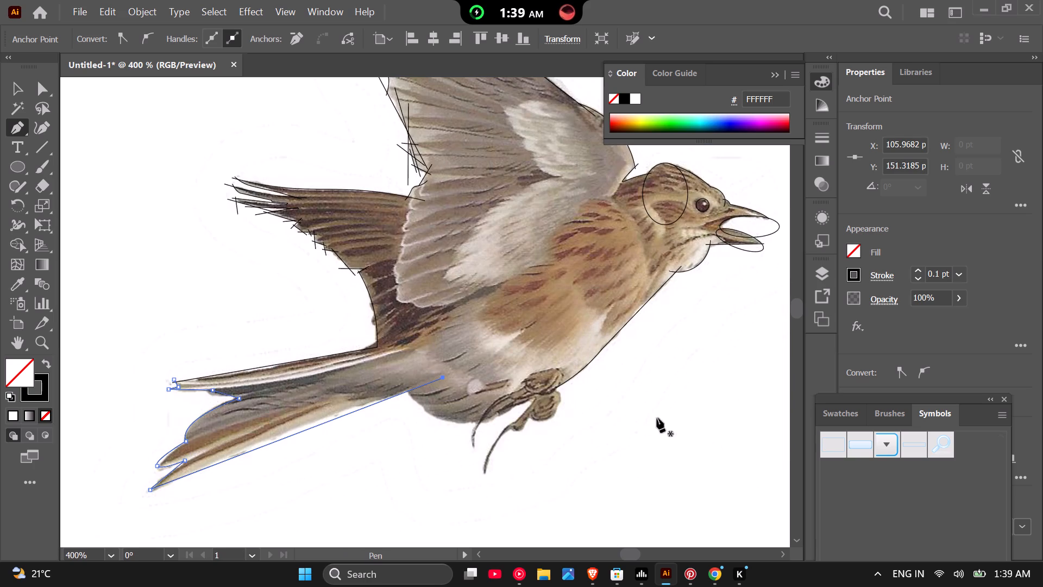
pyautogui.scroll(2, 541, 431)
pyautogui.scroll(-1, 526, 438)
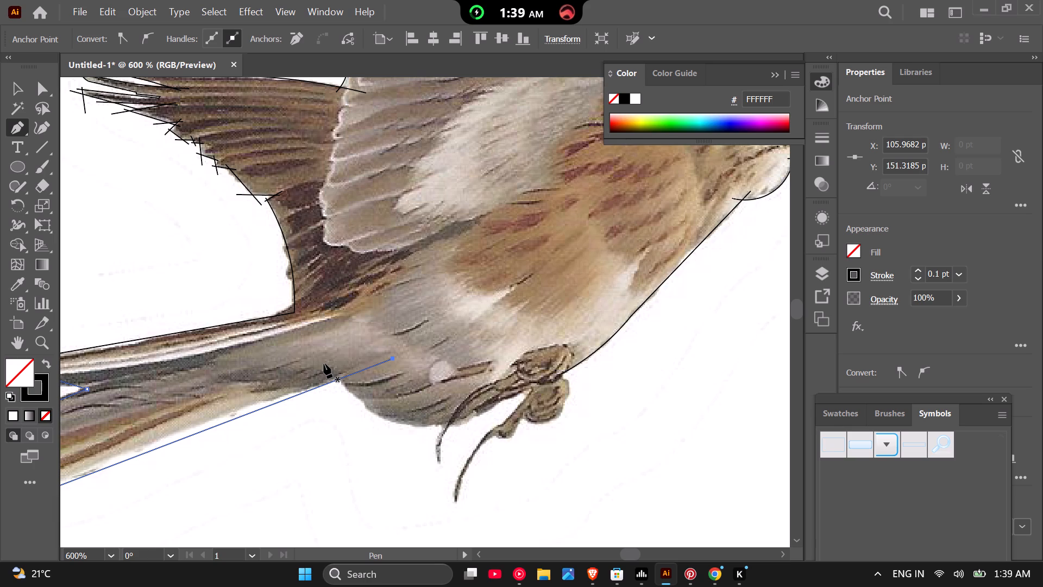
pyautogui.click(330, 360)
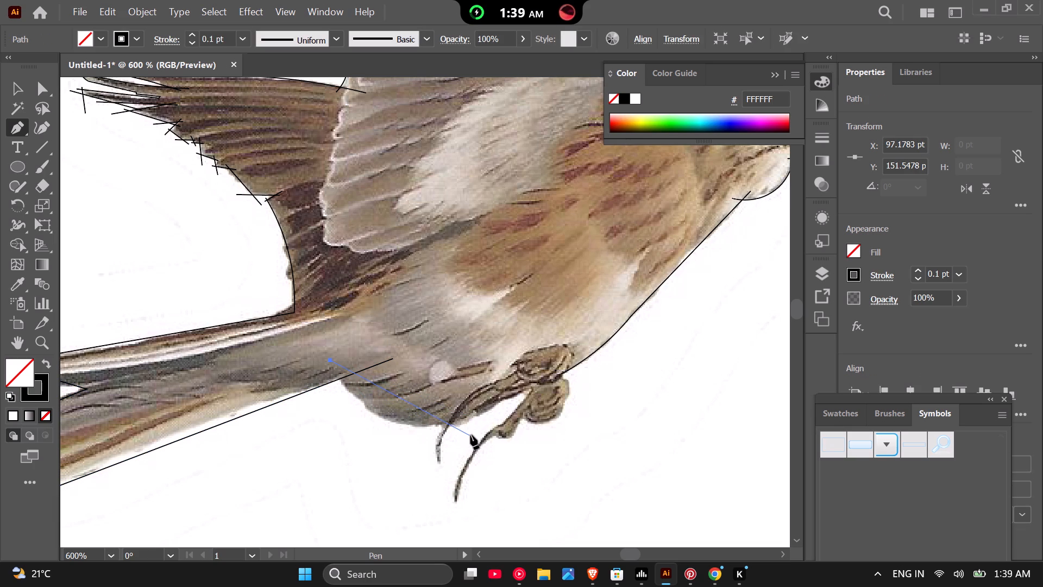
pyautogui.moveTo(473, 434); pyautogui.dragTo(586, 432)
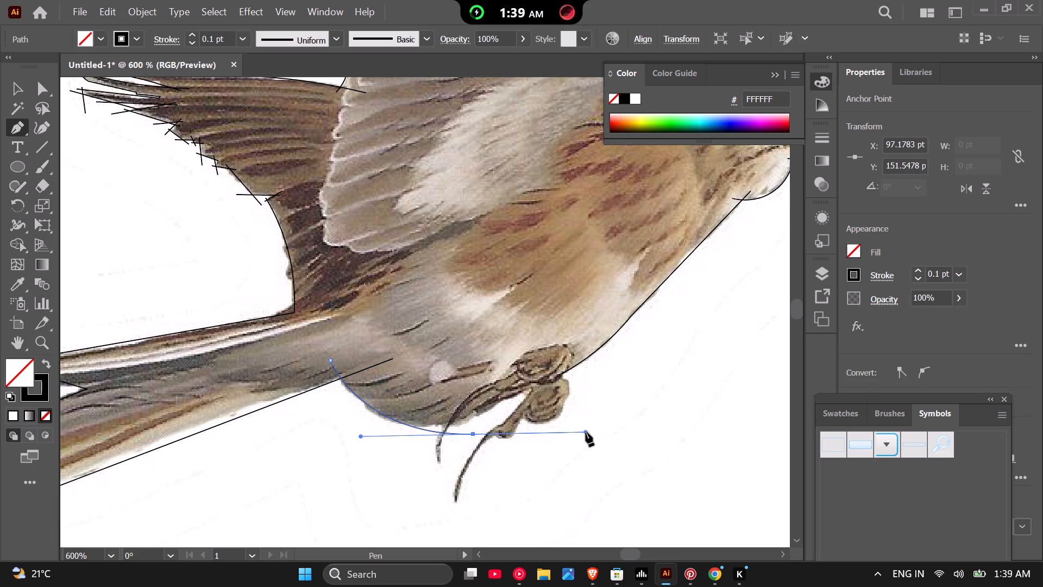
pyautogui.press('Return')
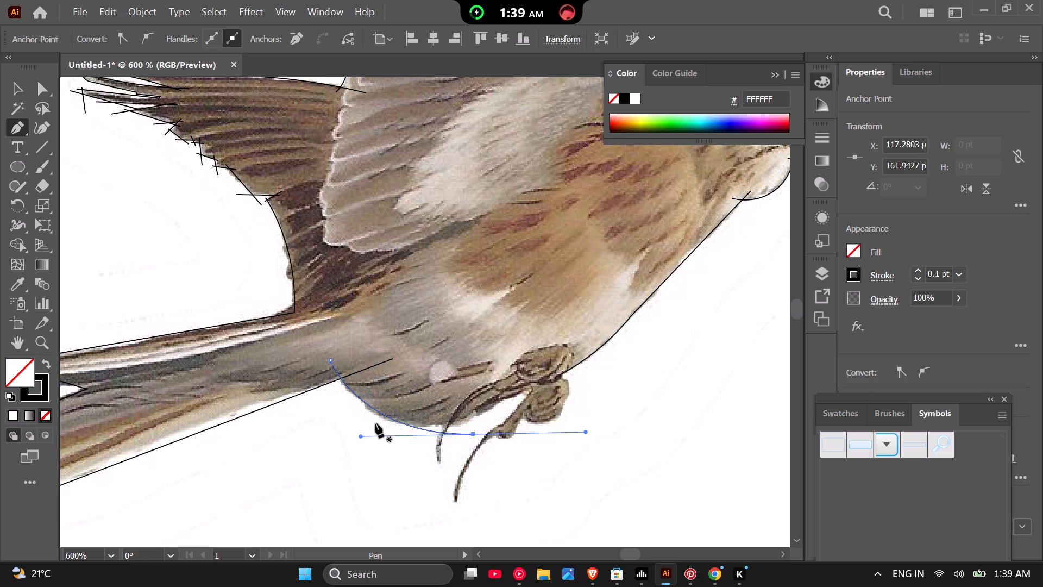
# Trace the lower belly with an open curve about 33 by 16 pt, from the rear belly curve past the feet, crossing the breast line.
pyautogui.click(393, 427)
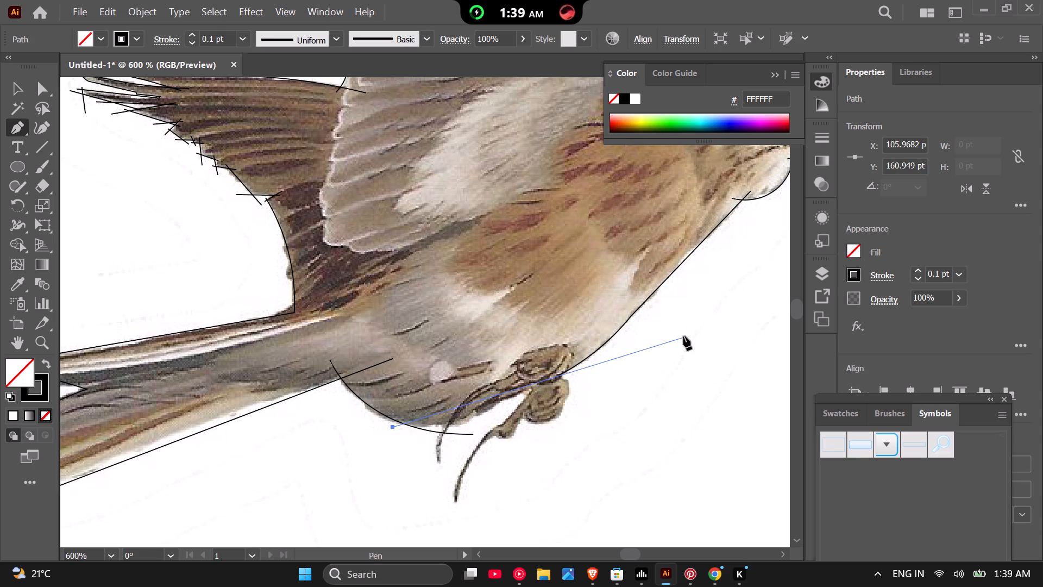
pyautogui.moveTo(683, 330); pyautogui.dragTo(661, 308)
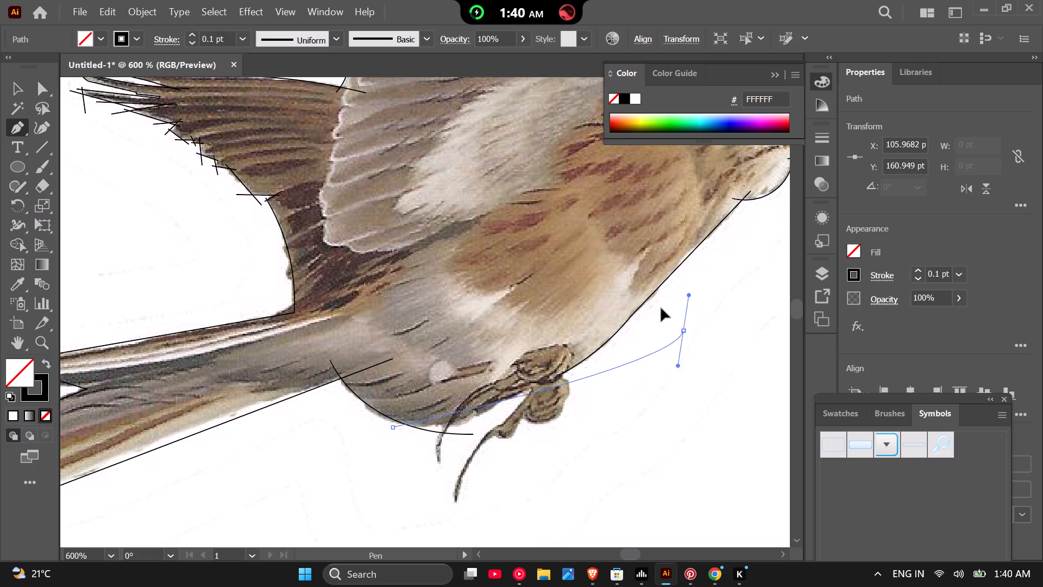
pyautogui.moveTo(661, 308); pyautogui.dragTo(763, 316)
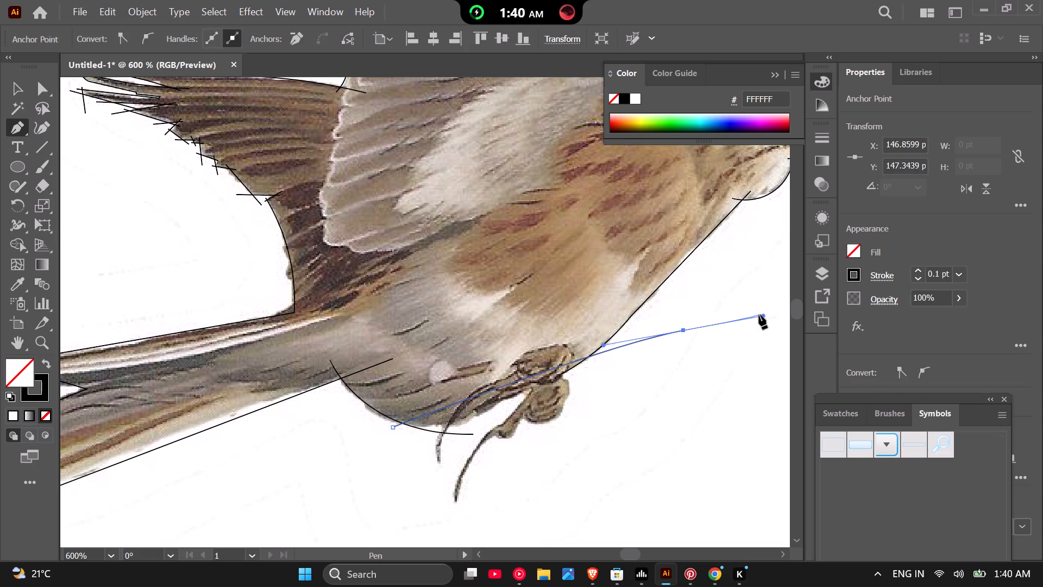
pyautogui.hotkey('ctrl', 'z')
pyautogui.moveTo(594, 360); pyautogui.dragTo(691, 276)
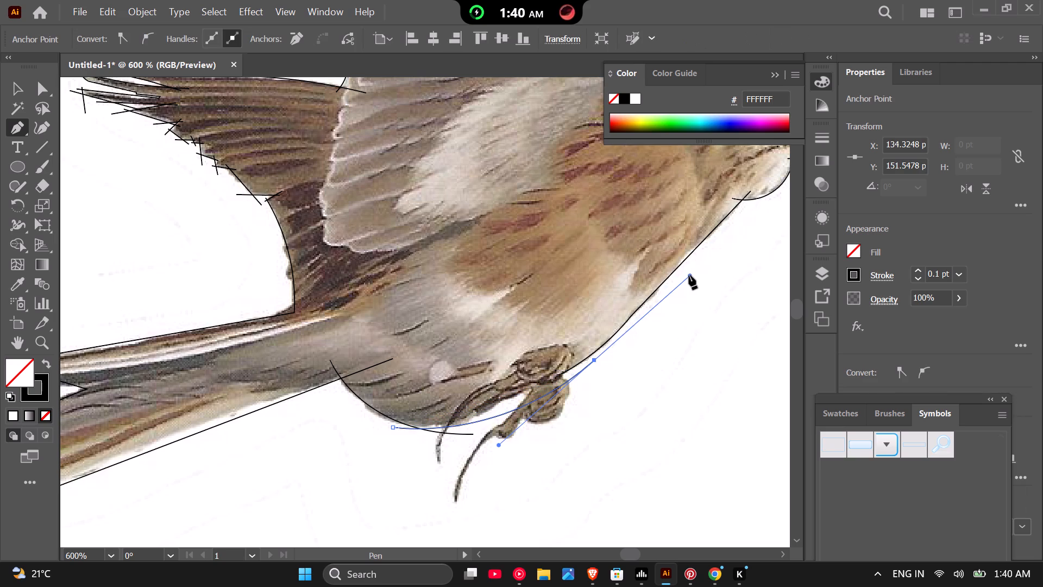
pyautogui.press('Return')
pyautogui.scroll(3, 564, 367)
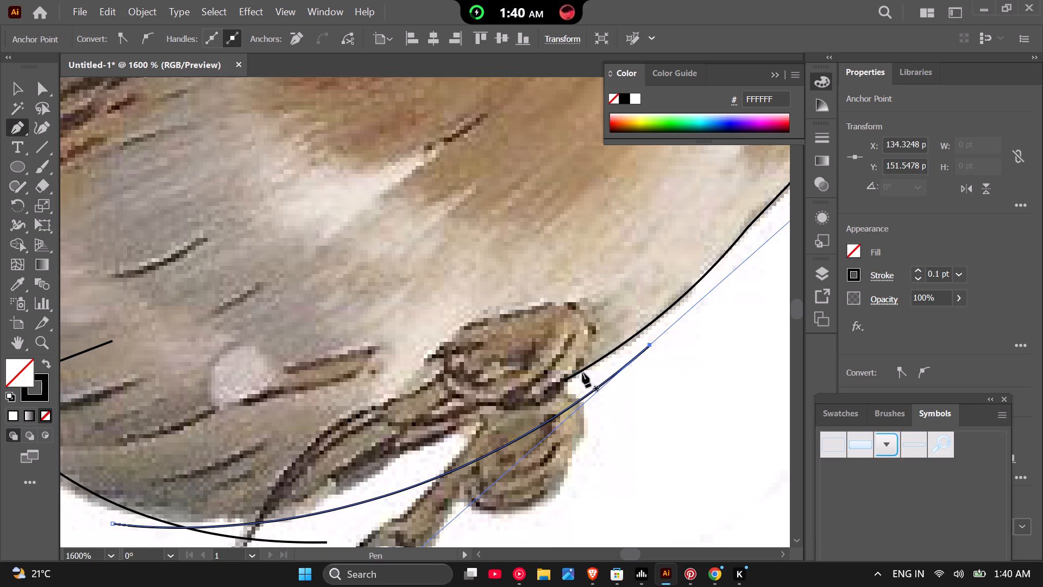
pyautogui.click(649, 344)
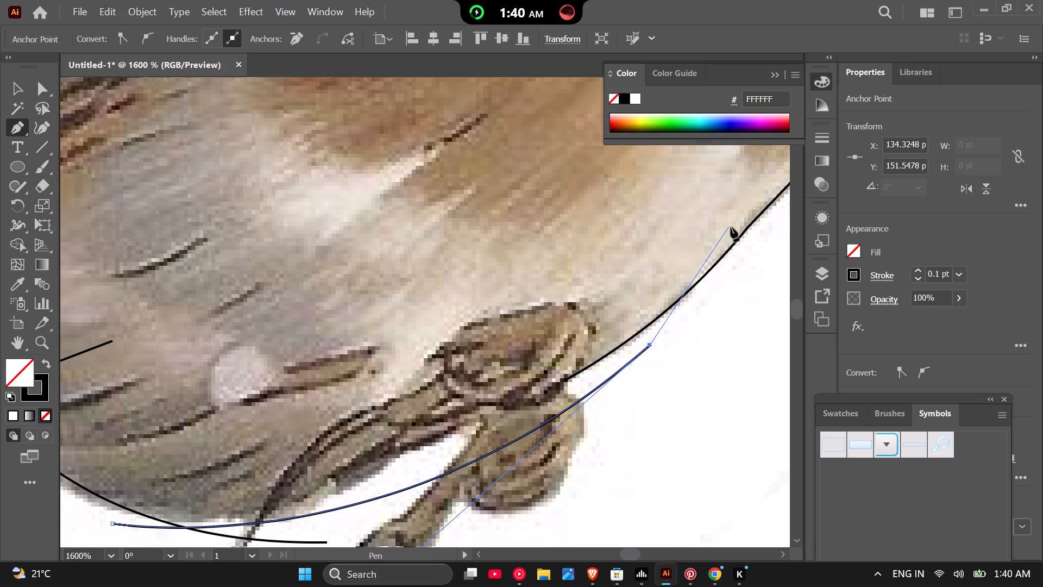
pyautogui.moveTo(734, 225); pyautogui.dragTo(742, 182)
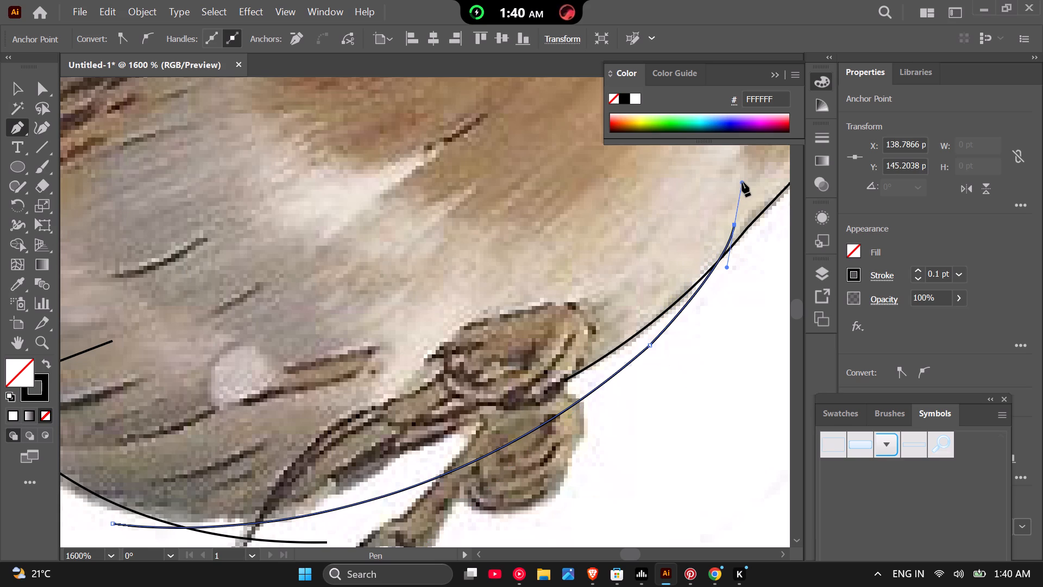
pyautogui.press('Return')
# Lock the linked skylark reference photo so only the traced paths can be selected.
pyautogui.scroll(-2, 444, 455)
pyautogui.scroll(-3, 458, 364)
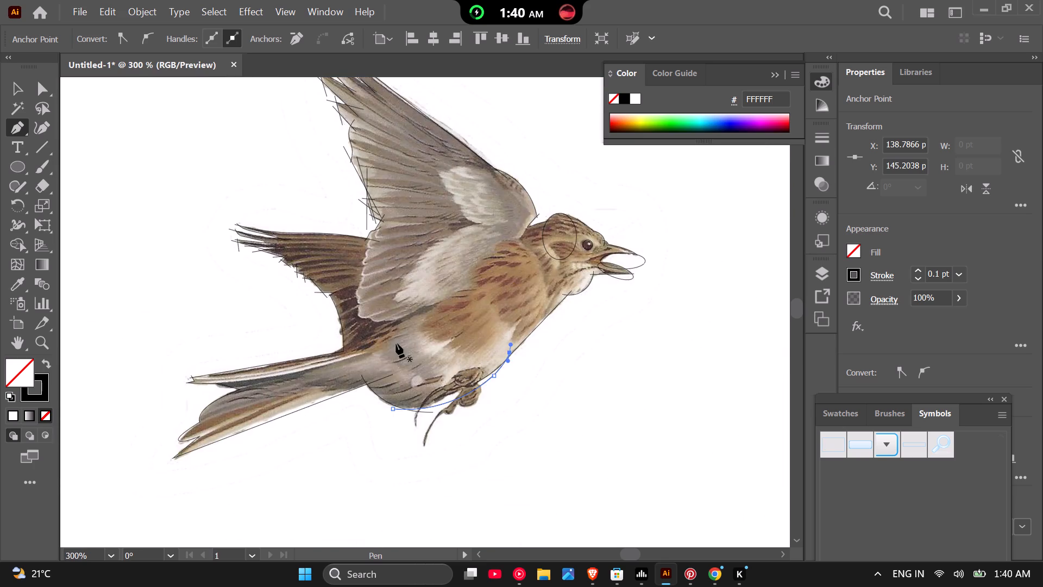
pyautogui.scroll(-2, 381, 361)
pyautogui.click(24, 86)
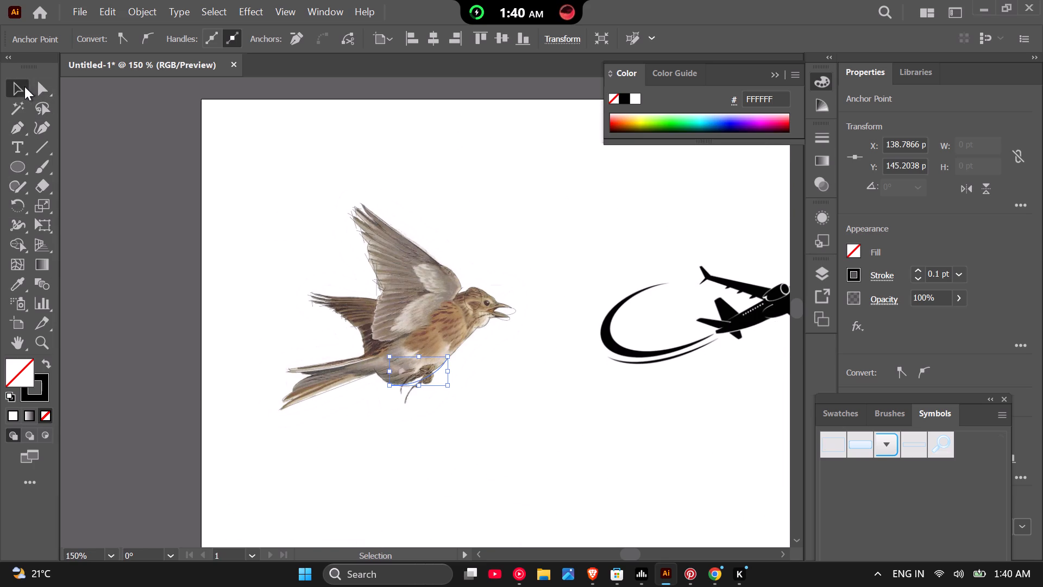
pyautogui.moveTo(236, 149); pyautogui.dragTo(442, 355)
pyautogui.moveTo(442, 355); pyautogui.dragTo(539, 454)
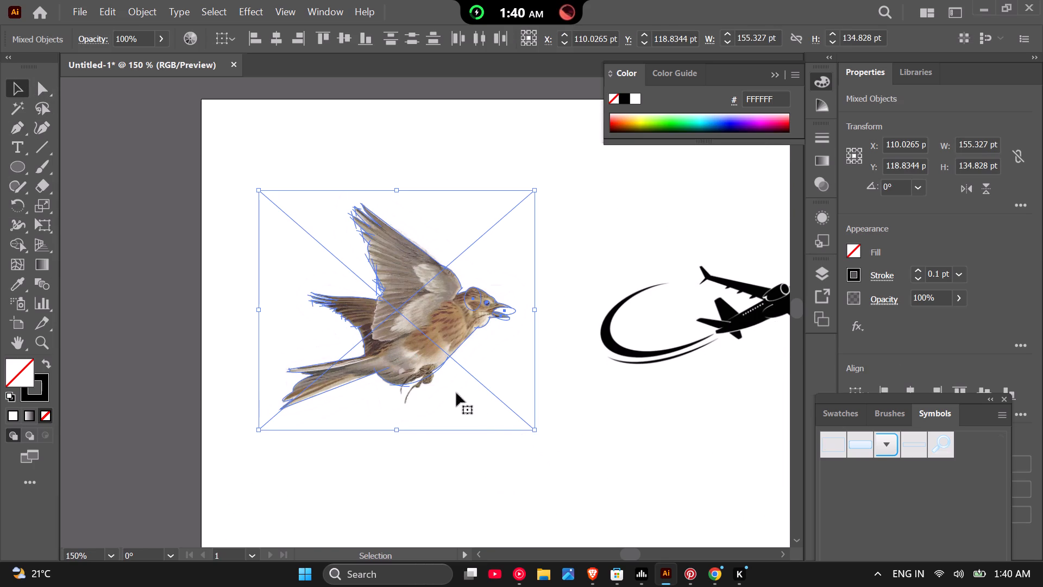
pyautogui.click(382, 472)
pyautogui.click(415, 332)
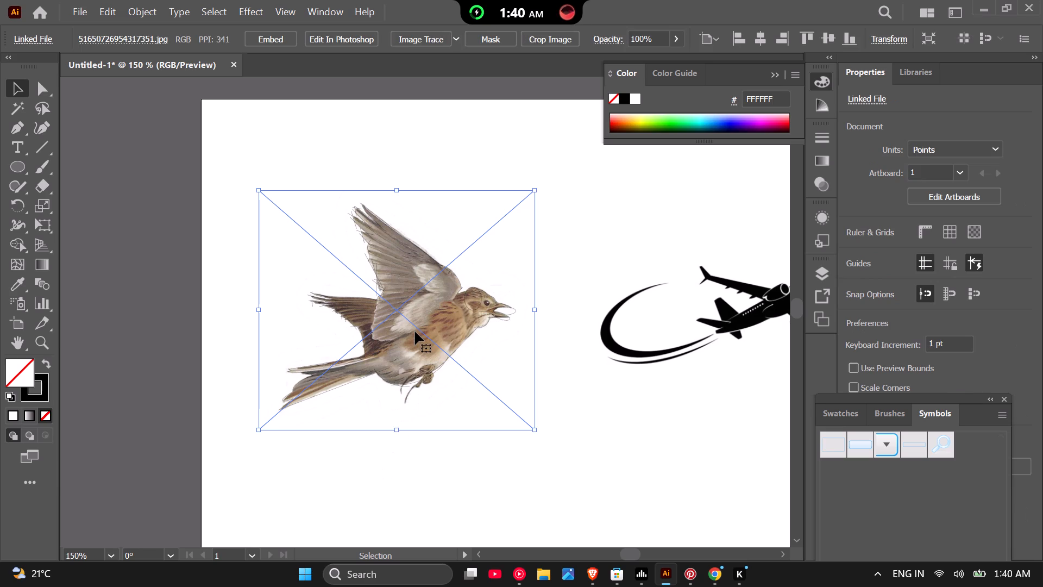
pyautogui.rightClick(415, 332)
pyautogui.click(415, 332)
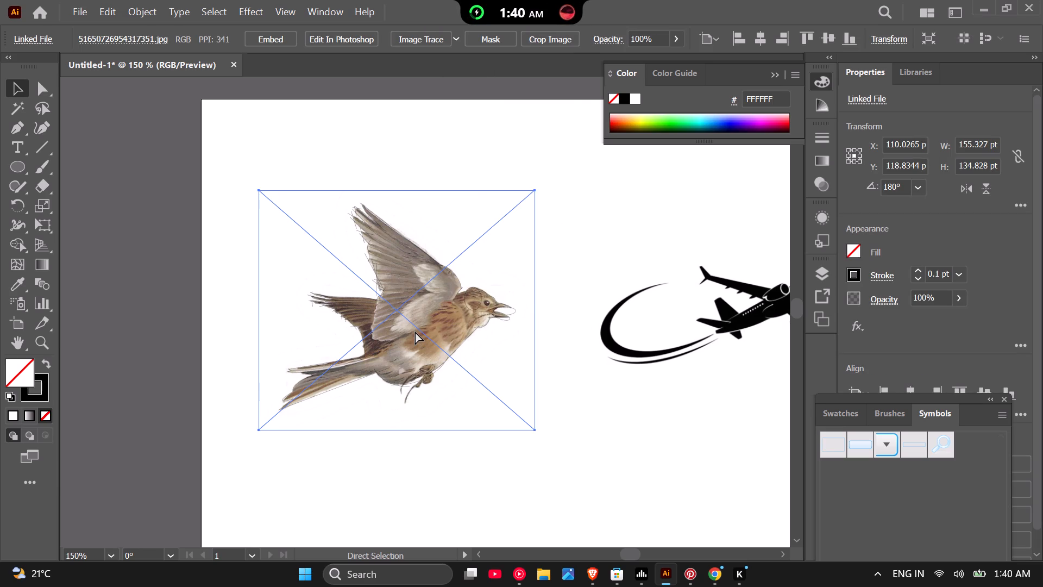
pyautogui.hotkey('ctrl', '2')
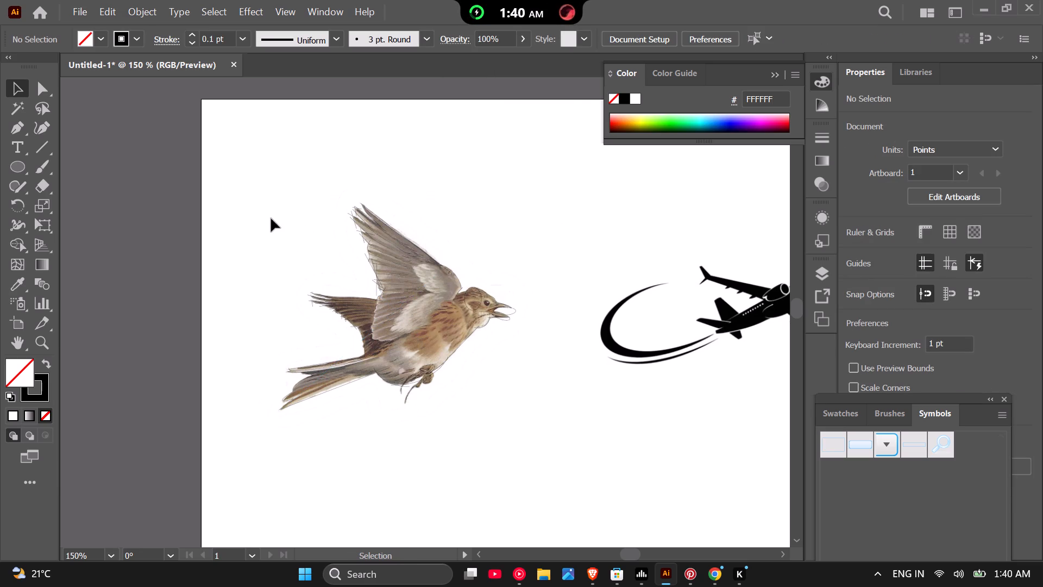
# Select all the traced skylark paths and merge the wing, head, beak, belly, tail and rear wing regions with Shape Builder.
pyautogui.moveTo(209, 184); pyautogui.dragTo(517, 471)
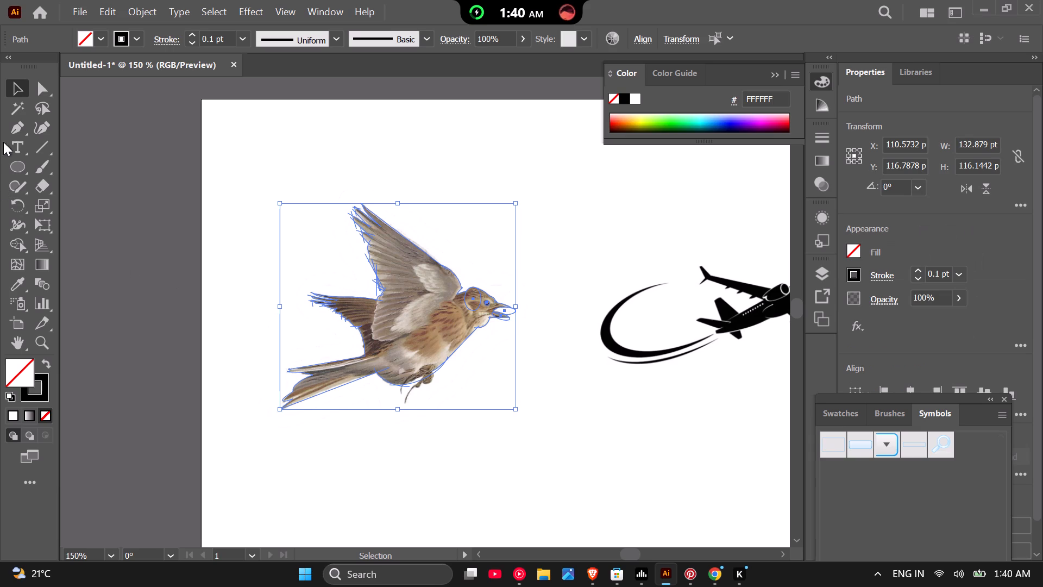
pyautogui.click(19, 244)
pyautogui.scroll(2, 444, 330)
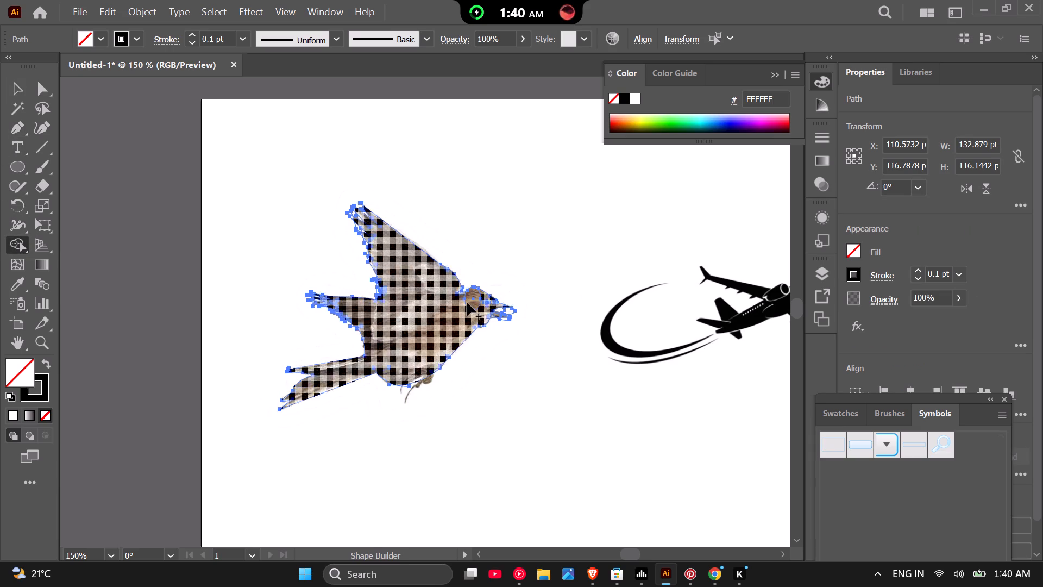
pyautogui.scroll(2, 467, 303)
pyautogui.scroll(-1, 477, 292)
pyautogui.scroll(1, 497, 260)
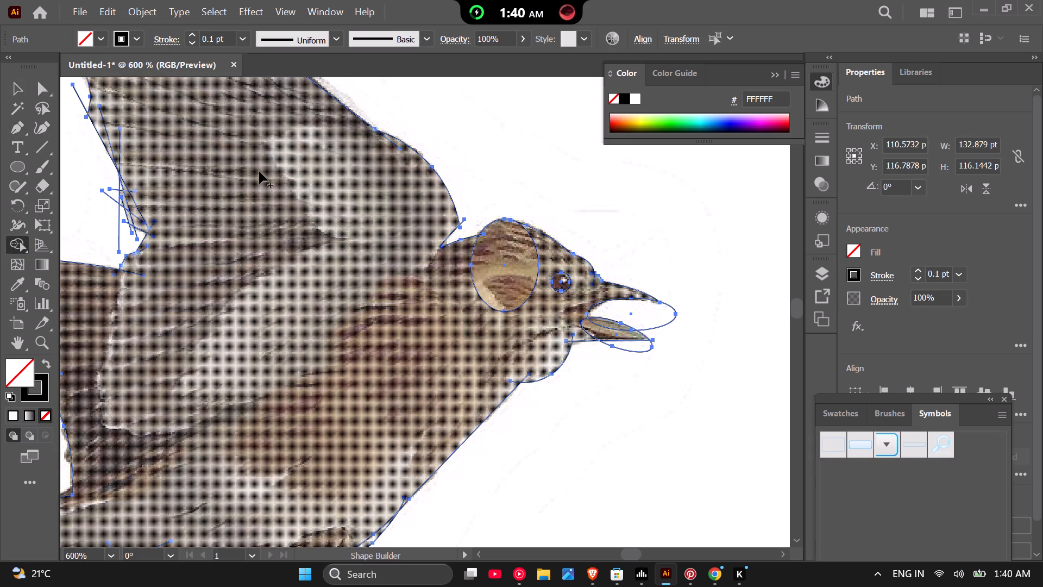
pyautogui.moveTo(244, 119); pyautogui.dragTo(417, 297)
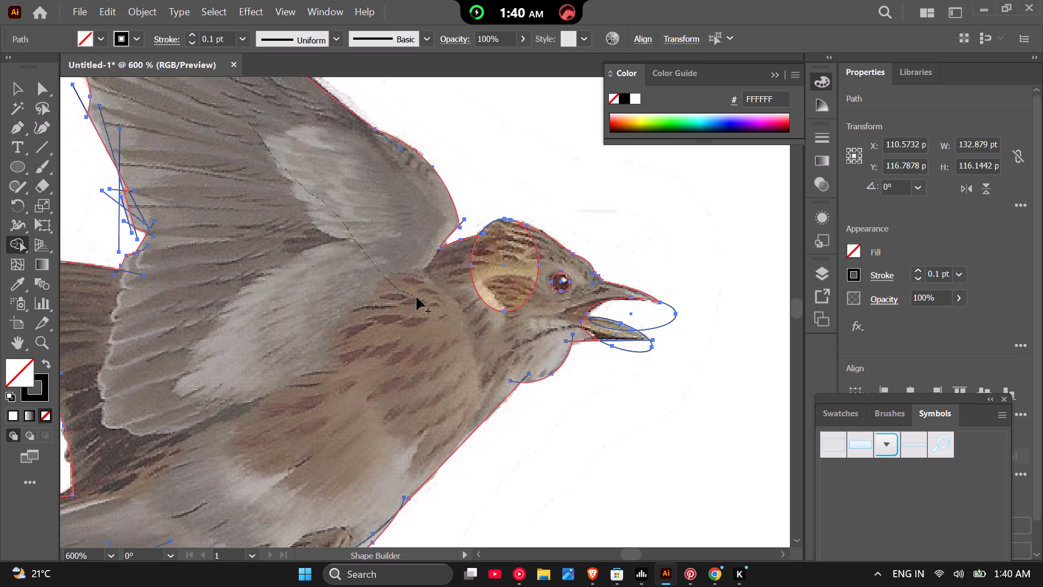
pyautogui.moveTo(417, 297); pyautogui.dragTo(539, 233)
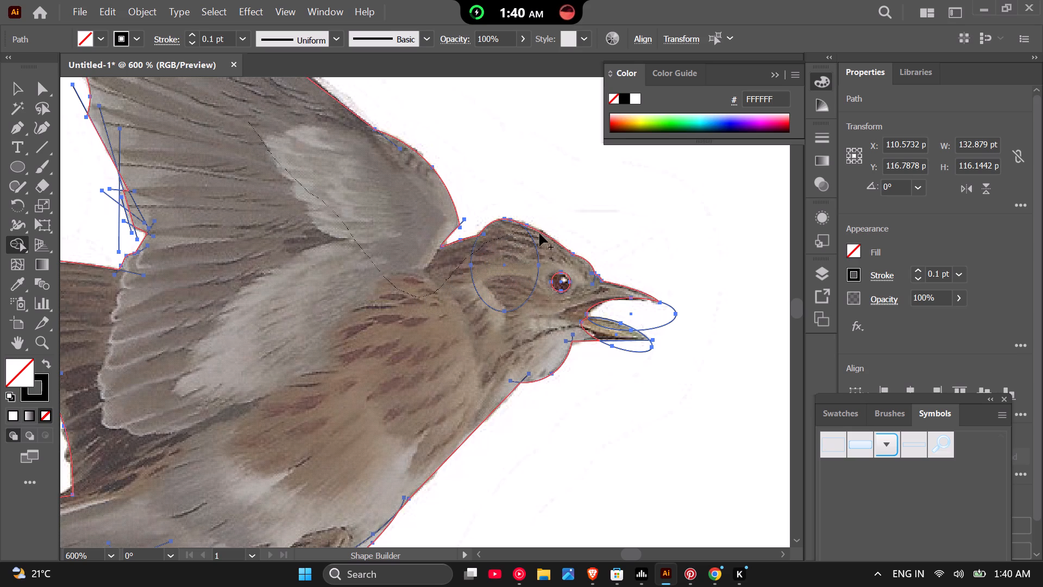
pyautogui.moveTo(539, 233); pyautogui.dragTo(601, 278)
pyautogui.moveTo(601, 278); pyautogui.dragTo(602, 324)
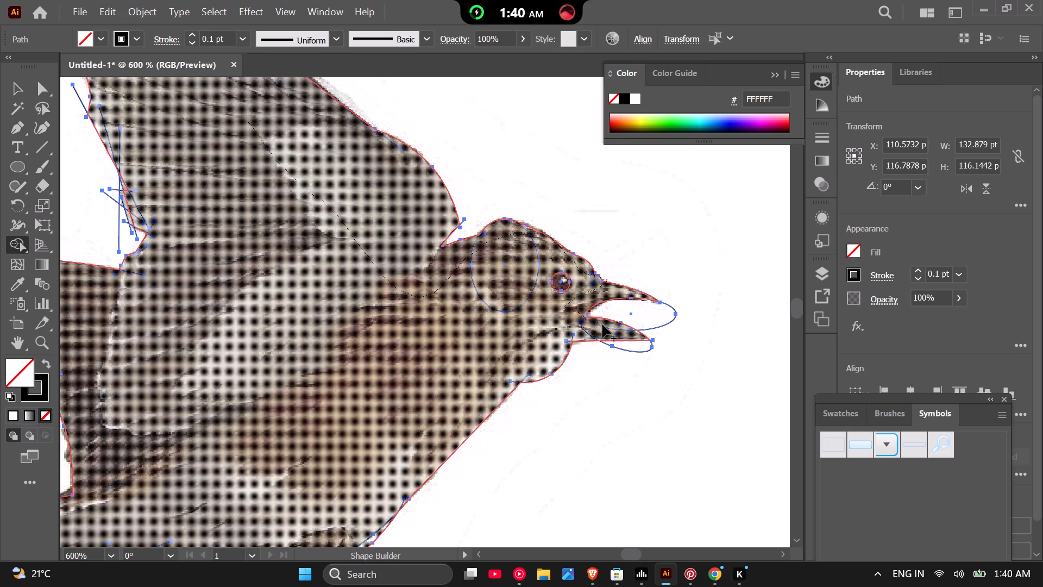
pyautogui.moveTo(602, 324); pyautogui.dragTo(556, 332)
pyautogui.moveTo(556, 332); pyautogui.dragTo(371, 441)
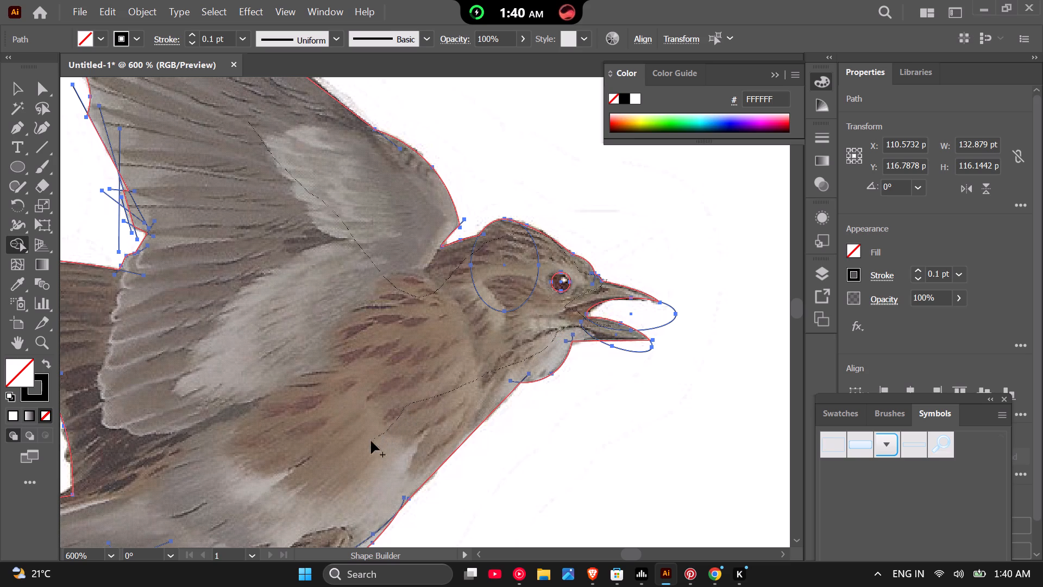
pyautogui.moveTo(371, 441); pyautogui.dragTo(281, 493)
pyautogui.scroll(-3, 282, 496)
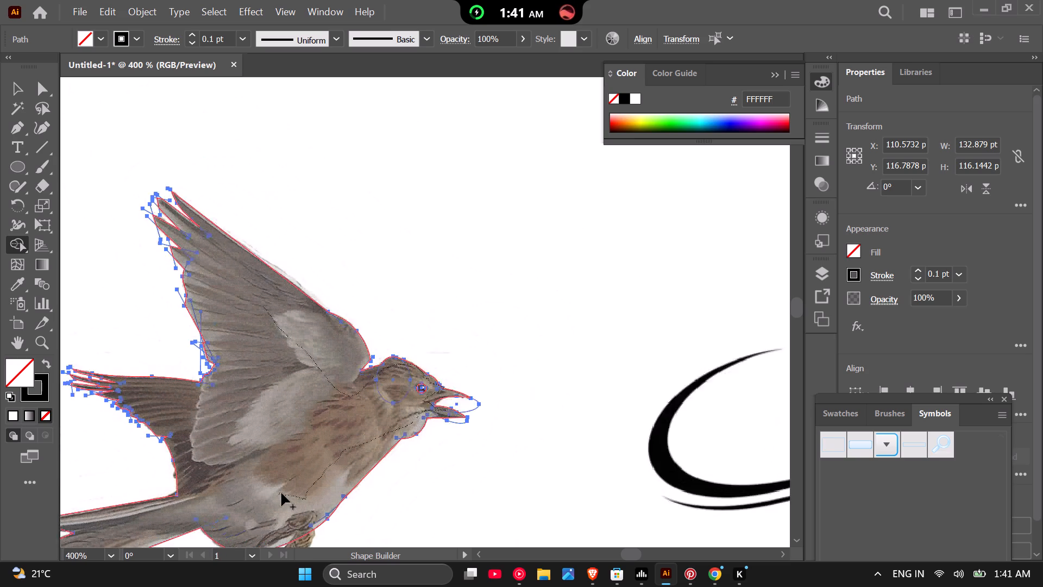
pyautogui.moveTo(281, 493); pyautogui.dragTo(204, 514)
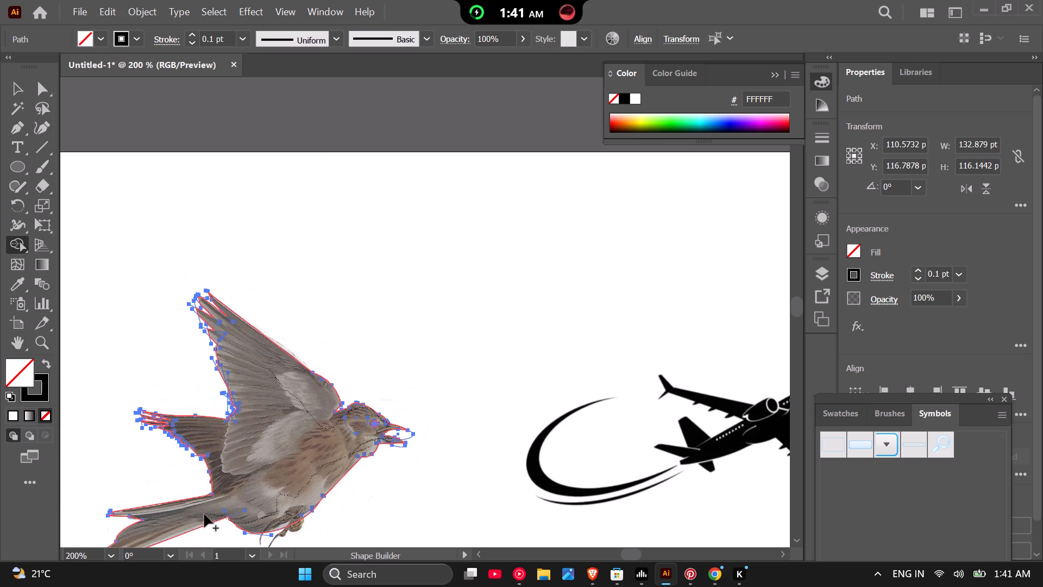
pyautogui.moveTo(204, 514); pyautogui.dragTo(231, 475)
pyautogui.moveTo(231, 475); pyautogui.dragTo(233, 426)
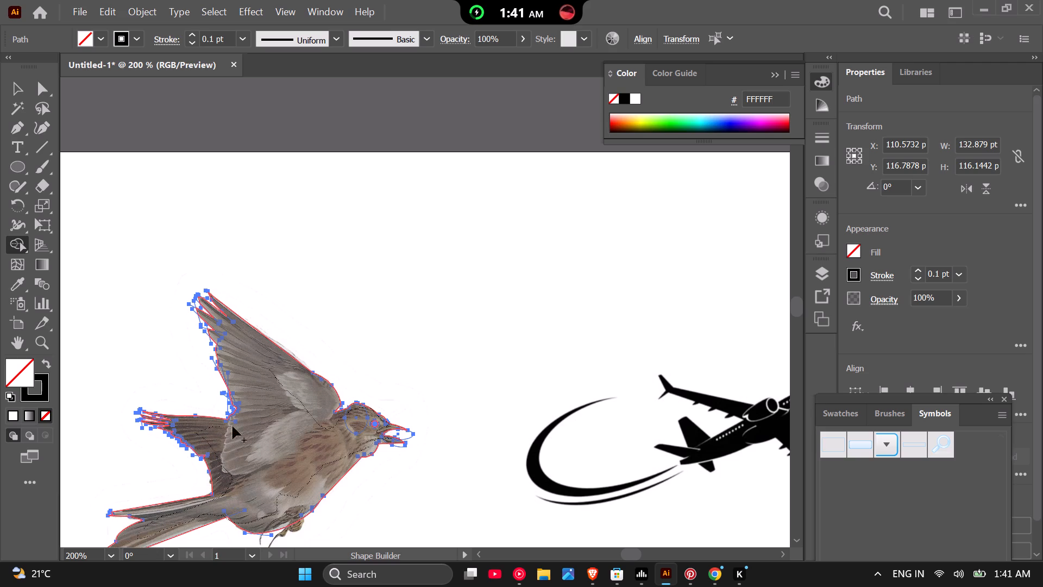
pyautogui.moveTo(233, 426); pyautogui.dragTo(224, 330)
pyautogui.moveTo(224, 330); pyautogui.dragTo(225, 331)
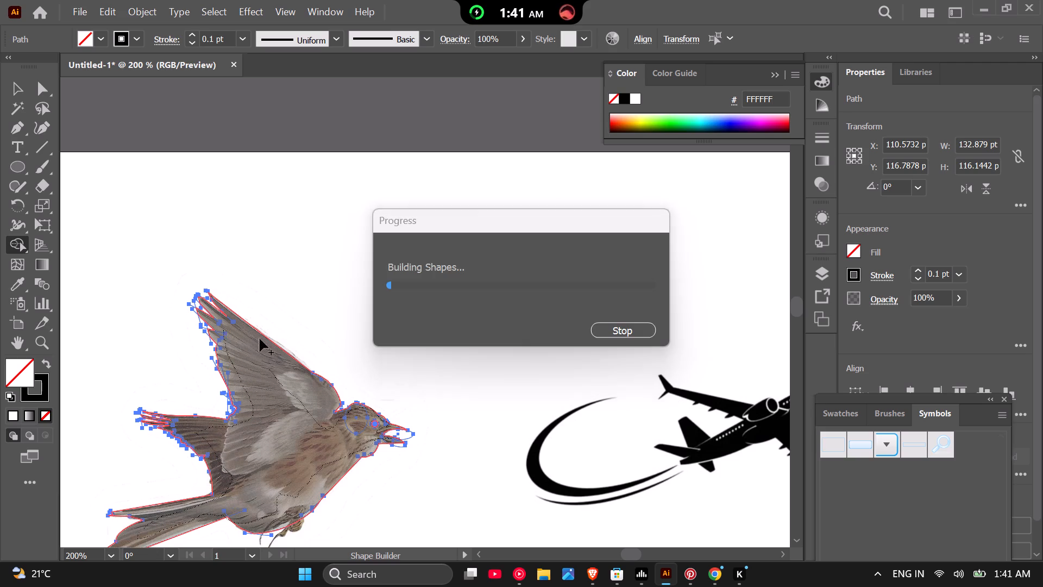
# Erase the three overshooting line ends that stick into the raised wing along its lower trailing edge with Shape Builder.
pyautogui.scroll(-1, 260, 444)
pyautogui.scroll(3, 222, 344)
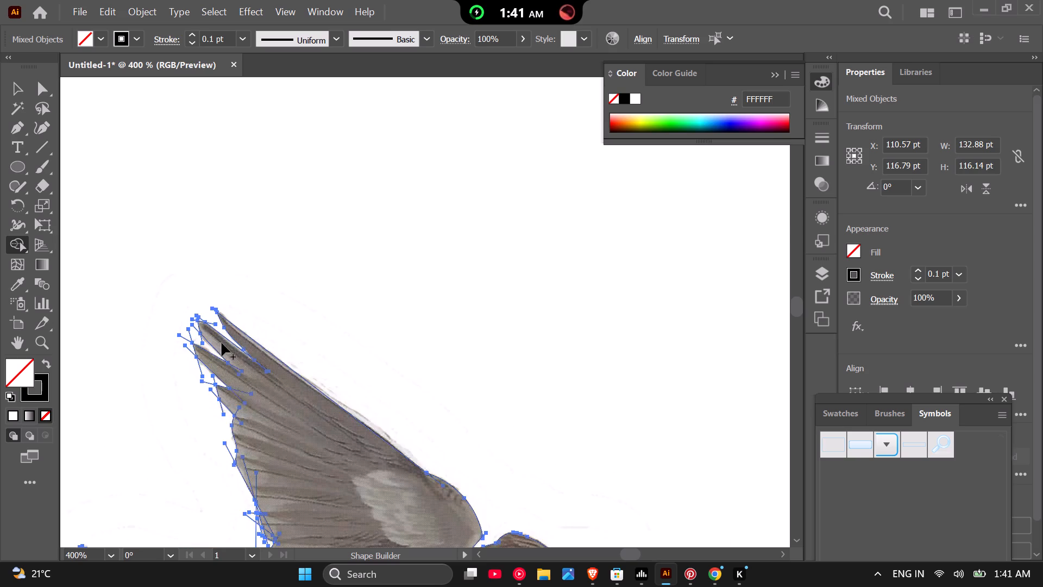
pyautogui.scroll(4, 222, 343)
pyautogui.scroll(-1, 175, 255)
pyautogui.scroll(-1, 328, 317)
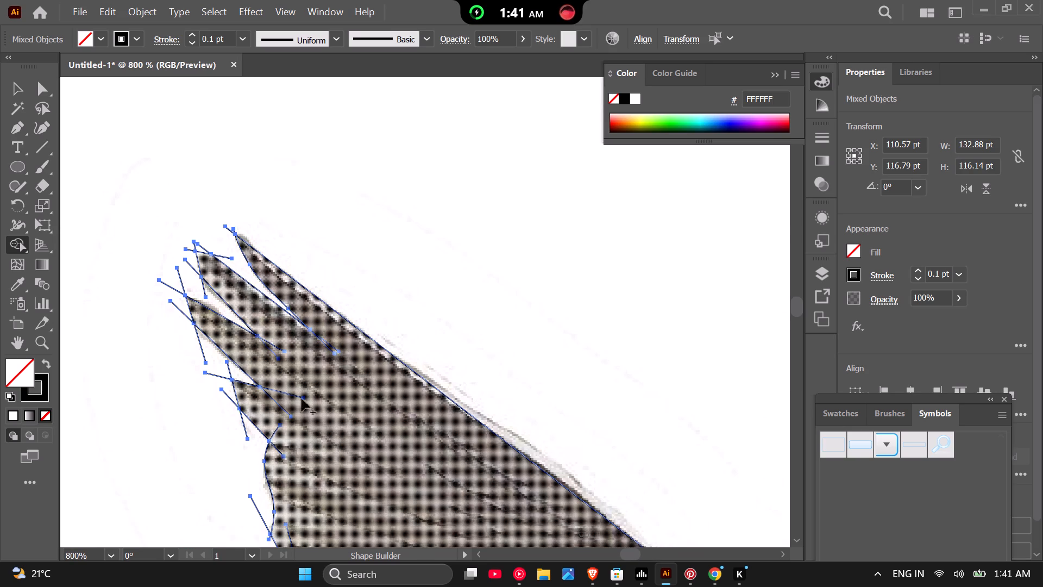
pyautogui.scroll(-2, 301, 395)
pyautogui.scroll(2, 300, 415)
pyautogui.scroll(-2, 268, 307)
pyautogui.scroll(3, 297, 410)
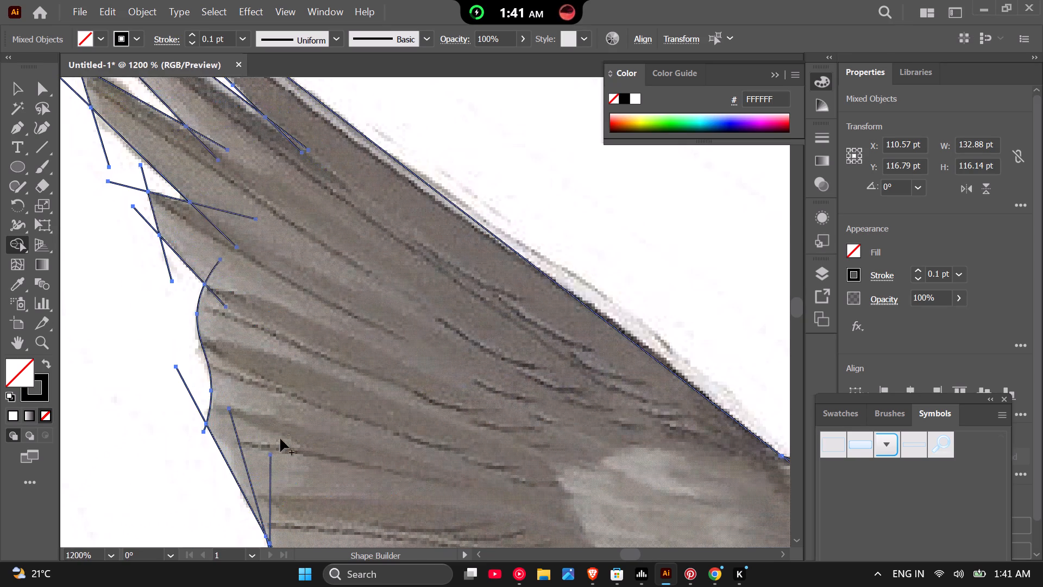
pyautogui.scroll(2, 276, 439)
pyautogui.scroll(-5, 260, 385)
pyautogui.scroll(3, 292, 477)
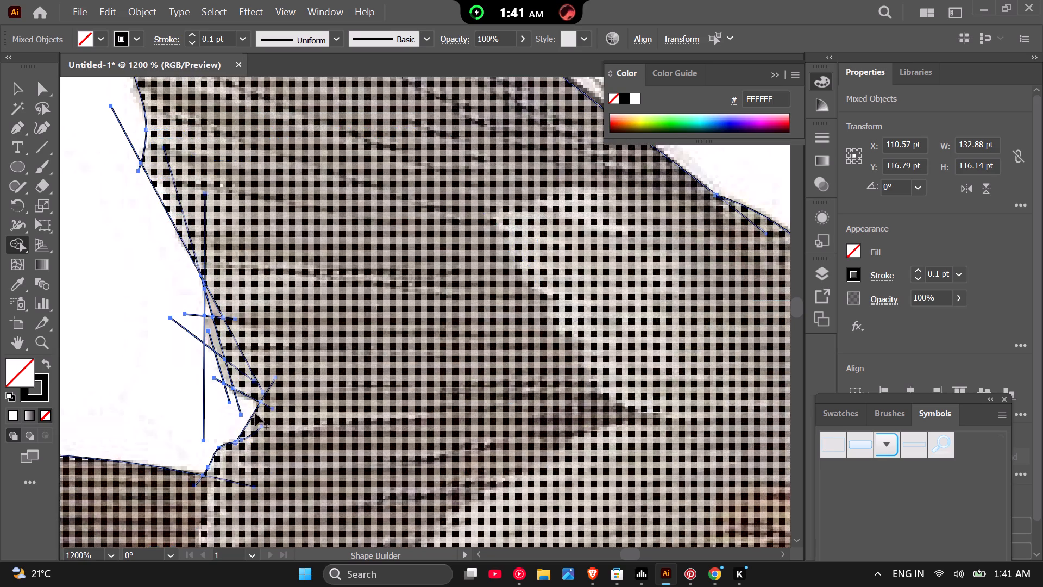
pyautogui.scroll(2, 242, 392)
pyautogui.scroll(-1, 242, 392)
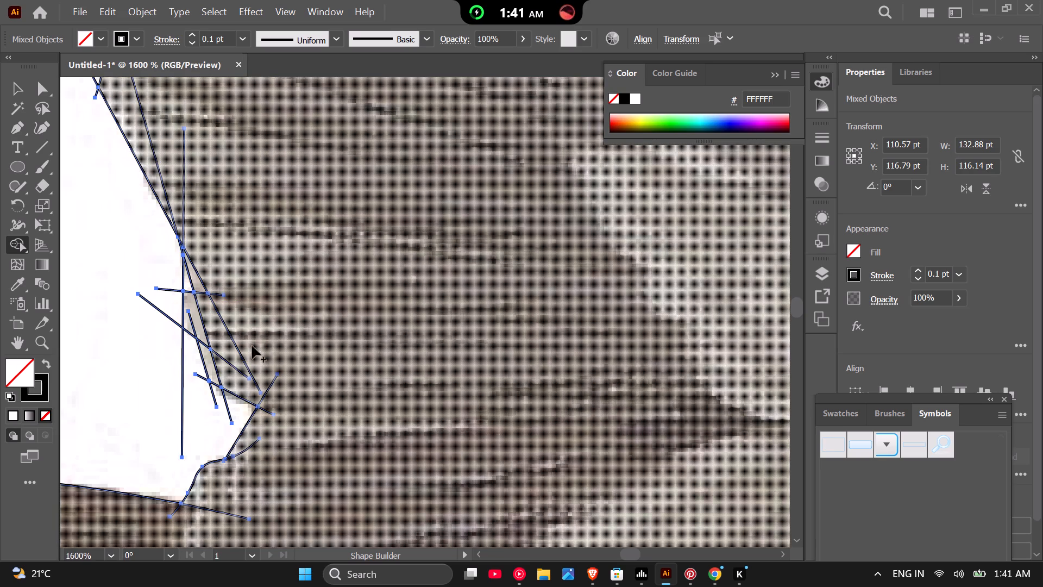
pyautogui.scroll(-1, 234, 326)
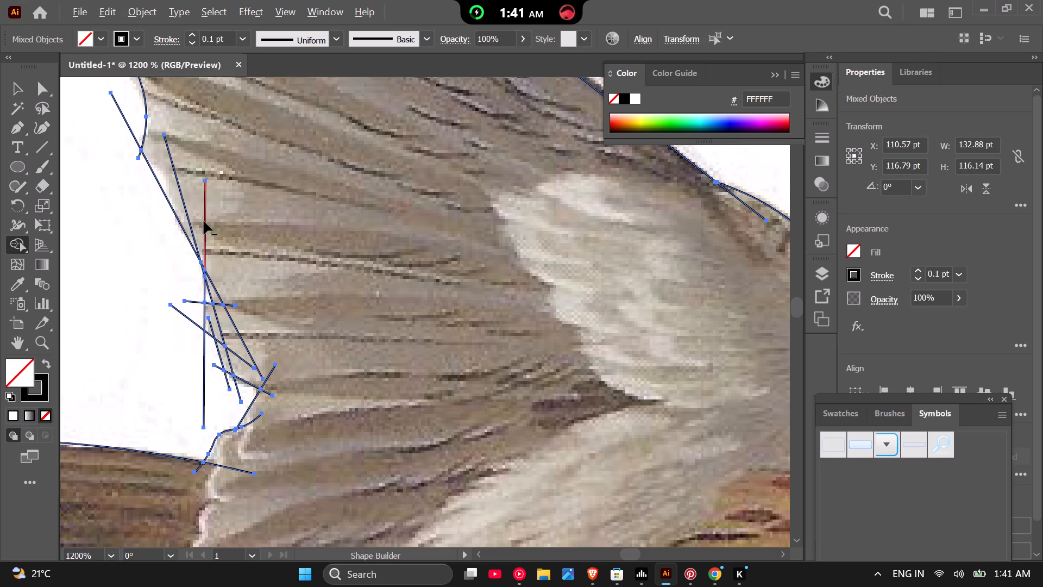
pyautogui.keyDown('alt'); pyautogui.click(204, 221); pyautogui.keyUp('alt')
pyautogui.keyDown('alt'); pyautogui.click(188, 217); pyautogui.keyUp('alt')
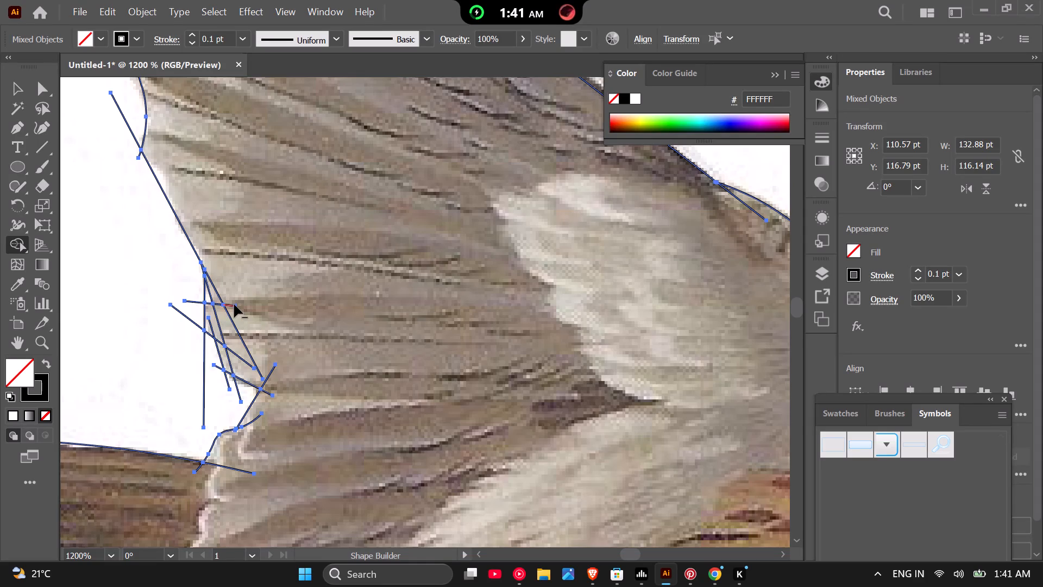
pyautogui.keyDown('alt'); pyautogui.click(231, 305); pyautogui.keyUp('alt')
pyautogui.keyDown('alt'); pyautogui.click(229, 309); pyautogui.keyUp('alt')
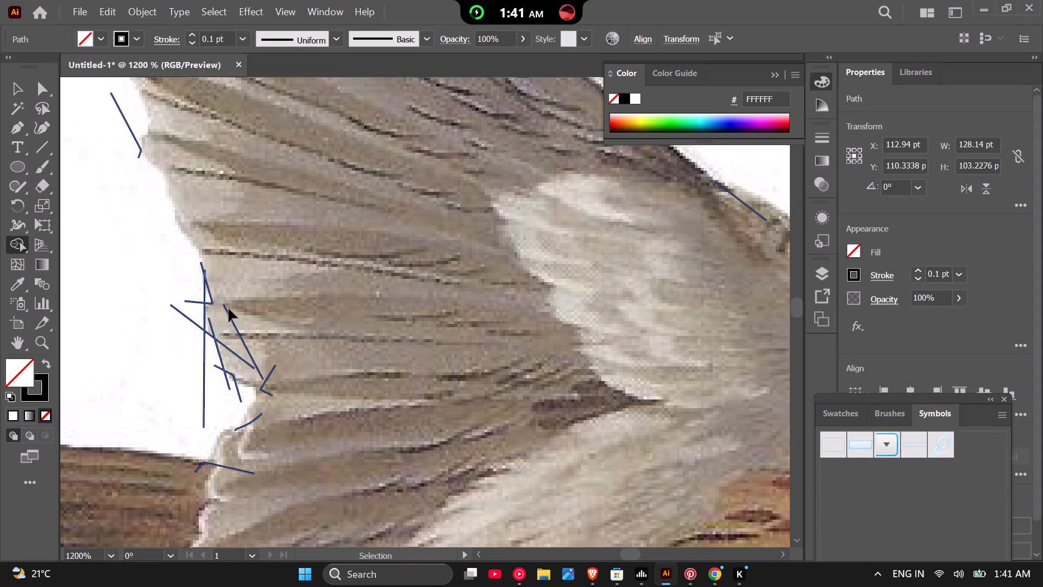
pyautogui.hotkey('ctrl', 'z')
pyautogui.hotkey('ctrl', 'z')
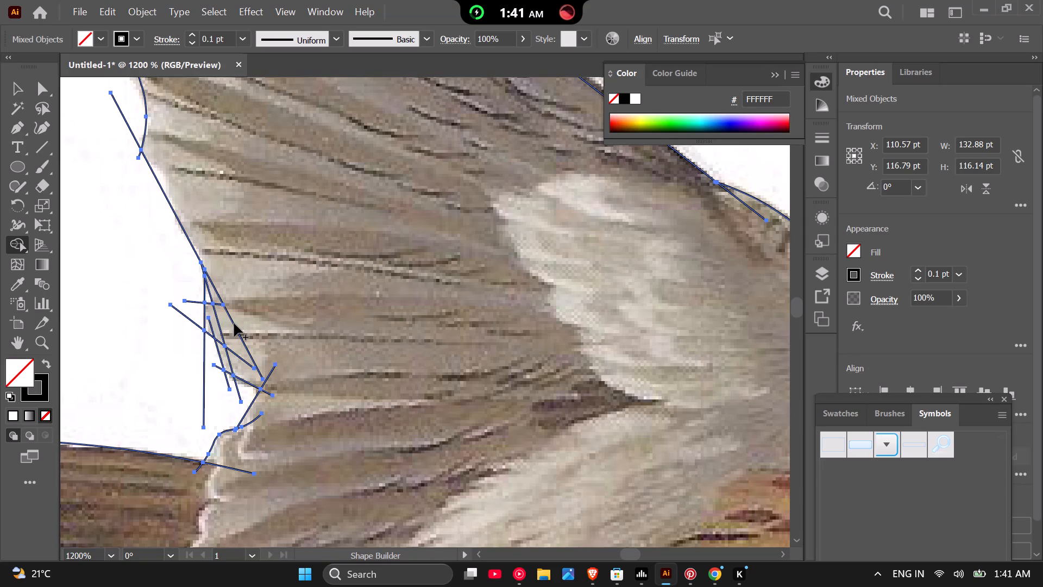
# Erase the remaining stray segments on the wing side of the notch between the raised wing and the rear wing.
pyautogui.keyDown('alt'); pyautogui.click(234, 323); pyautogui.keyUp('alt')
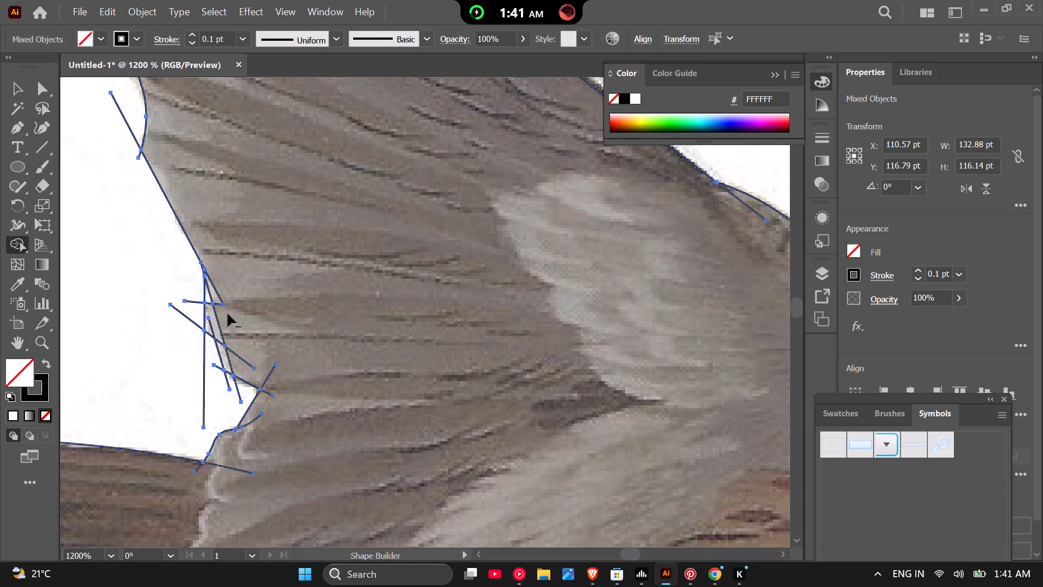
pyautogui.keyDown('alt'); pyautogui.click(221, 304); pyautogui.keyUp('alt')
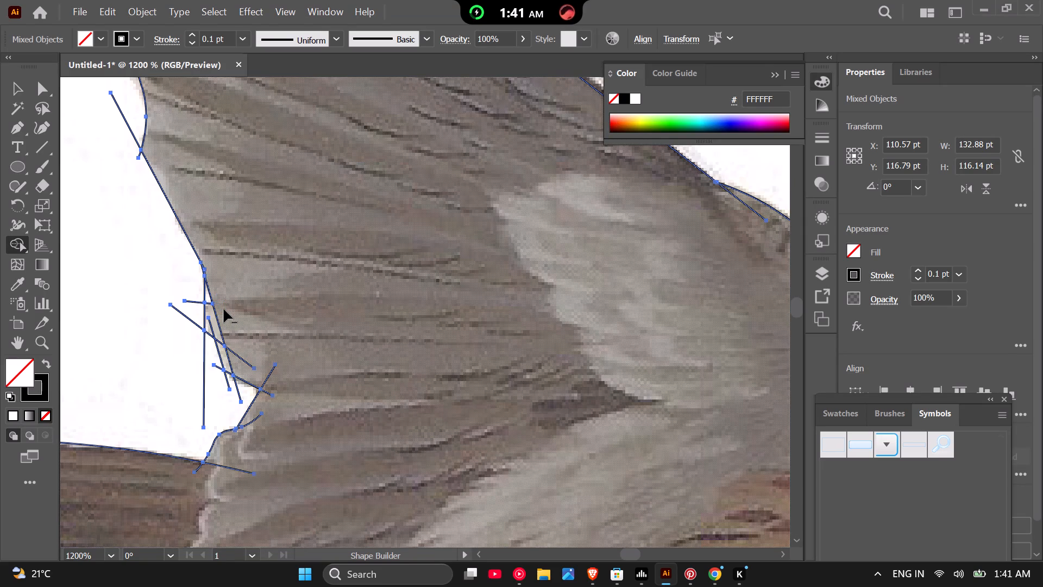
pyautogui.keyDown('alt'); pyautogui.click(242, 360); pyautogui.keyUp('alt')
pyautogui.keyDown('alt'); pyautogui.click(249, 363); pyautogui.keyUp('alt')
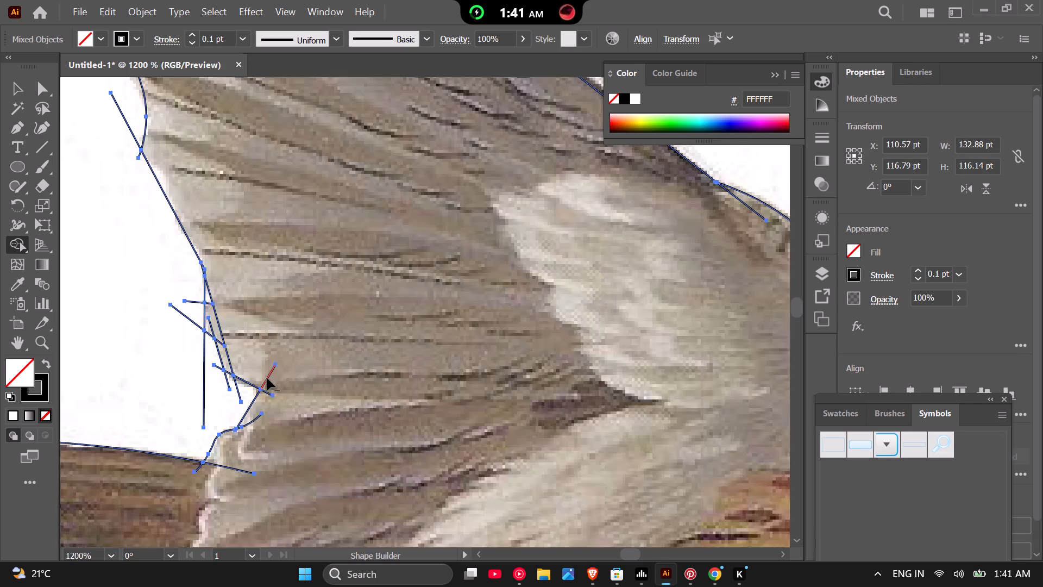
pyautogui.keyDown('alt'); pyautogui.click(268, 380); pyautogui.keyUp('alt')
pyautogui.keyDown('alt'); pyautogui.click(268, 395); pyautogui.keyUp('alt')
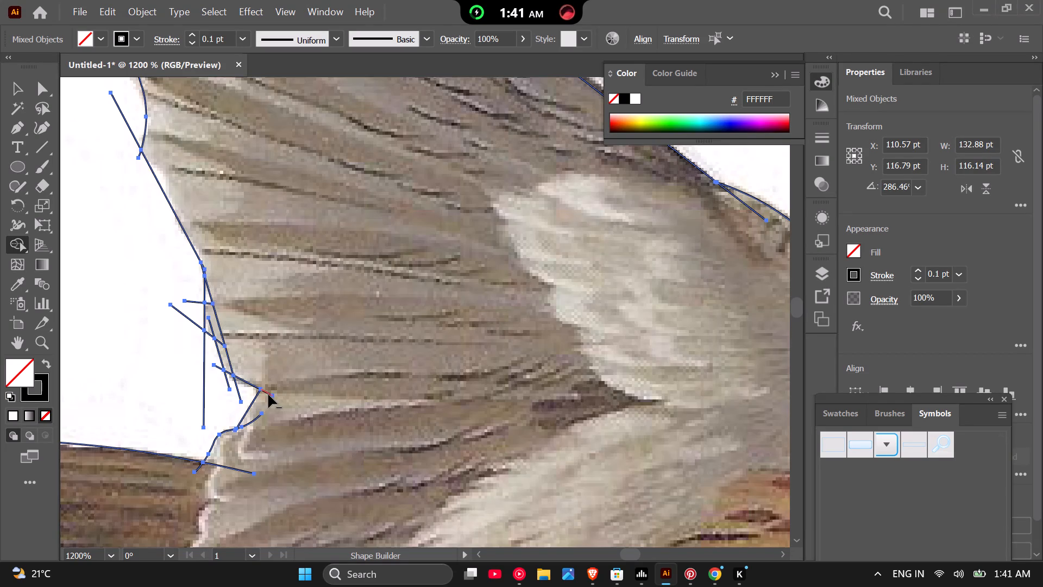
pyautogui.keyDown('alt'); pyautogui.click(259, 415); pyautogui.keyUp('alt')
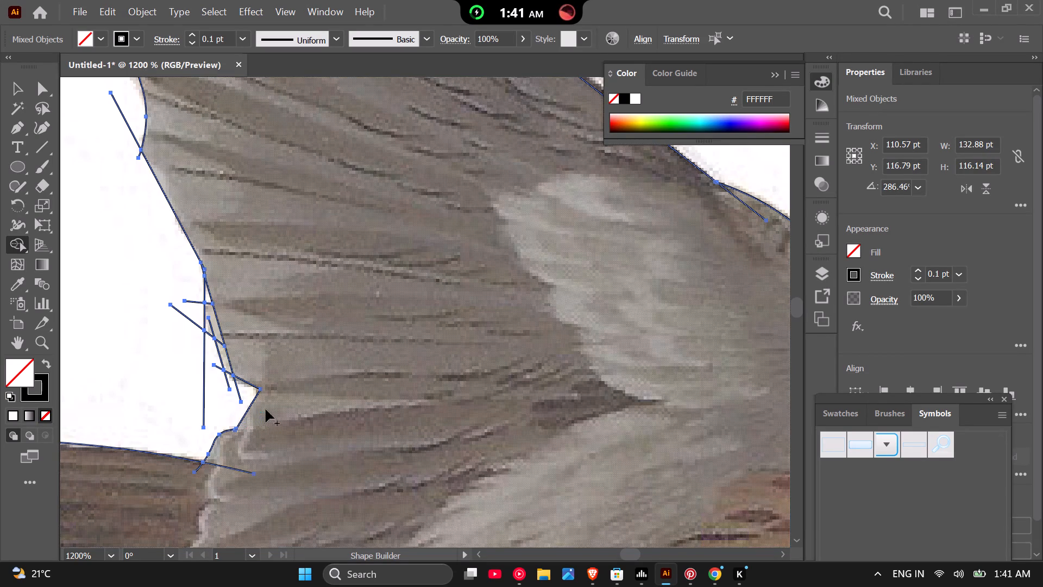
# Merge the small triangular region between the crossing lines on the rear wing's lower trailing edge using Shape Builder.
pyautogui.scroll(-3, 266, 409)
pyautogui.scroll(3, 259, 435)
pyautogui.scroll(-3, 206, 374)
pyautogui.scroll(4, 101, 394)
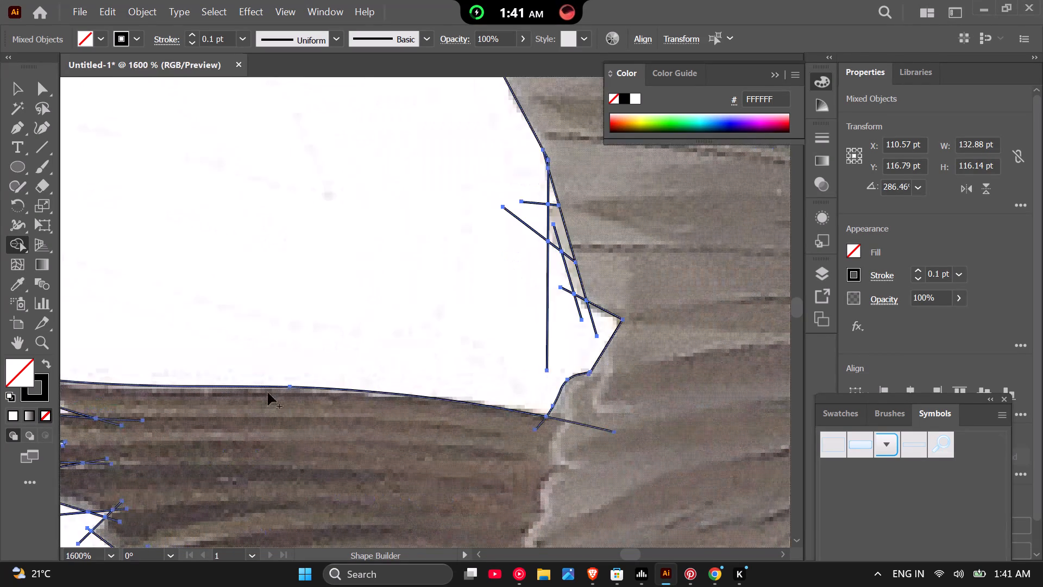
pyautogui.scroll(-4, 287, 392)
pyautogui.scroll(4, 180, 394)
pyautogui.scroll(-1, 312, 428)
pyautogui.scroll(3, 359, 441)
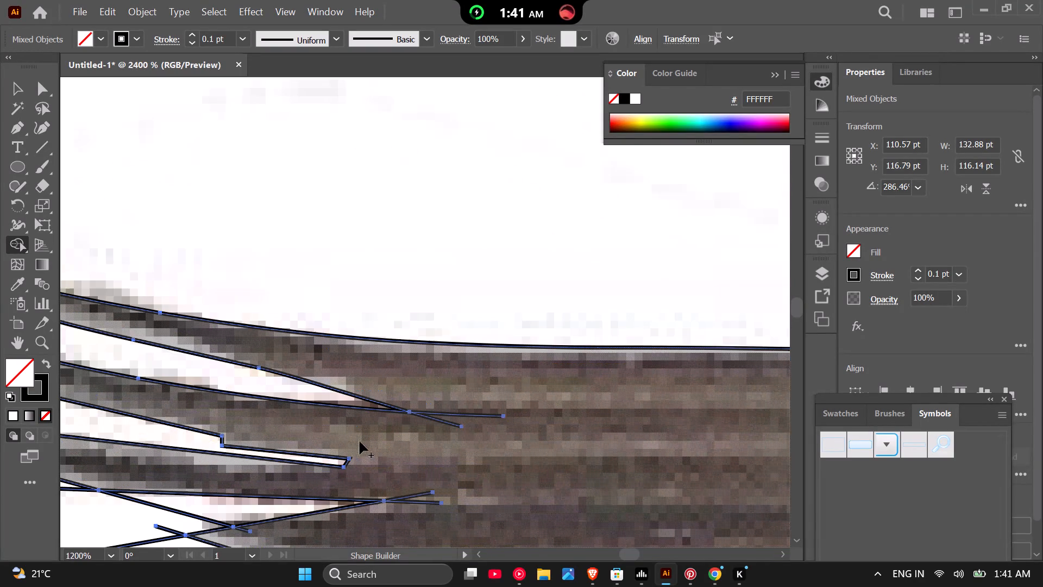
pyautogui.scroll(-2, 373, 417)
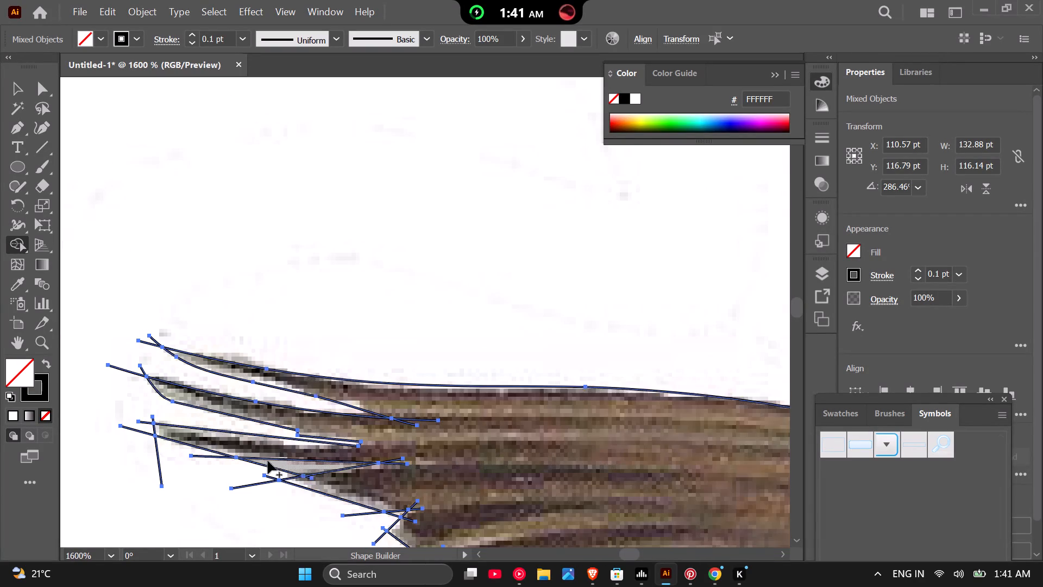
pyautogui.scroll(1, 262, 460)
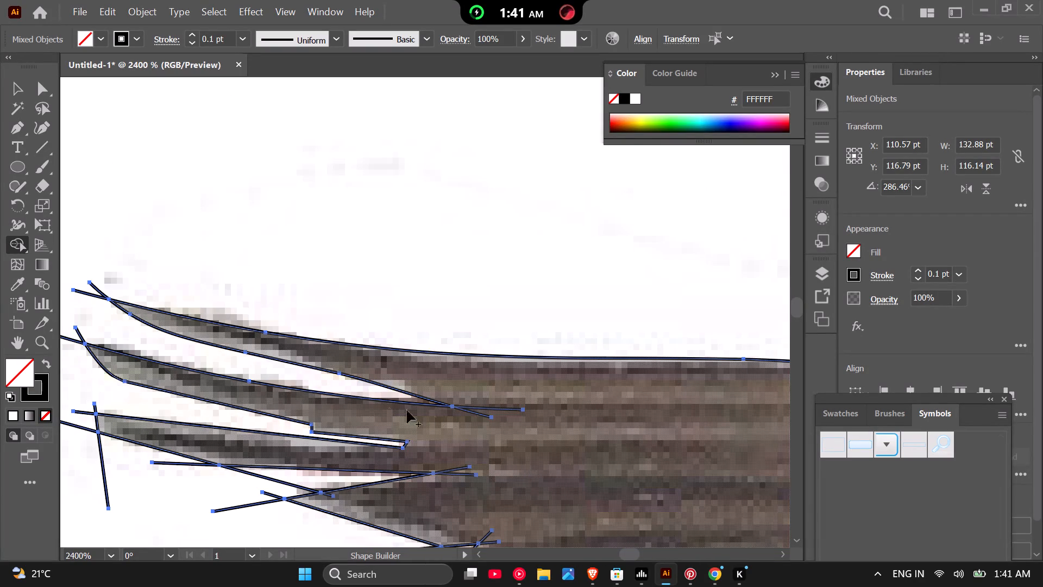
pyautogui.scroll(-1, 399, 386)
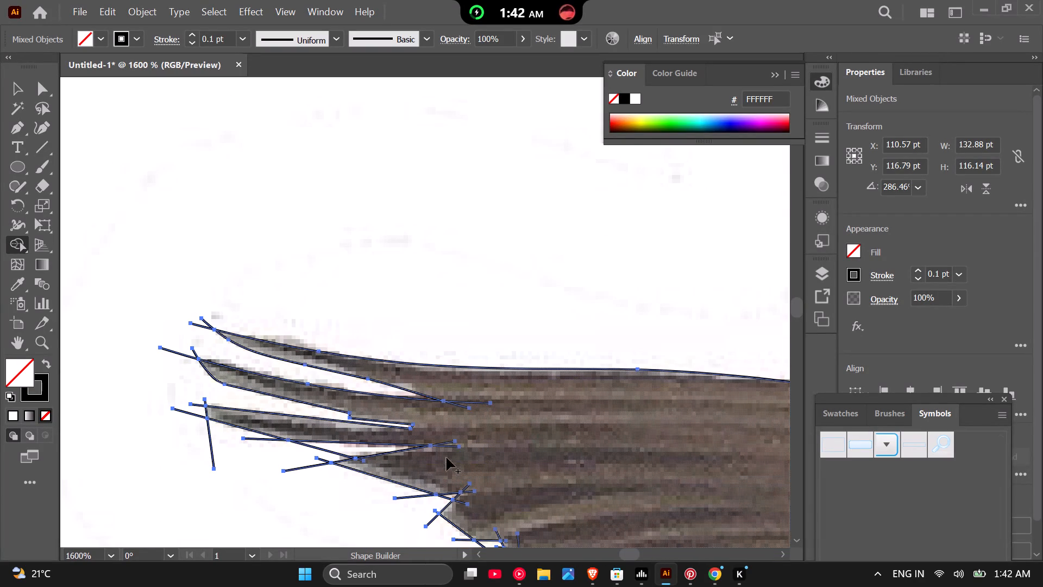
pyautogui.scroll(1, 450, 450)
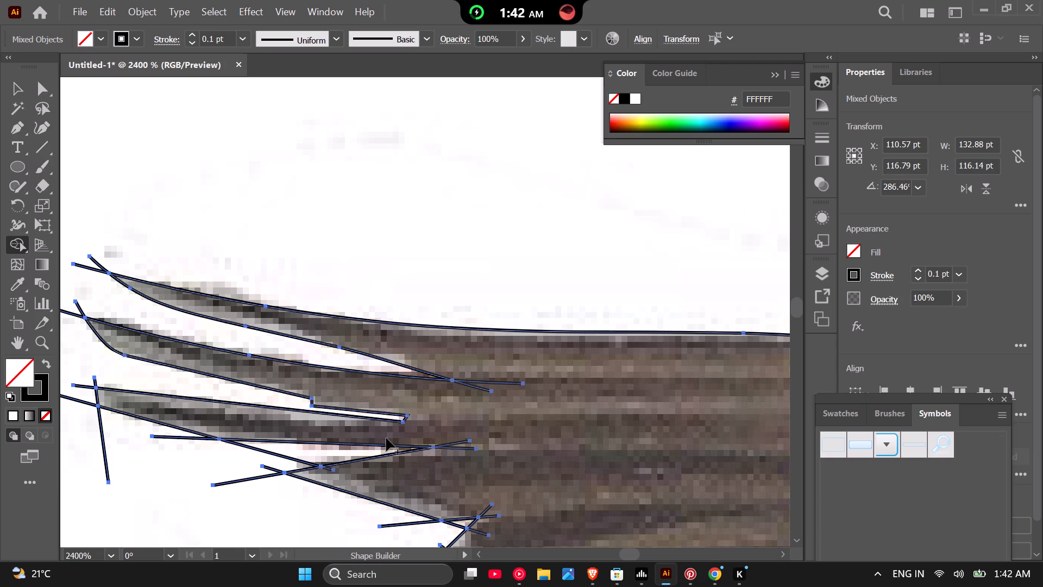
pyautogui.scroll(-2, 386, 438)
pyautogui.scroll(5, 446, 494)
pyautogui.scroll(-2, 442, 450)
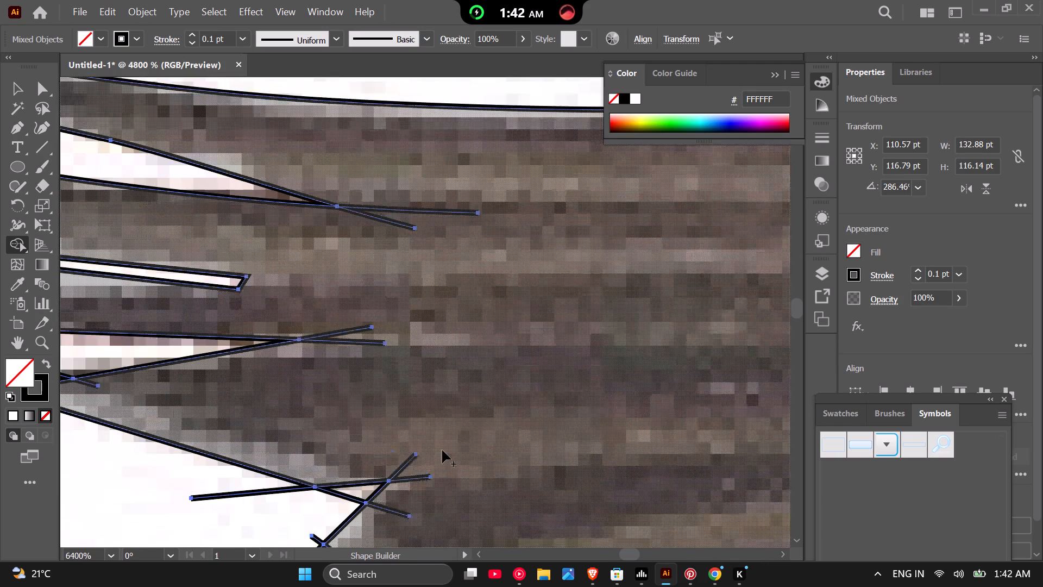
pyautogui.scroll(1, 352, 472)
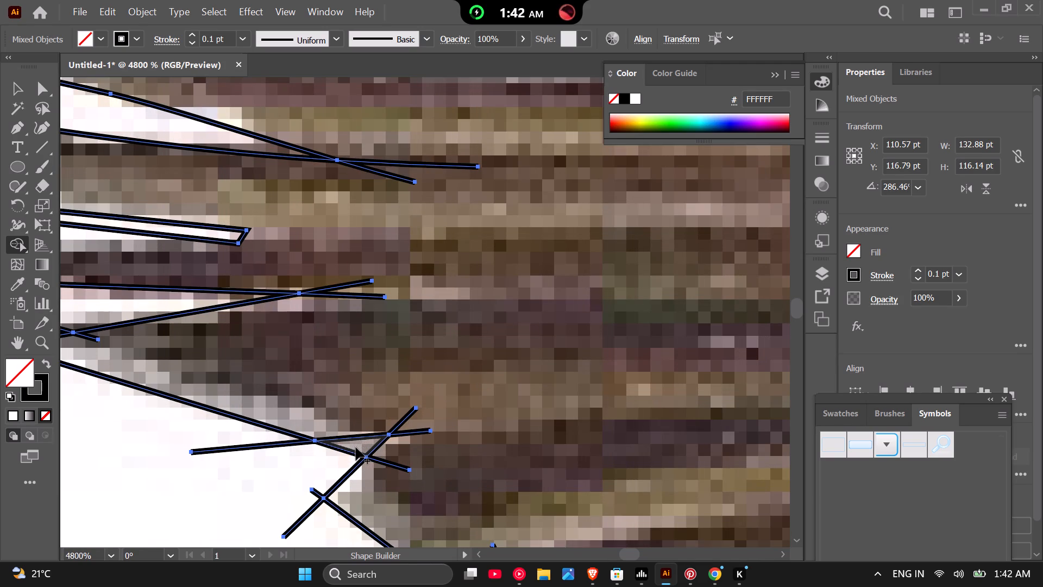
pyautogui.keyDown('alt'); pyautogui.click(357, 444); pyautogui.keyUp('alt')
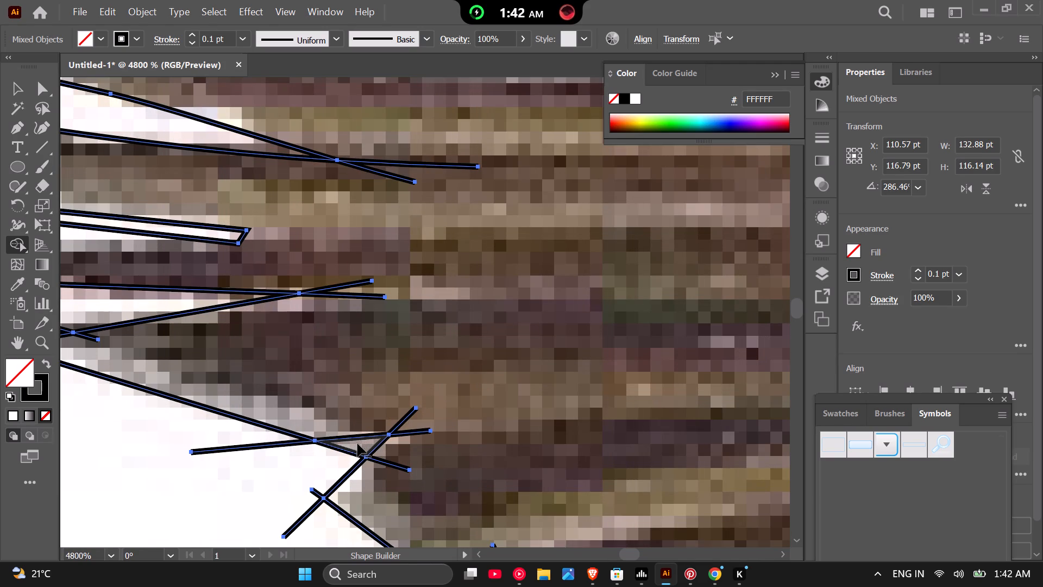
pyautogui.keyDown('alt'); pyautogui.click(357, 444); pyautogui.keyUp('alt')
# Examine the rear wing's jagged lower edge and the whole outline for unmerged regions and stray line ends.
pyautogui.scroll(-3, 362, 440)
pyautogui.scroll(2, 375, 468)
pyautogui.scroll(-1, 375, 386)
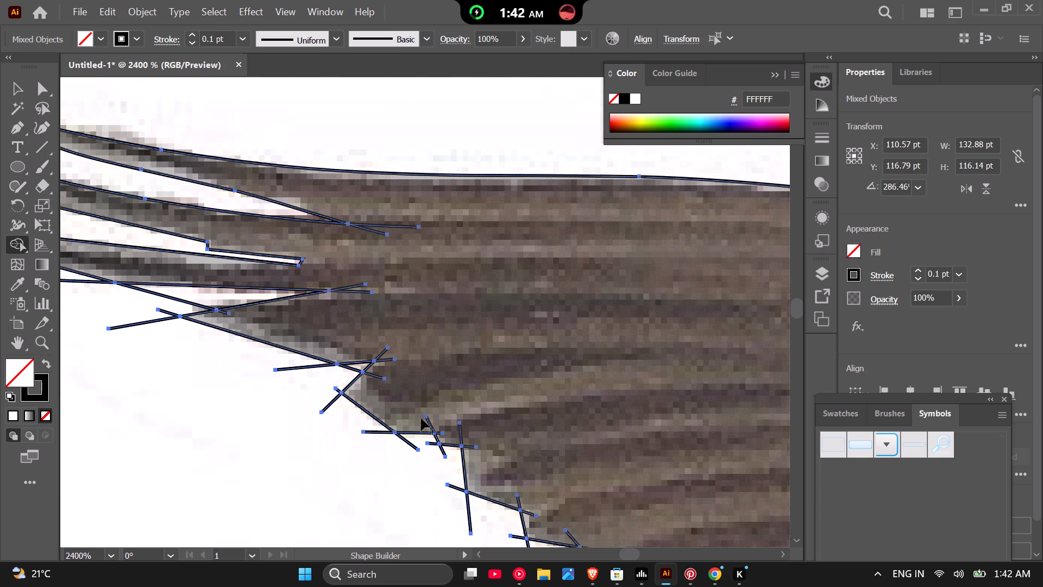
pyautogui.scroll(3, 457, 451)
pyautogui.scroll(-4, 443, 431)
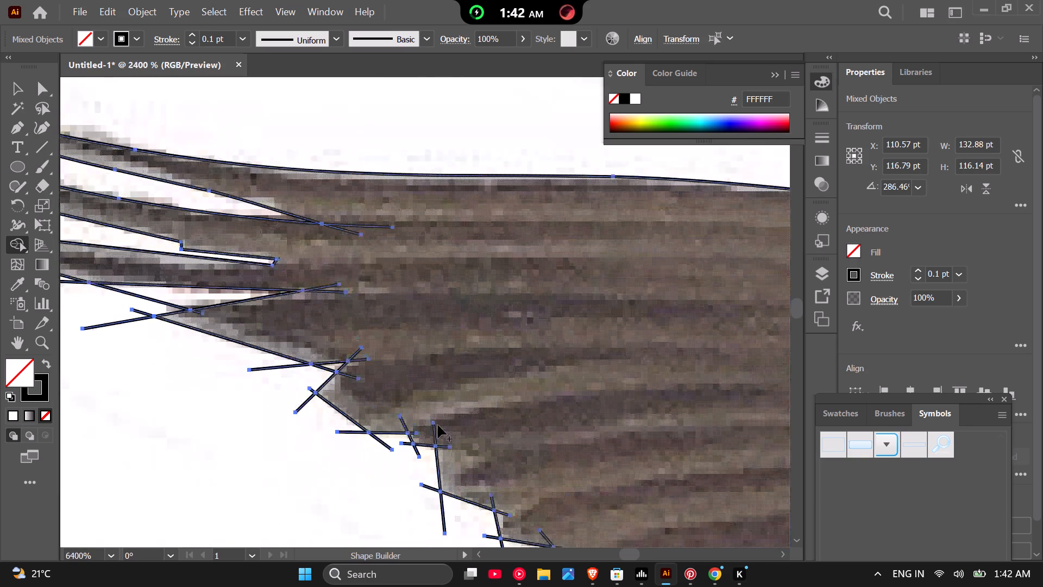
pyautogui.scroll(-1, 504, 467)
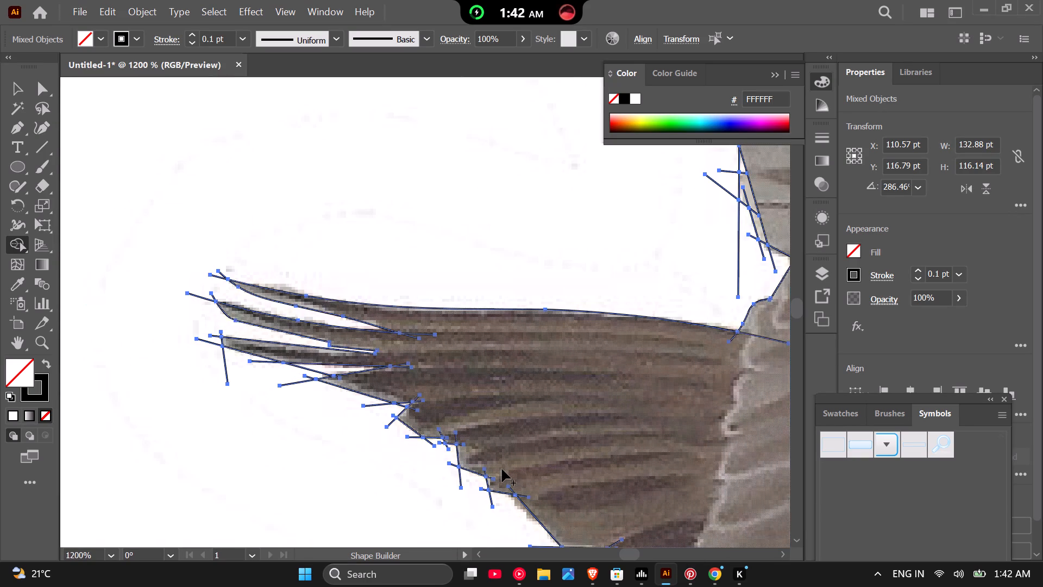
pyautogui.scroll(4, 506, 481)
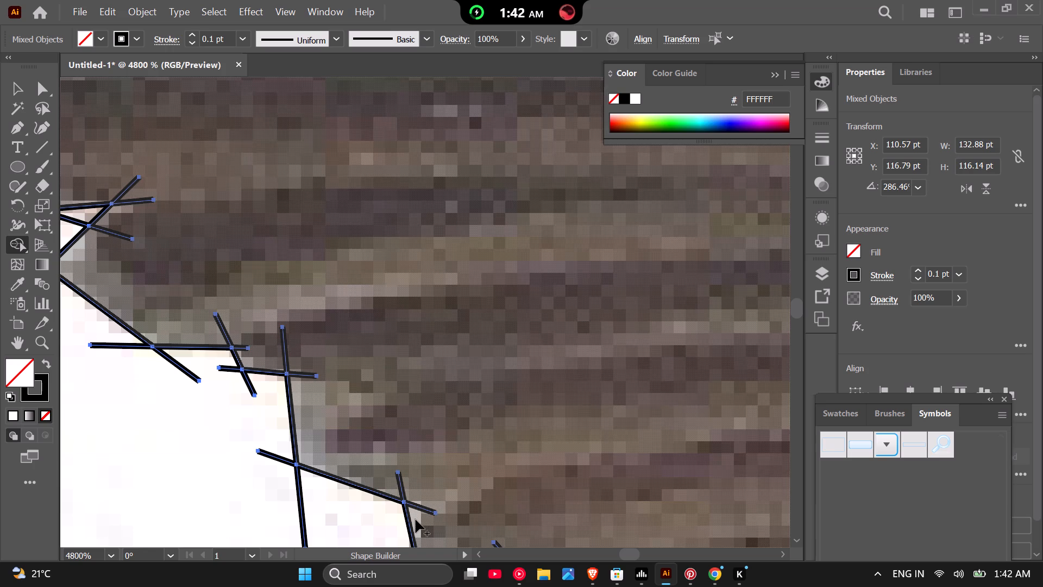
pyautogui.scroll(-5, 426, 423)
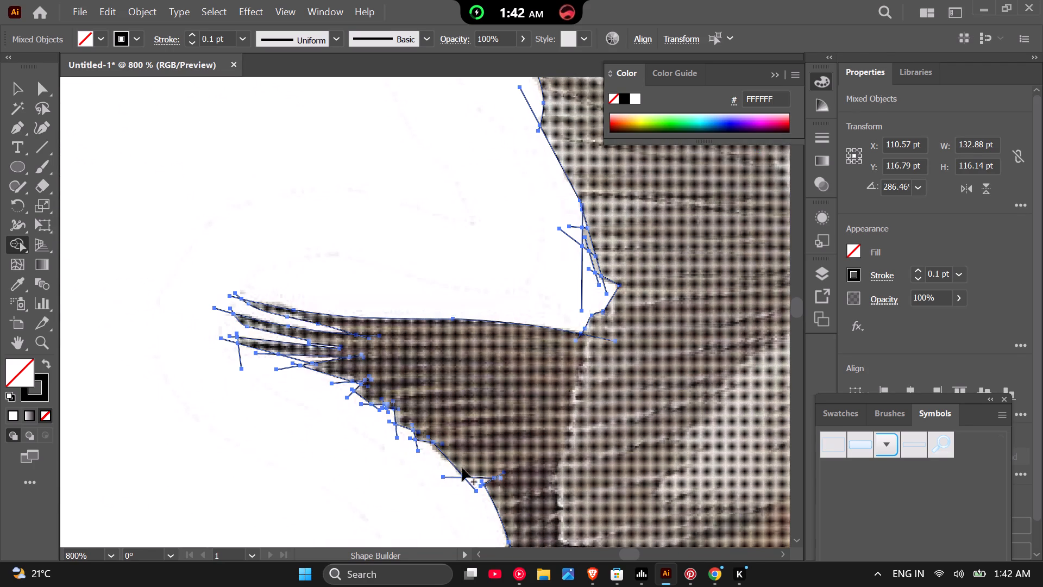
pyautogui.scroll(-3, 524, 502)
pyautogui.scroll(-2, 510, 435)
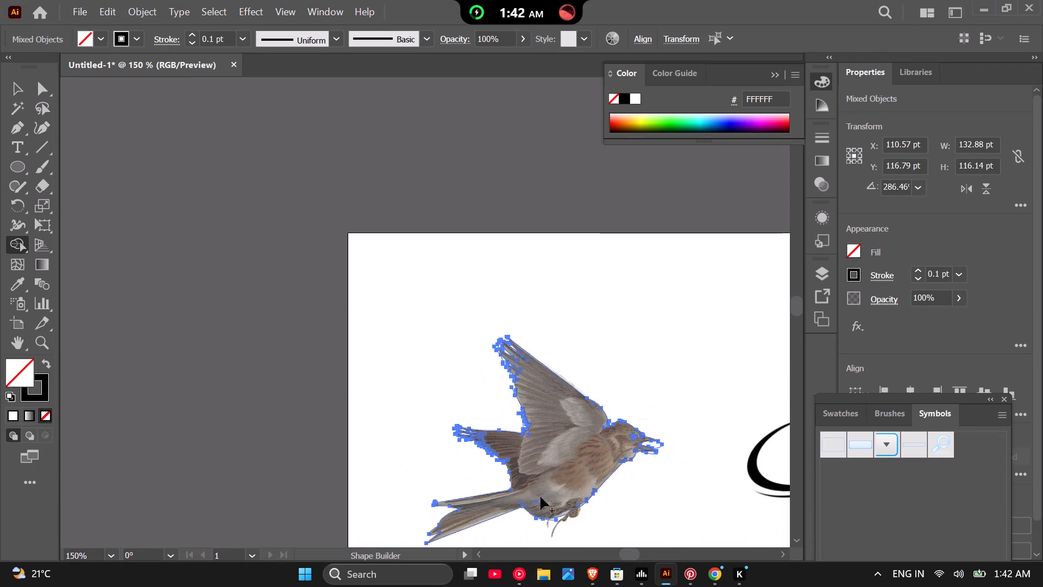
# Merge the eye circle into the skylark's head with Shape Builder.
pyautogui.scroll(2, 535, 498)
pyautogui.scroll(-2, 453, 491)
pyautogui.scroll(3, 558, 492)
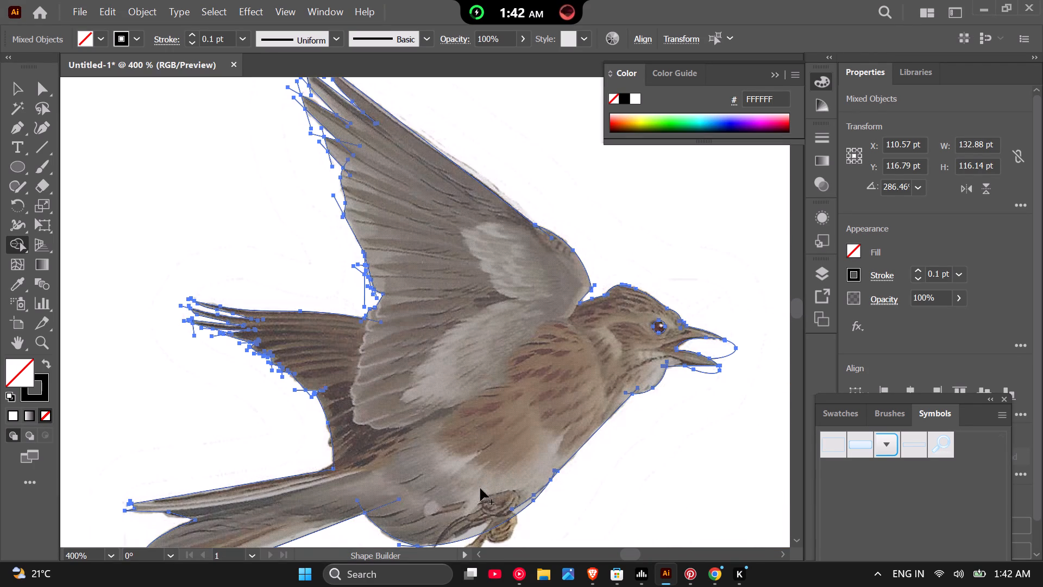
pyautogui.scroll(5, 661, 324)
pyautogui.keyDown('alt'); pyautogui.click(665, 343); pyautogui.keyUp('alt')
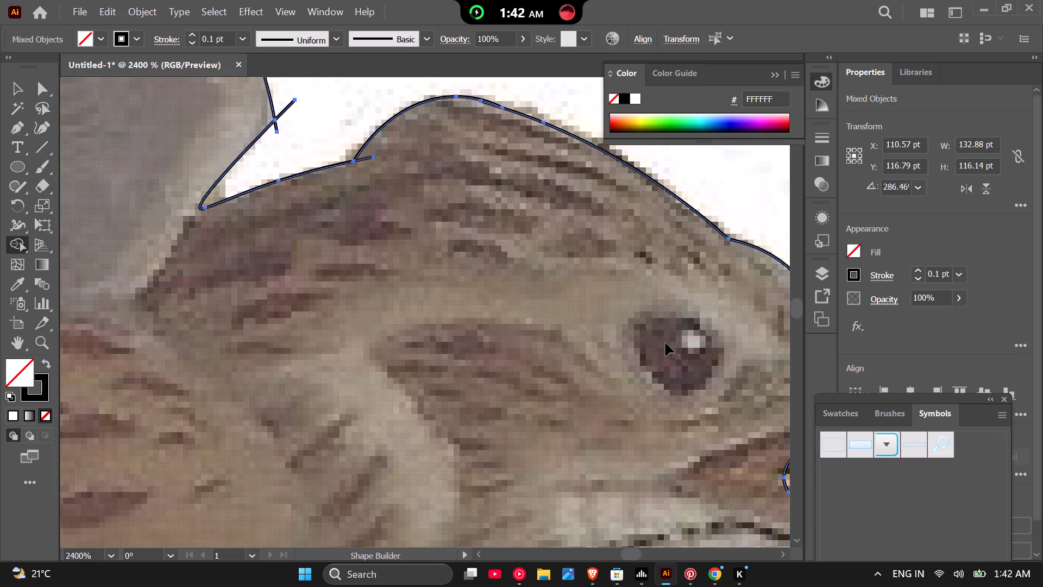
pyautogui.keyDown('alt'); pyautogui.scroll(-4, 664, 343); pyautogui.keyUp('alt')
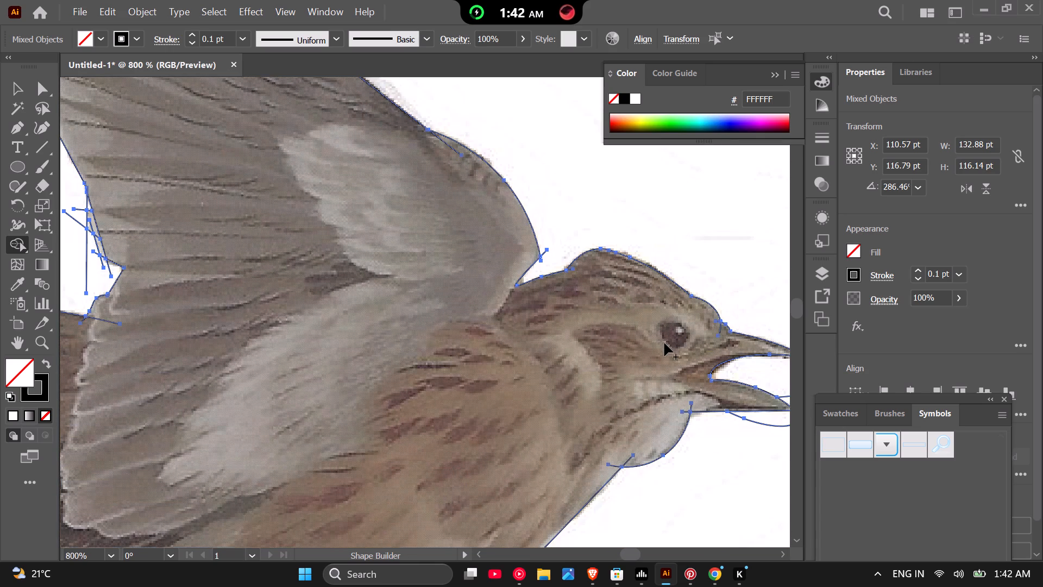
pyautogui.scroll(2, 676, 339)
pyautogui.hotkey('ctrl', 'z')
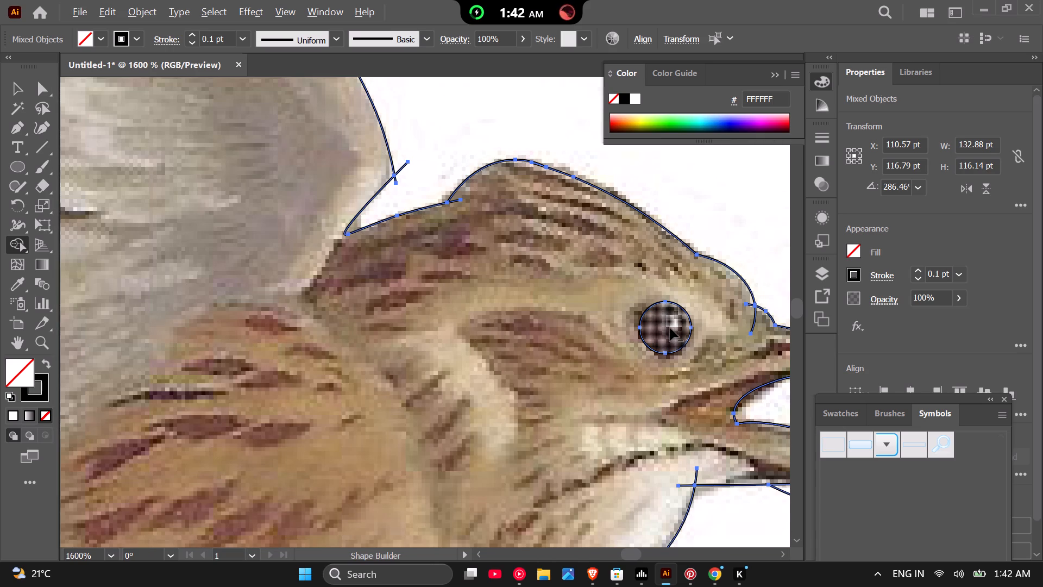
pyautogui.keyDown('alt'); pyautogui.click(670, 328); pyautogui.keyUp('alt')
pyautogui.scroll(-3, 575, 322)
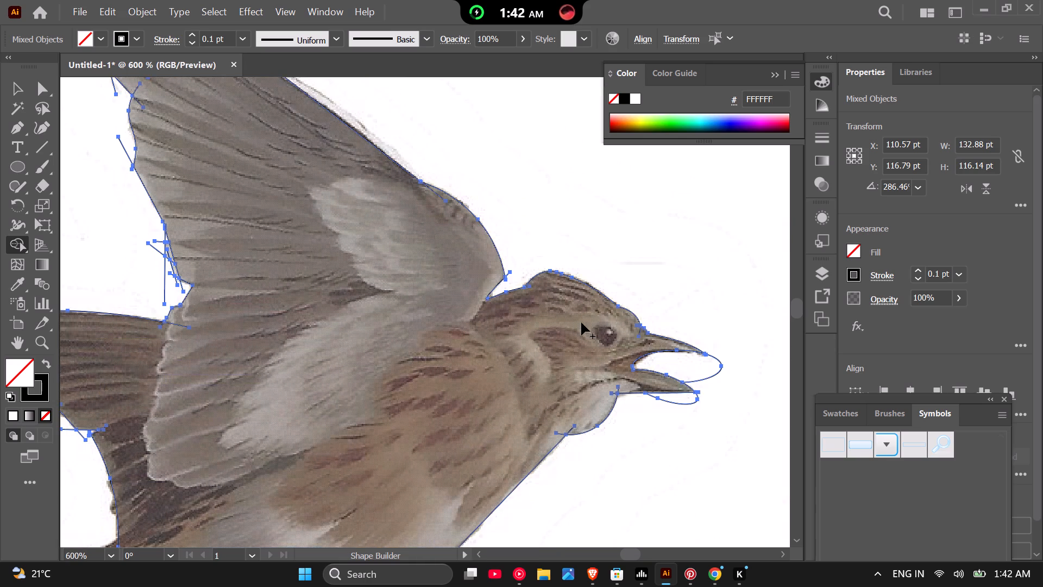
# Select the traced skylark artwork and give it a black fill and a white stroke.
pyautogui.scroll(-4, 547, 351)
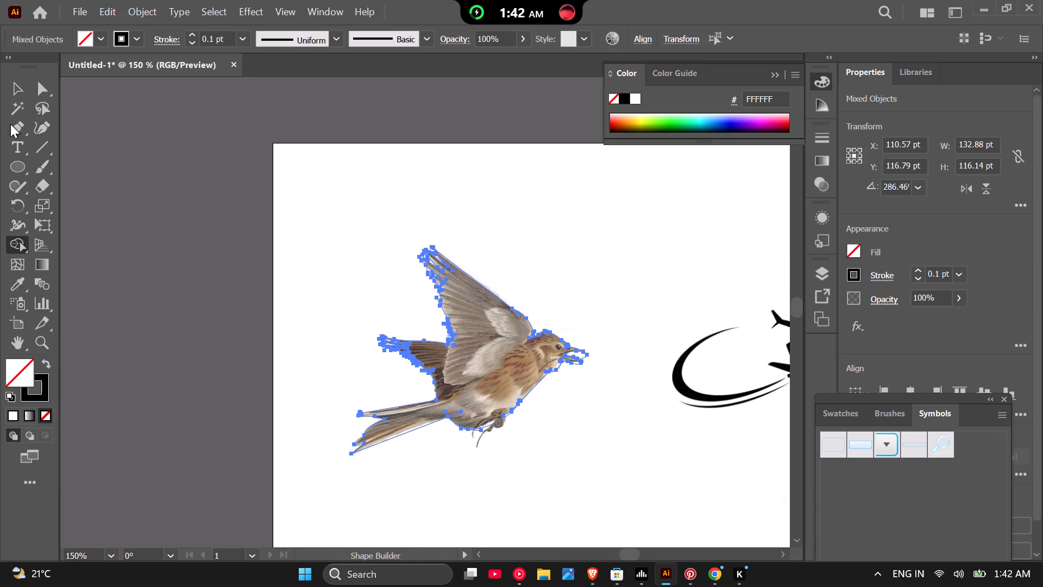
pyautogui.click(20, 85)
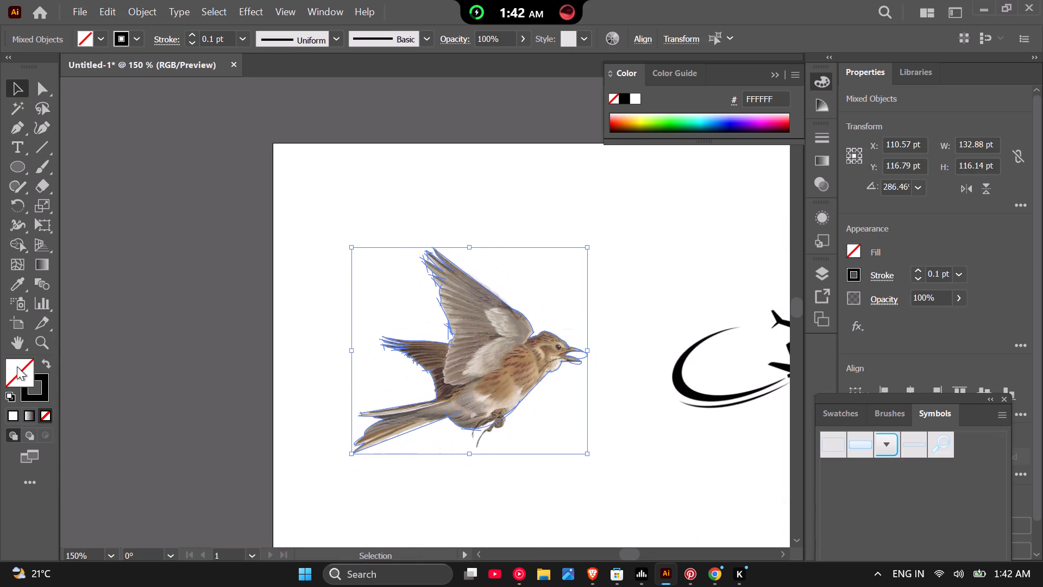
pyautogui.doubleClick(12, 366)
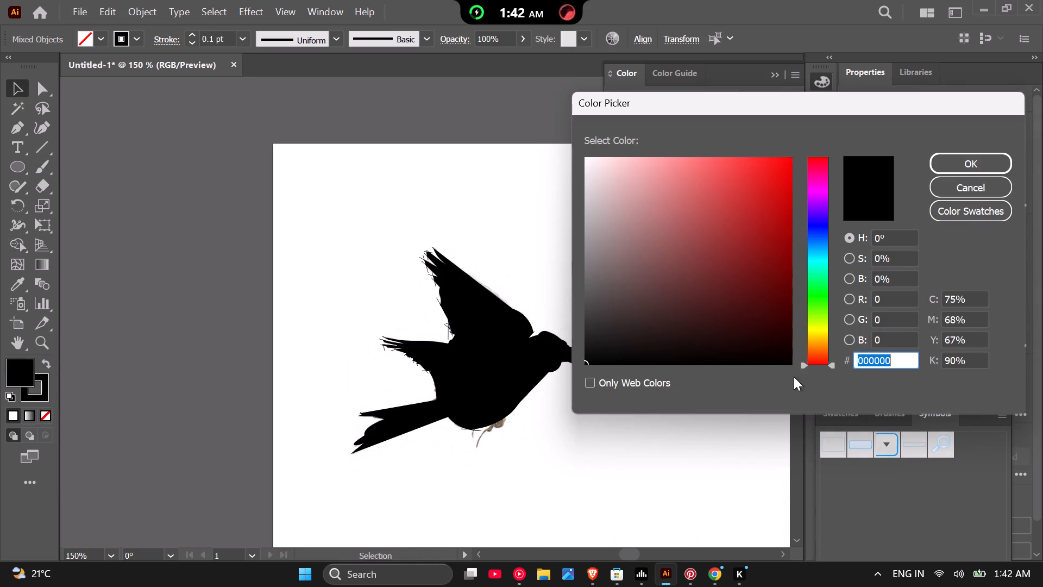
pyautogui.click(954, 170)
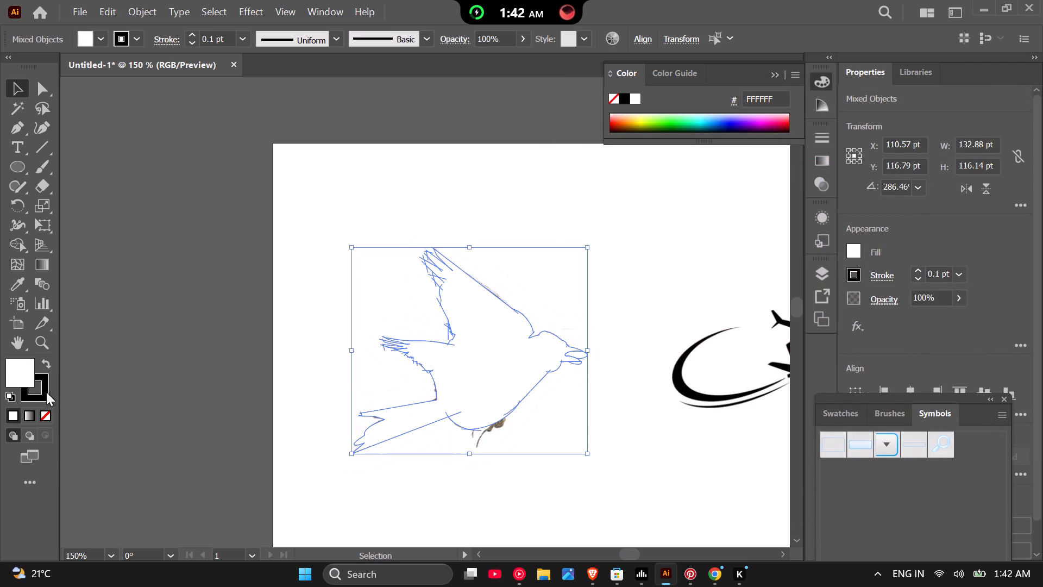
pyautogui.click(50, 364)
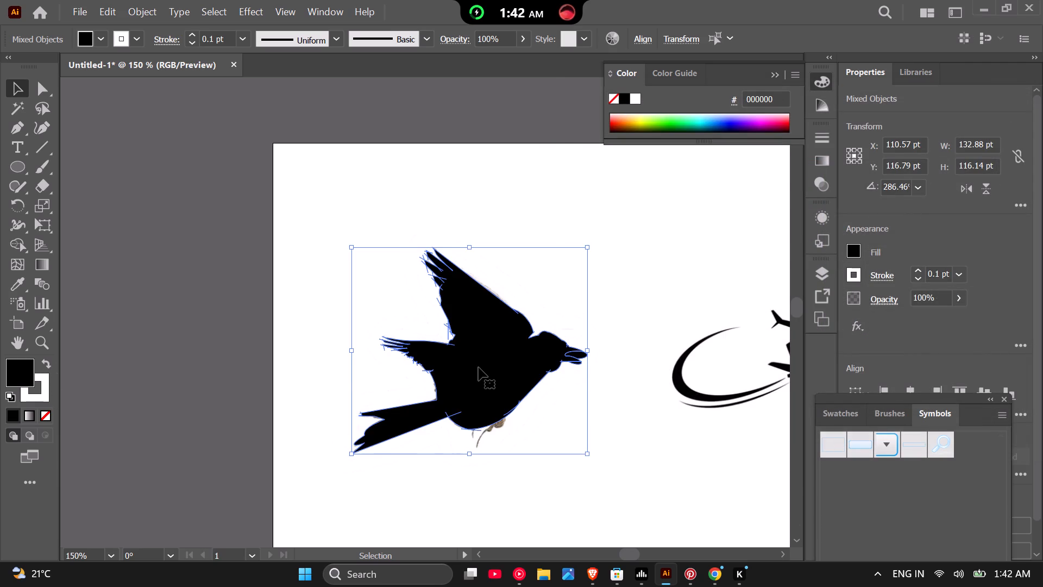
# Move the filled silhouette off the reference photo to overlap the artboard's upper-left corner, at about X 42 pt, Y 31 pt, and deselect it.
pyautogui.moveTo(479, 367); pyautogui.dragTo(356, 215)
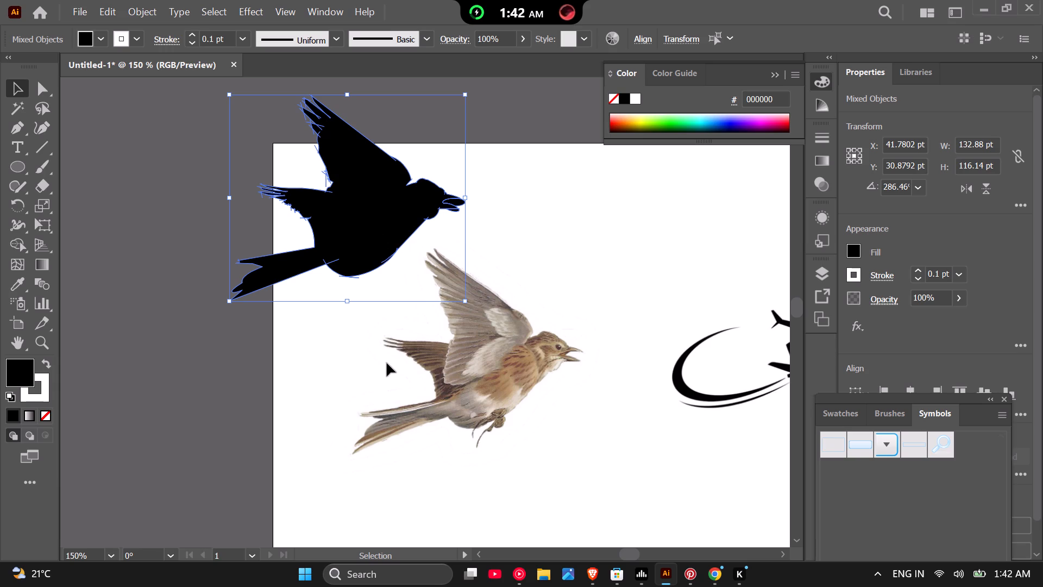
pyautogui.click(221, 356)
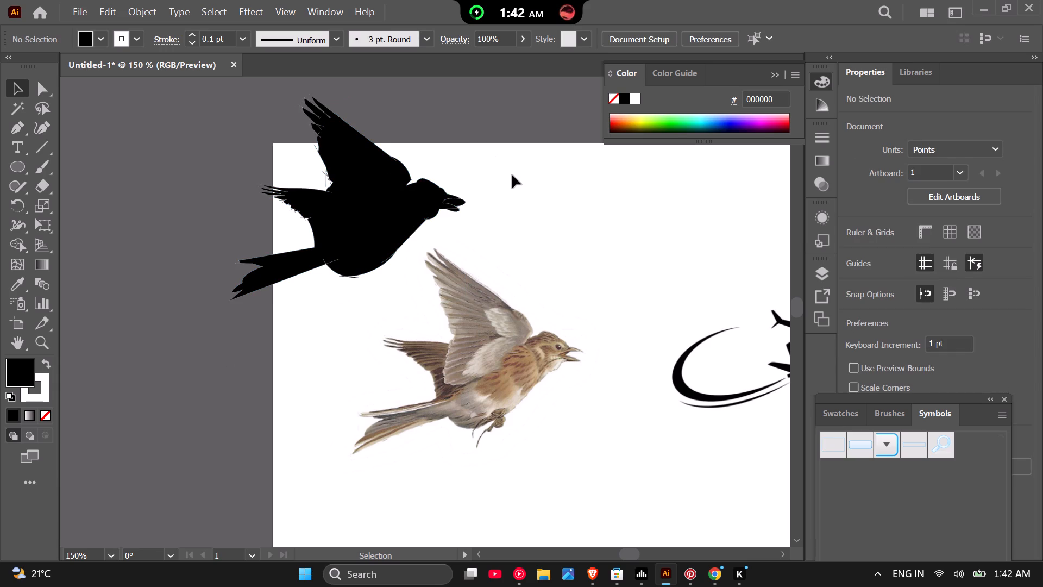
# Delete the two leftover shapes at the beak: the one filling the open mouth and the one under the lower beak.
pyautogui.scroll(3, 448, 193)
pyautogui.click(471, 225)
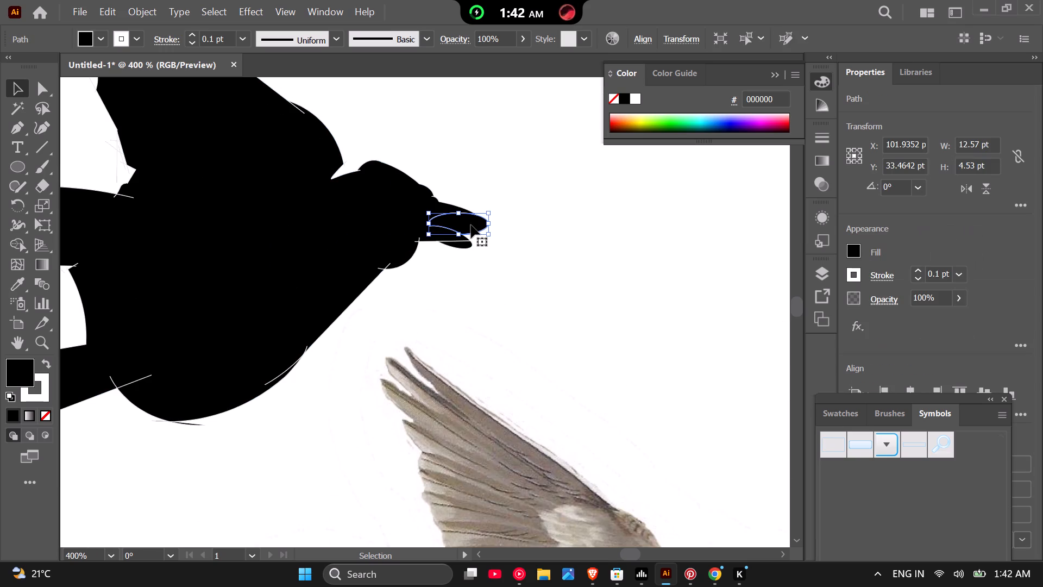
pyautogui.press('BackSpace')
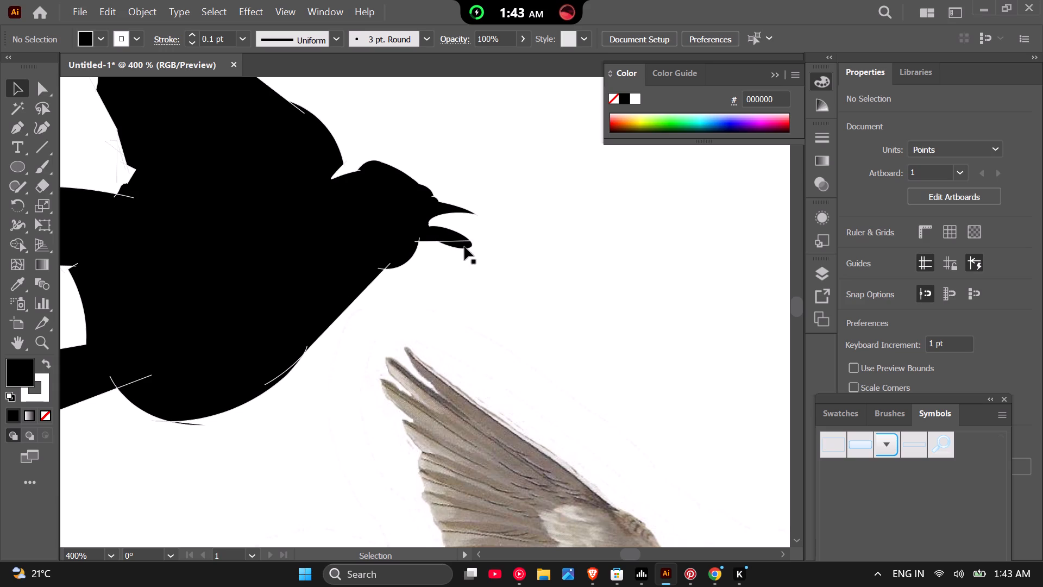
pyautogui.click(464, 247)
pyautogui.press('BackSpace')
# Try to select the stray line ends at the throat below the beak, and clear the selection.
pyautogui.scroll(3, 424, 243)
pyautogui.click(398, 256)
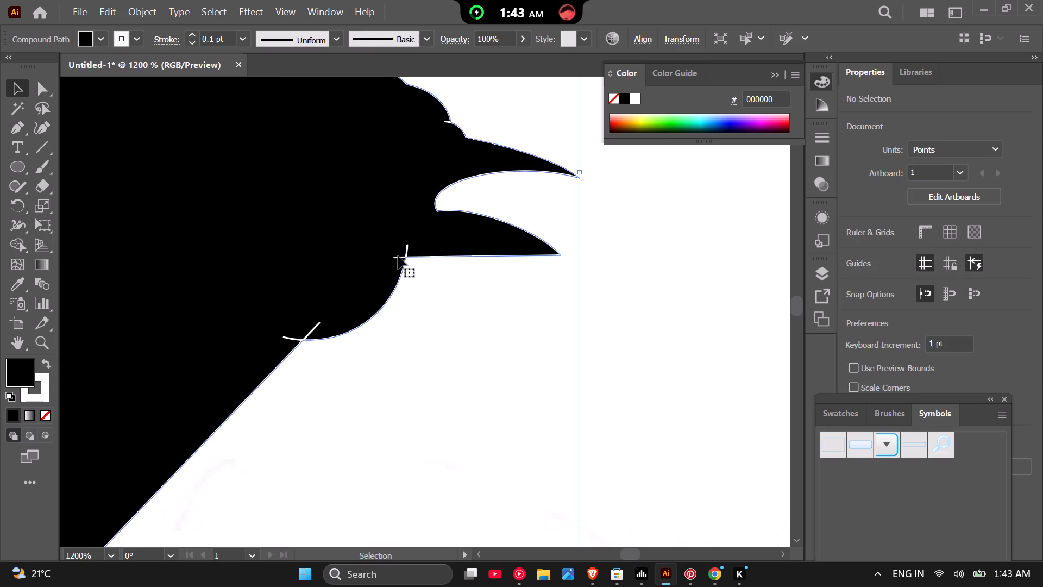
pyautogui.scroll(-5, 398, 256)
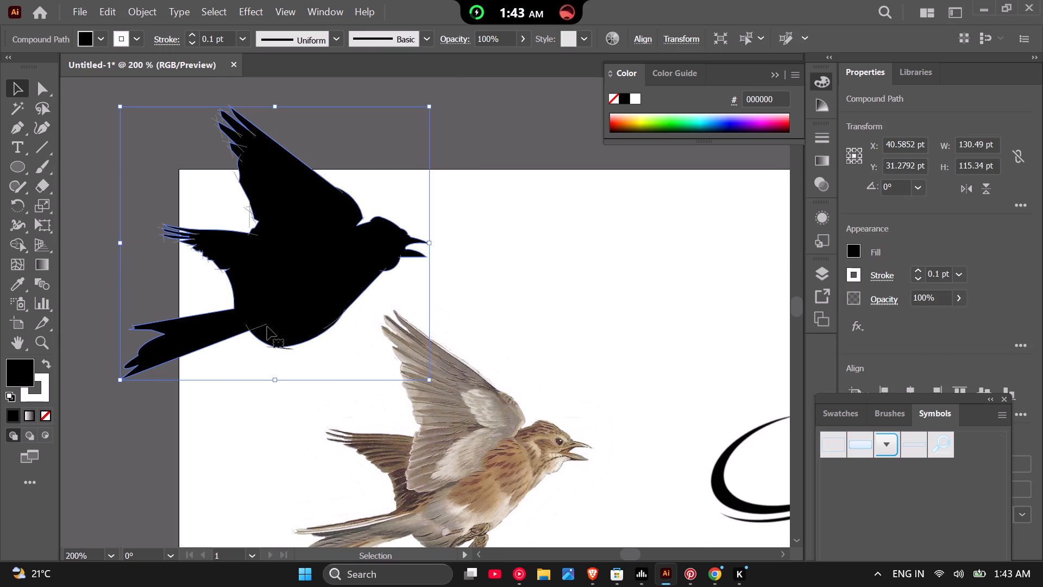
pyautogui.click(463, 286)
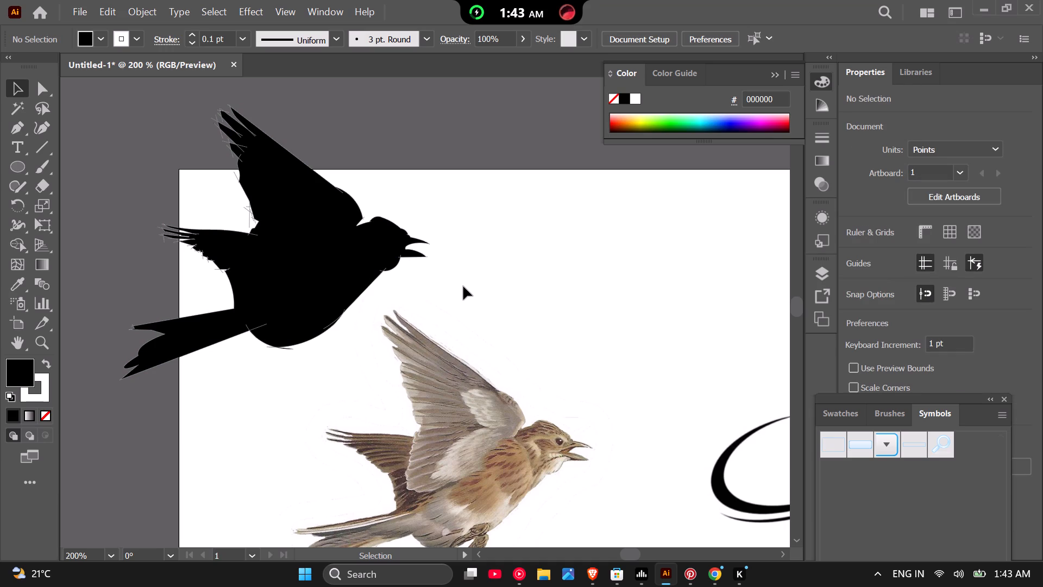
# Delete the small stray path where the silhouette's tail meets the belly.
pyautogui.click(260, 326)
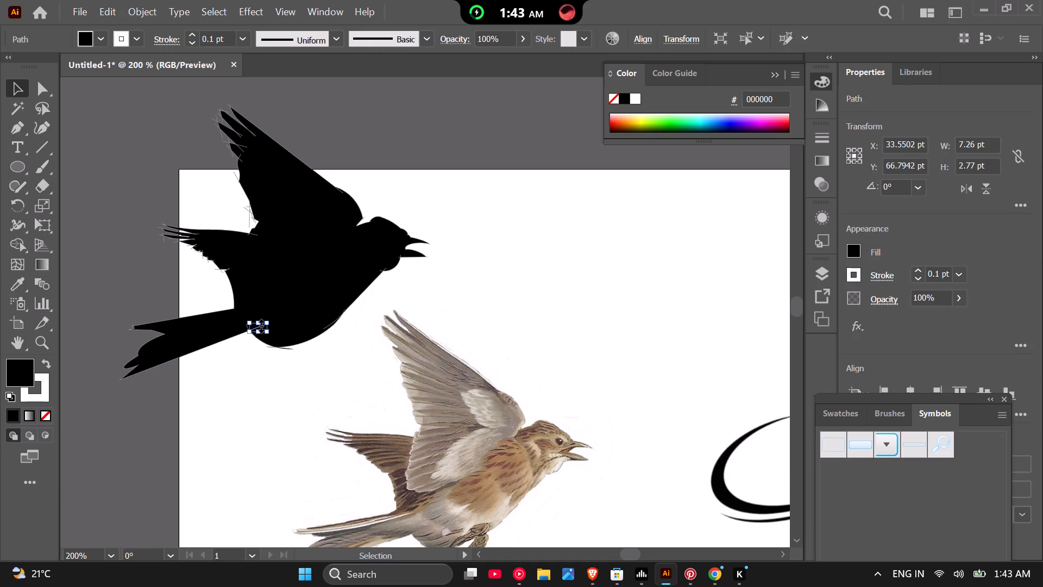
pyautogui.press('BackSpace')
# Move the skylark silhouette clear of the stray fragments and delete all the fragments left behind at its former place.
pyautogui.click(275, 296)
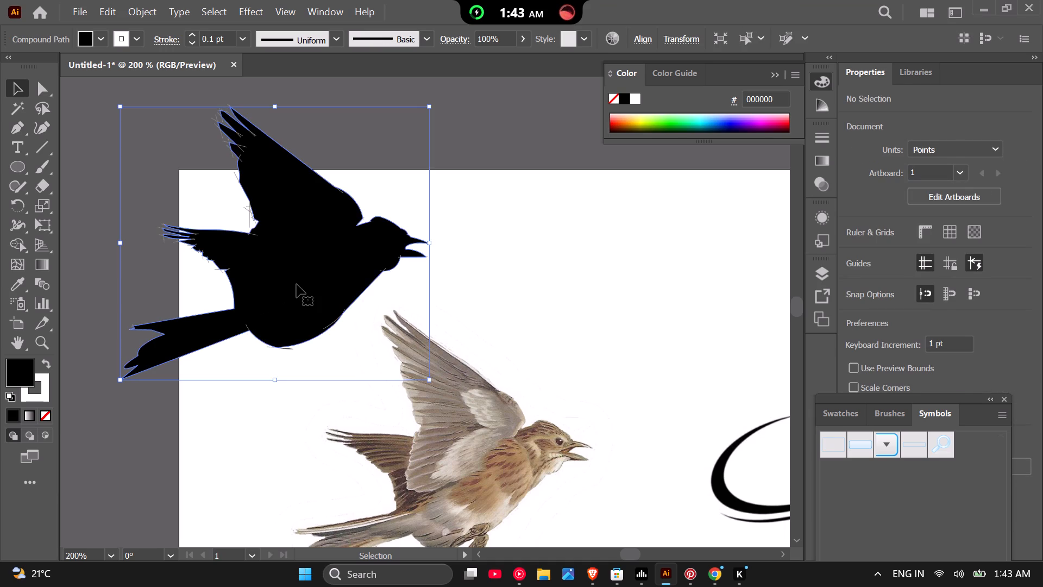
pyautogui.moveTo(297, 284); pyautogui.dragTo(490, 288)
pyautogui.moveTo(499, 288); pyautogui.dragTo(646, 273)
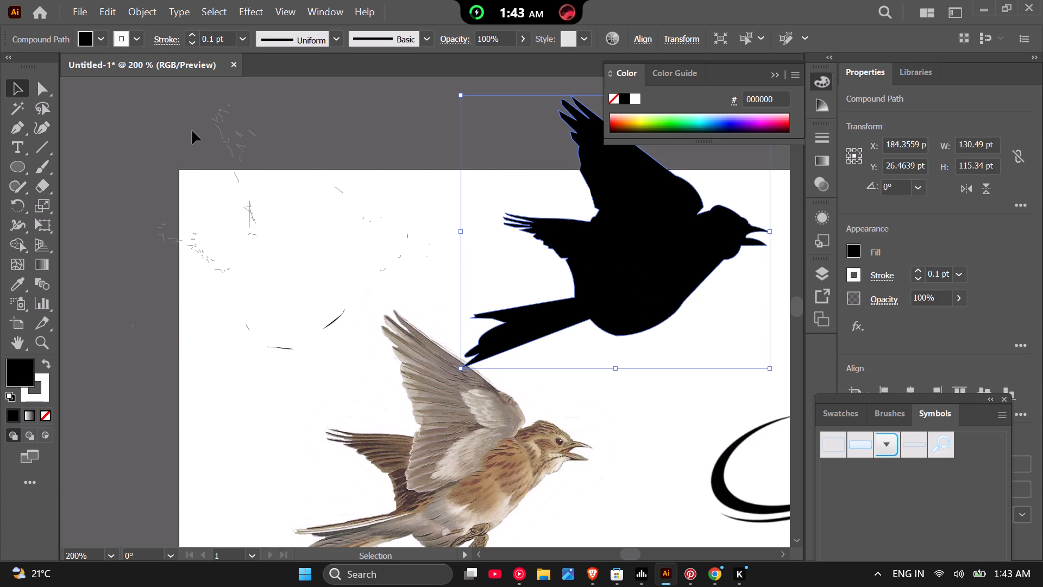
pyautogui.moveTo(106, 98); pyautogui.dragTo(438, 359)
pyautogui.press('BackSpace')
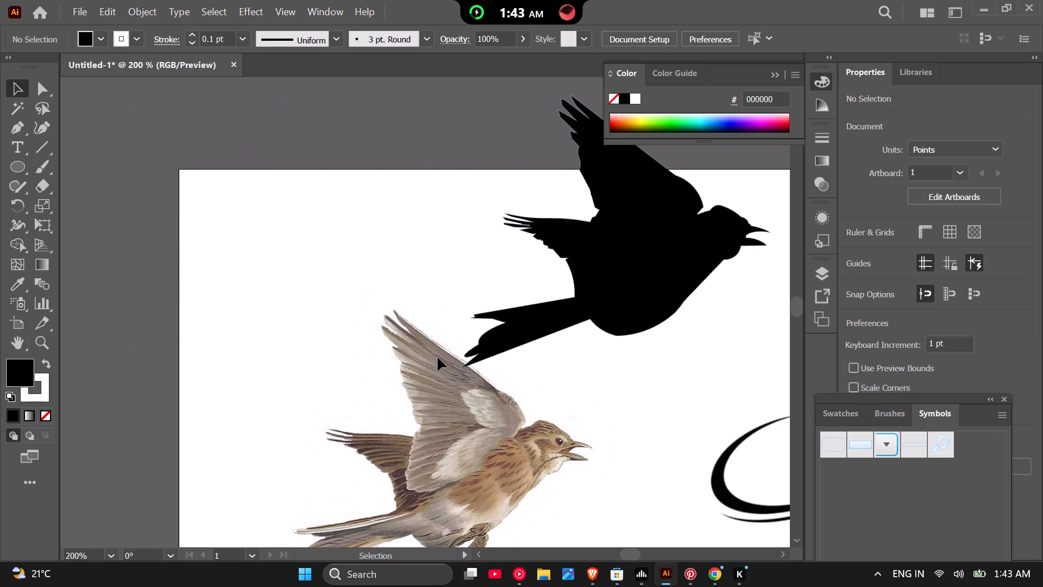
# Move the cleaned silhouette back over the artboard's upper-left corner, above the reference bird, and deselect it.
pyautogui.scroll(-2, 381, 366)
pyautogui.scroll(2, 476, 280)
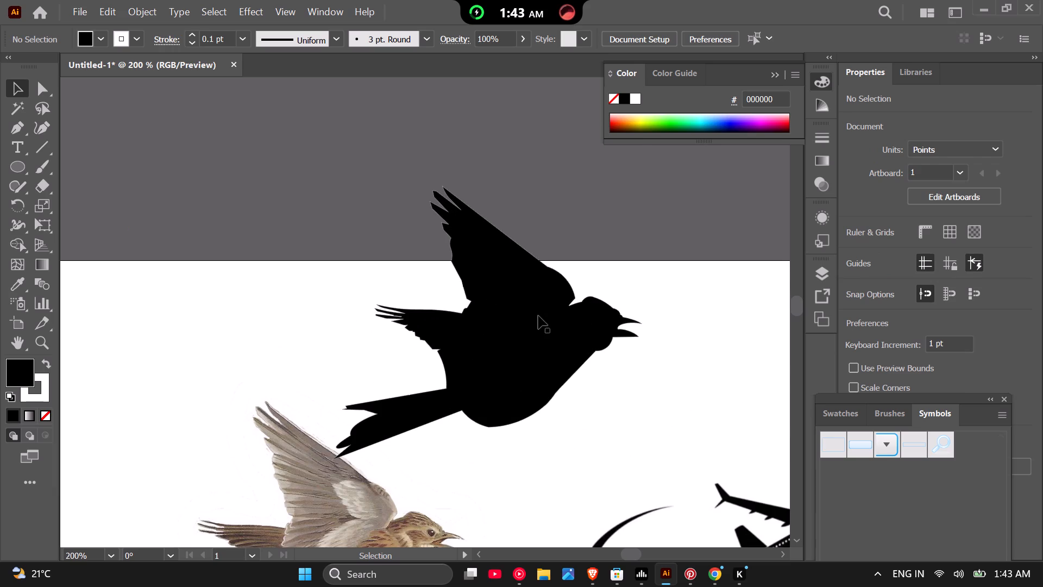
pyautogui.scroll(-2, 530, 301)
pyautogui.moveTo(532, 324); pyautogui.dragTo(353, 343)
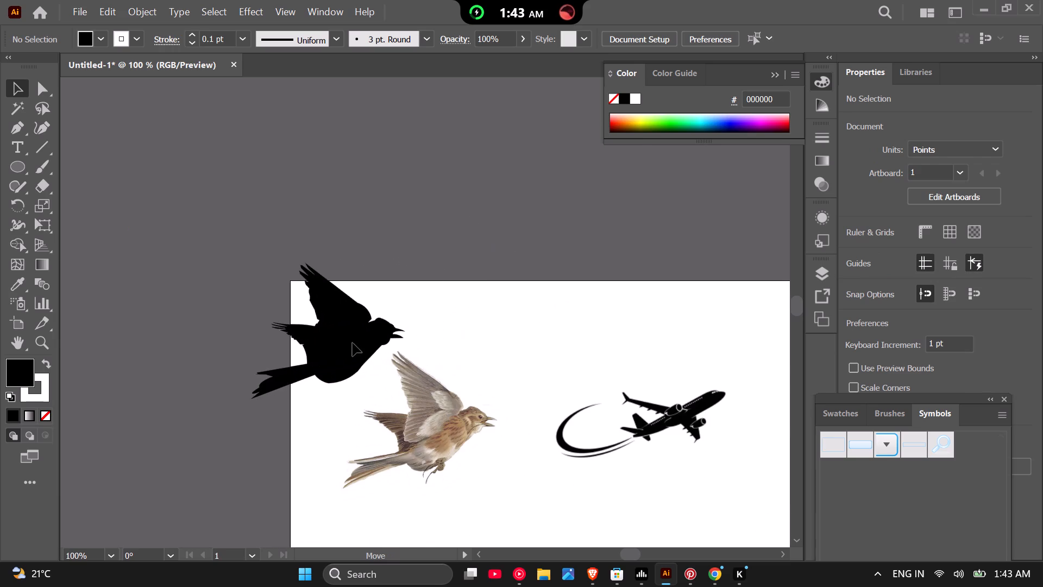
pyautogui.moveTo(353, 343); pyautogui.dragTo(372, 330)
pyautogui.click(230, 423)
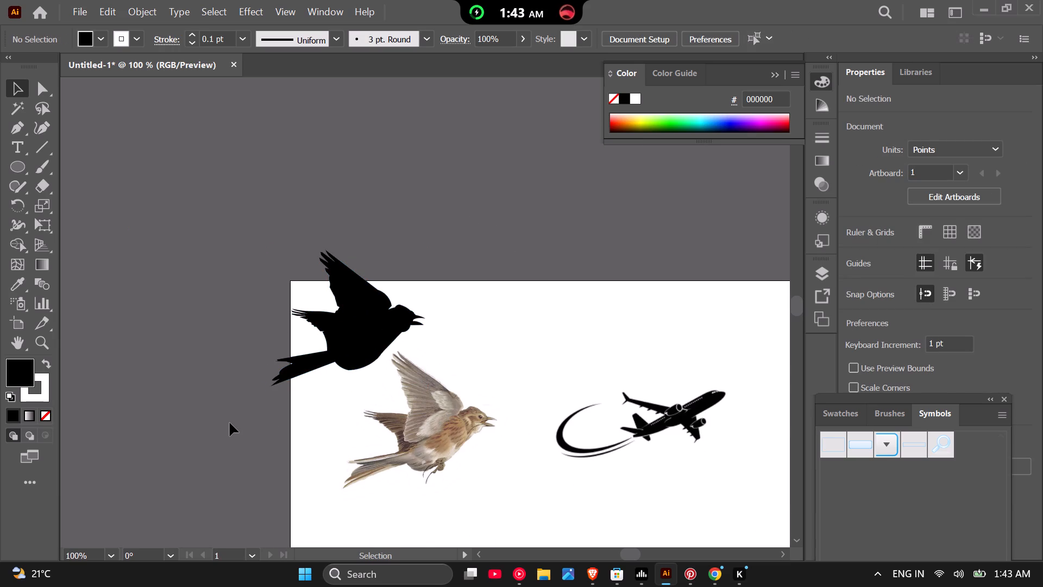
# Try the silhouette over the airplane graphic, and place it above the airplane at about X 236 pt, Y 51 pt.
pyautogui.scroll(2, 168, 486)
pyautogui.scroll(-2, 197, 490)
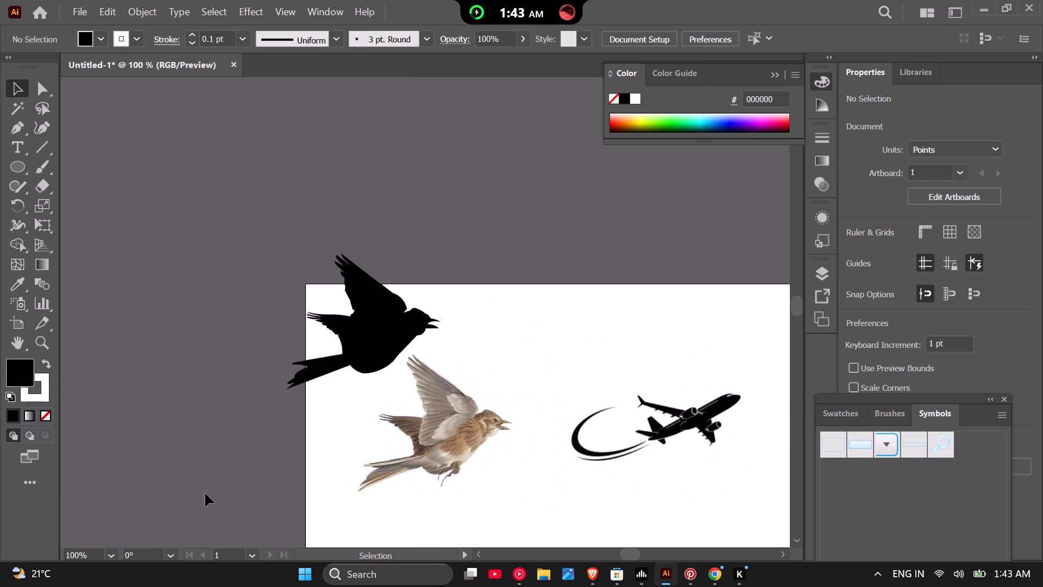
pyautogui.moveTo(394, 340); pyautogui.dragTo(658, 439)
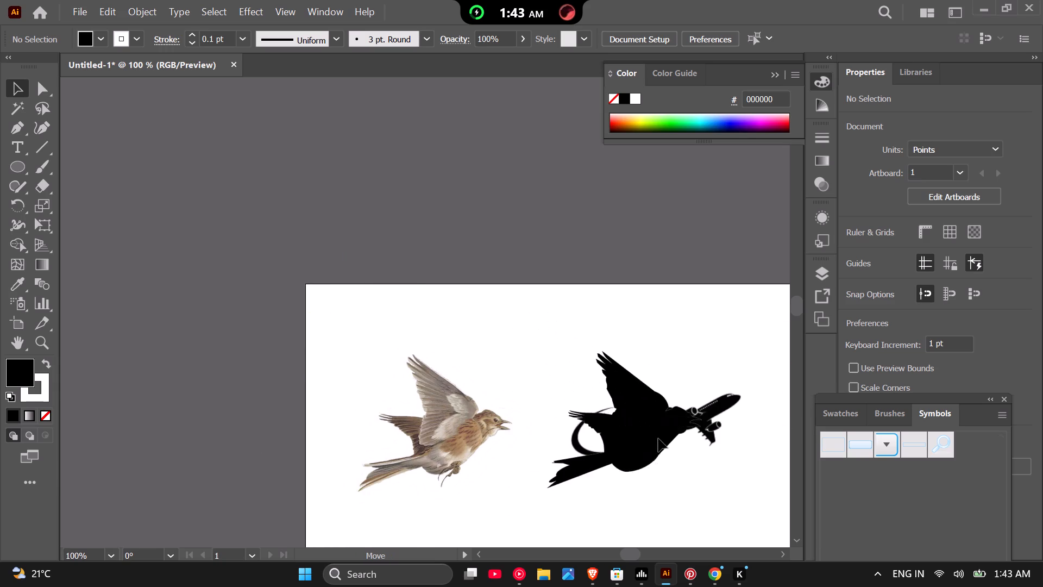
pyautogui.moveTo(658, 439); pyautogui.dragTo(714, 414)
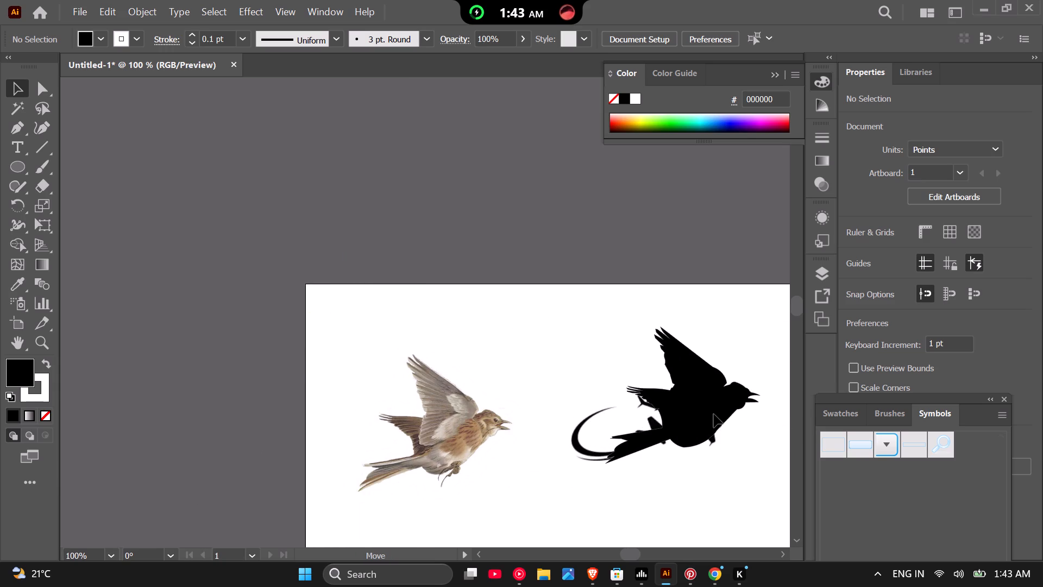
pyautogui.moveTo(714, 414); pyautogui.dragTo(618, 349)
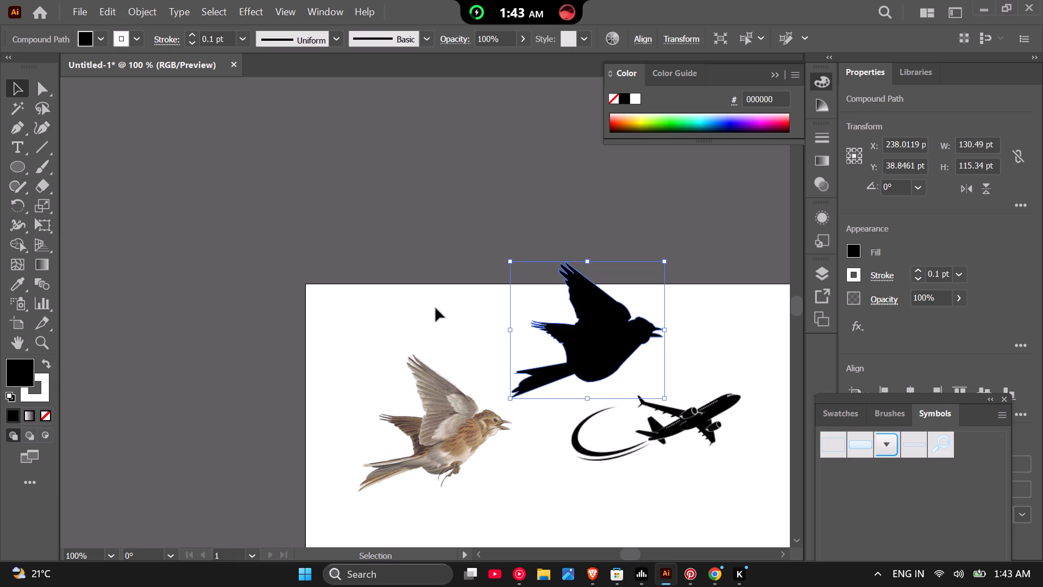
pyautogui.scroll(2, 610, 527)
pyautogui.scroll(-2, 514, 416)
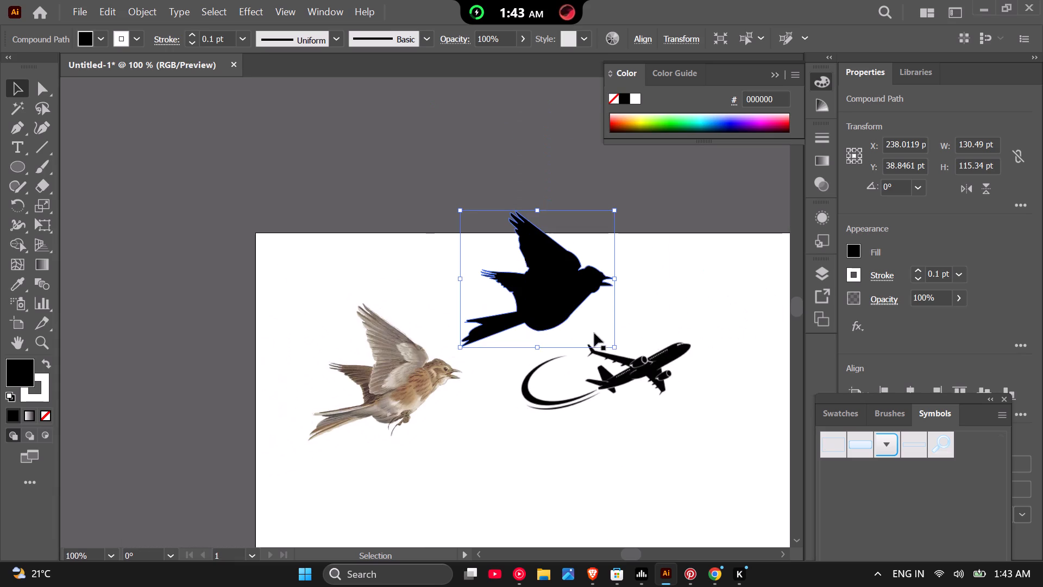
pyautogui.scroll(2, 593, 324)
pyautogui.scroll(-1, 583, 349)
pyautogui.click(531, 313)
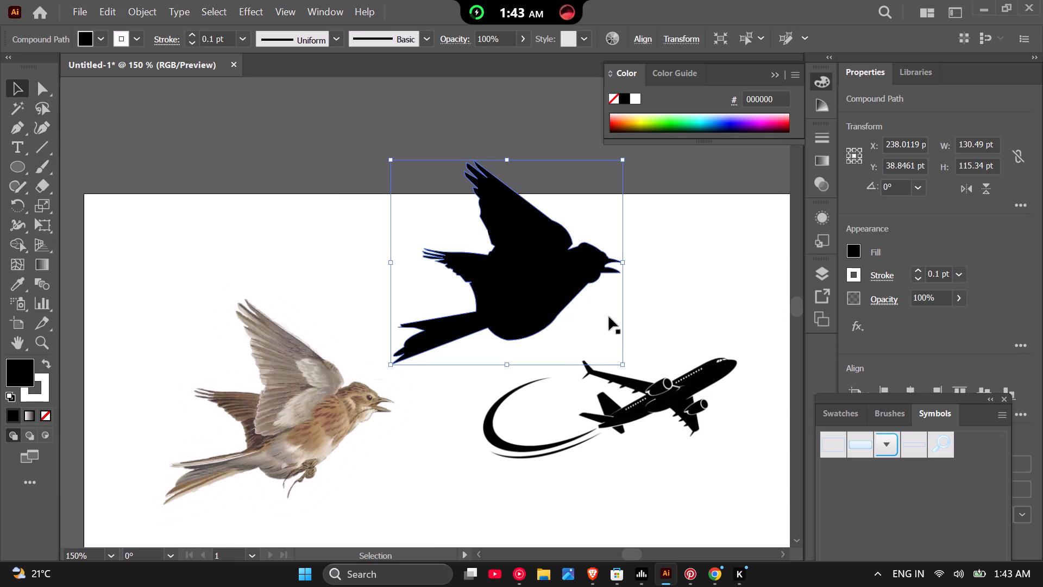
pyautogui.click(659, 313)
pyautogui.click(550, 283)
pyautogui.moveTo(559, 283); pyautogui.dragTo(555, 305)
# Examine the silhouette's wing feathers and outer contour up close for remaining flaws.
pyautogui.scroll(1, 437, 274)
pyautogui.click(329, 267)
pyautogui.scroll(3, 471, 293)
pyautogui.scroll(-3, 452, 306)
pyautogui.scroll(4, 433, 285)
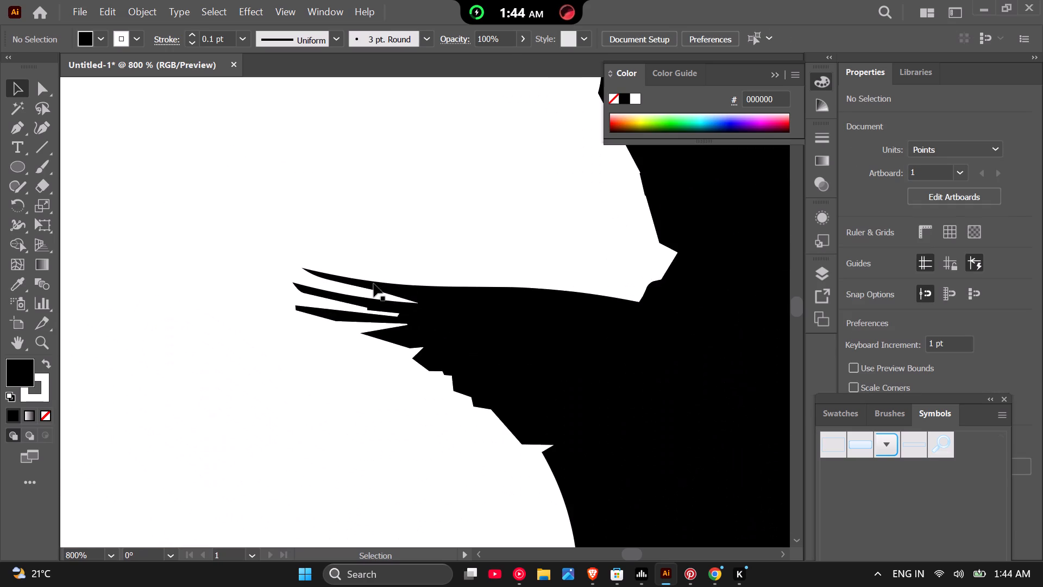
pyautogui.scroll(-2, 365, 298)
pyautogui.scroll(-2, 435, 260)
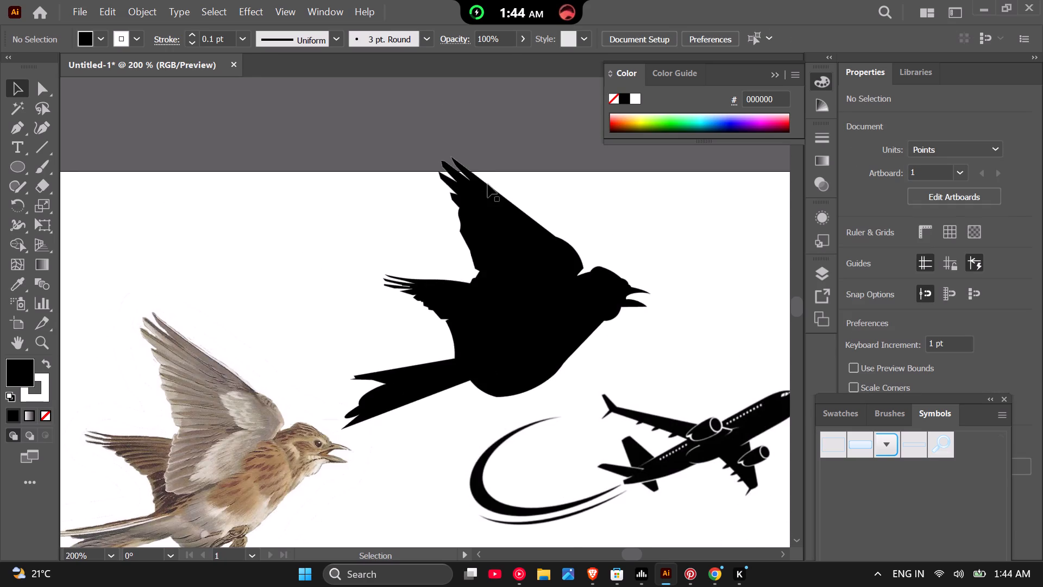
pyautogui.scroll(2, 487, 182)
pyautogui.scroll(-1, 433, 205)
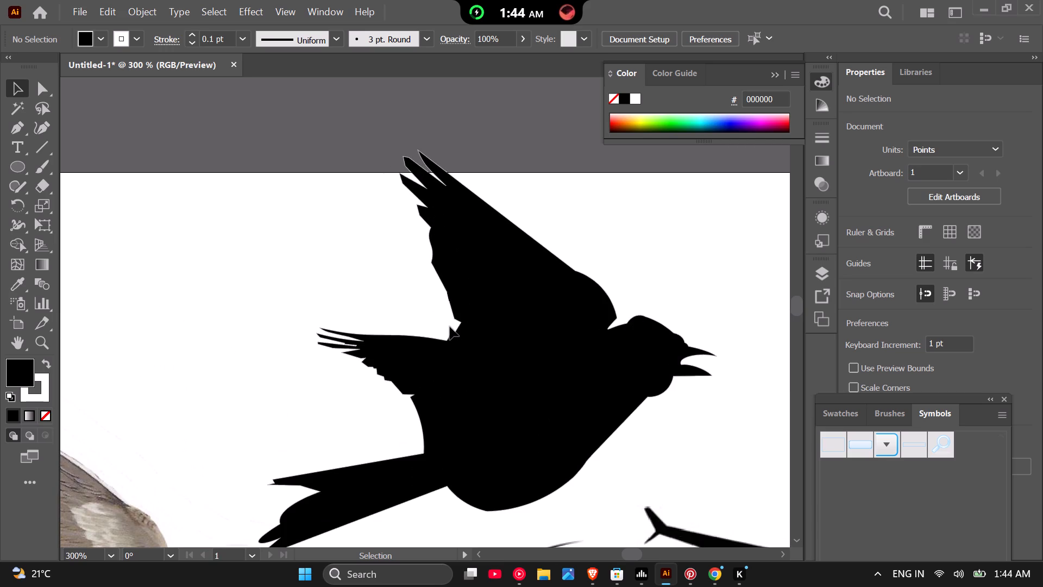
pyautogui.click(441, 278)
pyautogui.scroll(2, 441, 273)
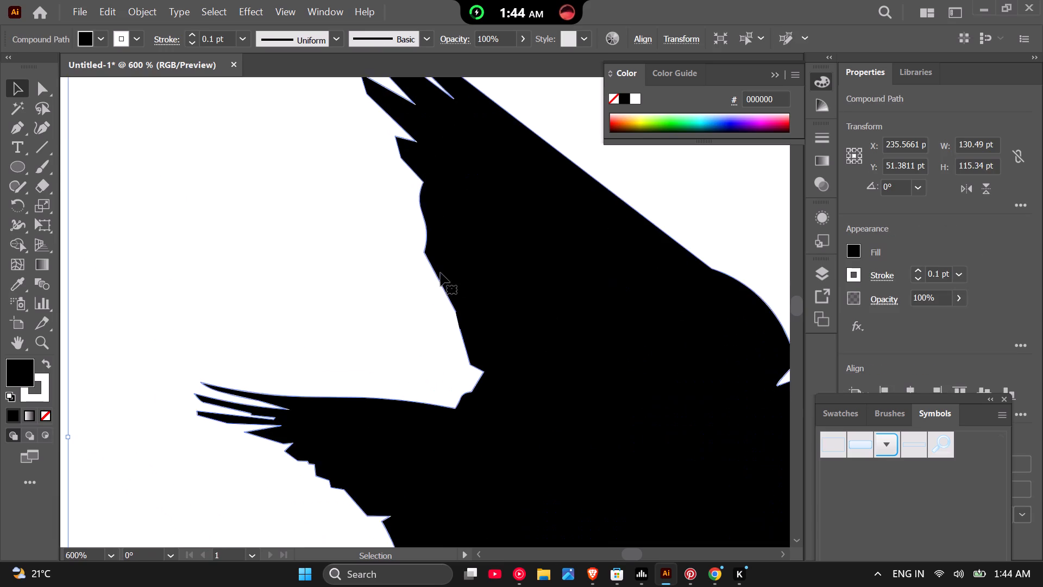
pyautogui.scroll(-3, 441, 273)
pyautogui.click(653, 307)
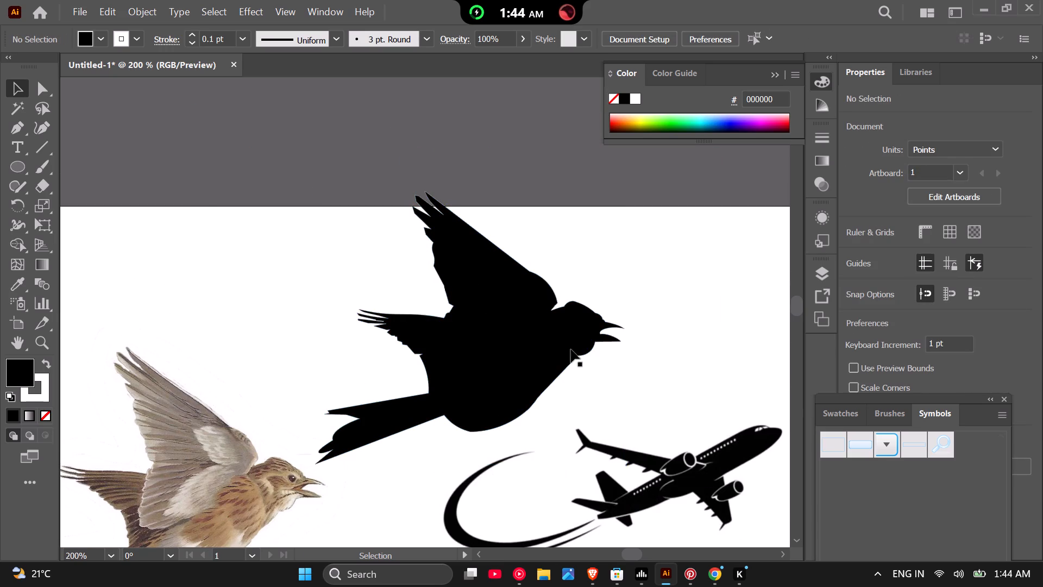
# Isolate the silhouette's compound path and draw a nearly circular eye, about 3.8 by 3.7 pt, in the bird's head.
pyautogui.scroll(3, 587, 316)
pyautogui.click(573, 317)
pyautogui.doubleClick(568, 314)
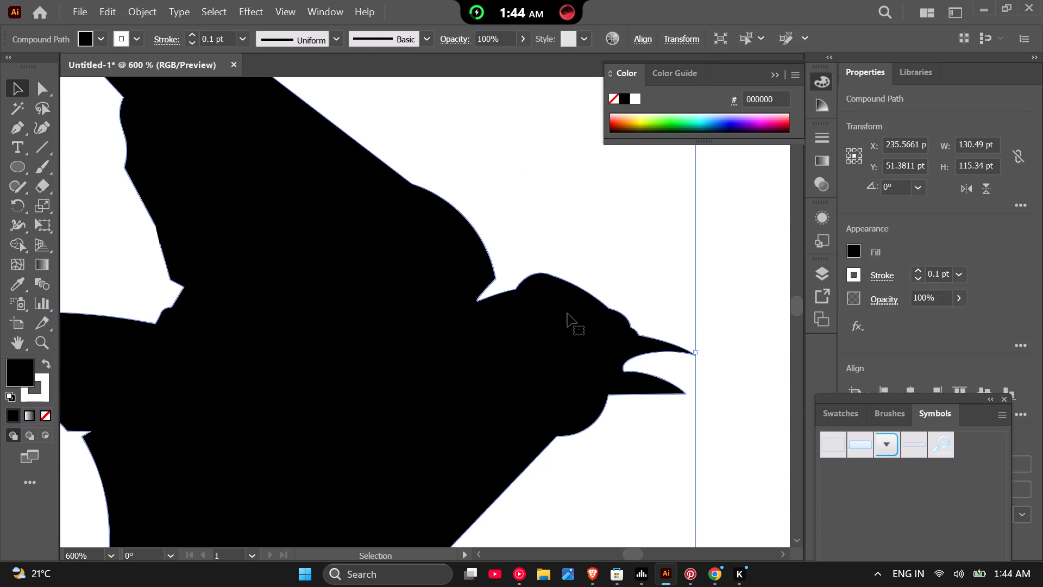
pyautogui.tripleClick(565, 319)
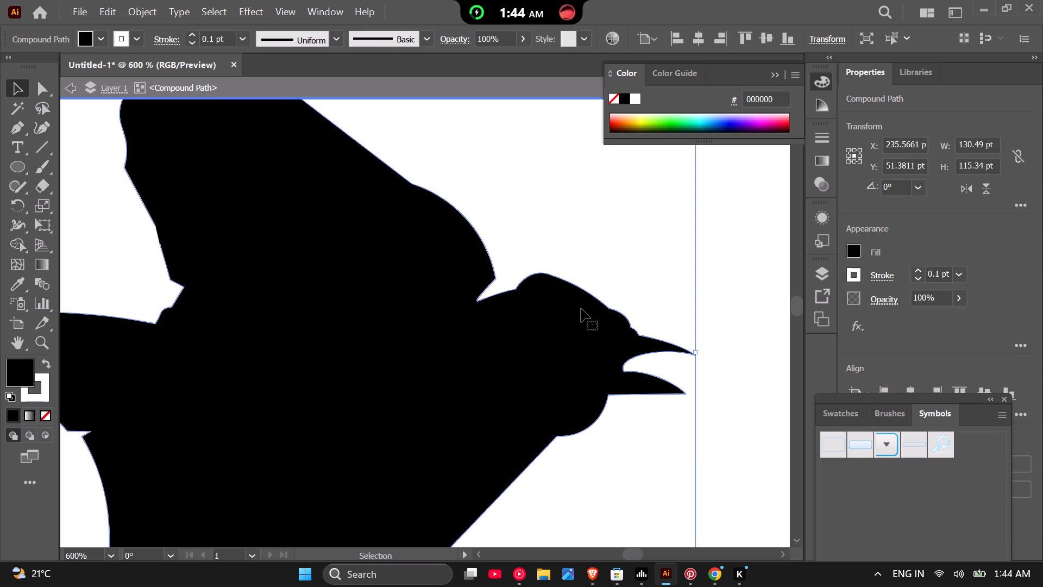
pyautogui.scroll(-2, 581, 309)
pyautogui.click(664, 305)
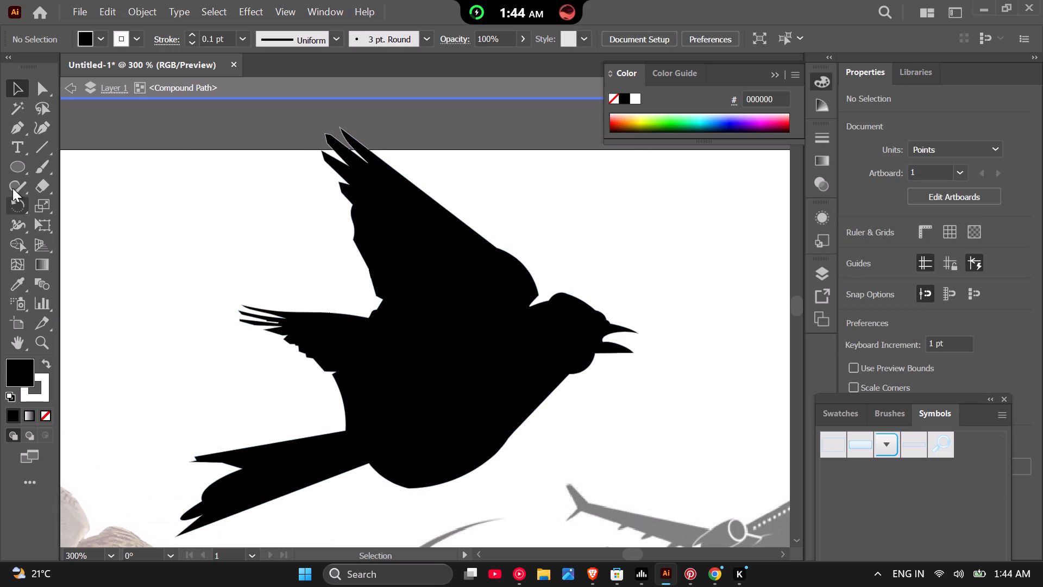
pyautogui.click(11, 172)
pyautogui.moveTo(564, 308); pyautogui.dragTo(567, 311)
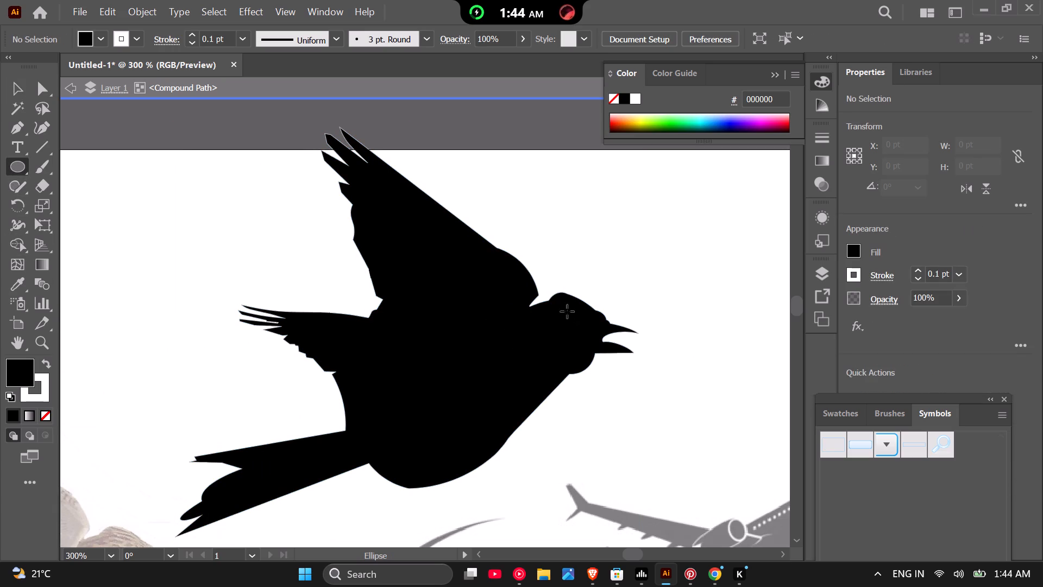
pyautogui.moveTo(567, 311); pyautogui.dragTo(577, 322)
pyautogui.moveTo(577, 322); pyautogui.dragTo(577, 321)
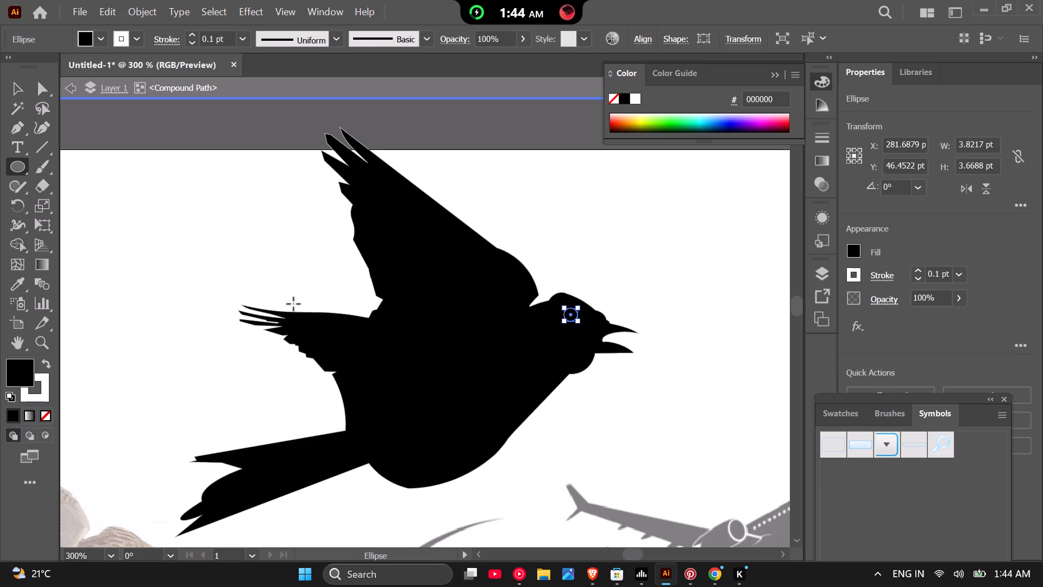
pyautogui.click(23, 93)
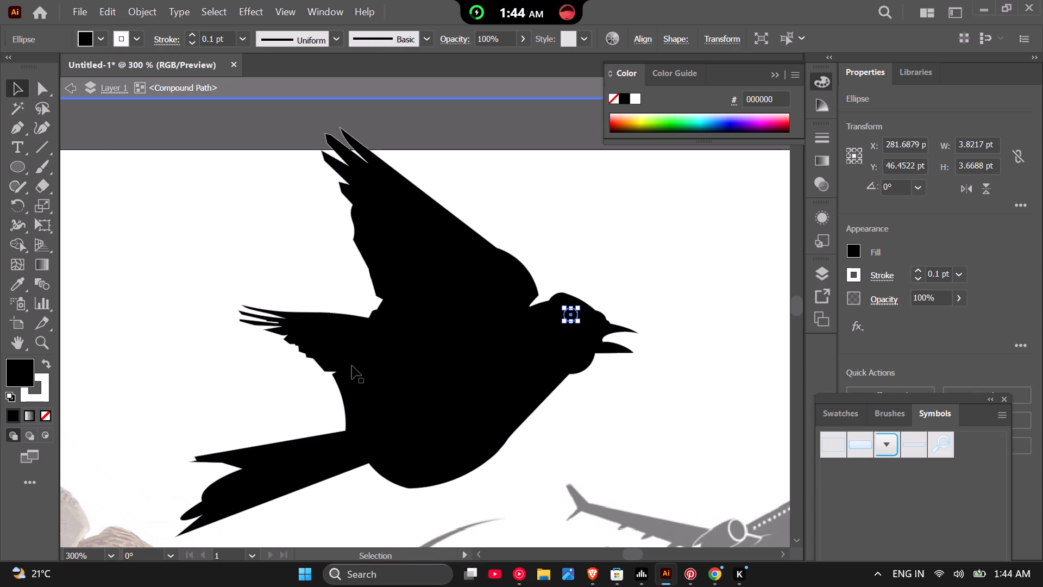
# Select the silhouette and close the floating Symbols window covering its alignment and quick-action options.
pyautogui.keyDown('shift'); pyautogui.click(355, 366); pyautogui.keyUp('shift')
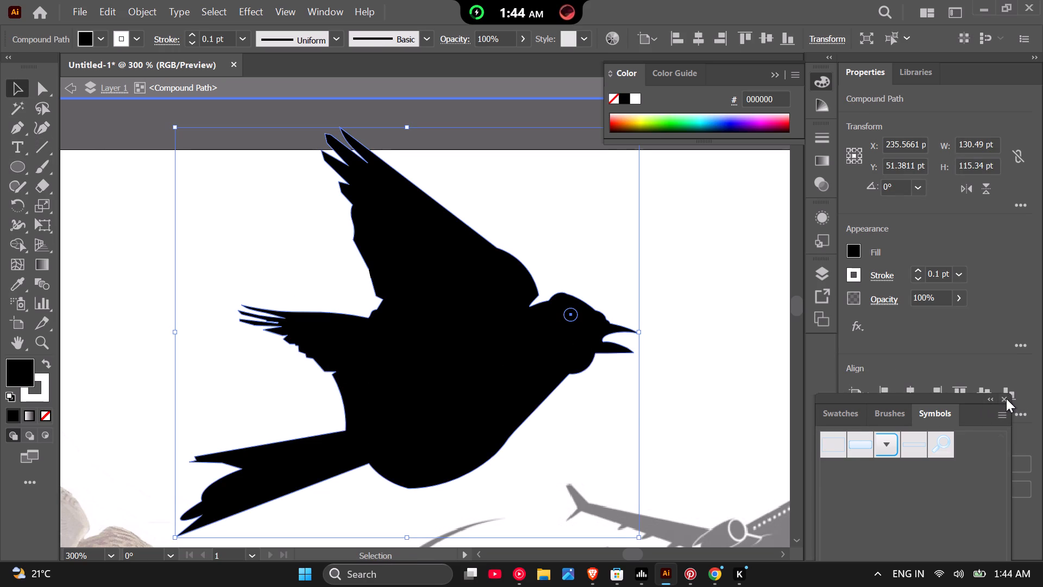
pyautogui.click(1006, 398)
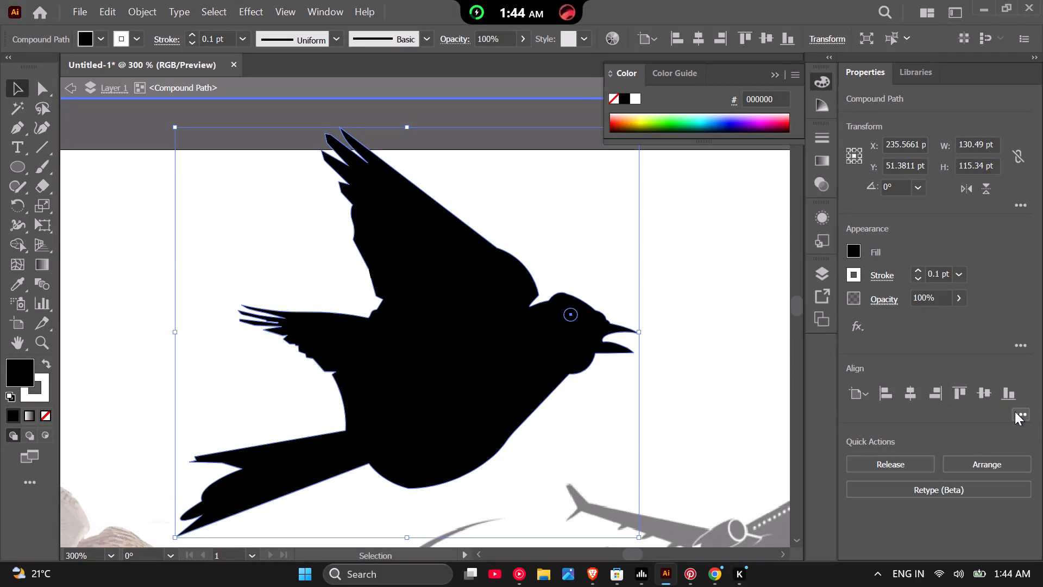
pyautogui.click(1015, 411)
pyautogui.click(1015, 411)
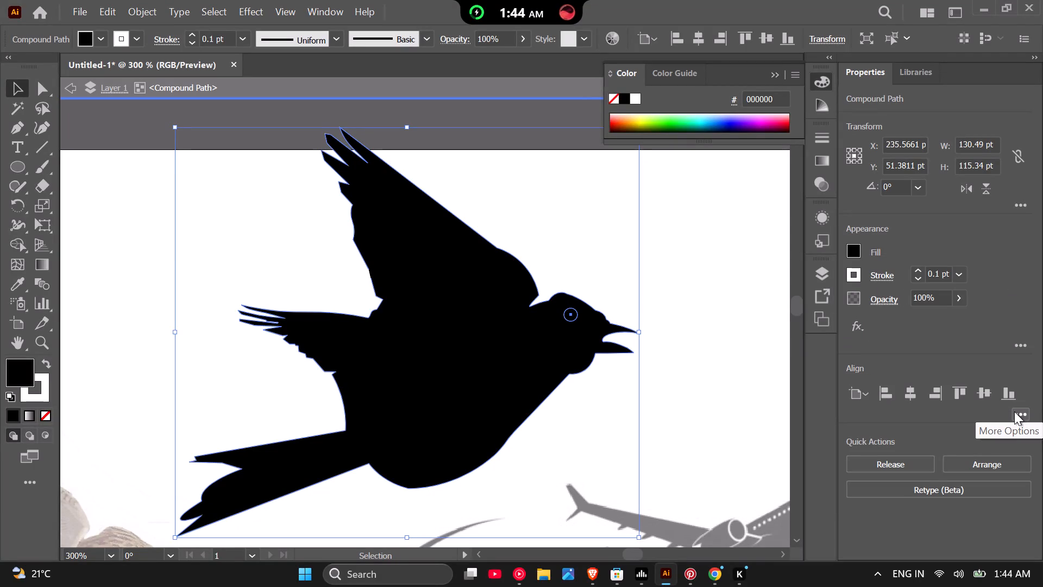
# Examine how the new eye outline sits inside the silhouette's head, from the overall view and up close.
pyautogui.scroll(-2, 552, 380)
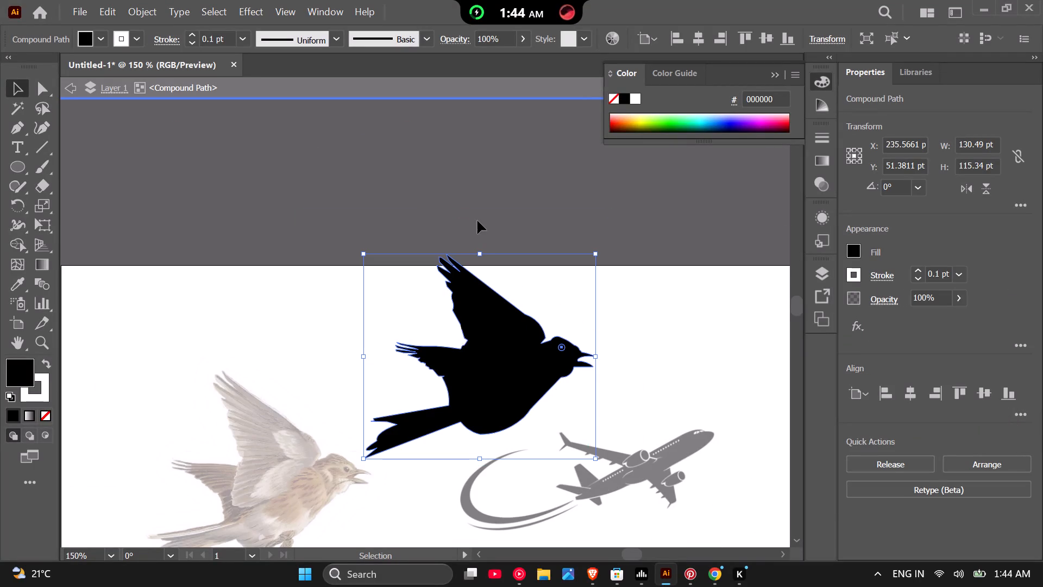
pyautogui.click(476, 219)
pyautogui.click(506, 336)
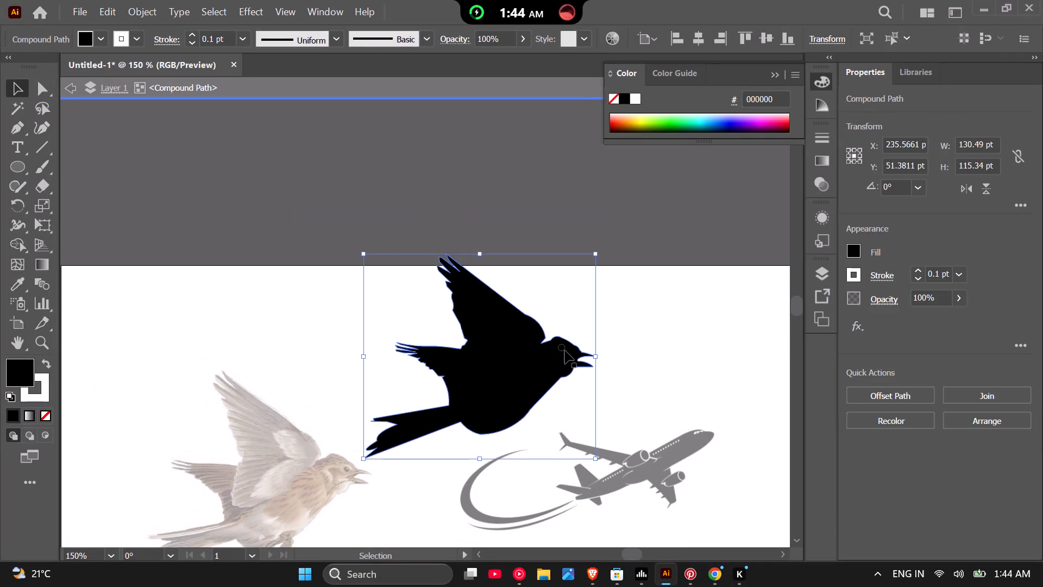
pyautogui.keyDown('shift'); pyautogui.click(564, 351); pyautogui.keyUp('shift')
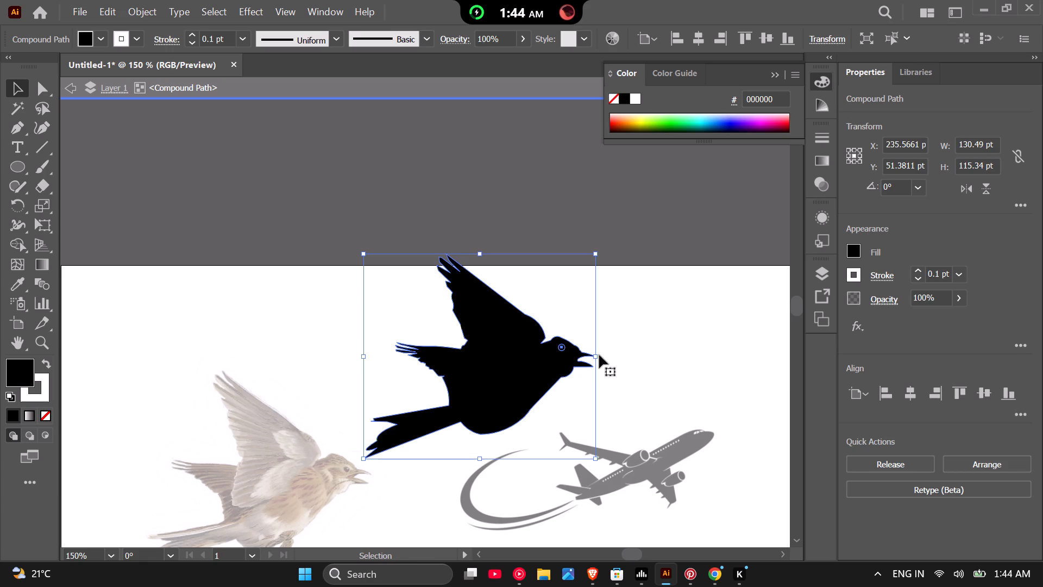
pyautogui.scroll(-3, 956, 440)
pyautogui.scroll(1, 831, 426)
pyautogui.scroll(-1, 740, 395)
pyautogui.click(481, 180)
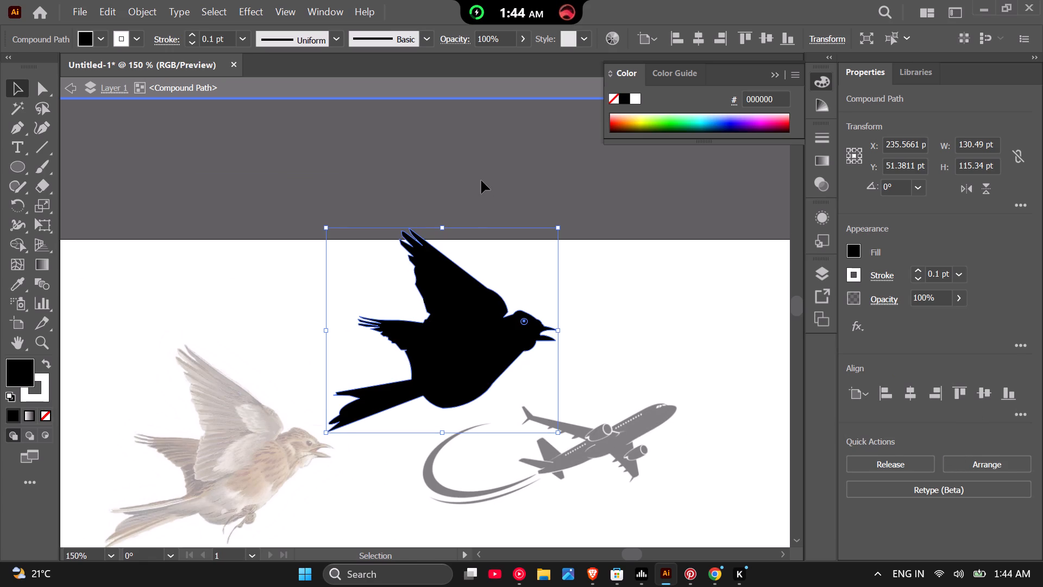
pyautogui.scroll(5, 532, 325)
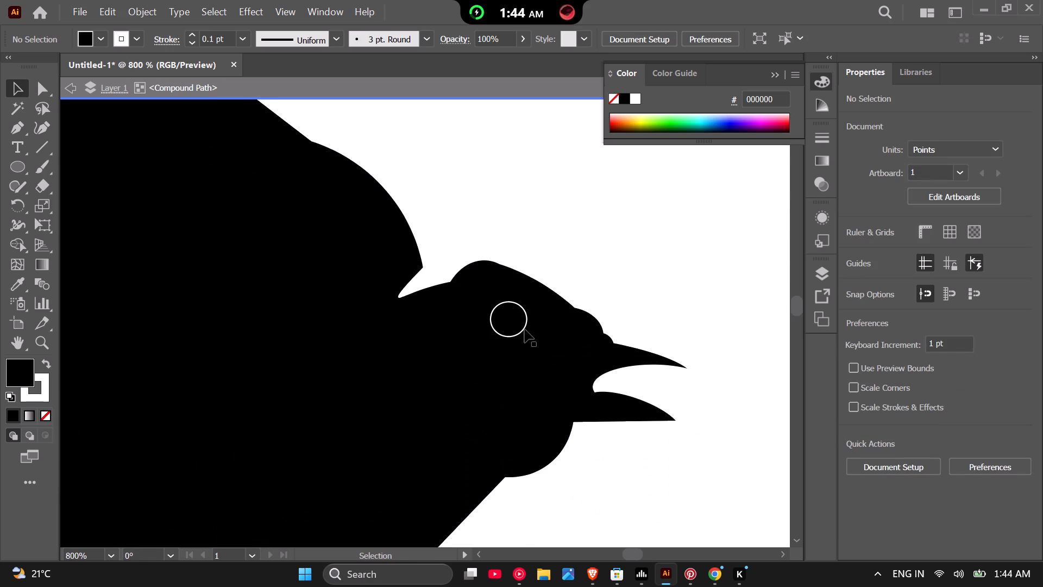
# Use Shape Builder on the eye circle to turn it into a separate path within the bird's head.
pyautogui.click(525, 329)
pyautogui.scroll(-2, 525, 329)
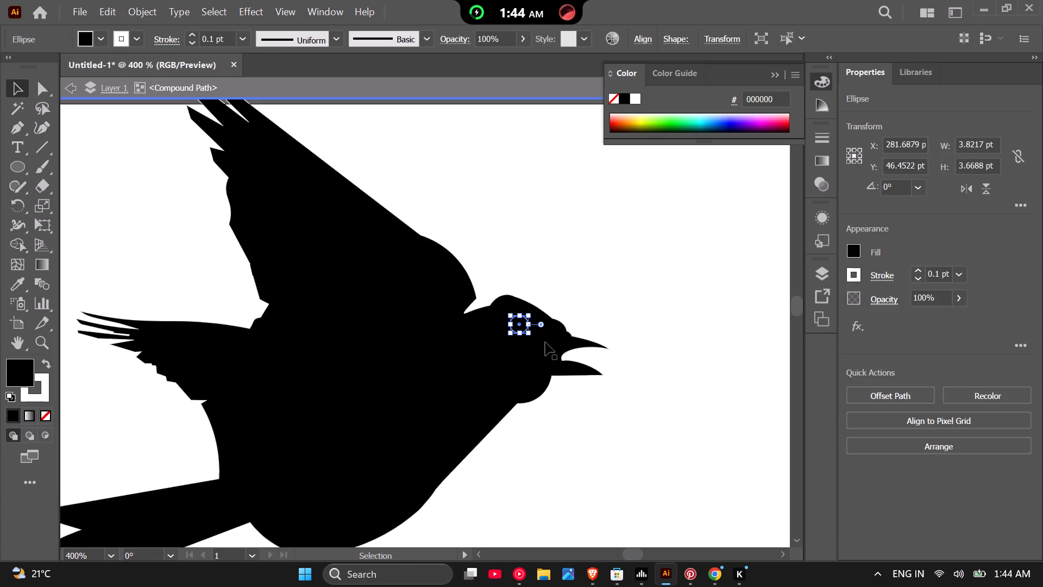
pyautogui.click(21, 247)
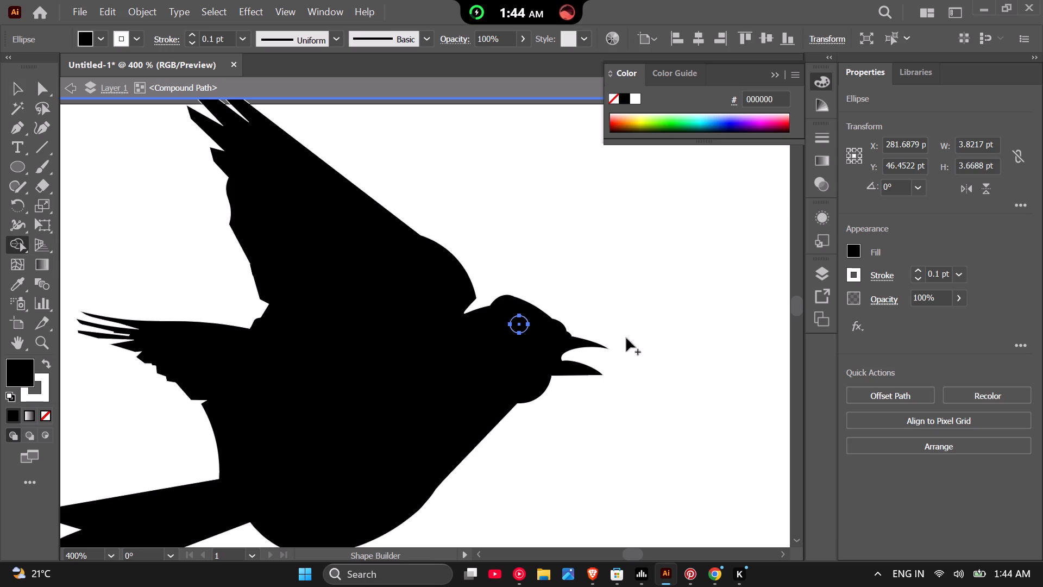
pyautogui.scroll(1, 519, 324)
pyautogui.keyDown('alt'); pyautogui.click(519, 324); pyautogui.keyUp('alt')
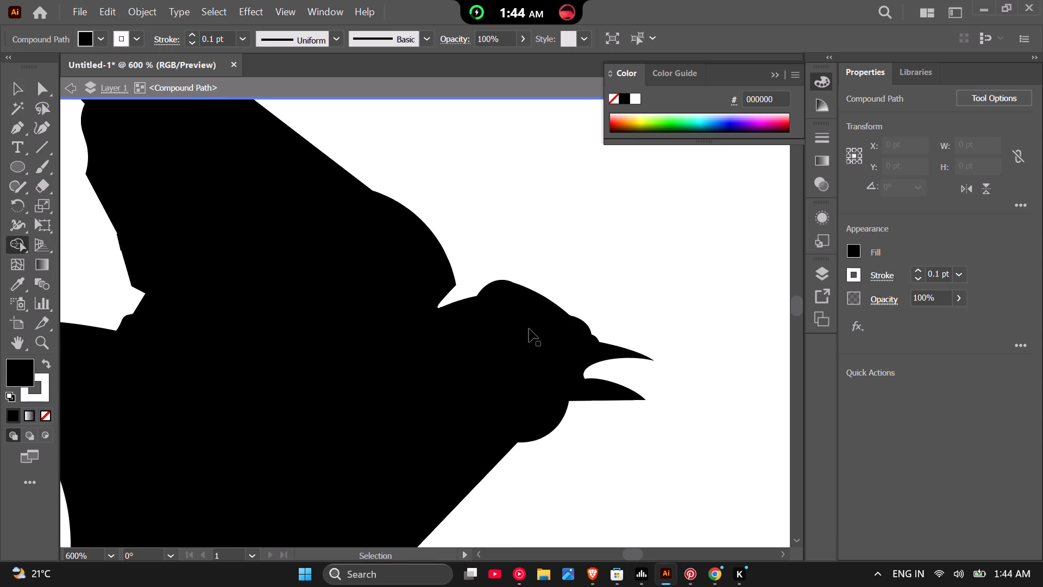
pyautogui.hotkey('ctrl', 'z')
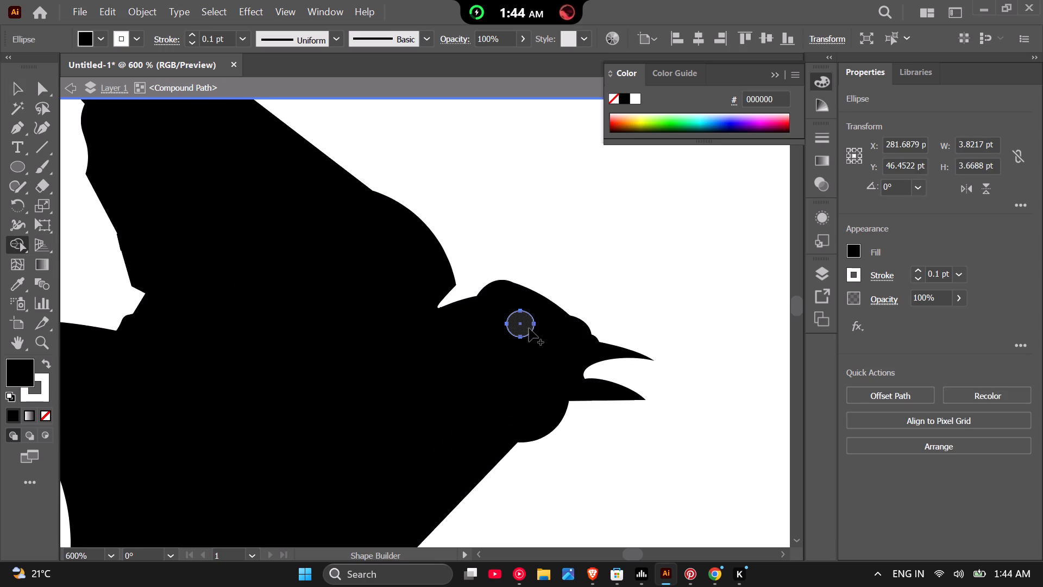
pyautogui.click(529, 328)
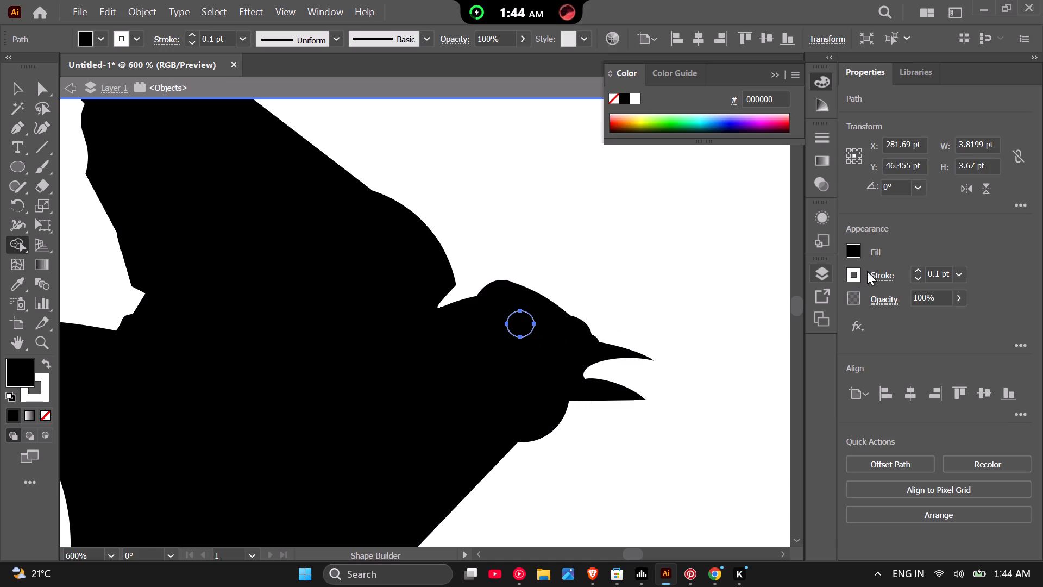
# Fill the eye path with white (FFFFFF) using Shape Builder over its area, and deselect it.
pyautogui.doubleClick(859, 274)
pyautogui.tripleClick(852, 242)
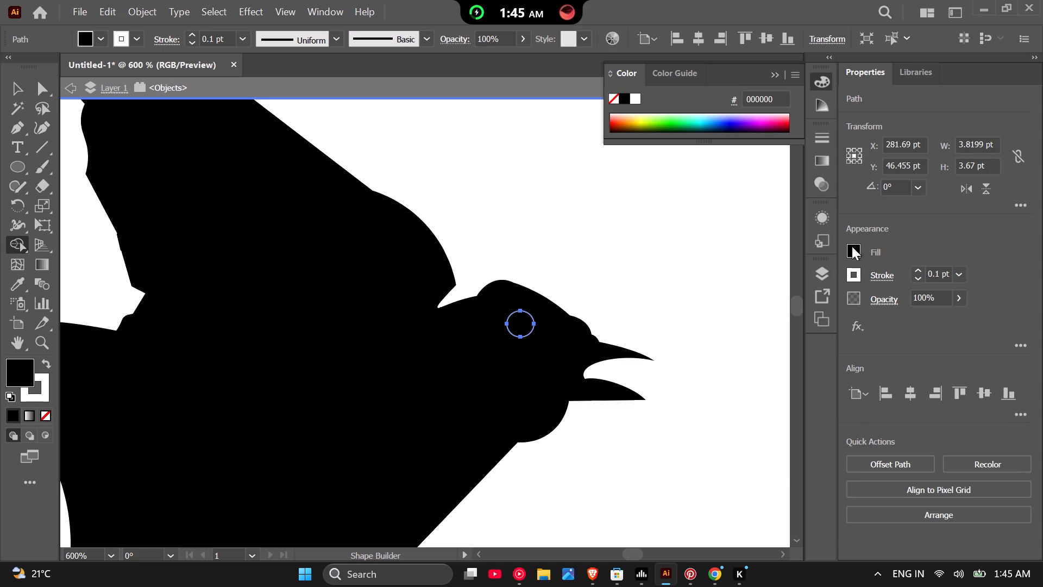
pyautogui.click(852, 247)
pyautogui.click(853, 250)
pyautogui.click(853, 250)
pyautogui.click(696, 310)
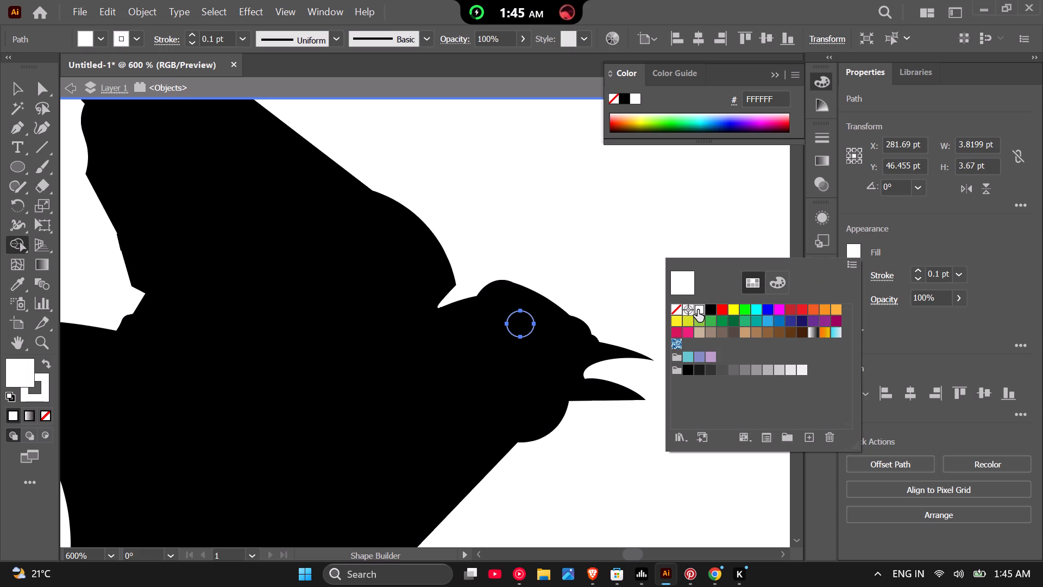
pyautogui.click(16, 89)
pyautogui.click(629, 308)
pyautogui.moveTo(531, 323); pyautogui.dragTo(531, 326)
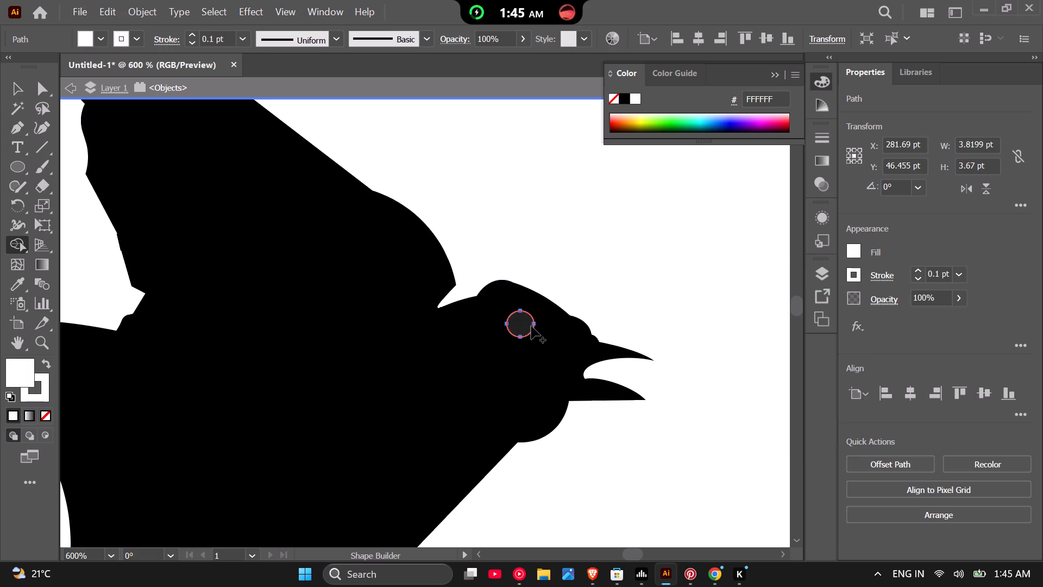
pyautogui.moveTo(531, 326); pyautogui.dragTo(531, 333)
pyautogui.click(600, 284)
pyautogui.scroll(-2, 451, 243)
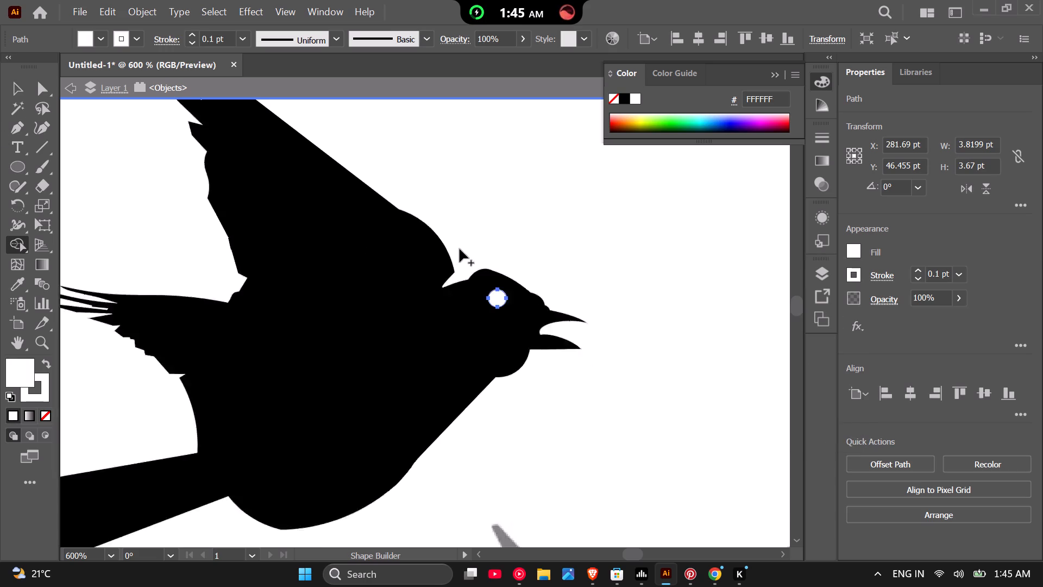
pyautogui.scroll(-1, 460, 249)
pyautogui.click(395, 145)
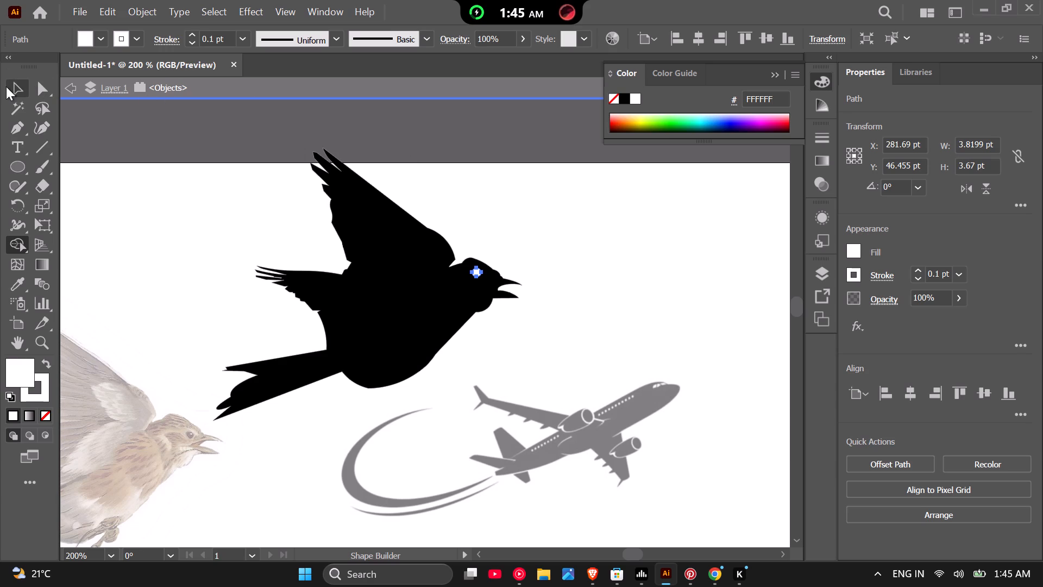
pyautogui.click(6, 86)
pyautogui.click(448, 191)
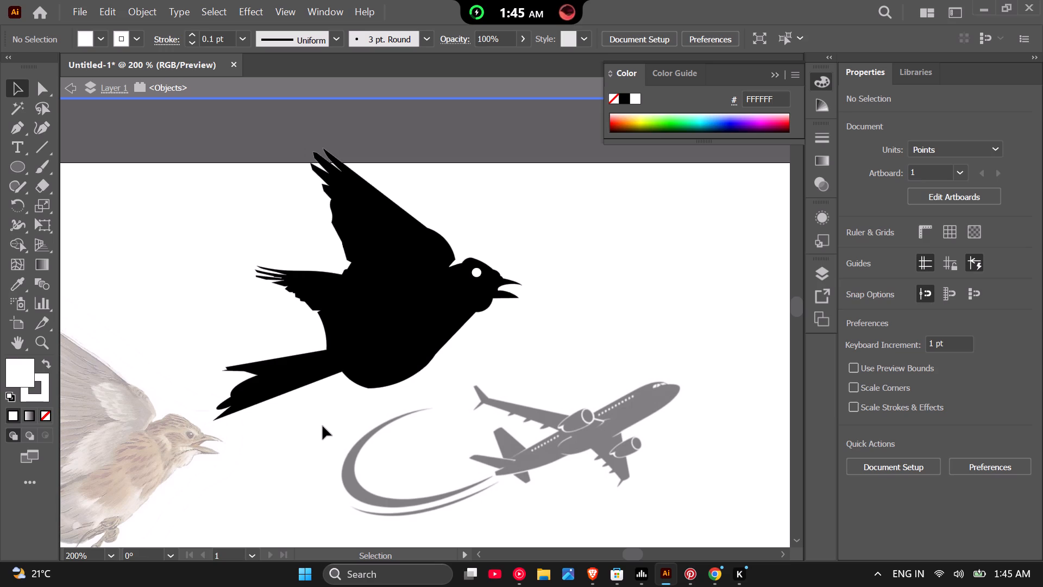
# Compare the silhouette and its eye with the dimmed bird illustration and the airplane, overall and up close.
pyautogui.scroll(-3, 385, 413)
pyautogui.scroll(3, 405, 431)
pyautogui.scroll(-1, 326, 376)
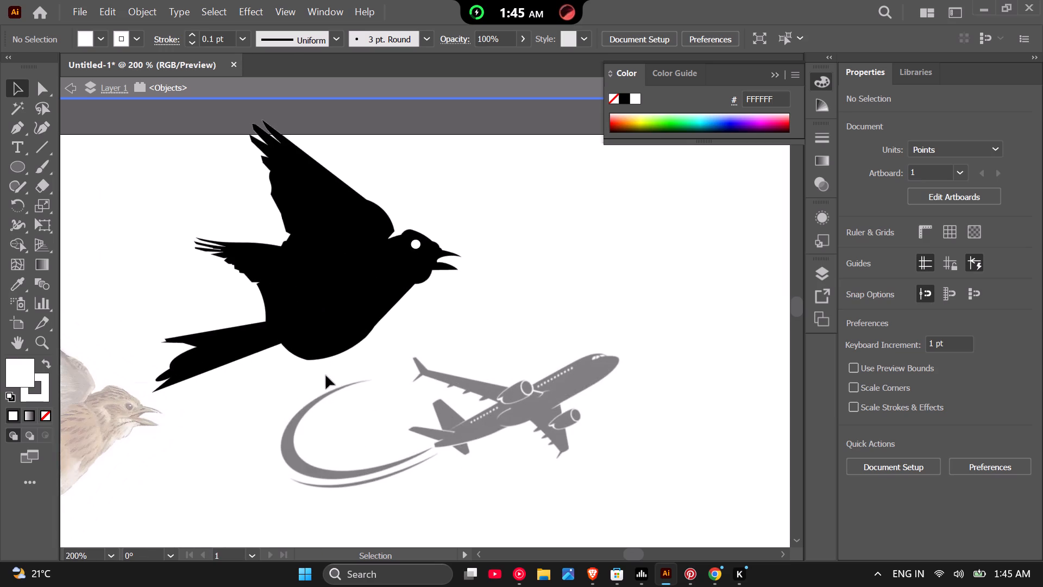
pyautogui.scroll(-3, 225, 355)
pyautogui.scroll(4, 180, 344)
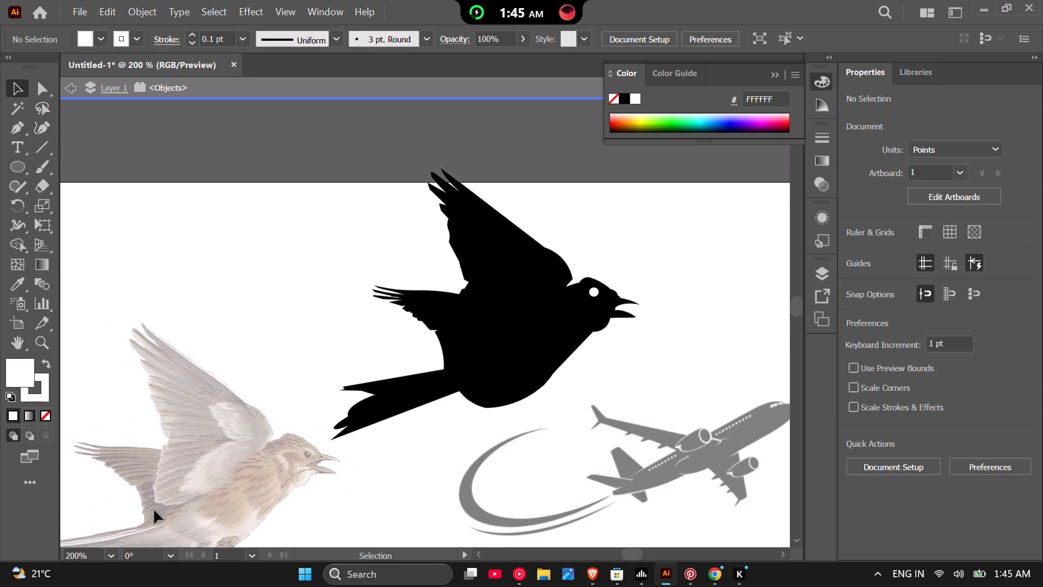
pyautogui.scroll(-1, 205, 227)
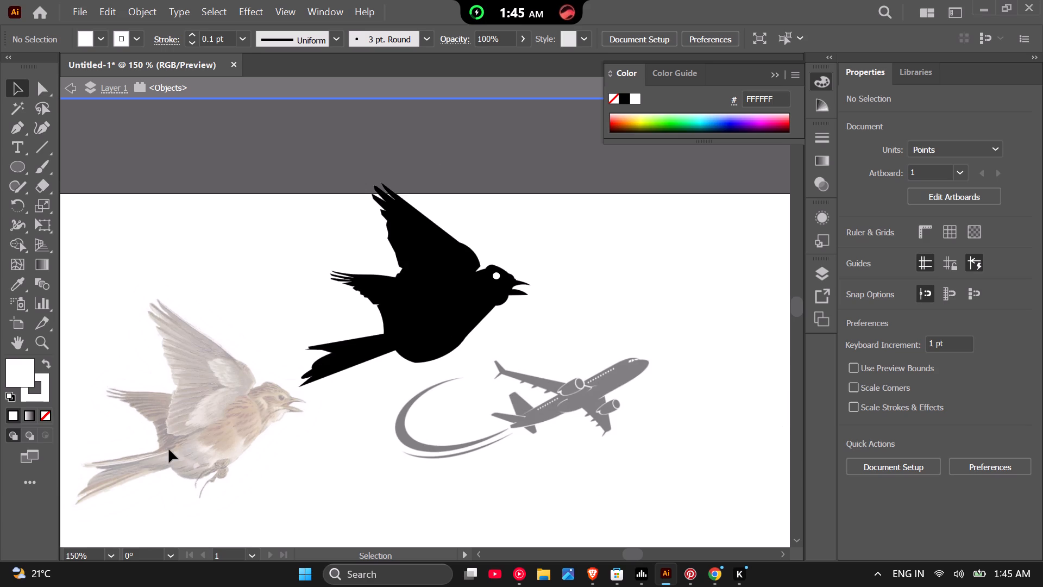
pyautogui.scroll(1, 169, 449)
pyautogui.scroll(2, 128, 388)
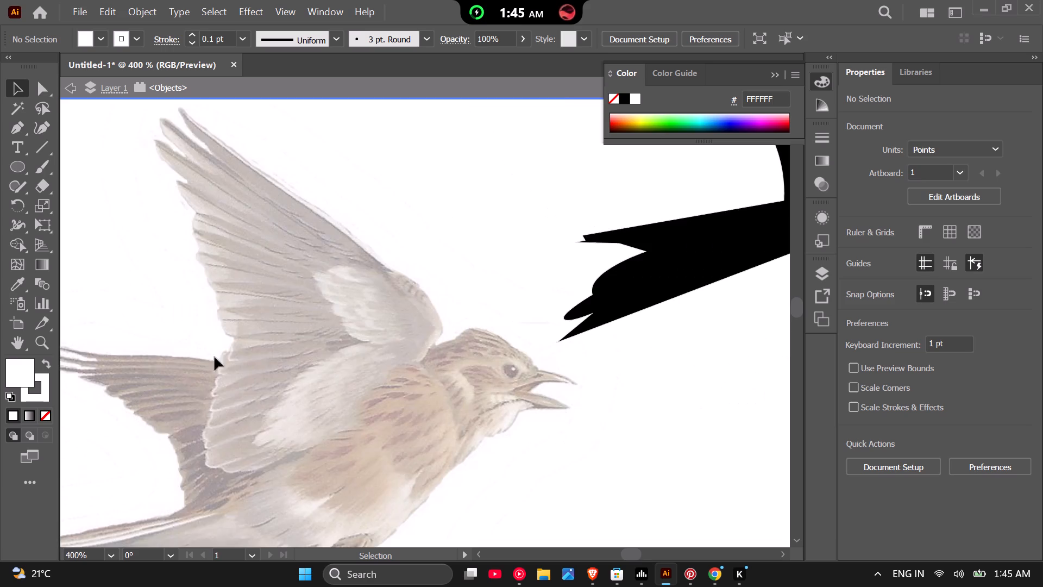
pyautogui.scroll(-2, 246, 353)
# Move the silhouette's compound path beyond the artboard's left edge, above the bird illustration, and leave isolation.
pyautogui.click(587, 245)
pyautogui.scroll(-2, 562, 275)
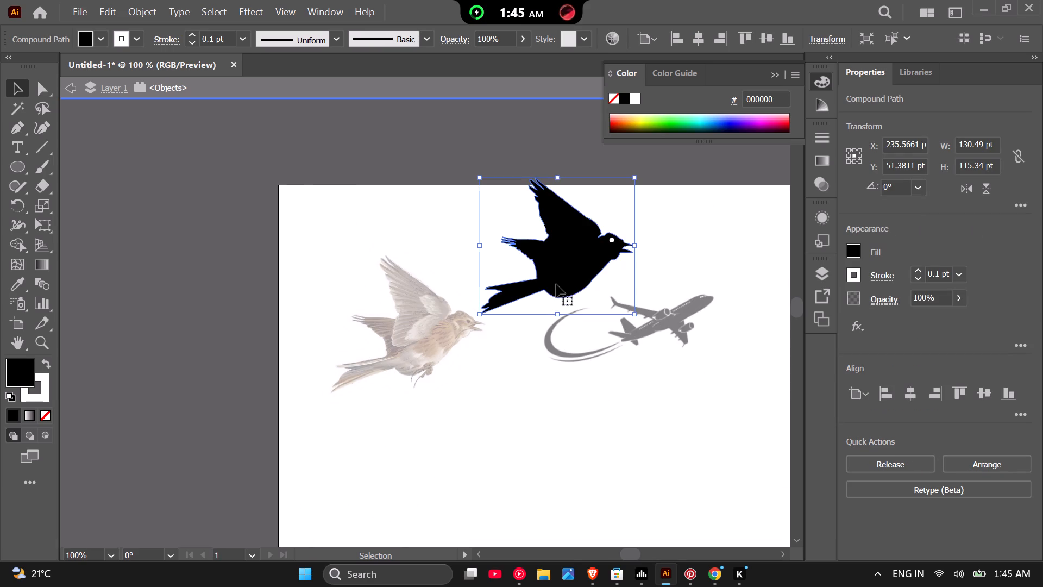
pyautogui.moveTo(566, 257); pyautogui.dragTo(242, 241)
pyautogui.doubleClick(249, 332)
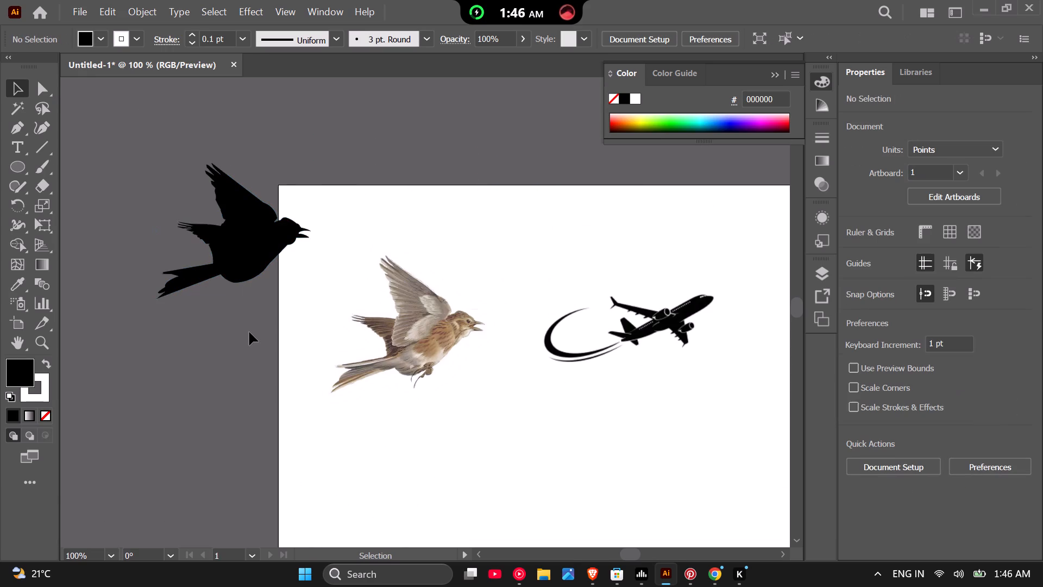
# Examine the bird illustration's raised wing, head and feather details up close.
pyautogui.scroll(2, 386, 301)
pyautogui.scroll(-1, 363, 260)
pyautogui.scroll(2, 430, 254)
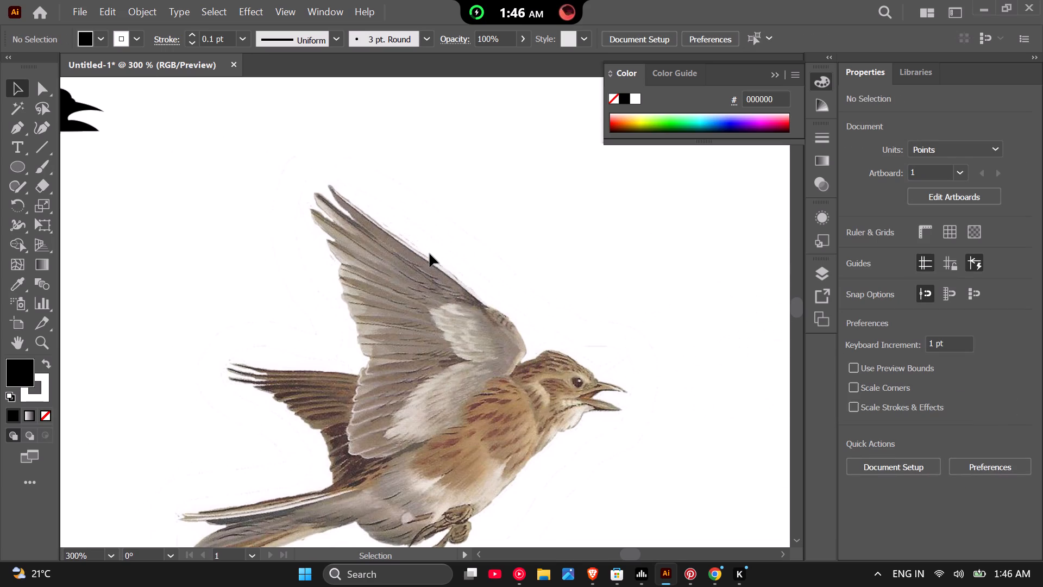
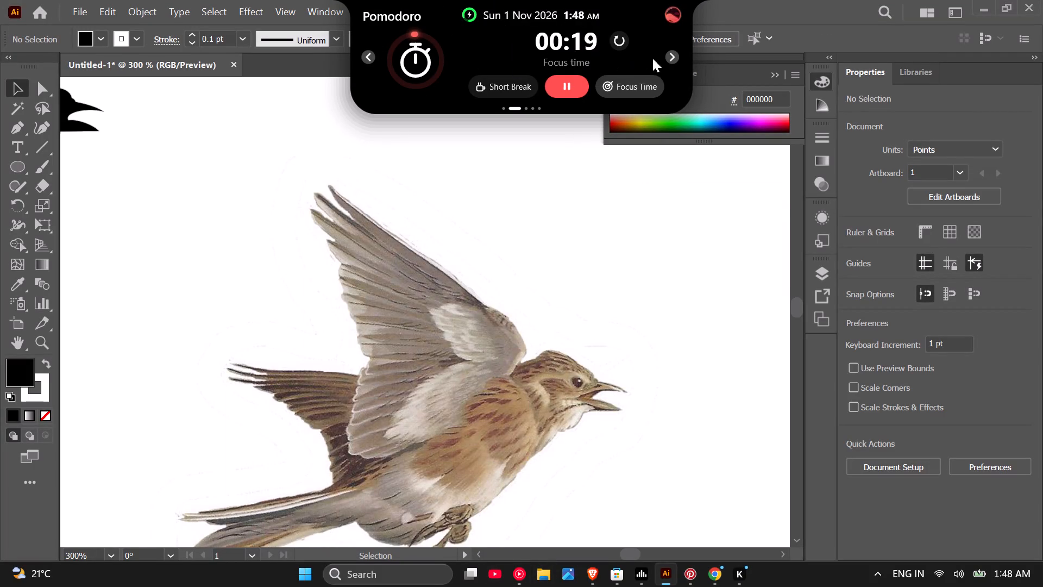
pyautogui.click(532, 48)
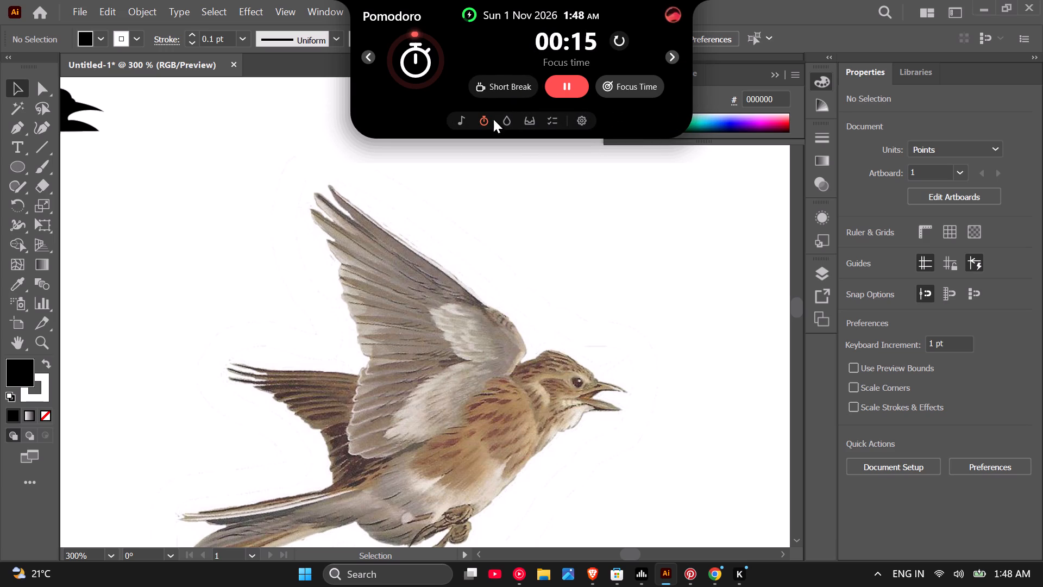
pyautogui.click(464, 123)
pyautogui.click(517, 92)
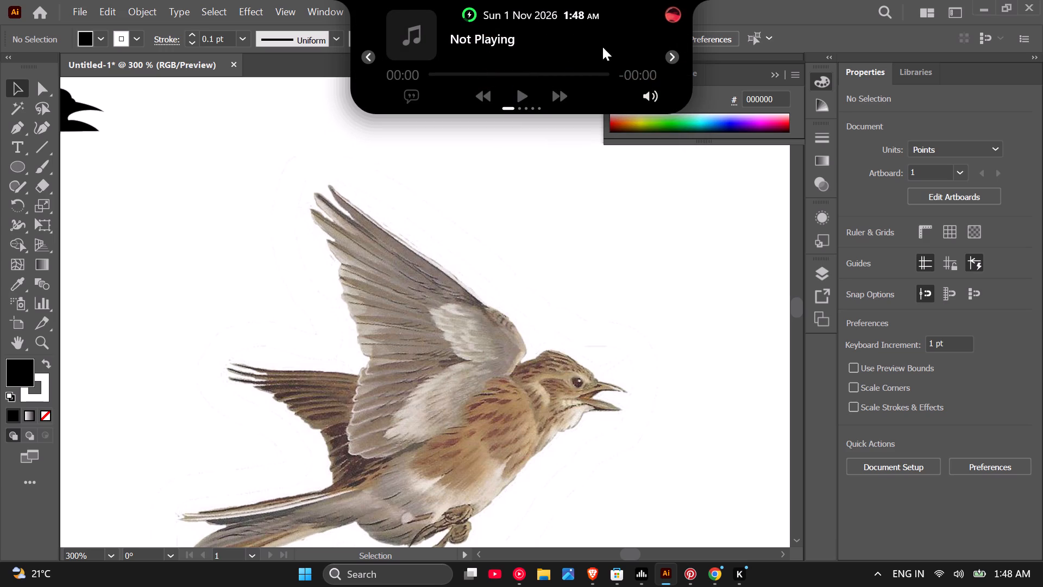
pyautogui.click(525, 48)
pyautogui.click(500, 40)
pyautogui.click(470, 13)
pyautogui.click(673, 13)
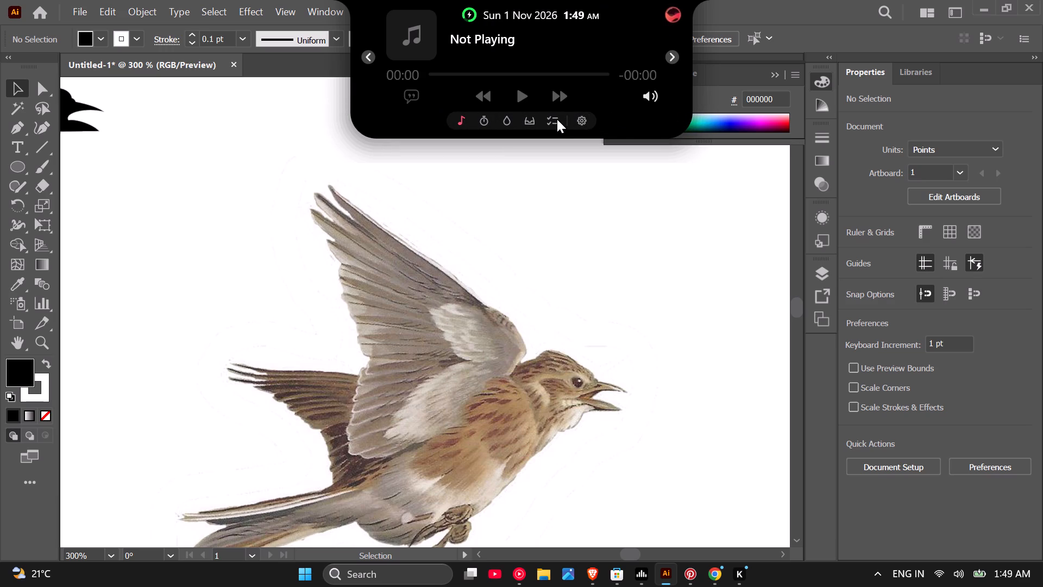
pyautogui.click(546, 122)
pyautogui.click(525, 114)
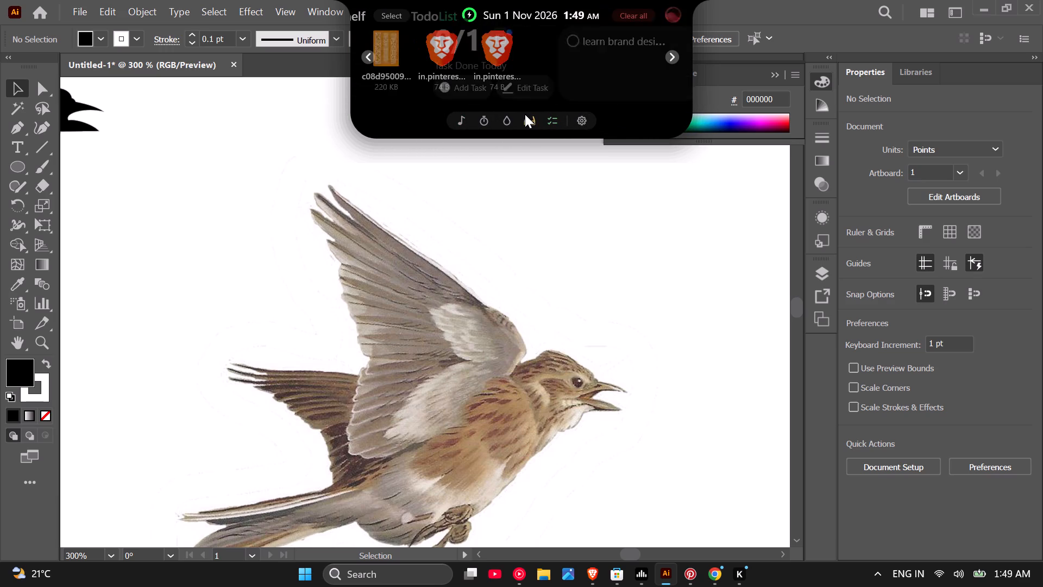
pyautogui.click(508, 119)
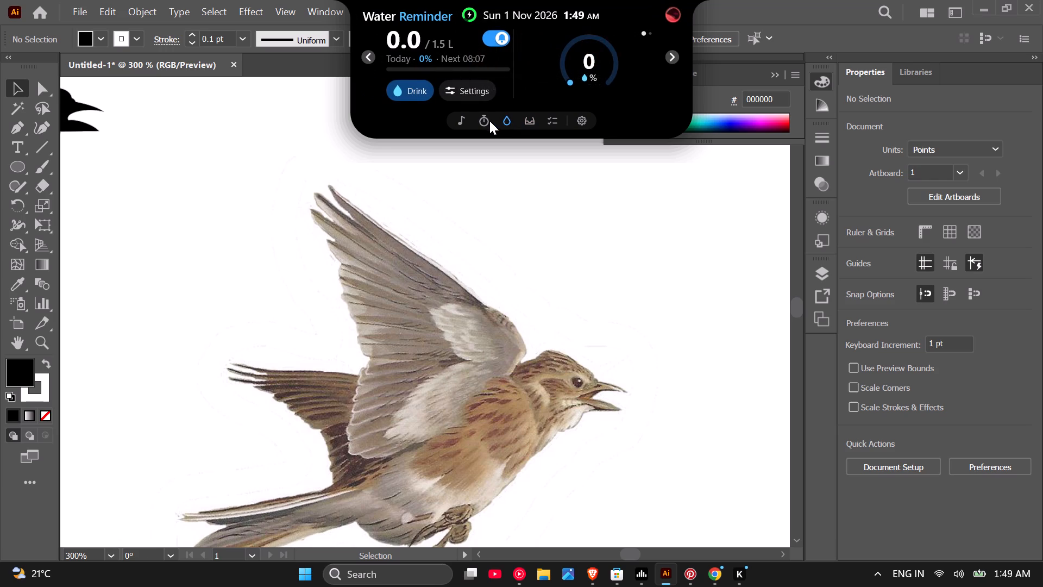
# Dismiss the Pomodoro timer's short break prompt.
pyautogui.click(489, 121)
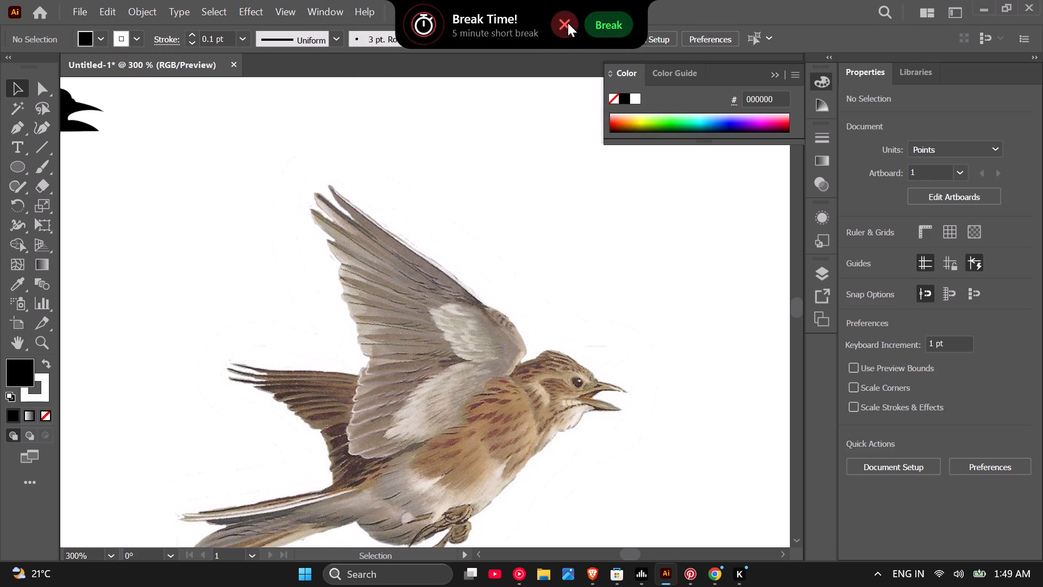
pyautogui.click(568, 23)
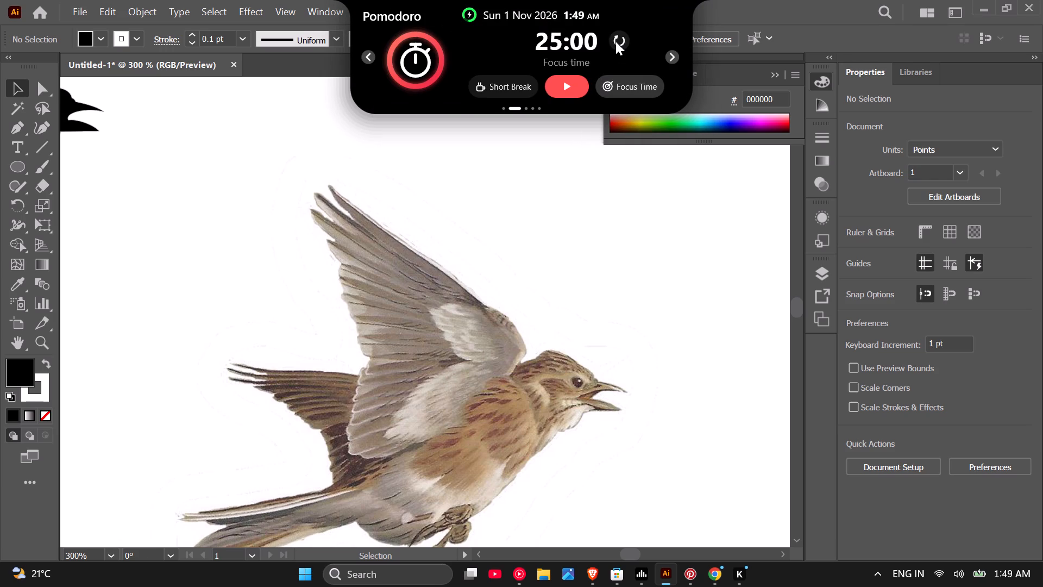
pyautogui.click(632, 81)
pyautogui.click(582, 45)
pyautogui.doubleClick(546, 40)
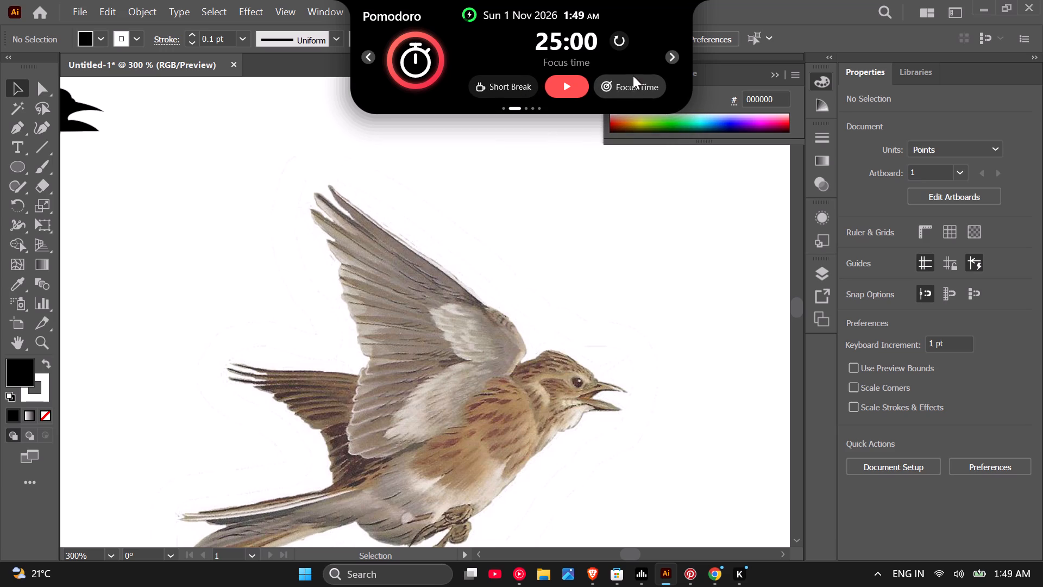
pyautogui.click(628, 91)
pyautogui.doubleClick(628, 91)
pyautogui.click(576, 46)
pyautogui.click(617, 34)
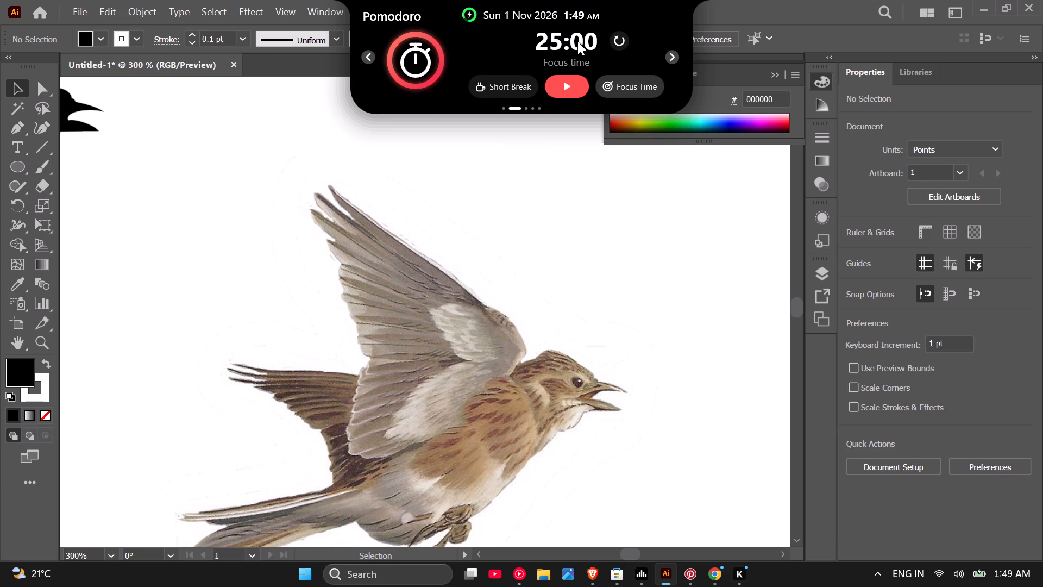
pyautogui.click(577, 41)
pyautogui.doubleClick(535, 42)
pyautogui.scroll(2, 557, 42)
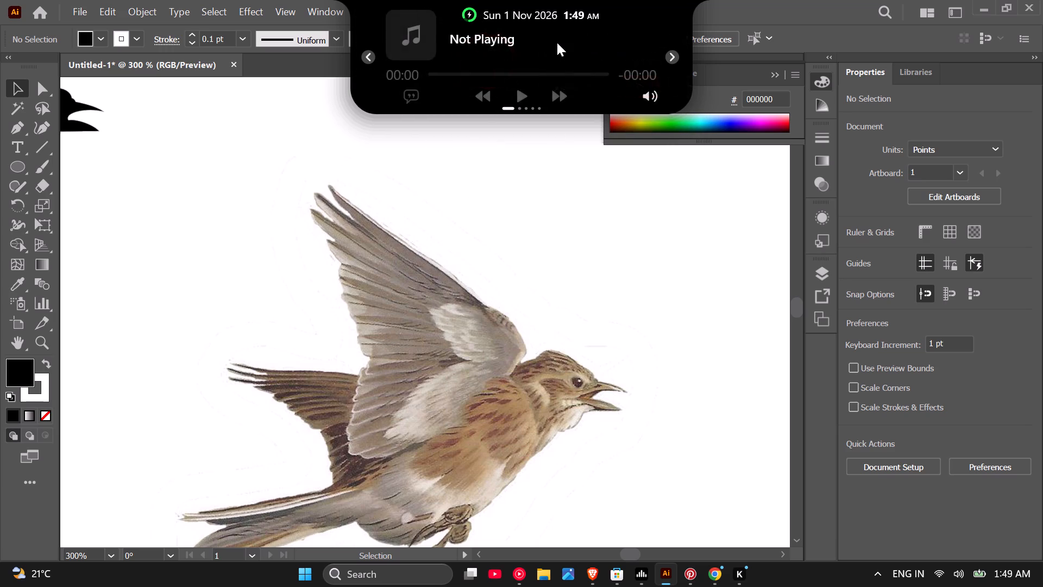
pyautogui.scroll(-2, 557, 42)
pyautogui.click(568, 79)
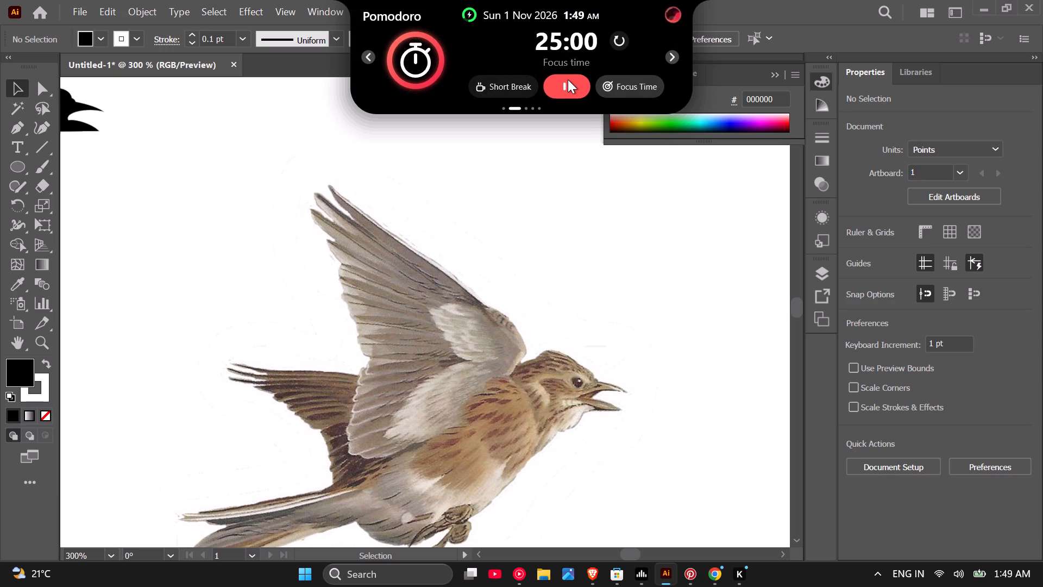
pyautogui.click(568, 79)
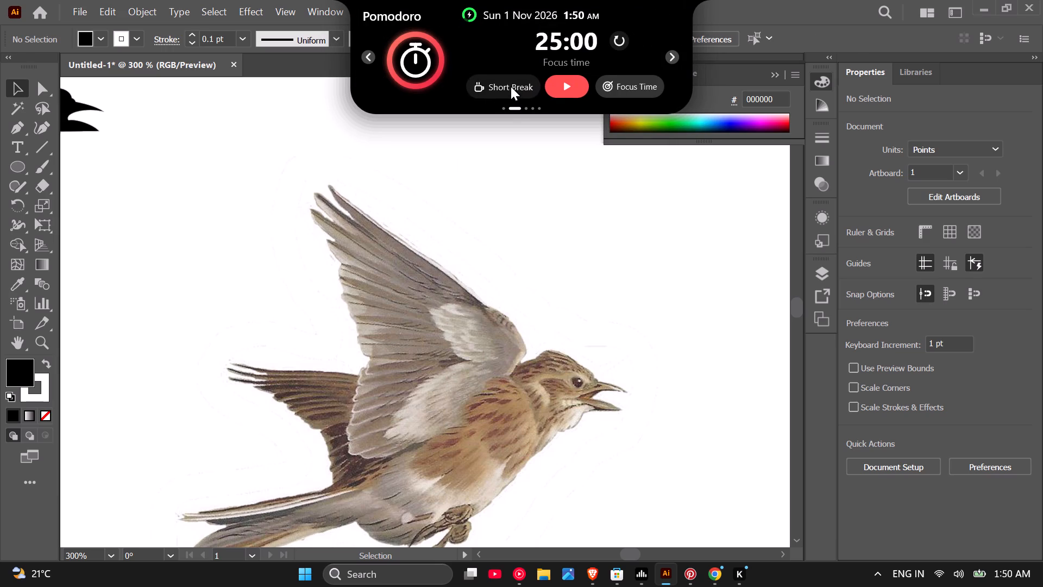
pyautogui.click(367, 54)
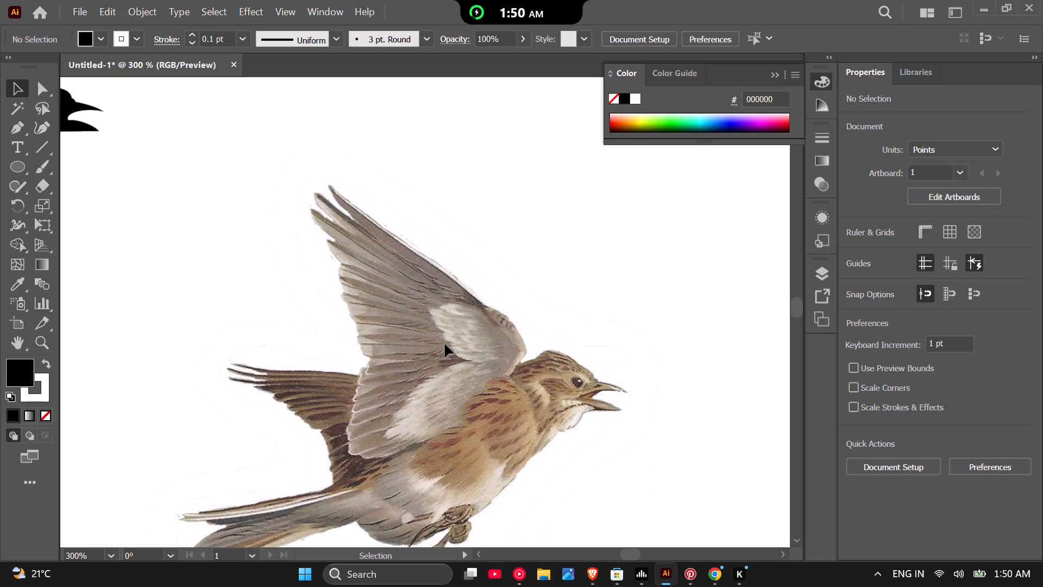
# Draw a straight line along the raised wing's leading edge, from beyond the wingtip to the head, about 77 pt wide and 60 pt high.
pyautogui.scroll(-2, 438, 339)
pyautogui.scroll(1, 442, 109)
pyautogui.scroll(-2, 326, 549)
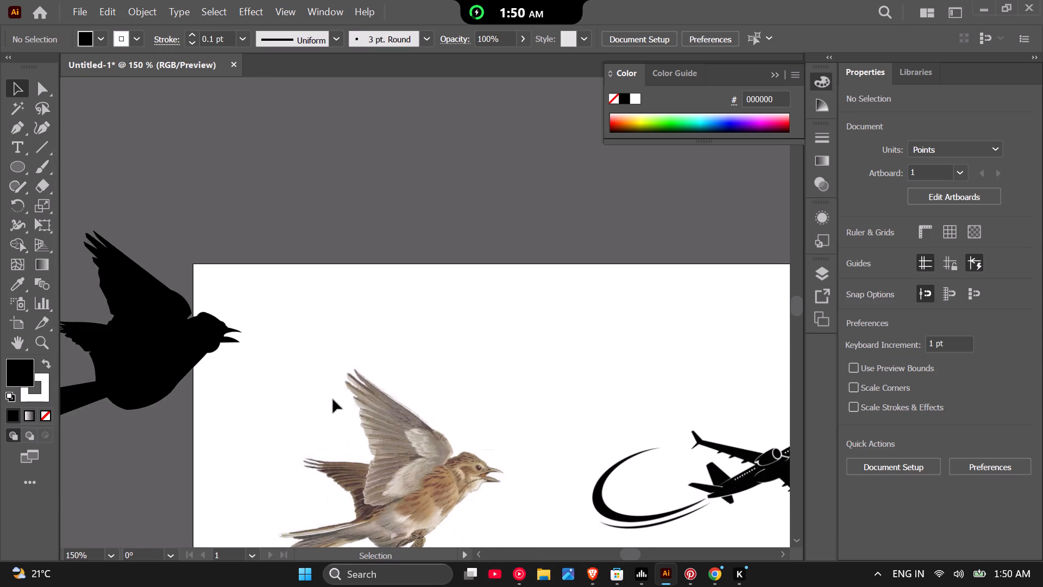
pyautogui.scroll(-1, 360, 249)
pyautogui.scroll(2, 360, 382)
pyautogui.scroll(-1, 366, 387)
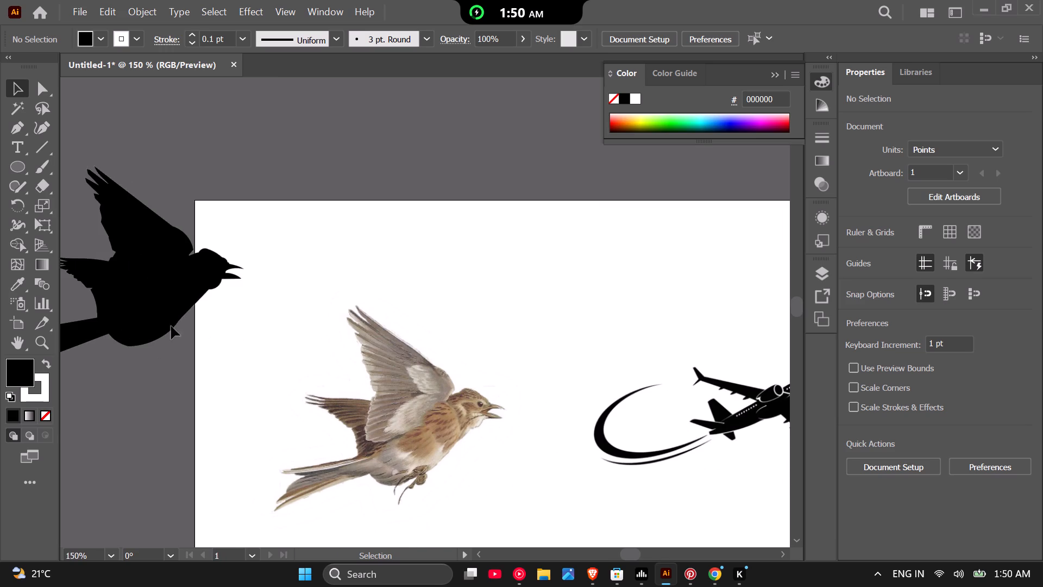
pyautogui.click(41, 143)
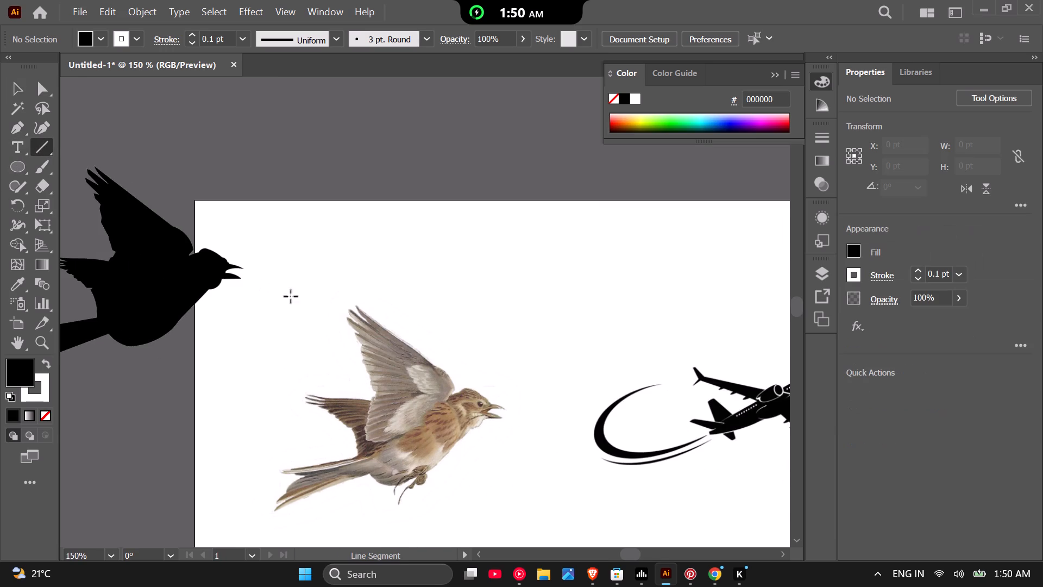
pyautogui.scroll(1, 308, 301)
pyautogui.scroll(2, 450, 330)
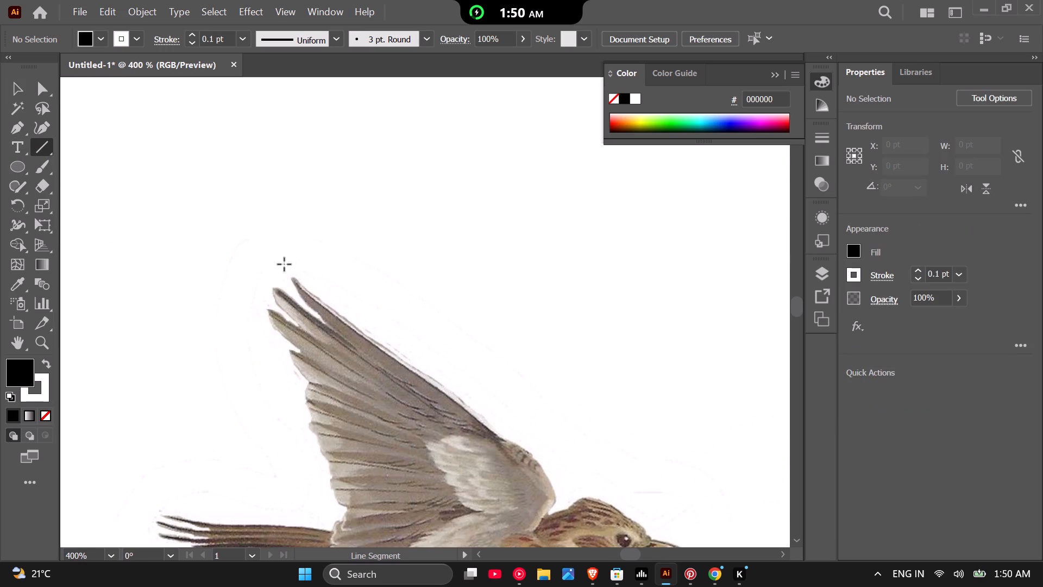
pyautogui.moveTo(263, 244); pyautogui.dragTo(590, 530)
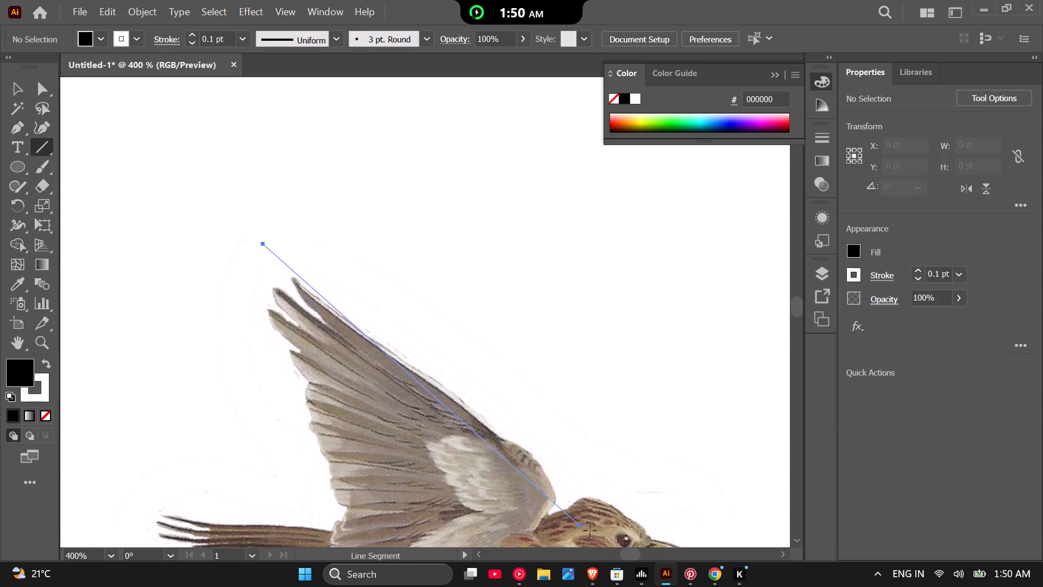
pyautogui.moveTo(590, 530); pyautogui.dragTo(625, 536)
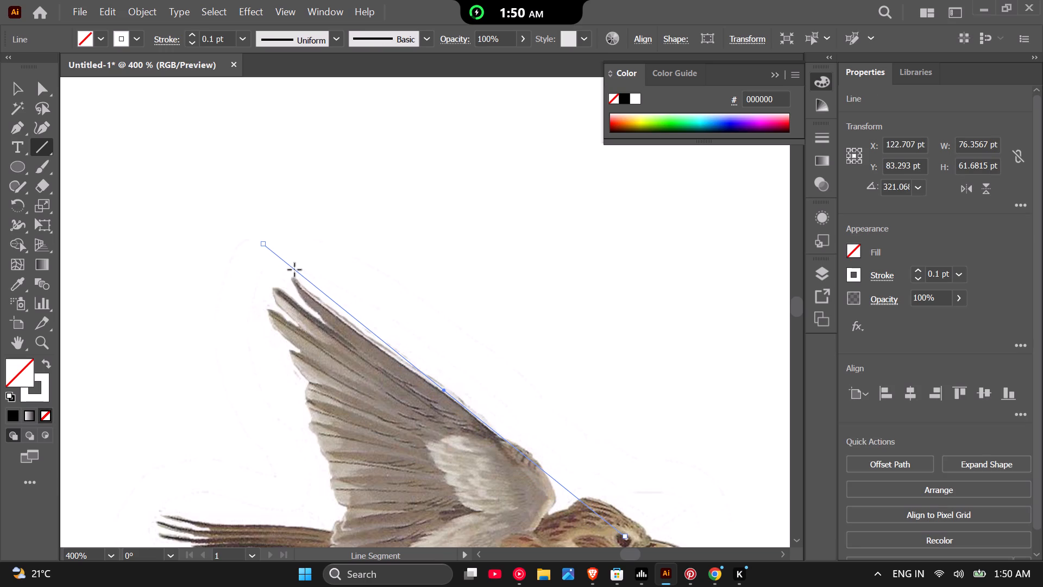
pyautogui.scroll(2, 277, 271)
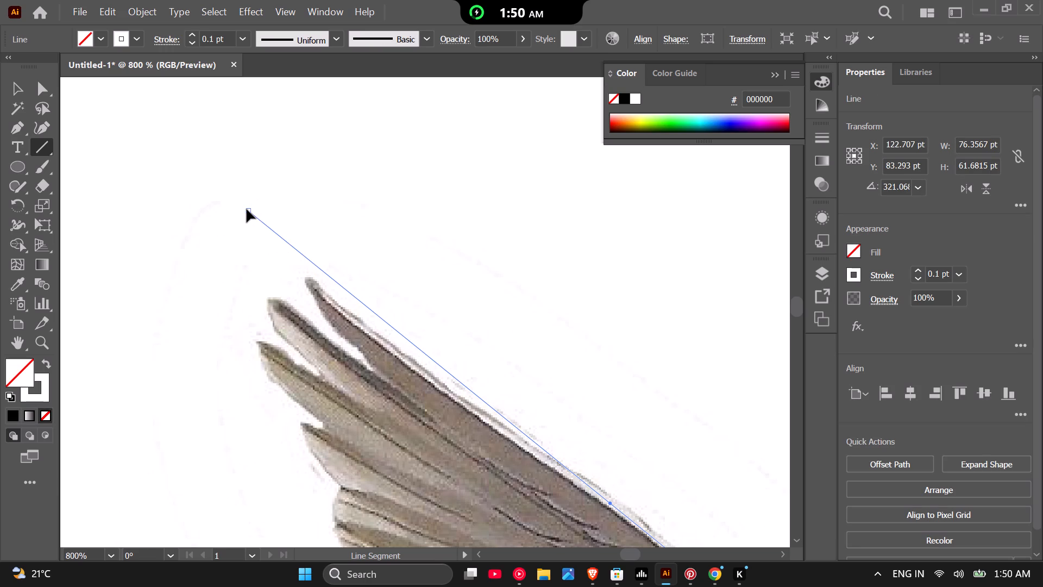
pyautogui.moveTo(247, 209); pyautogui.dragTo(241, 224)
pyautogui.scroll(-1, 352, 220)
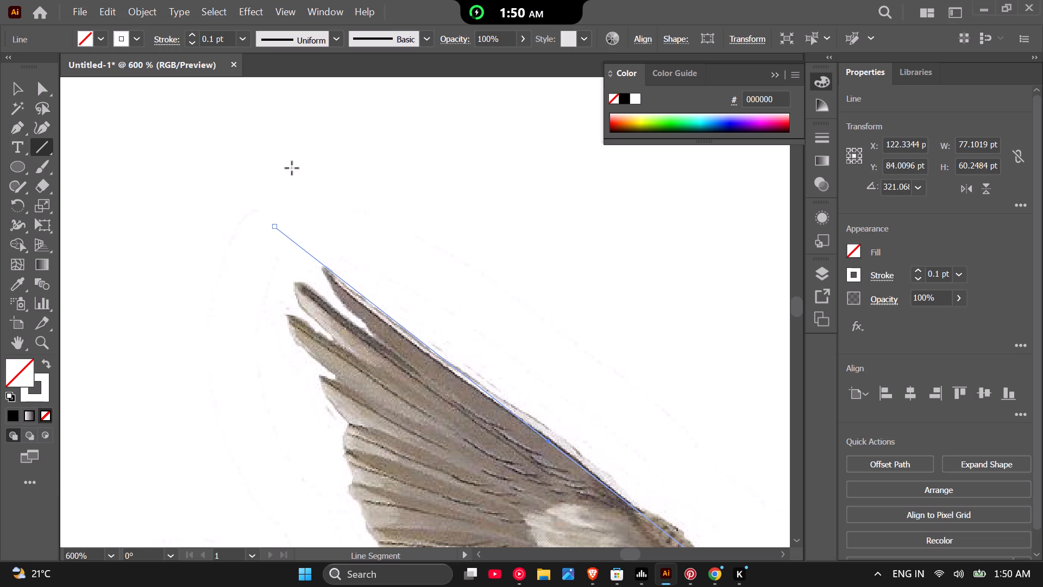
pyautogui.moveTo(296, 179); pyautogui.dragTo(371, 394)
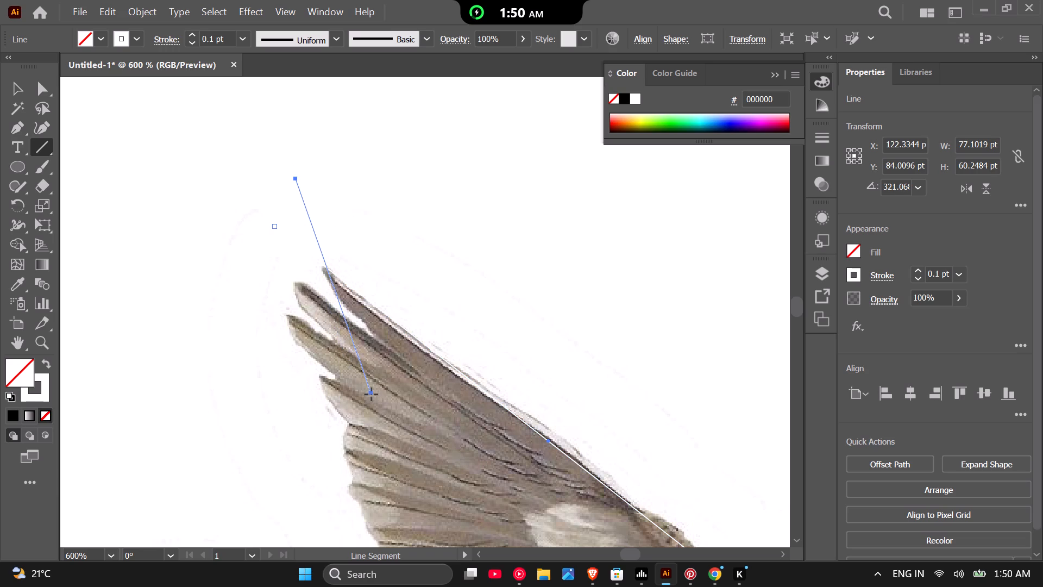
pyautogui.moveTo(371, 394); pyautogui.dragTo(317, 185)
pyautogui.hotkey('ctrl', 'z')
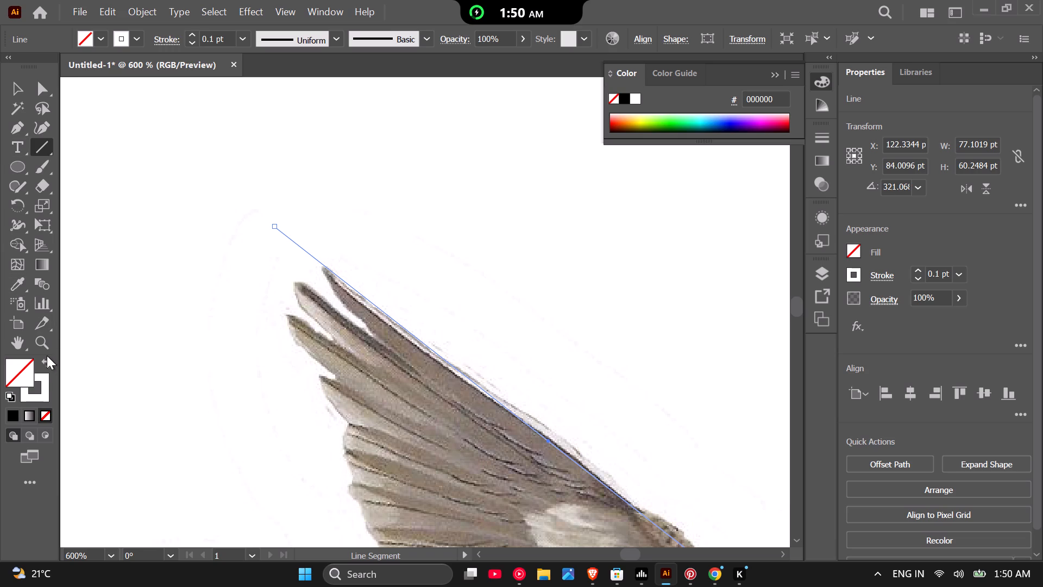
# Set the line's stroke colour to red, F90000.
pyautogui.doubleClick(44, 378)
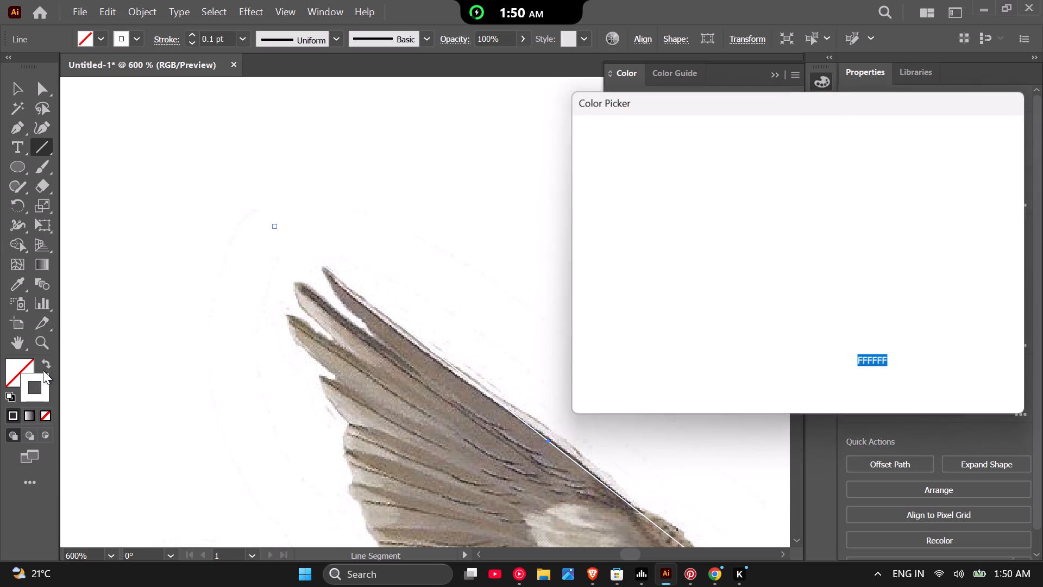
pyautogui.moveTo(760, 170); pyautogui.dragTo(798, 159)
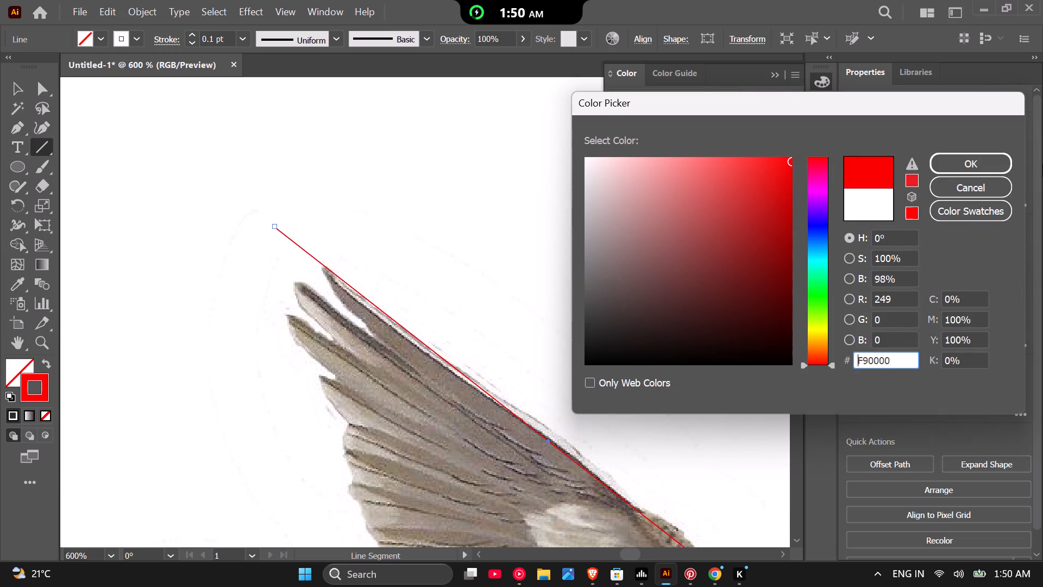
pyautogui.click(975, 152)
pyautogui.click(974, 156)
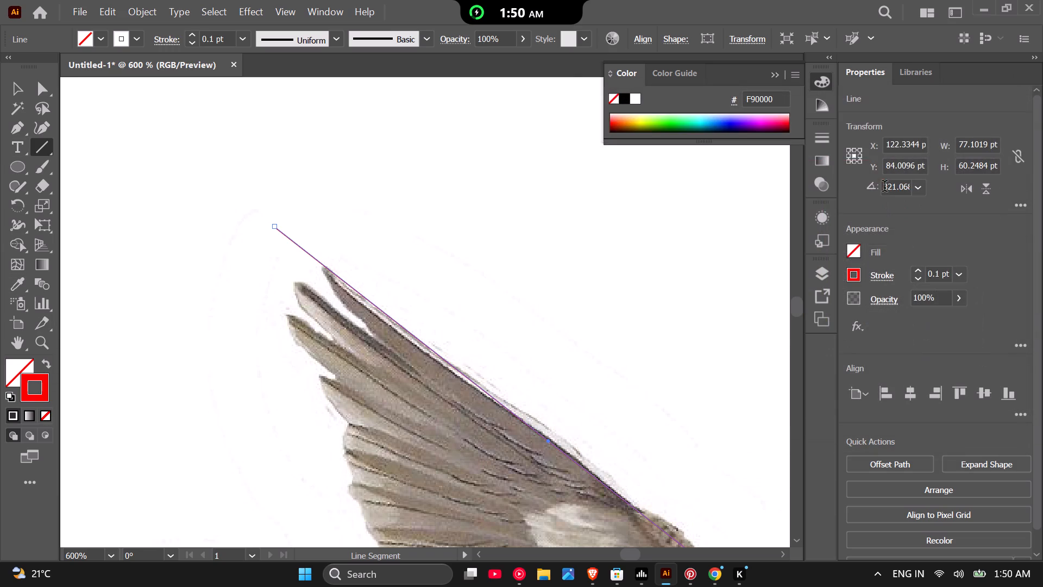
# Draw a straight line along the topmost feather's lower edge, starting beyond its tip, about 16 pt wide and 20 pt high.
pyautogui.scroll(2, 325, 241)
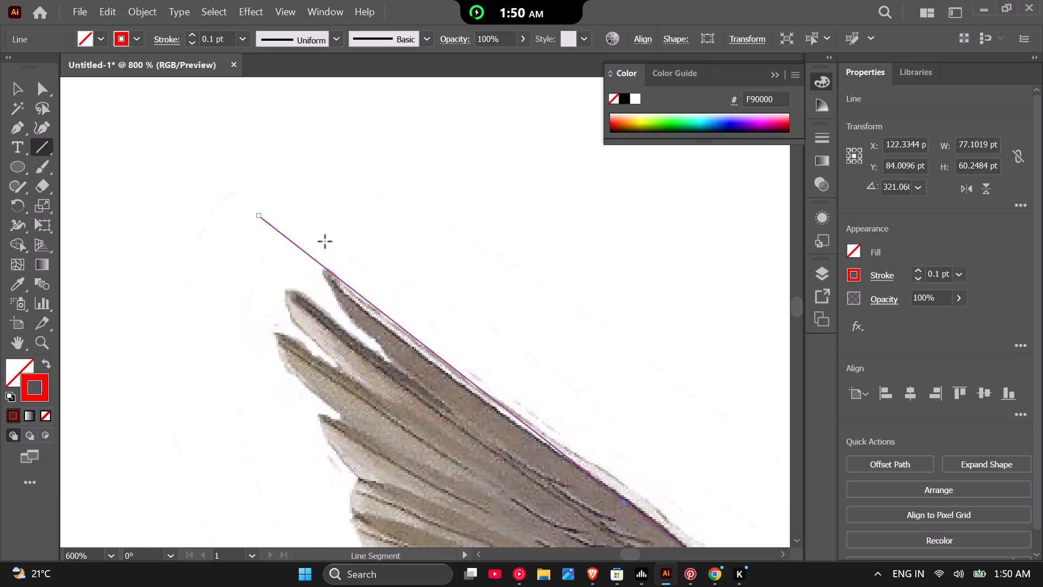
pyautogui.moveTo(296, 233); pyautogui.dragTo(414, 471)
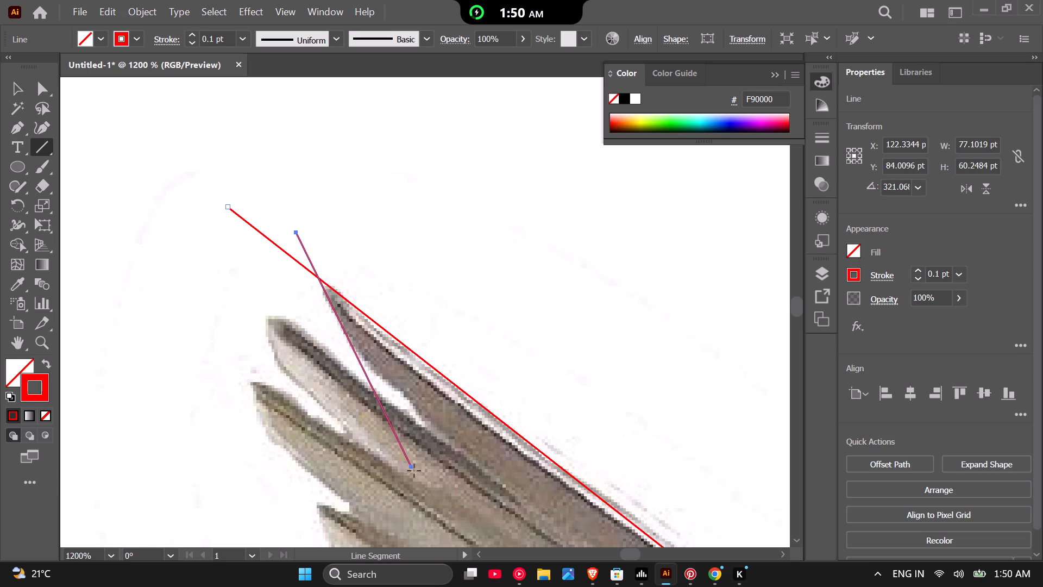
pyautogui.moveTo(414, 471); pyautogui.dragTo(492, 519)
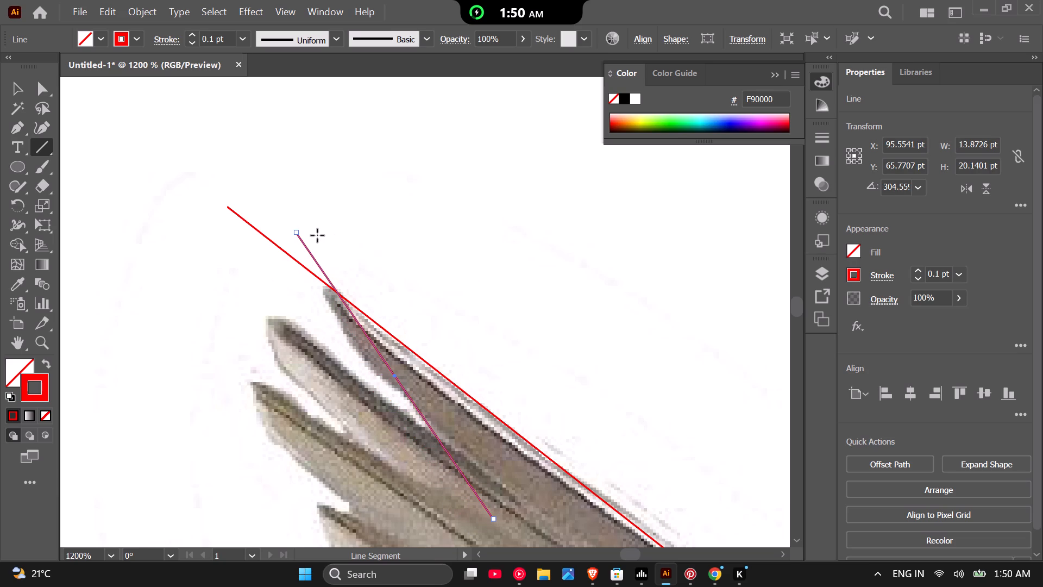
pyautogui.moveTo(295, 230); pyautogui.dragTo(286, 238)
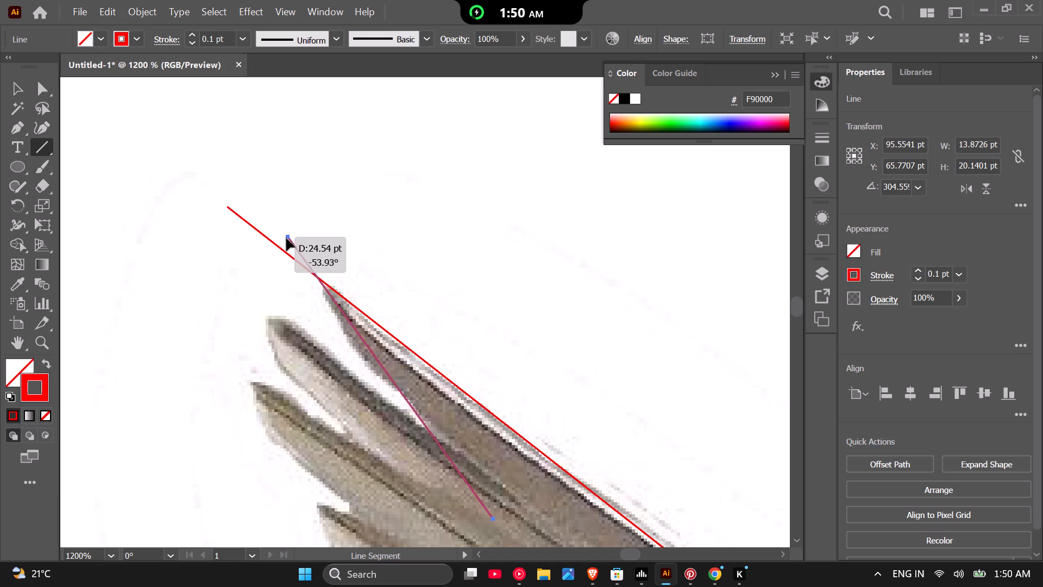
pyautogui.moveTo(286, 238); pyautogui.dragTo(271, 225)
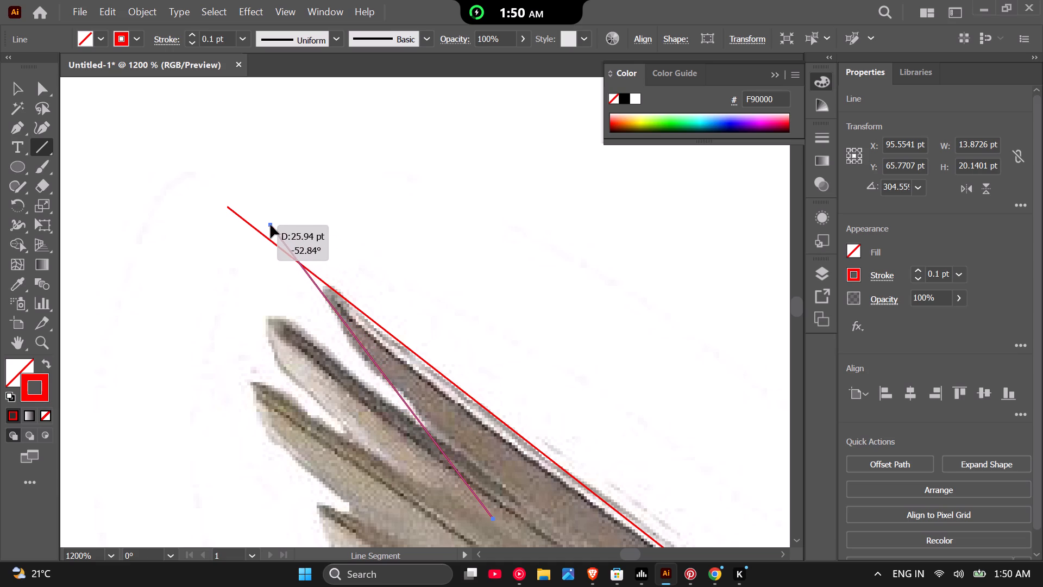
pyautogui.moveTo(271, 225); pyautogui.dragTo(262, 228)
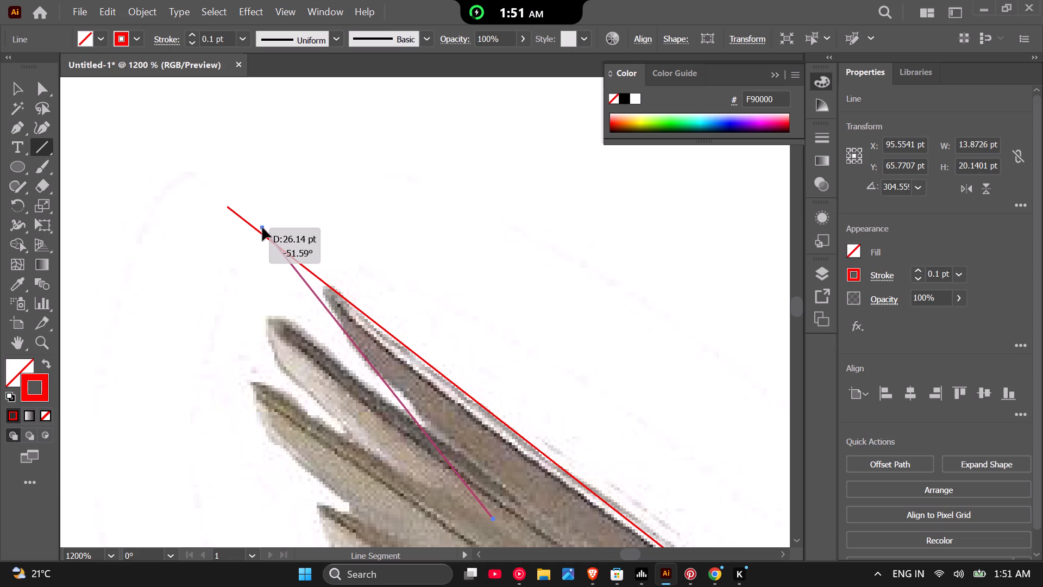
pyautogui.moveTo(262, 228); pyautogui.dragTo(260, 229)
# Draw a small ellipse about 1.23 by 1.19 pt over the topmost feather's tip, between the two red lines.
pyautogui.scroll(2, 329, 303)
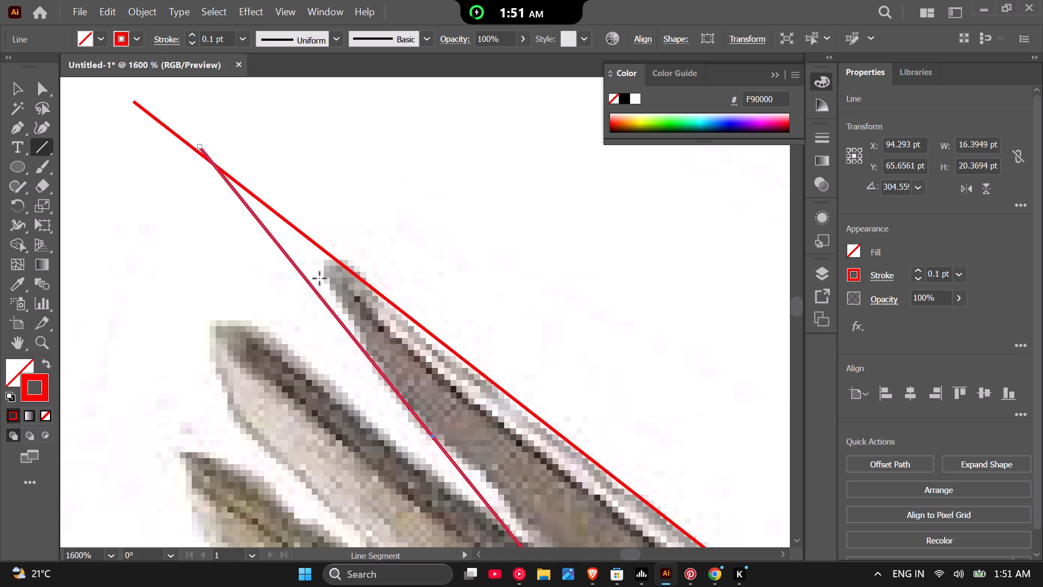
pyautogui.scroll(1, 319, 278)
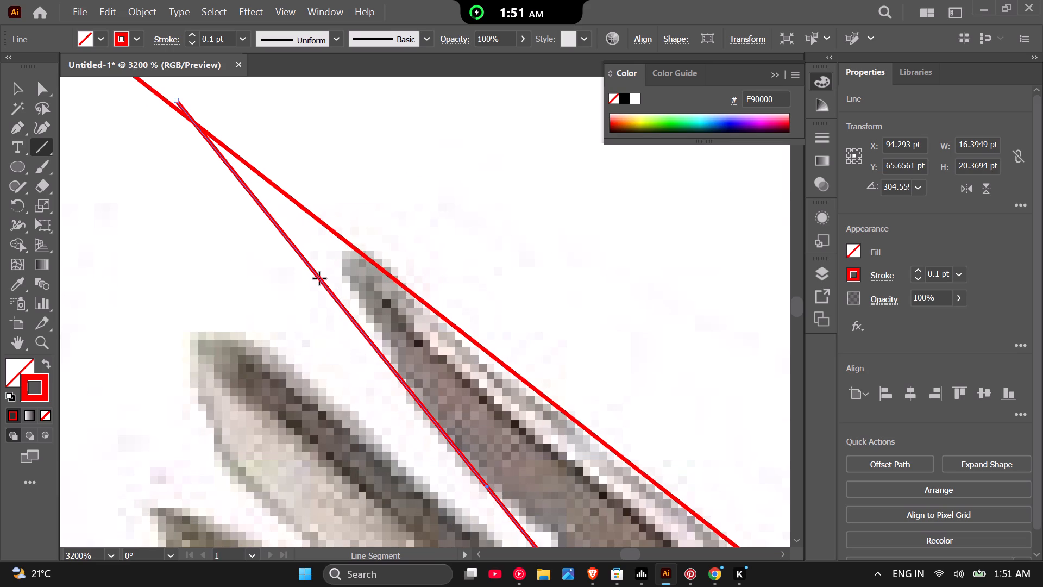
pyautogui.click(10, 168)
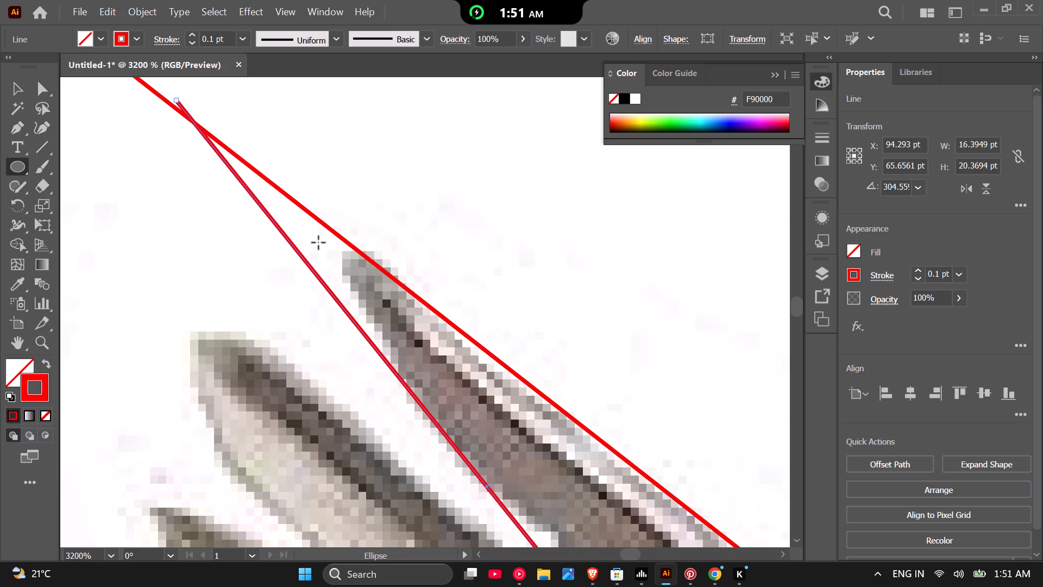
pyautogui.moveTo(317, 244); pyautogui.dragTo(362, 289)
# Reshape the ellipse to about 0.93 pt wide and 1.39 pt high, and tilt it to about 37.6°.
pyautogui.scroll(-1, 282, 254)
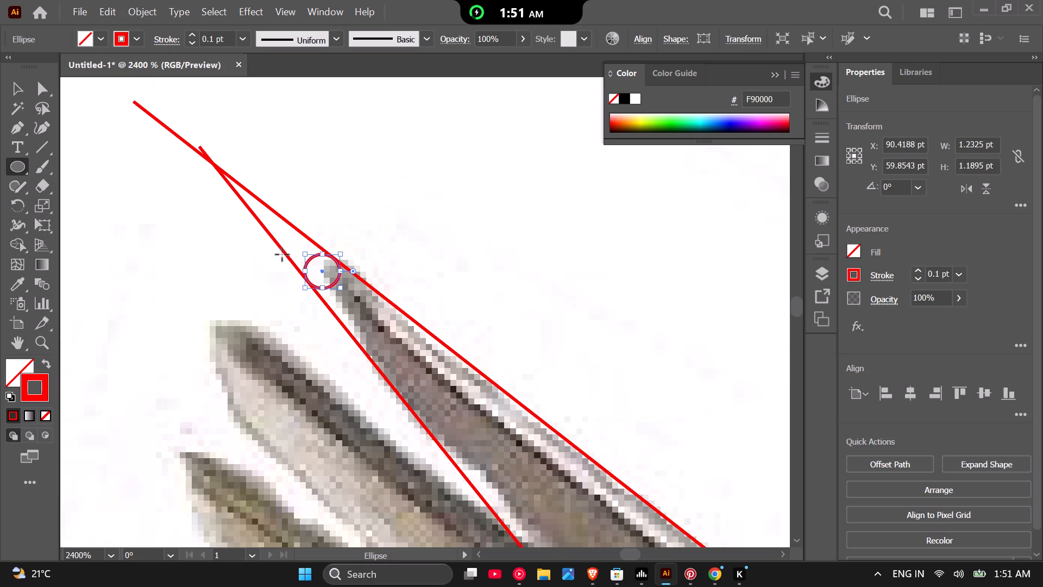
pyautogui.scroll(1, 299, 254)
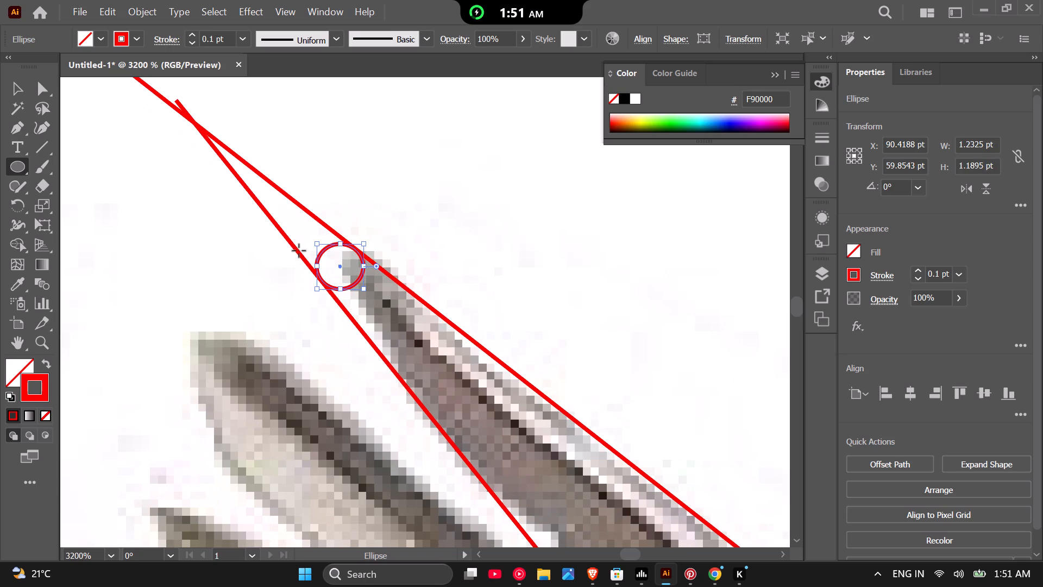
pyautogui.scroll(-2, 336, 261)
pyautogui.scroll(2, 335, 264)
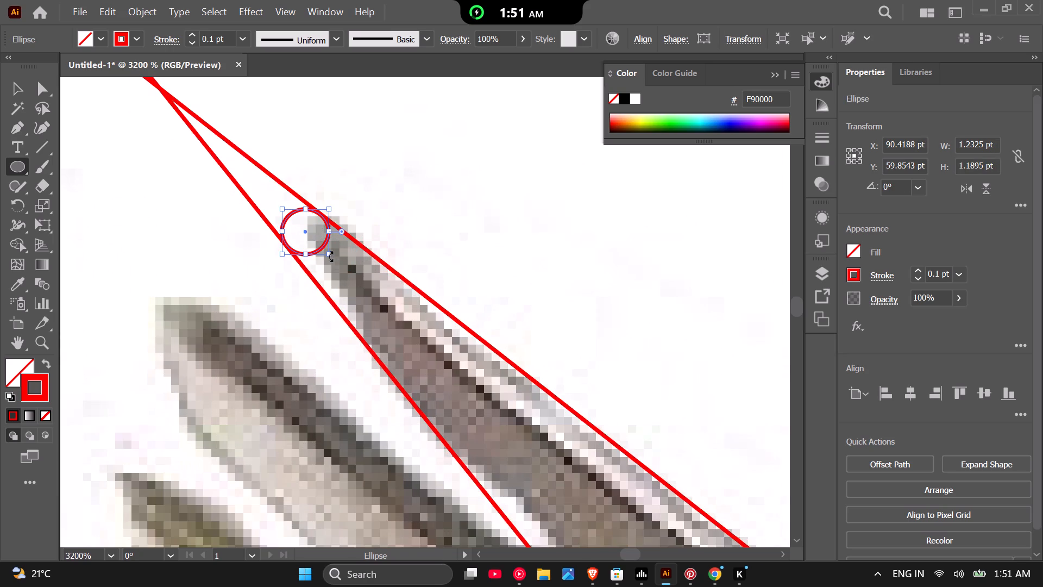
pyautogui.scroll(1, 308, 138)
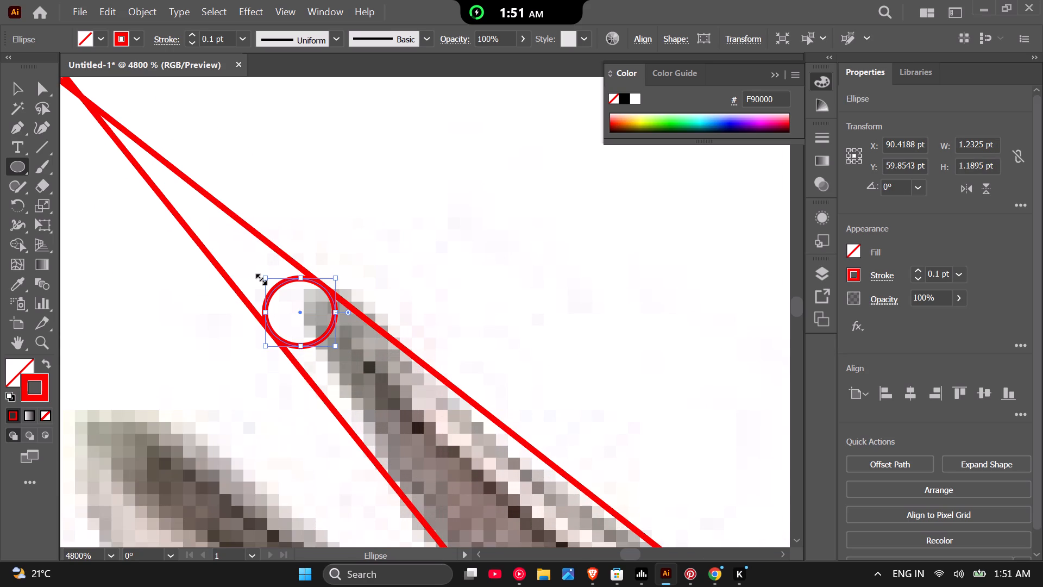
pyautogui.moveTo(260, 278); pyautogui.dragTo(252, 264)
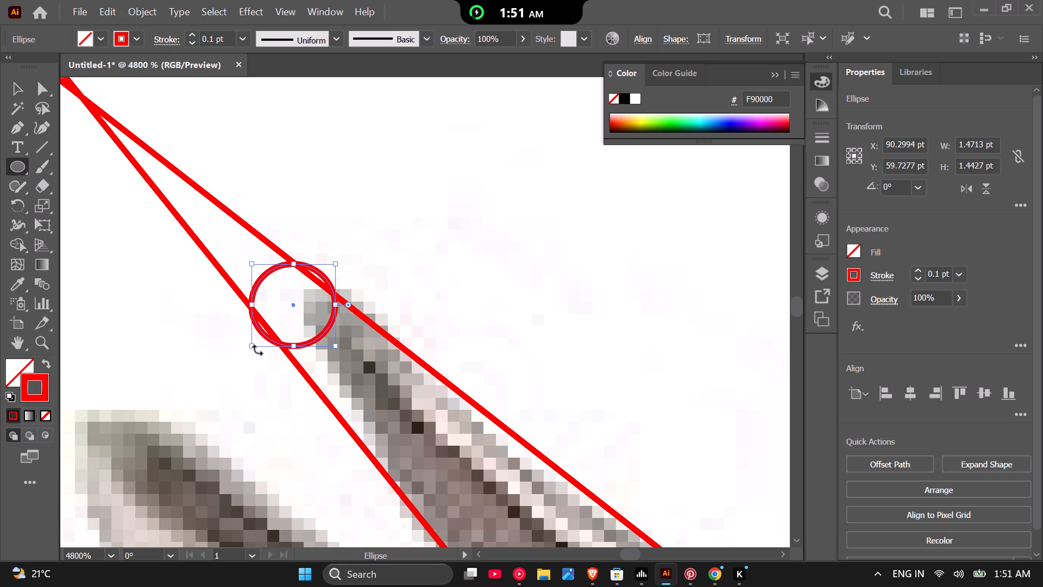
pyautogui.moveTo(252, 346); pyautogui.dragTo(284, 345)
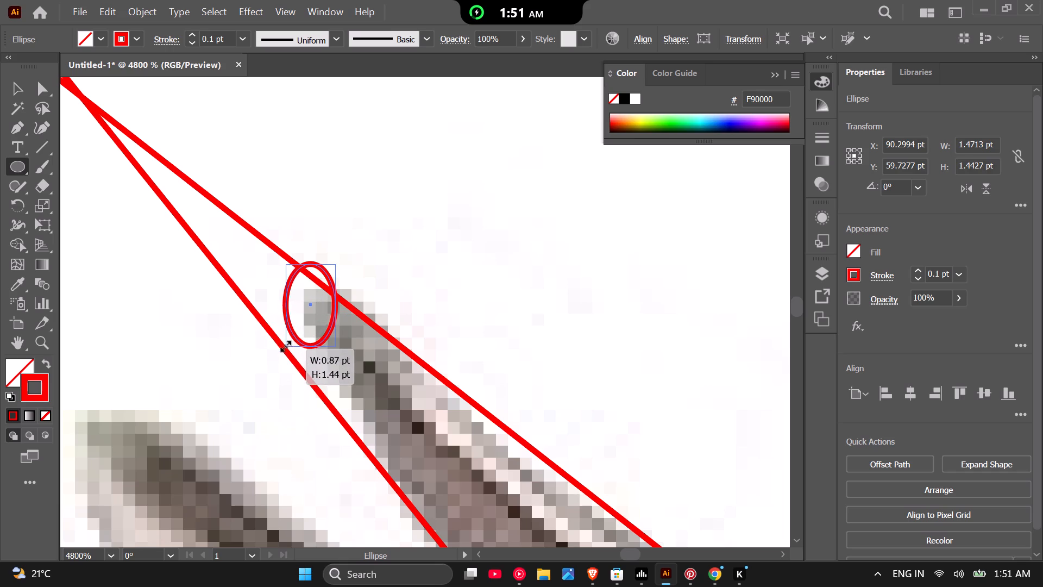
pyautogui.moveTo(284, 345); pyautogui.dragTo(282, 343)
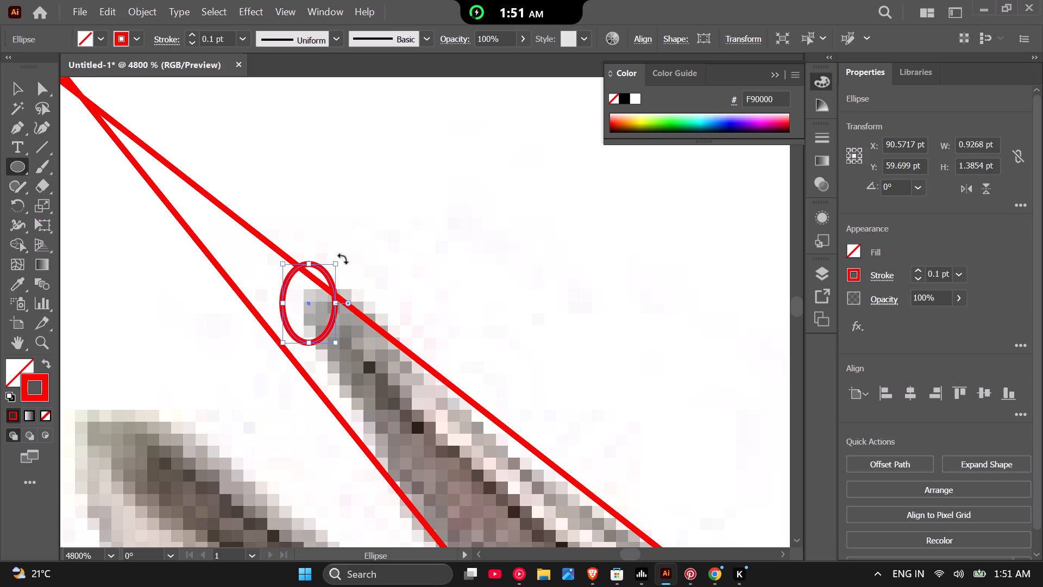
pyautogui.moveTo(343, 259); pyautogui.dragTo(305, 243)
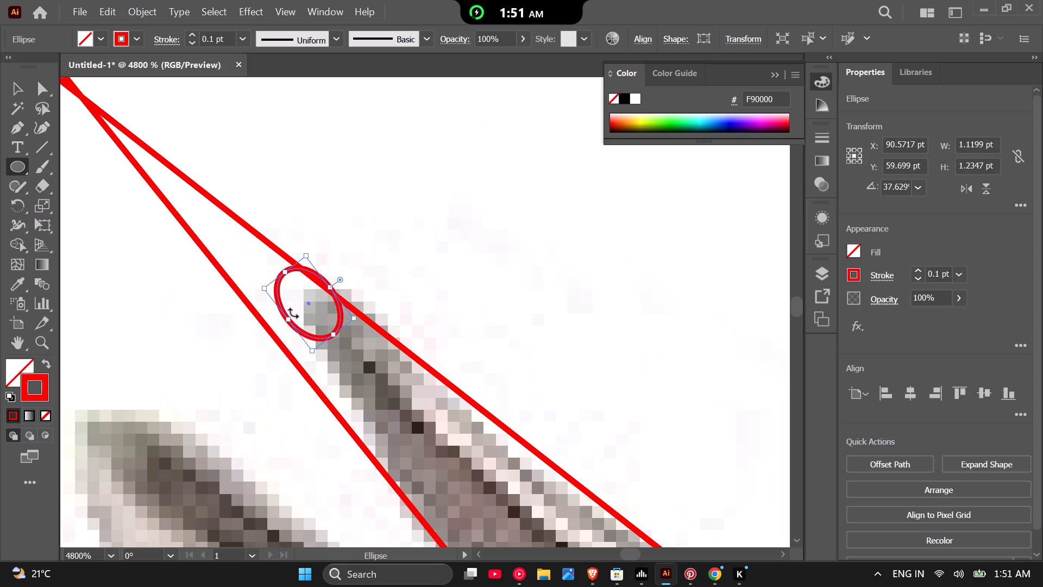
# Enlarge the tilted ellipse to about 1.62 by 1.78 pt overall and fit it between the two red lines over the feather tip.
pyautogui.moveTo(306, 305); pyautogui.dragTo(303, 317)
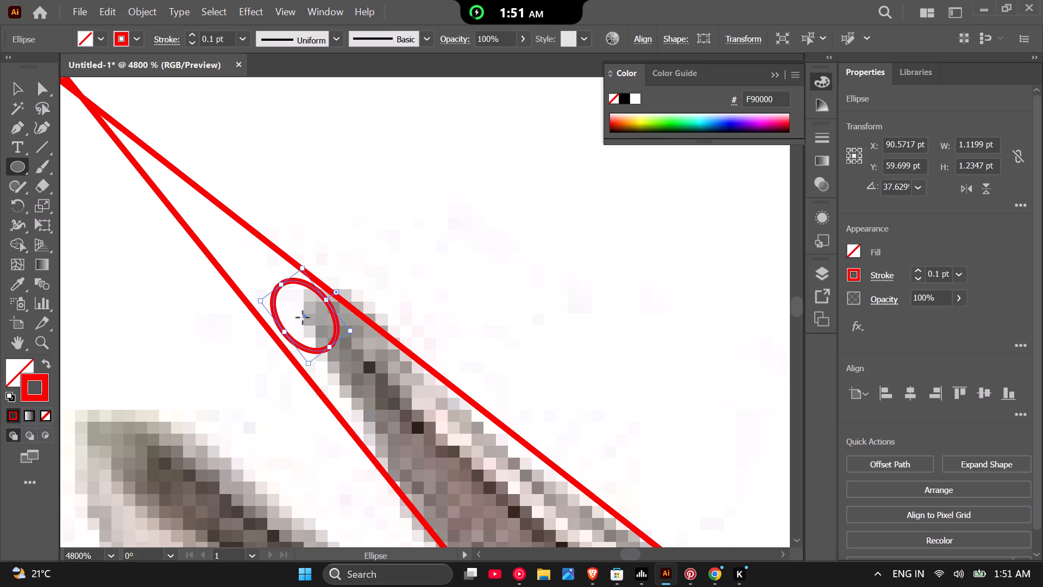
pyautogui.moveTo(310, 363); pyautogui.dragTo(310, 370)
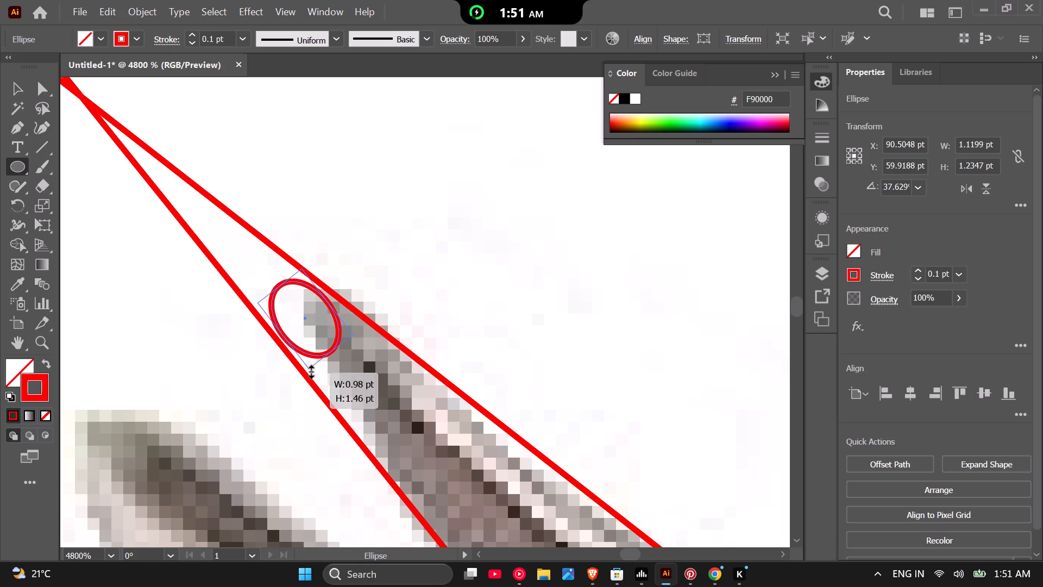
pyautogui.moveTo(310, 370); pyautogui.dragTo(308, 377)
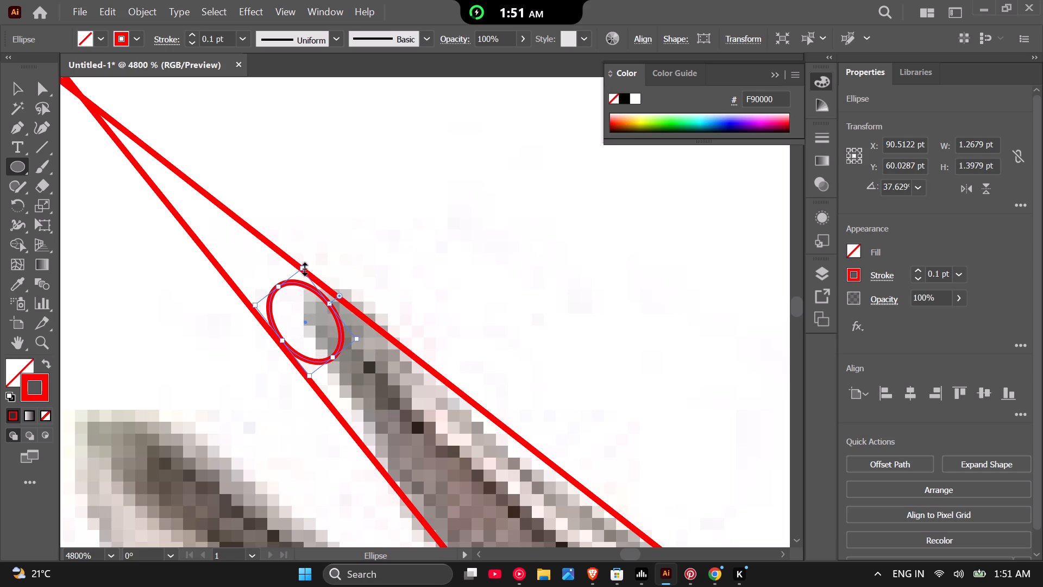
pyautogui.moveTo(303, 267); pyautogui.dragTo(320, 235)
pyautogui.moveTo(309, 376); pyautogui.dragTo(306, 384)
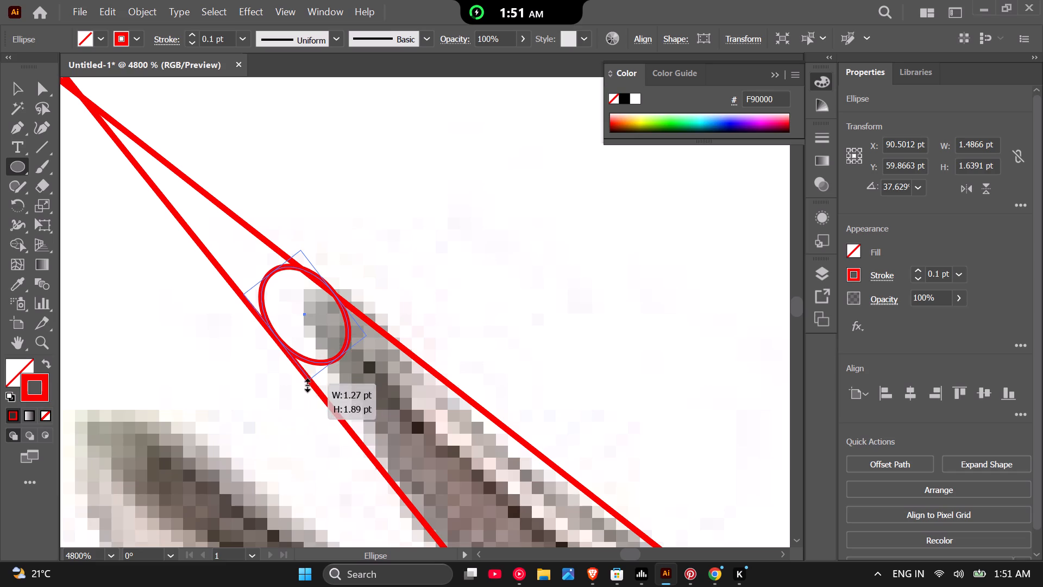
pyautogui.moveTo(306, 384); pyautogui.dragTo(300, 394)
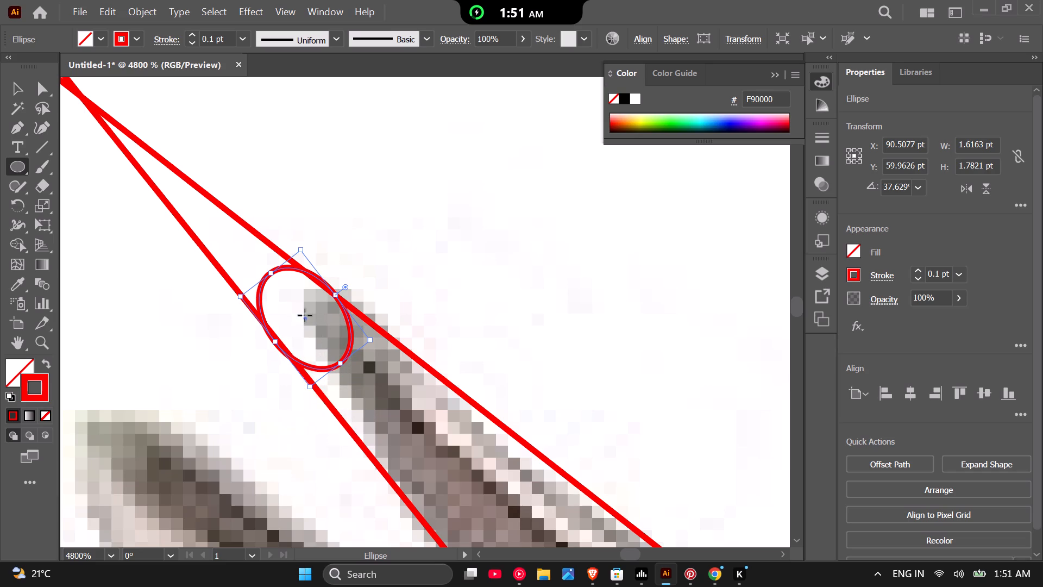
pyautogui.moveTo(305, 321); pyautogui.dragTo(315, 328)
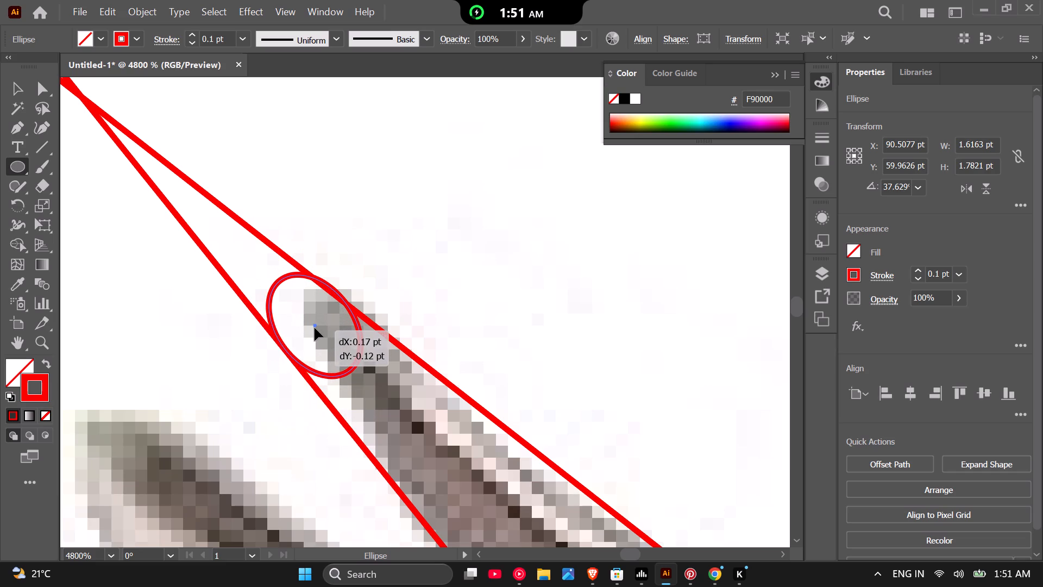
pyautogui.moveTo(315, 328); pyautogui.dragTo(316, 331)
# Adjust the ellipse's rotation to about 36.5° and shift it slightly along the feather, centred at about X 90.84, Y 60.24 pt.
pyautogui.scroll(-3, 313, 328)
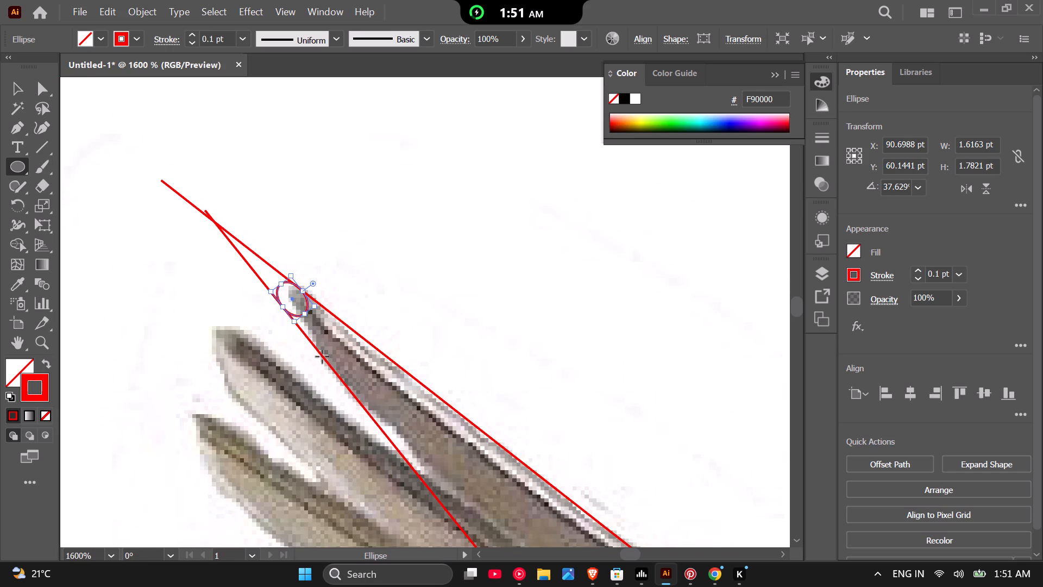
pyautogui.scroll(1, 263, 318)
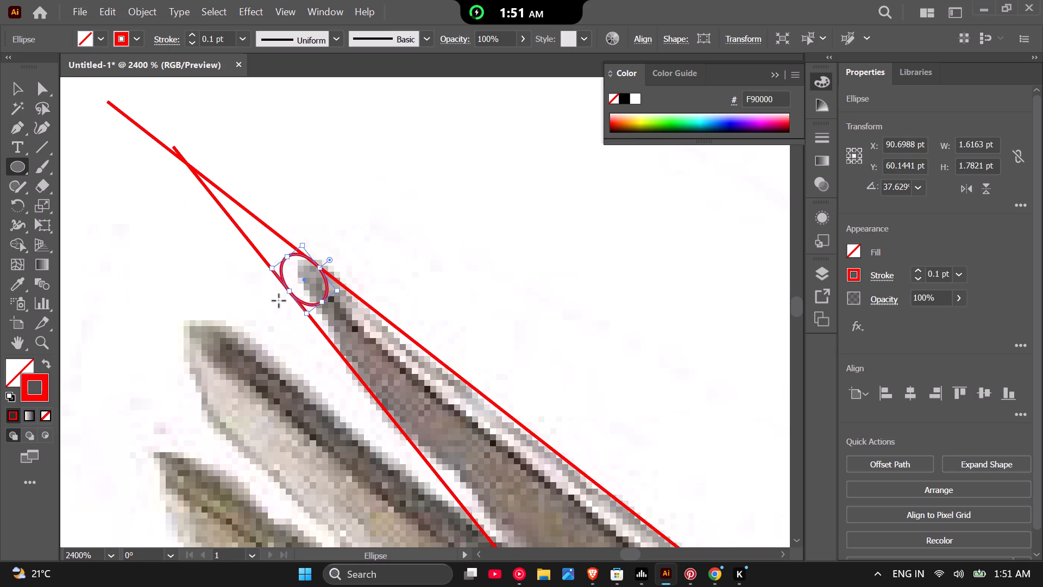
pyautogui.scroll(1, 307, 283)
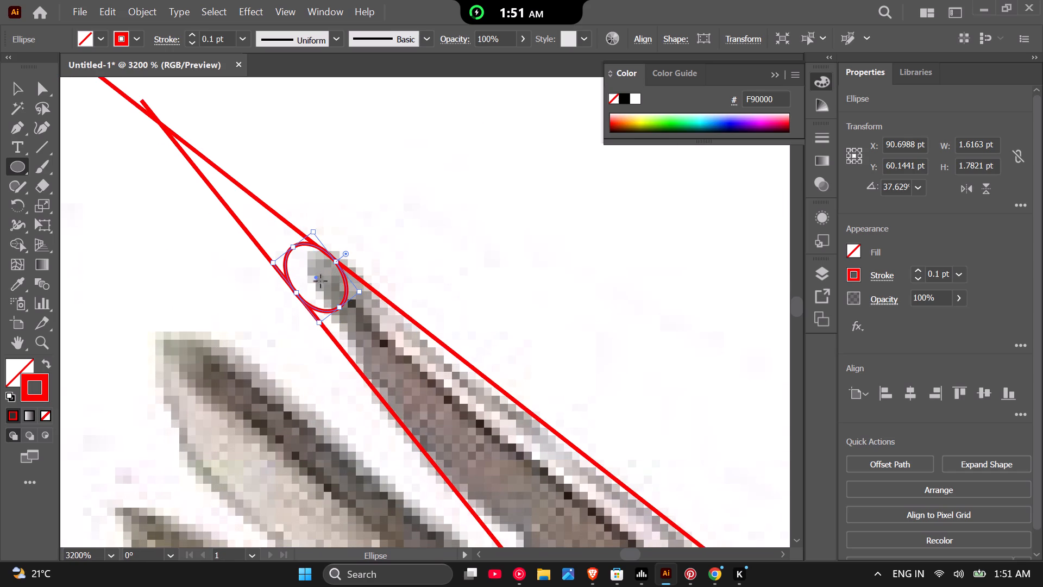
pyautogui.click(368, 299)
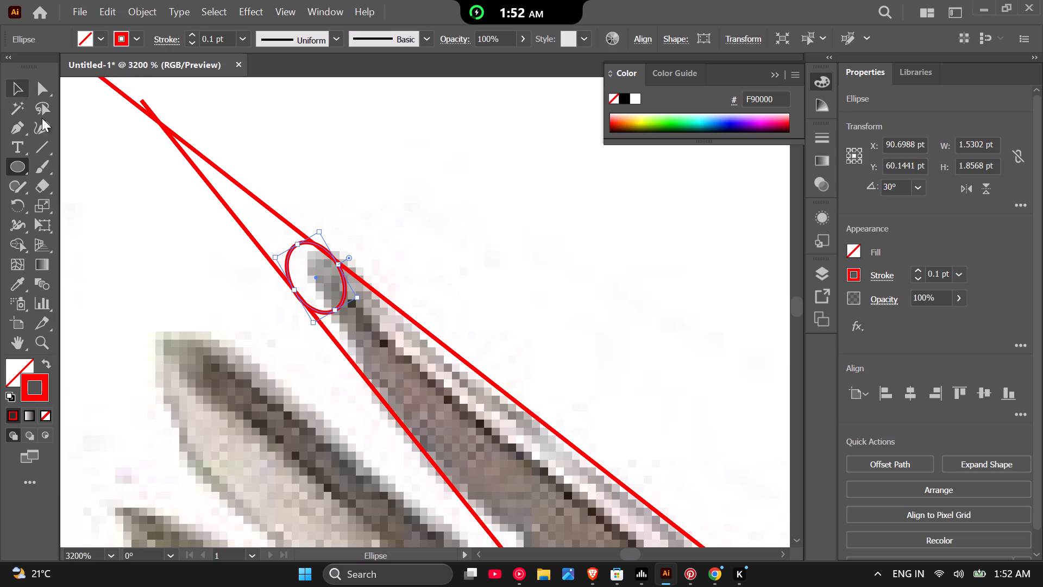
pyautogui.moveTo(362, 304); pyautogui.dragTo(362, 298)
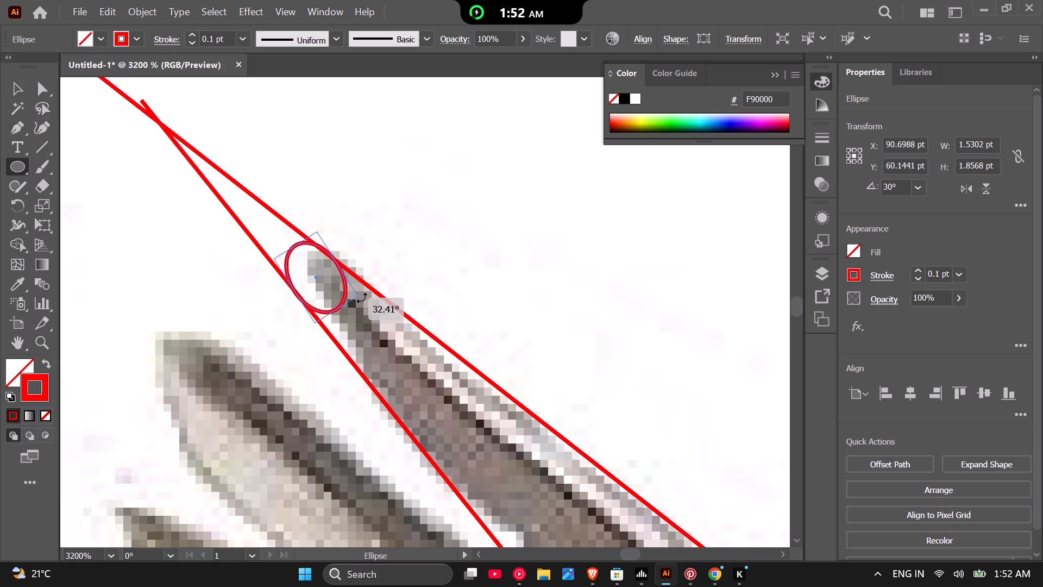
pyautogui.moveTo(362, 298); pyautogui.dragTo(362, 294)
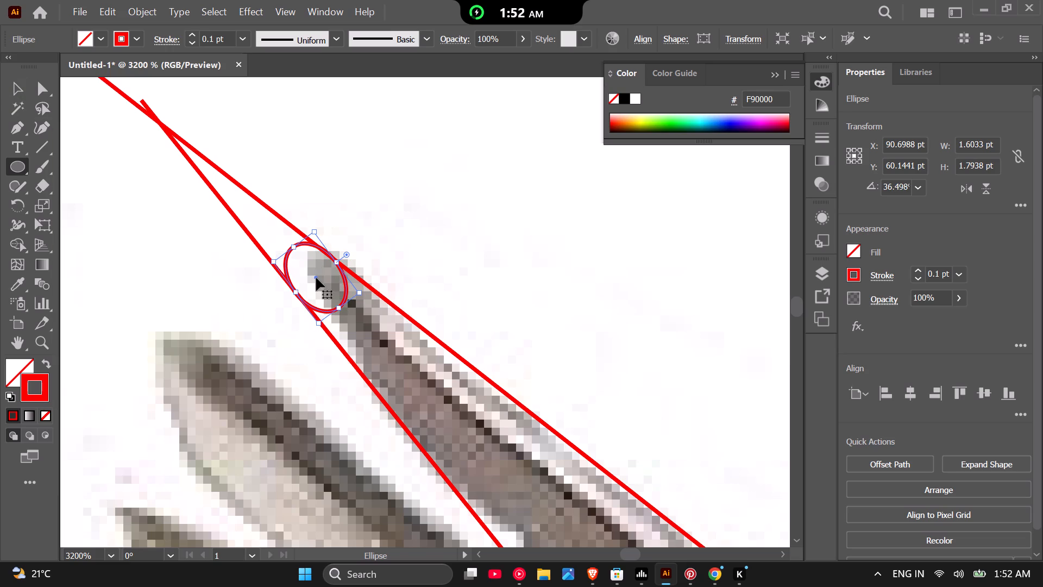
pyautogui.moveTo(316, 278); pyautogui.dragTo(322, 282)
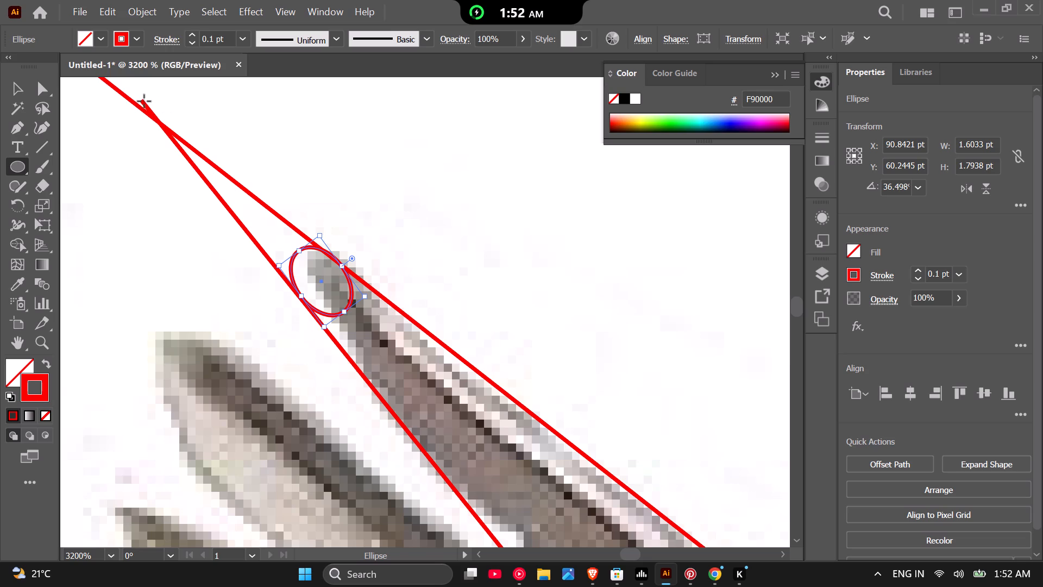
# Move the upper end anchor of the feather's lower-edge line to about X 86.5, Y 55.3 pt, closer to the feather.
pyautogui.click(44, 91)
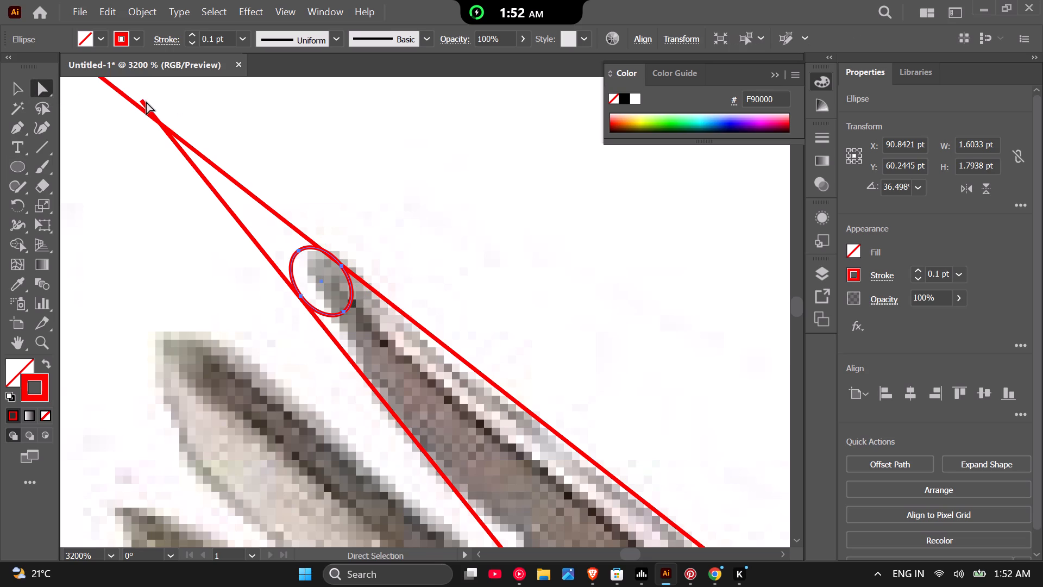
pyautogui.click(146, 102)
pyautogui.click(143, 104)
pyautogui.moveTo(141, 101); pyautogui.dragTo(143, 101)
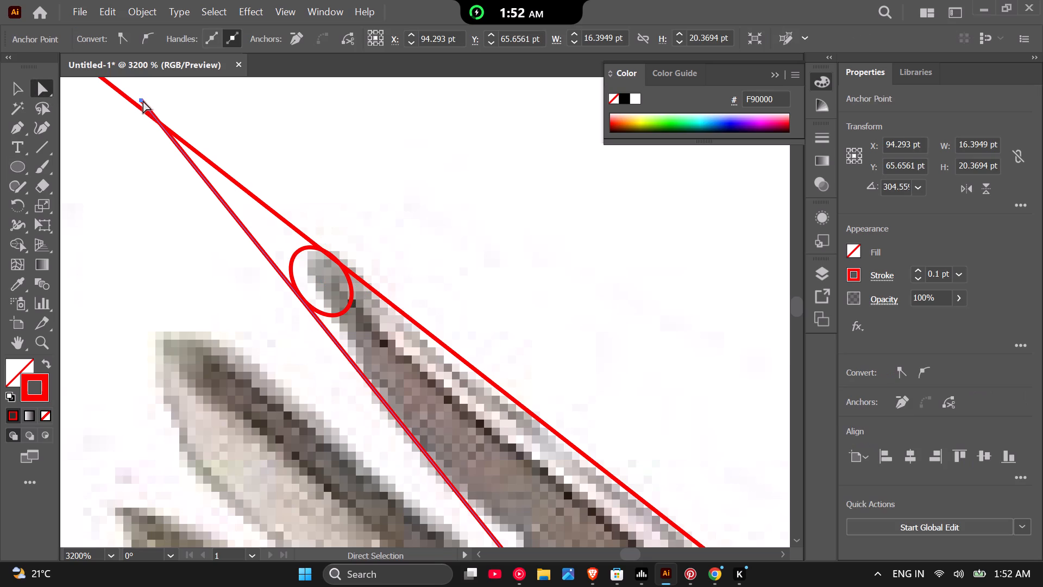
pyautogui.moveTo(143, 101); pyautogui.dragTo(157, 93)
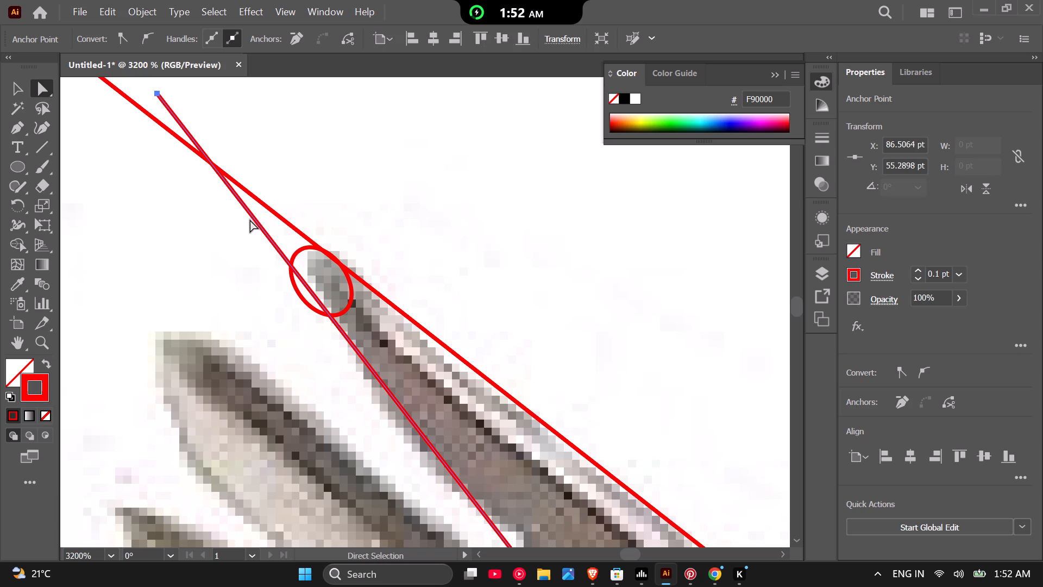
# Move the feather-tip ellipse slightly inward along the feather, centred at about X 91.14, Y 60.33 pt, keeping its size and rotation.
pyautogui.scroll(3, 328, 321)
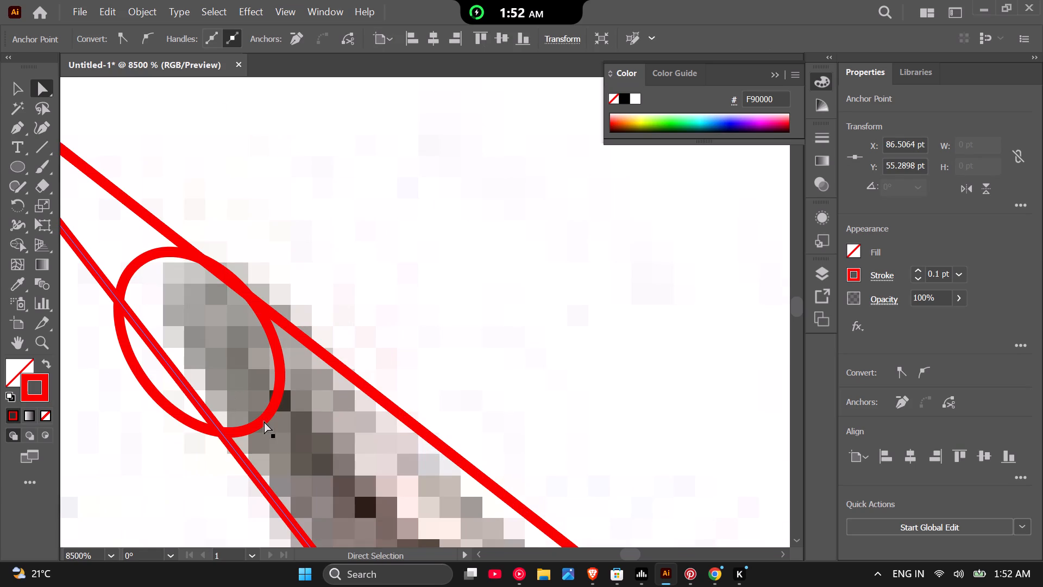
pyautogui.moveTo(264, 420); pyautogui.dragTo(269, 422)
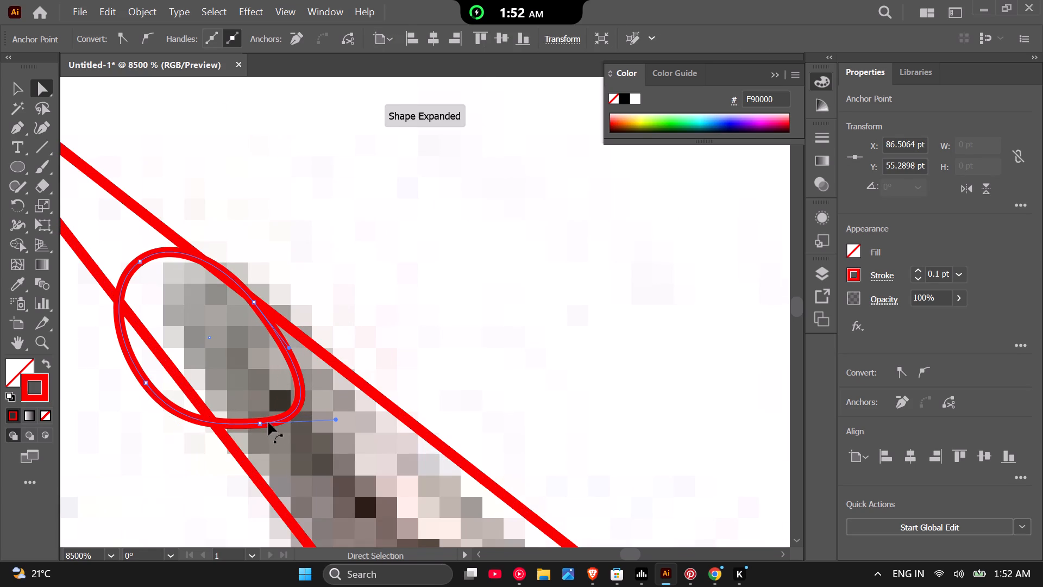
pyautogui.hotkey('ctrl', 'z')
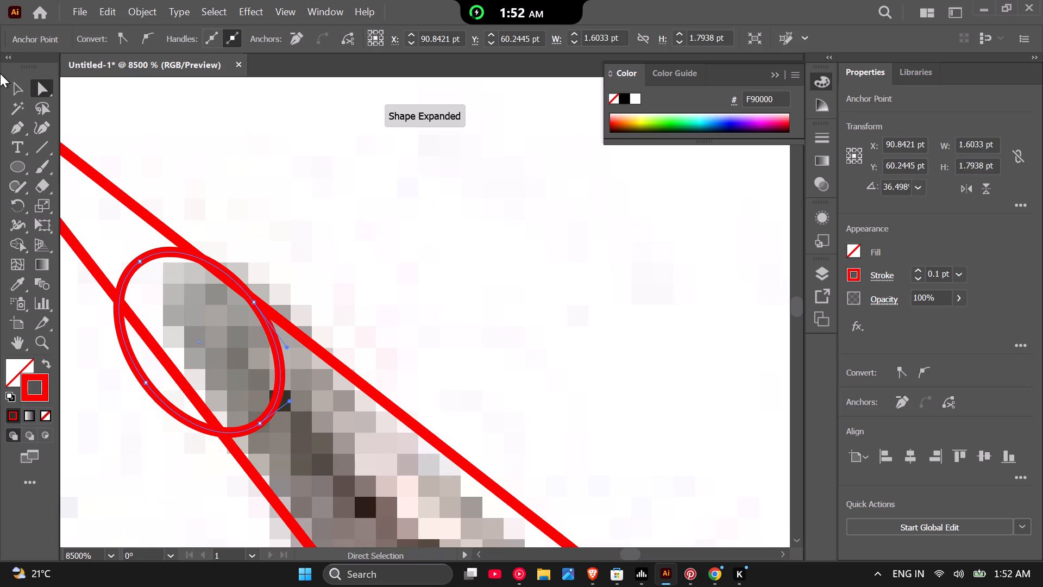
pyautogui.click(16, 86)
pyautogui.moveTo(278, 380); pyautogui.dragTo(288, 388)
pyautogui.moveTo(279, 381); pyautogui.dragTo(292, 389)
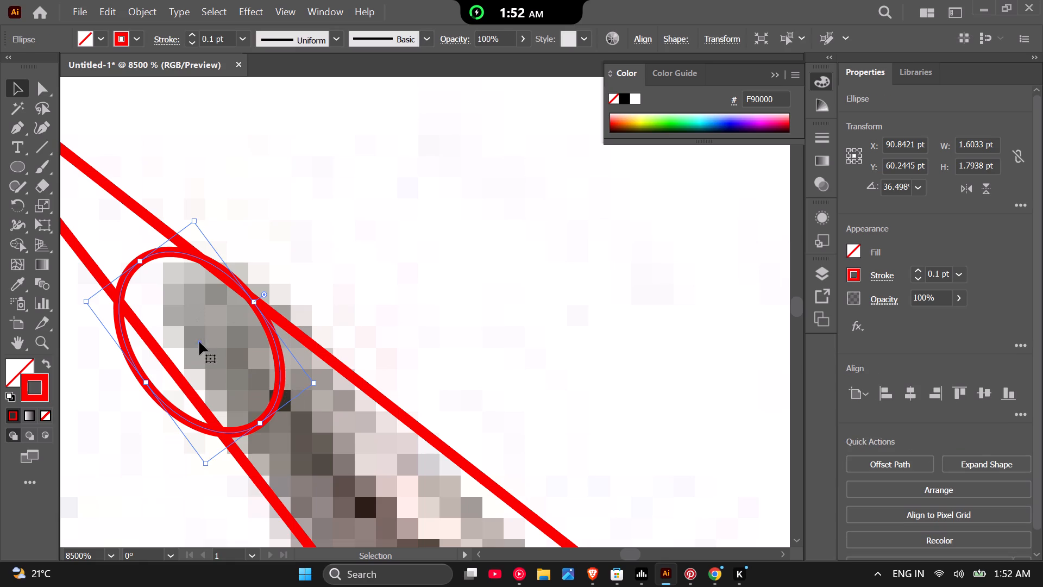
pyautogui.moveTo(199, 342); pyautogui.dragTo(225, 351)
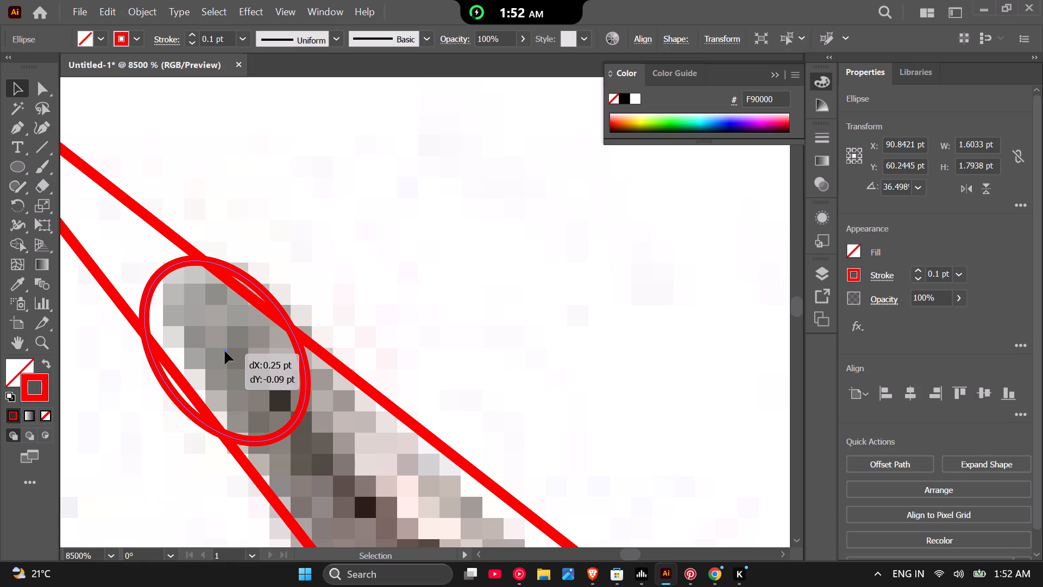
pyautogui.moveTo(225, 351); pyautogui.dragTo(229, 351)
# Draw a straight red line about 18.5 by 14.4 pt along the second feather's upper edge, starting beyond its tip.
pyautogui.scroll(-3, 228, 342)
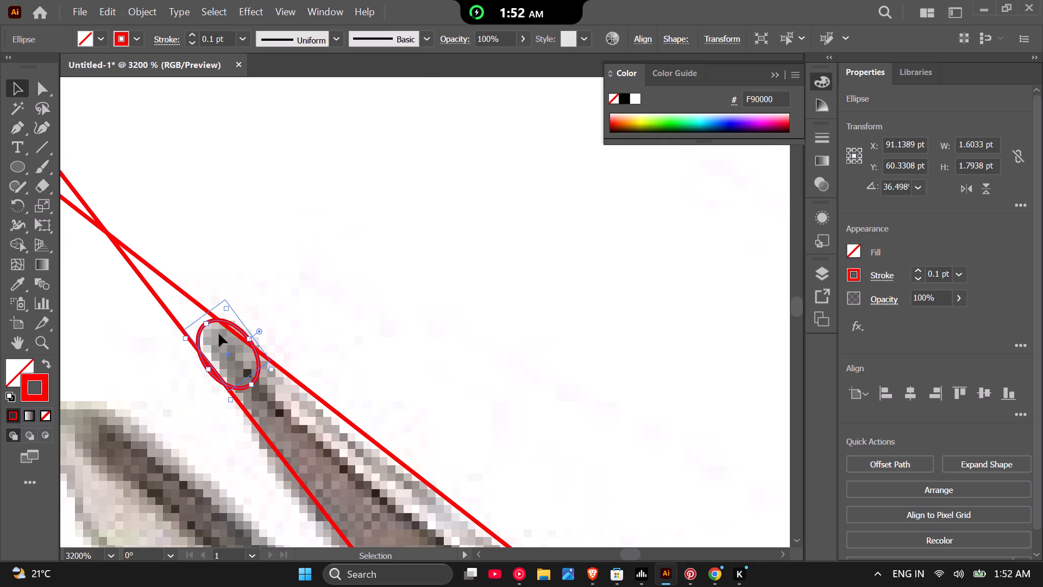
pyautogui.scroll(-3, 221, 334)
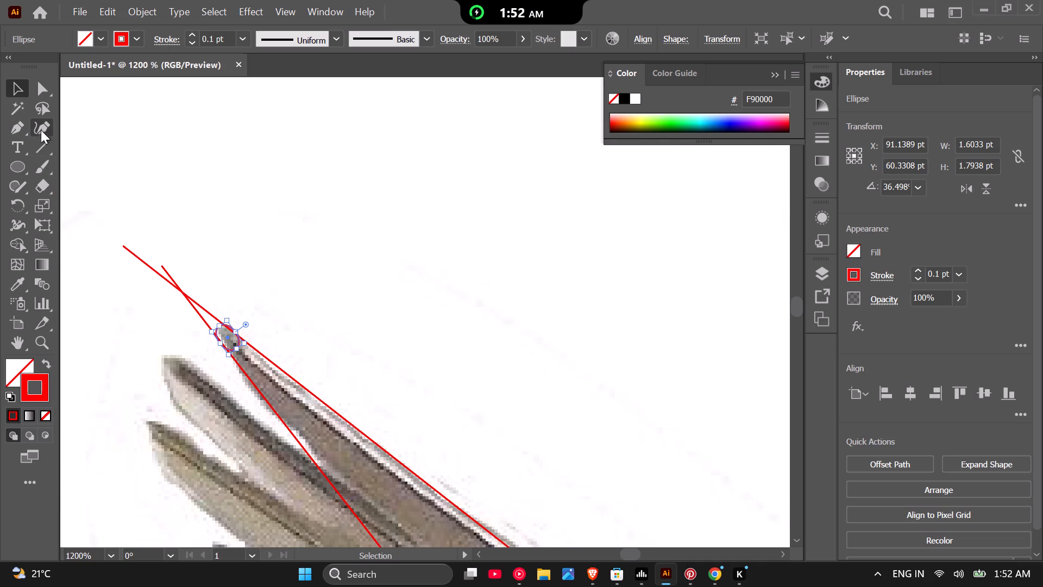
pyautogui.click(42, 151)
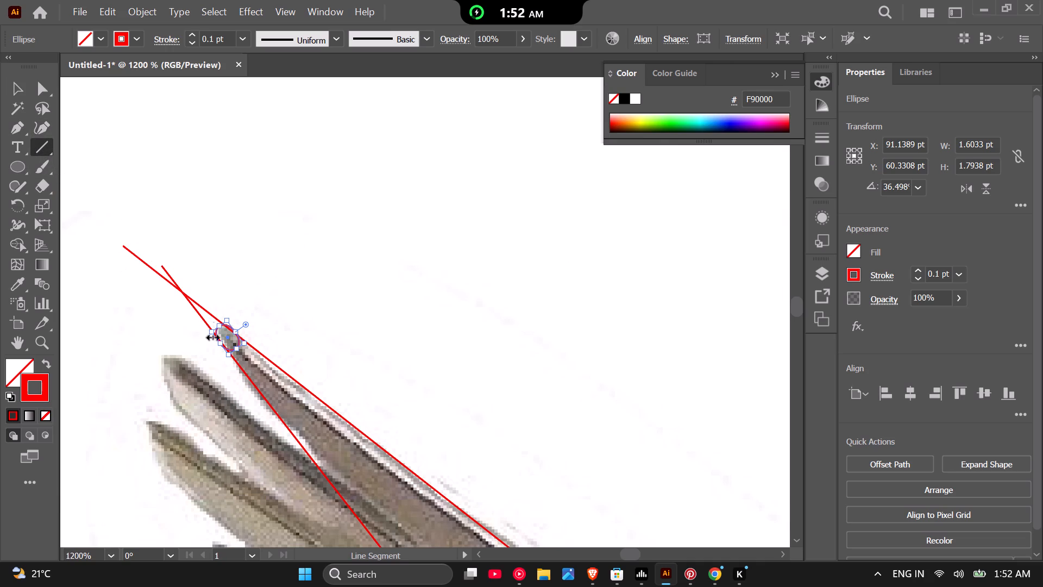
pyautogui.scroll(1, 158, 384)
pyautogui.scroll(-2, 164, 377)
pyautogui.scroll(2, 217, 478)
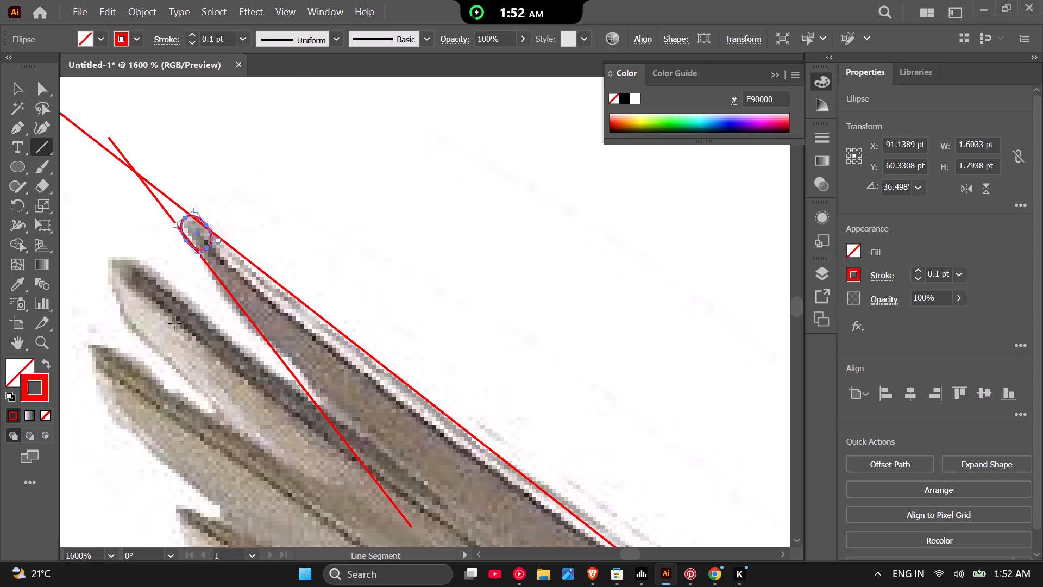
pyautogui.moveTo(85, 230); pyautogui.dragTo(385, 461)
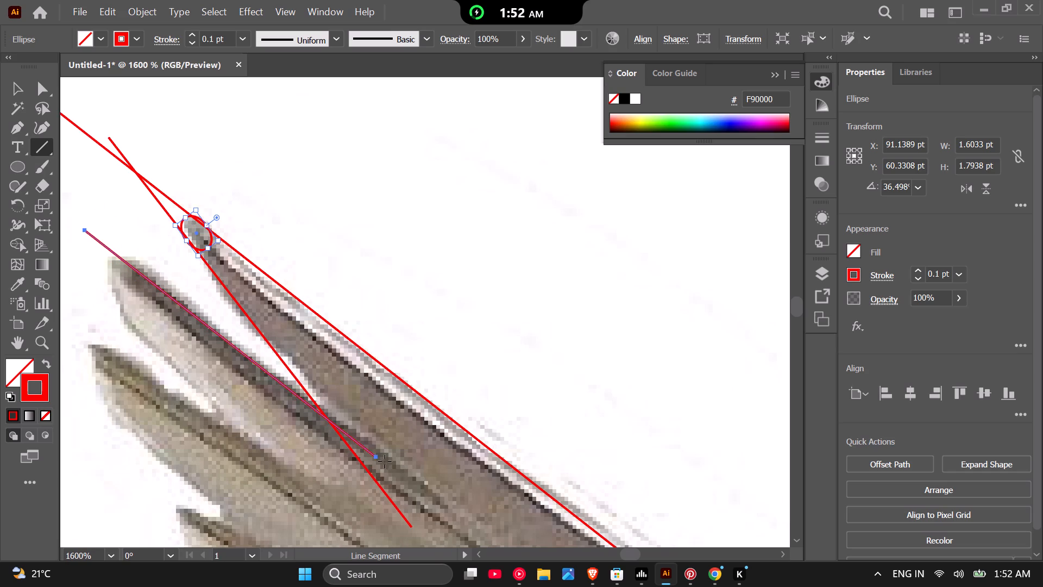
pyautogui.moveTo(385, 461); pyautogui.dragTo(438, 491)
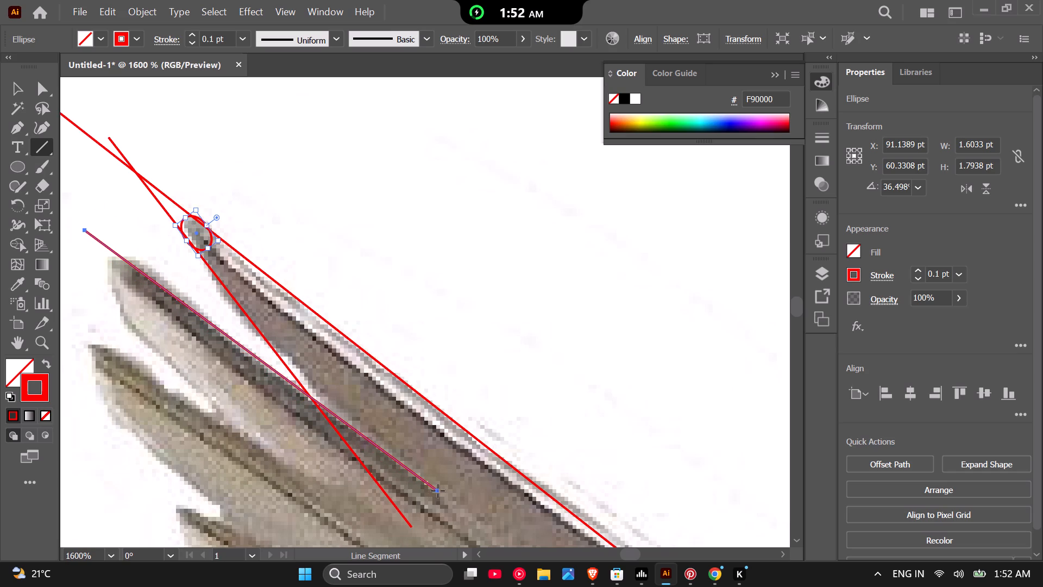
pyautogui.moveTo(438, 491); pyautogui.dragTo(436, 494)
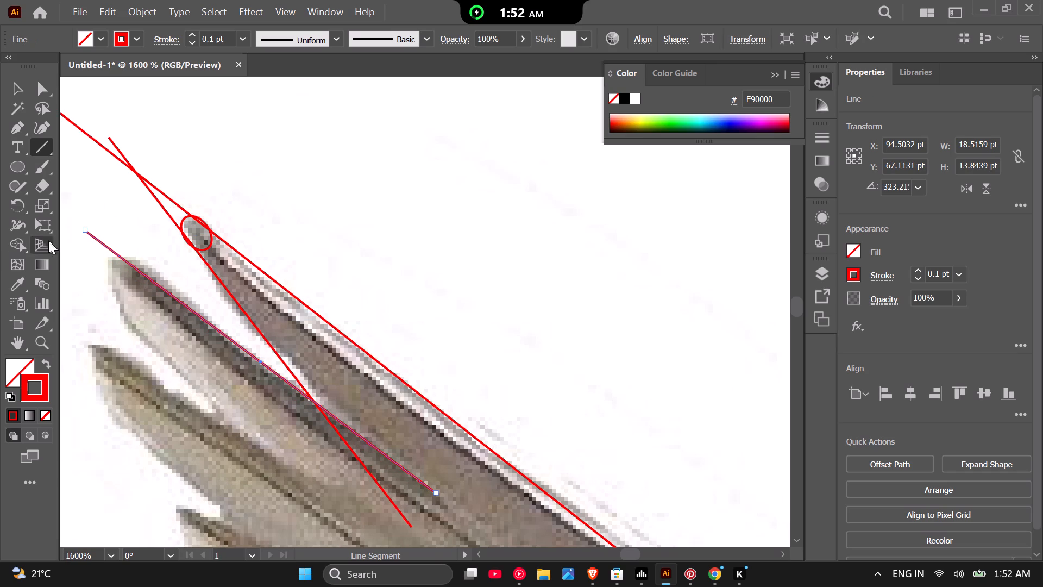
pyautogui.scroll(2, 161, 257)
pyautogui.scroll(-2, 172, 263)
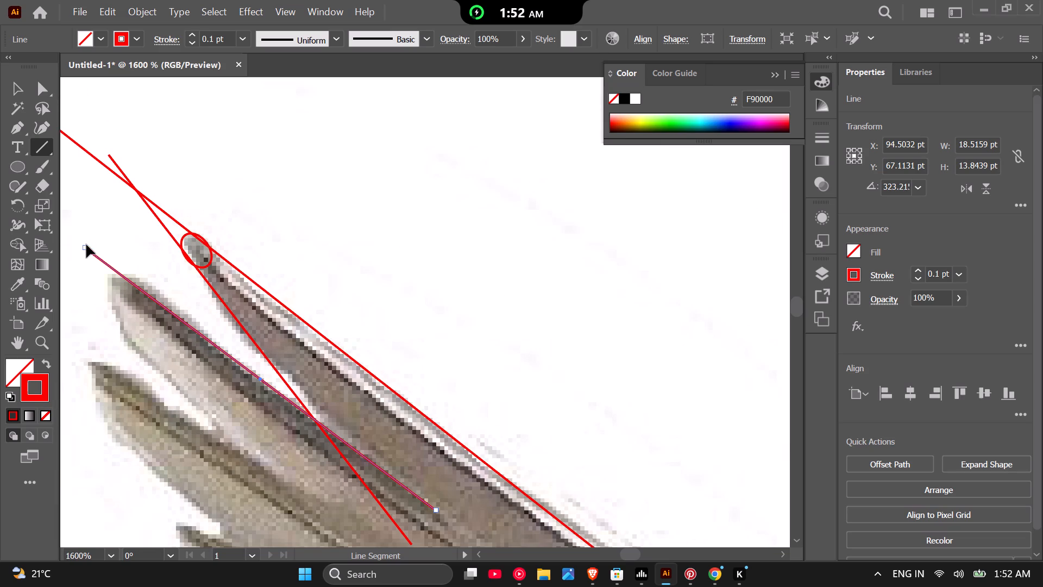
pyautogui.moveTo(86, 248); pyautogui.dragTo(92, 238)
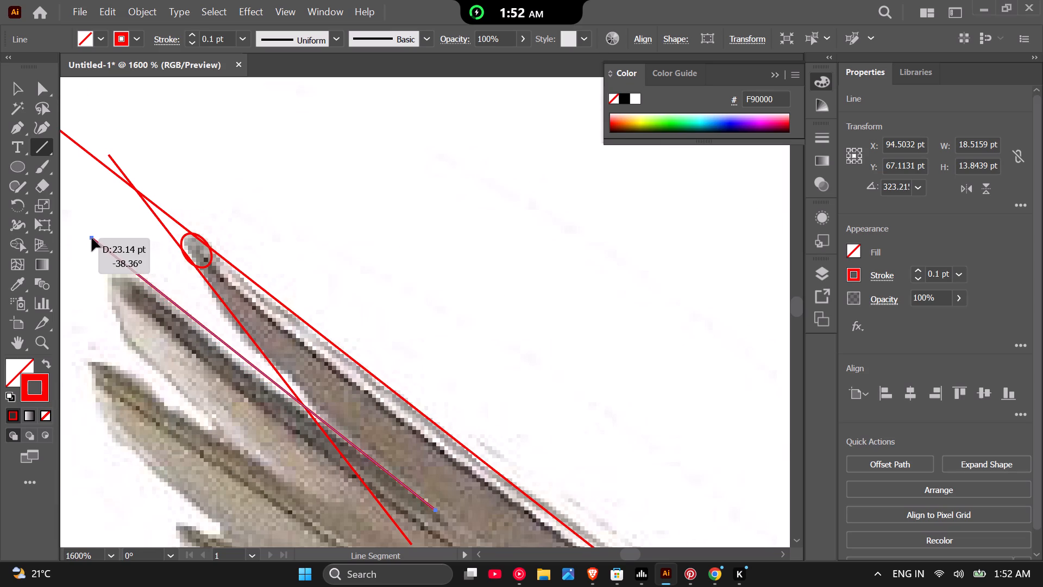
pyautogui.moveTo(92, 238); pyautogui.dragTo(85, 236)
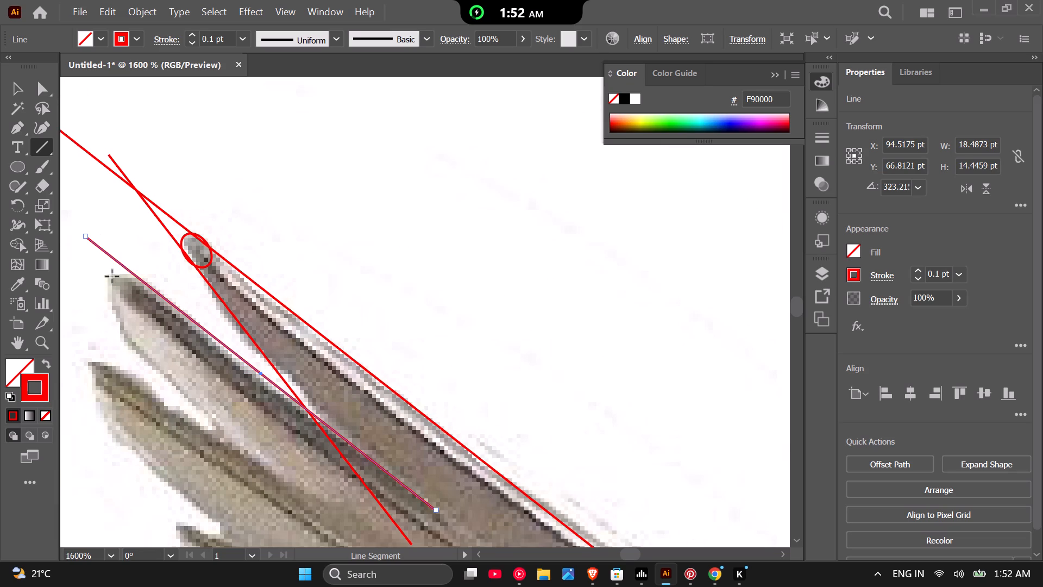
# Frame the second feather's tip with a near-horizontal line about 4.4 pt long across its top and a steep line about 1.8 by 8.8 pt down its outer edge.
pyautogui.moveTo(91, 275); pyautogui.dragTo(163, 278)
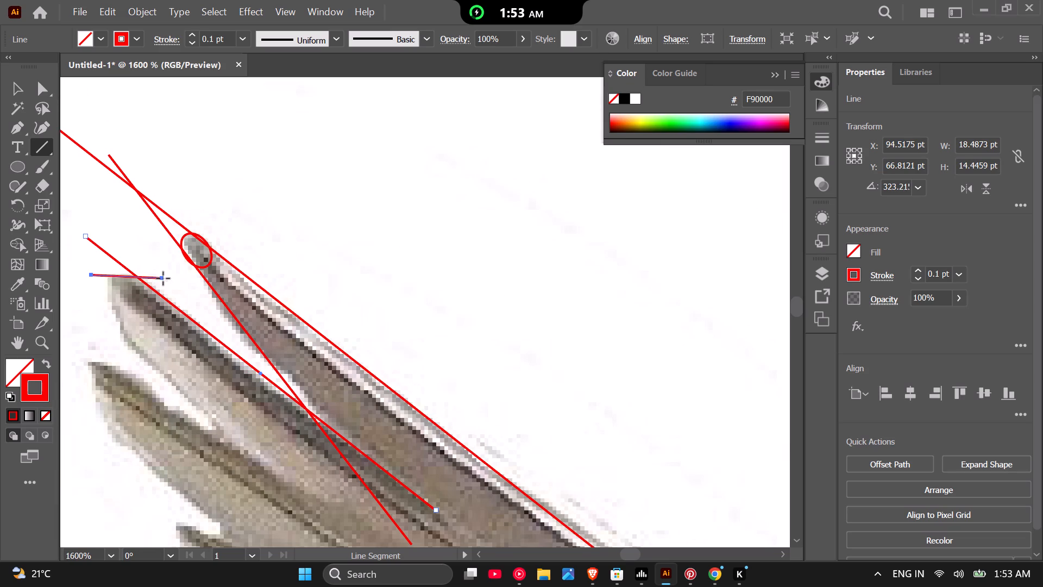
pyautogui.moveTo(163, 278); pyautogui.dragTo(172, 277)
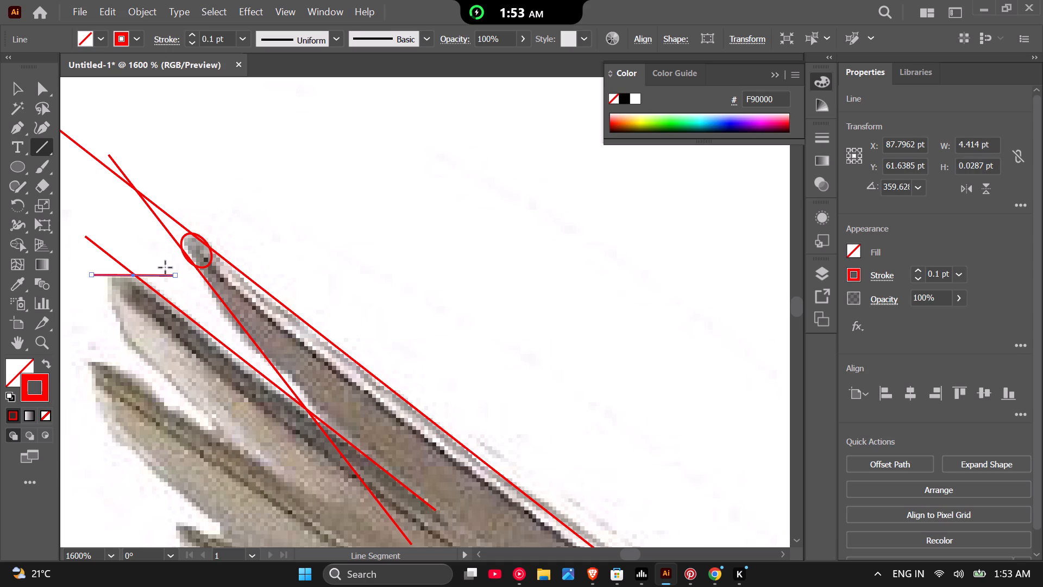
pyautogui.scroll(2, 100, 303)
pyautogui.scroll(-1, 118, 279)
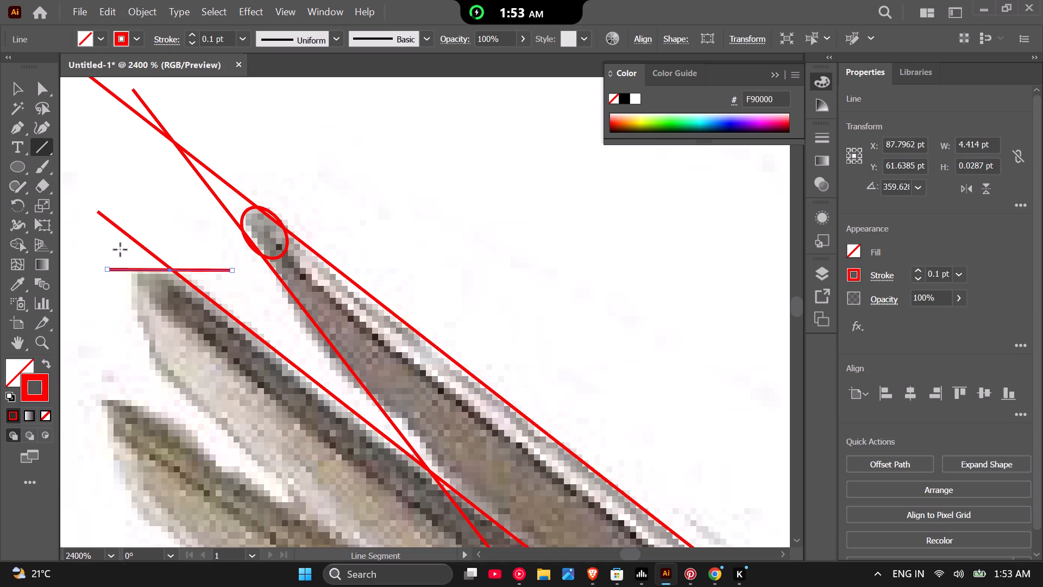
pyautogui.moveTo(123, 240); pyautogui.dragTo(152, 430)
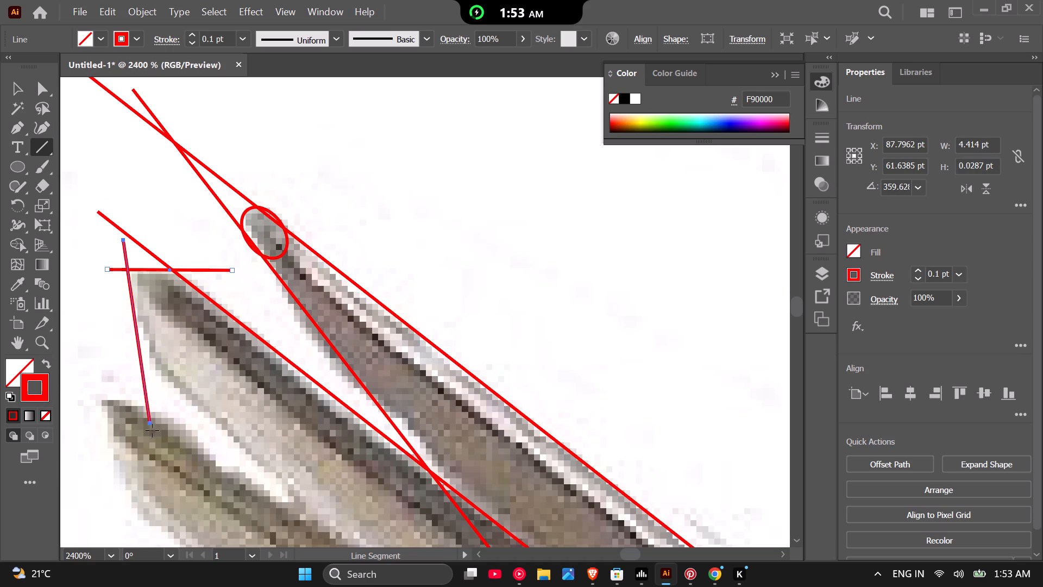
pyautogui.moveTo(152, 430); pyautogui.dragTo(175, 491)
# Draw a diagonal line about 10.5 by 10.2 pt along the second feather's lower edge.
pyautogui.scroll(-2, 178, 376)
pyautogui.scroll(3, 166, 387)
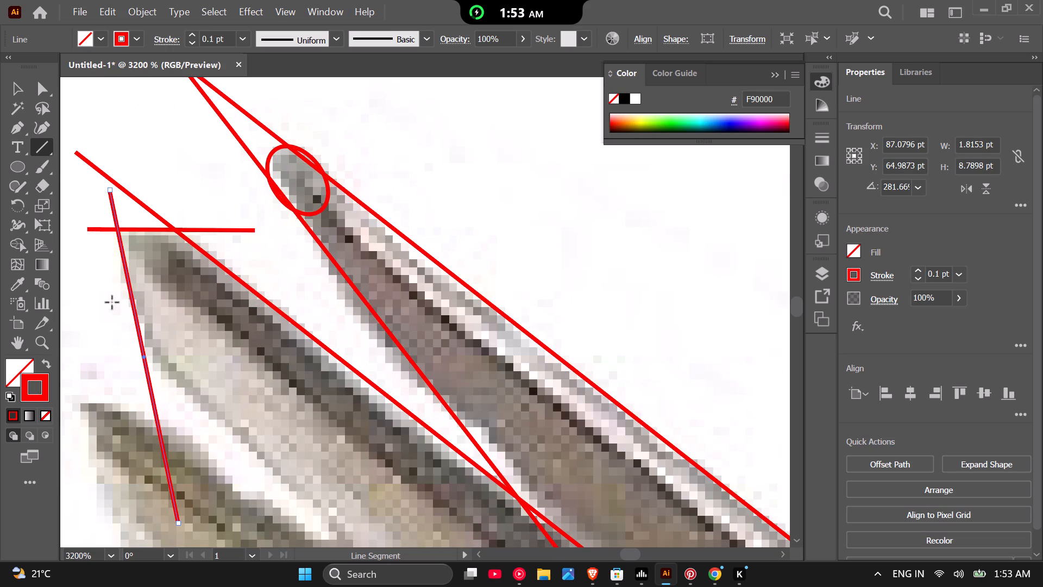
pyautogui.scroll(-2, 107, 297)
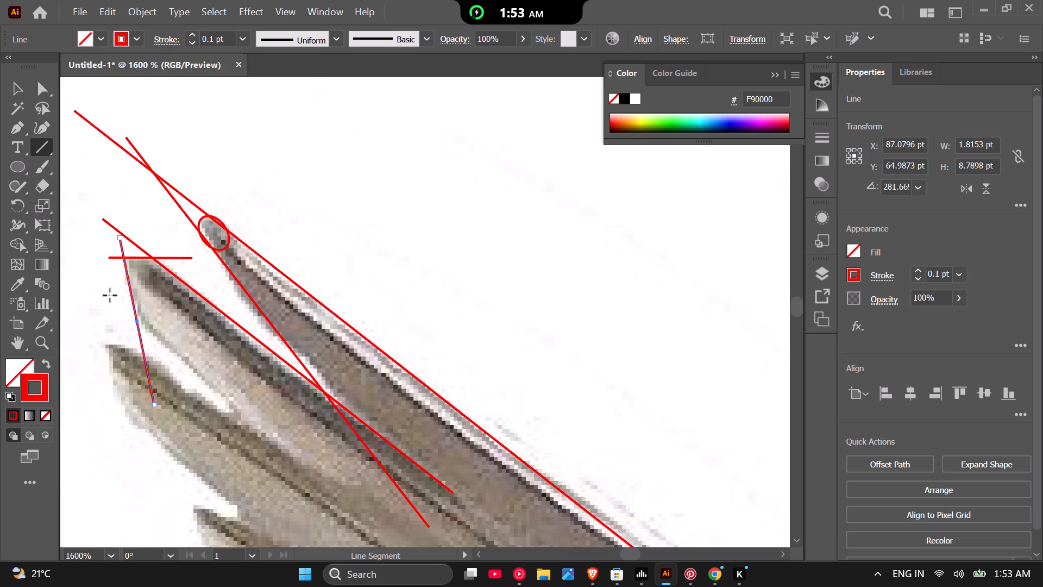
pyautogui.moveTo(111, 292); pyautogui.dragTo(303, 481)
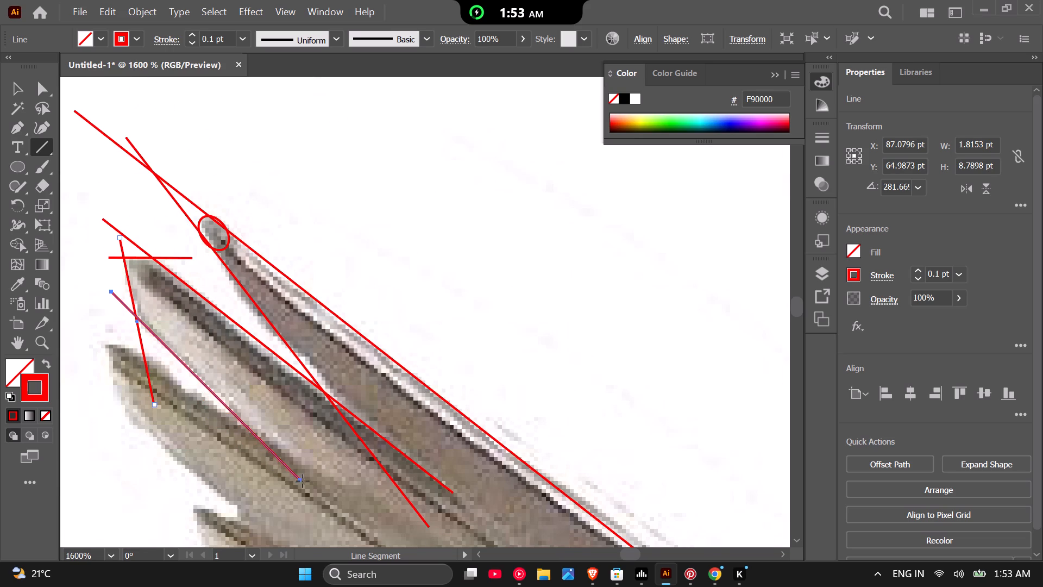
pyautogui.moveTo(303, 481); pyautogui.dragTo(310, 486)
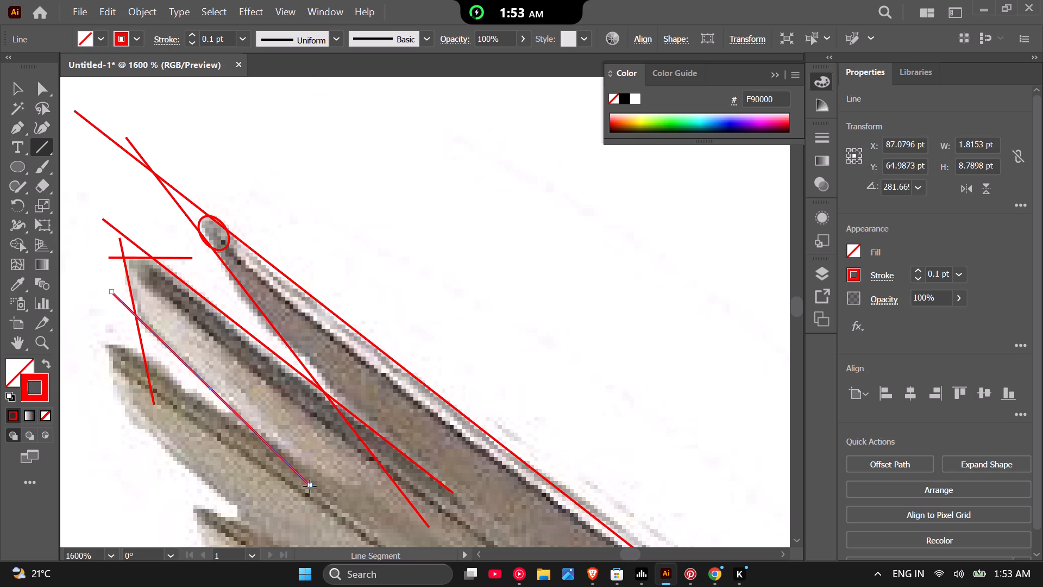
# Frame the third feather with a line about 12.8 by 6.8 pt on its upper edge, plus lines along its steep outer edge and its lower edge.
pyautogui.scroll(-4, 300, 477)
pyautogui.scroll(4, 261, 478)
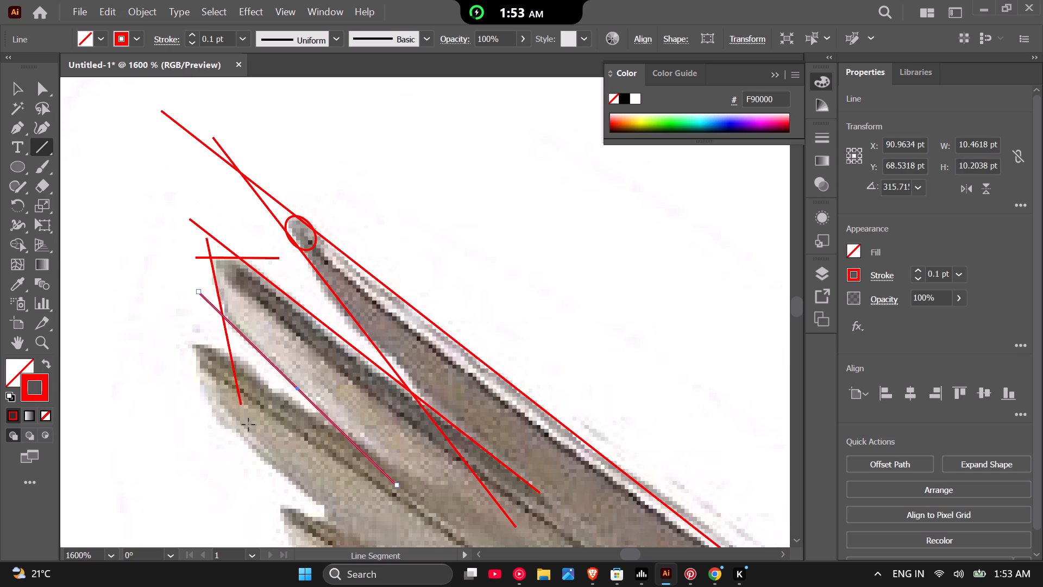
pyautogui.moveTo(145, 321); pyautogui.dragTo(347, 433)
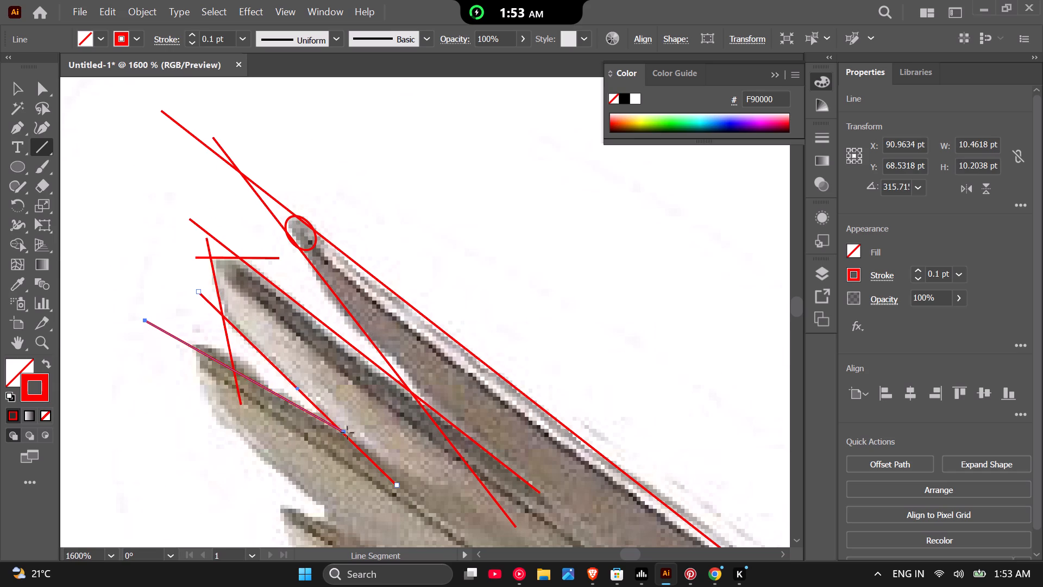
pyautogui.moveTo(347, 433); pyautogui.dragTo(388, 450)
pyautogui.scroll(-1, 356, 414)
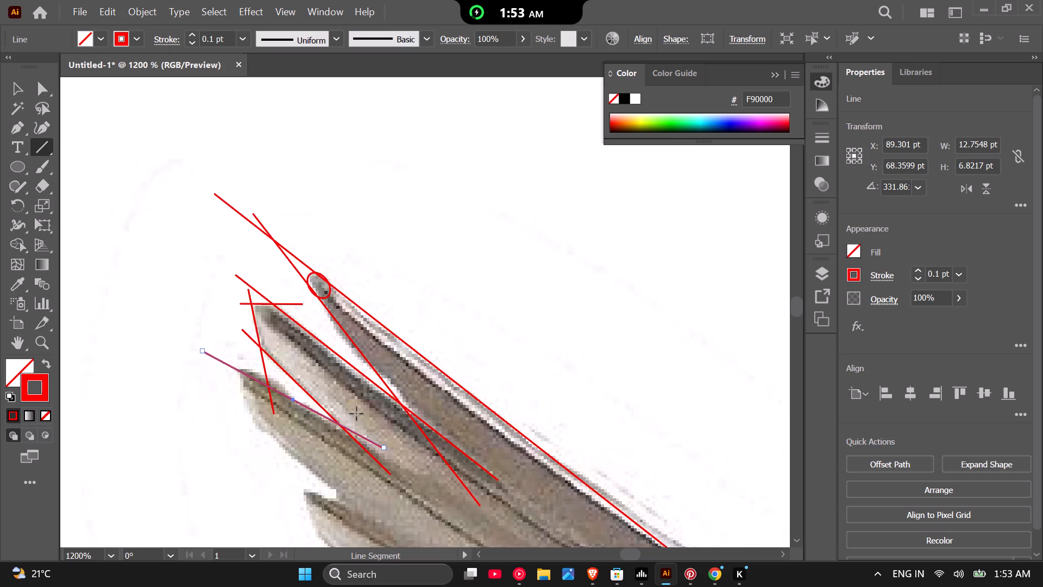
pyautogui.scroll(-2, 356, 414)
pyautogui.scroll(3, 320, 476)
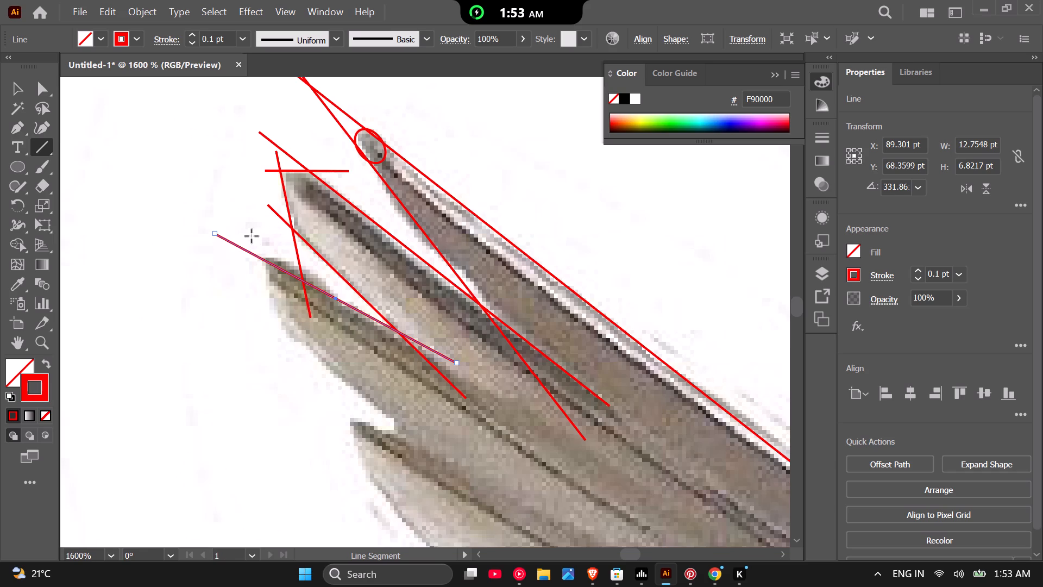
pyautogui.moveTo(254, 217); pyautogui.dragTo(305, 422)
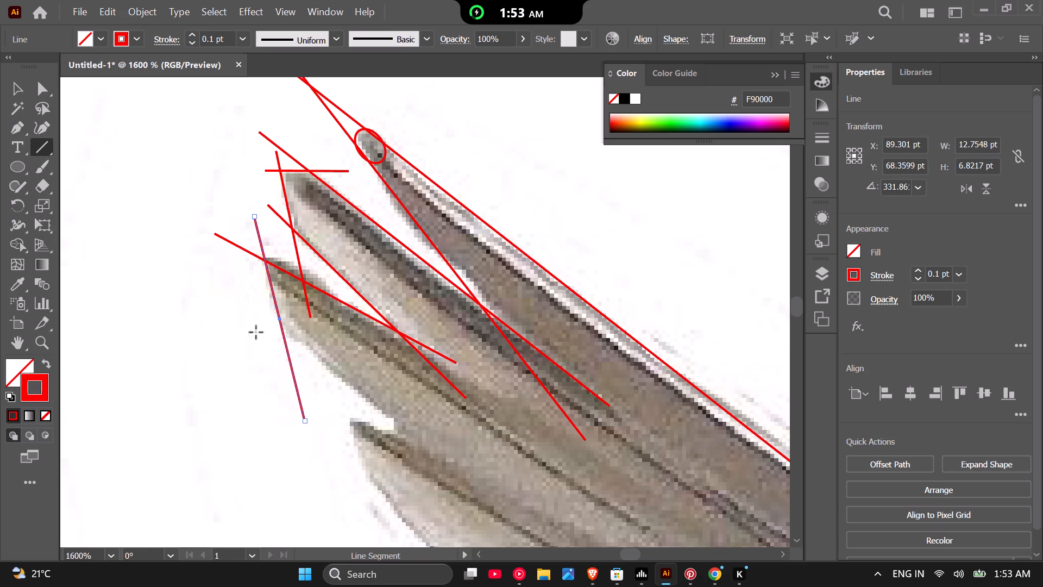
pyautogui.moveTo(238, 303); pyautogui.dragTo(453, 466)
# Draw a line about 6.2 by 1.8 pt over the fourth feather's tip and a crossing one about 2.7 by 2.2 pt at the notch above it.
pyautogui.moveTo(329, 416); pyautogui.dragTo(447, 450)
pyautogui.moveTo(372, 442); pyautogui.dragTo(422, 398)
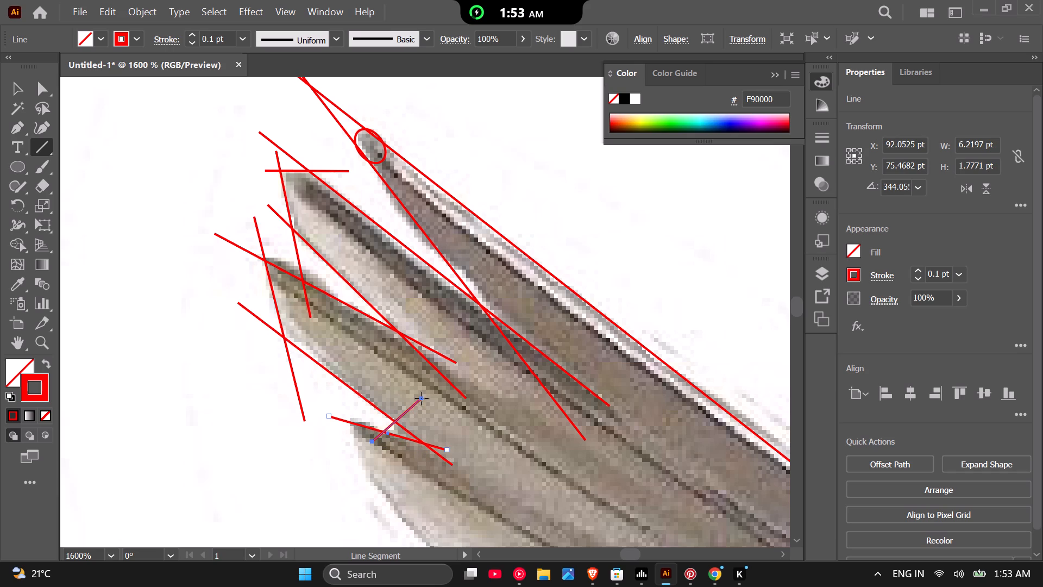
pyautogui.moveTo(422, 398); pyautogui.dragTo(423, 400)
# Draw a steep line about 1.0 by 8.0 pt at the fourth feather's outer edge and a diagonal about 7.4 by 7.7 pt along its lower edge.
pyautogui.scroll(-1, 350, 433)
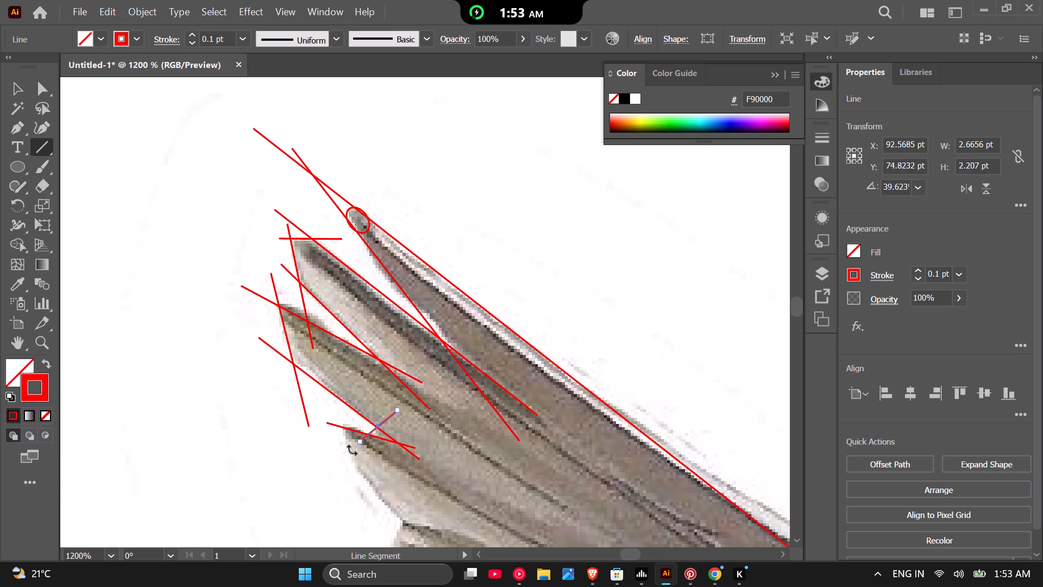
pyautogui.scroll(-1, 355, 381)
pyautogui.scroll(3, 362, 494)
pyautogui.moveTo(311, 216); pyautogui.dragTo(325, 296)
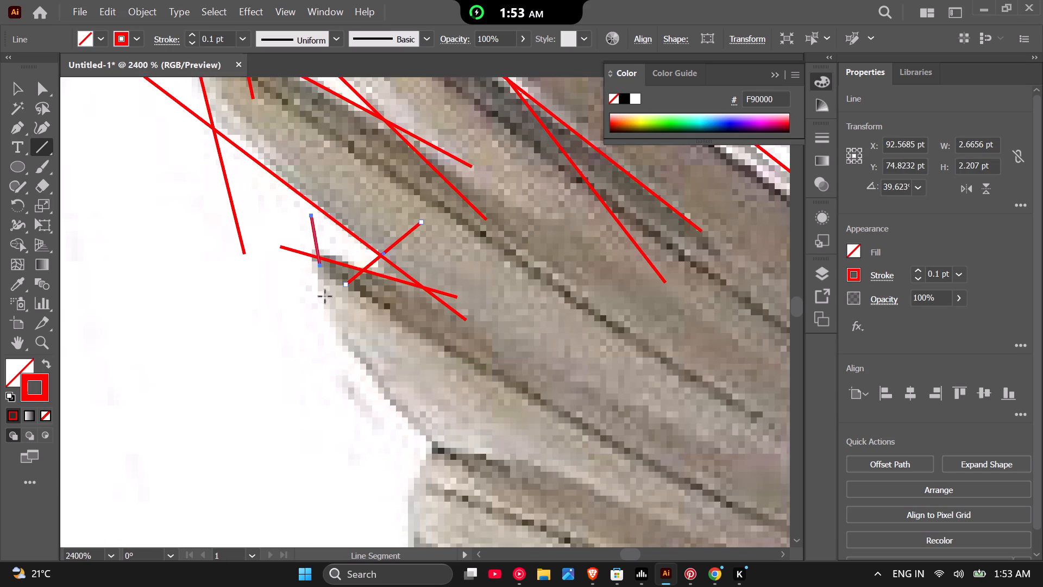
pyautogui.moveTo(325, 296); pyautogui.dragTo(340, 443)
pyautogui.moveTo(285, 293); pyautogui.dragTo(397, 408)
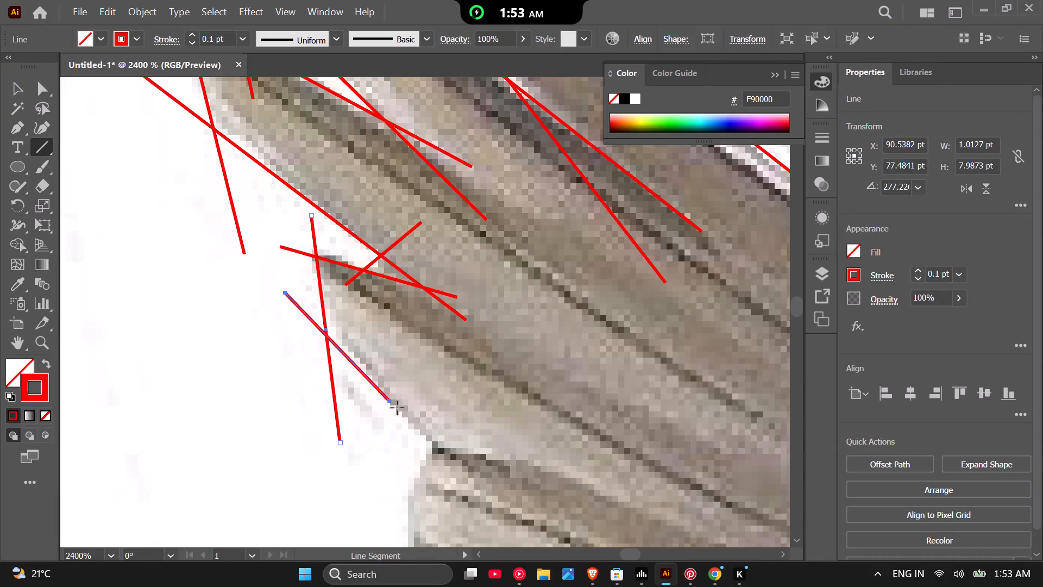
pyautogui.moveTo(397, 408); pyautogui.dragTo(497, 511)
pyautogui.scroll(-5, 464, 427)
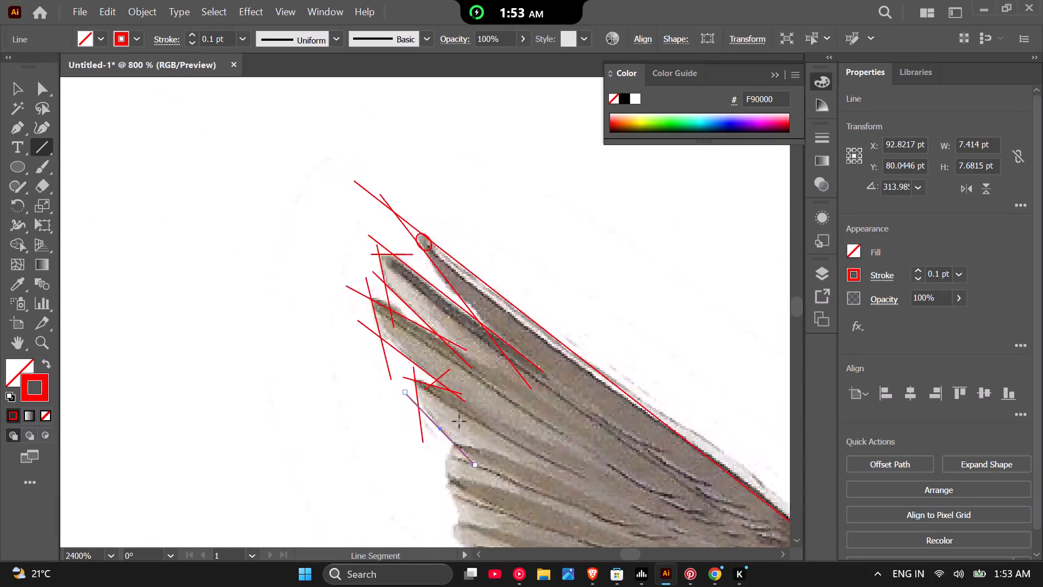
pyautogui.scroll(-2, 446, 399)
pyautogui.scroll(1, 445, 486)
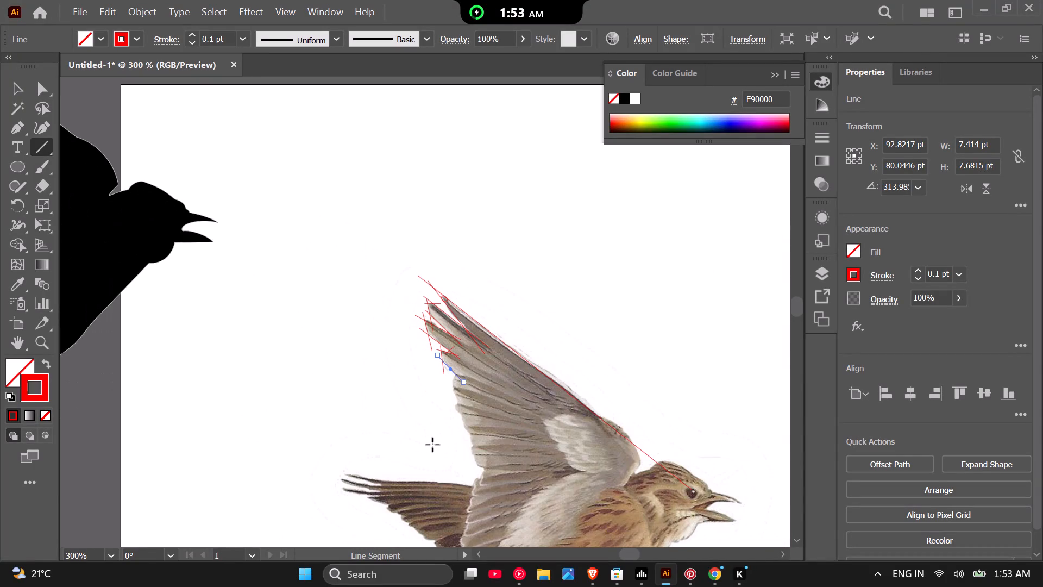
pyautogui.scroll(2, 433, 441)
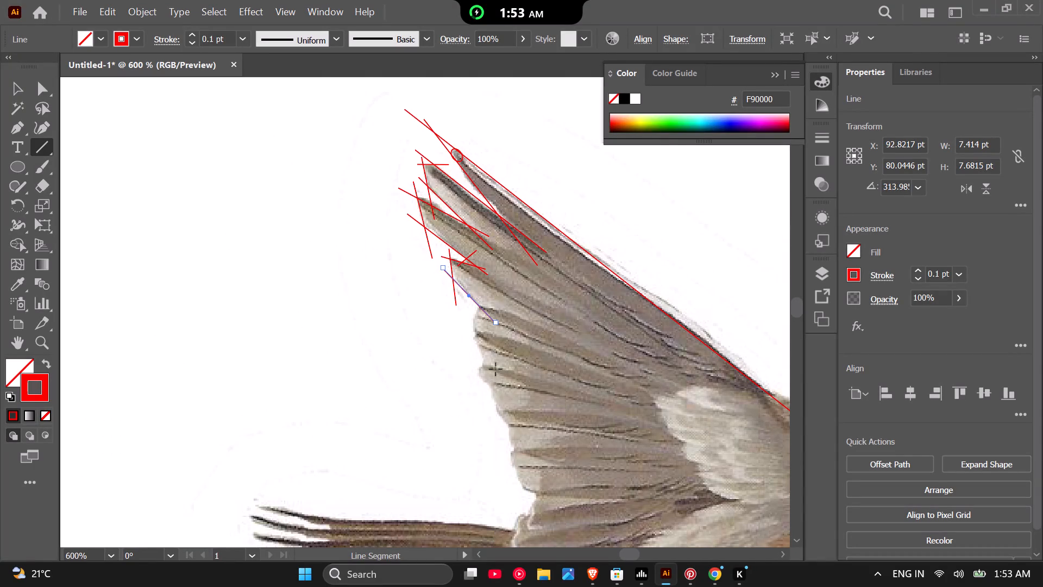
# Draw a long steep line about 10.9 by 38.4 pt along the wing's feathered trailing edge, starting below the fourth feather.
pyautogui.scroll(2, 493, 363)
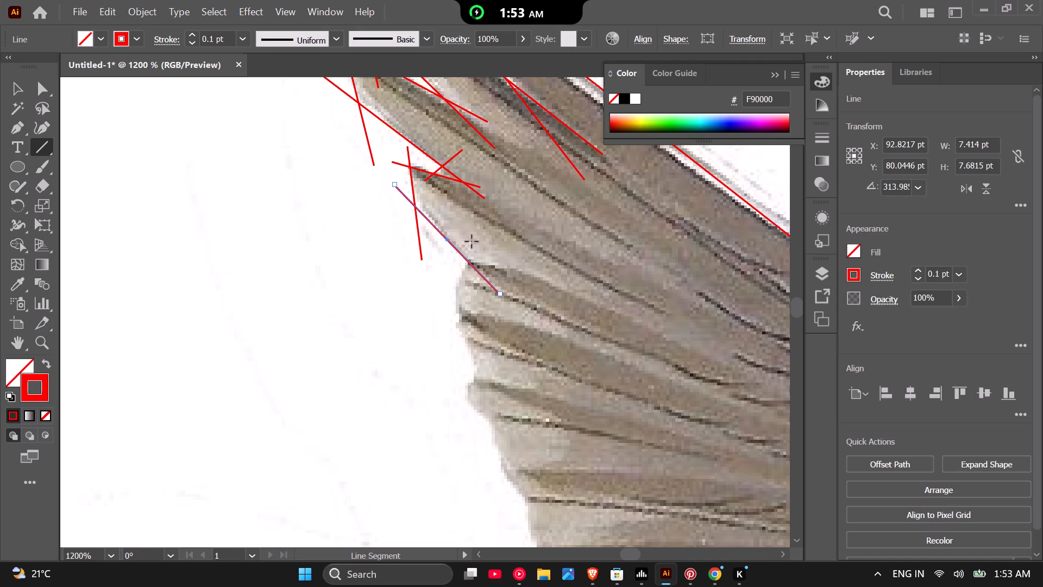
pyautogui.scroll(-3, 470, 248)
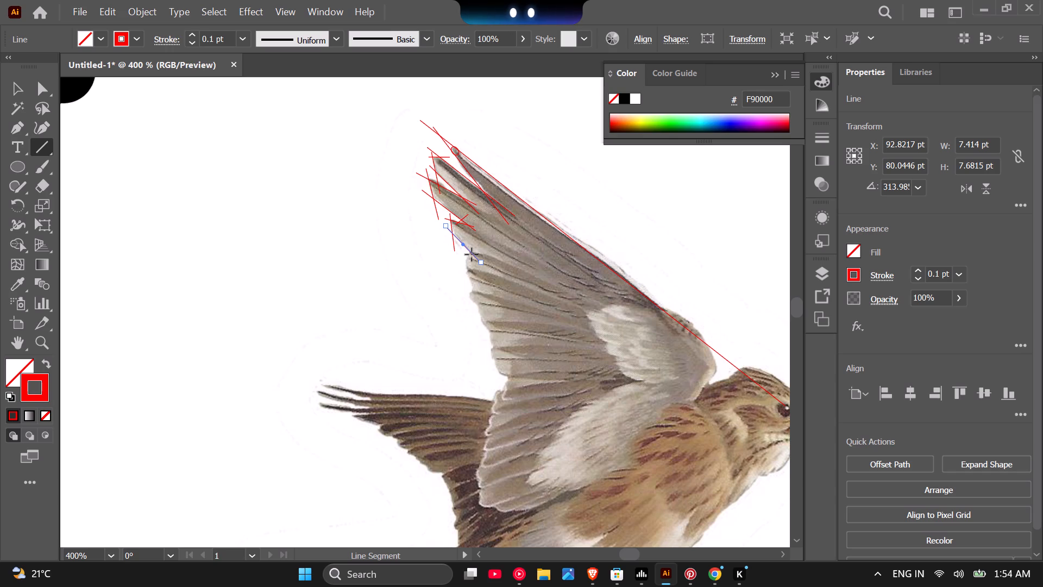
pyautogui.scroll(2, 467, 258)
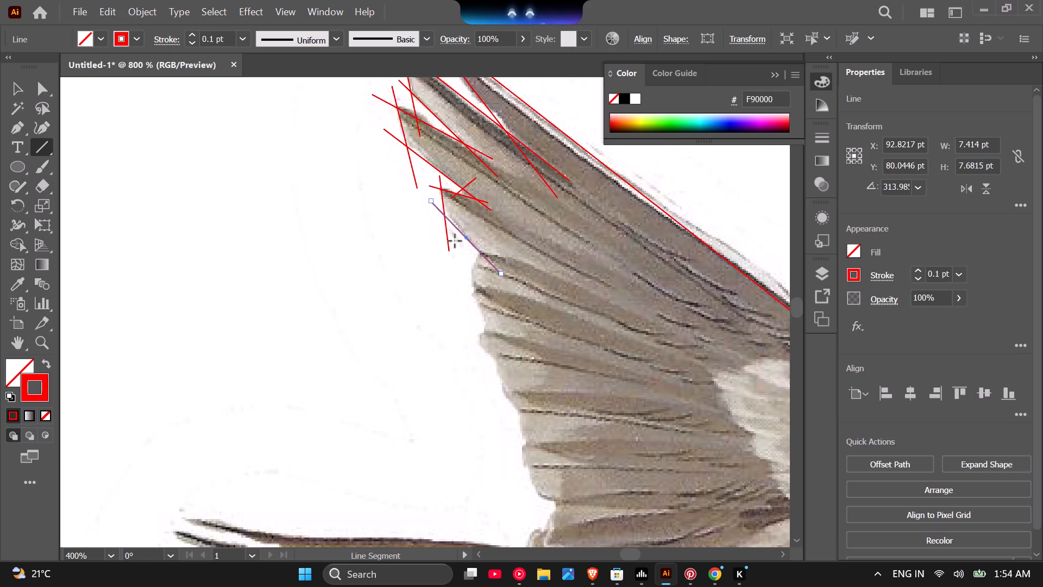
pyautogui.scroll(-2, 445, 231)
pyautogui.scroll(-2, 474, 322)
pyautogui.scroll(4, 545, 374)
pyautogui.scroll(-3, 534, 359)
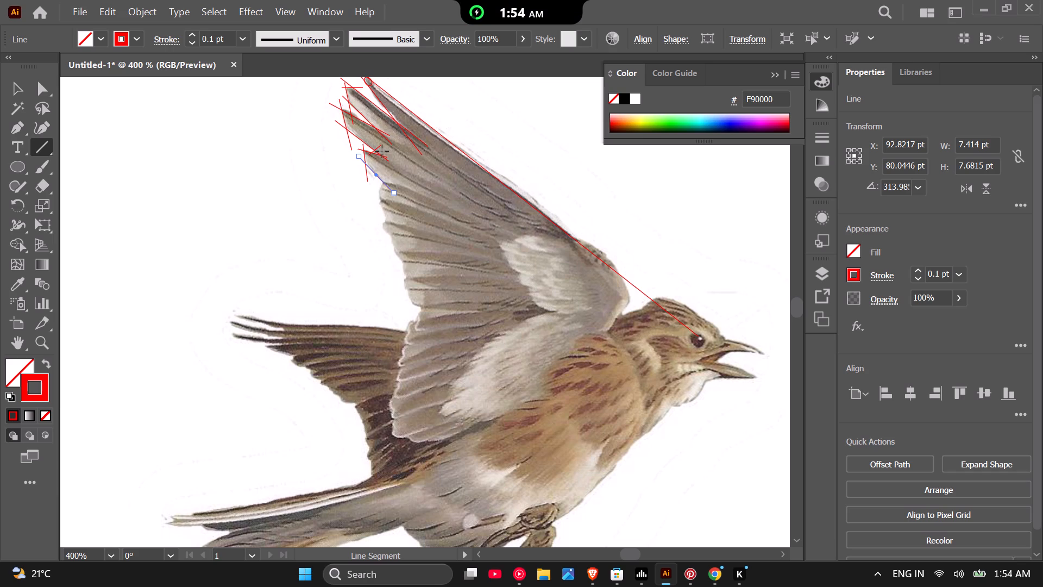
pyautogui.scroll(1, 382, 151)
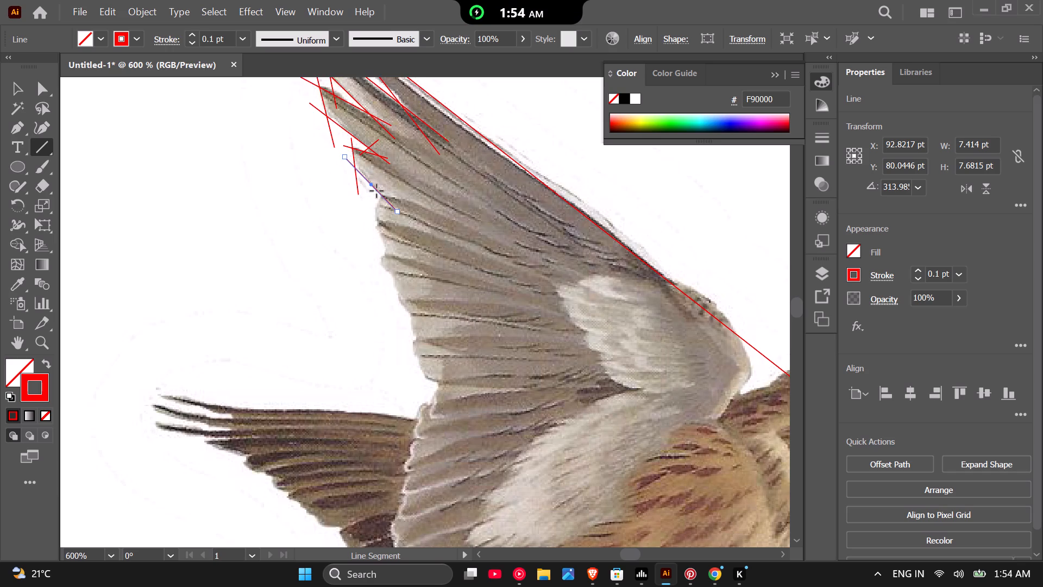
pyautogui.moveTo(376, 170); pyautogui.dragTo(447, 435)
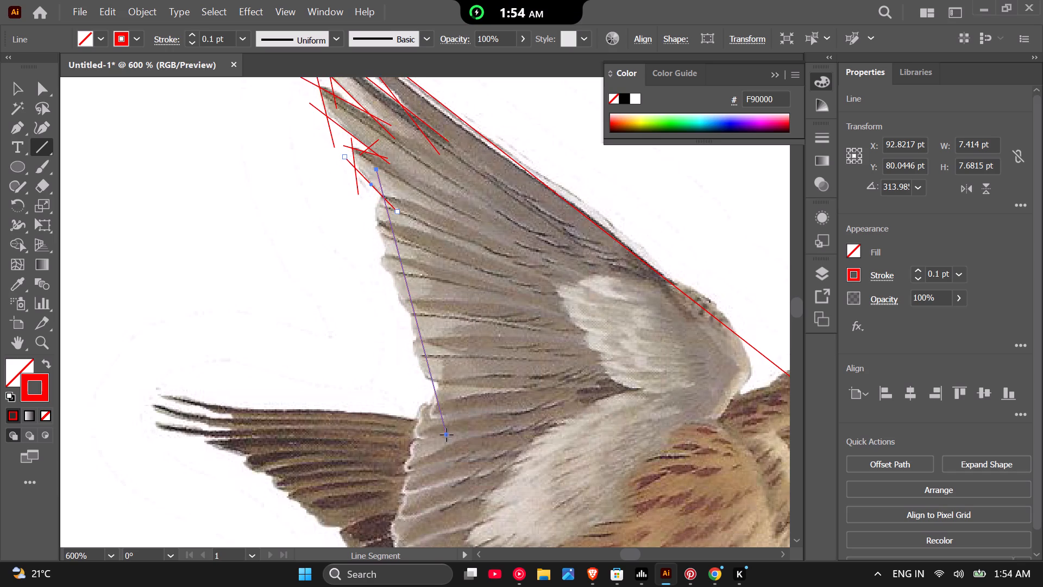
pyautogui.moveTo(447, 435); pyautogui.dragTo(454, 443)
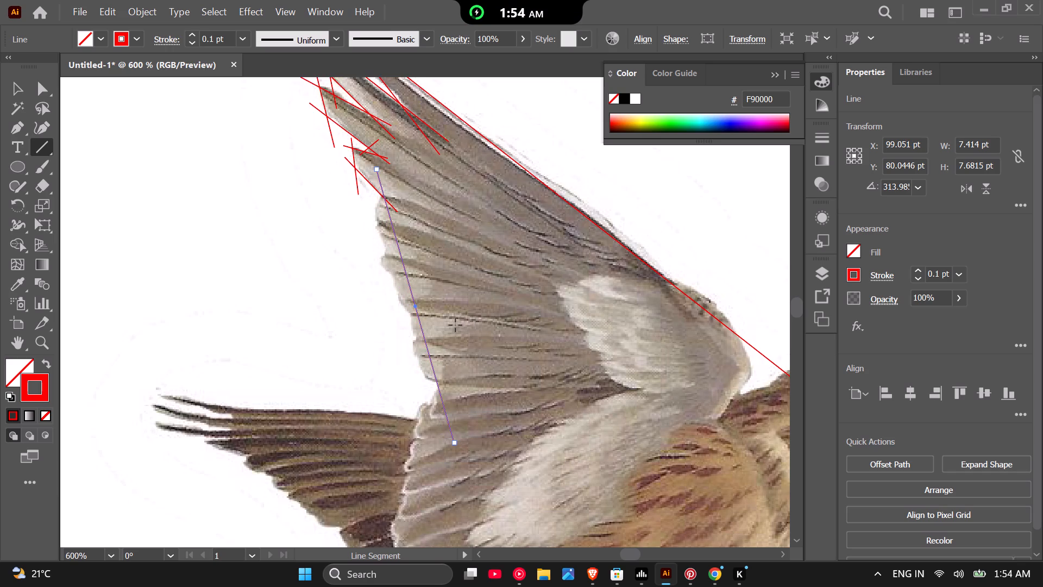
# Bend the trailing-edge line outward near its middle with the Curvature tool to follow the feather tips.
pyautogui.click(42, 104)
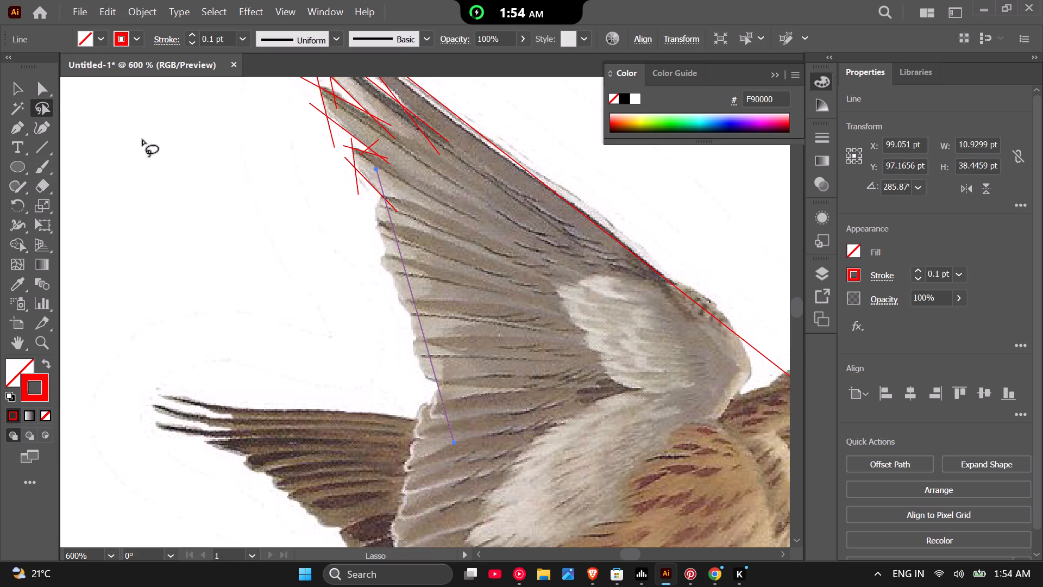
pyautogui.click(49, 130)
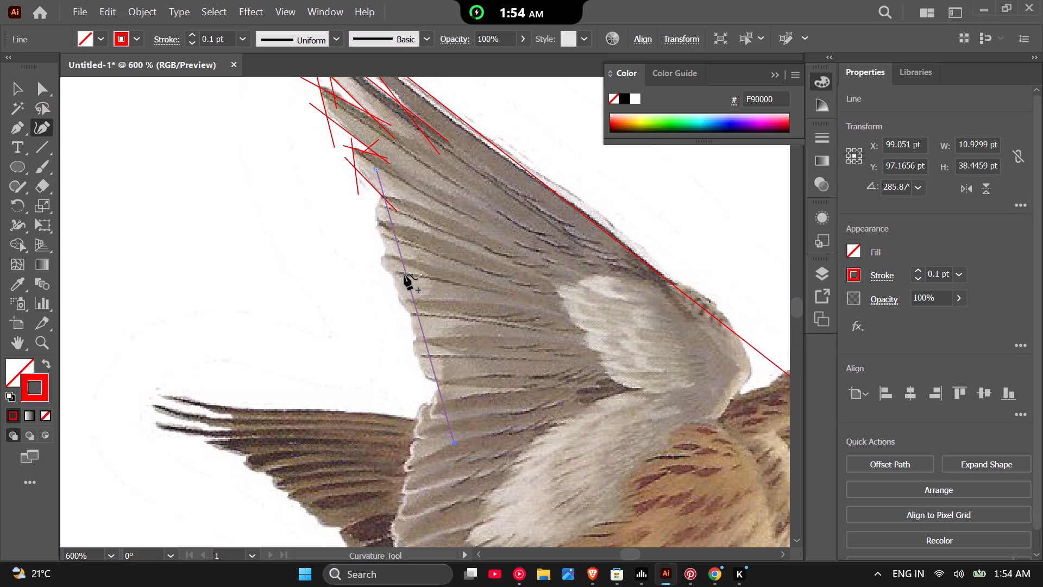
pyautogui.moveTo(406, 274); pyautogui.dragTo(391, 285)
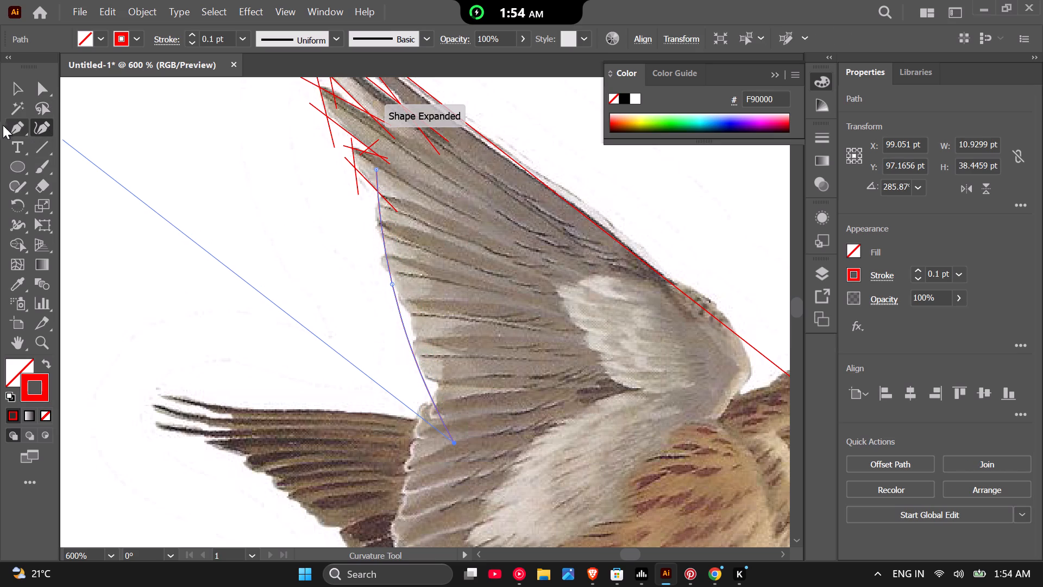
# Draw a straight Pen path along the lower wing's outer edge, from about X 102.4, Y 104.6 pt to X 93.7, Y 137.1 pt.
pyautogui.click(21, 129)
pyautogui.scroll(-2, 420, 386)
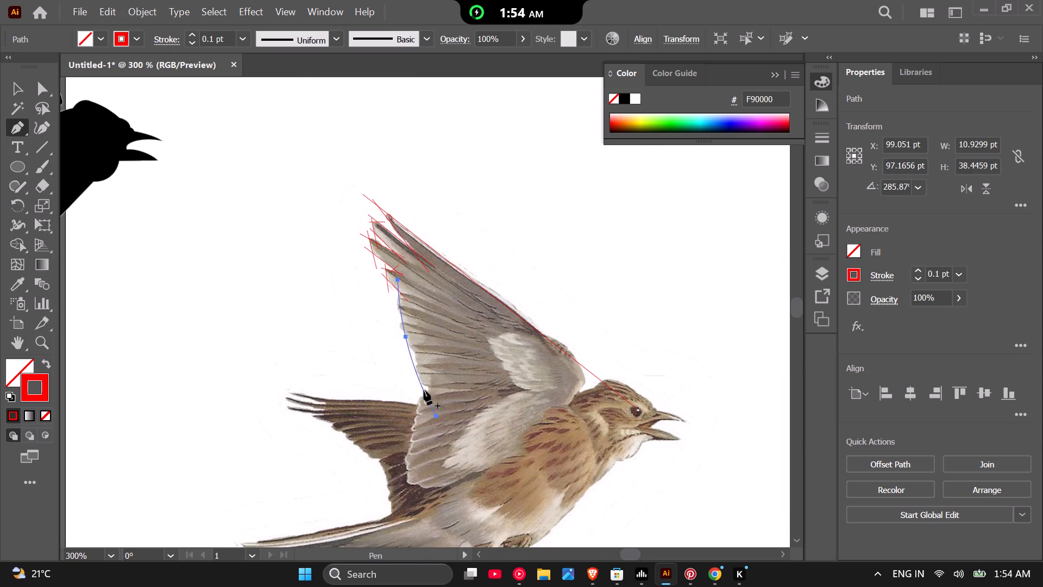
pyautogui.scroll(2, 421, 408)
pyautogui.scroll(-2, 450, 305)
pyautogui.scroll(3, 423, 424)
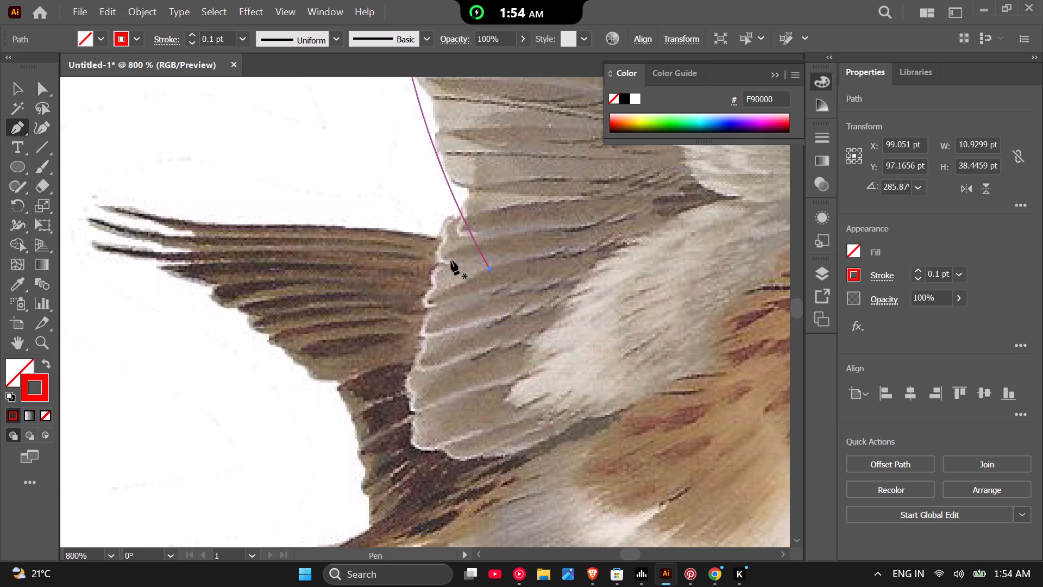
pyautogui.click(469, 158)
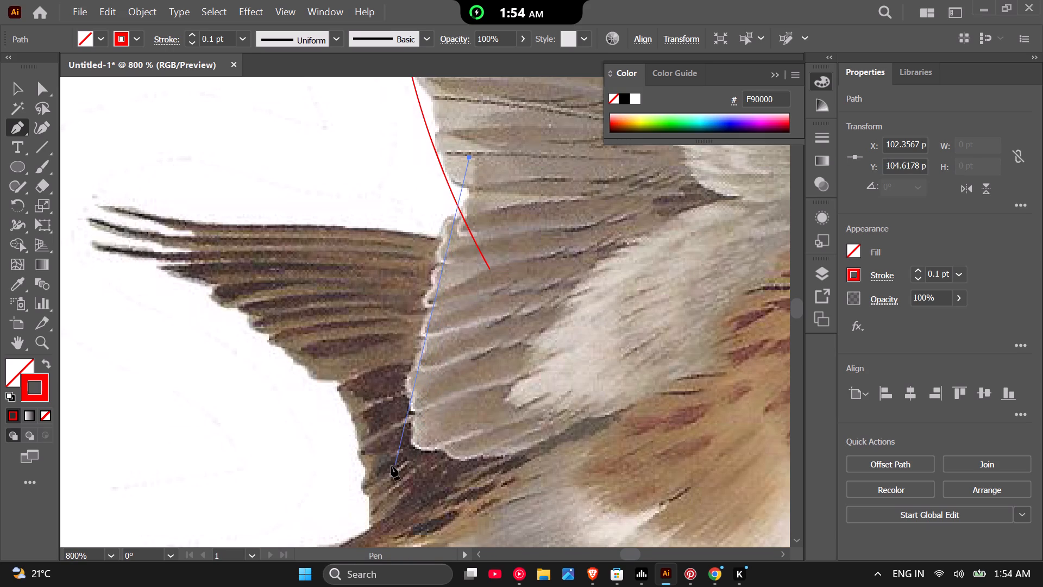
pyautogui.click(387, 466)
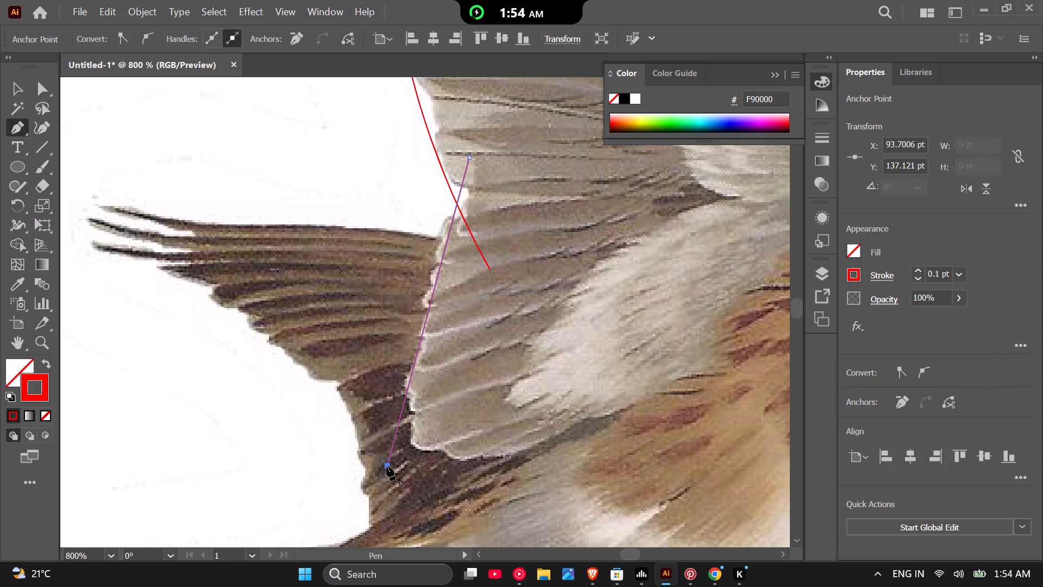
pyautogui.click(387, 466)
# Fit an ellipse about 16.9 by 23.5 pt, rotated to about 328°, over the wing's rounded lower end, centred near X 104.8, Y 126.3 pt.
pyautogui.scroll(-2, 419, 410)
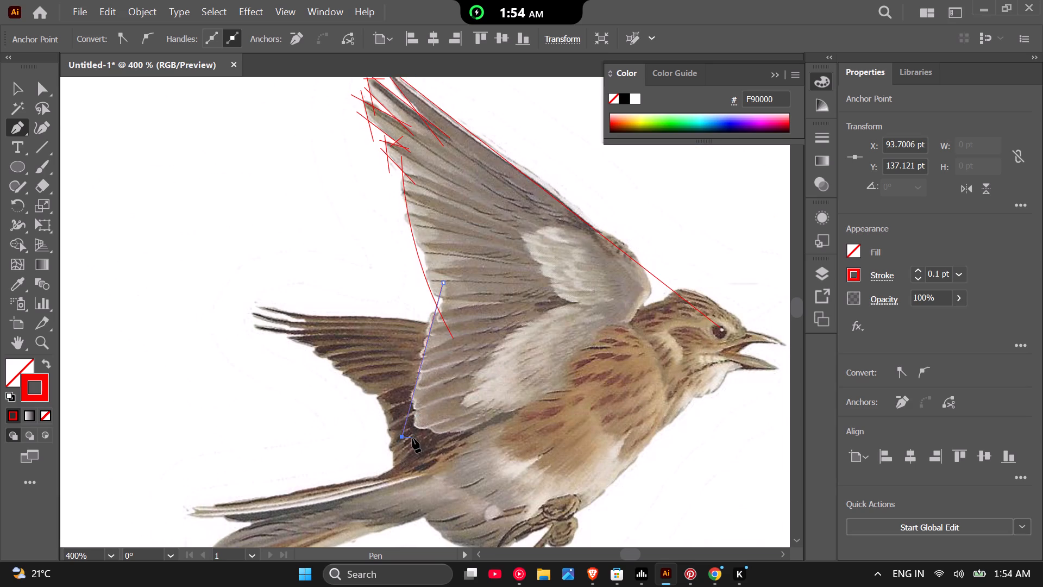
pyautogui.click(22, 171)
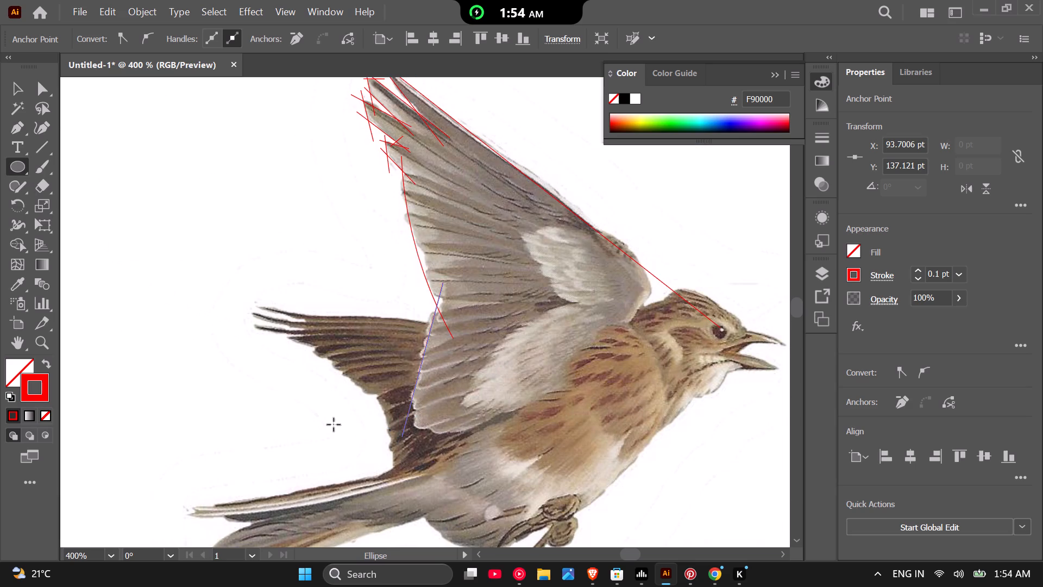
pyautogui.scroll(1, 495, 368)
pyautogui.scroll(-1, 444, 386)
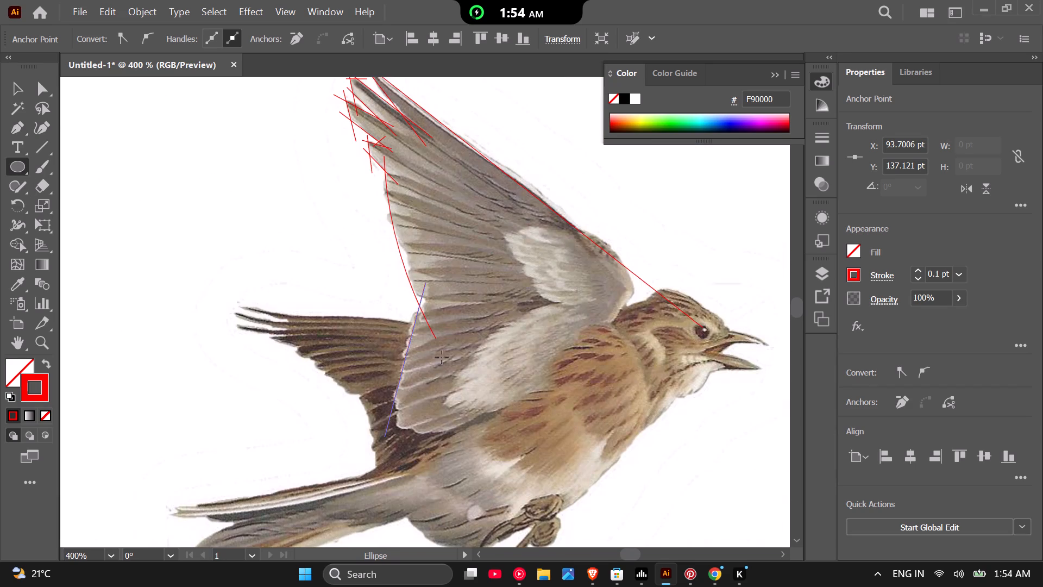
pyautogui.moveTo(466, 335); pyautogui.dragTo(386, 445)
pyautogui.moveTo(469, 325); pyautogui.dragTo(495, 361)
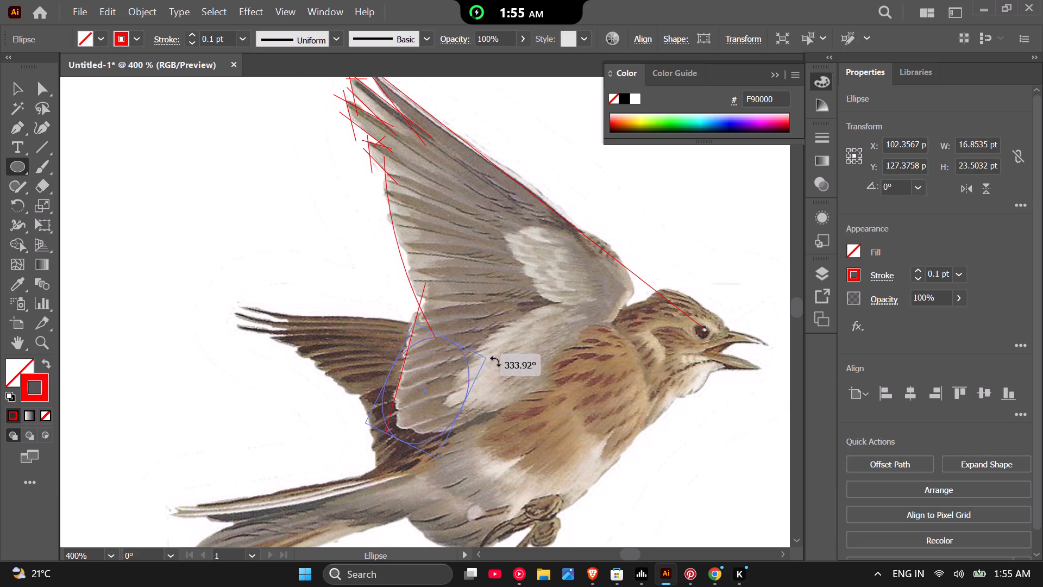
pyautogui.moveTo(495, 361); pyautogui.dragTo(496, 362)
pyautogui.moveTo(428, 390); pyautogui.dragTo(443, 390)
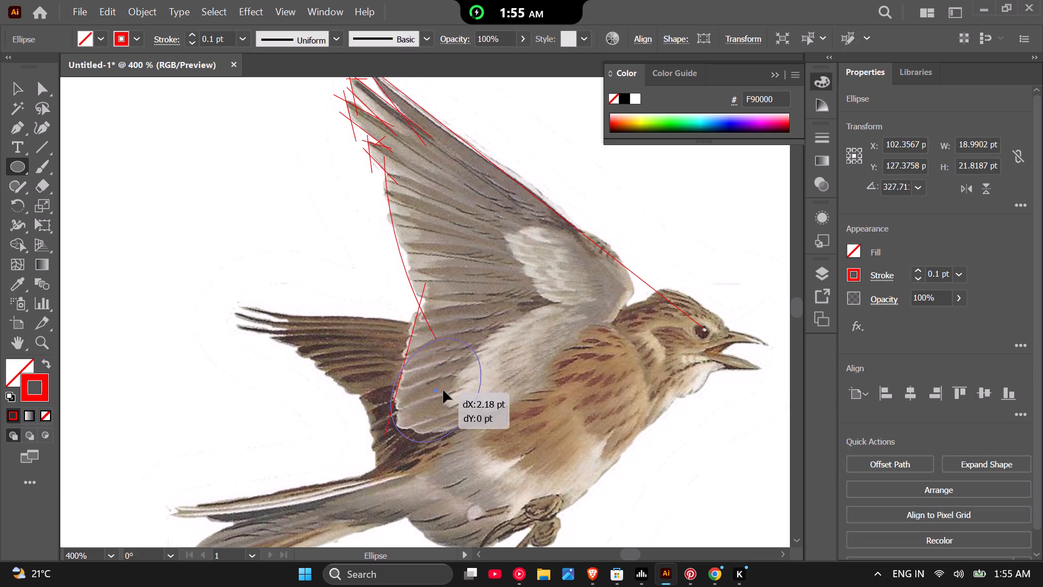
pyautogui.moveTo(443, 390); pyautogui.dragTo(438, 385)
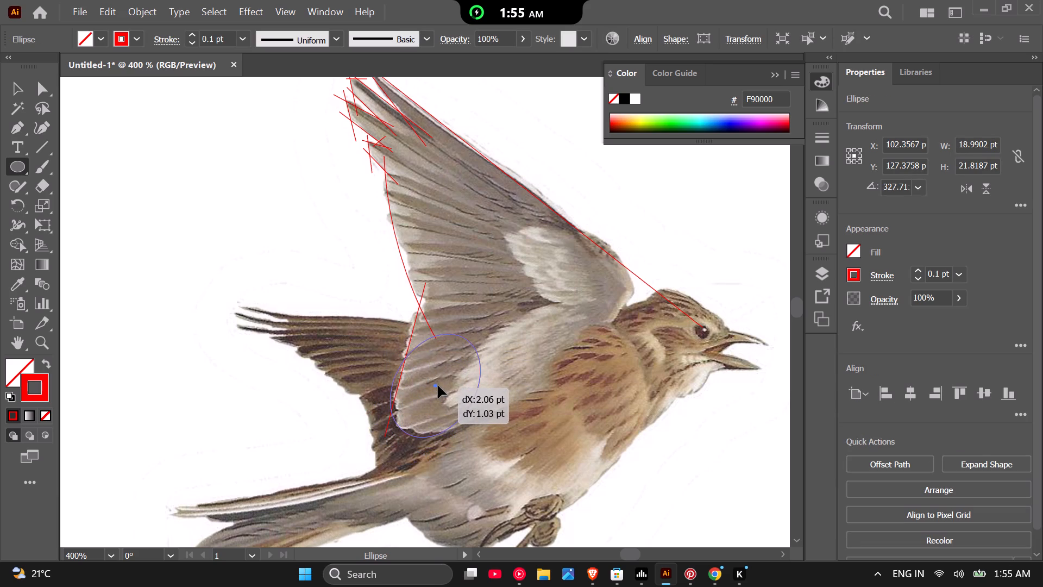
pyautogui.moveTo(438, 385); pyautogui.dragTo(439, 385)
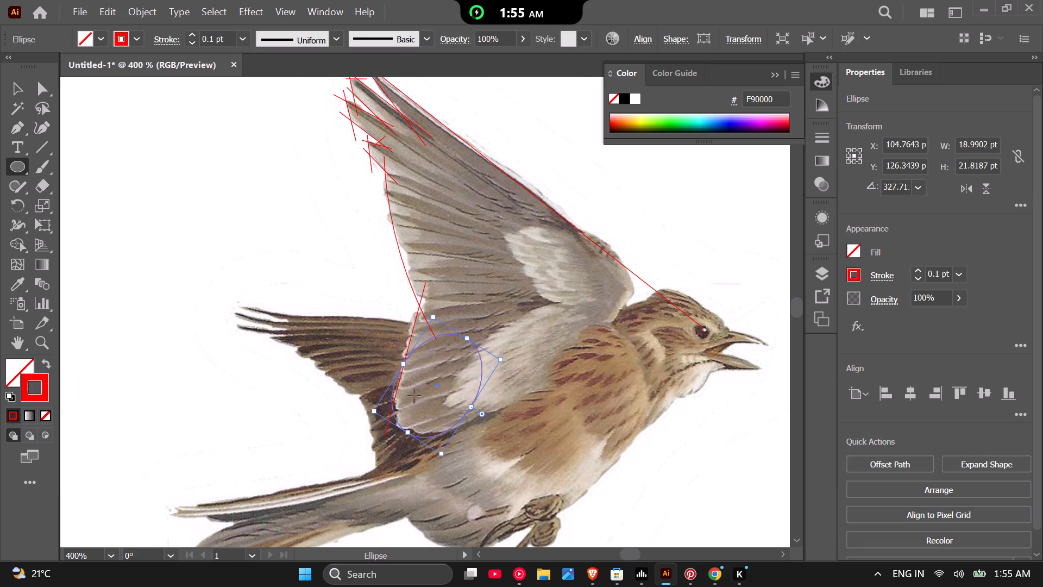
# Draw a diagonal line about 53.8 by 38.8 pt along the wing's lower border with the body, from below the ellipse to above the neck.
pyautogui.scroll(1, 414, 396)
pyautogui.scroll(-2, 393, 401)
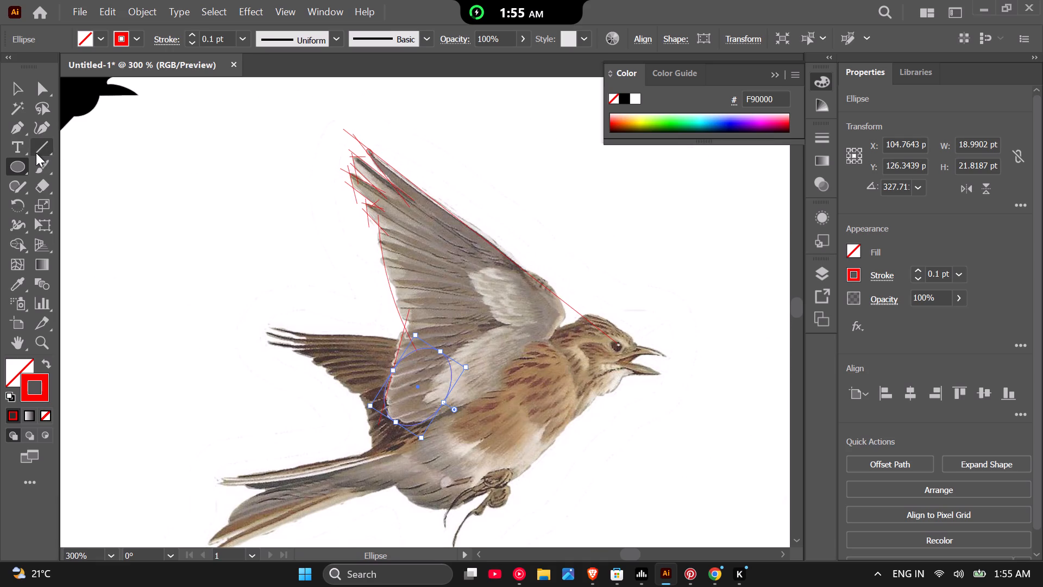
pyautogui.click(33, 135)
pyautogui.click(33, 143)
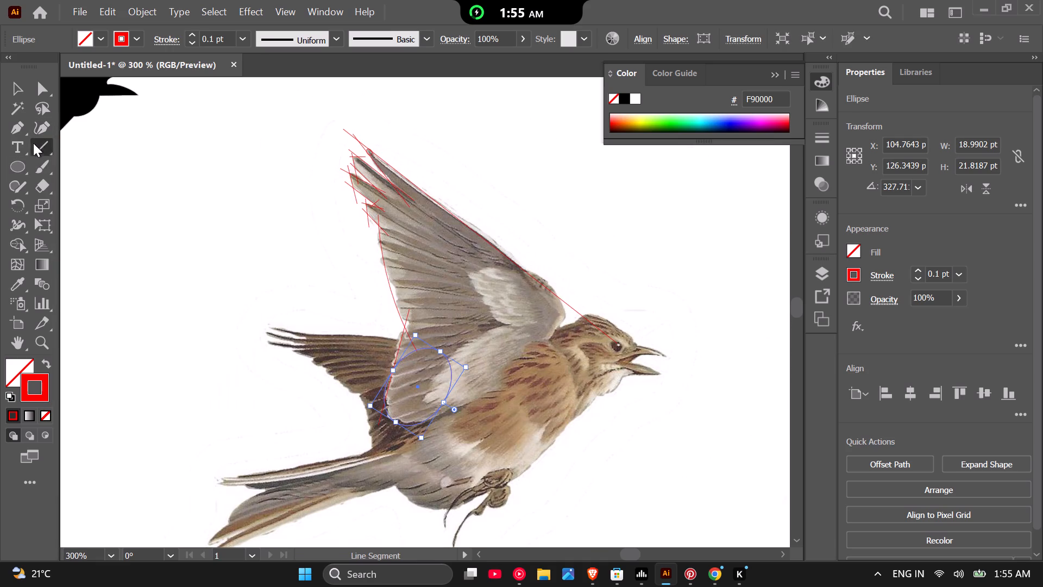
pyautogui.scroll(1, 451, 382)
pyautogui.moveTo(393, 451); pyautogui.dragTo(516, 381)
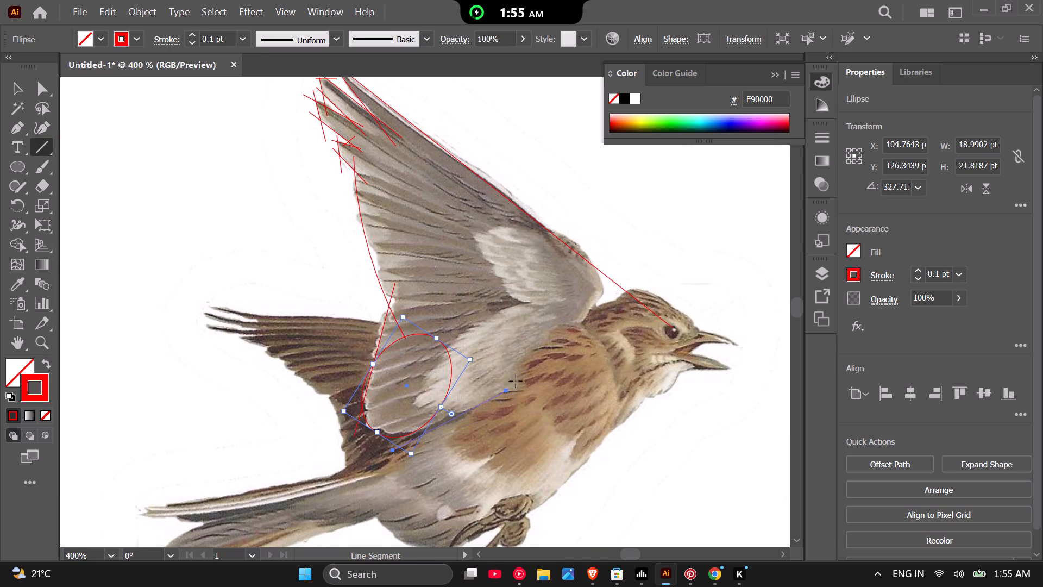
pyautogui.moveTo(516, 381); pyautogui.dragTo(639, 267)
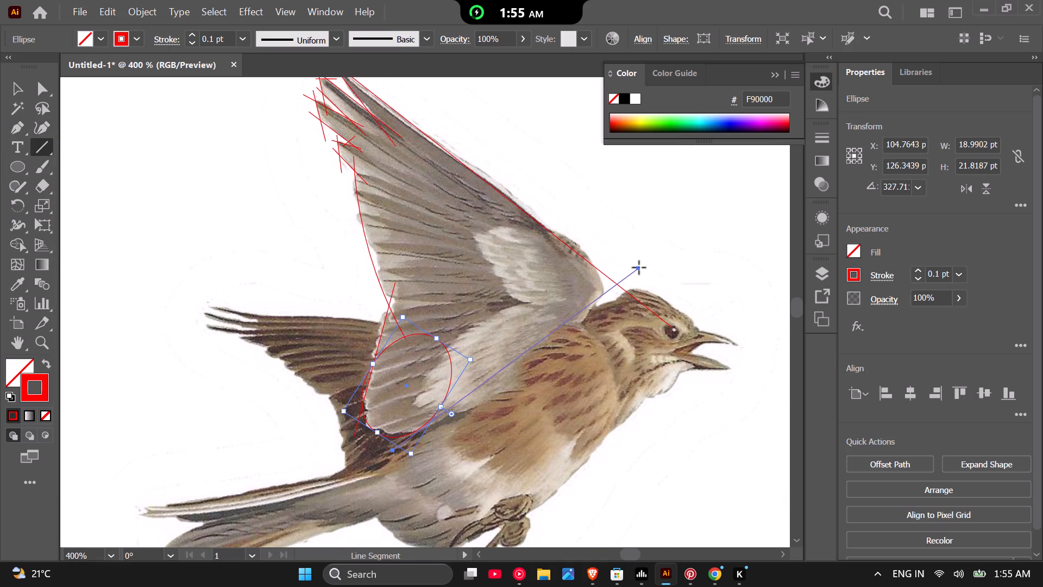
pyautogui.moveTo(639, 267); pyautogui.dragTo(640, 267)
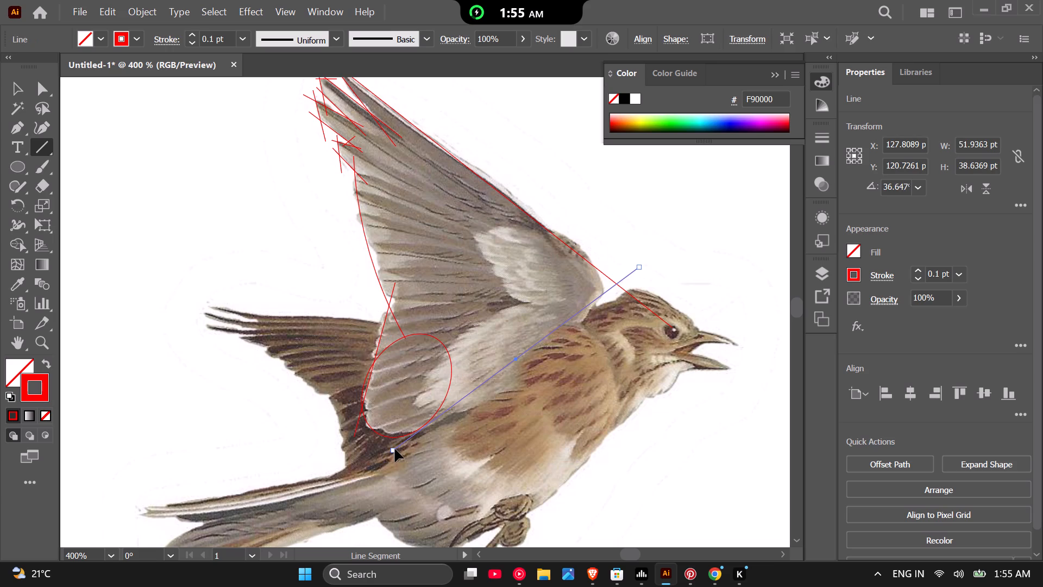
pyautogui.moveTo(395, 451); pyautogui.dragTo(384, 451)
# Draw a steep line about 5.9 by 18.1 pt across the wing's front bend, just above the bird's neck.
pyautogui.scroll(2, 614, 285)
pyautogui.moveTo(551, 195); pyautogui.dragTo(604, 320)
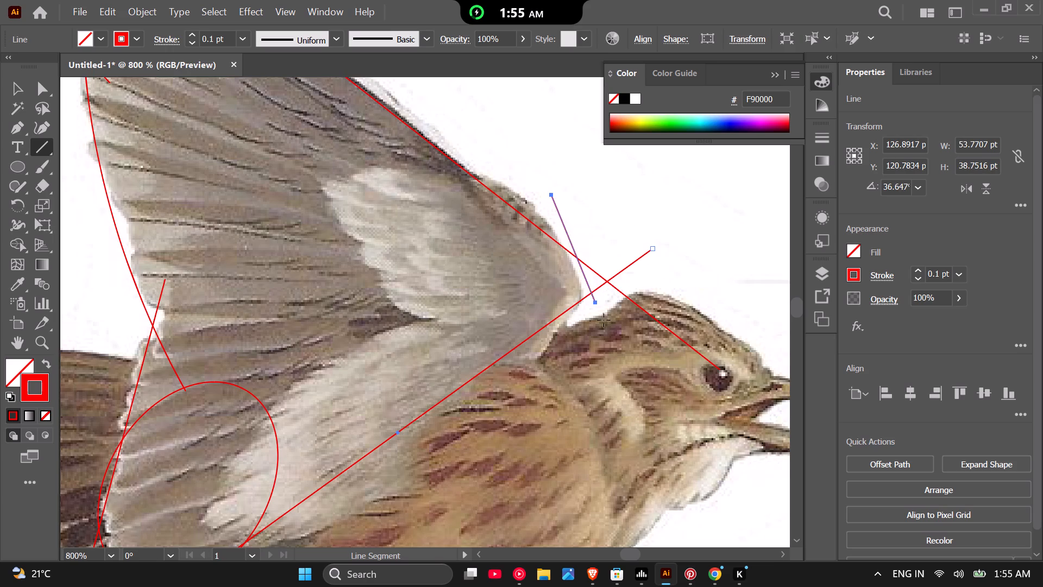
pyautogui.moveTo(604, 320); pyautogui.dragTo(608, 367)
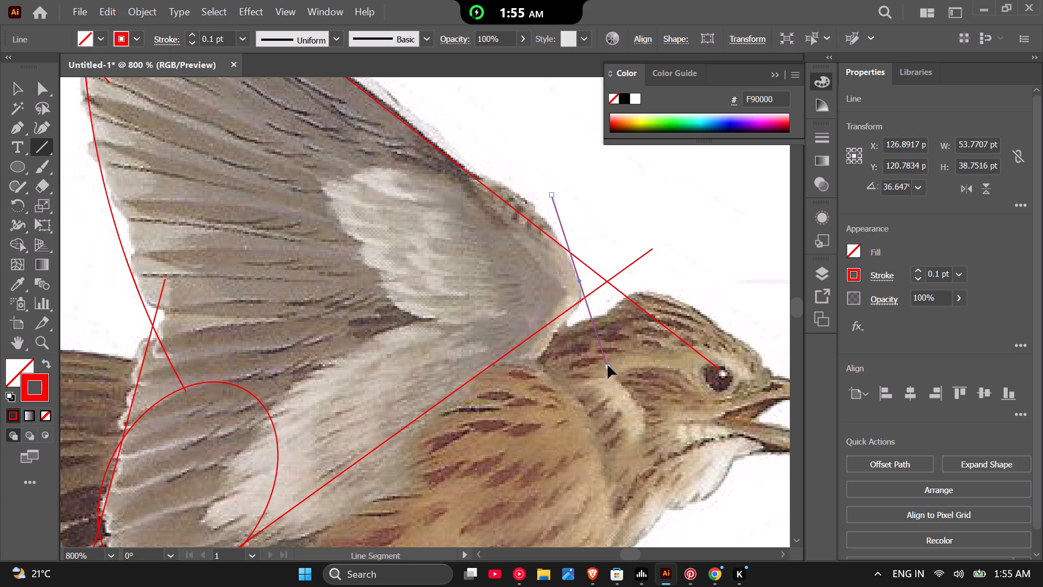
# Add a curvature point near the middle of the long diagonal line along the wing's border with the body.
pyautogui.scroll(-2, 566, 334)
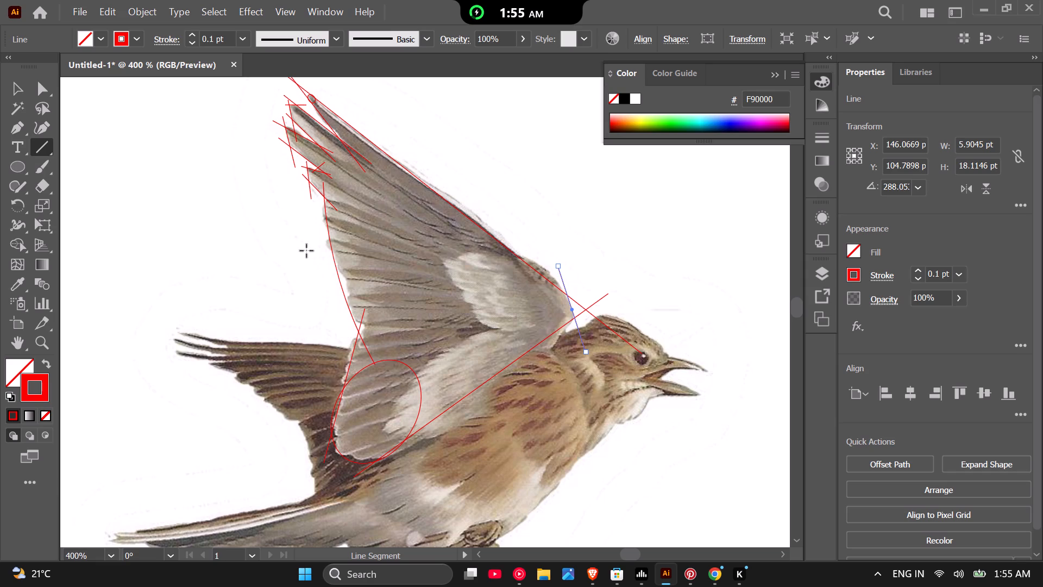
pyautogui.click(39, 130)
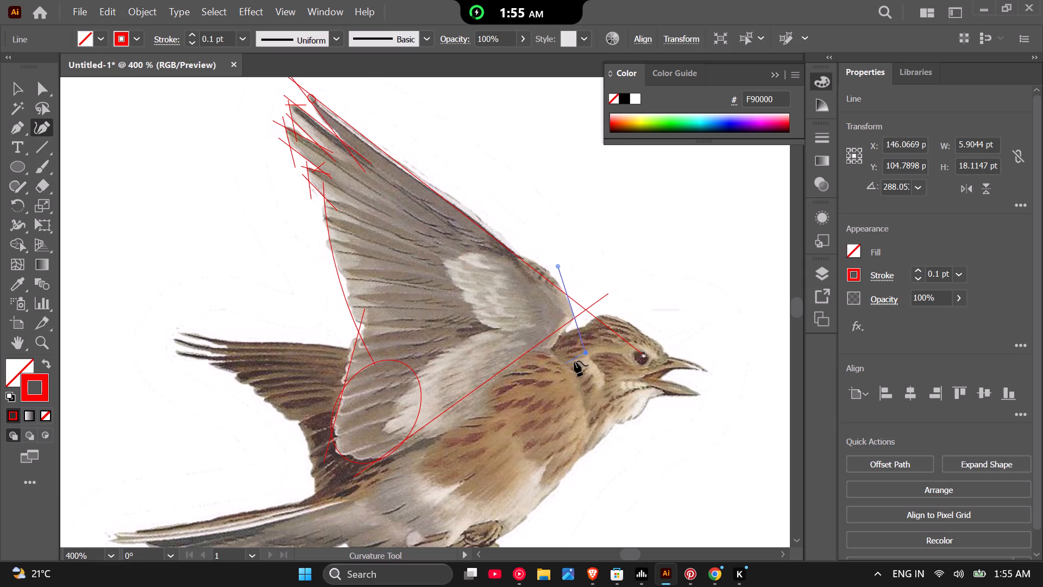
pyautogui.click(587, 352)
pyautogui.click(497, 373)
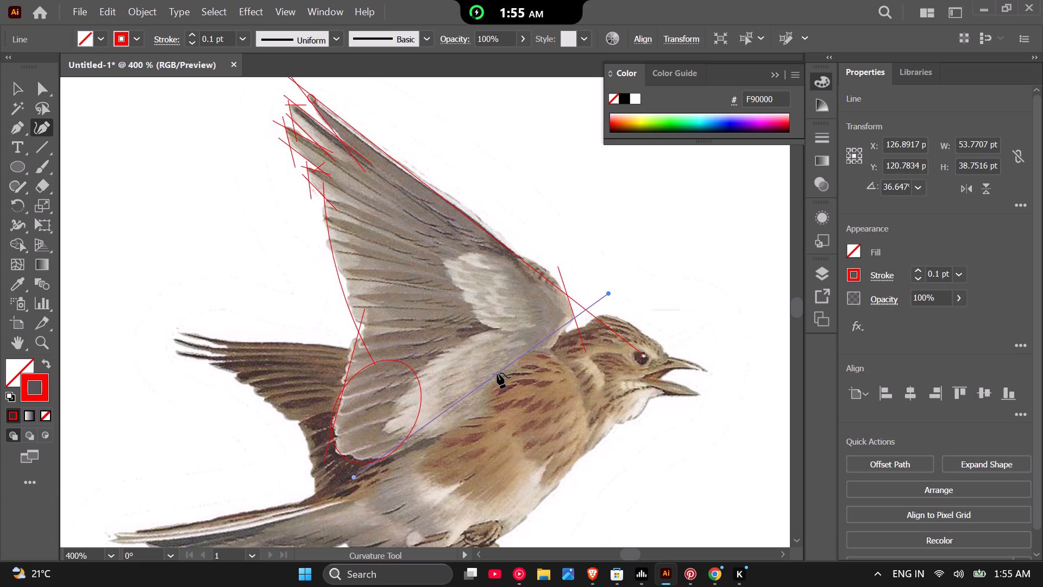
pyautogui.moveTo(497, 373); pyautogui.dragTo(500, 379)
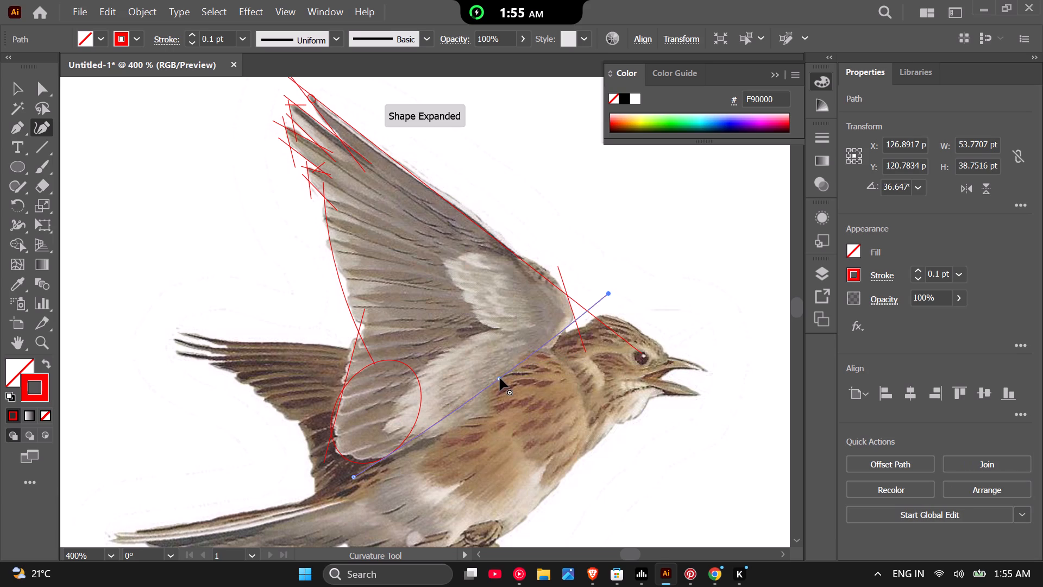
pyautogui.scroll(-2, 374, 333)
pyautogui.scroll(2, 419, 383)
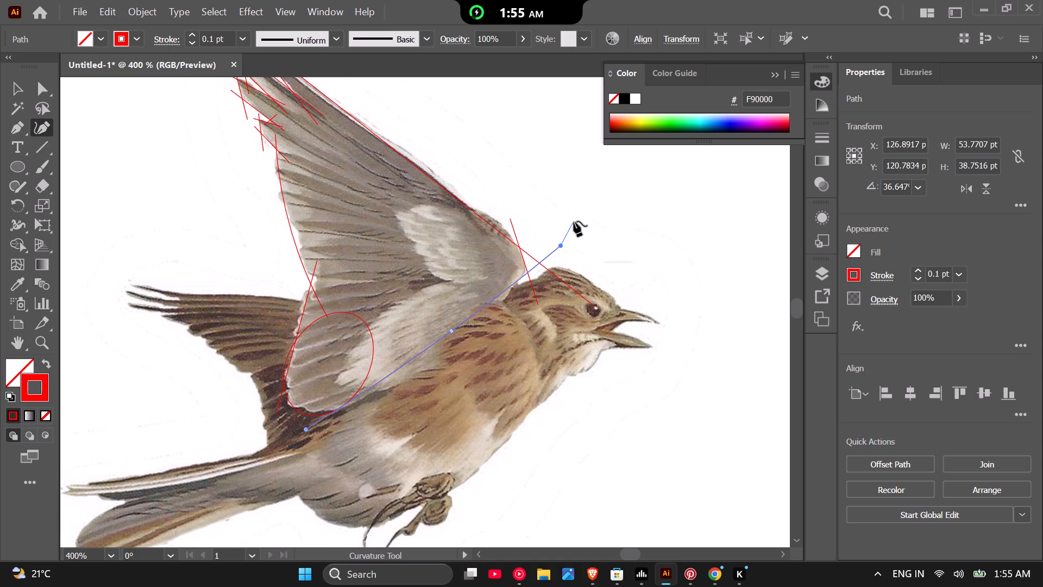
pyautogui.click(12, 93)
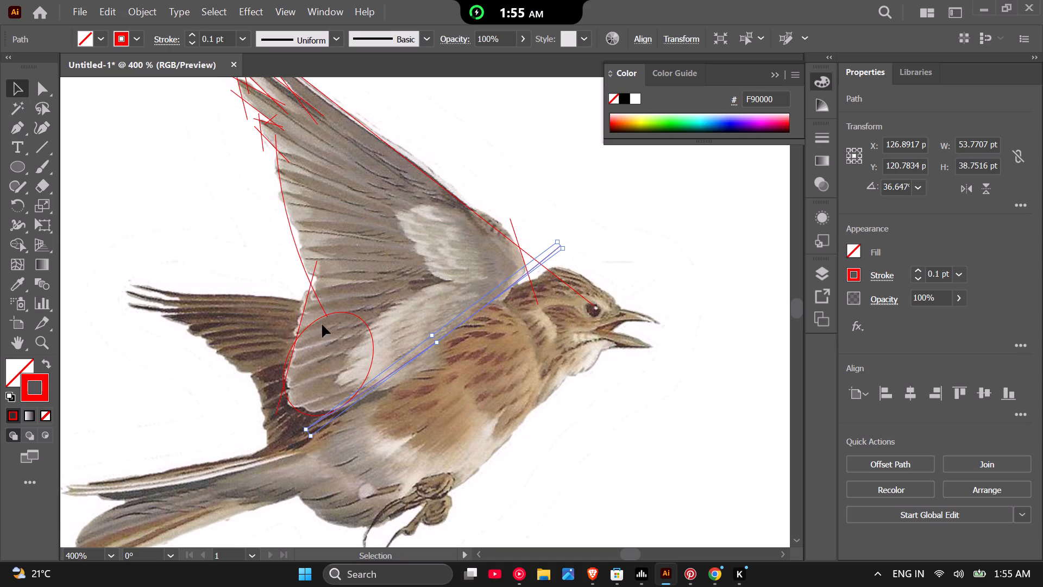
# Draw a straight Pen line about 39.3 by 4.3 pt along the far wing's upper edge, from its outer tip to the raised wing.
pyautogui.scroll(1, 299, 357)
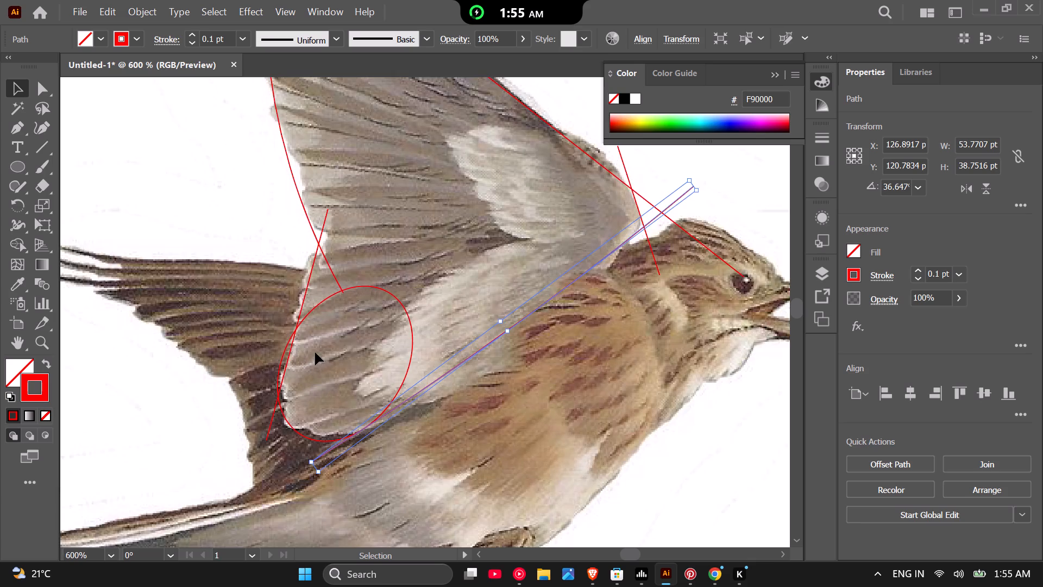
pyautogui.scroll(-1, 341, 342)
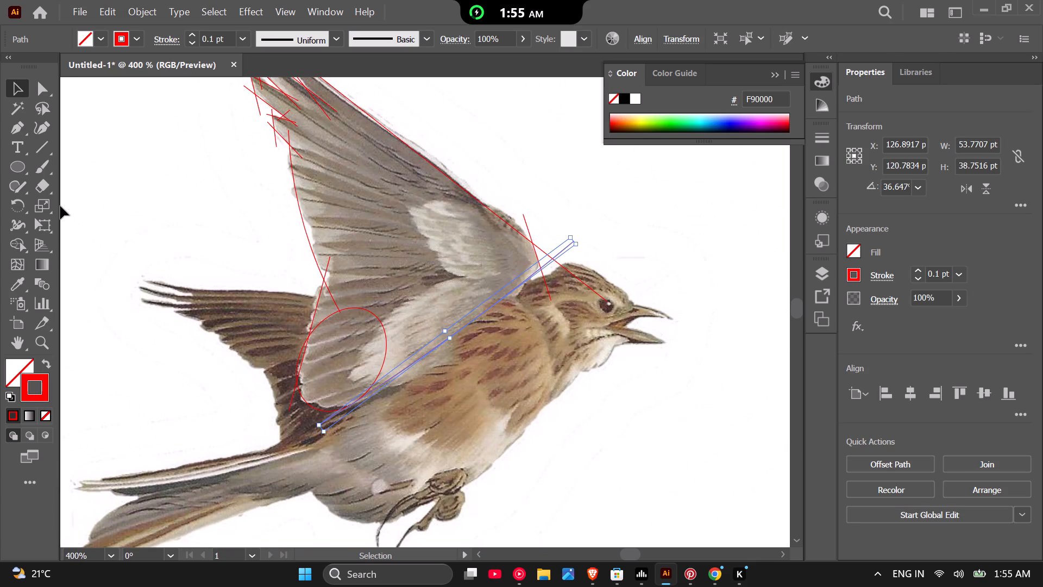
pyautogui.scroll(-1, 96, 229)
pyautogui.scroll(2, 149, 234)
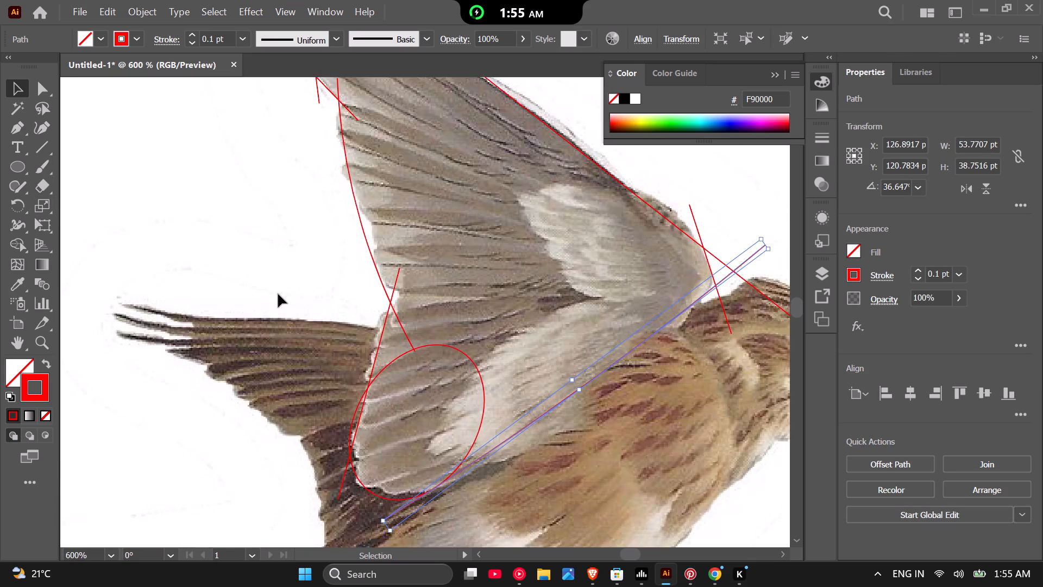
pyautogui.scroll(-1, 279, 296)
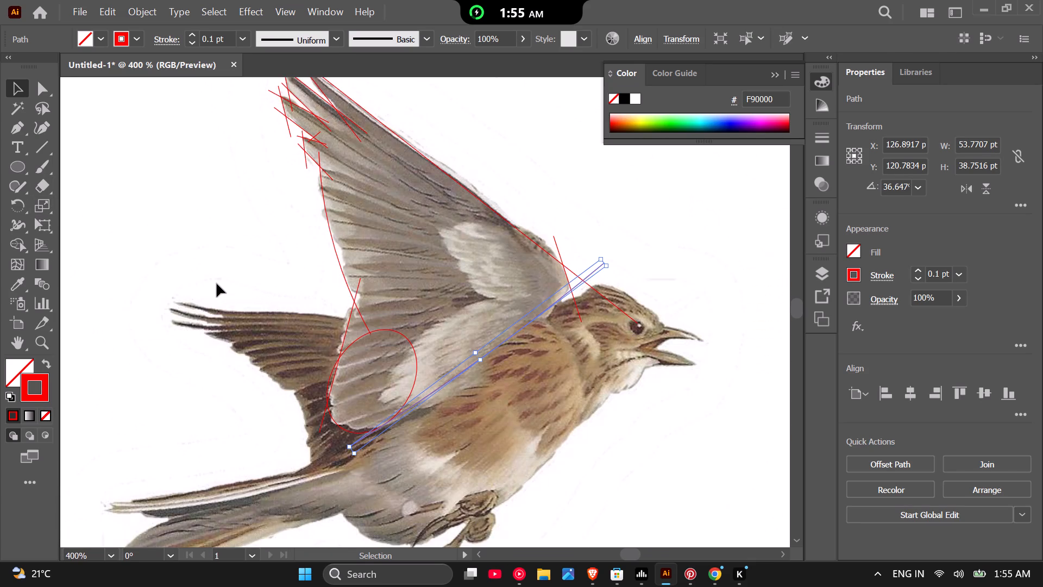
pyautogui.click(15, 127)
pyautogui.scroll(2, 179, 293)
pyautogui.click(168, 313)
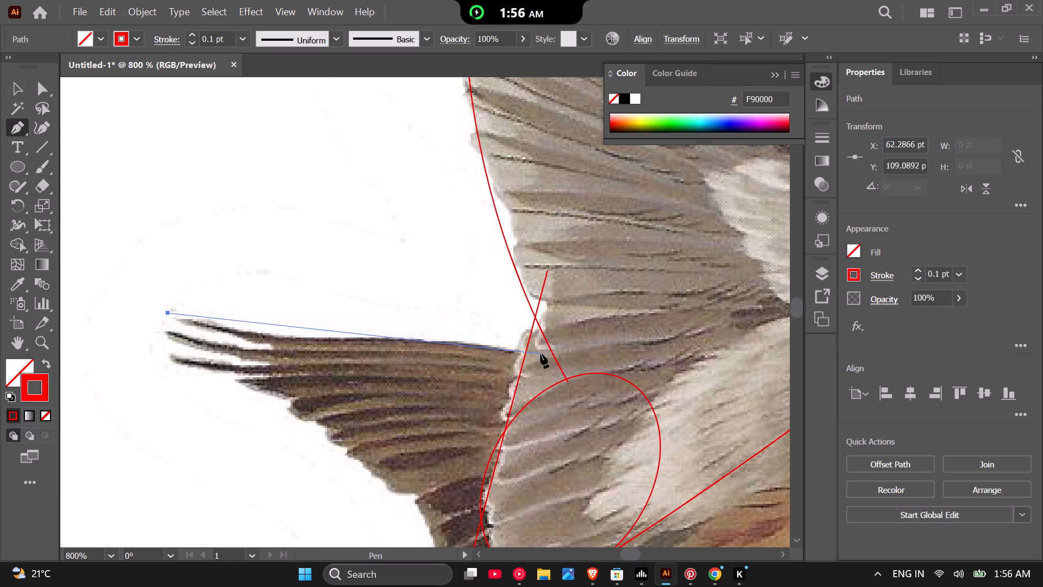
pyautogui.click(541, 354)
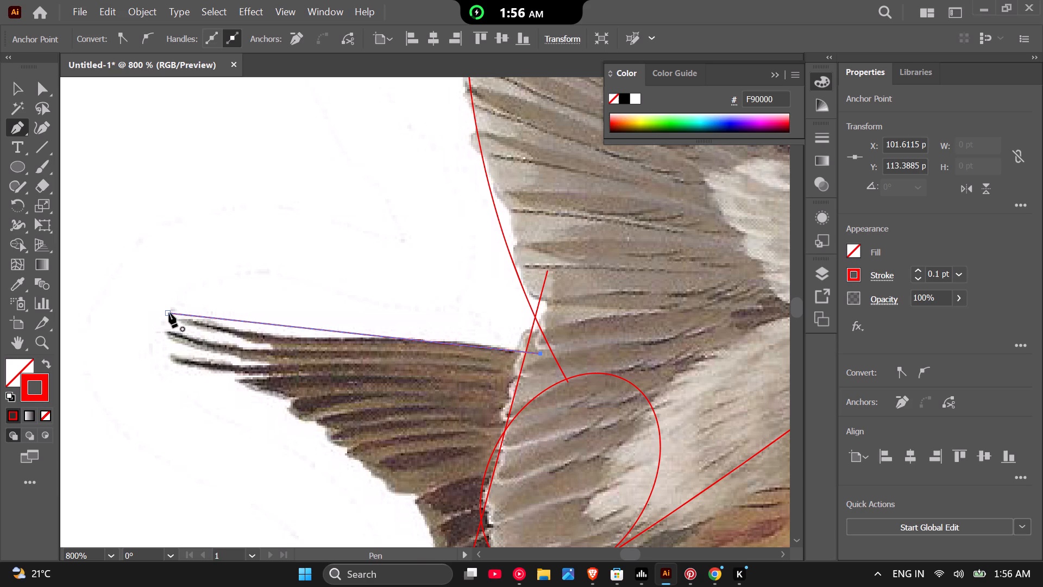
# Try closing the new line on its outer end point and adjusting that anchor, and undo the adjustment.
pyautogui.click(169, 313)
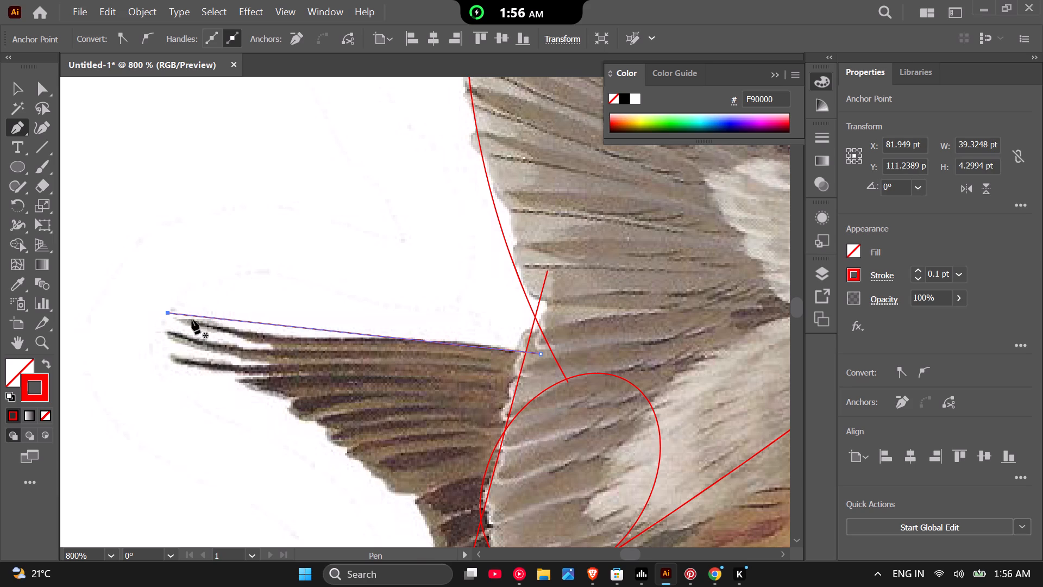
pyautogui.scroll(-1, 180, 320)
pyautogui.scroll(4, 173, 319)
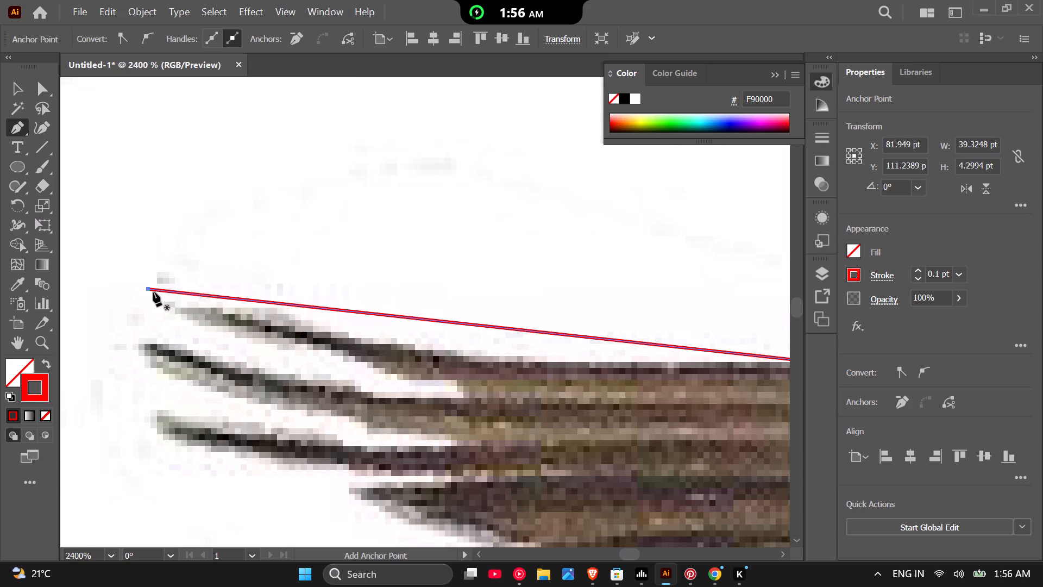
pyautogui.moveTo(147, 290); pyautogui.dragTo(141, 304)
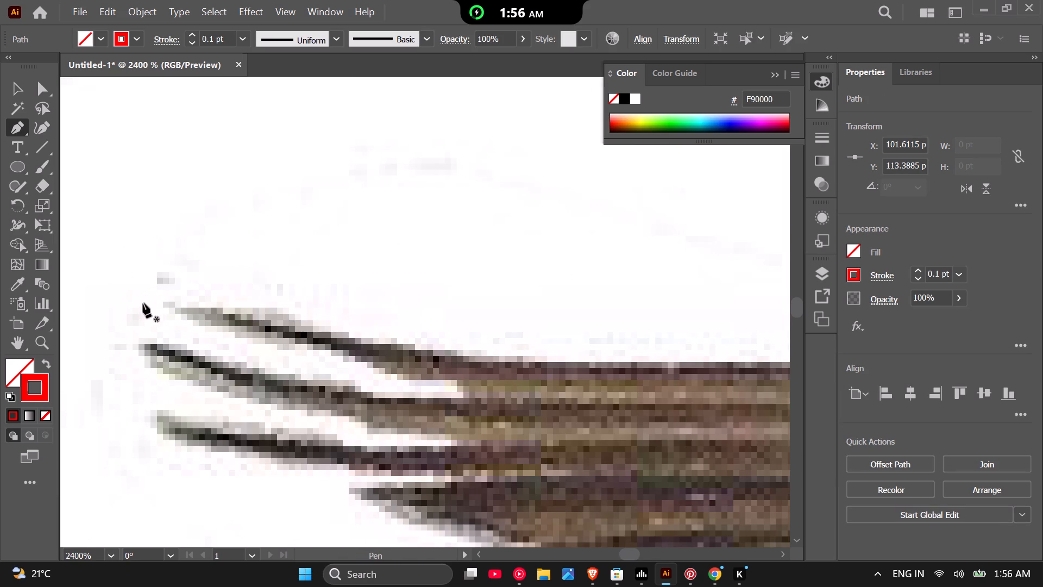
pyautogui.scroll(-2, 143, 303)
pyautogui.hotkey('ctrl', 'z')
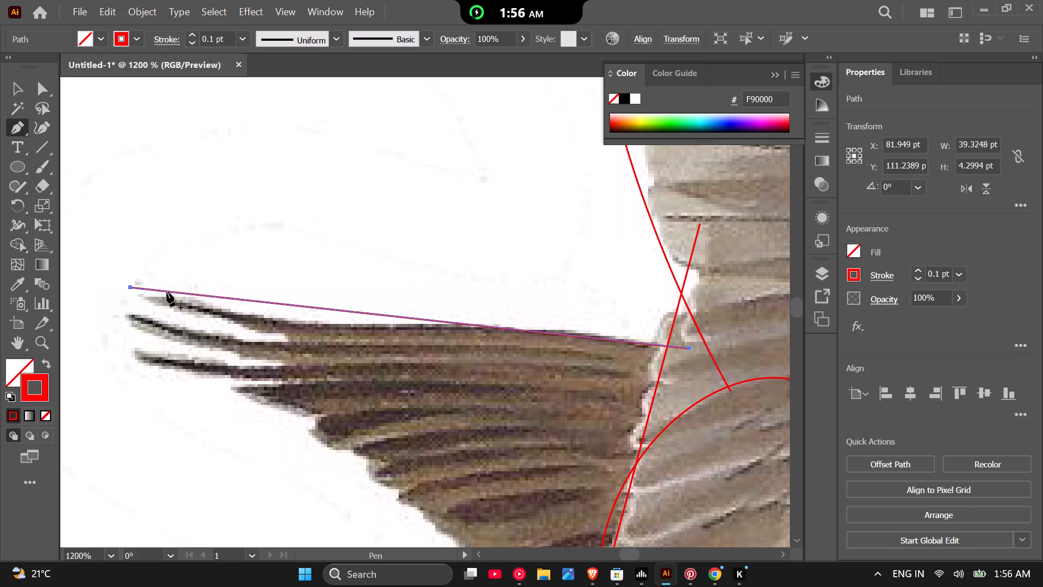
# Undo the first bend and the path closure, and bend the line with two curvature points to follow the far wing's upper edge.
pyautogui.click(39, 128)
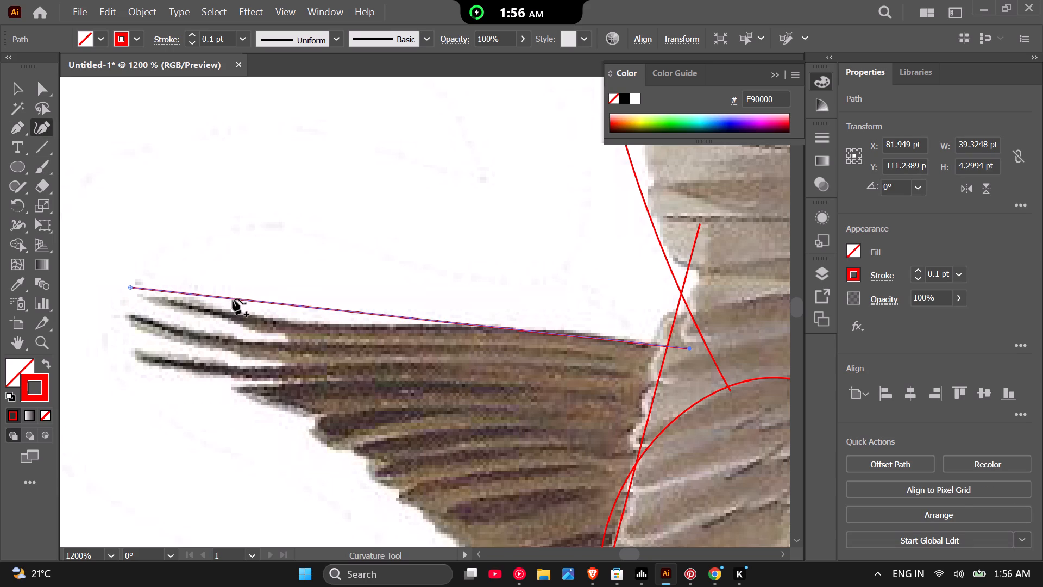
pyautogui.moveTo(235, 297); pyautogui.dragTo(231, 312)
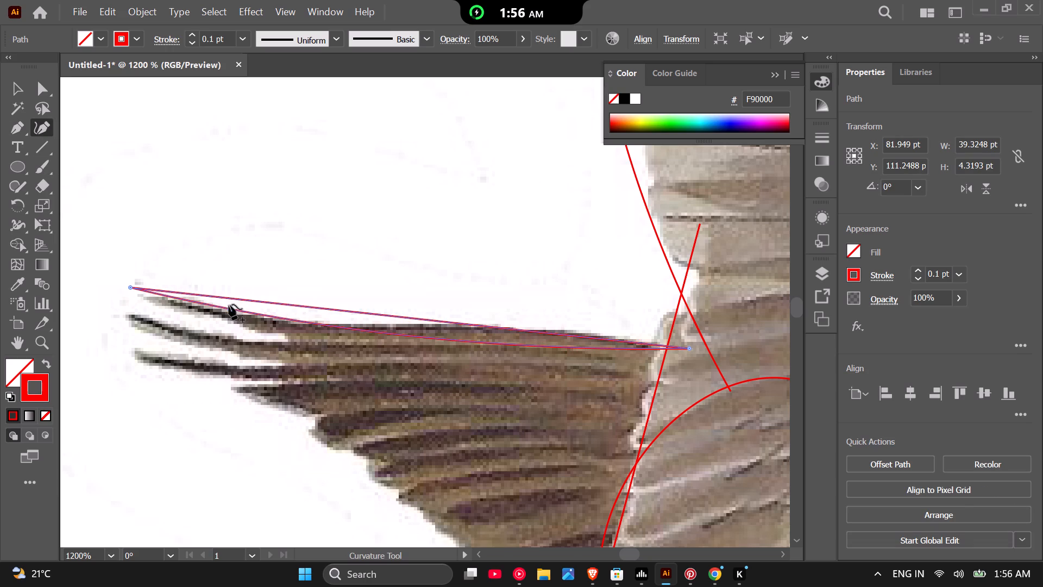
pyautogui.hotkey('ctrl', 'z')
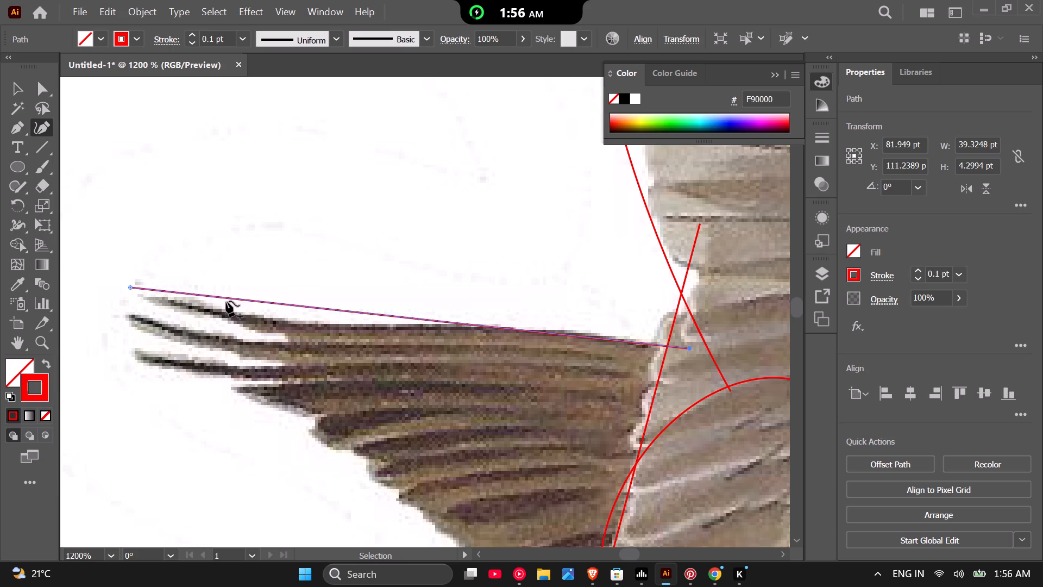
pyautogui.hotkey('ctrl', 'z')
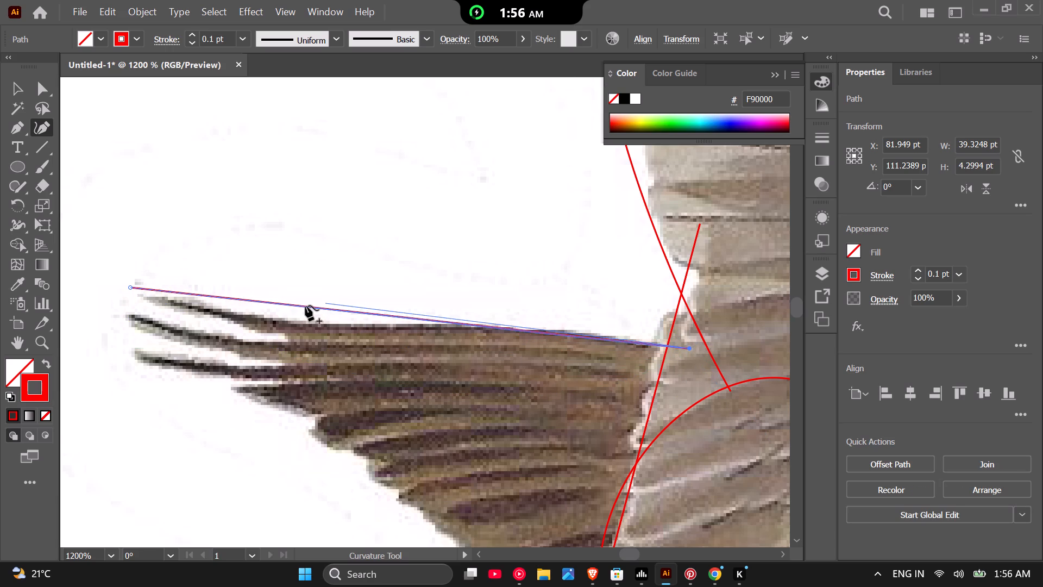
pyautogui.moveTo(305, 305); pyautogui.dragTo(294, 320)
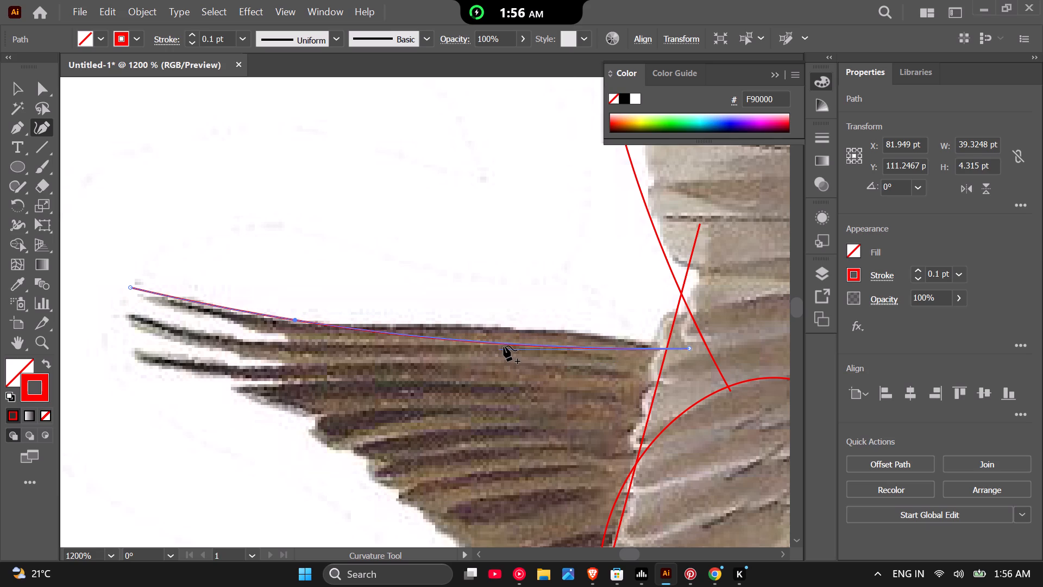
pyautogui.moveTo(504, 342); pyautogui.dragTo(506, 332)
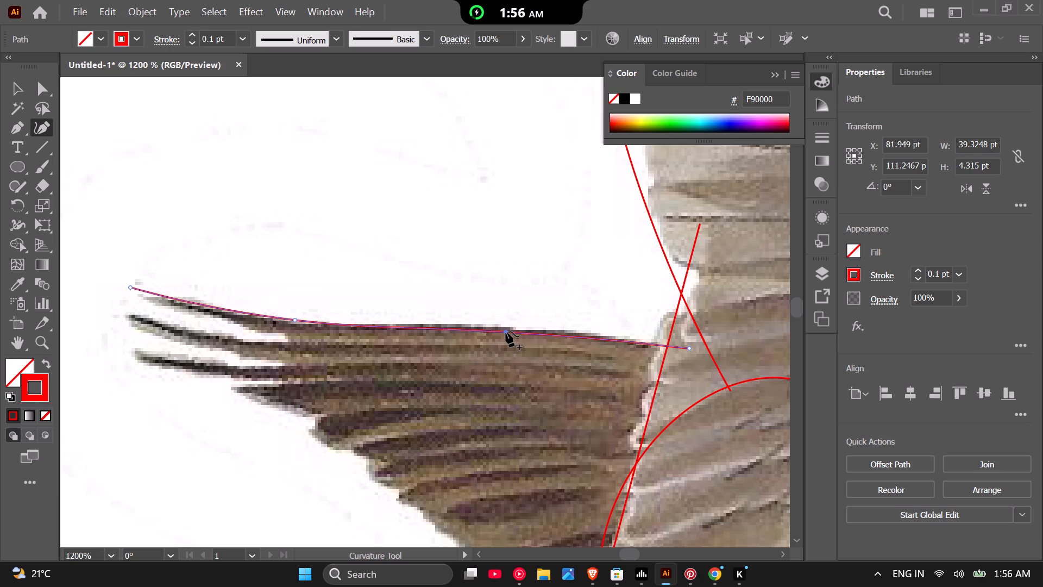
pyautogui.moveTo(506, 332); pyautogui.dragTo(506, 328)
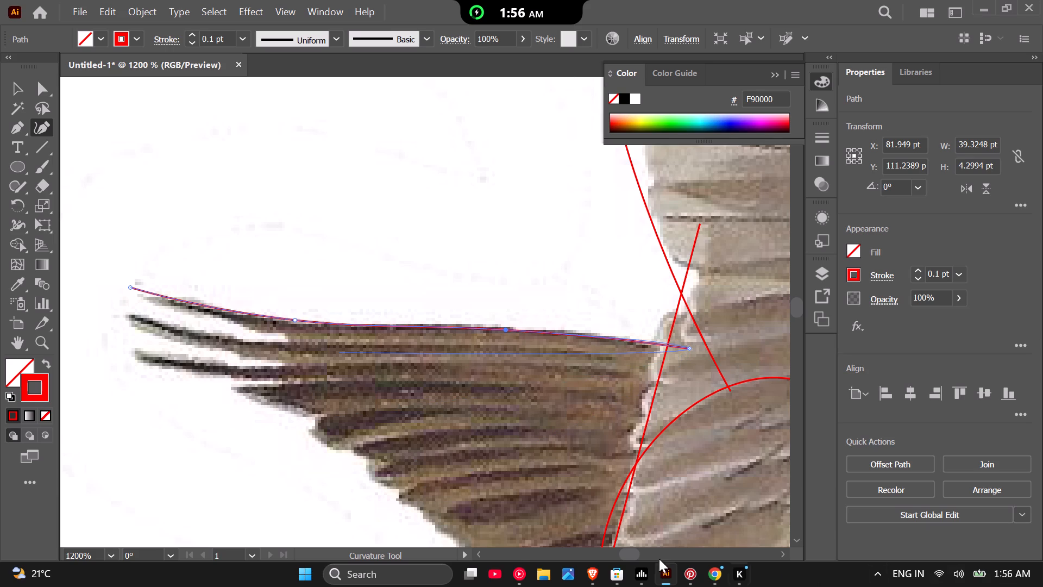
# Draw a short diagonal line about 1.3 by 1.2 pt across the outer end of the curve, at the far wing's uppermost feather tip.
pyautogui.click(35, 145)
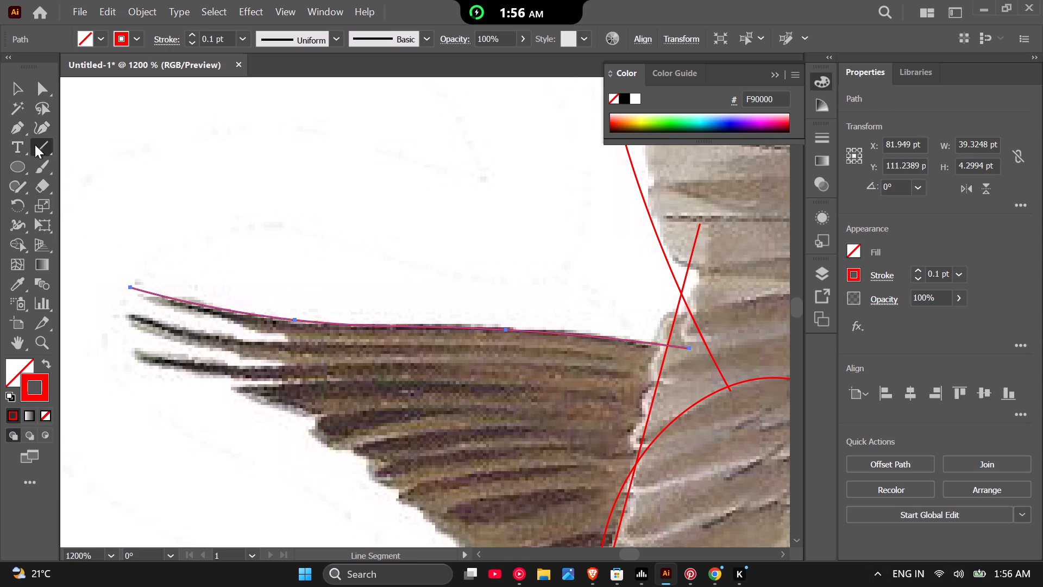
pyautogui.scroll(2, 147, 302)
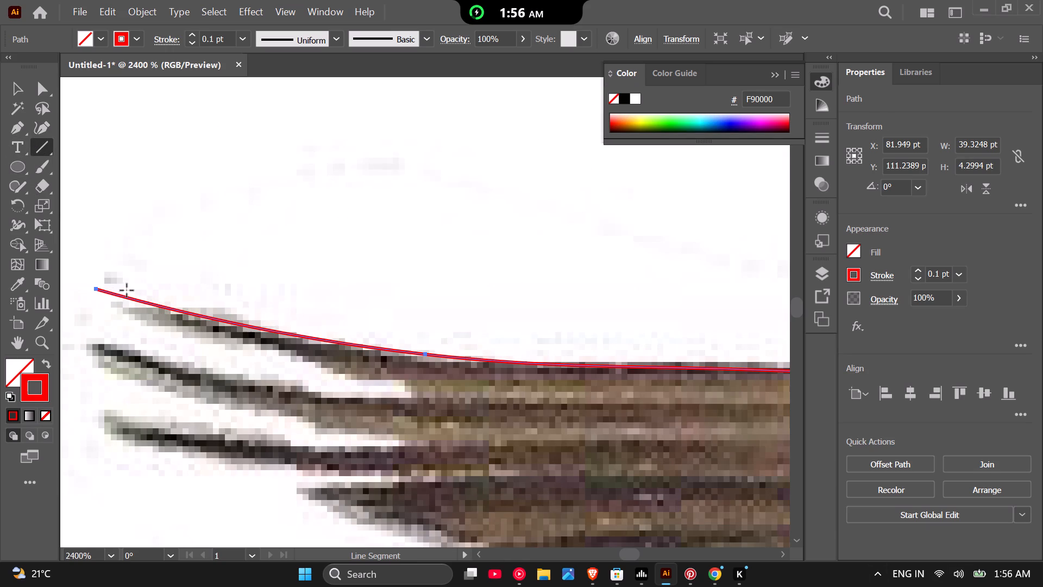
pyautogui.moveTo(129, 286); pyautogui.dragTo(103, 309)
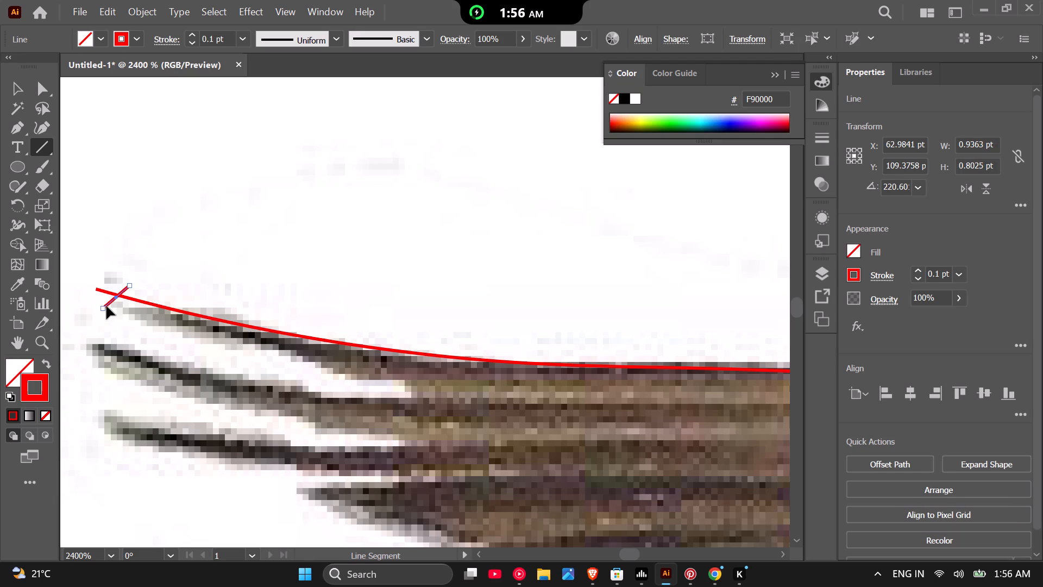
pyautogui.scroll(2, 106, 301)
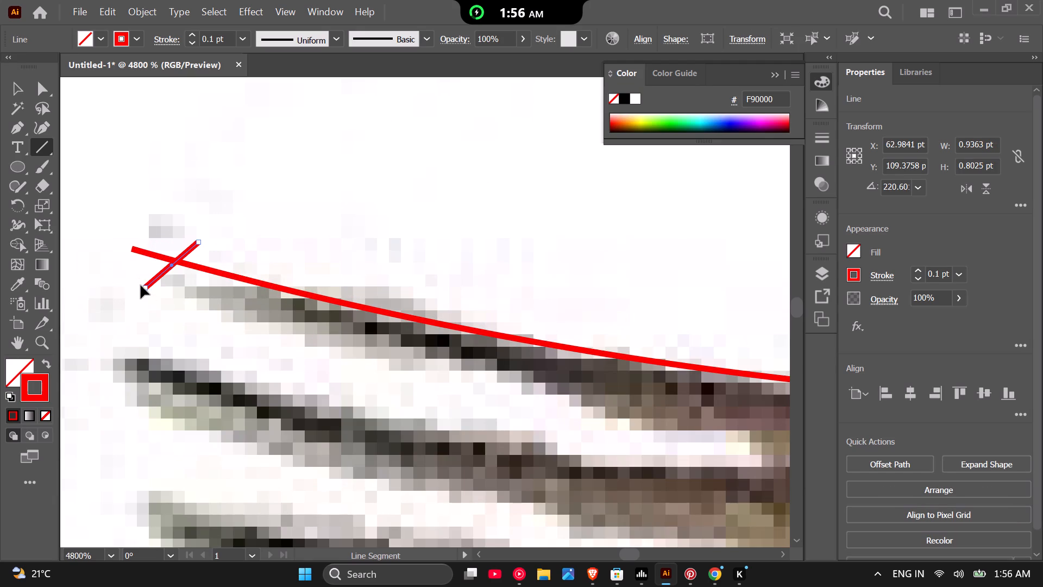
pyautogui.moveTo(146, 287); pyautogui.dragTo(130, 308)
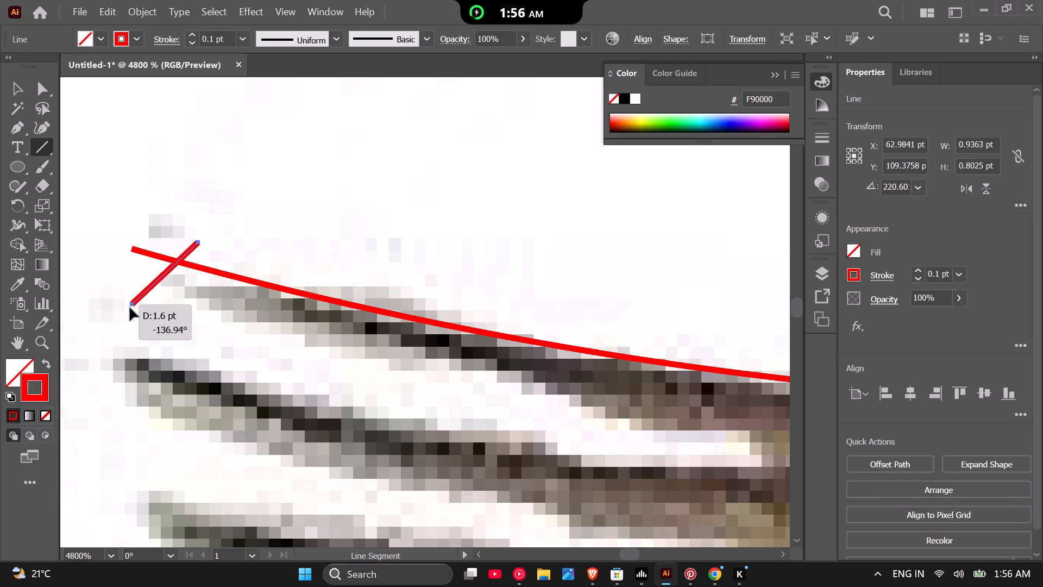
pyautogui.moveTo(130, 308); pyautogui.dragTo(125, 313)
# Draw a line about 14.4 by 3.9 pt along the lower edge of the far wing's uppermost feather.
pyautogui.scroll(-2, 122, 313)
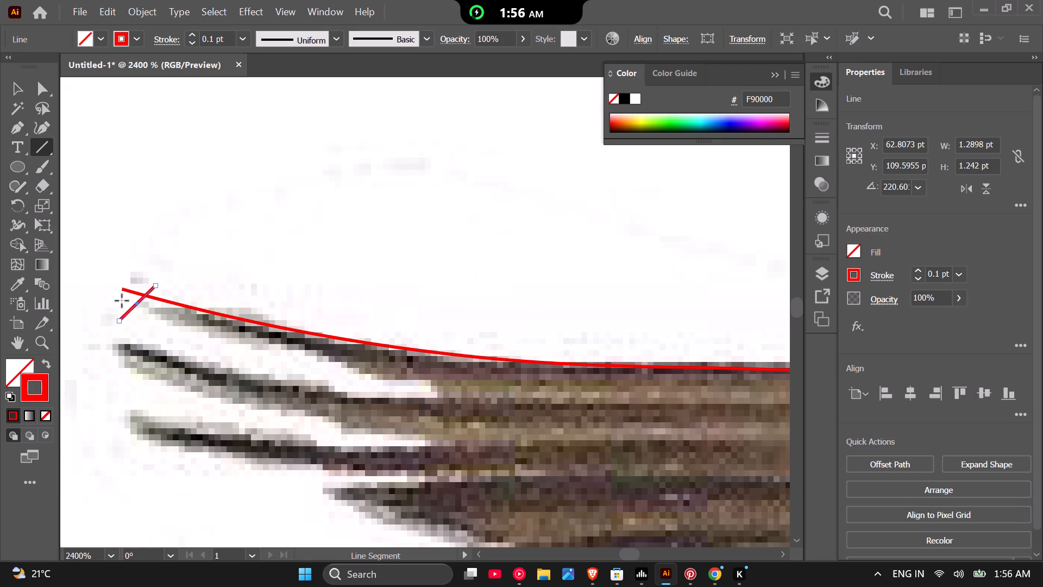
pyautogui.moveTo(122, 301); pyautogui.dragTo(502, 414)
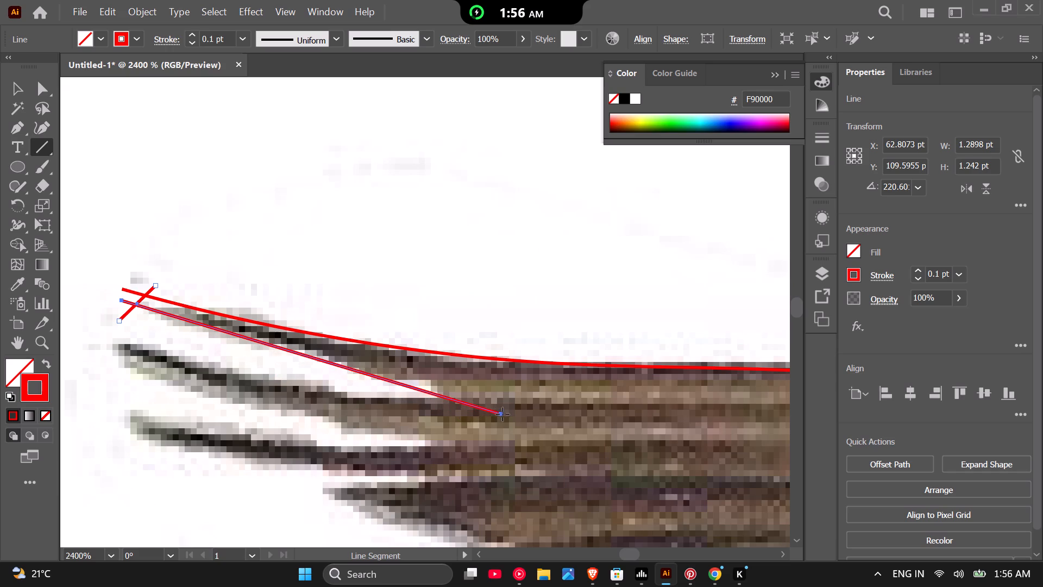
pyautogui.moveTo(502, 414); pyautogui.dragTo(530, 413)
# Draw a line about 17.9 by 3.3 pt along the upper edge of the far wing's second feather, starting beyond its tip.
pyautogui.scroll(-1, 230, 351)
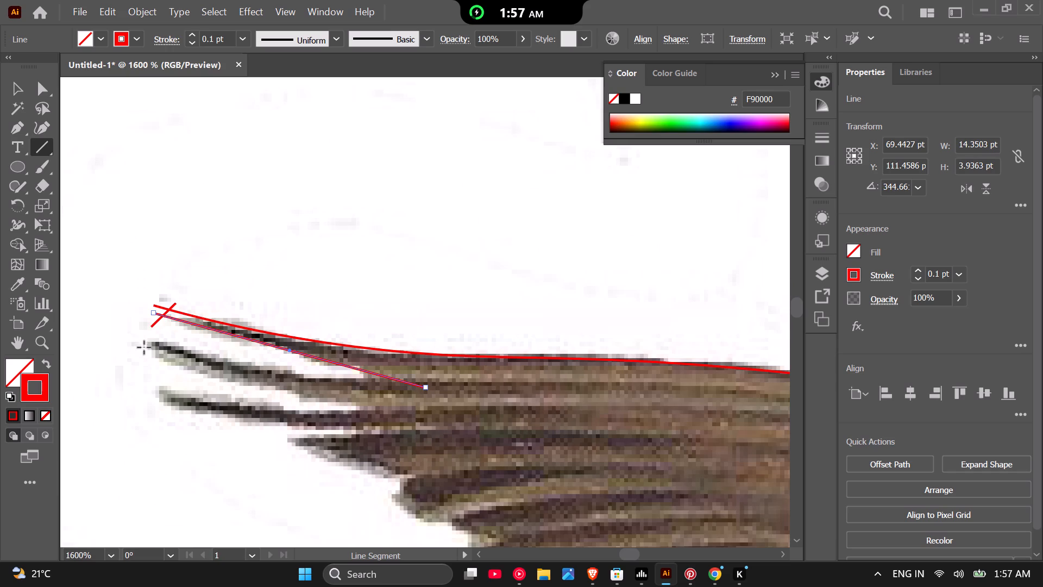
pyautogui.moveTo(114, 337); pyautogui.dragTo(367, 383)
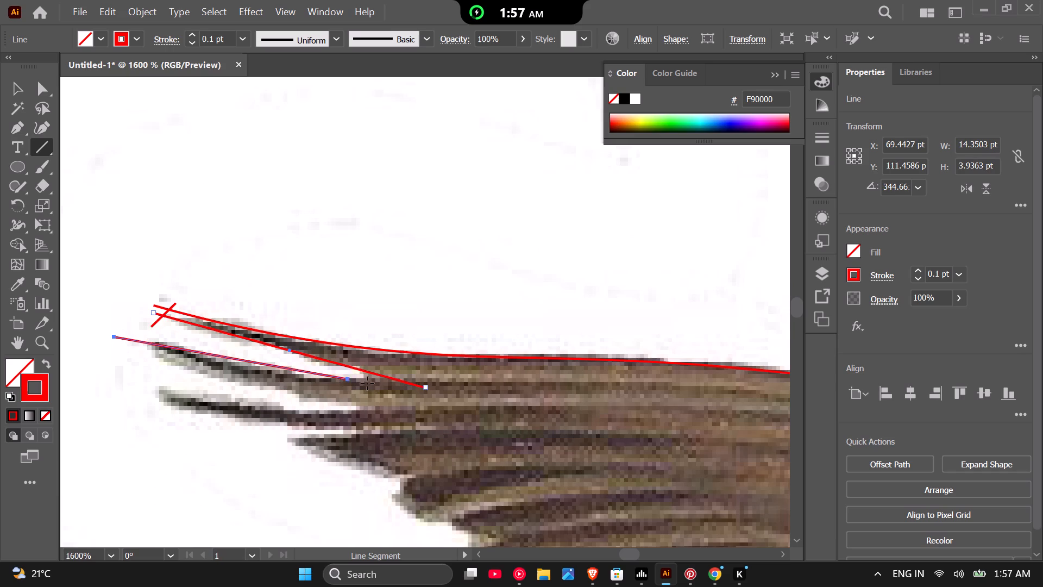
pyautogui.moveTo(367, 383); pyautogui.dragTo(436, 397)
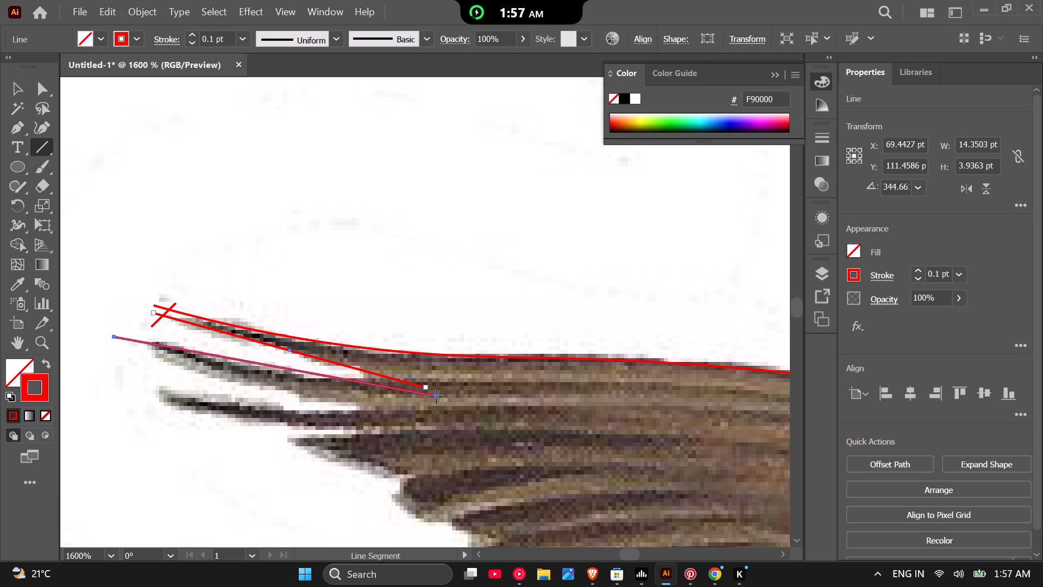
pyautogui.moveTo(436, 397); pyautogui.dragTo(454, 400)
# Draw a short line about 3.4 by 1.3 pt across both feather lines where the gap between the first two feathers ends.
pyautogui.scroll(1, 370, 379)
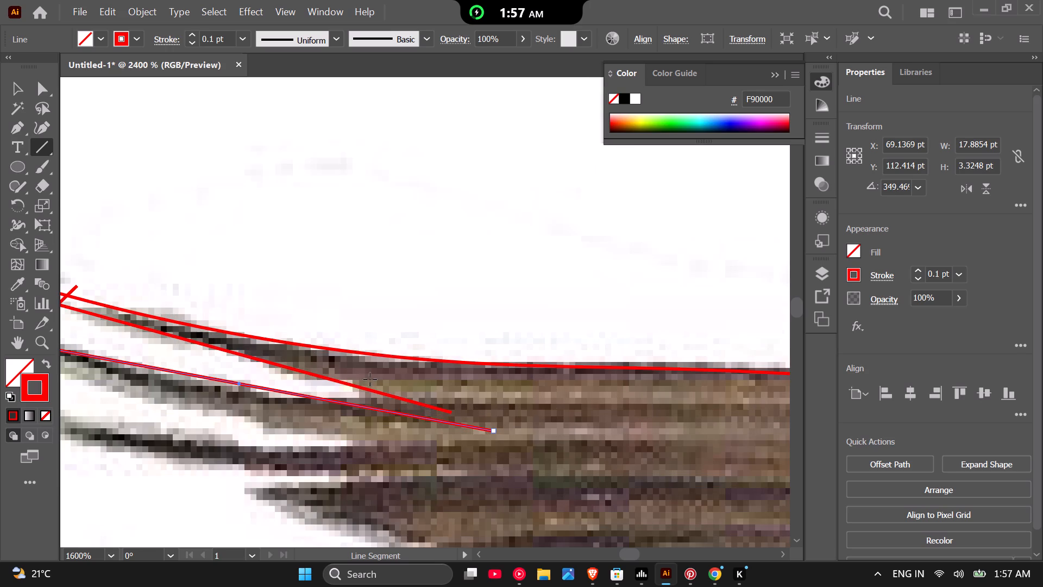
pyautogui.moveTo(300, 414); pyautogui.dragTo(396, 376)
# Bend the line under the uppermost feather slightly downward with a curvature point about a third along from its outer end.
pyautogui.scroll(-1, 282, 382)
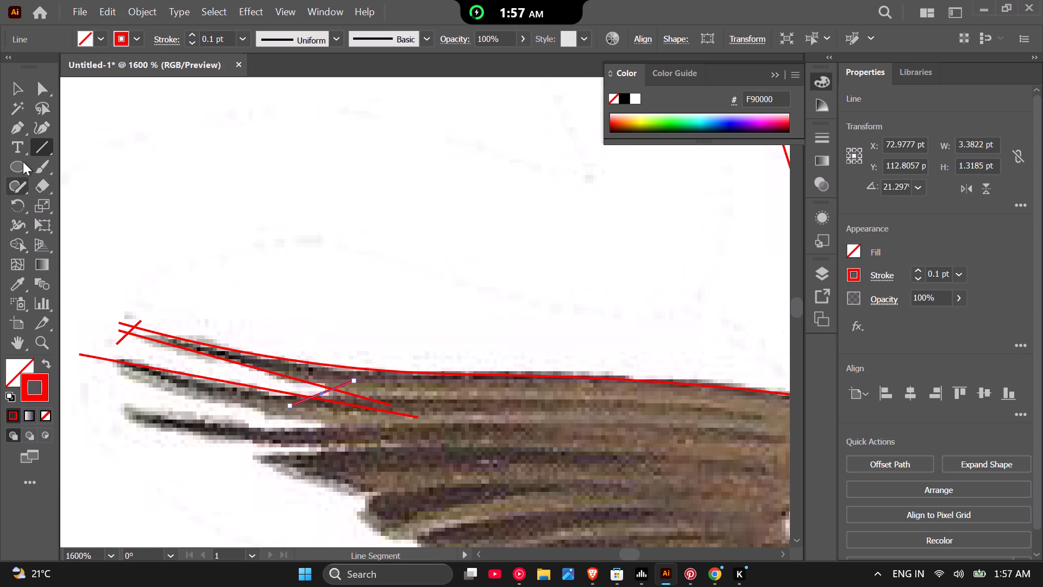
pyautogui.click(45, 131)
pyautogui.scroll(3, 220, 364)
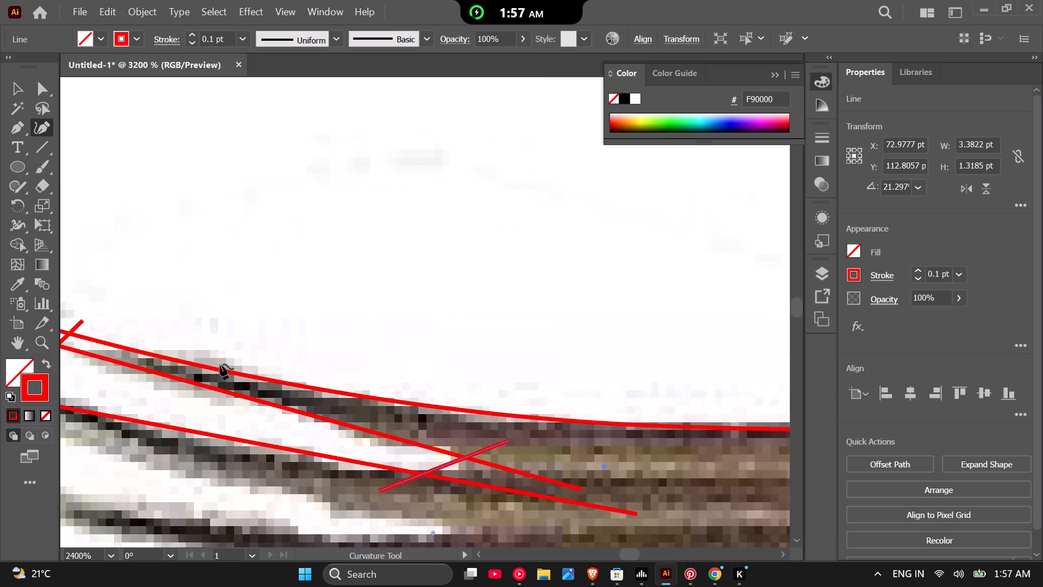
pyautogui.scroll(-2, 263, 401)
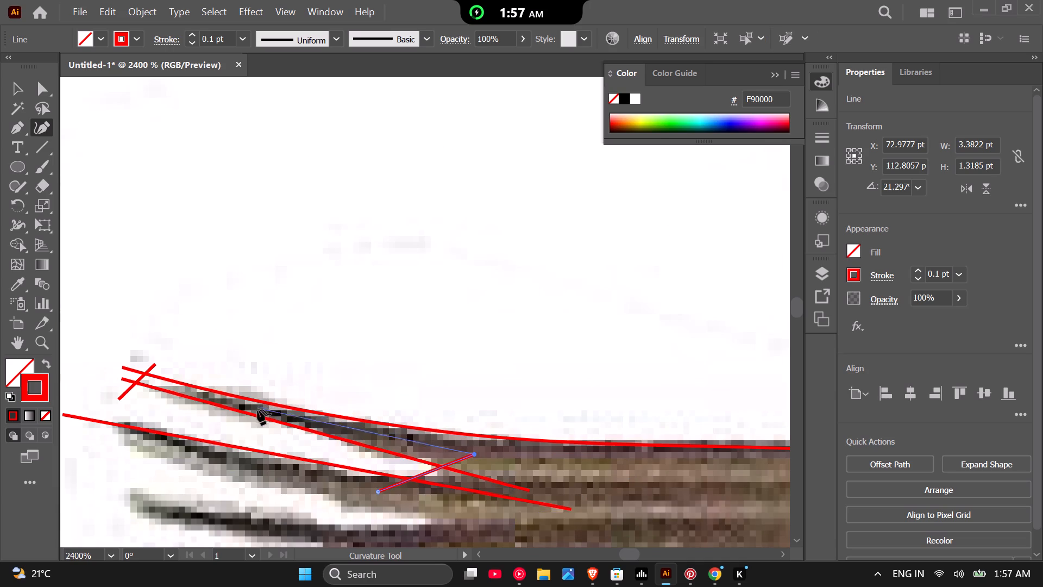
pyautogui.click(259, 415)
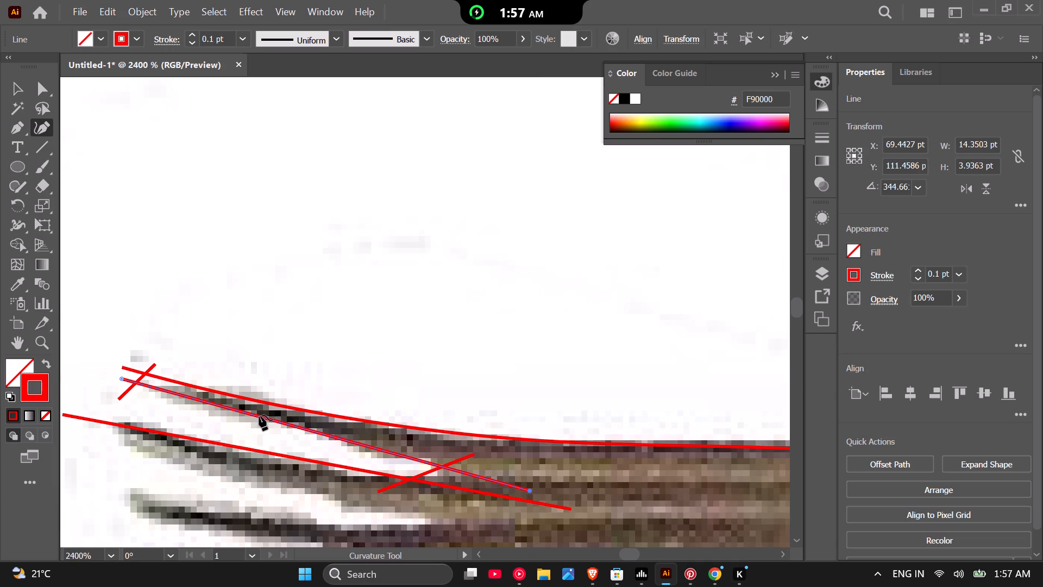
pyautogui.moveTo(259, 415); pyautogui.dragTo(243, 419)
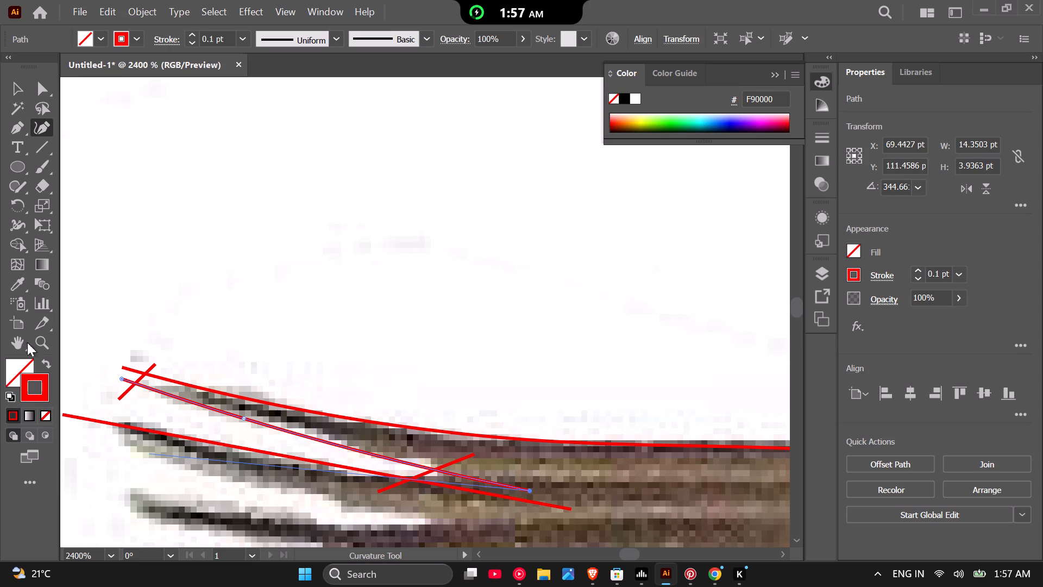
# Draw a short, steep line across the tip of the far wing's second feather, ending at about X 62.3, Y 112.7 pt.
pyautogui.click(16, 132)
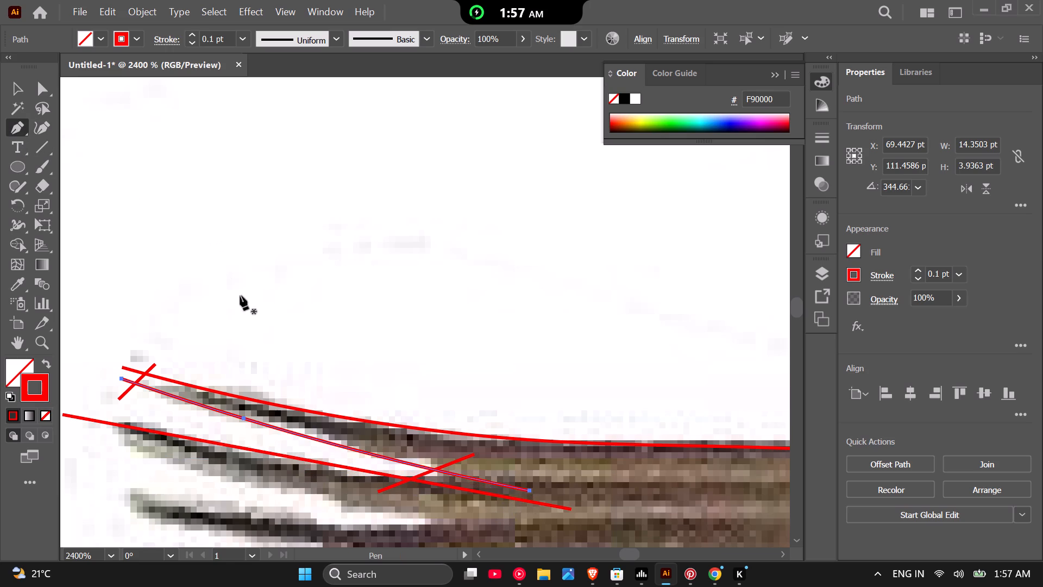
pyautogui.scroll(-2, 262, 367)
pyautogui.scroll(1, 193, 407)
pyautogui.scroll(3, 169, 367)
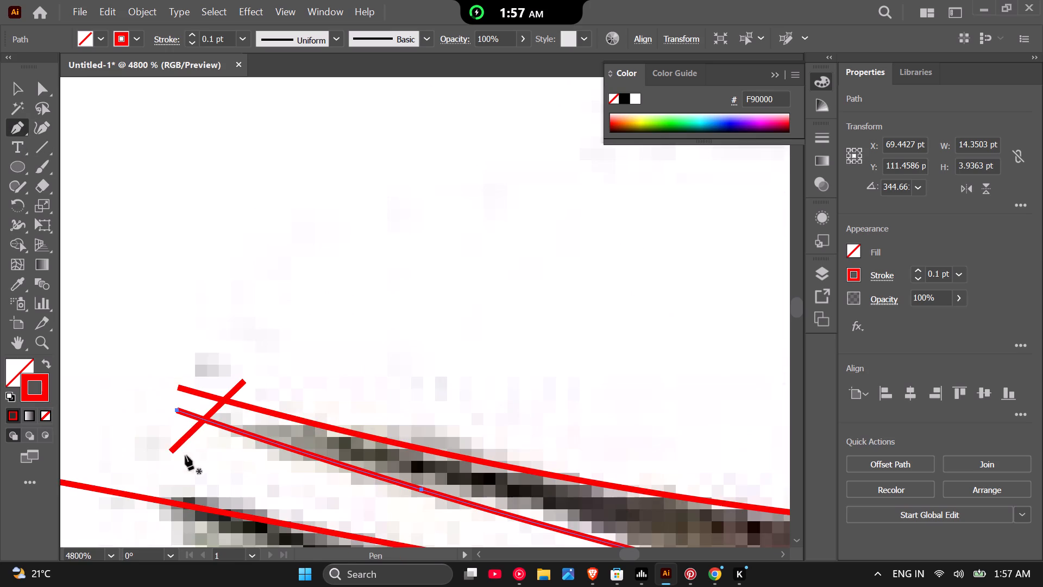
pyautogui.scroll(-2, 189, 422)
pyautogui.scroll(2, 191, 469)
pyautogui.scroll(-4, 164, 460)
pyautogui.press('space')
pyautogui.press('space')
pyautogui.press('space')
pyautogui.press('space')
pyautogui.press('space')
pyautogui.press('space')
pyautogui.press('space')
pyautogui.press('space')
pyautogui.press('space')
pyautogui.press('space')
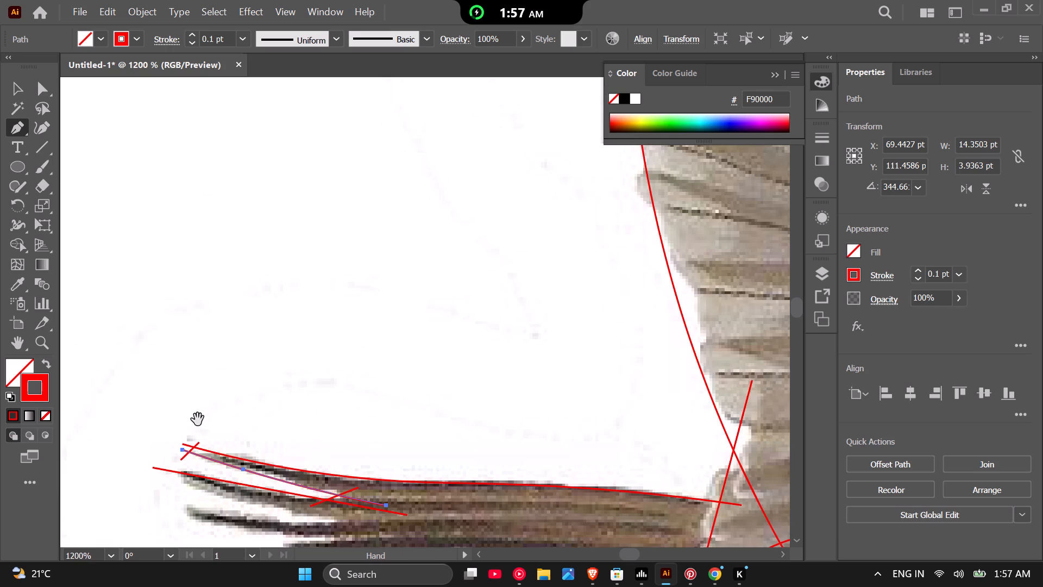
pyautogui.moveTo(198, 420); pyautogui.dragTo(183, 333)
pyautogui.scroll(2, 179, 396)
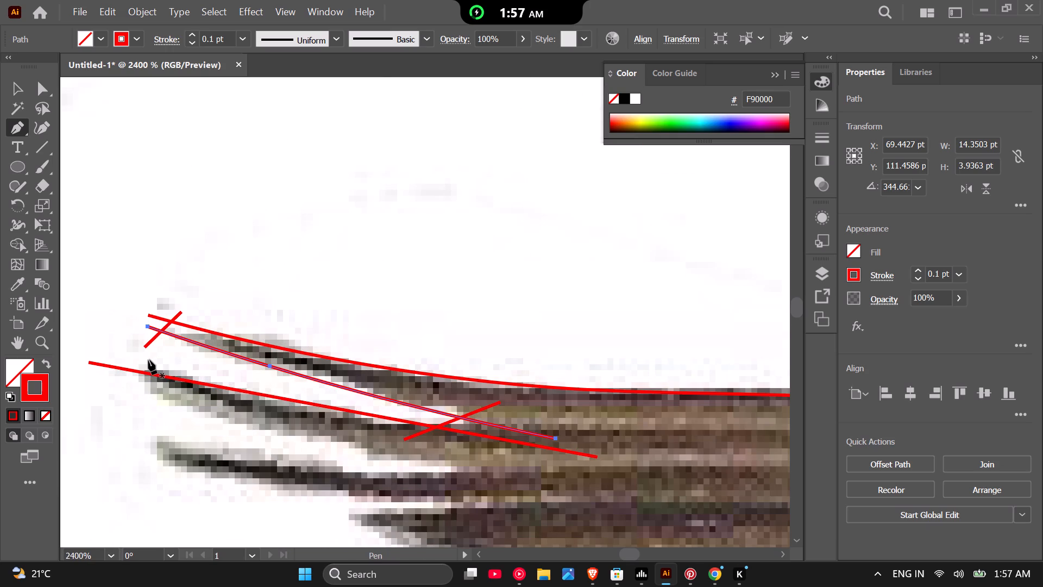
pyautogui.click(141, 360)
pyautogui.click(150, 419)
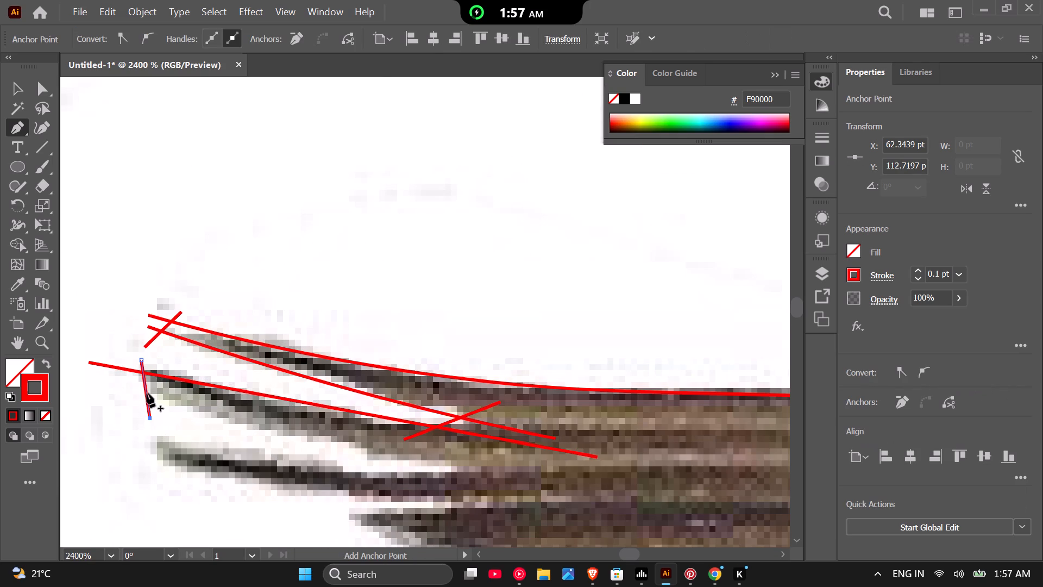
pyautogui.press('Return')
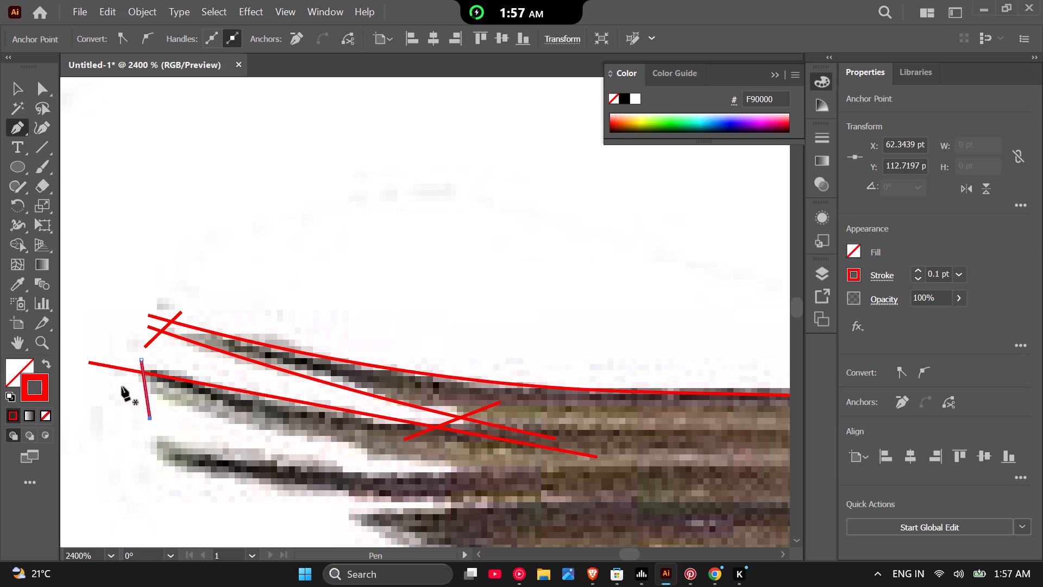
# Draw a line about 13.1 by 3.1 pt along the second feather's lower edge and bow it slightly downward with a curvature point.
pyautogui.click(122, 386)
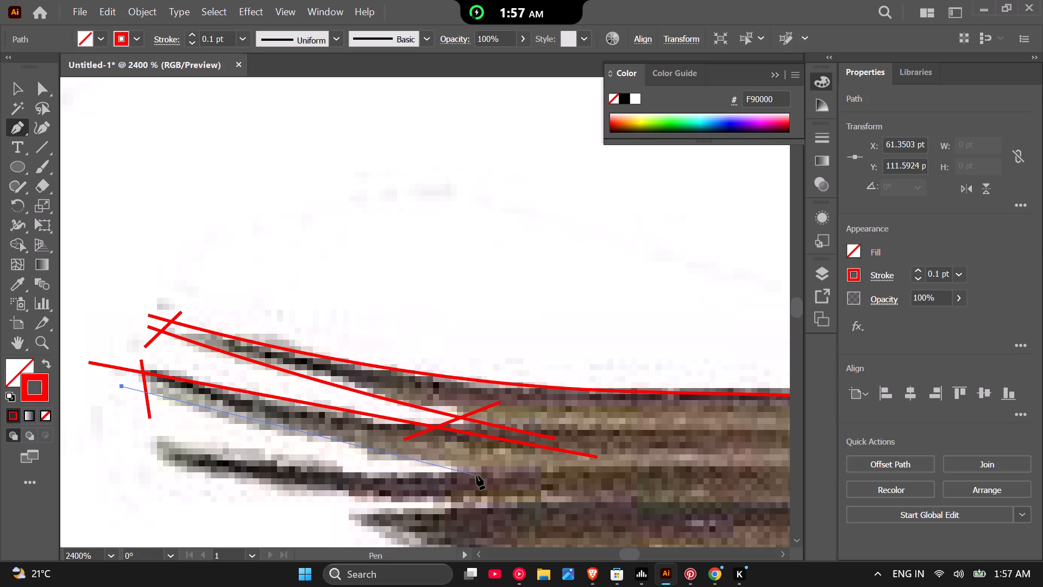
pyautogui.click(494, 476)
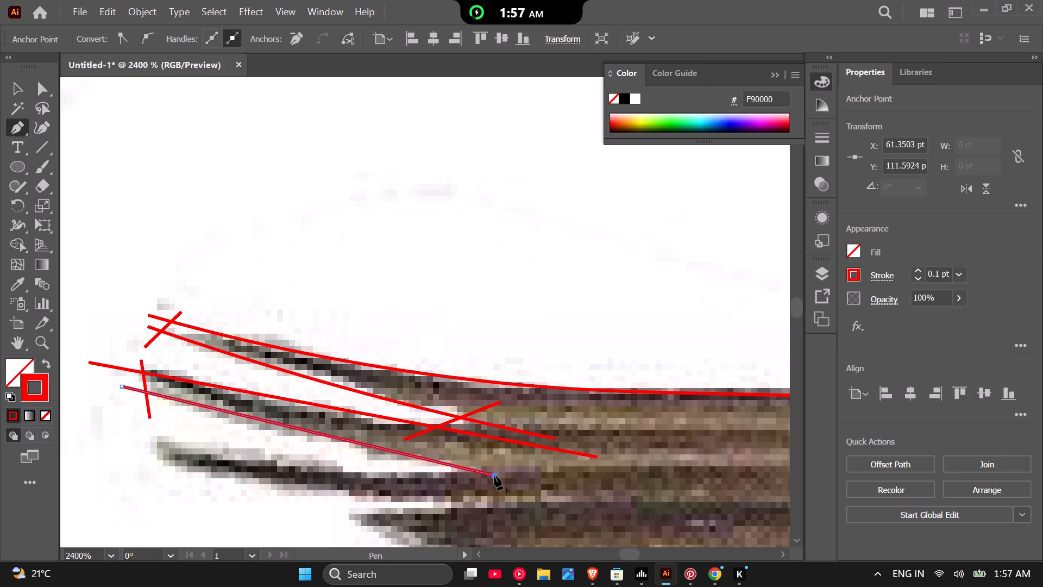
pyautogui.press('Return')
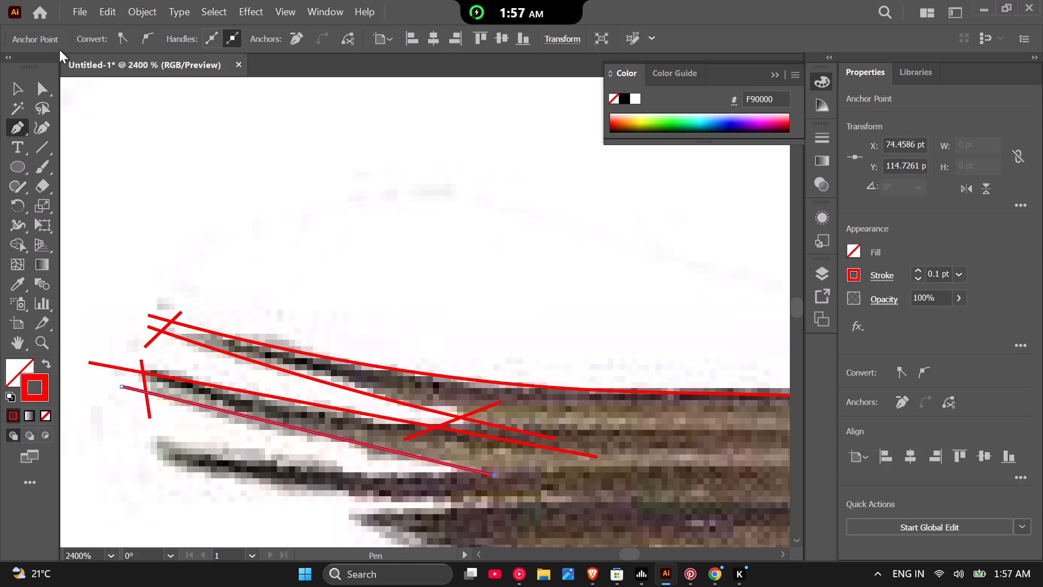
pyautogui.click(44, 126)
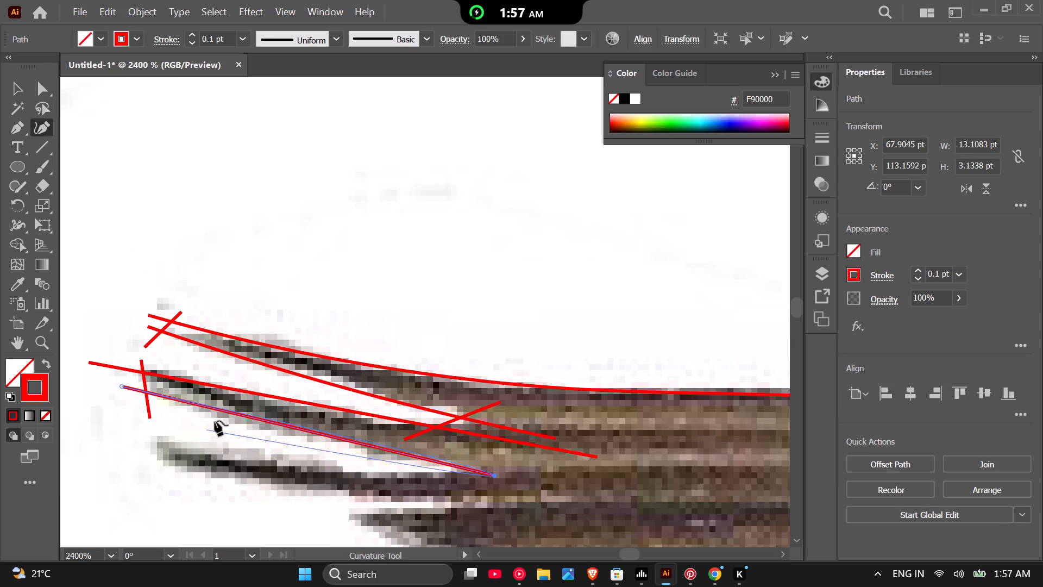
pyautogui.moveTo(252, 416); pyautogui.dragTo(235, 422)
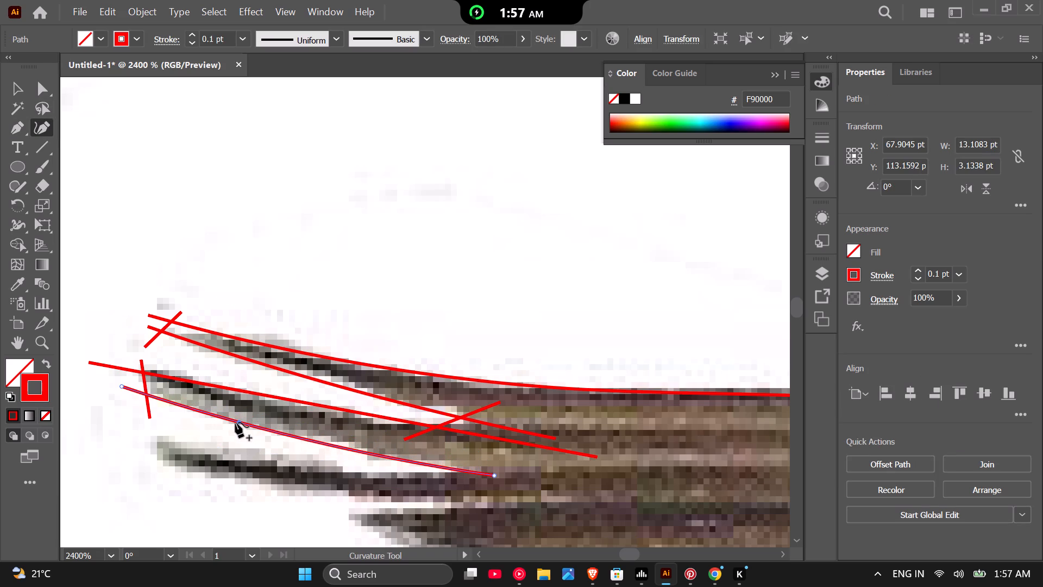
pyautogui.moveTo(235, 422); pyautogui.dragTo(232, 422)
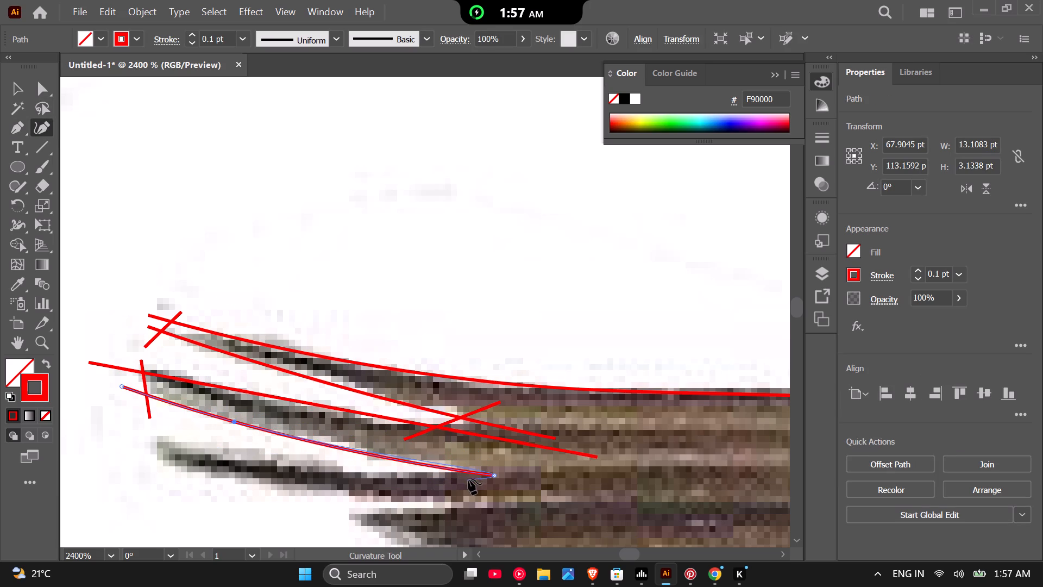
pyautogui.press('Return')
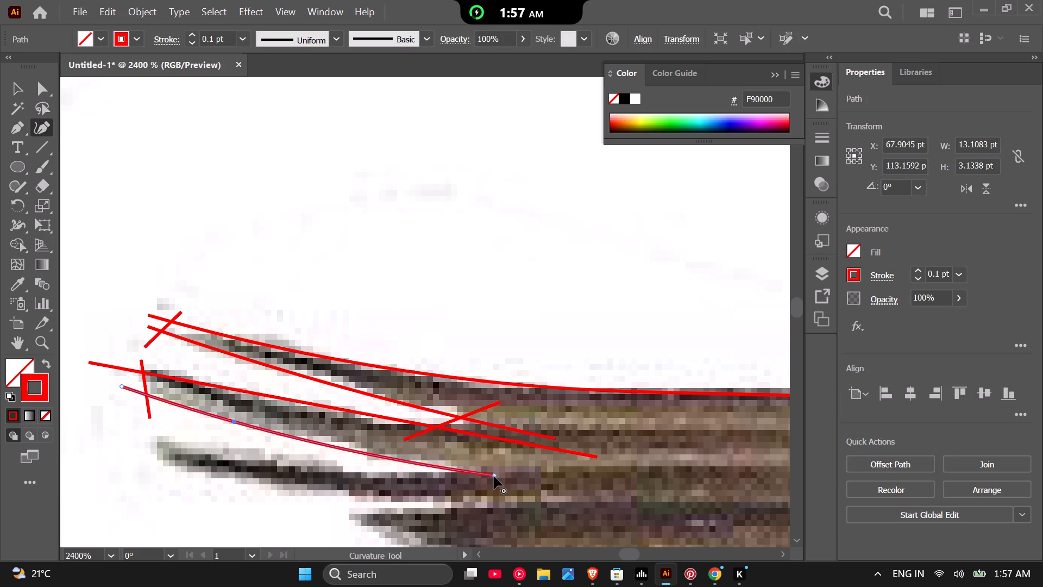
# Draw a line about 13.2 by 1.3 pt along the third feather's upper edge and bow it downward with a curvature point.
pyautogui.click(14, 127)
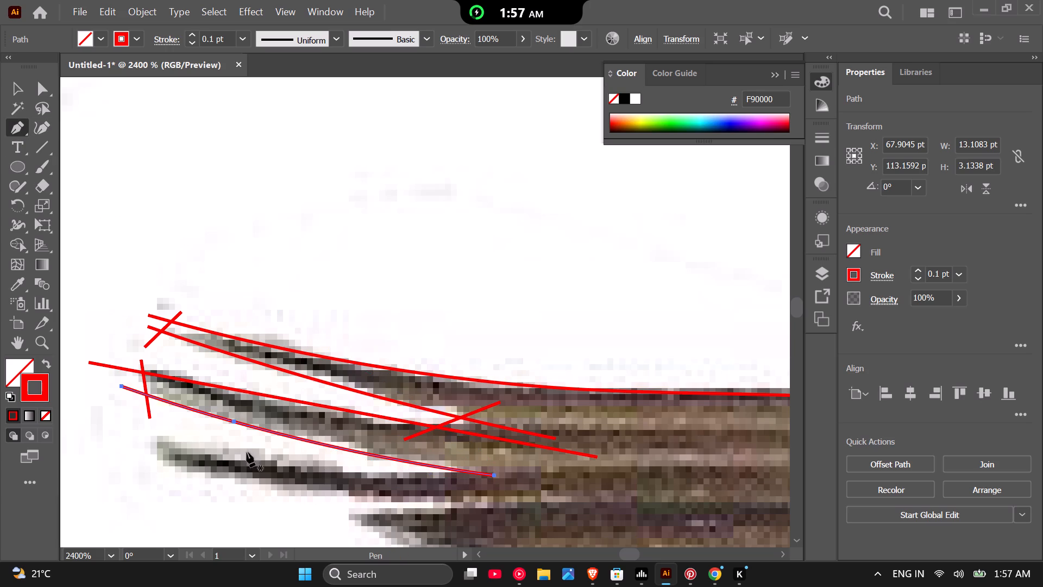
pyautogui.scroll(-2, 290, 428)
pyautogui.scroll(3, 261, 457)
pyautogui.click(146, 378)
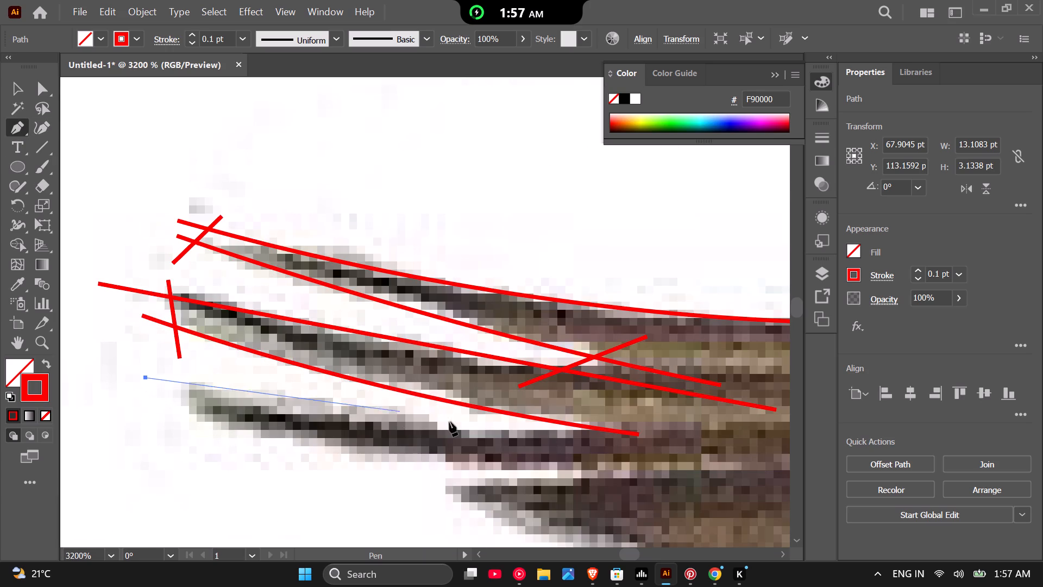
pyautogui.click(648, 427)
pyautogui.press('Return')
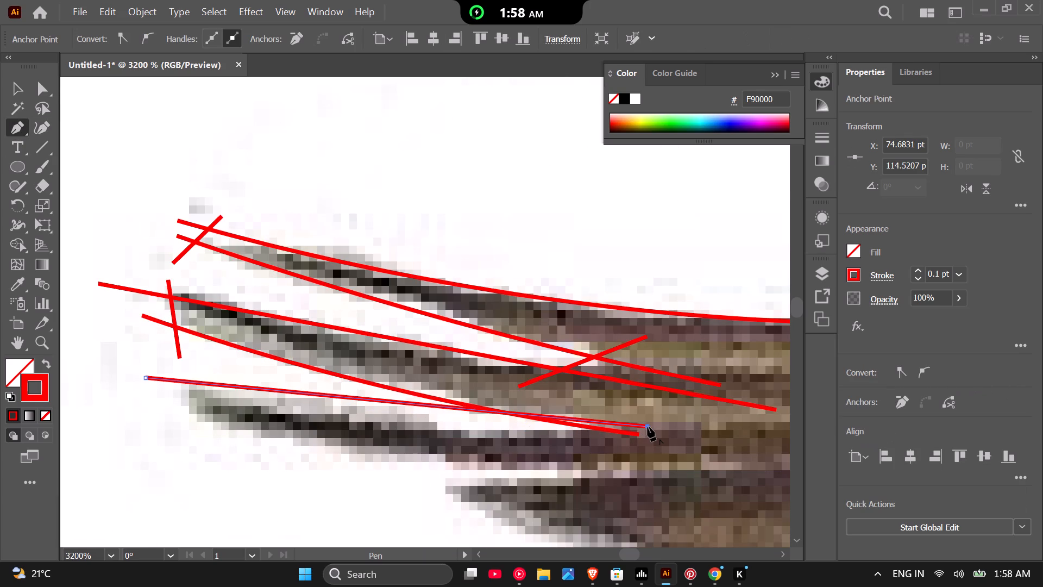
pyautogui.click(41, 132)
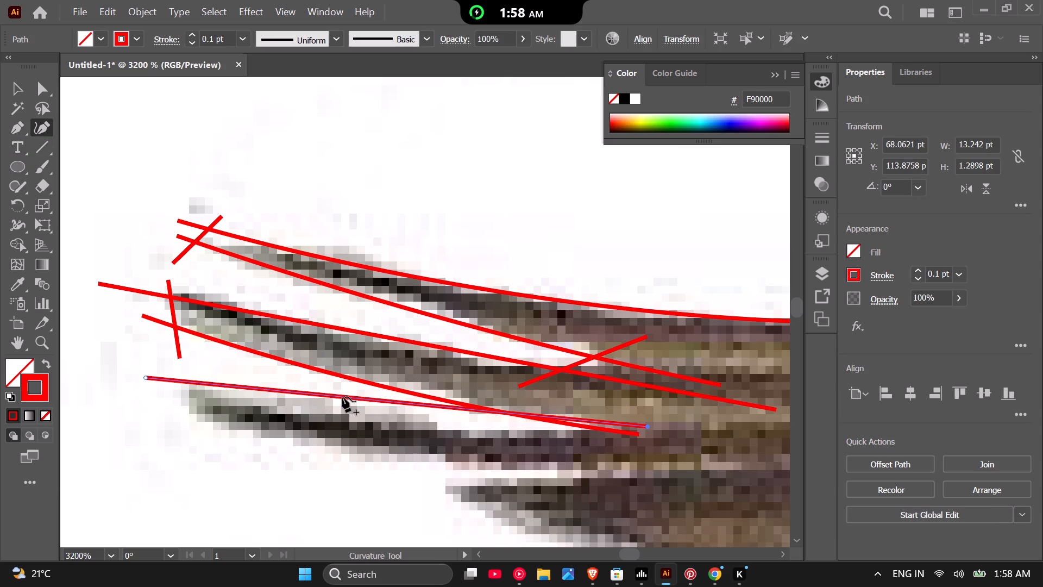
pyautogui.moveTo(342, 397); pyautogui.dragTo(338, 415)
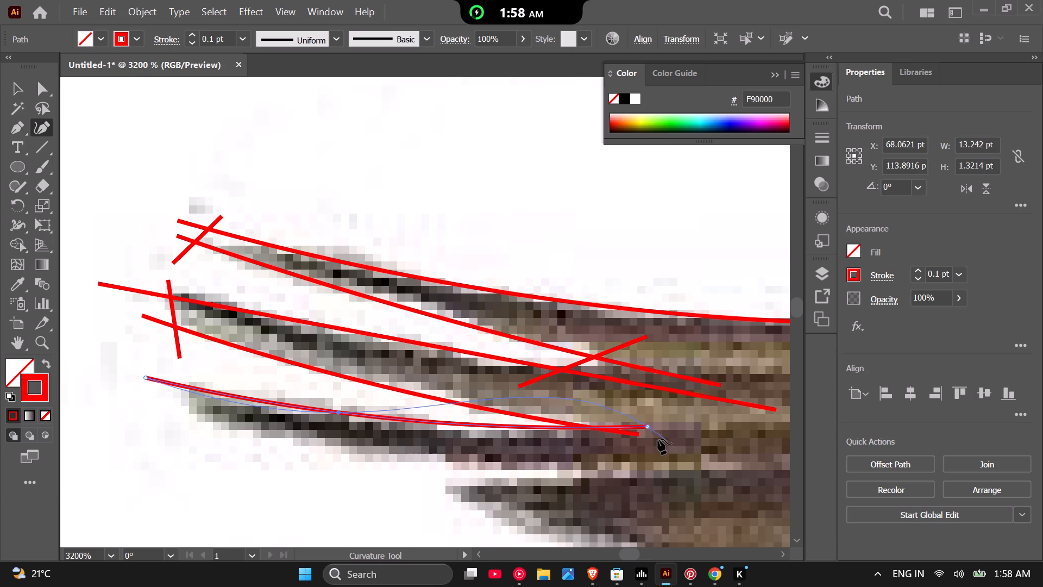
# Draw a short, steep line across the tip of the far wing's third feather, ending at about X 62.9, Y 115.4 pt.
pyautogui.click(14, 123)
pyautogui.click(175, 370)
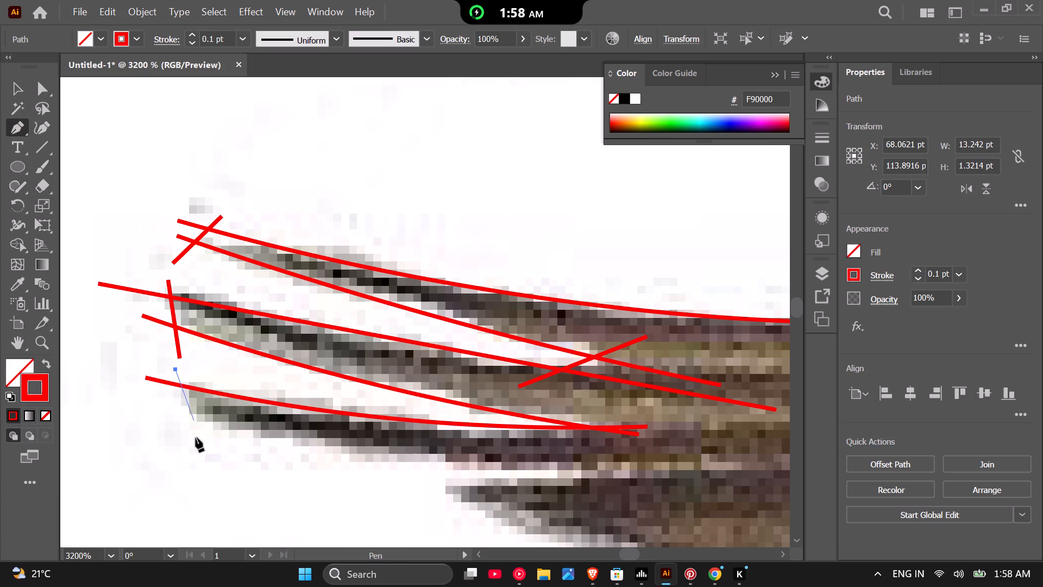
pyautogui.click(201, 459)
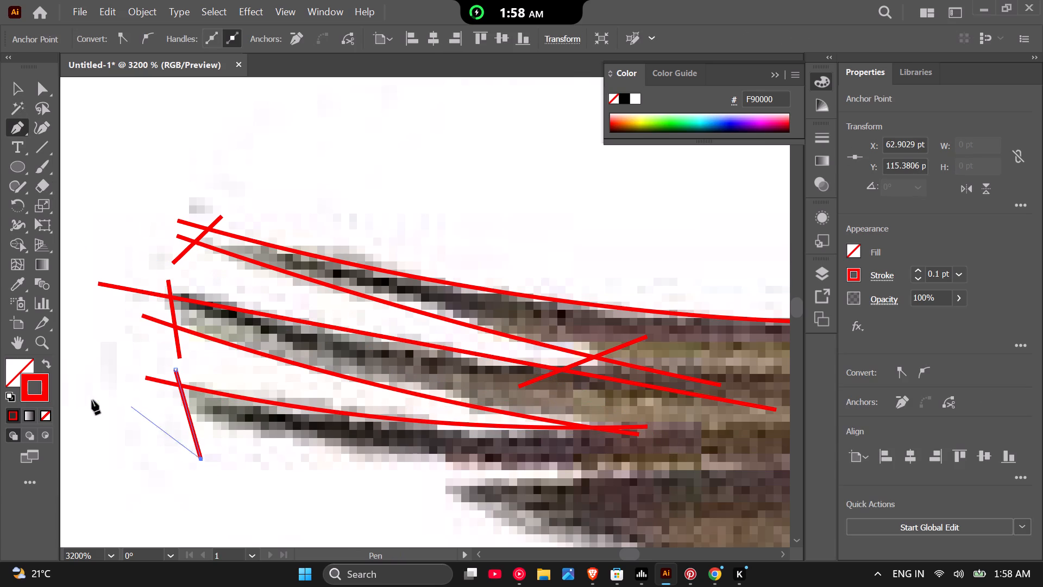
pyautogui.press('Return')
# Draw a line about 12.7 by 1.8 pt along the third feather's lower edge and bow it downward with a curvature point.
pyautogui.click(148, 408)
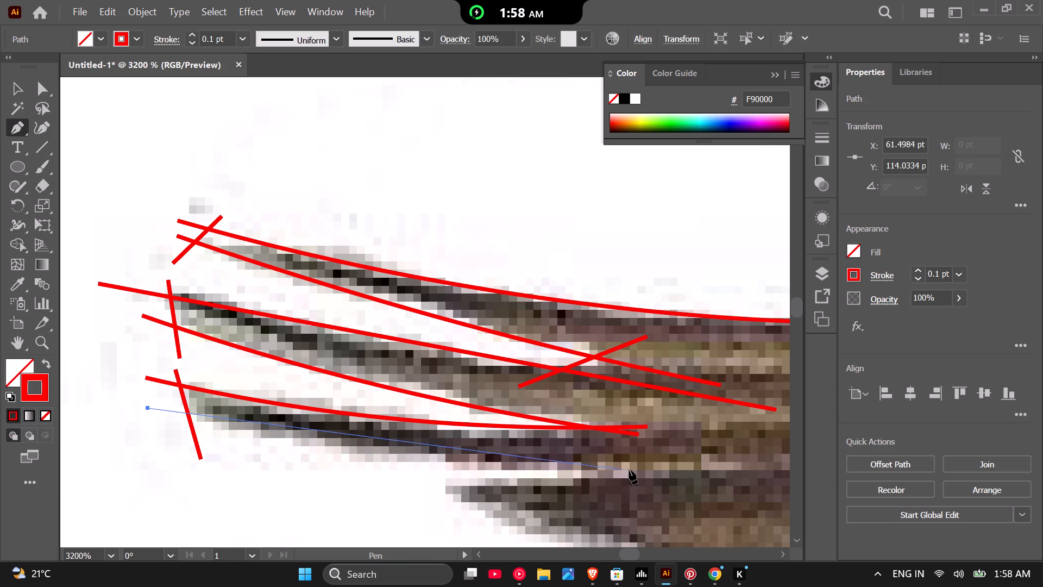
pyautogui.click(628, 476)
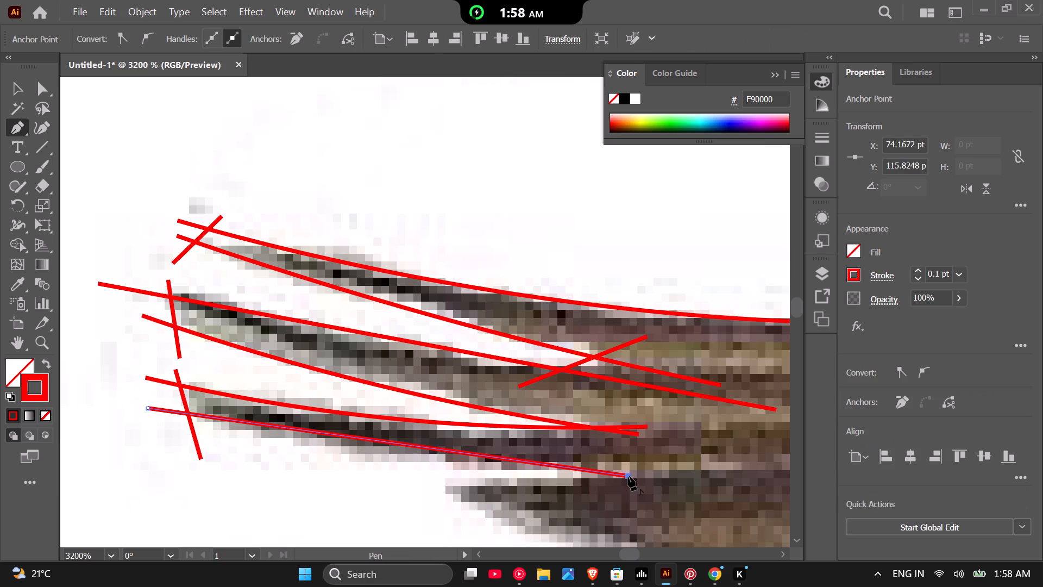
pyautogui.press('Return')
pyautogui.click(46, 124)
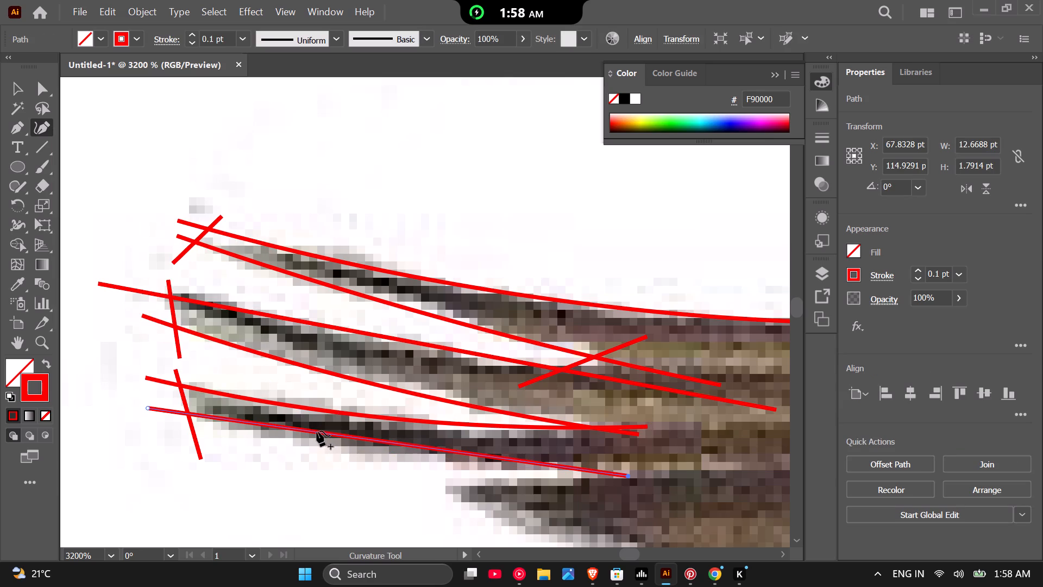
pyautogui.moveTo(317, 431); pyautogui.dragTo(310, 448)
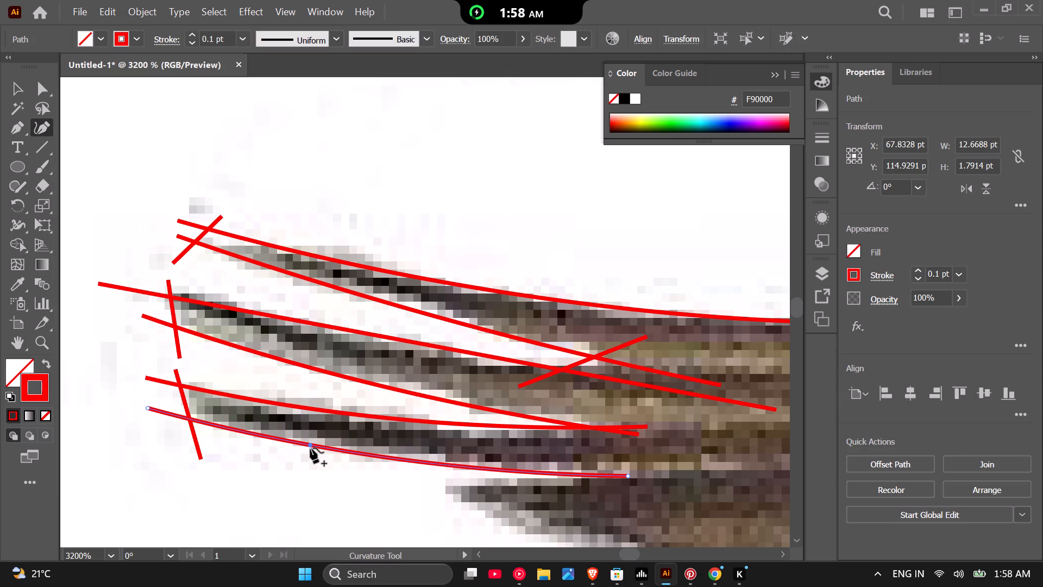
pyautogui.press('Return')
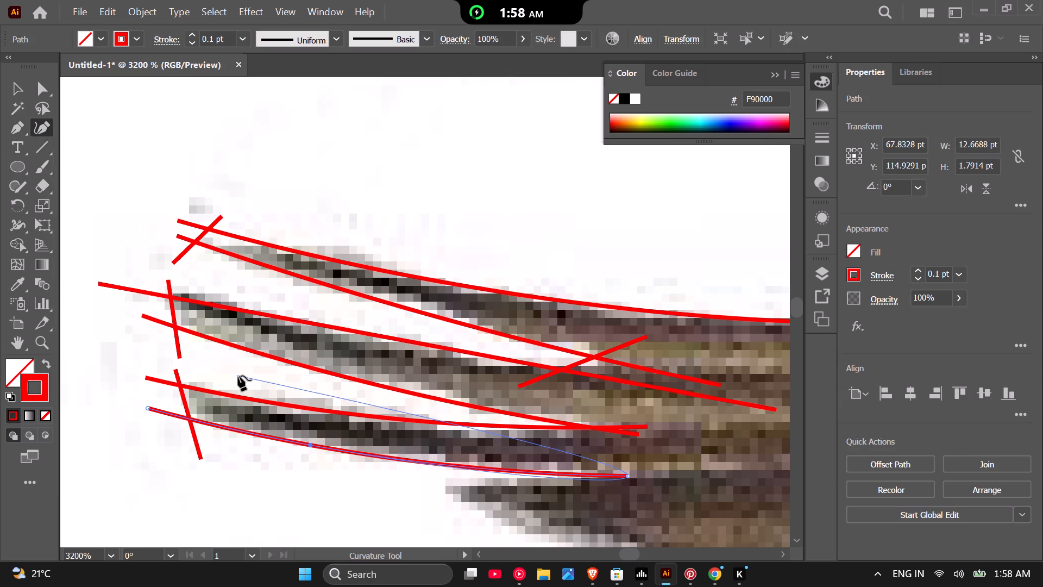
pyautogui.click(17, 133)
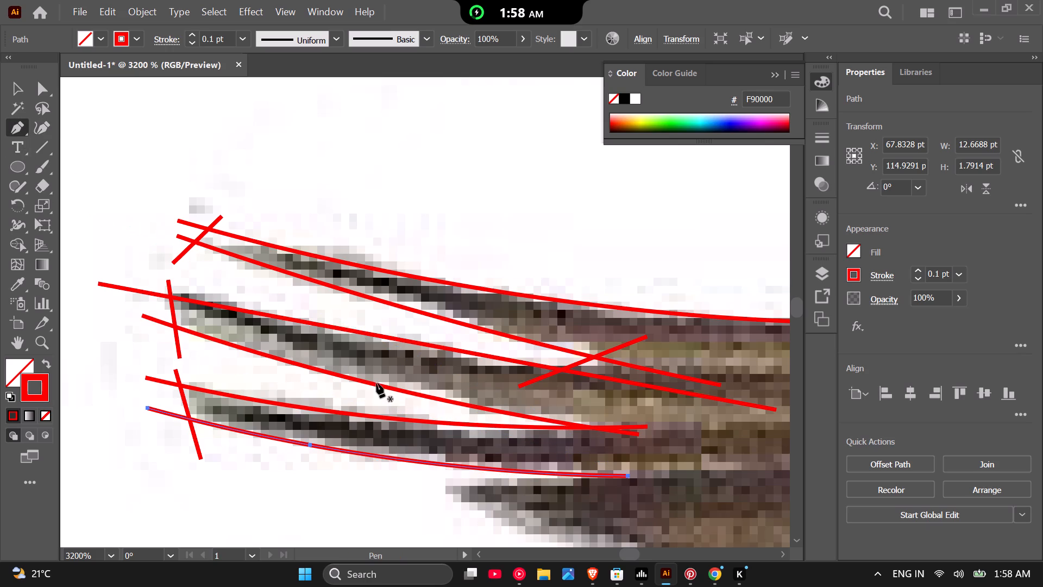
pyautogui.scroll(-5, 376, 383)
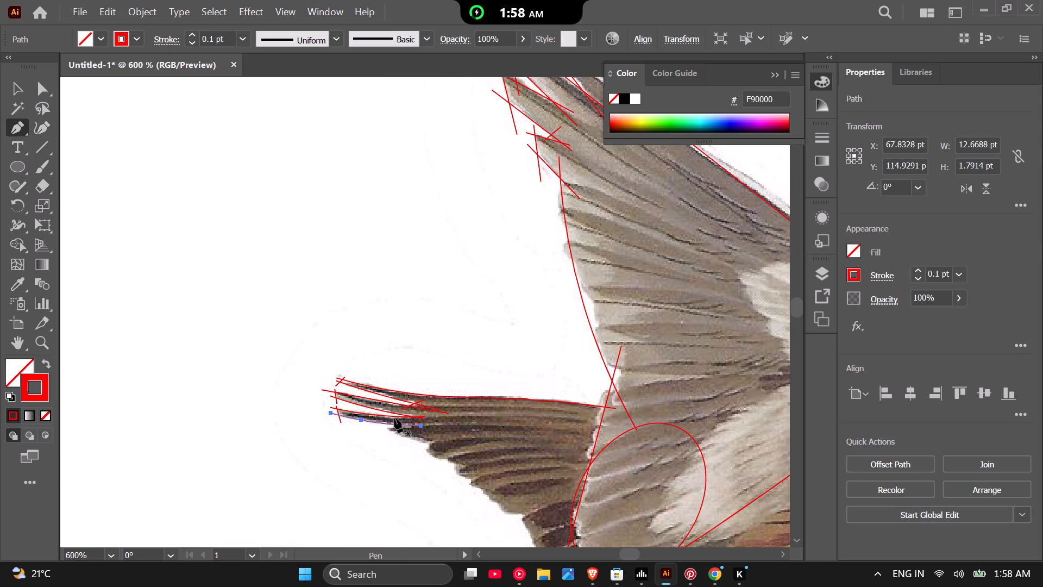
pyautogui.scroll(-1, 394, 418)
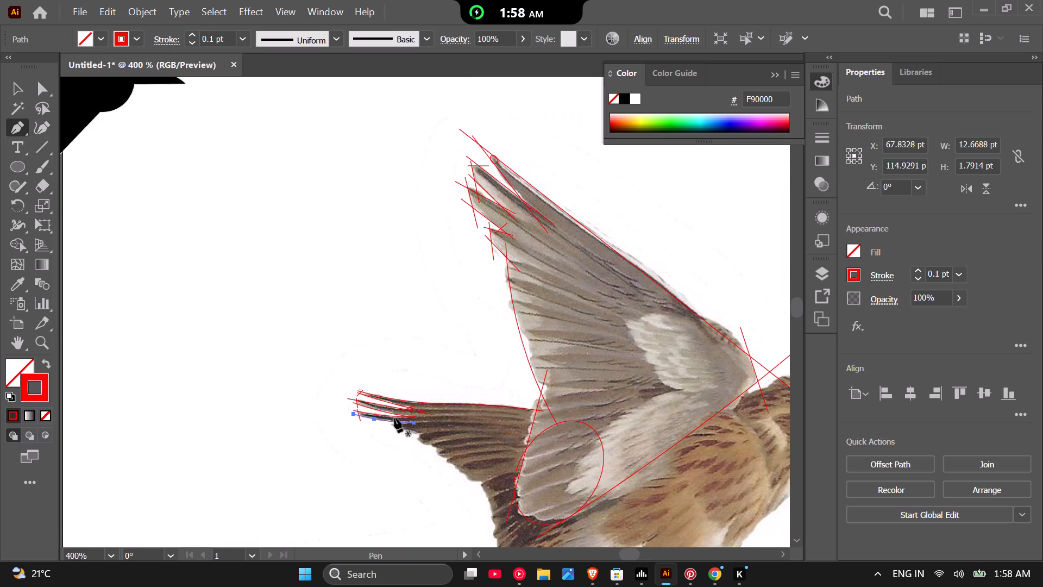
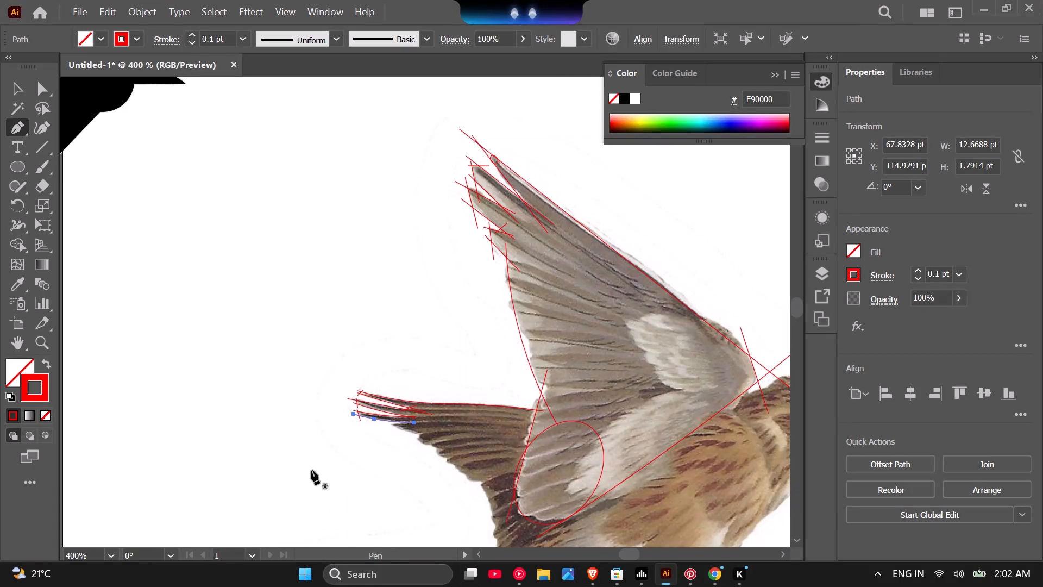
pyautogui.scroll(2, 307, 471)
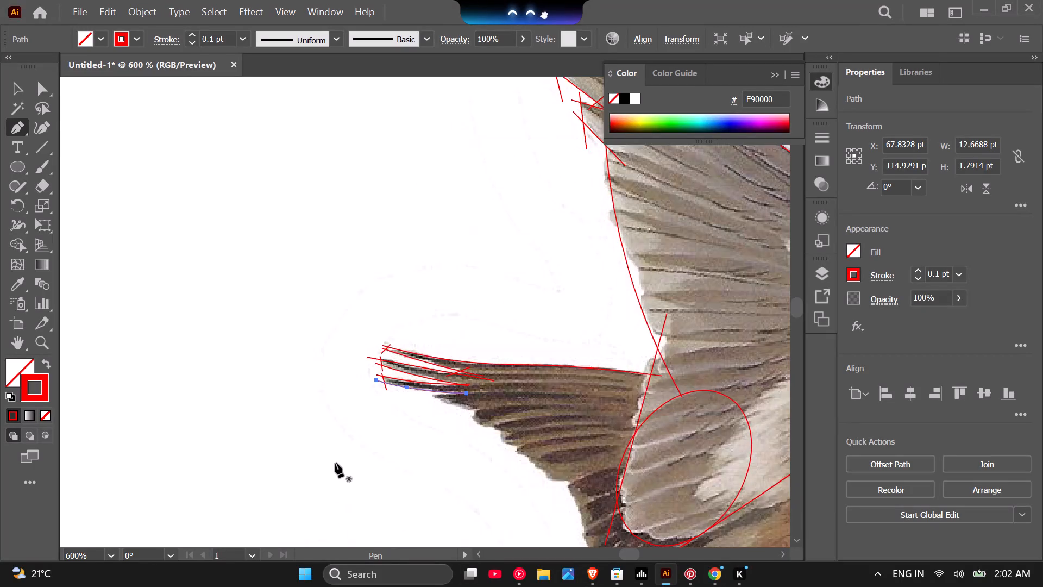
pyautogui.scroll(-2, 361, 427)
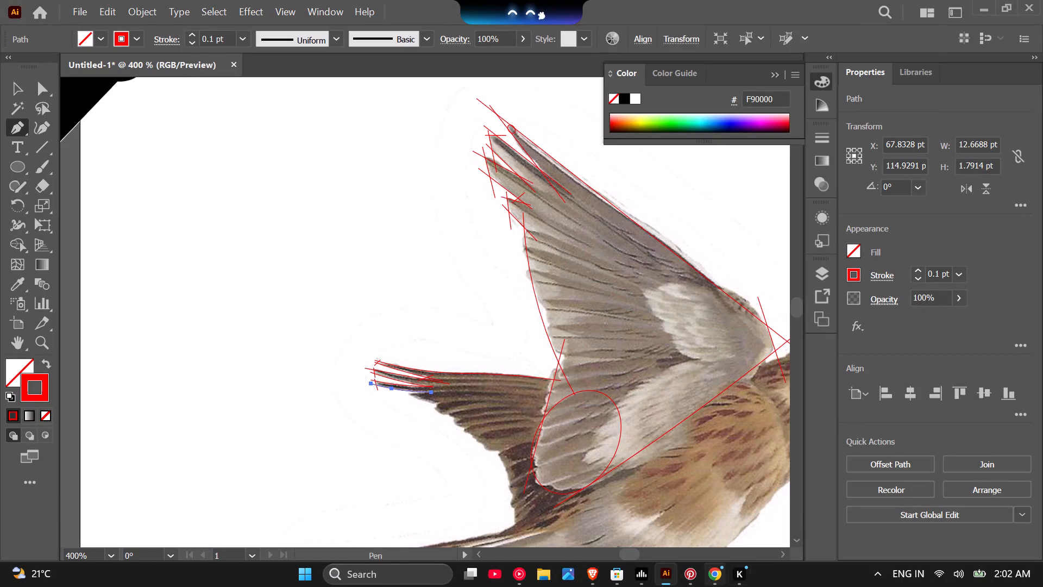
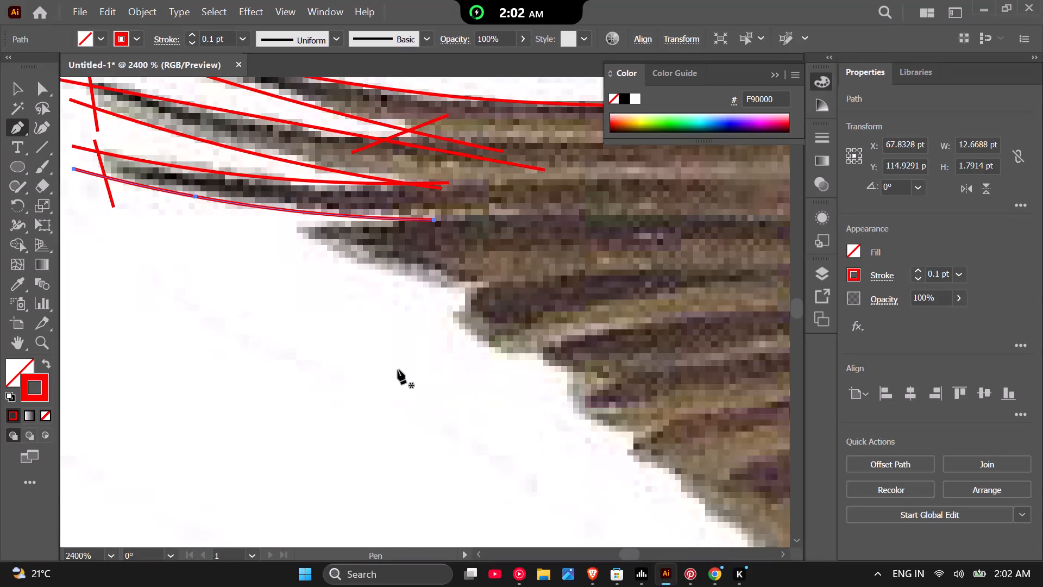
# Outline the lower wing's fourth feather tip with a straight line about 6 pt long above and a curve along its lower edge.
pyautogui.scroll(-4, 398, 370)
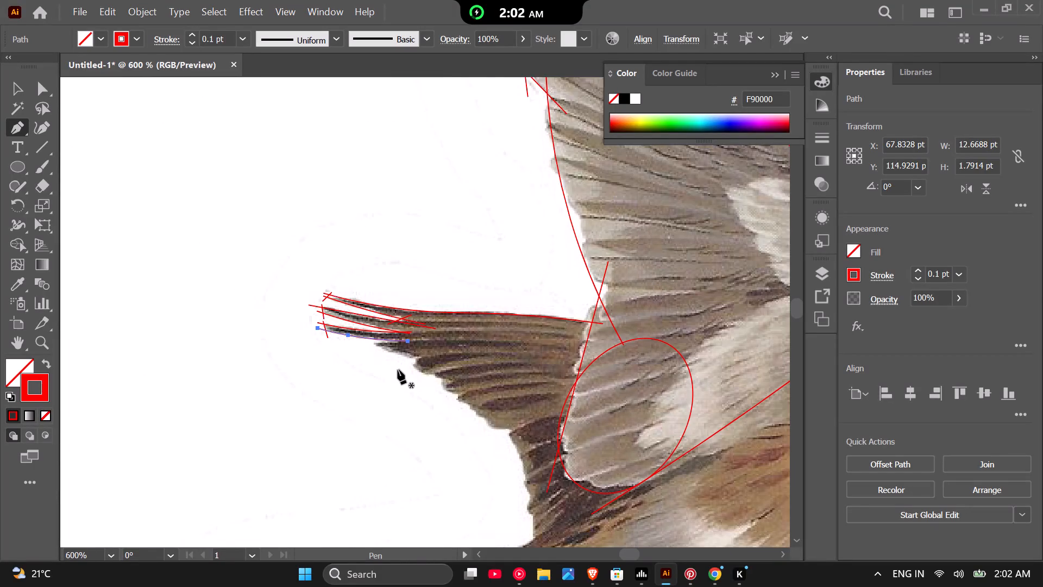
pyautogui.scroll(-2, 398, 370)
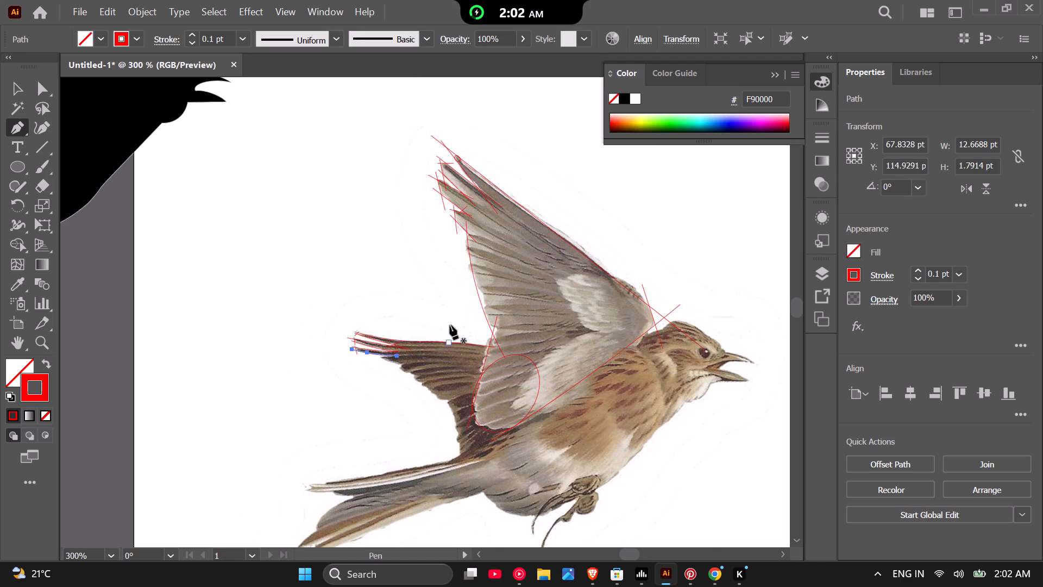
pyautogui.scroll(2, 442, 405)
pyautogui.scroll(1, 402, 384)
pyautogui.scroll(2, 304, 293)
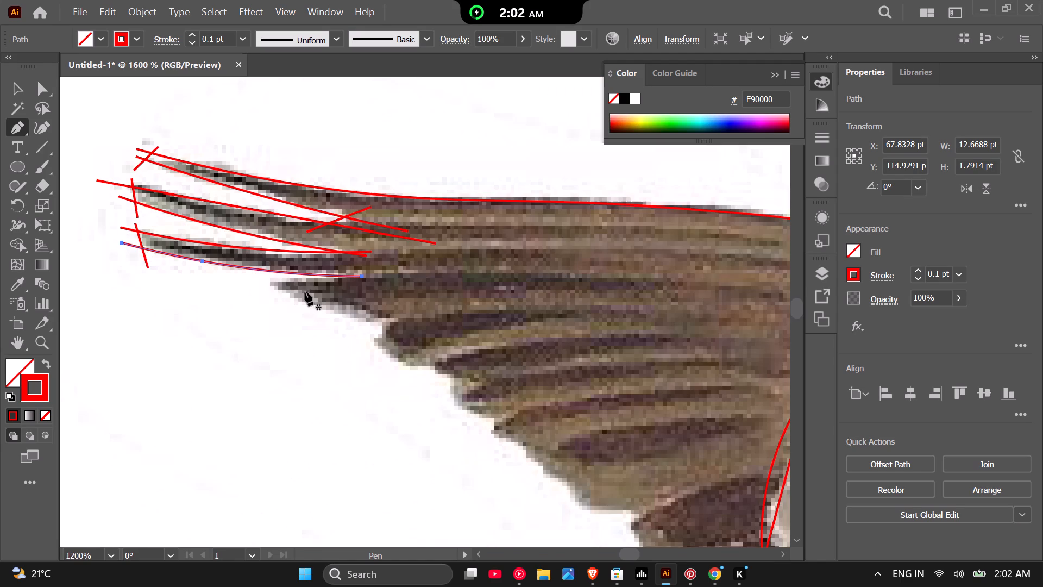
pyautogui.scroll(1, 260, 280)
pyautogui.click(244, 283)
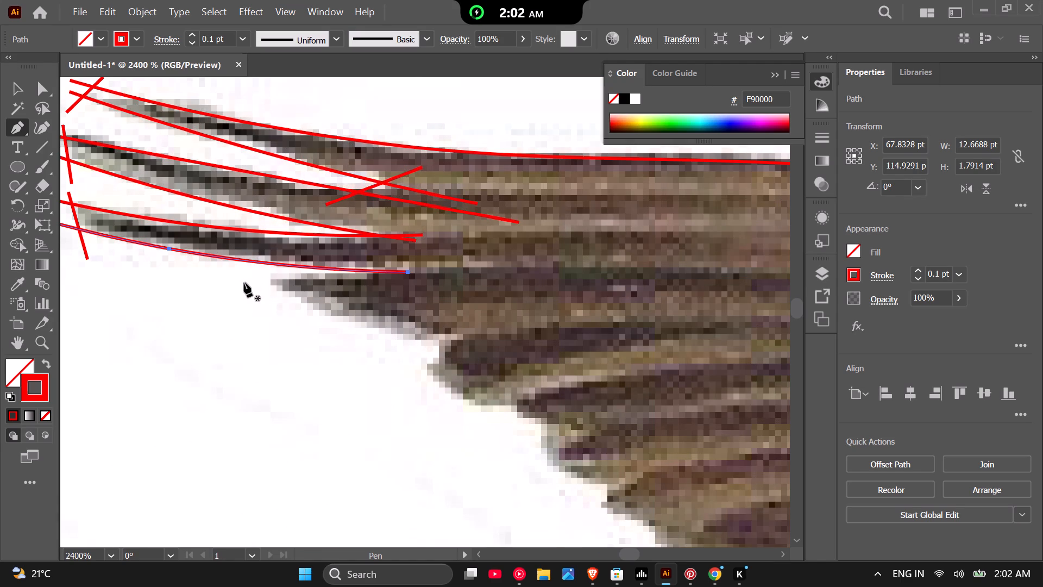
pyautogui.click(414, 264)
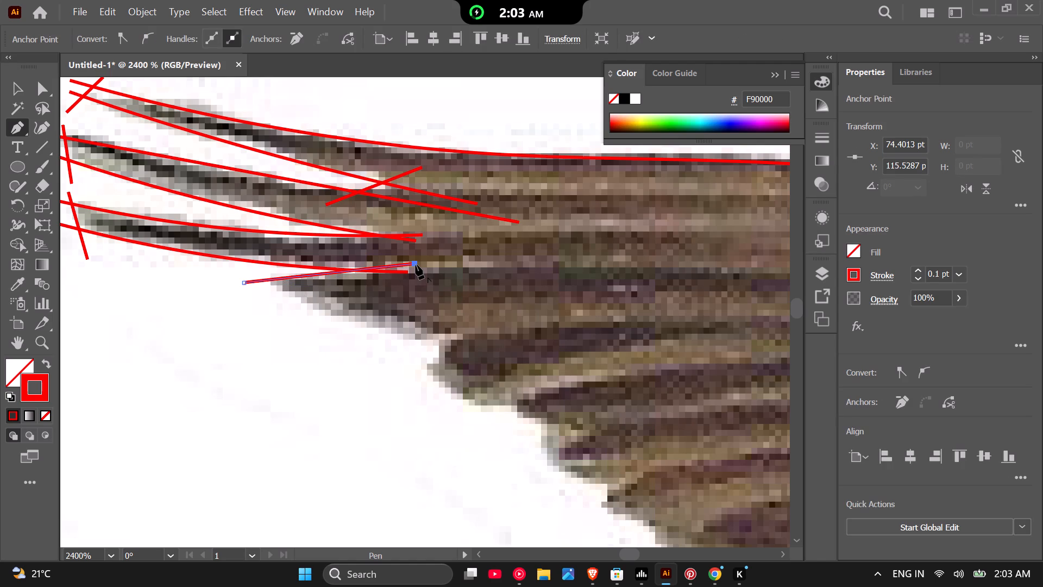
pyautogui.press('Return')
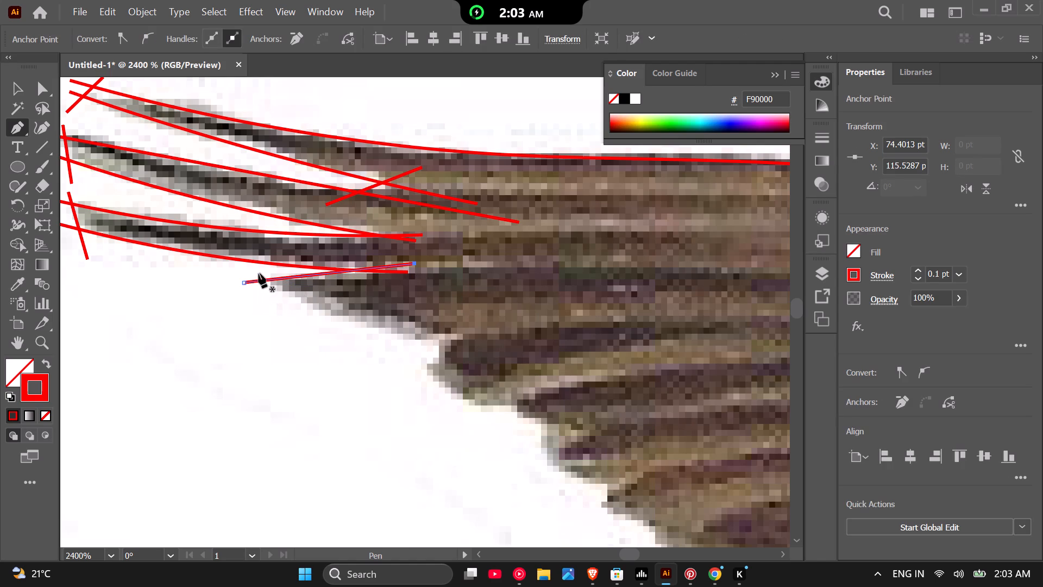
pyautogui.click(259, 273)
pyautogui.moveTo(463, 342); pyautogui.dragTo(564, 332)
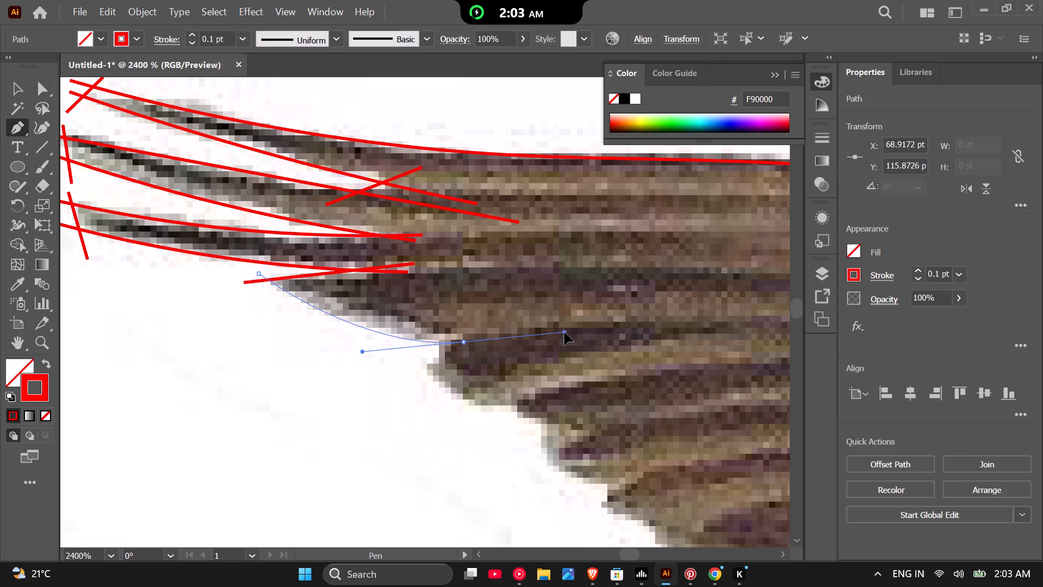
pyautogui.moveTo(564, 332); pyautogui.dragTo(551, 340)
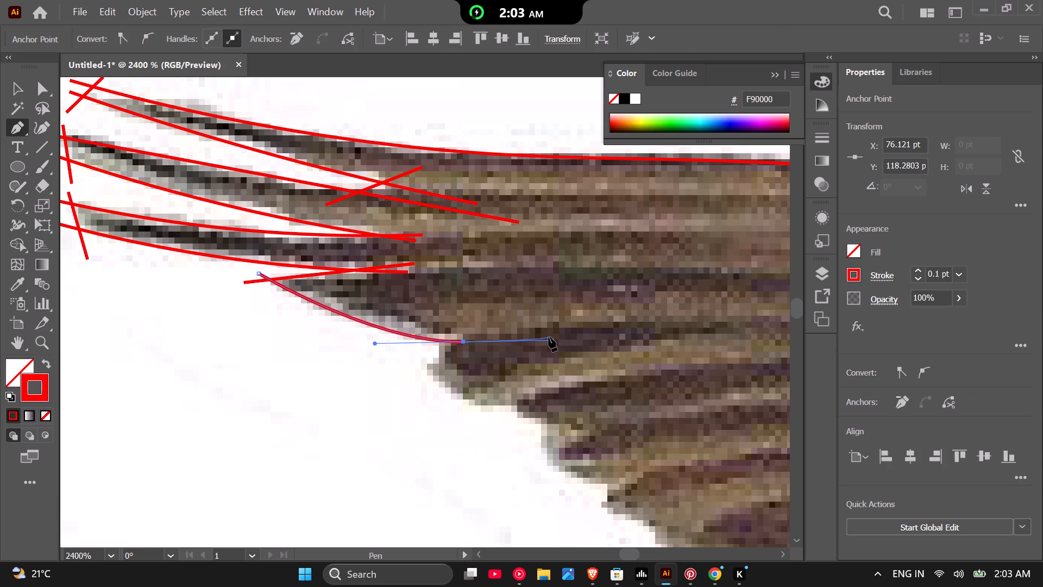
pyautogui.press('Return')
# Trace the lower wing's fifth feather with a slanted line about 3 pt long across its tip and a curve along its underside.
pyautogui.moveTo(462, 329); pyautogui.dragTo(456, 334)
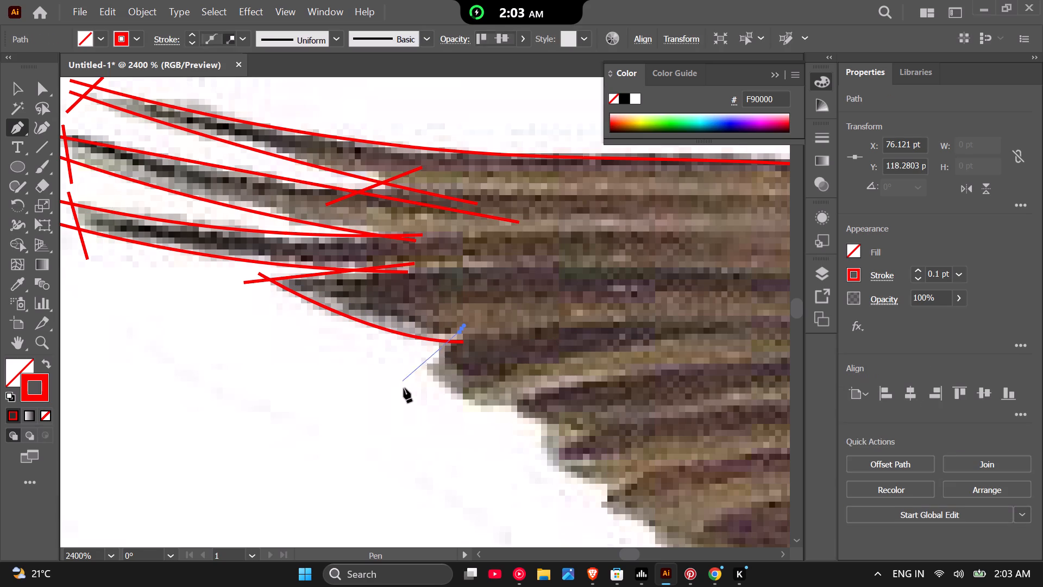
pyautogui.click(409, 397)
pyautogui.press('Return')
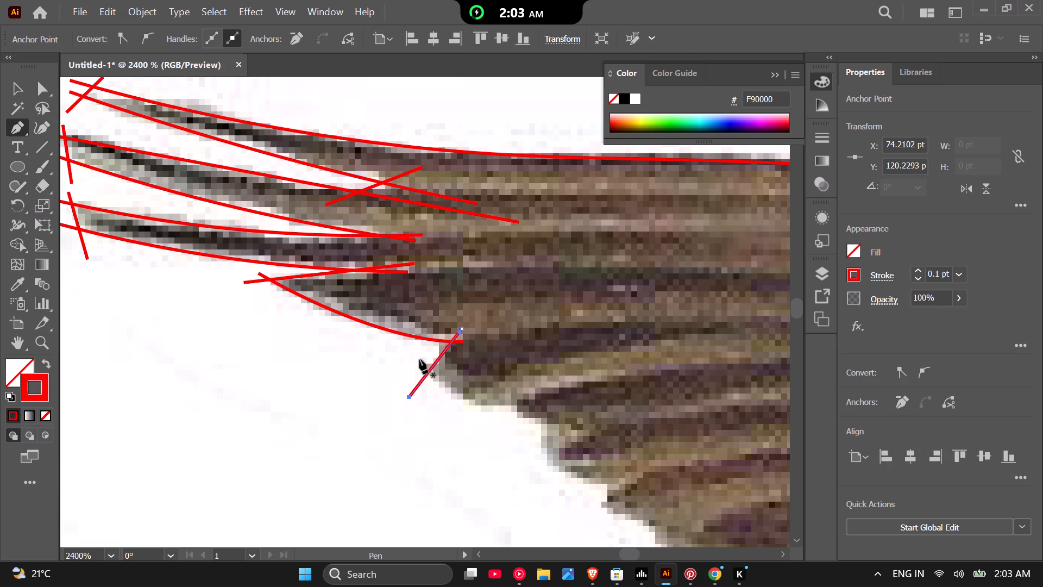
pyautogui.moveTo(419, 359); pyautogui.dragTo(476, 417)
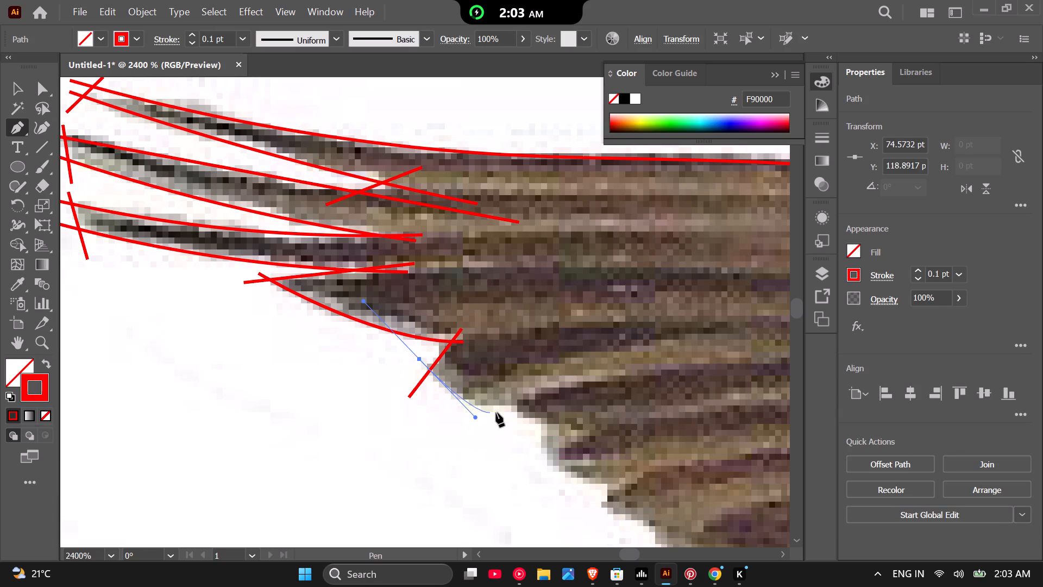
pyautogui.click(516, 413)
pyautogui.press('Return')
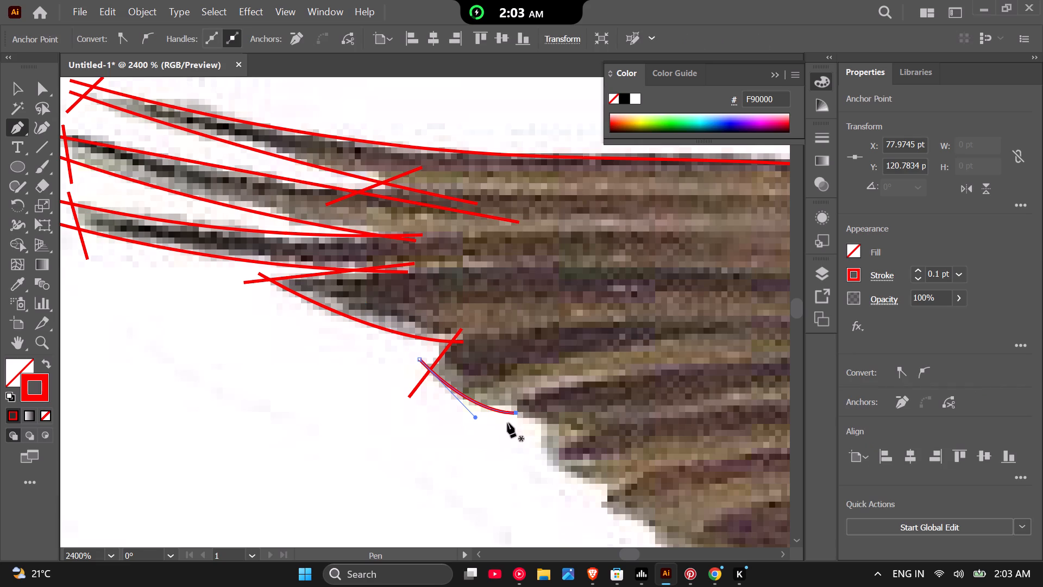
# Extend the fifth feather's curve with short, mostly straight segments along the jagged trailing edge to the dark inner feathers.
pyautogui.scroll(-3, 499, 398)
pyautogui.scroll(2, 502, 439)
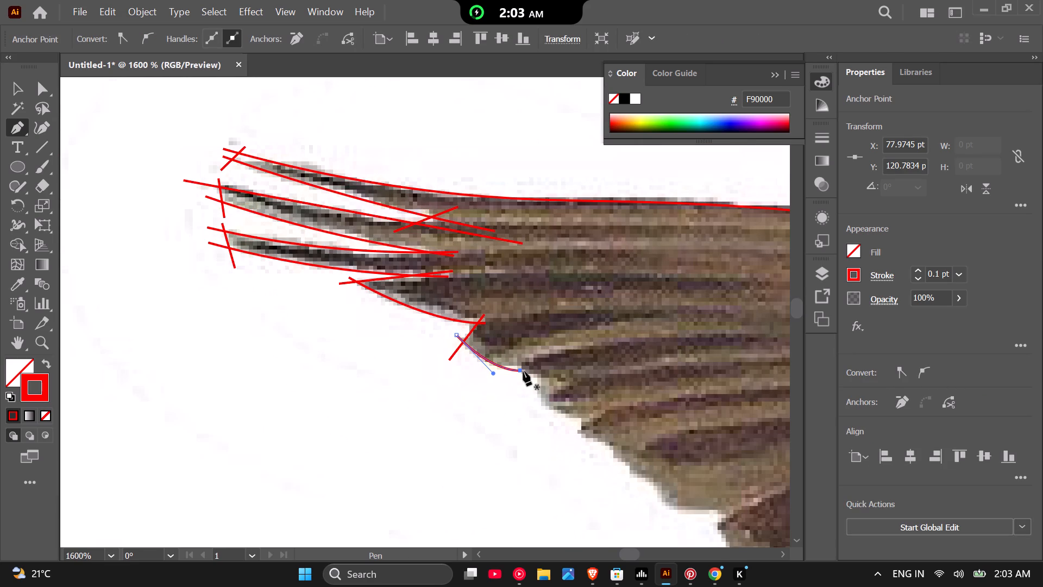
pyautogui.scroll(-2, 516, 372)
pyautogui.scroll(3, 529, 389)
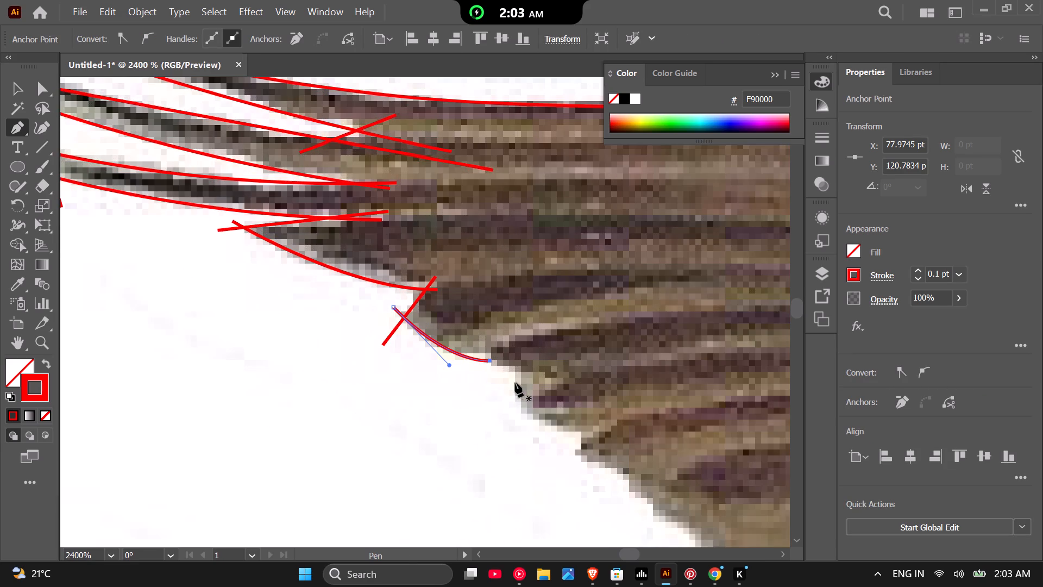
pyautogui.click(490, 362)
pyautogui.click(516, 373)
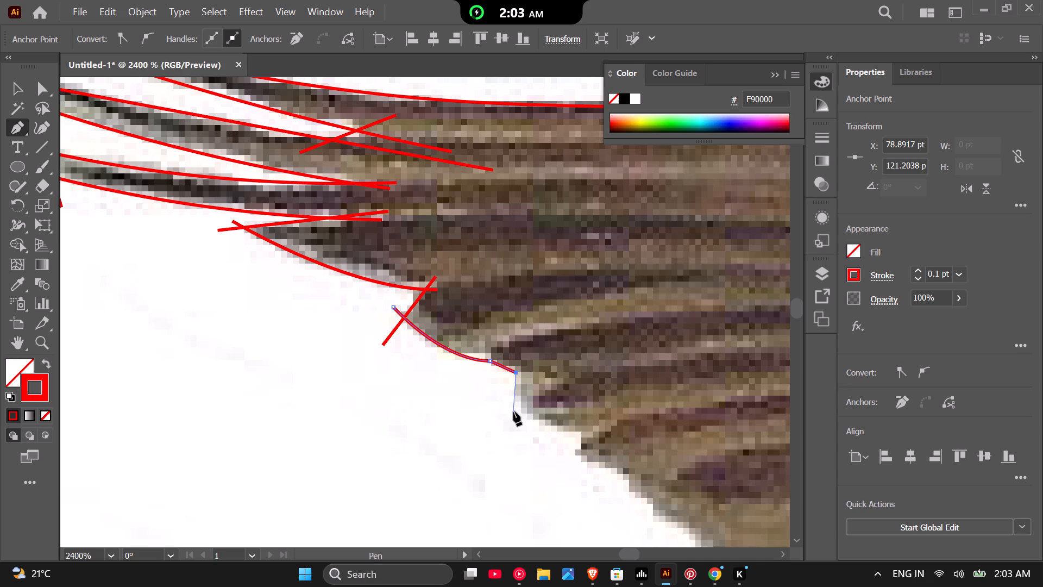
pyautogui.click(513, 411)
pyautogui.moveTo(580, 434); pyautogui.dragTo(585, 435)
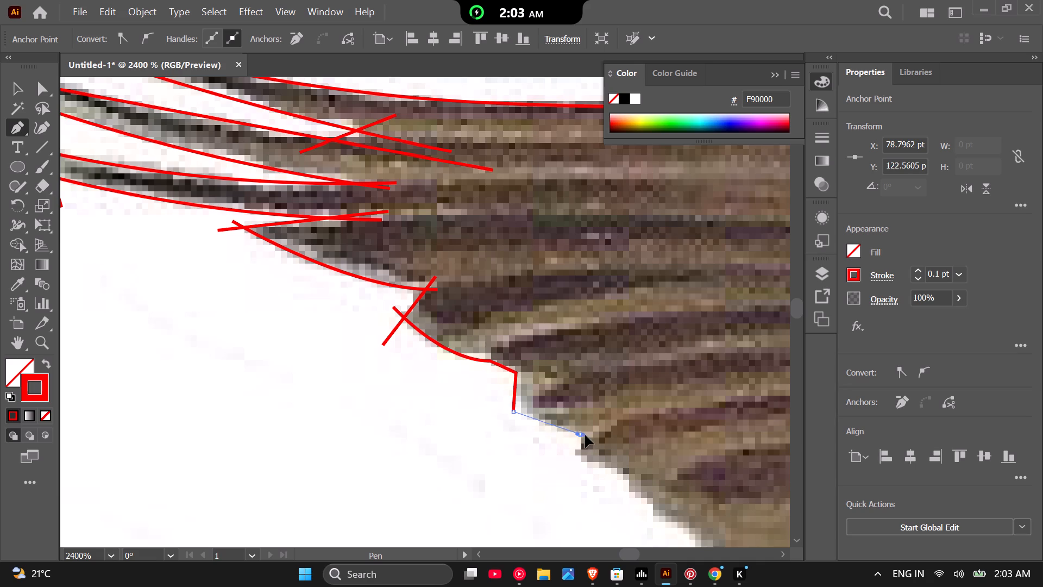
pyautogui.moveTo(585, 435); pyautogui.dragTo(589, 435)
pyautogui.click(576, 464)
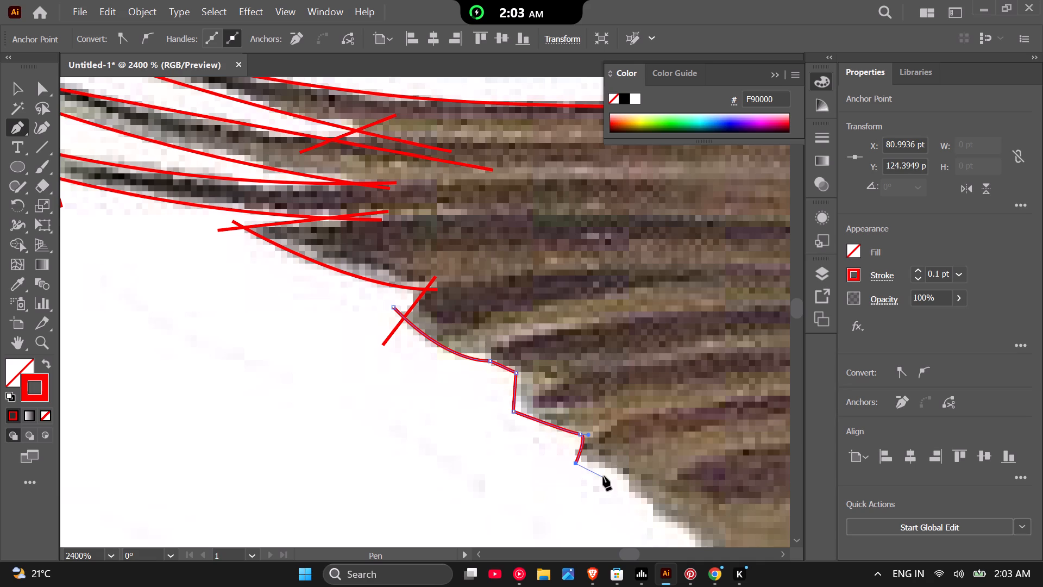
pyautogui.scroll(-2, 603, 476)
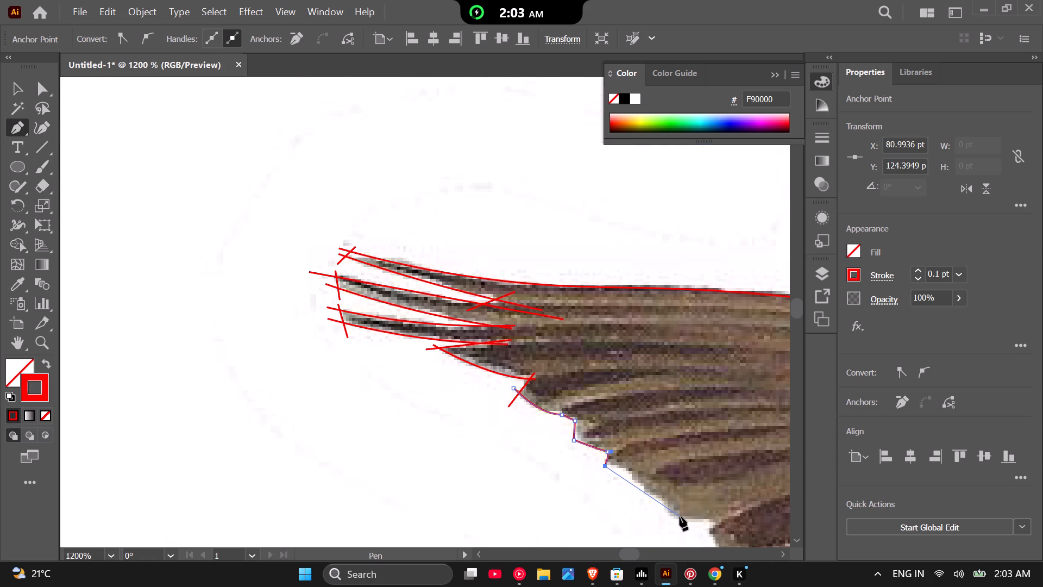
pyautogui.click(674, 519)
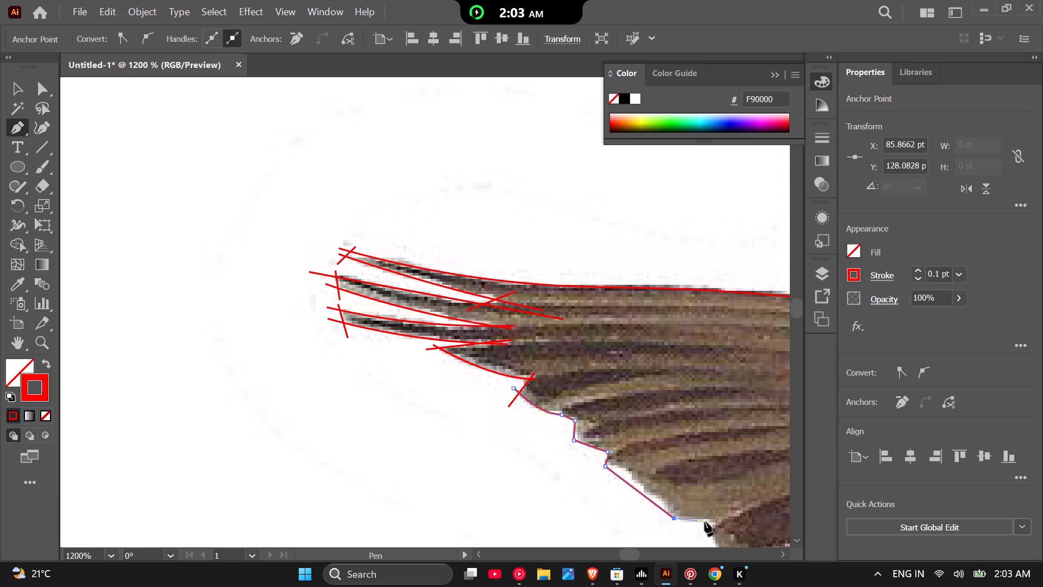
pyautogui.click(719, 527)
# Continue the trailing-edge path with a gently curved segment down to where the wing meets the tail, and end the path.
pyautogui.scroll(-4, 713, 524)
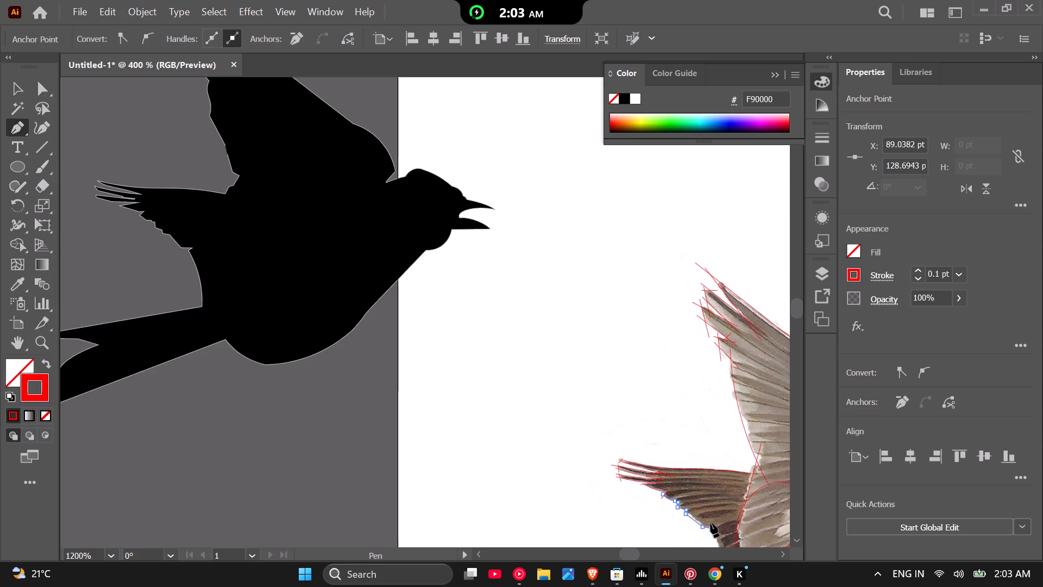
pyautogui.scroll(1, 709, 538)
pyautogui.scroll(-1, 705, 513)
pyautogui.press('space')
pyautogui.press('space')
pyautogui.press('space')
pyautogui.press('space')
pyautogui.press('space')
pyautogui.press('space')
pyautogui.press('space')
pyautogui.press('space')
pyautogui.press('space')
pyautogui.press('space')
pyautogui.moveTo(695, 514); pyautogui.dragTo(625, 371)
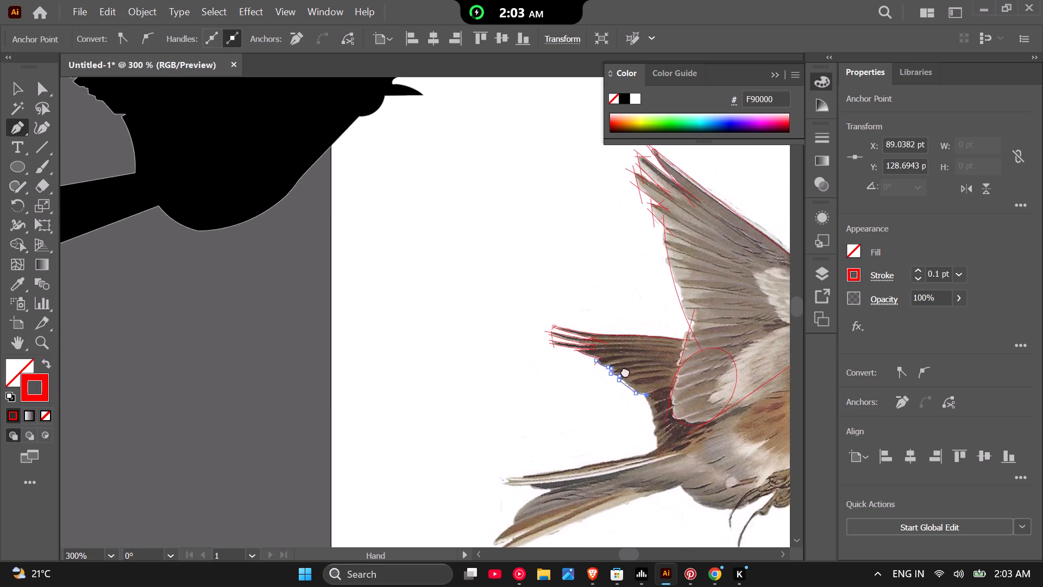
pyautogui.moveTo(625, 371); pyautogui.dragTo(617, 354)
pyautogui.scroll(2, 638, 382)
pyautogui.press('space')
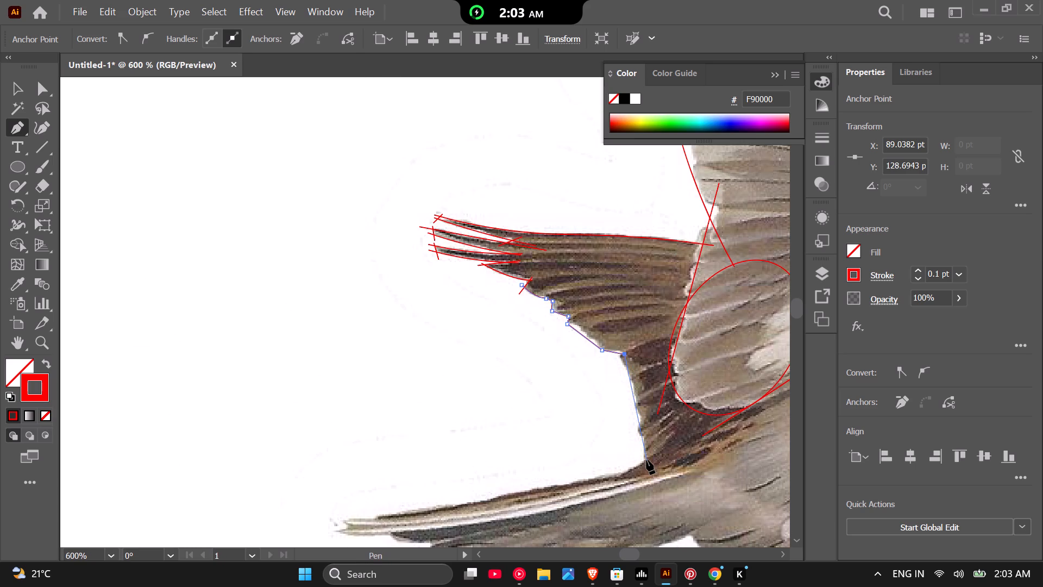
pyautogui.moveTo(646, 460); pyautogui.dragTo(640, 472)
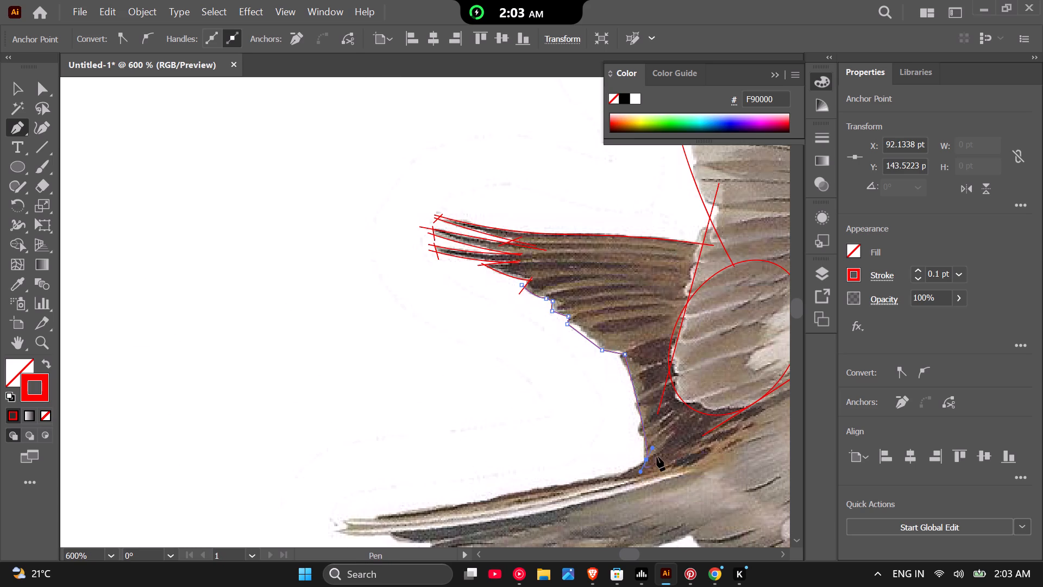
pyautogui.click(645, 459)
pyautogui.press('Return')
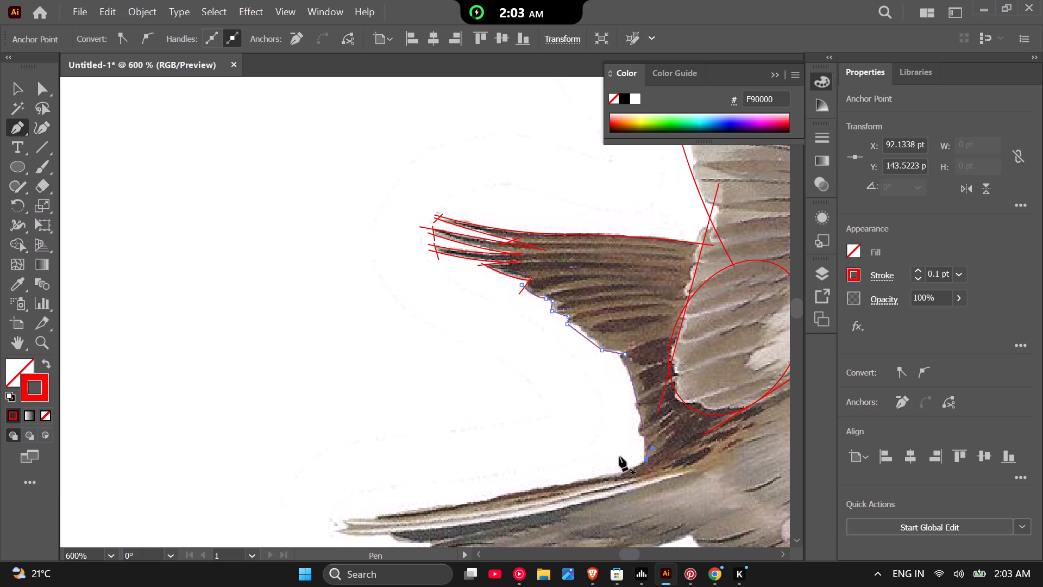
# Draw a slanted straight line about 17 pt long across the base of the lower wing, above the tail root.
pyautogui.click(613, 461)
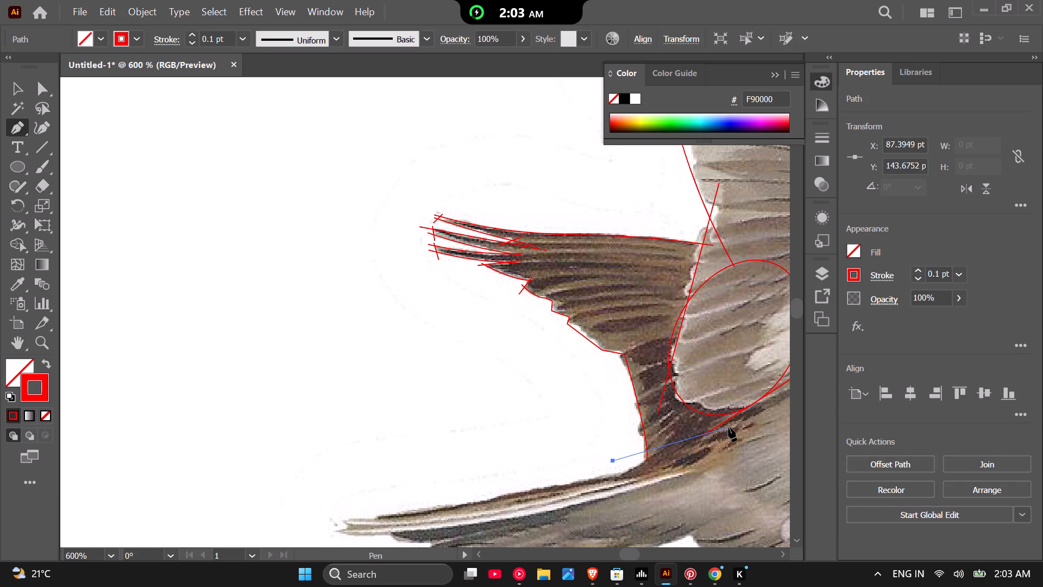
pyautogui.click(728, 427)
pyautogui.press('Return')
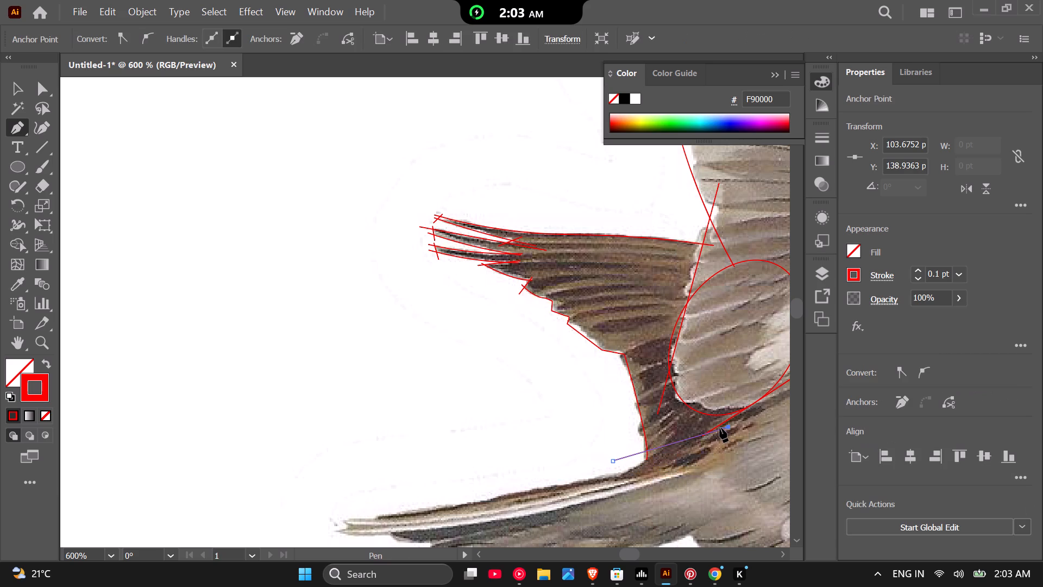
# Select all the red construction lines on the bird and merge the upper wing's regions into one outline with Shape Builder.
pyautogui.scroll(-4, 567, 480)
pyautogui.scroll(2, 672, 432)
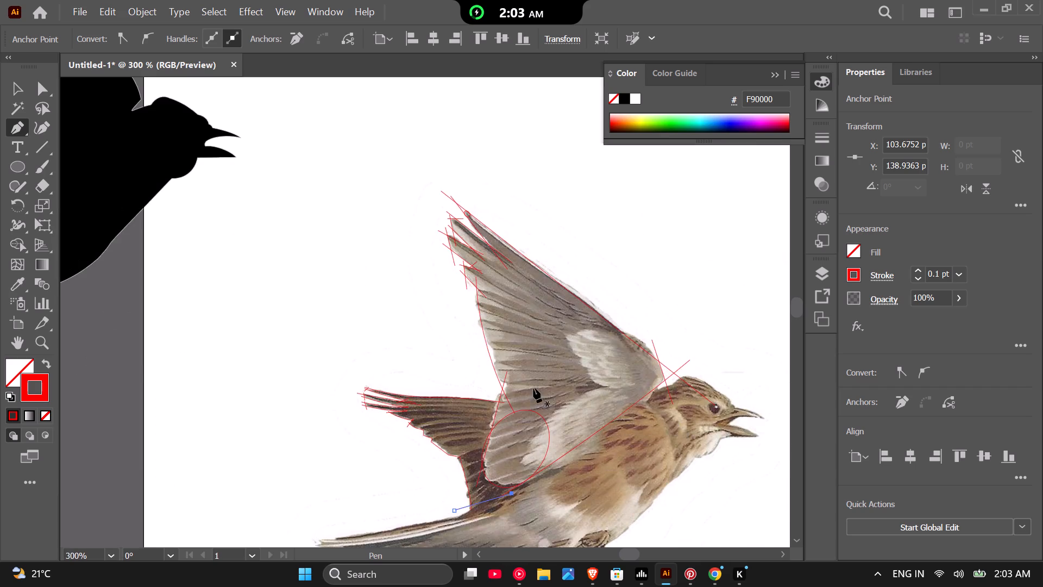
pyautogui.scroll(-2, 533, 388)
pyautogui.scroll(3, 508, 477)
pyautogui.scroll(1, 510, 395)
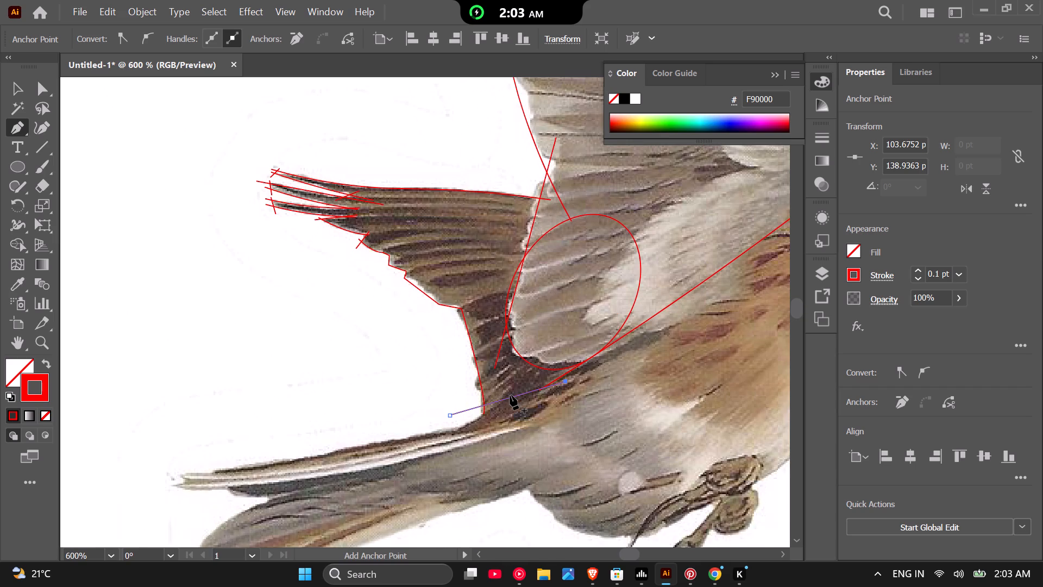
pyautogui.scroll(-2, 487, 410)
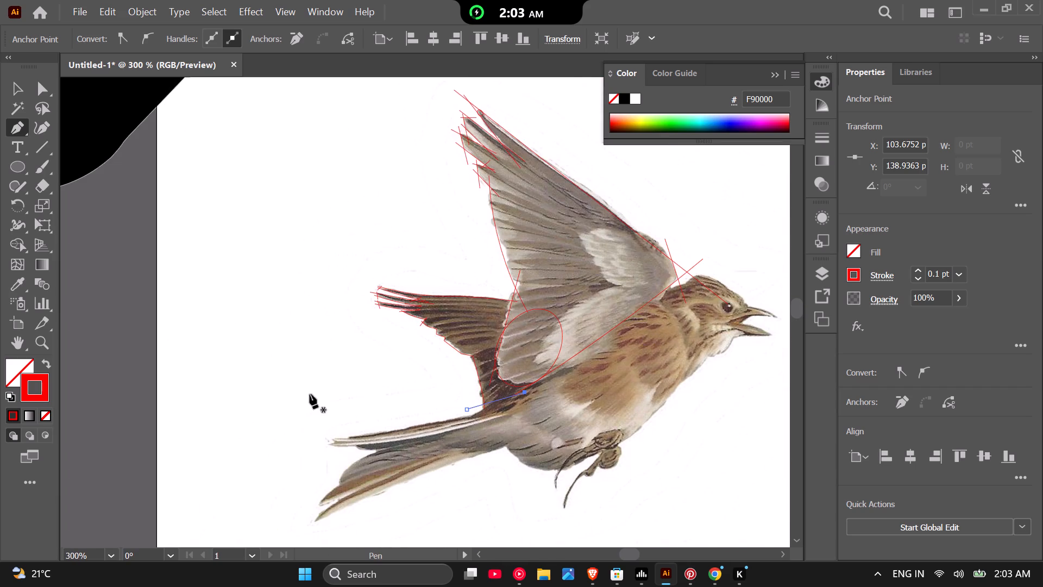
pyautogui.scroll(-1, 17, 169)
pyautogui.scroll(-2, 270, 268)
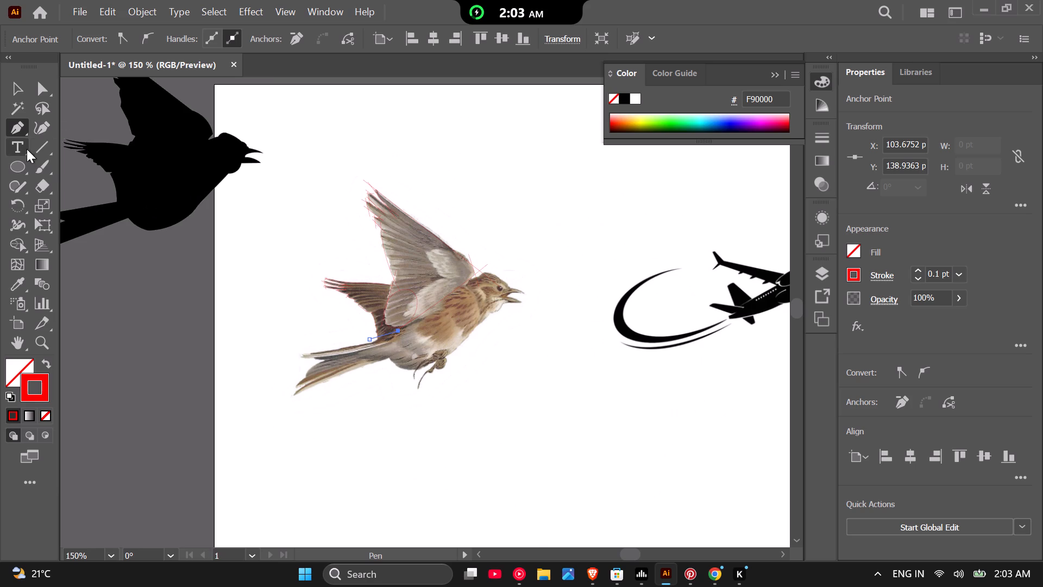
pyautogui.click(19, 84)
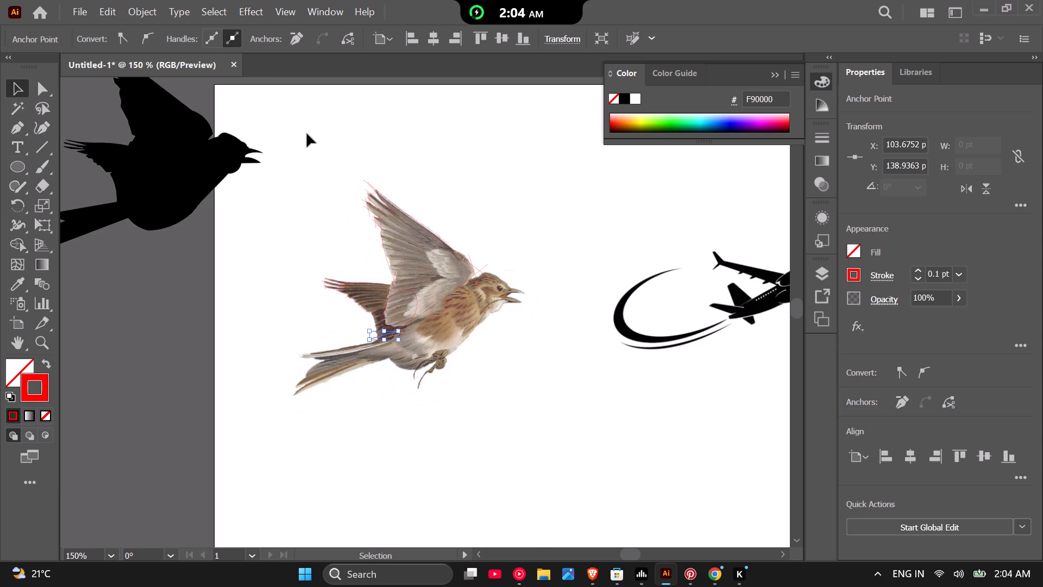
pyautogui.moveTo(274, 141); pyautogui.dragTo(544, 391)
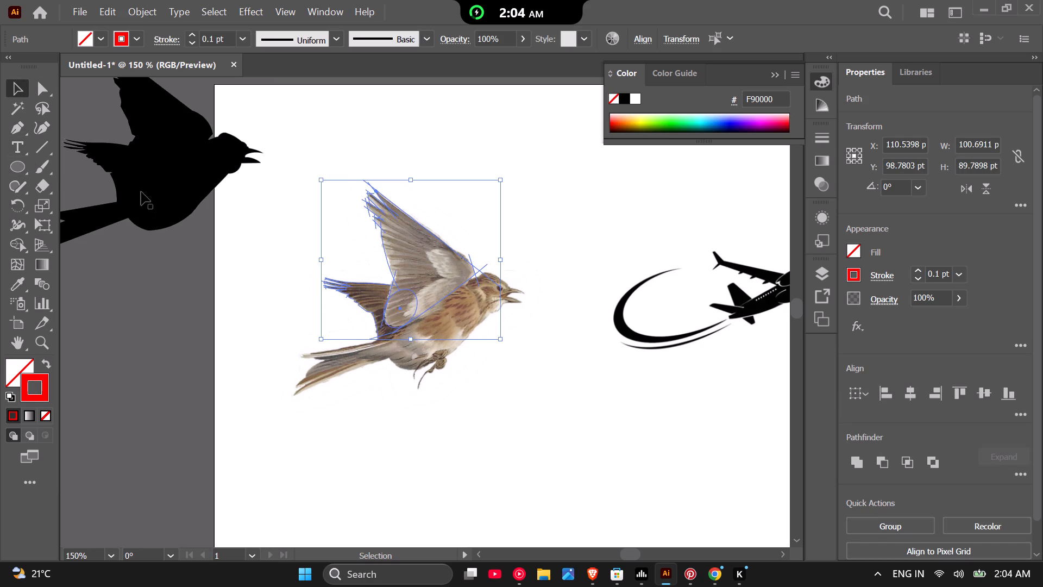
pyautogui.click(14, 242)
pyautogui.scroll(3, 279, 260)
pyautogui.scroll(-1, 260, 230)
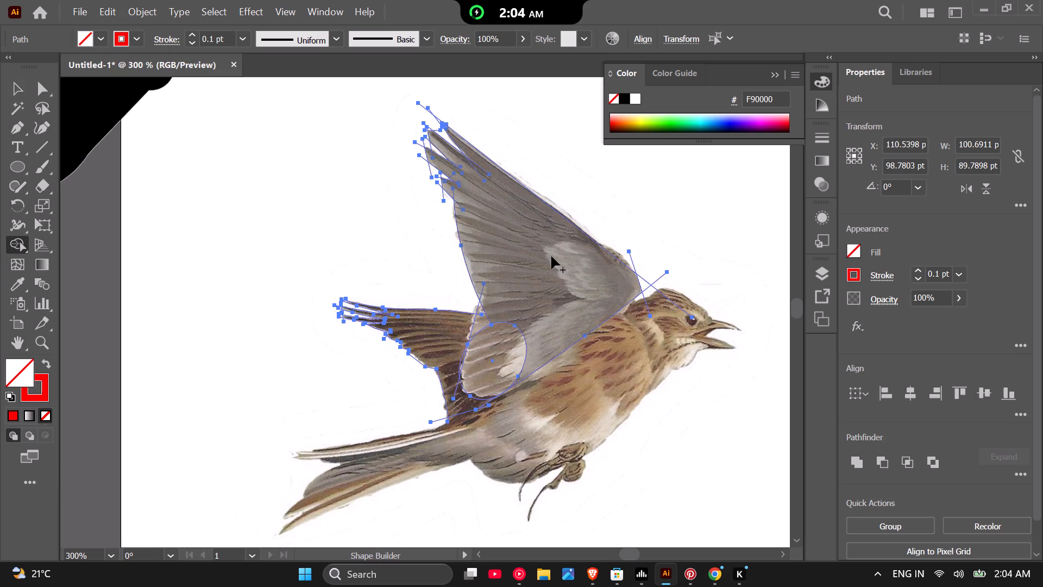
pyautogui.moveTo(551, 256); pyautogui.dragTo(488, 326)
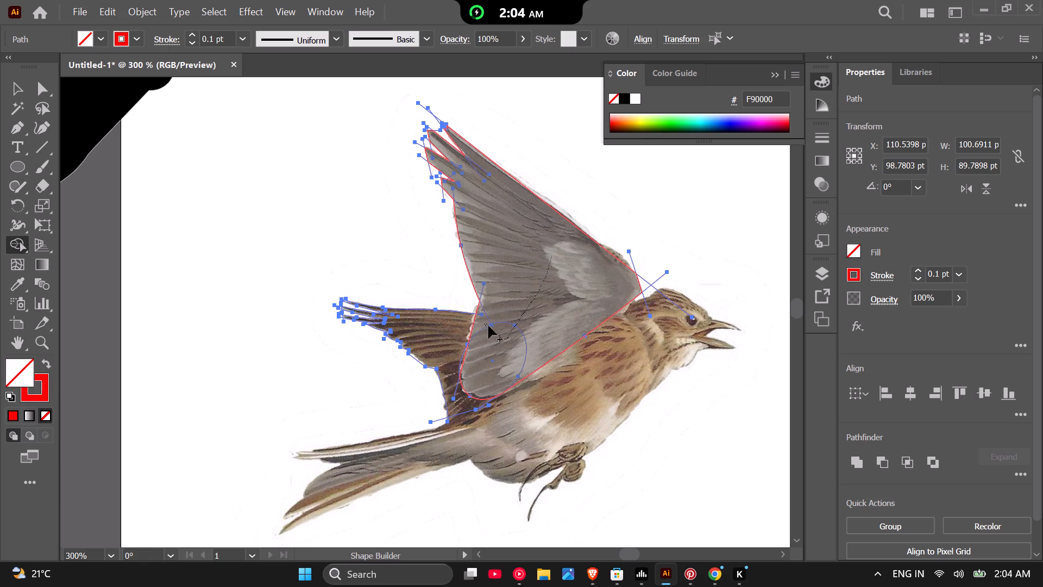
pyautogui.moveTo(488, 326); pyautogui.dragTo(613, 274)
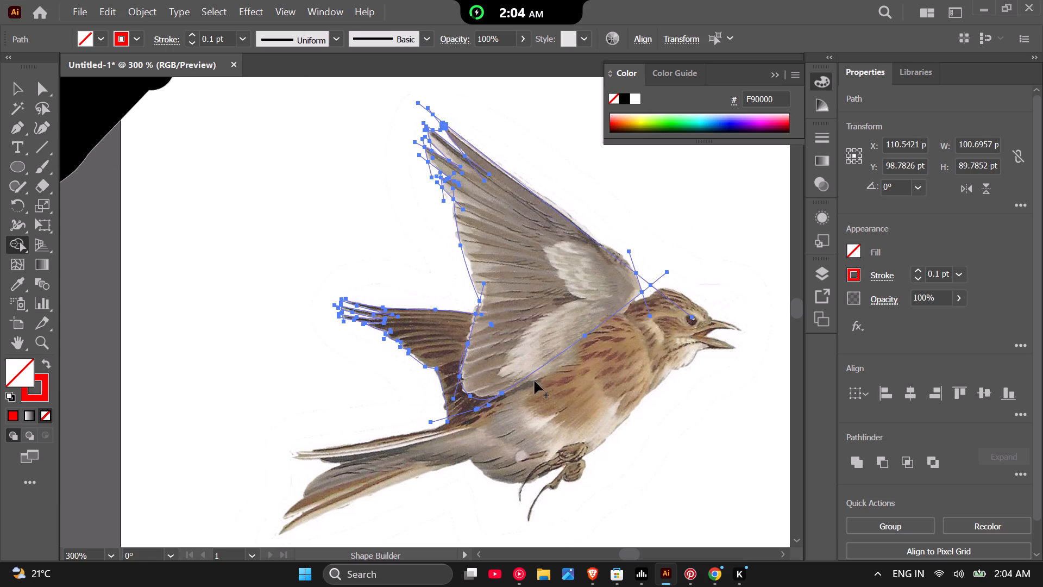
# Move the merged upper wing outline off the bird to the empty area above its head, at about X 186 pt, Y 54 pt.
pyautogui.scroll(-2, 372, 383)
pyautogui.click(14, 92)
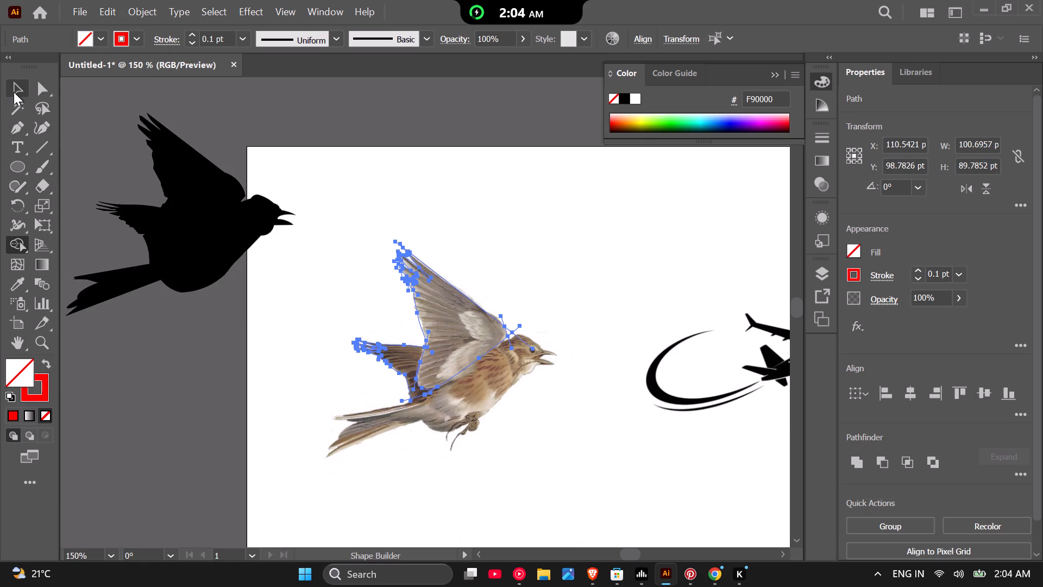
pyautogui.click(169, 332)
pyautogui.moveTo(464, 336); pyautogui.dragTo(510, 308)
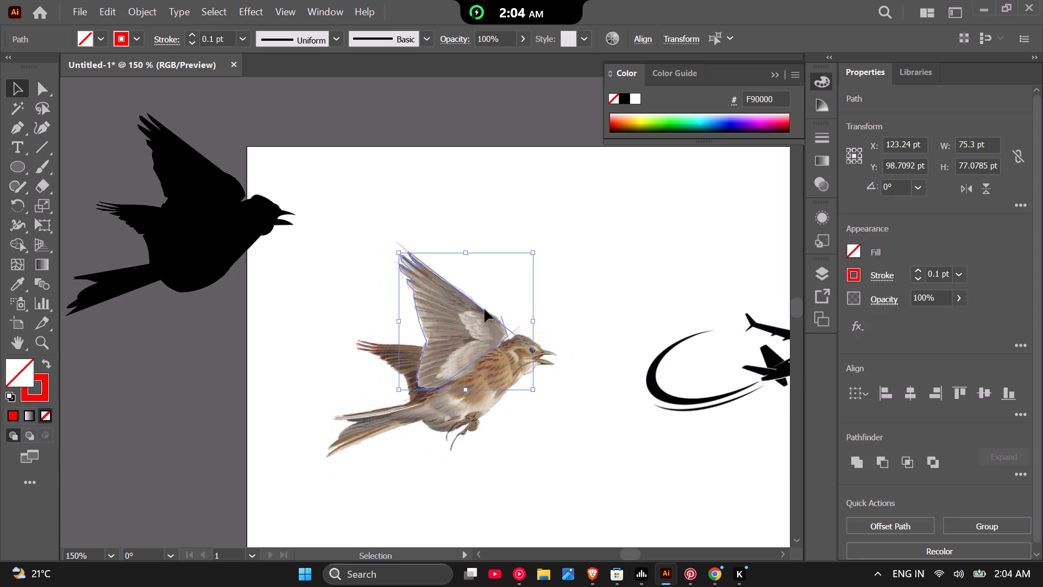
pyautogui.moveTo(485, 309); pyautogui.dragTo(528, 287)
pyautogui.click(456, 314)
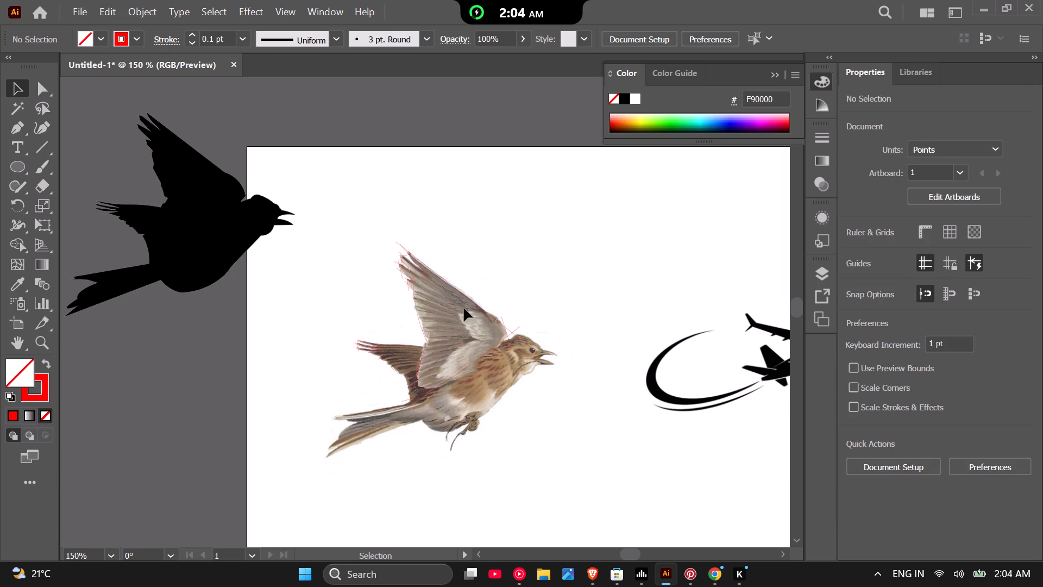
pyautogui.click(481, 308)
pyautogui.moveTo(481, 308); pyautogui.dragTo(606, 229)
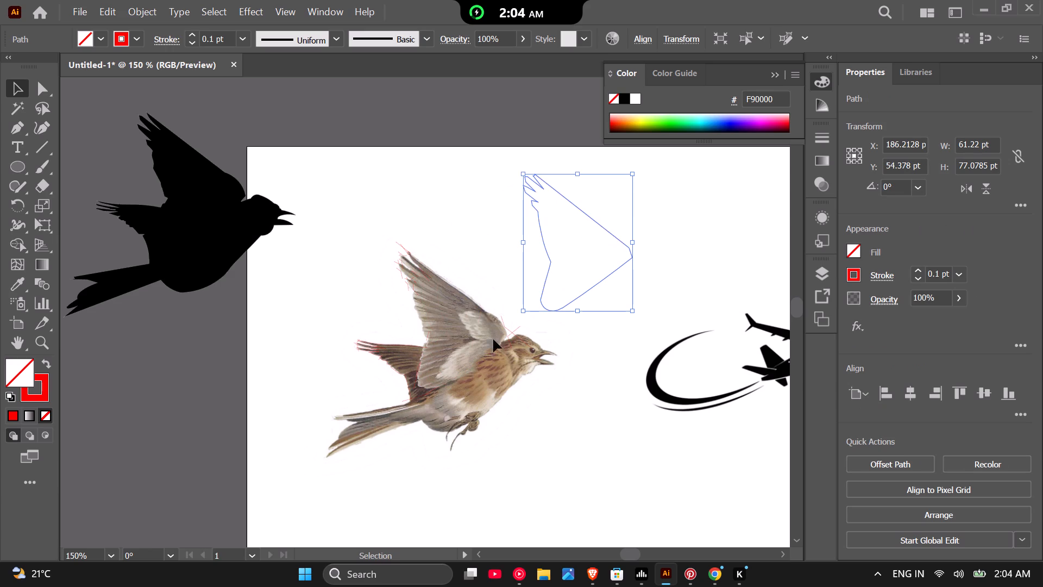
# Draw a pen path where the upper wing overlaps the lower one, with straight segments about 17, 8 and 12 pt long down and around its bottom corner.
pyautogui.scroll(4, 454, 370)
pyautogui.scroll(1, 395, 373)
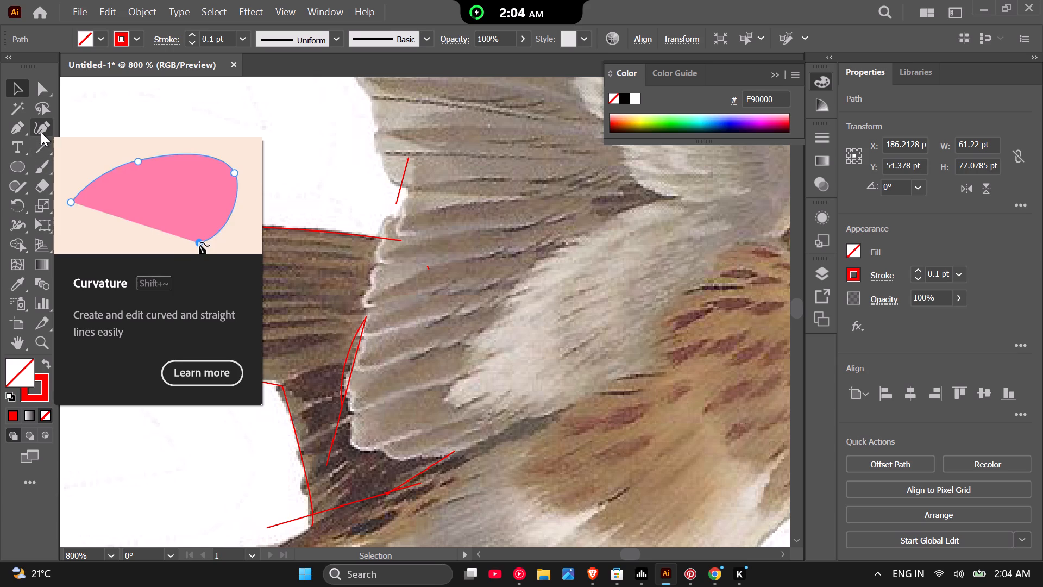
pyautogui.click(39, 132)
pyautogui.click(11, 129)
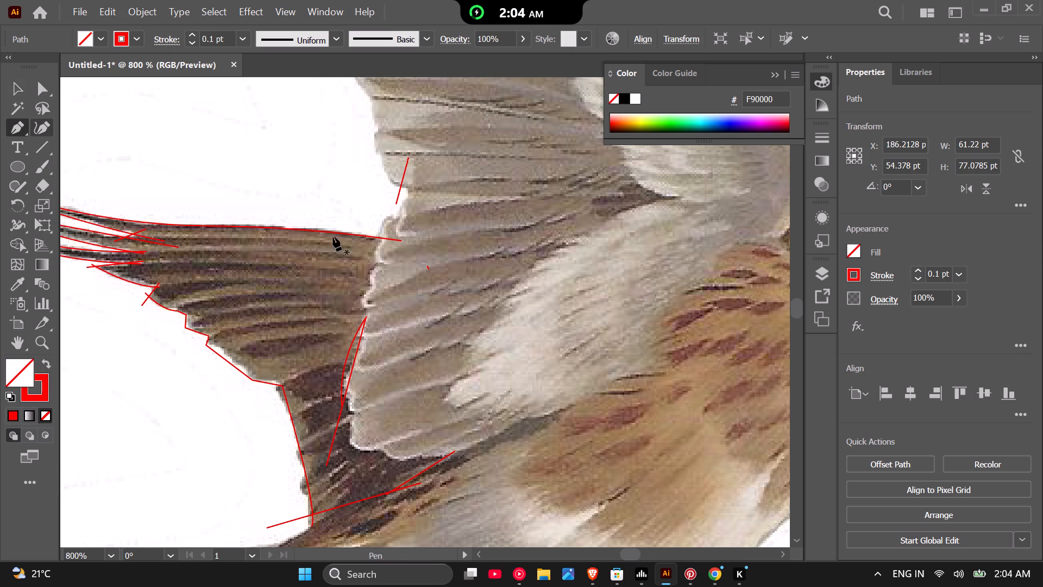
pyautogui.click(390, 218)
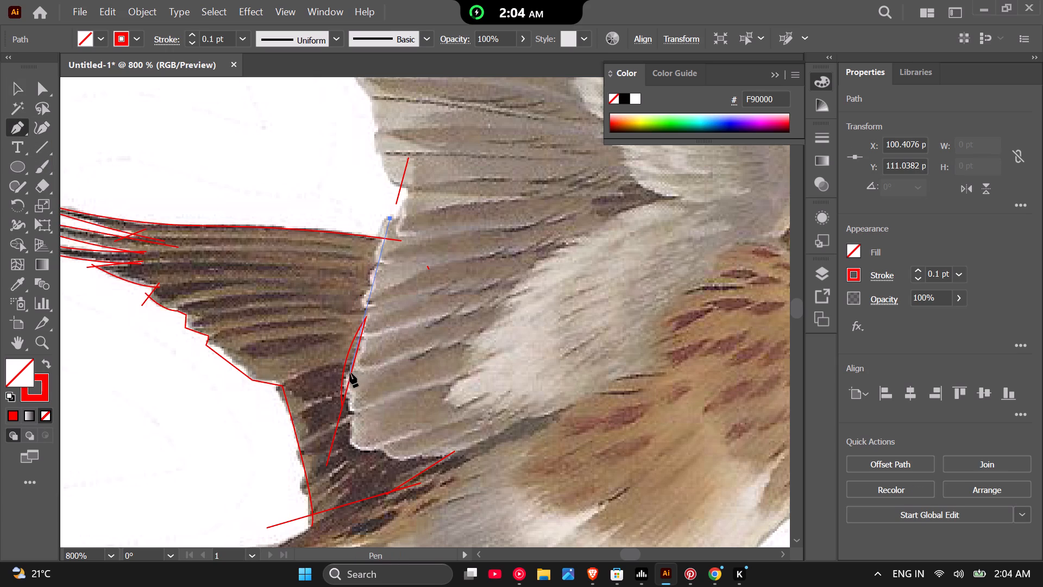
pyautogui.click(350, 373)
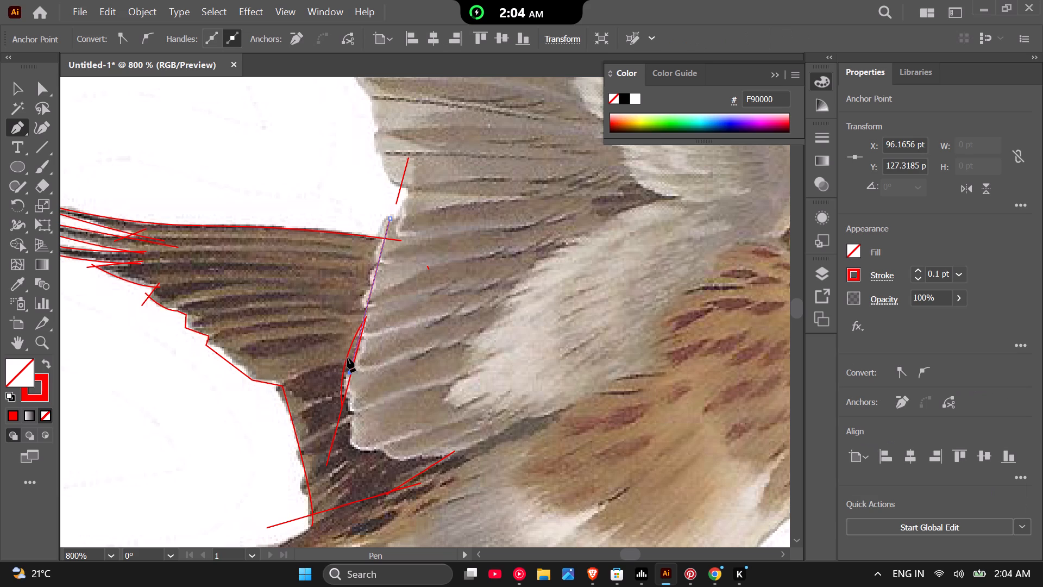
pyautogui.click(353, 453)
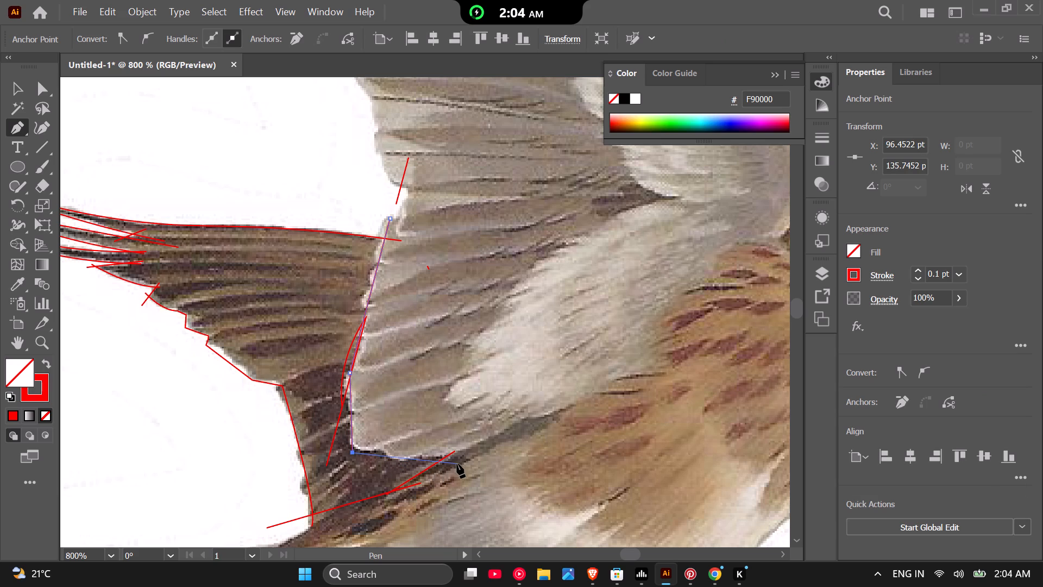
pyautogui.click(470, 458)
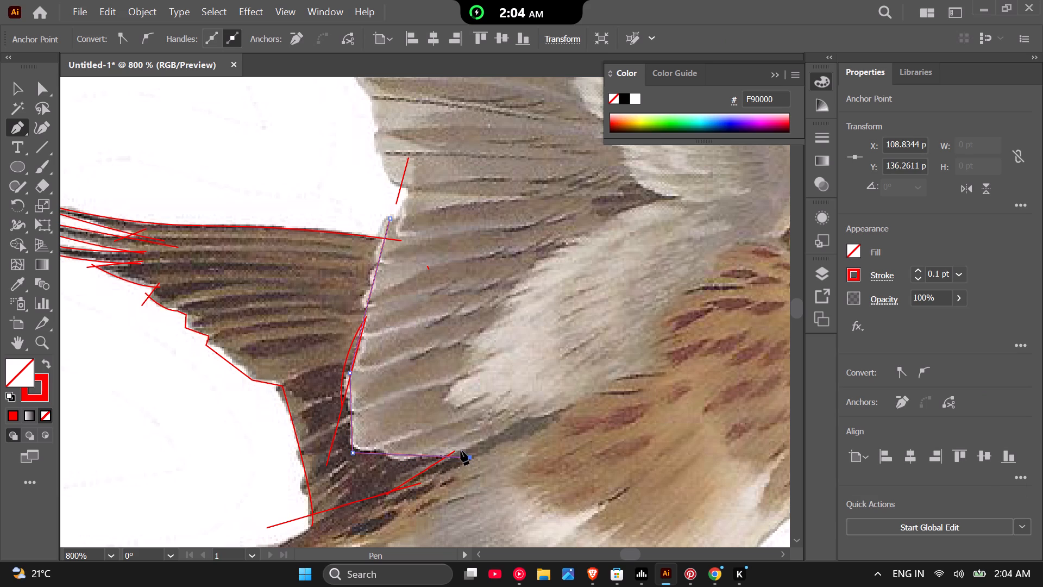
# Select the lower wing's construction lines and merge its main region, feathers included, into one outline with Shape Builder.
pyautogui.scroll(-2, 307, 370)
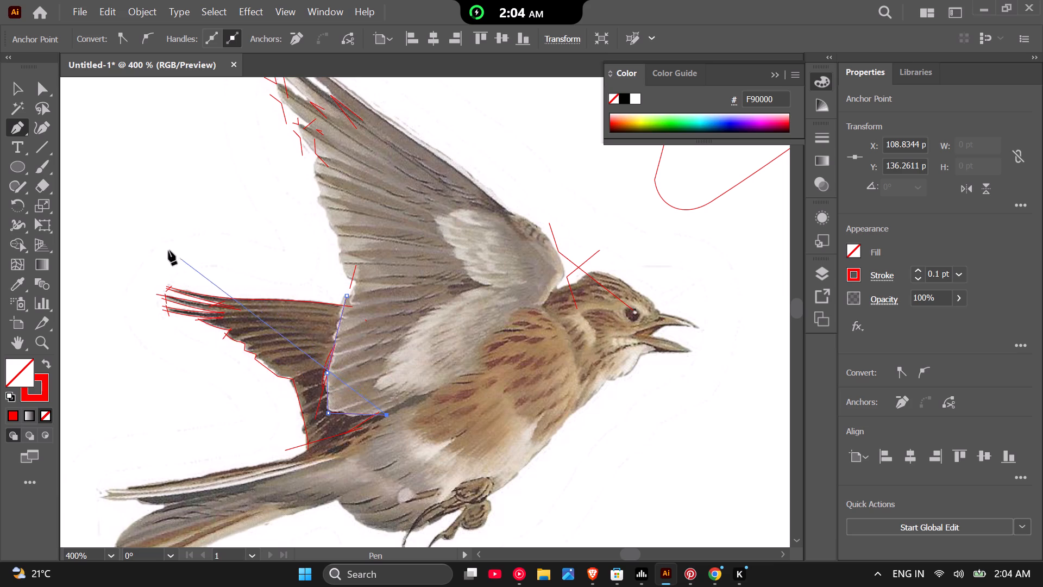
pyautogui.click(15, 83)
pyautogui.moveTo(112, 214); pyautogui.dragTo(251, 352)
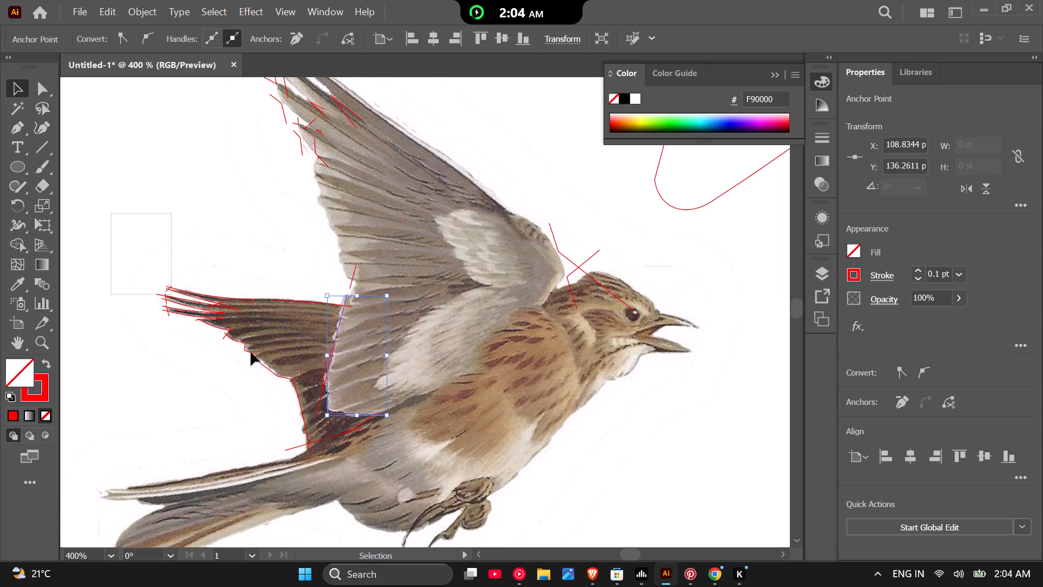
pyautogui.moveTo(251, 352); pyautogui.dragTo(428, 476)
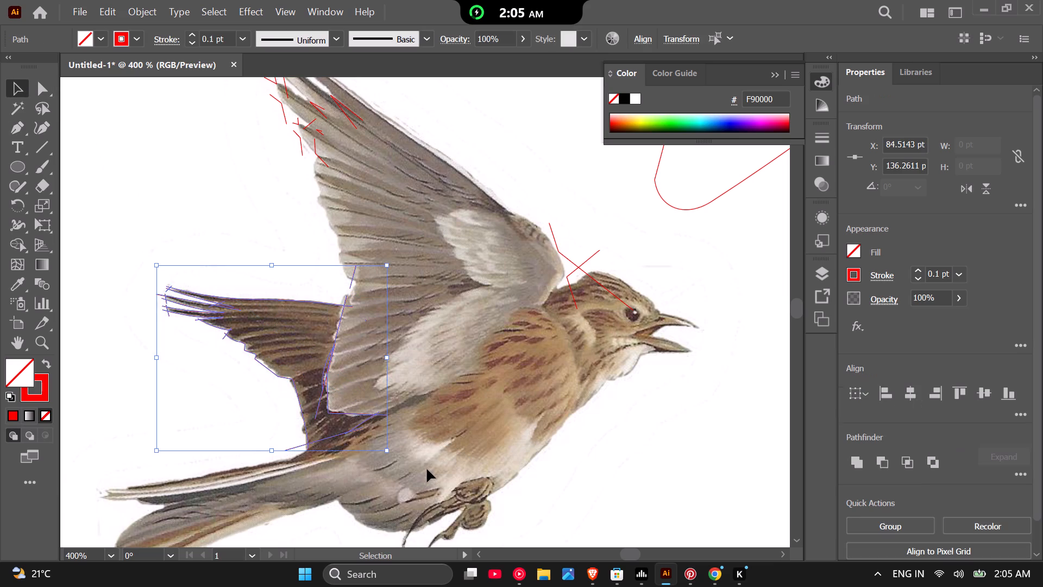
pyautogui.click(24, 239)
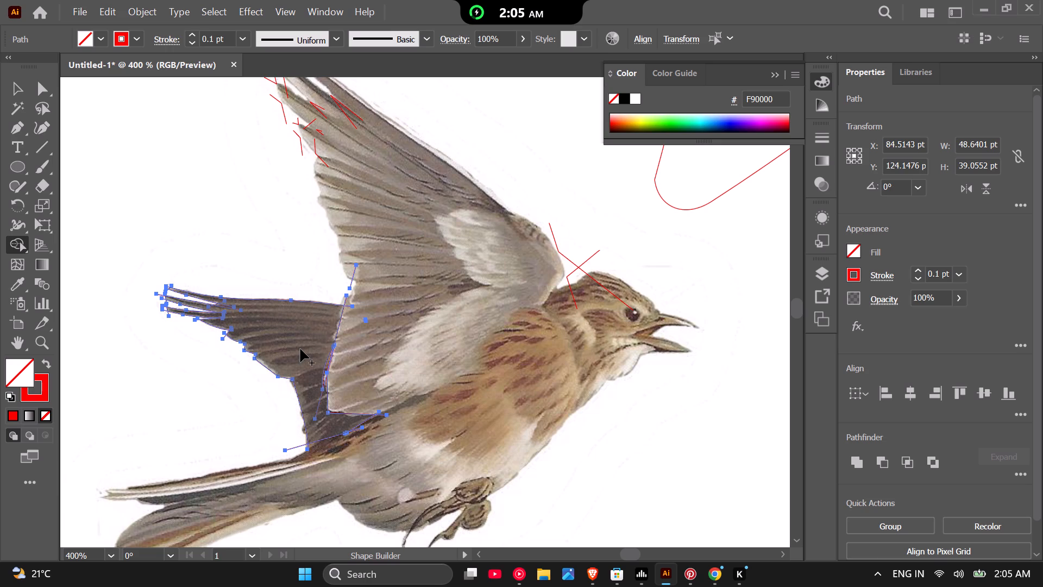
pyautogui.click(300, 349)
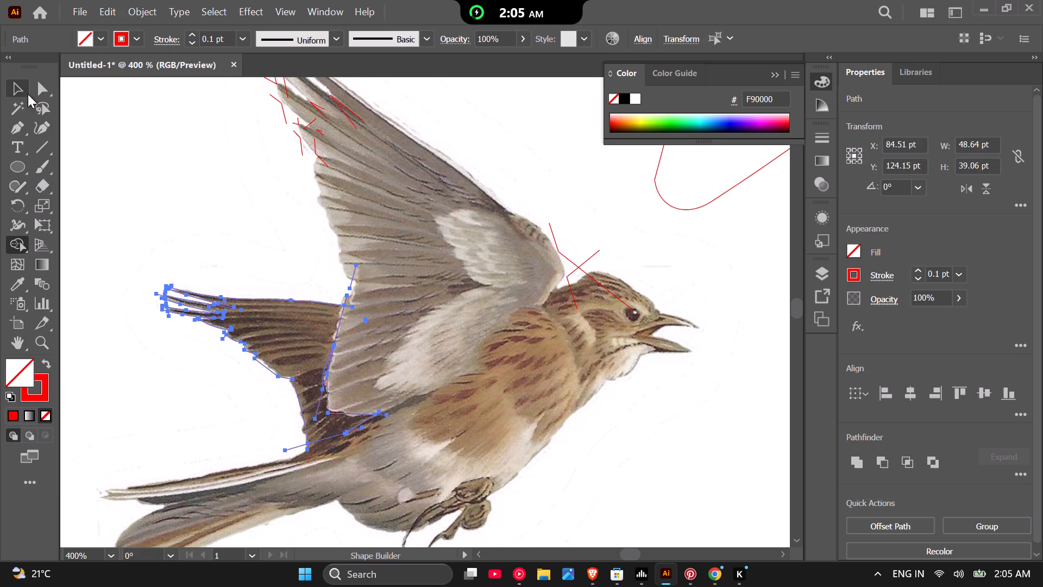
# Move the lower wing outline off the bird and place it against the lower trailing edge of the separated upper wing outline.
pyautogui.click(15, 82)
pyautogui.scroll(-1, 245, 306)
pyautogui.scroll(-1, 272, 344)
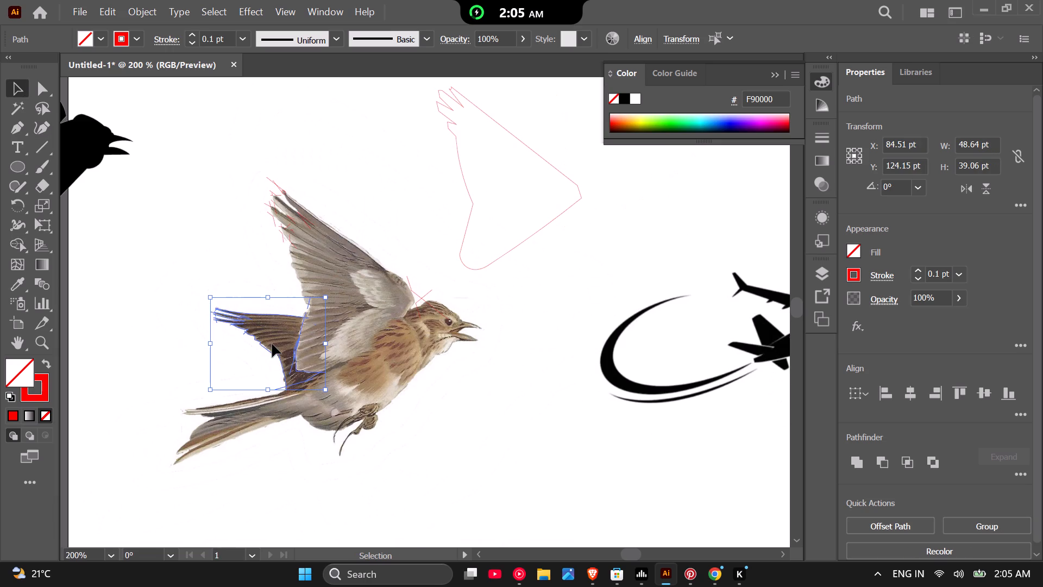
pyautogui.moveTo(272, 344); pyautogui.dragTo(316, 302)
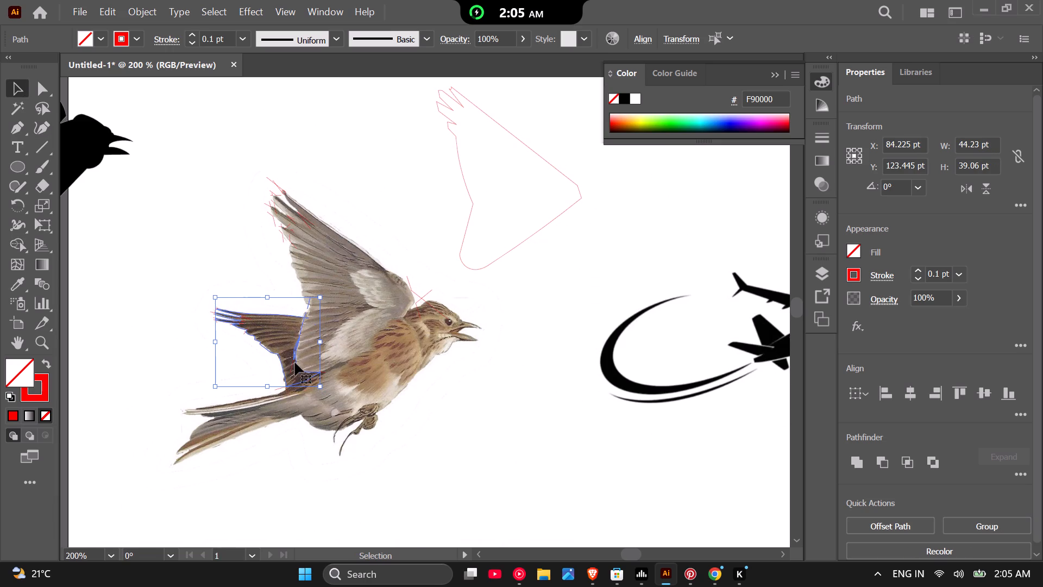
pyautogui.moveTo(295, 363); pyautogui.dragTo(382, 197)
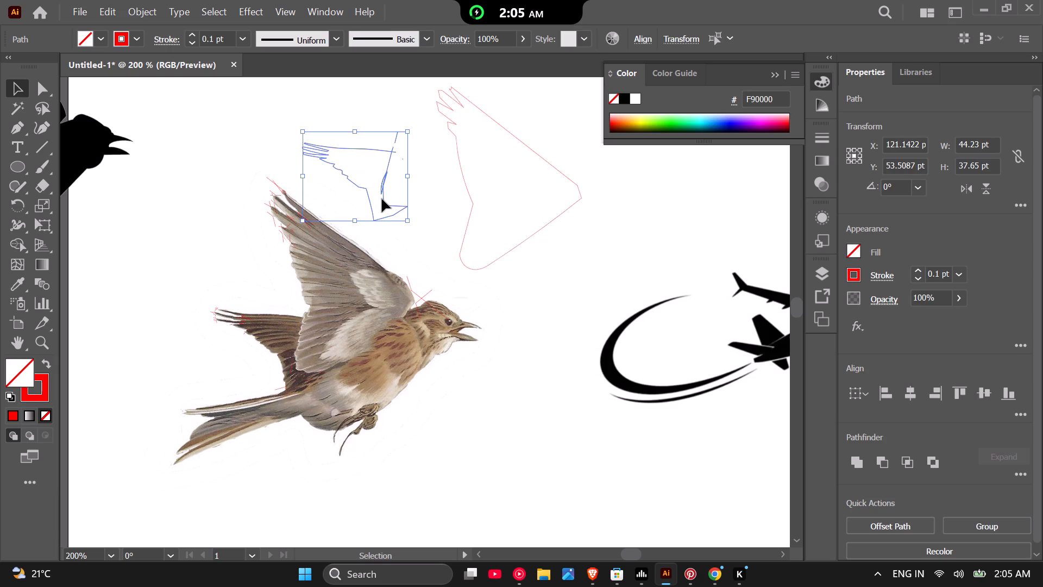
pyautogui.scroll(-2, 402, 202)
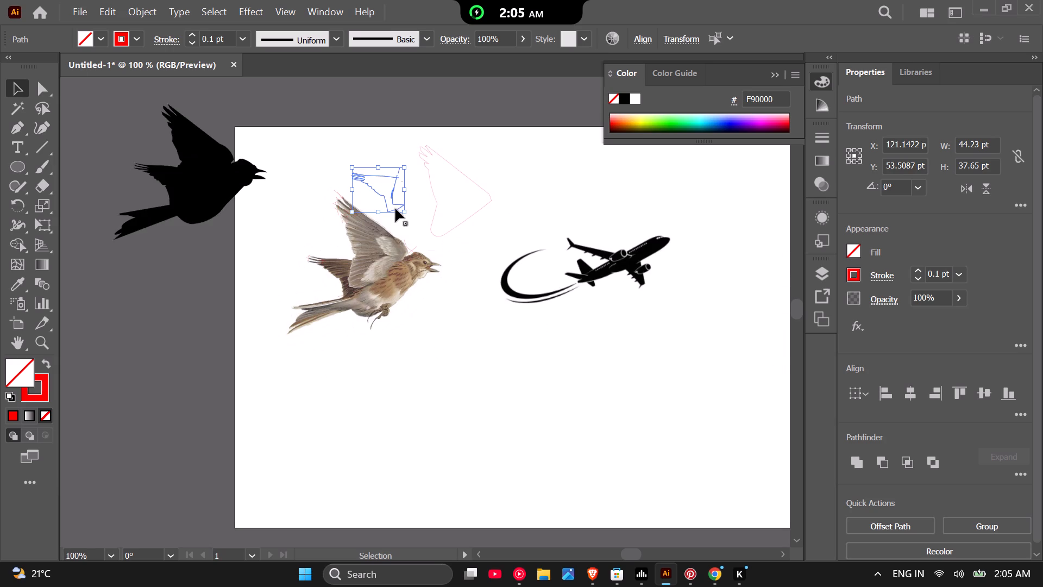
pyautogui.moveTo(395, 205); pyautogui.dragTo(435, 237)
pyautogui.click(188, 274)
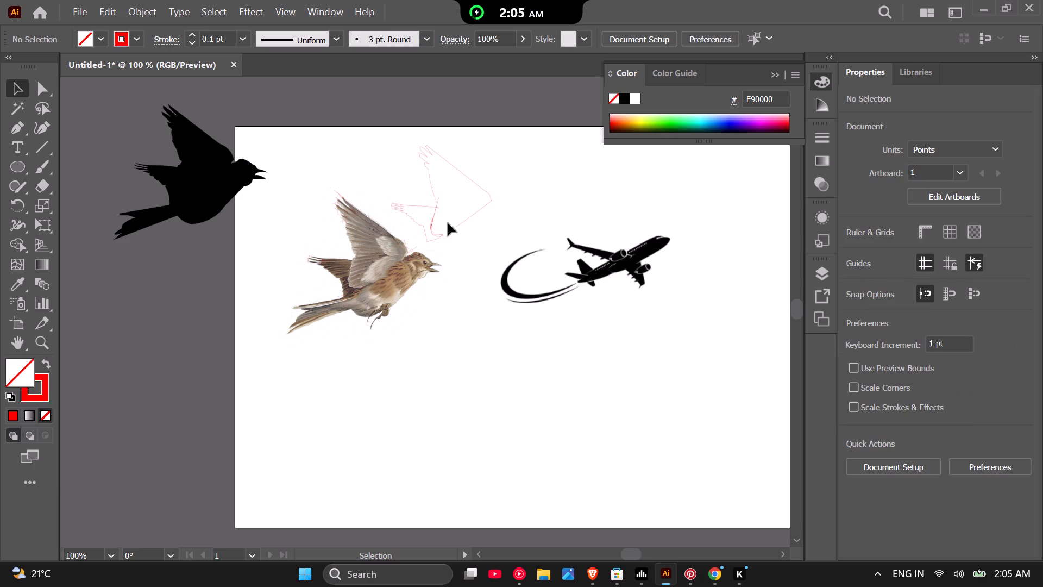
# Delete the stray line end that sticks out above the junction of the two separated wing outlines.
pyautogui.scroll(2, 451, 218)
pyautogui.scroll(2, 401, 238)
pyautogui.scroll(-2, 392, 243)
pyautogui.scroll(1, 444, 180)
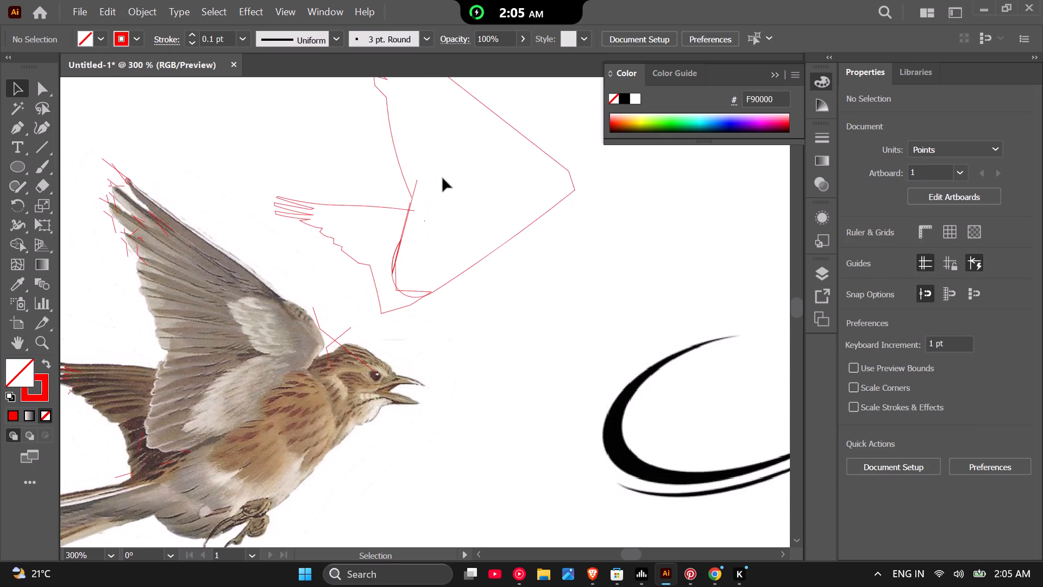
pyautogui.scroll(2, 422, 174)
pyautogui.scroll(-1, 411, 186)
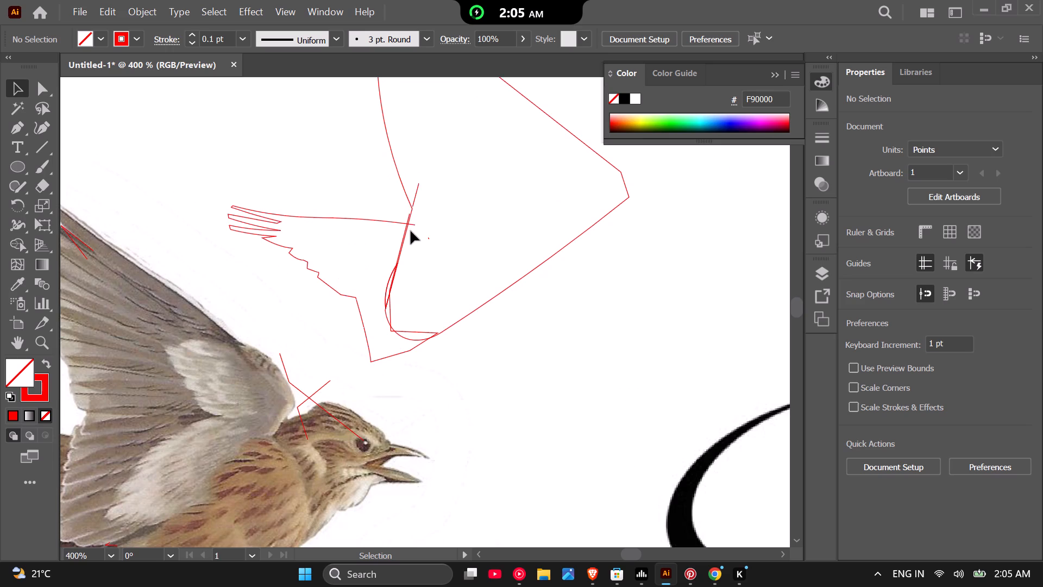
pyautogui.scroll(2, 411, 231)
pyautogui.scroll(-2, 411, 231)
pyautogui.moveTo(425, 171); pyautogui.dragTo(429, 180)
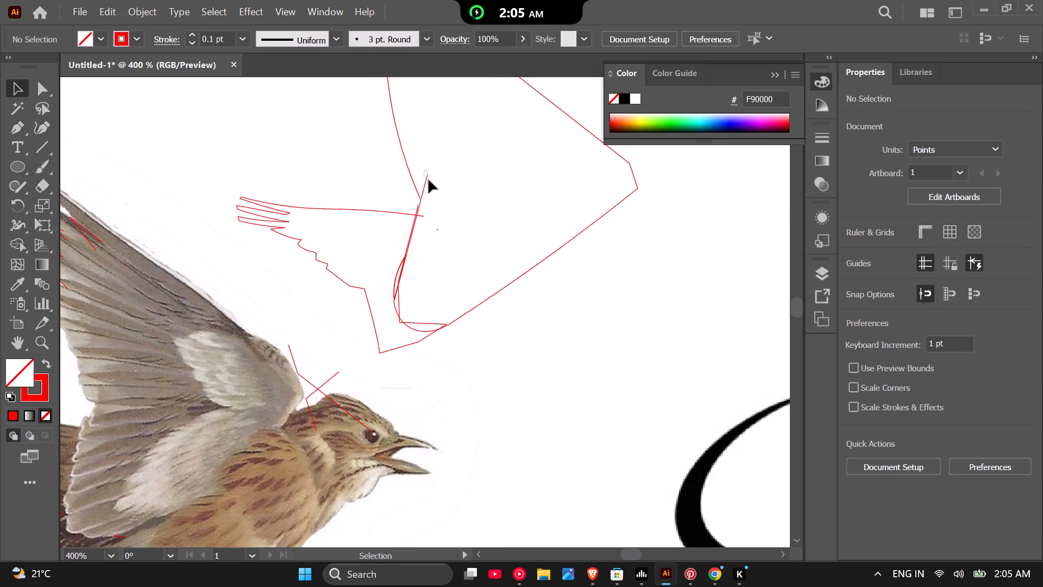
pyautogui.moveTo(429, 180); pyautogui.dragTo(433, 188)
pyautogui.press('BackSpace')
pyautogui.scroll(2, 425, 216)
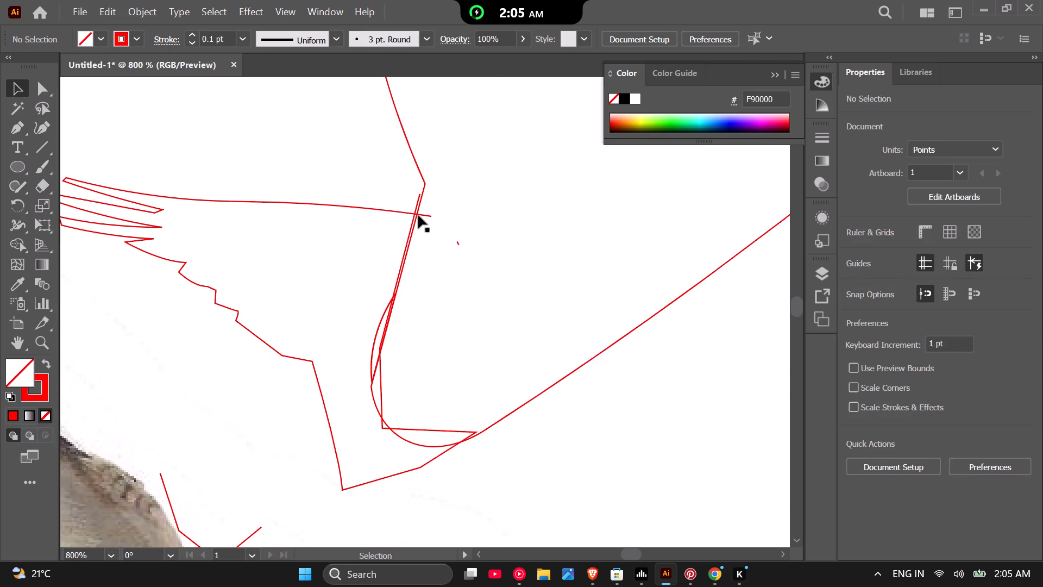
# Delete the tiny stray line fragment floating inside the upper wing outline, beside the junction of the two wing outlines.
pyautogui.scroll(2, 386, 218)
pyautogui.moveTo(392, 239); pyautogui.dragTo(439, 263)
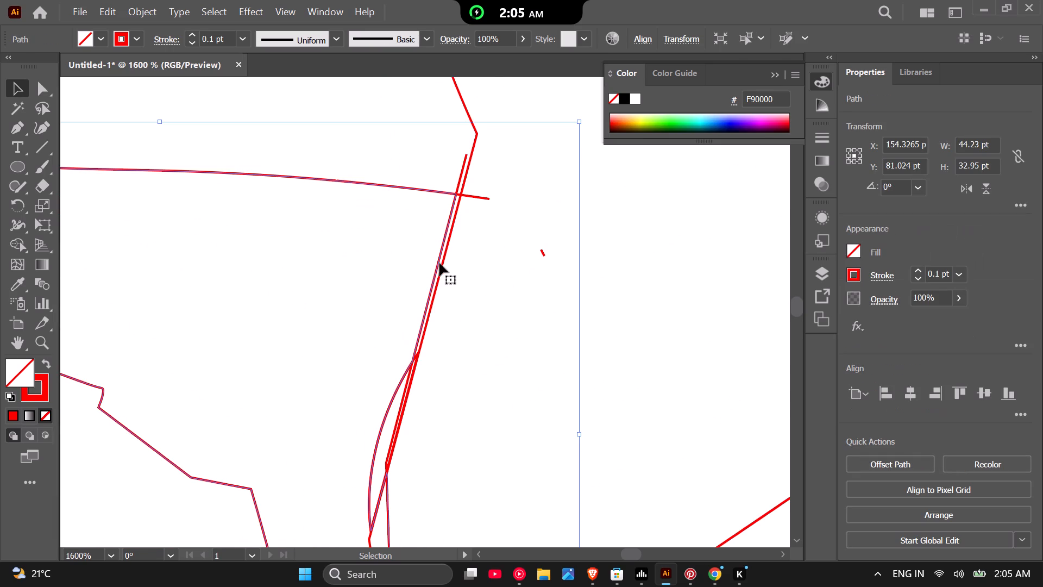
pyautogui.click(509, 245)
pyautogui.moveTo(574, 236); pyautogui.dragTo(510, 265)
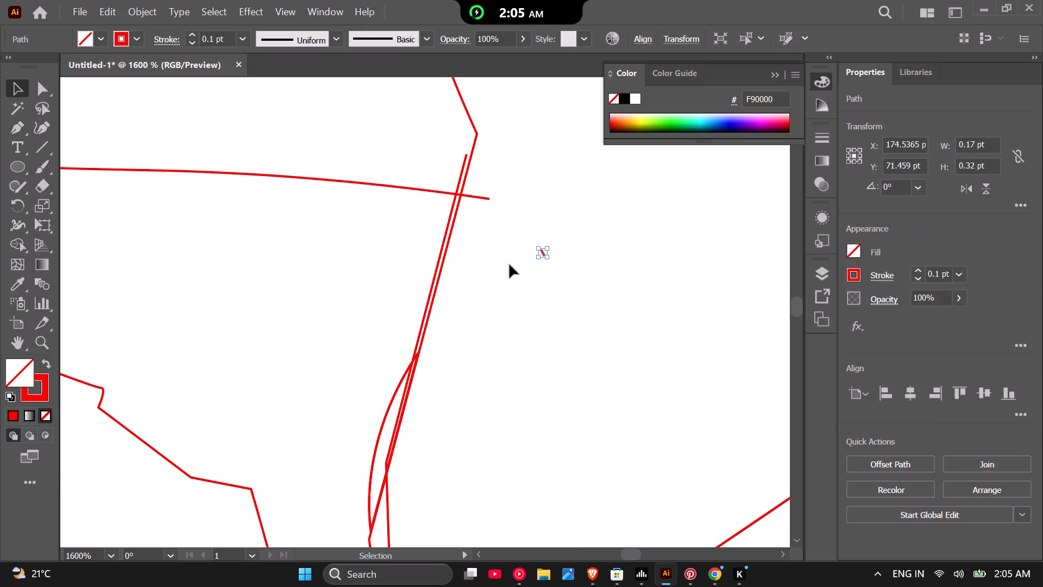
pyautogui.press('BackSpace')
# Examine the two assembled wing outlines beside the bird image, both close up and as a whole.
pyautogui.scroll(-3, 493, 276)
pyautogui.scroll(-1, 467, 336)
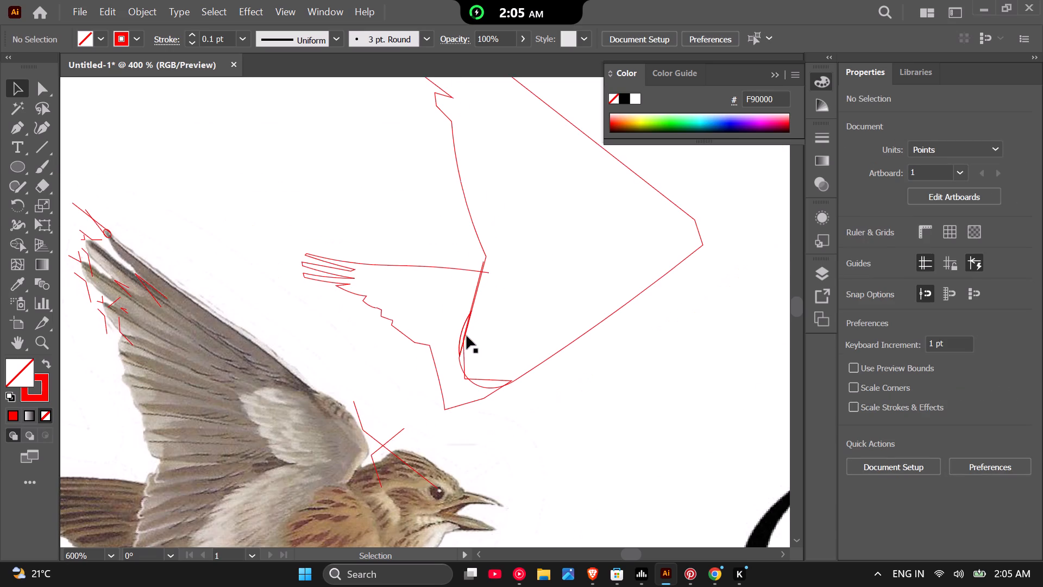
pyautogui.scroll(1, 441, 342)
pyautogui.scroll(-3, 441, 342)
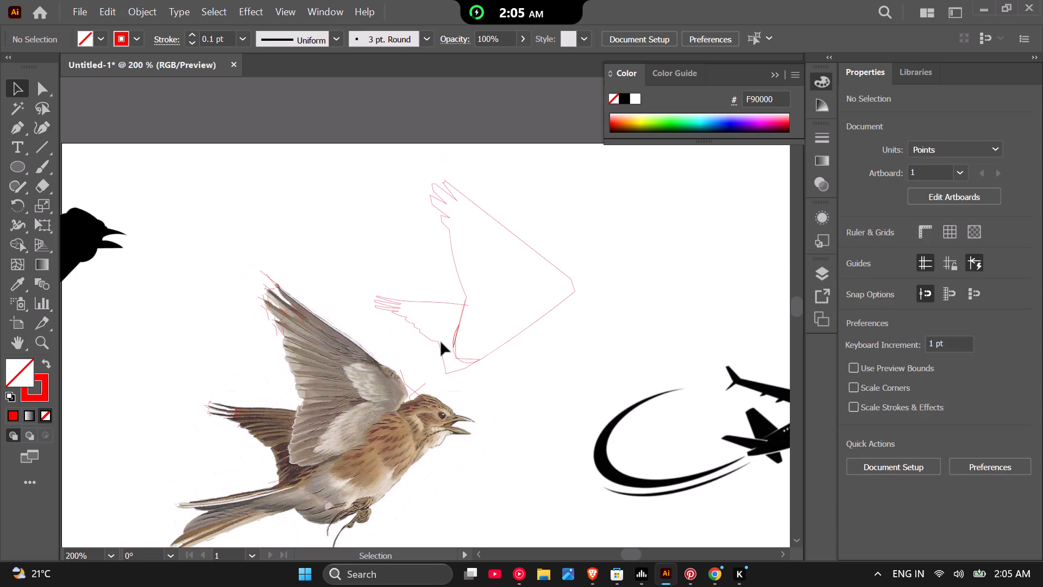
pyautogui.scroll(1, 473, 193)
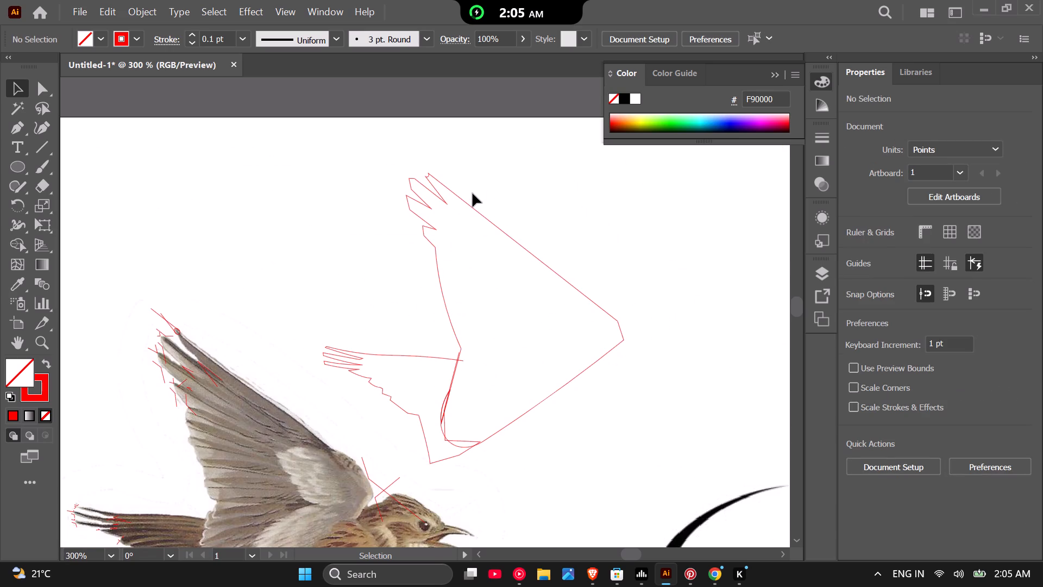
pyautogui.scroll(-1, 451, 235)
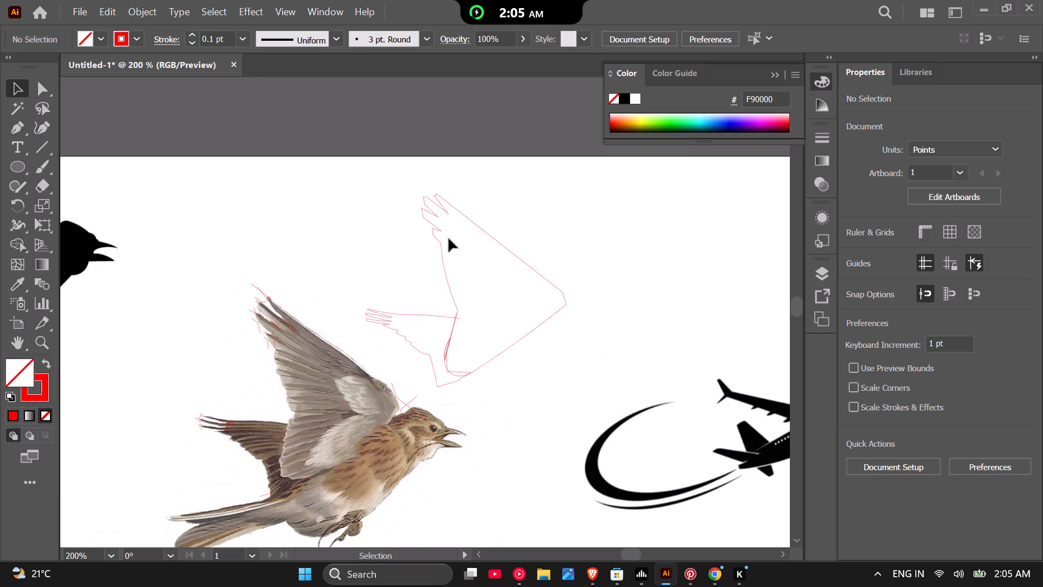
pyautogui.scroll(-1, 447, 240)
pyautogui.scroll(1, 437, 245)
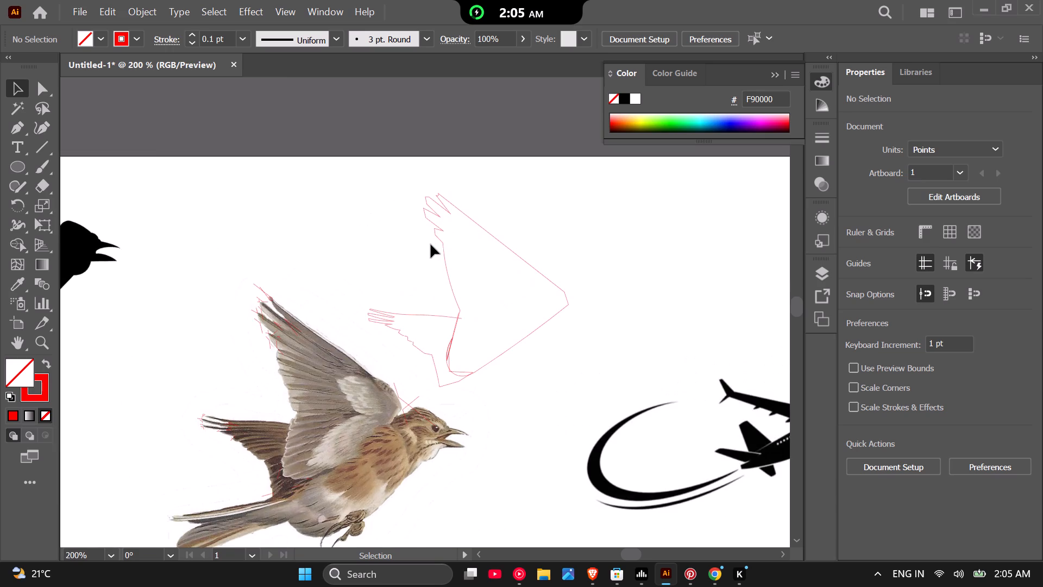
pyautogui.scroll(-1, 431, 245)
pyautogui.scroll(3, 438, 291)
pyautogui.scroll(-3, 429, 292)
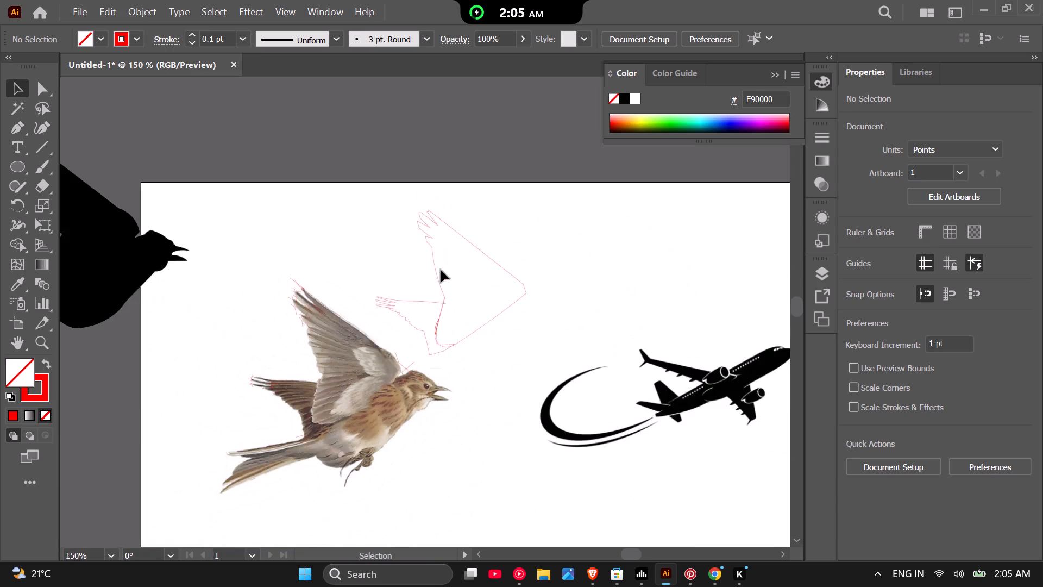
pyautogui.scroll(3, 441, 270)
pyautogui.scroll(-4, 392, 277)
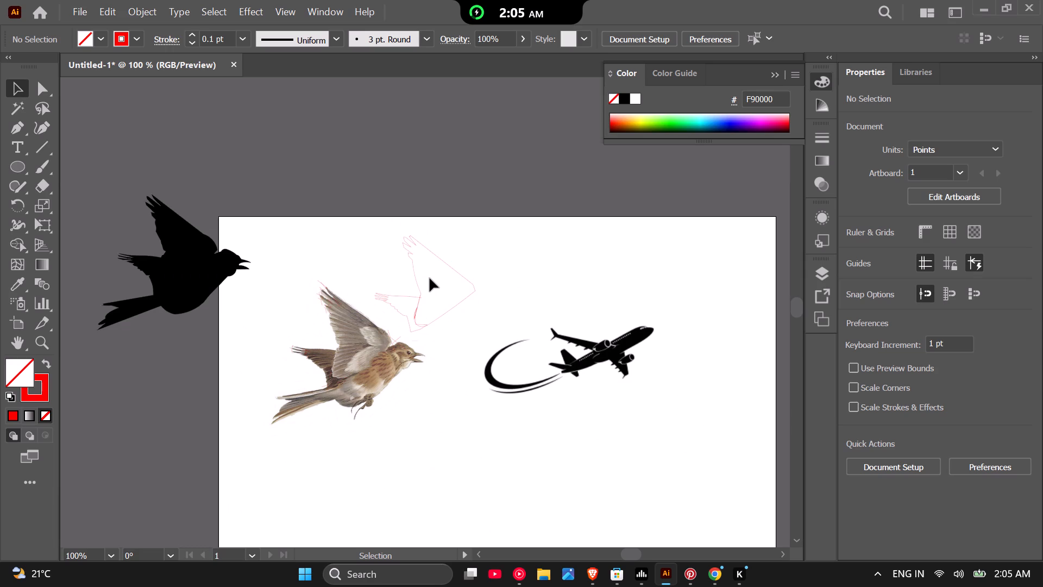
pyautogui.scroll(2, 426, 278)
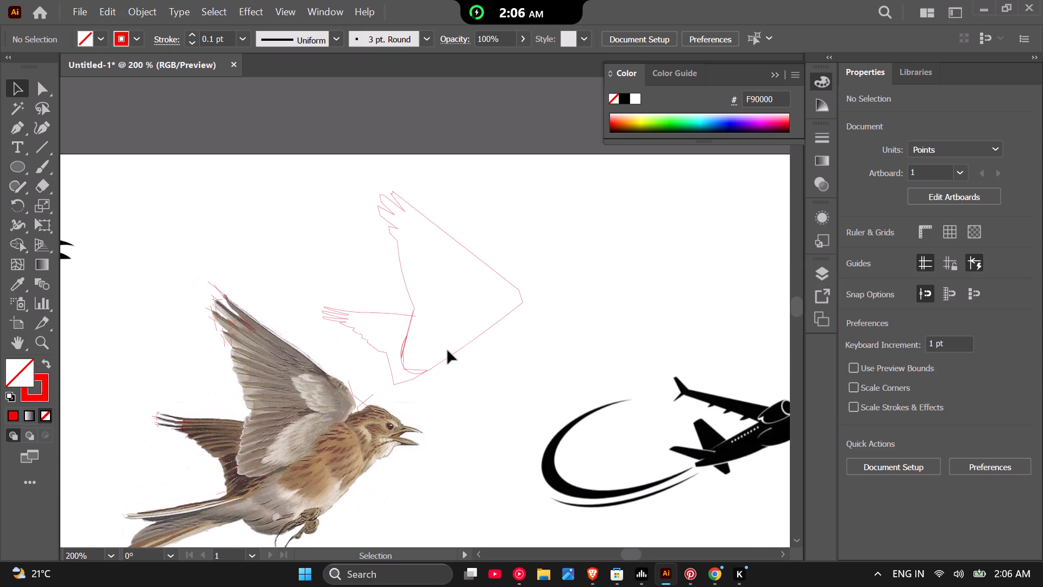
pyautogui.scroll(1, 448, 351)
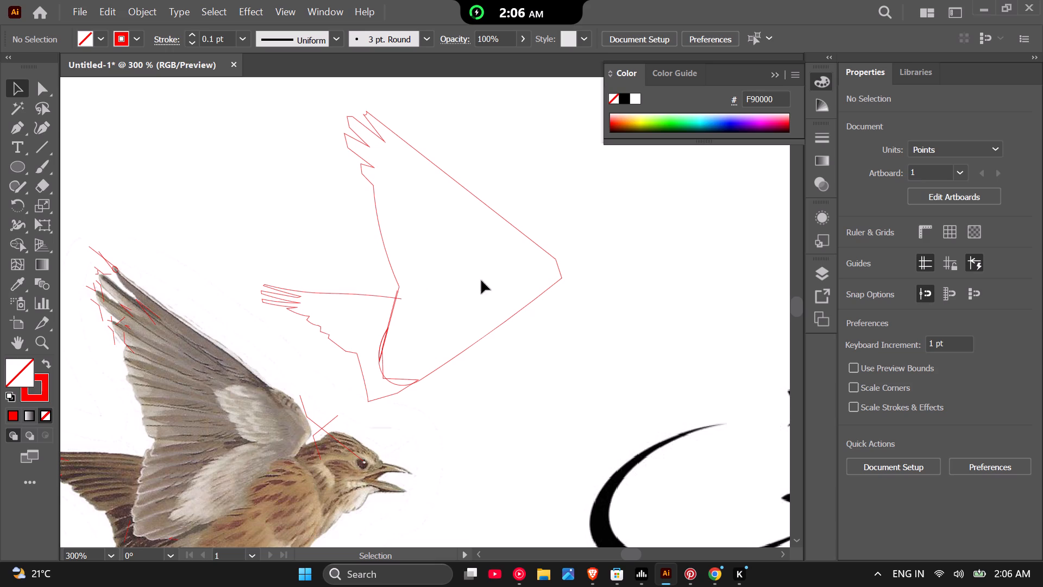
pyautogui.scroll(-2, 406, 280)
# Select both separated wing outlines, without the airplane artwork, and unite them into one shape with Pathfinder.
pyautogui.moveTo(477, 211); pyautogui.dragTo(464, 234)
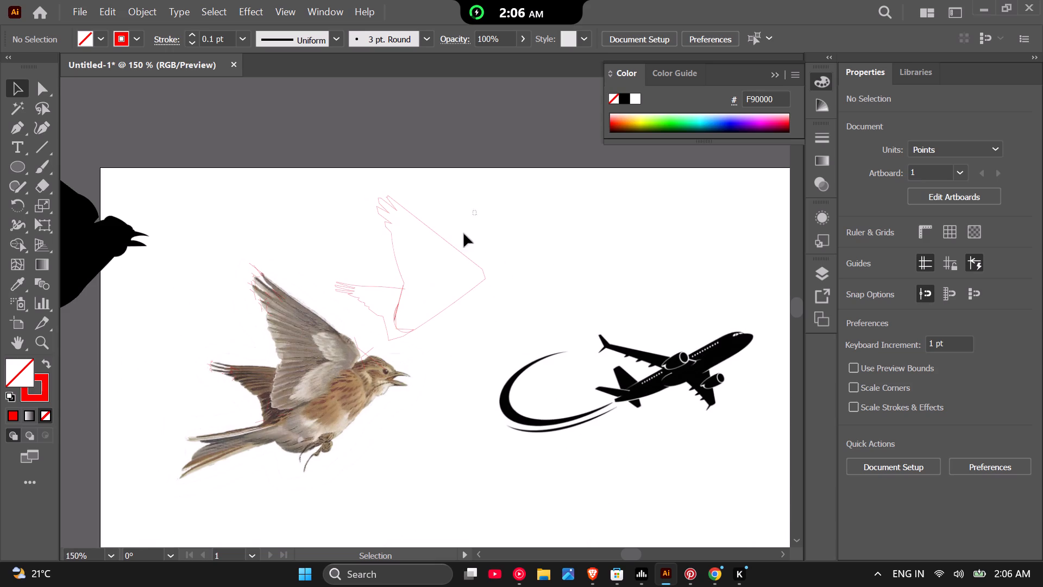
pyautogui.moveTo(464, 234); pyautogui.dragTo(367, 327)
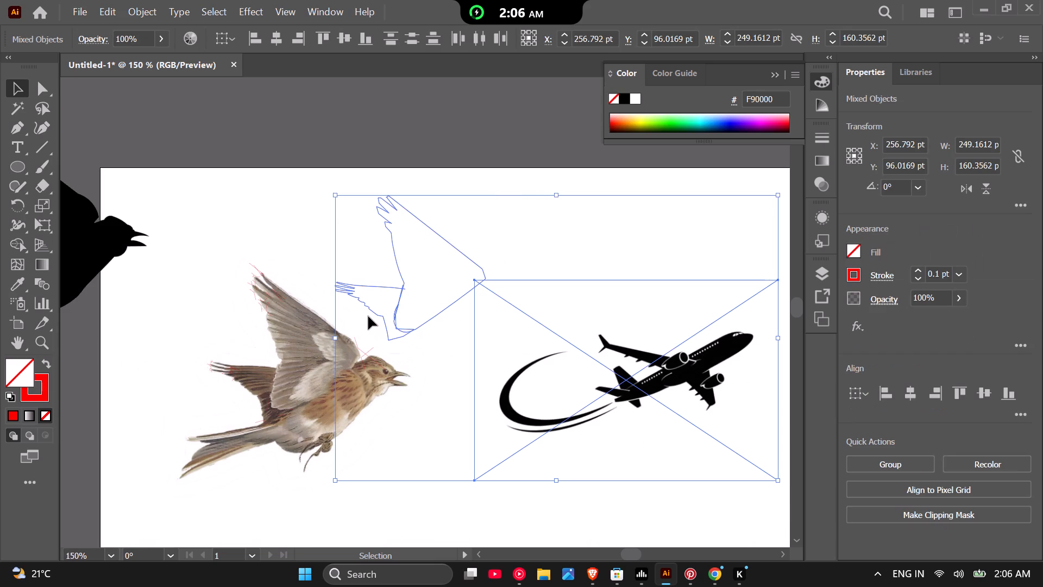
pyautogui.scroll(-2, 369, 315)
pyautogui.click(418, 224)
pyautogui.moveTo(418, 222); pyautogui.dragTo(369, 304)
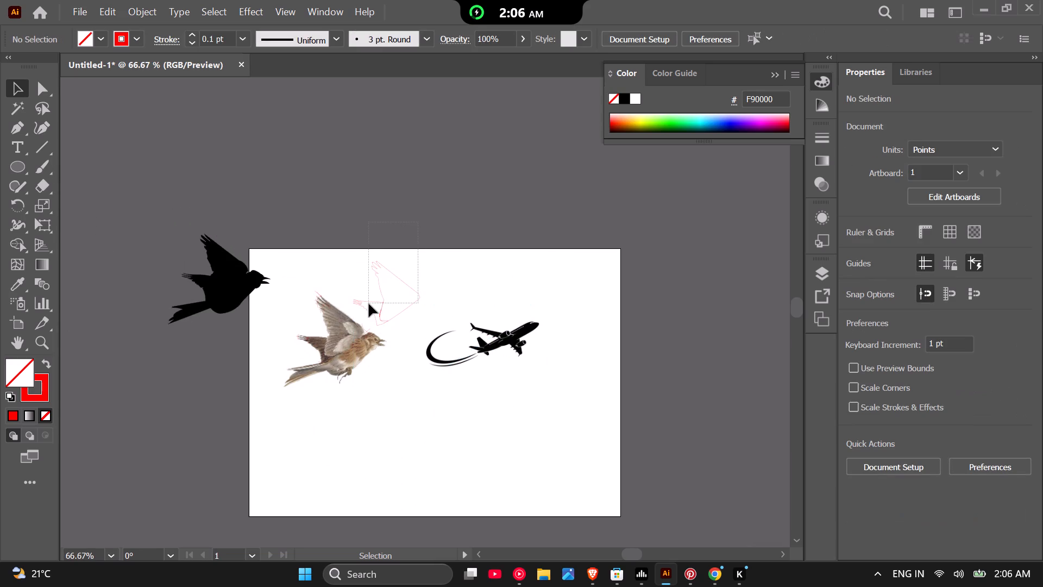
pyautogui.moveTo(369, 304); pyautogui.dragTo(364, 311)
pyautogui.click(399, 227)
pyautogui.moveTo(391, 216); pyautogui.dragTo(362, 280)
pyautogui.moveTo(362, 280); pyautogui.dragTo(356, 305)
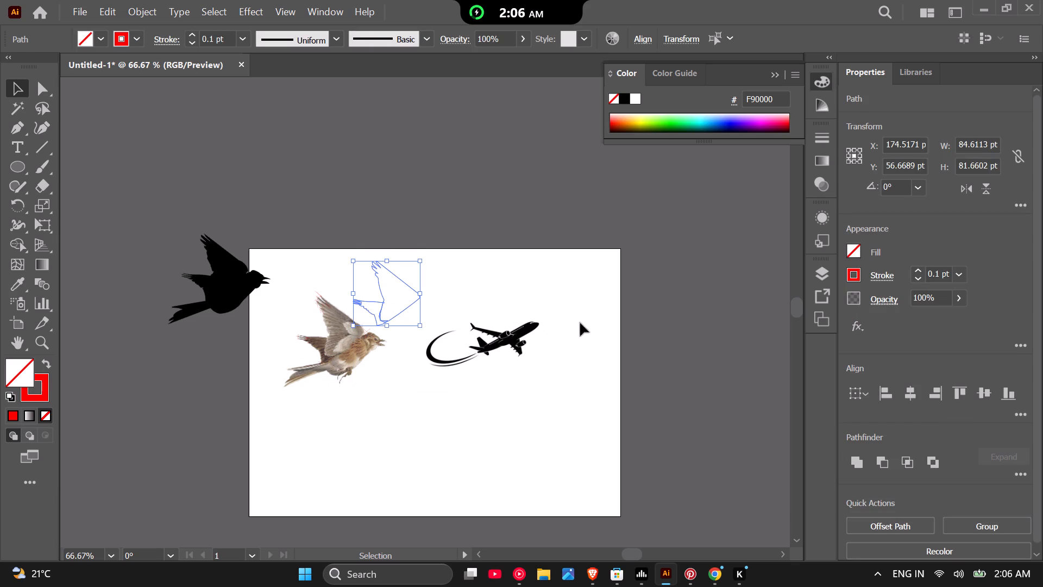
pyautogui.click(860, 461)
pyautogui.click(461, 226)
# Examine the united wing outline around the wing junction, the narrow sliver and the small leftover triangle.
pyautogui.scroll(2, 374, 287)
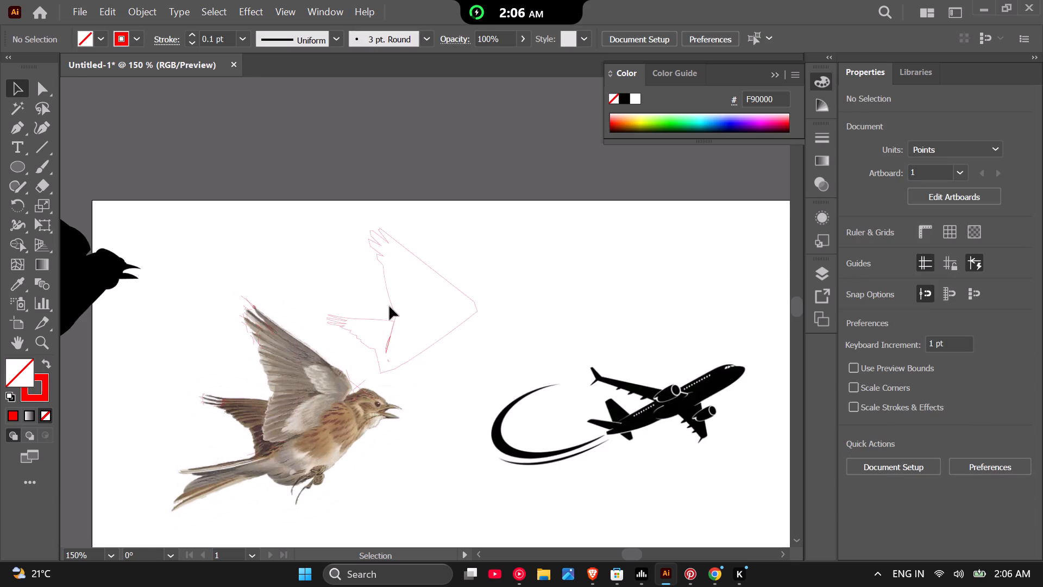
pyautogui.scroll(2, 389, 307)
pyautogui.moveTo(437, 338); pyautogui.dragTo(438, 325)
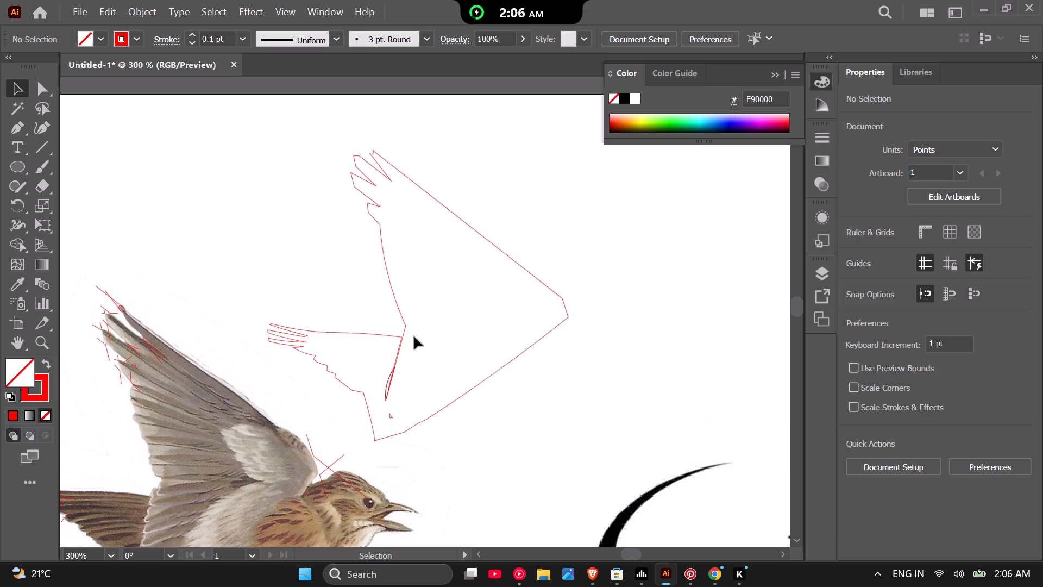
pyautogui.moveTo(420, 147); pyautogui.dragTo(391, 217)
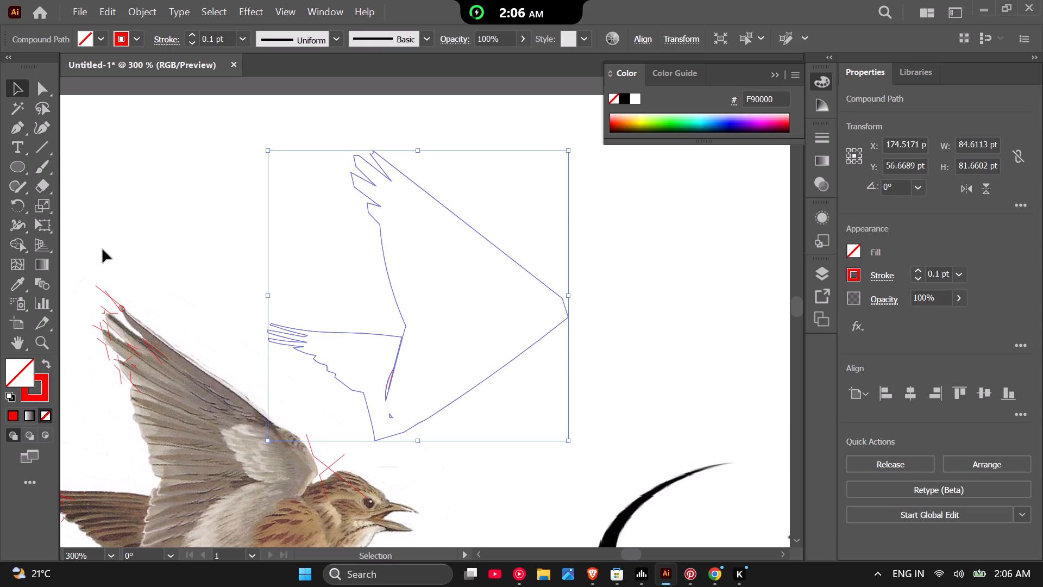
pyautogui.click(217, 249)
pyautogui.scroll(3, 416, 341)
pyautogui.scroll(1, 371, 346)
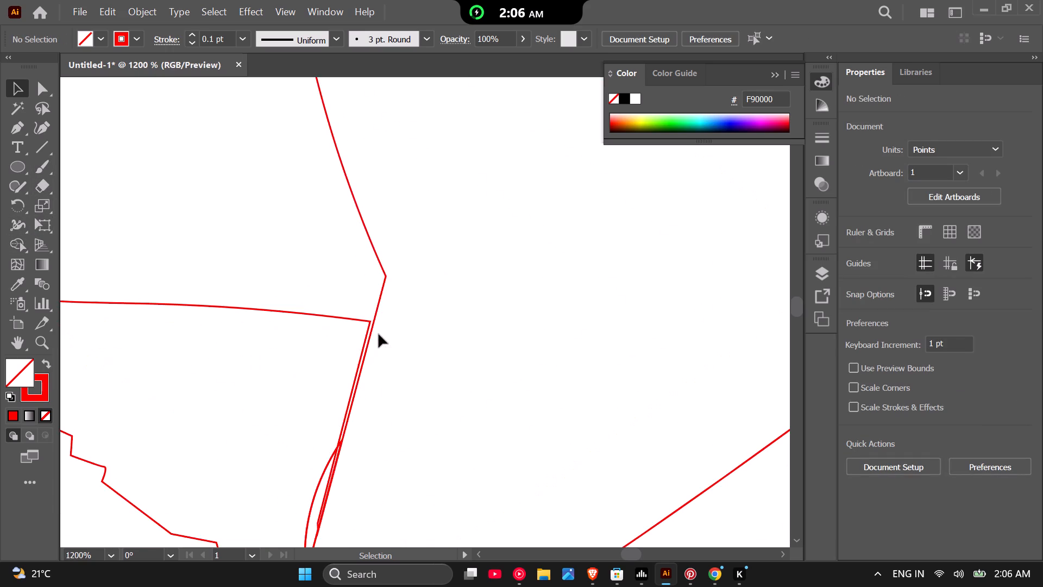
pyautogui.scroll(-2, 379, 334)
pyautogui.moveTo(369, 462); pyautogui.dragTo(332, 498)
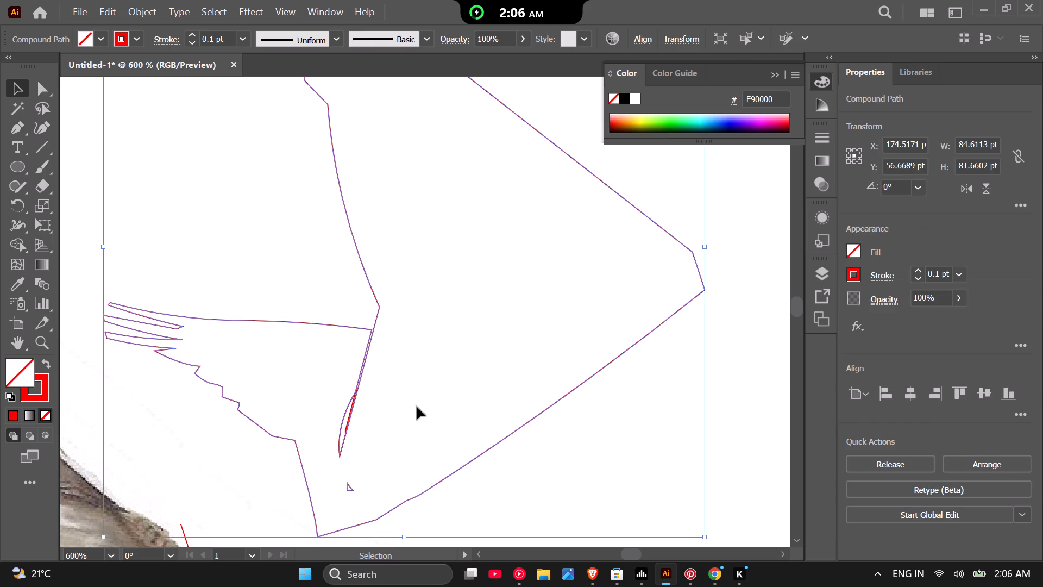
pyautogui.click(417, 407)
pyautogui.moveTo(338, 492); pyautogui.dragTo(367, 488)
pyautogui.click(354, 484)
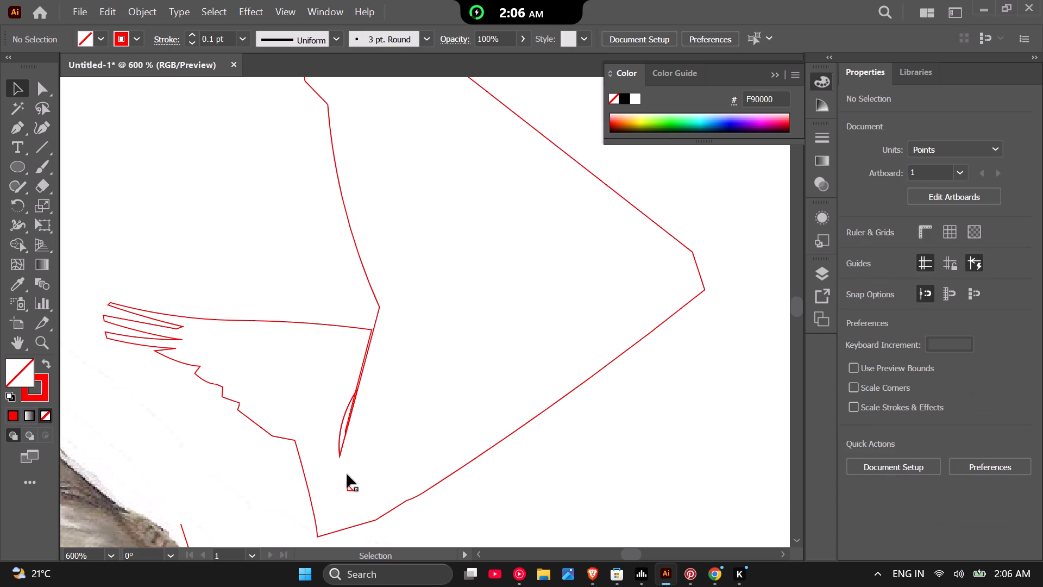
pyautogui.scroll(-3, 384, 328)
pyautogui.click(380, 329)
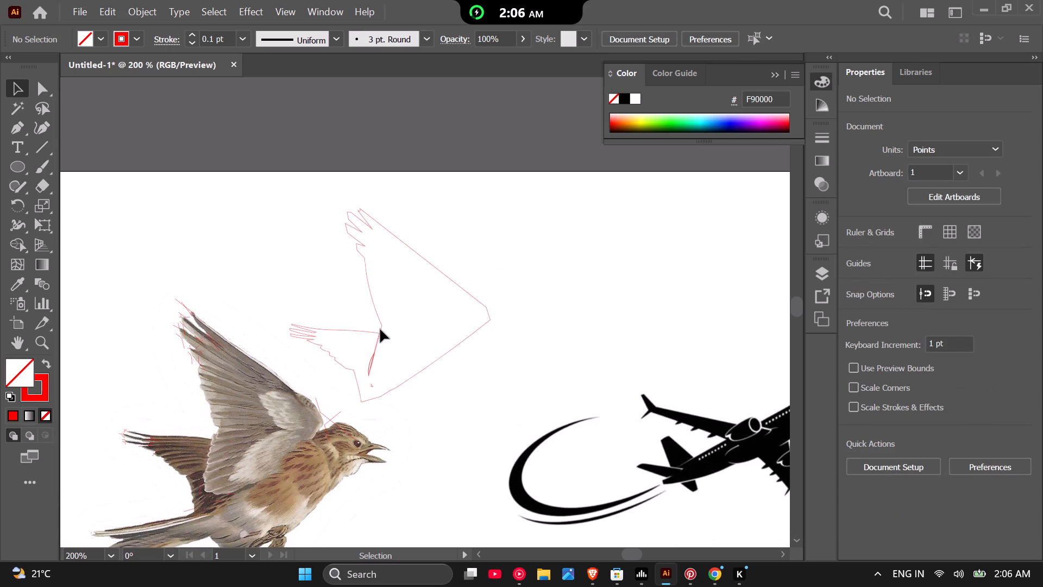
# Expand the united wing outline with only the Stroke option enabled and Fill disabled.
pyautogui.moveTo(392, 207); pyautogui.dragTo(365, 297)
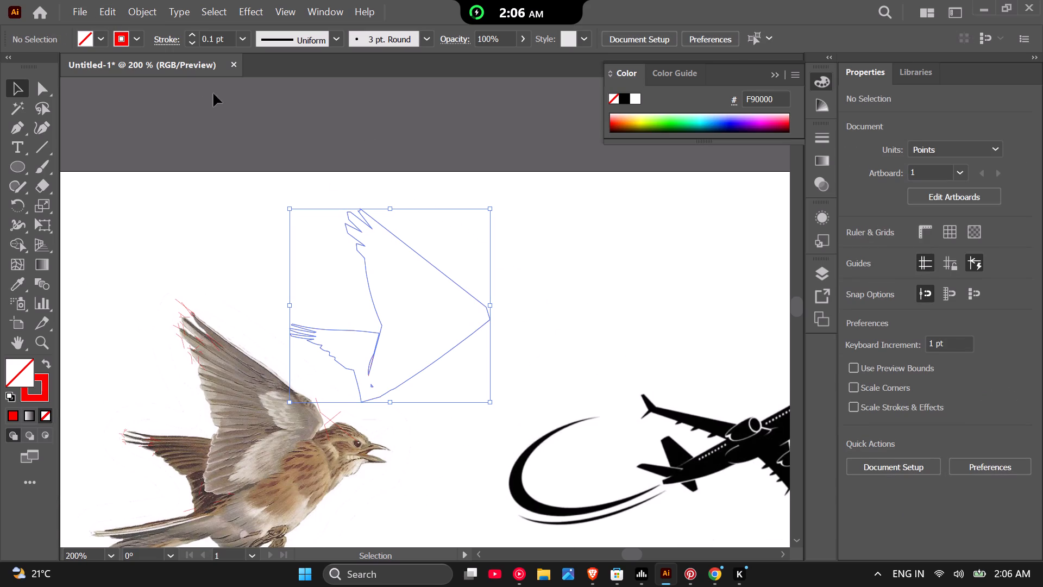
pyautogui.click(152, 13)
pyautogui.click(204, 248)
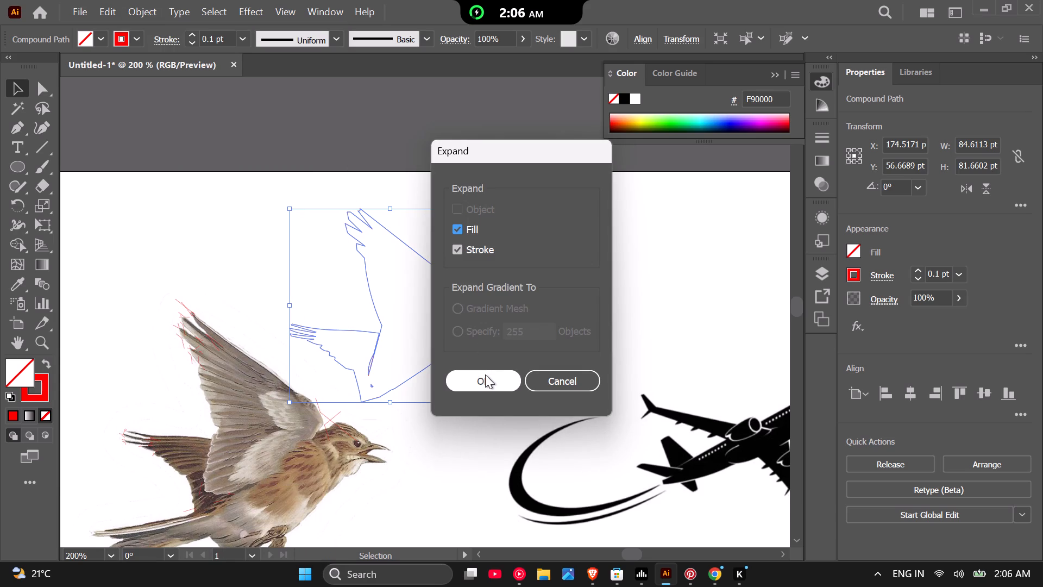
pyautogui.click(457, 251)
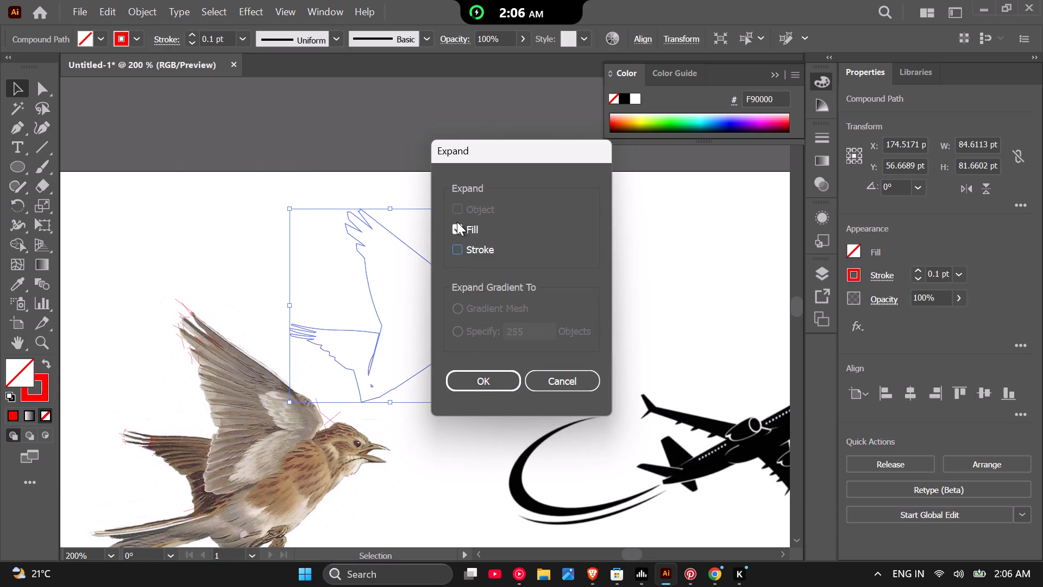
pyautogui.click(456, 252)
pyautogui.click(456, 229)
pyautogui.click(496, 374)
# Examine the expanded wing outline around the wing junction and the small leftover triangle below it.
pyautogui.scroll(2, 388, 372)
pyautogui.click(475, 393)
pyautogui.moveTo(345, 404); pyautogui.dragTo(372, 402)
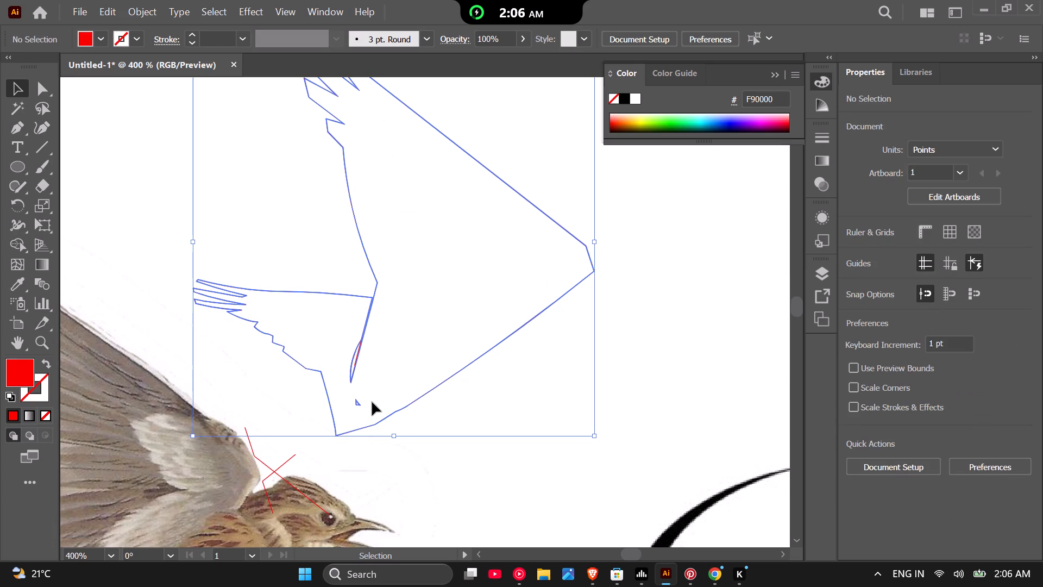
pyautogui.click(379, 470)
pyautogui.scroll(1, 357, 408)
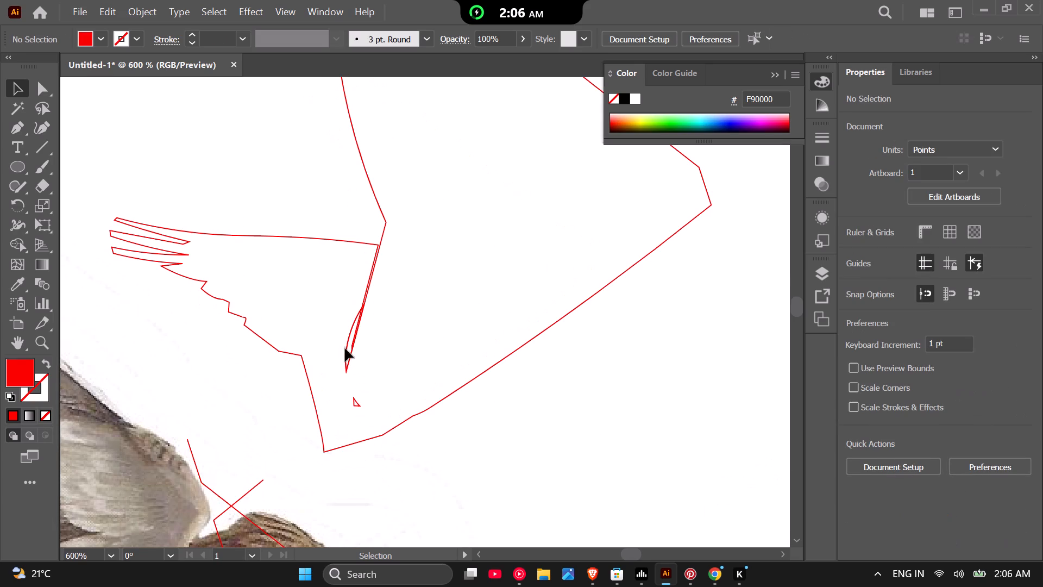
pyautogui.scroll(2, 352, 333)
pyautogui.scroll(-2, 353, 332)
pyautogui.scroll(1, 359, 253)
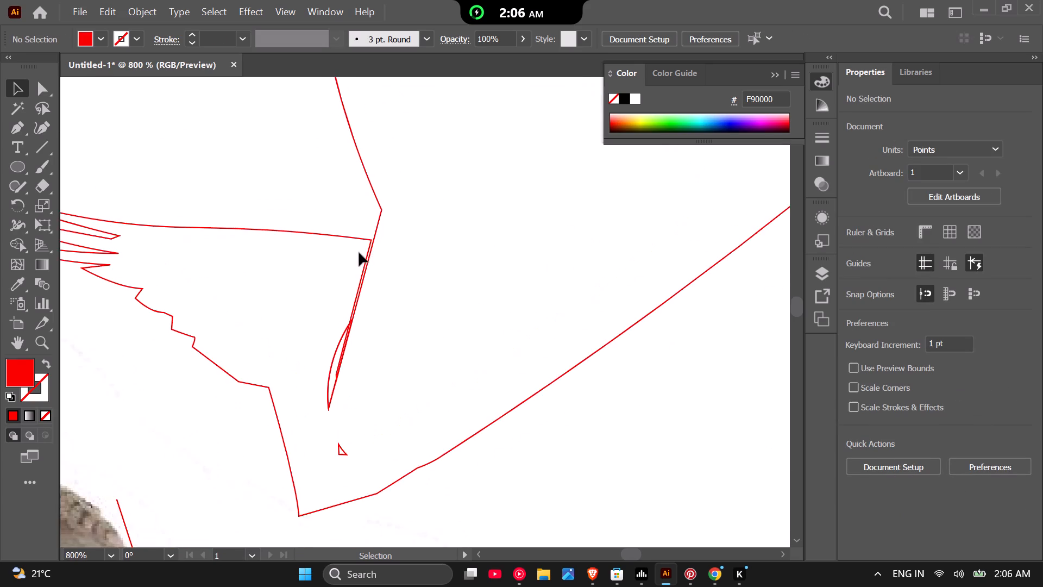
pyautogui.scroll(-3, 359, 253)
pyautogui.scroll(2, 368, 259)
pyautogui.scroll(-2, 367, 265)
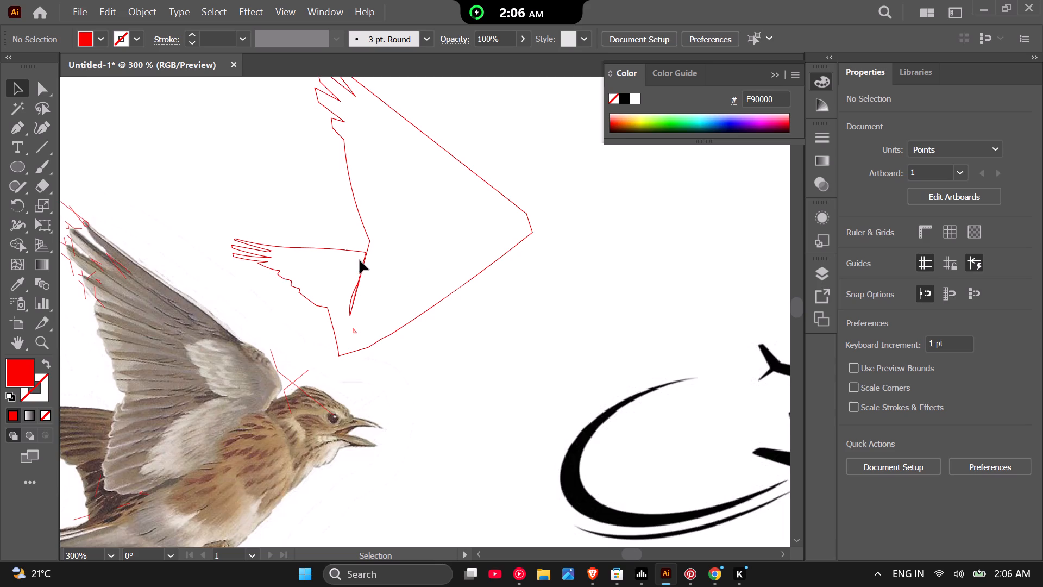
pyautogui.scroll(-1, 360, 260)
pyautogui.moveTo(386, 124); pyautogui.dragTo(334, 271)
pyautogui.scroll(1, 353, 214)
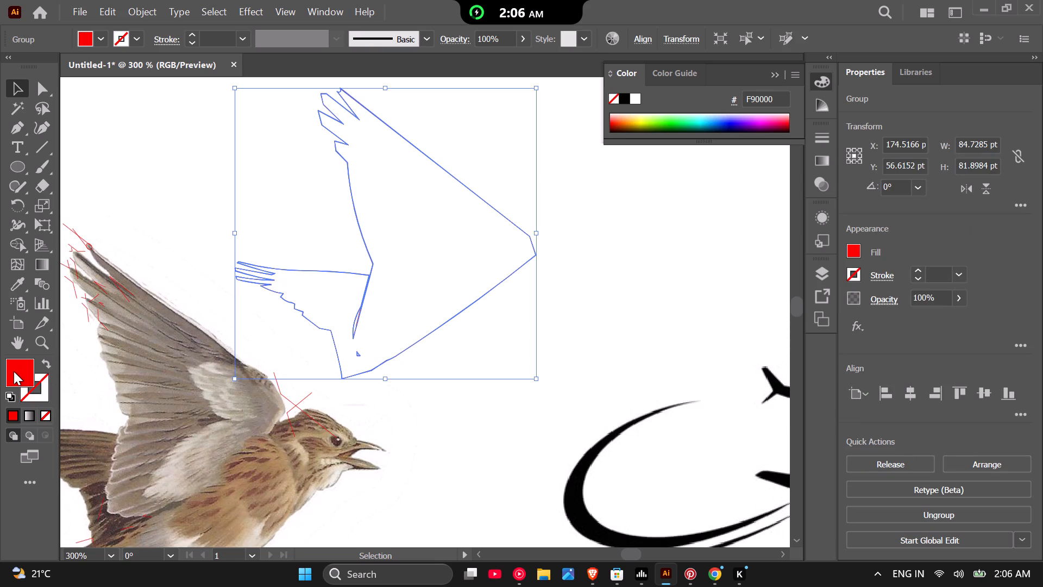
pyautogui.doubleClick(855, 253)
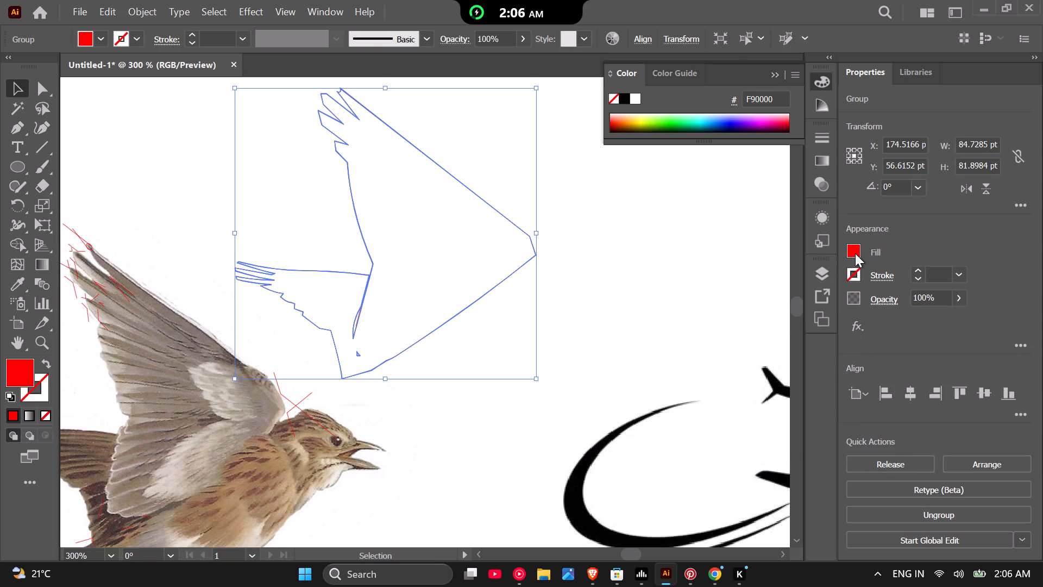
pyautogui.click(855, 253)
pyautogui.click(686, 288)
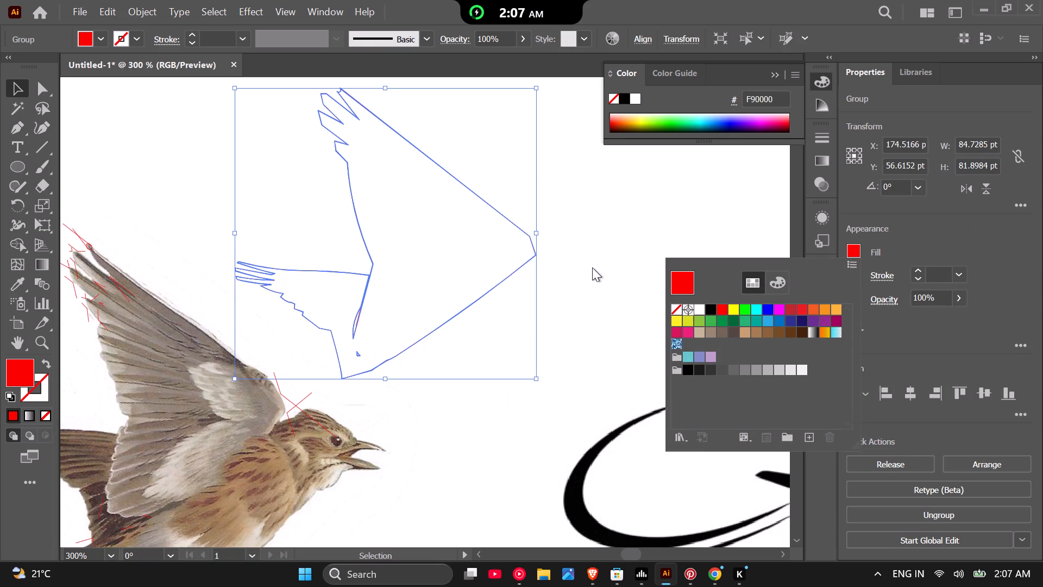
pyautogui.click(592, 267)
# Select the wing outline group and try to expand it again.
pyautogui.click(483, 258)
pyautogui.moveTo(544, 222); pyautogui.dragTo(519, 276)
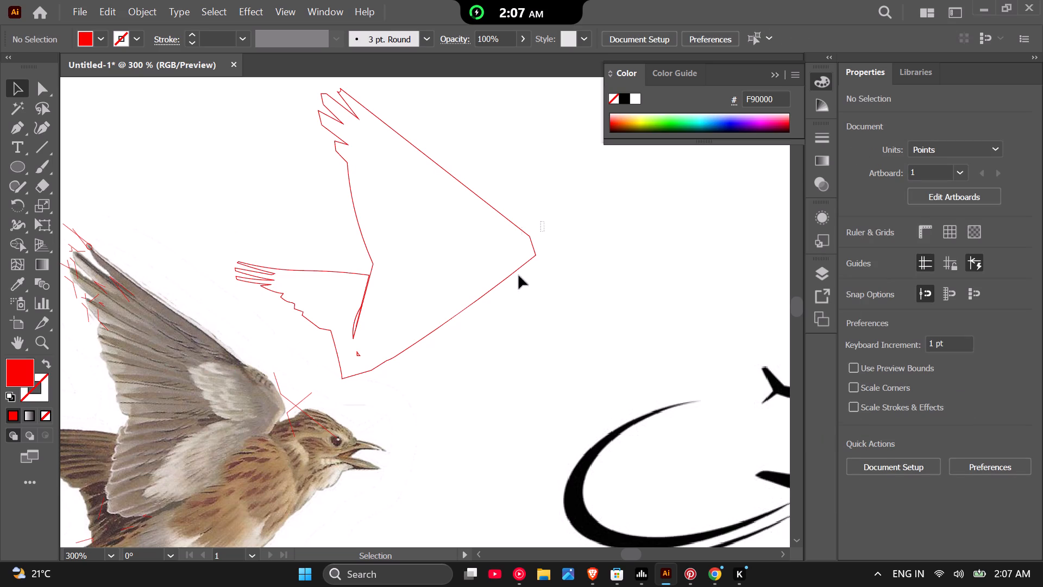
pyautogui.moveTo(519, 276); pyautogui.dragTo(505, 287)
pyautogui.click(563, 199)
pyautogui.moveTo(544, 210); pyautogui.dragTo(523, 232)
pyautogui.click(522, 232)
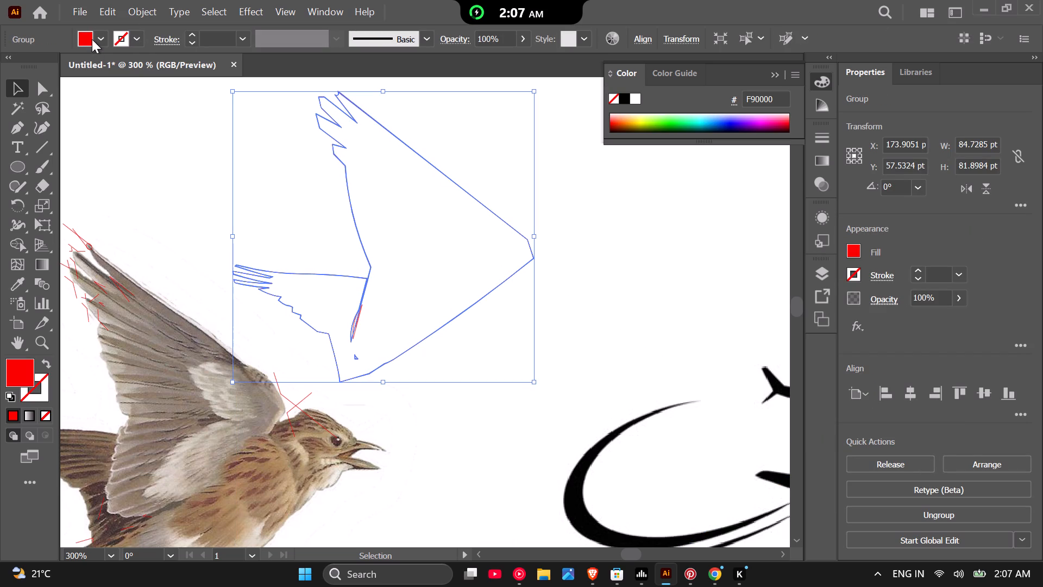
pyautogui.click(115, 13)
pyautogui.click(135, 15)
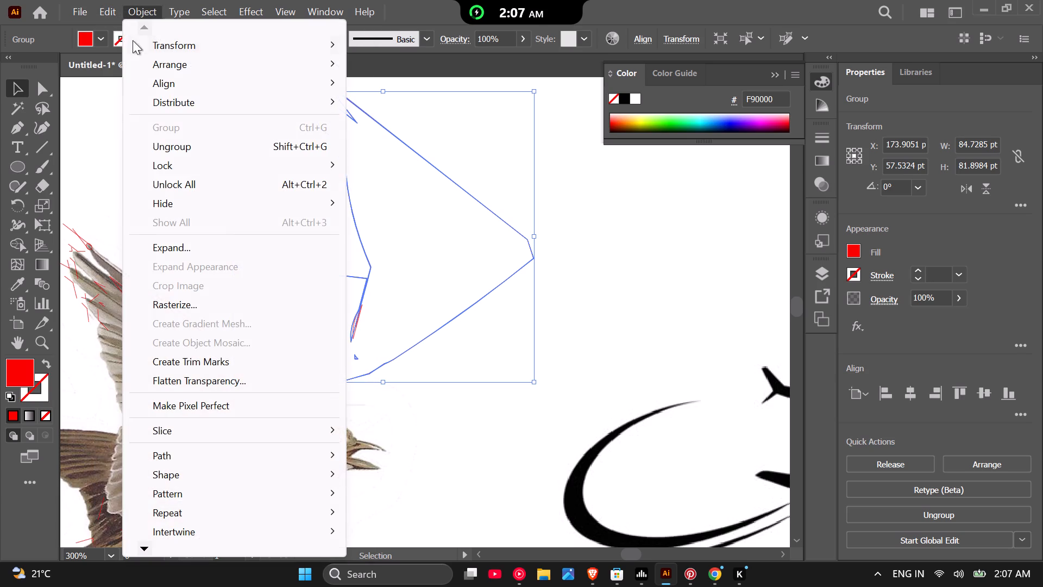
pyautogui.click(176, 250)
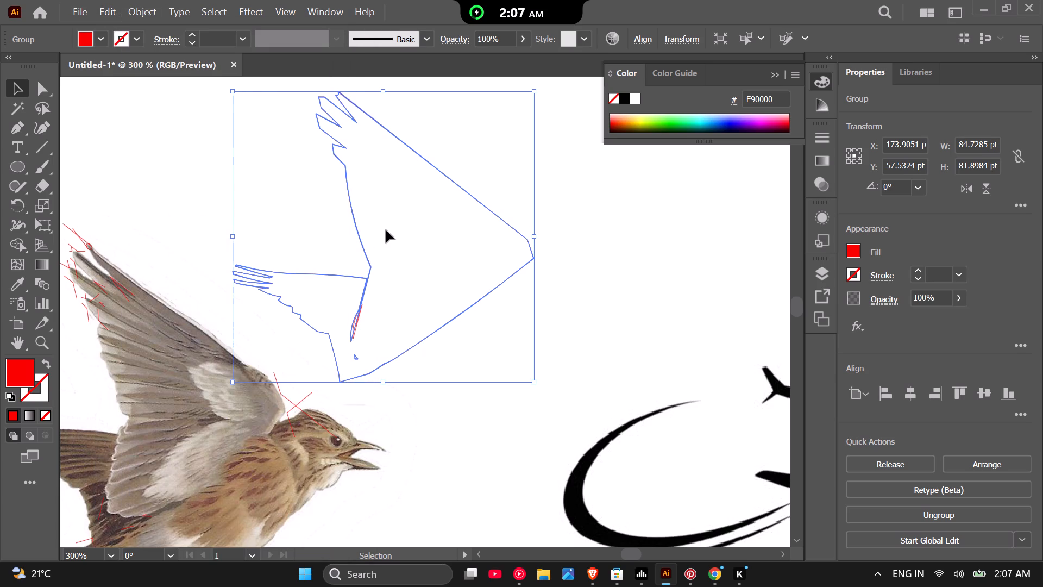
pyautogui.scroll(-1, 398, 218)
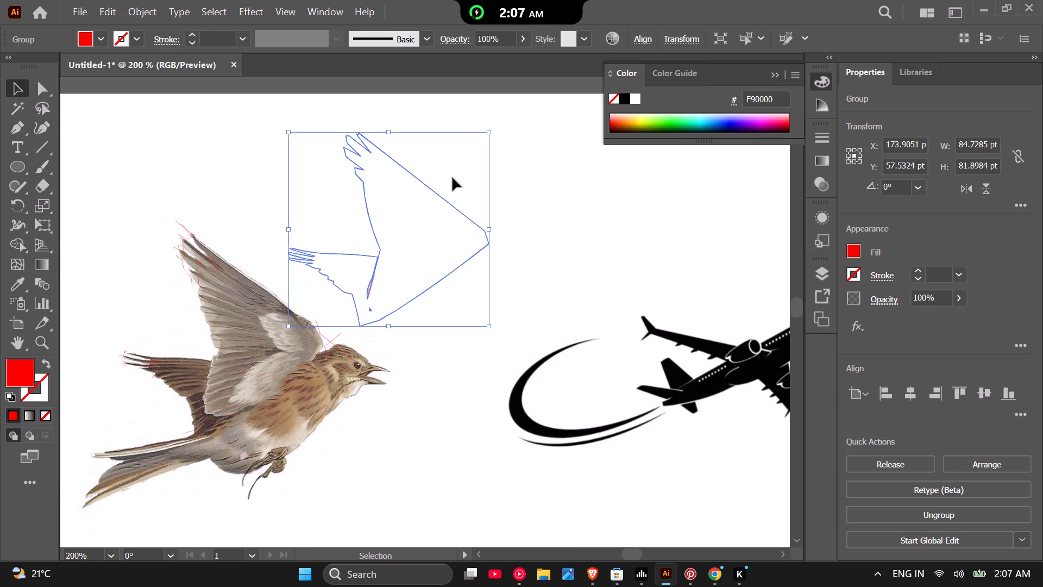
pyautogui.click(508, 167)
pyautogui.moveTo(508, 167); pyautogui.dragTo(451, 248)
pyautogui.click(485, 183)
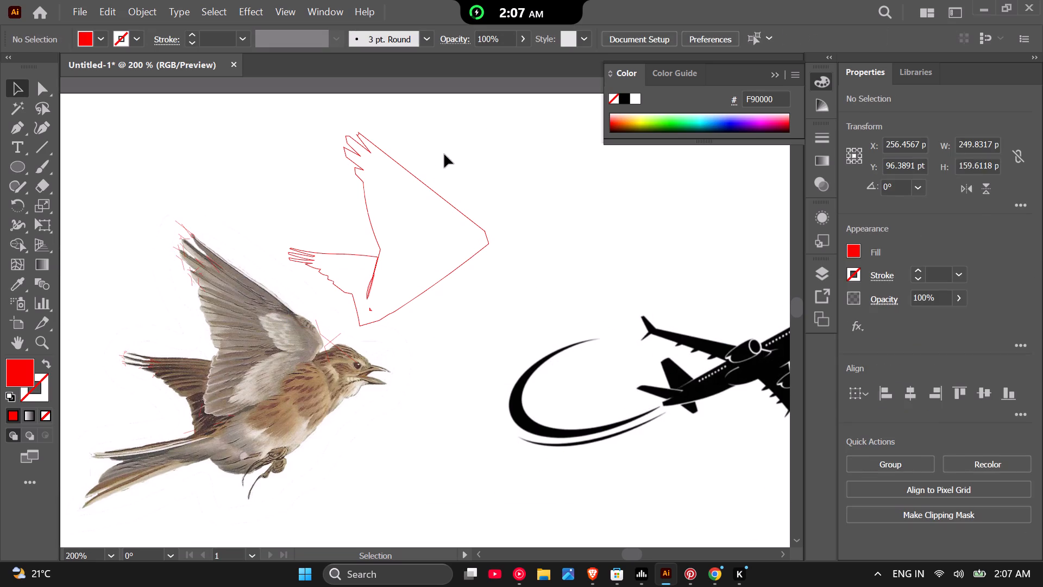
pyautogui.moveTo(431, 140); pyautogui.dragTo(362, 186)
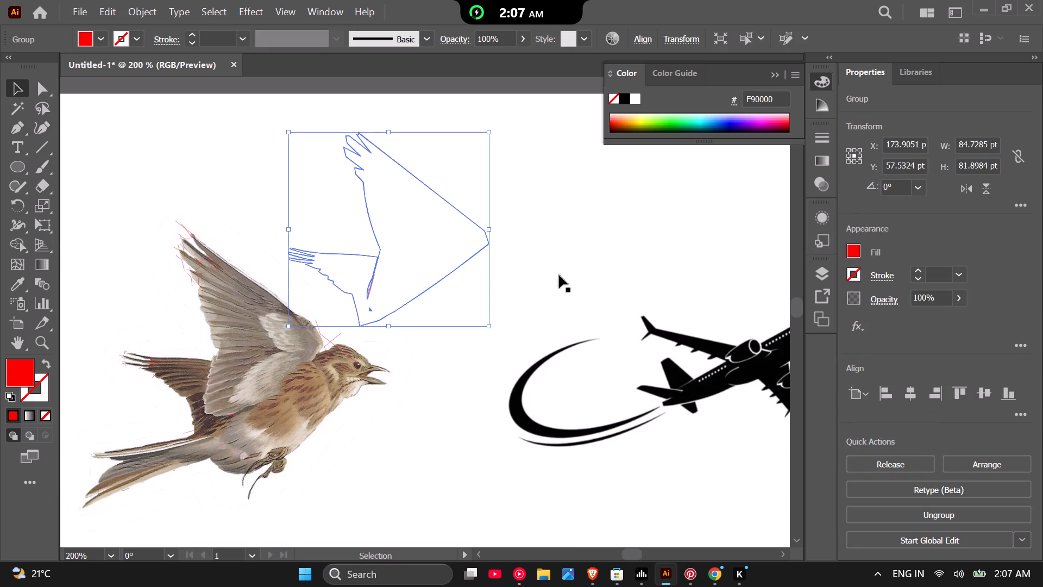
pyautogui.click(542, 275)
# Move the wing outline group to the blank area below and between the bird and the airplane artwork.
pyautogui.scroll(-1, 365, 145)
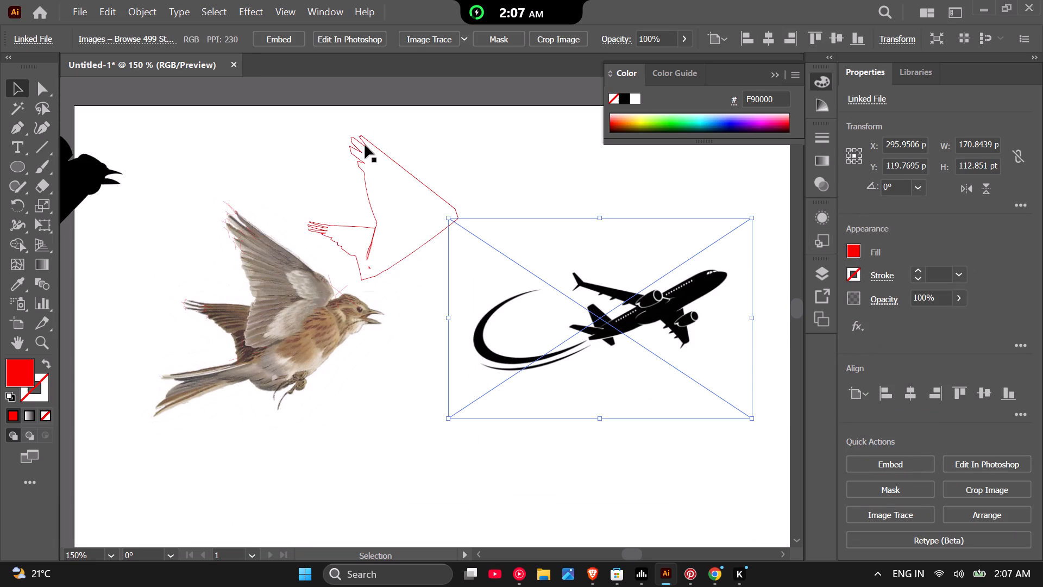
pyautogui.moveTo(365, 145); pyautogui.dragTo(370, 408)
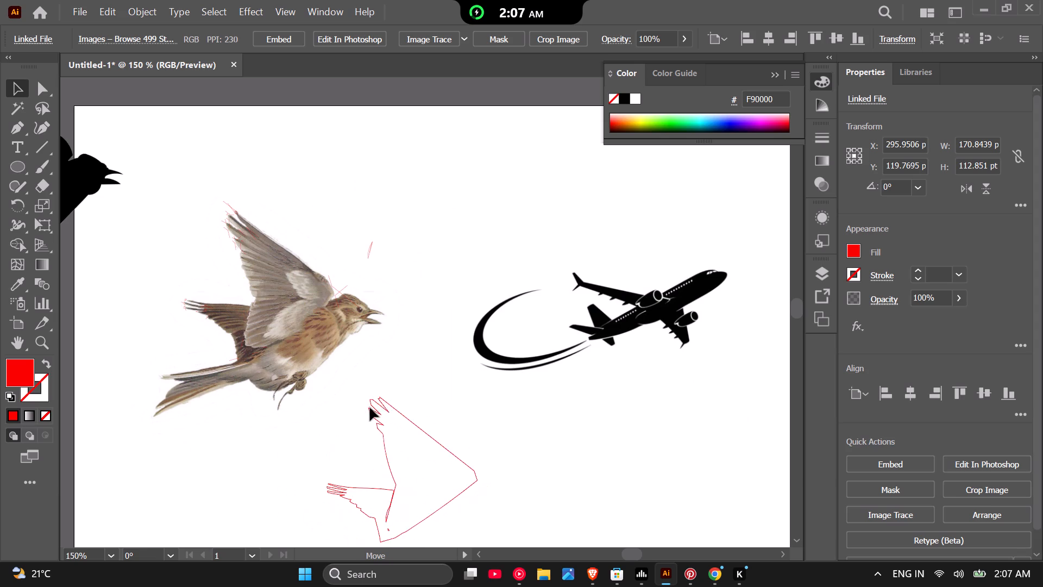
pyautogui.moveTo(370, 408); pyautogui.dragTo(416, 390)
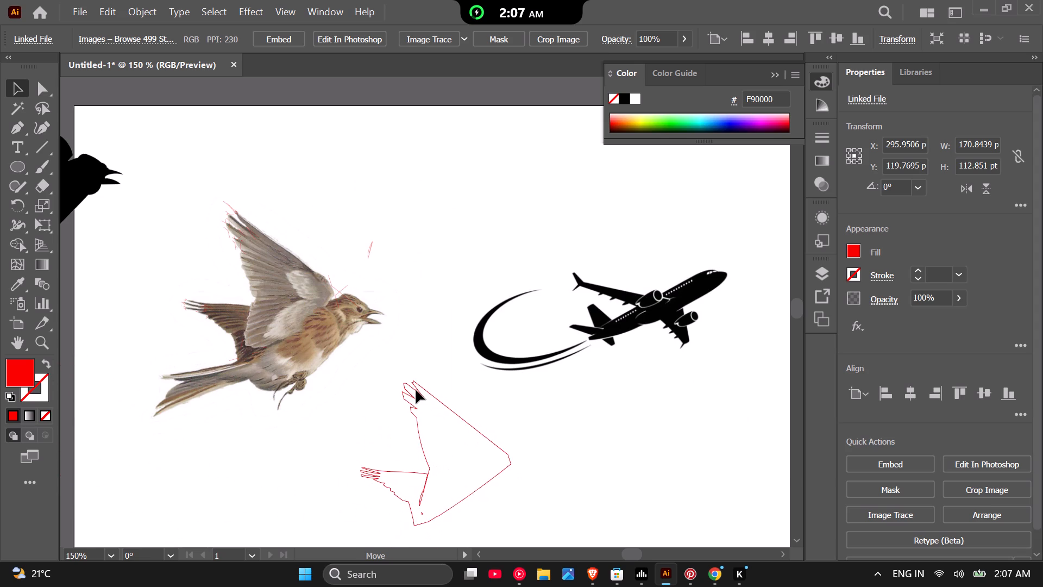
pyautogui.moveTo(416, 390); pyautogui.dragTo(415, 389)
# Rotate the wing outline group about 50° counterclockwise.
pyautogui.scroll(2, 470, 430)
pyautogui.scroll(-3, 475, 434)
pyautogui.scroll(2, 500, 499)
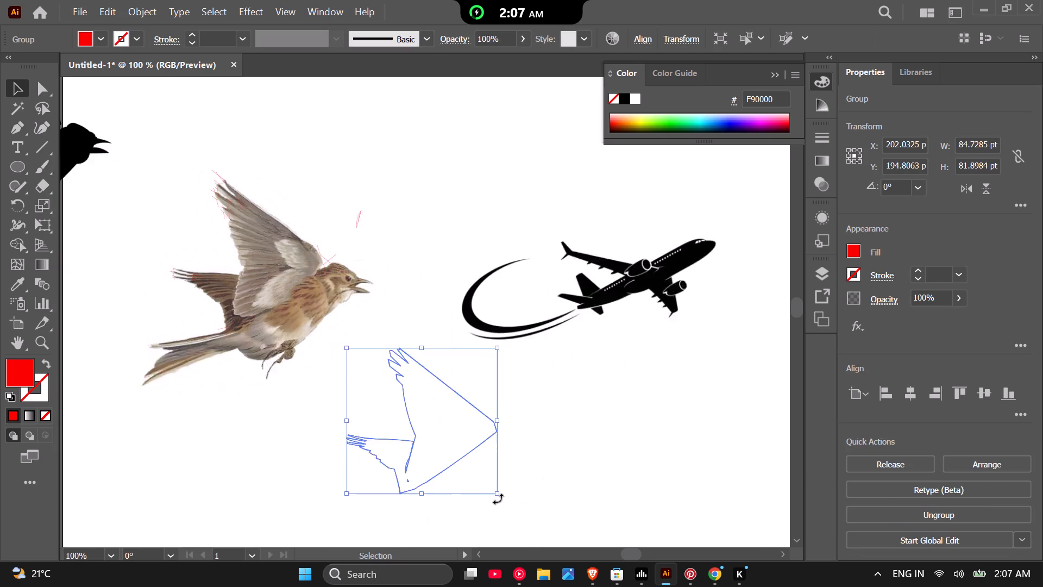
pyautogui.moveTo(504, 496); pyautogui.dragTo(539, 355)
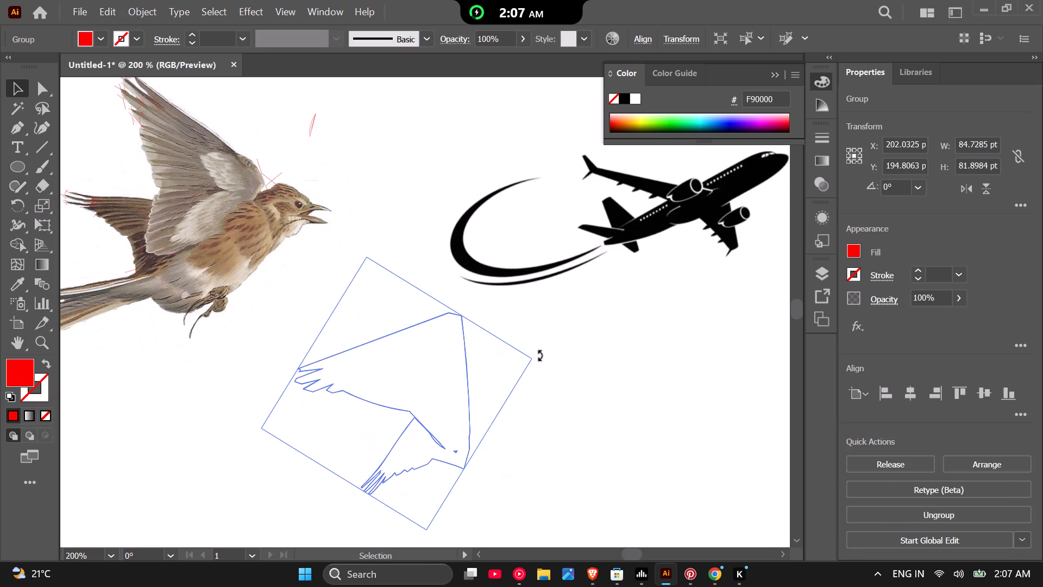
pyautogui.moveTo(539, 355); pyautogui.dragTo(540, 385)
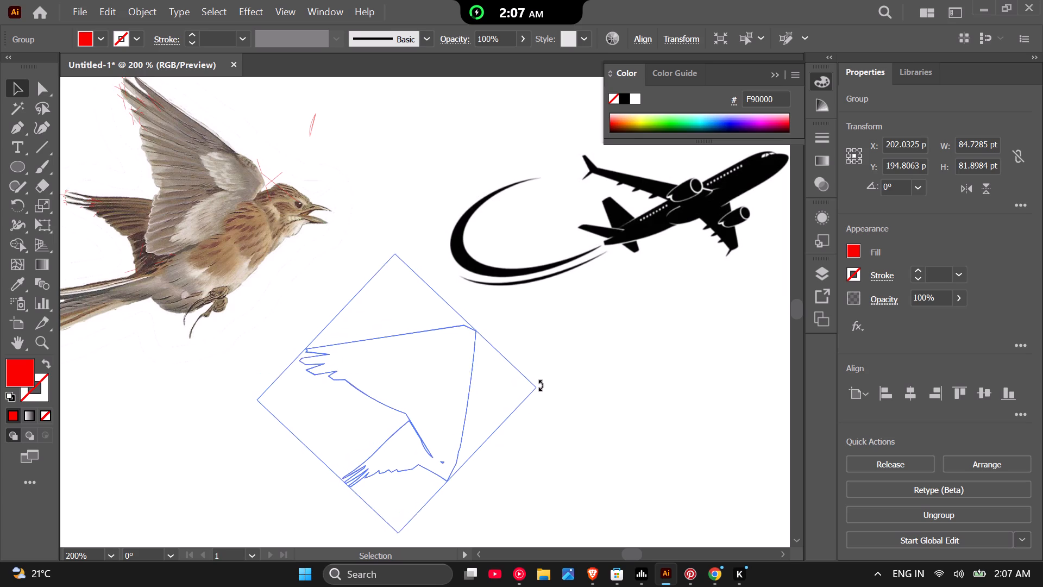
pyautogui.moveTo(540, 385); pyautogui.dragTo(541, 377)
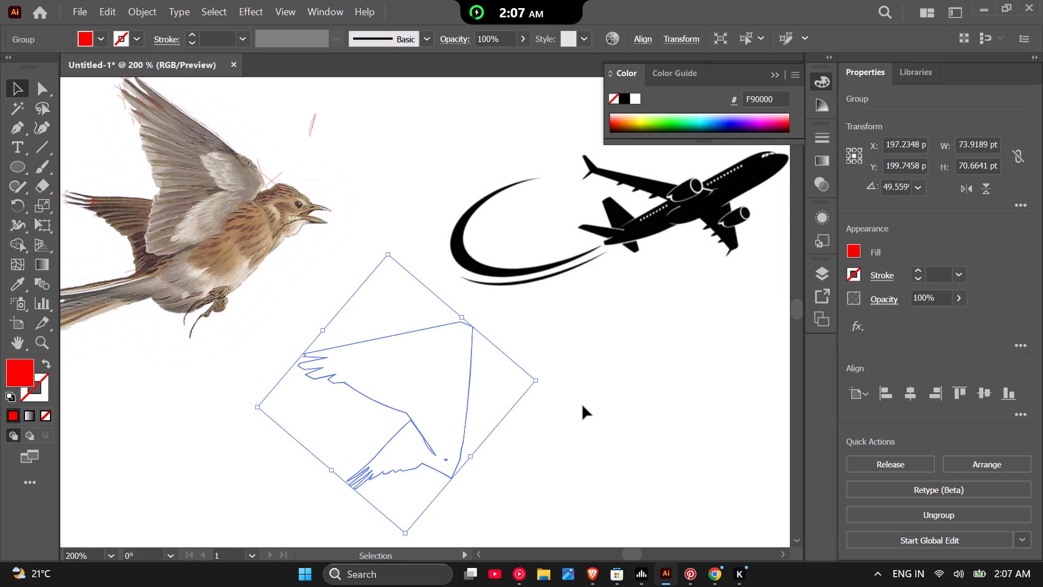
pyautogui.click(583, 406)
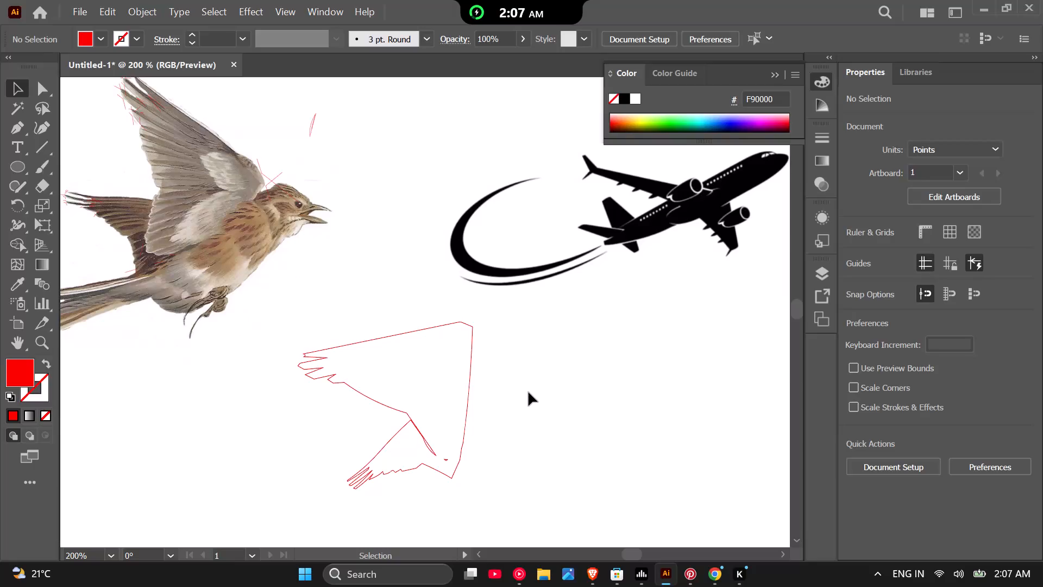
# Delete the leftover red construction lines over the bird and the detached red sliver above its head, leaving the airplane artwork out.
pyautogui.scroll(-3, 520, 389)
pyautogui.scroll(3, 443, 239)
pyautogui.scroll(-1, 446, 240)
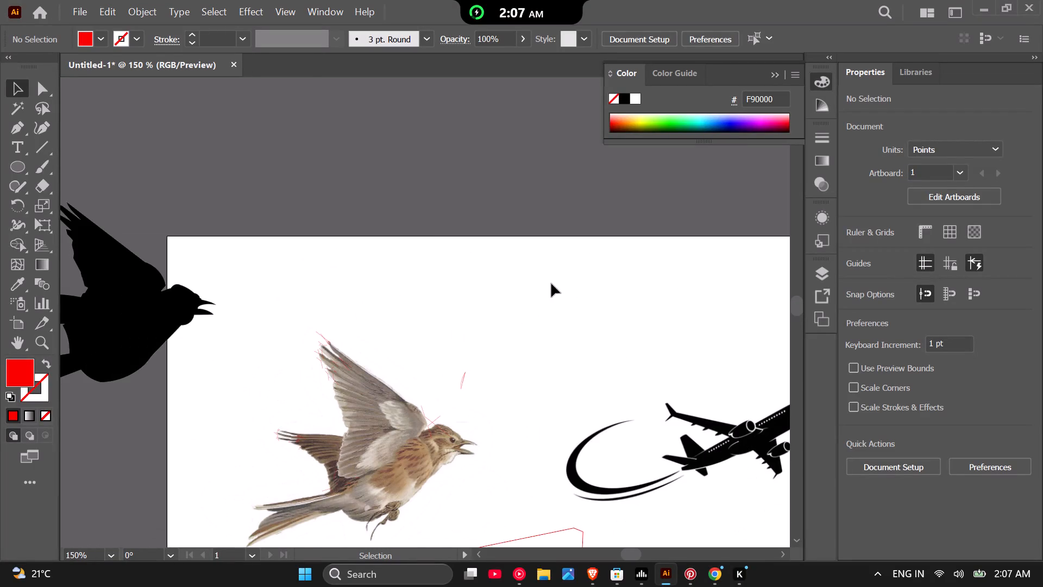
pyautogui.moveTo(561, 285); pyautogui.dragTo(242, 472)
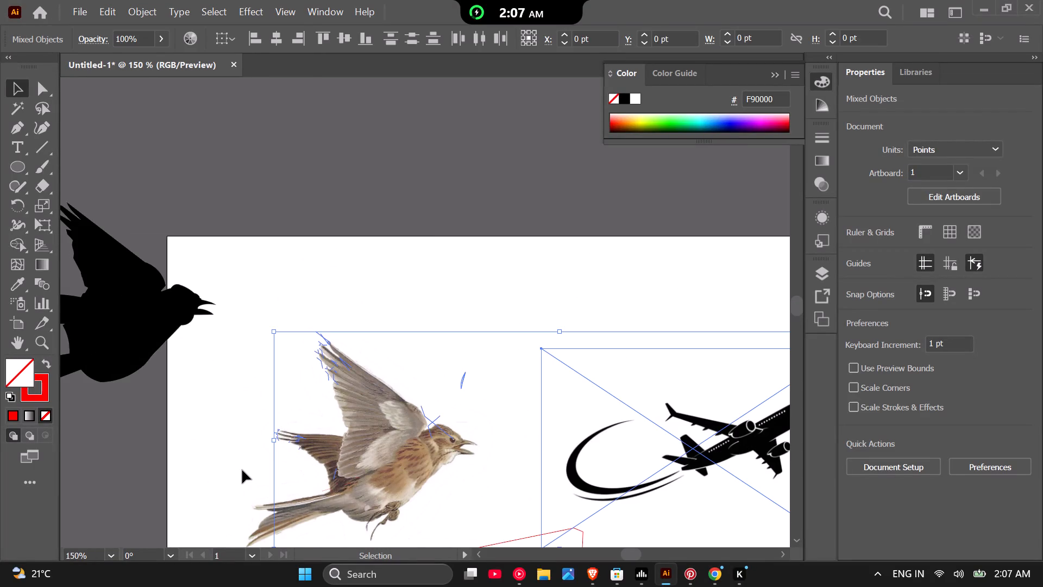
pyautogui.click(467, 260)
pyautogui.moveTo(502, 266); pyautogui.dragTo(271, 458)
pyautogui.press('BackSpace')
# Delete the remaining thin red path fragments between the bird's rear wing and its tail.
pyautogui.scroll(-2, 333, 378)
pyautogui.scroll(2, 350, 447)
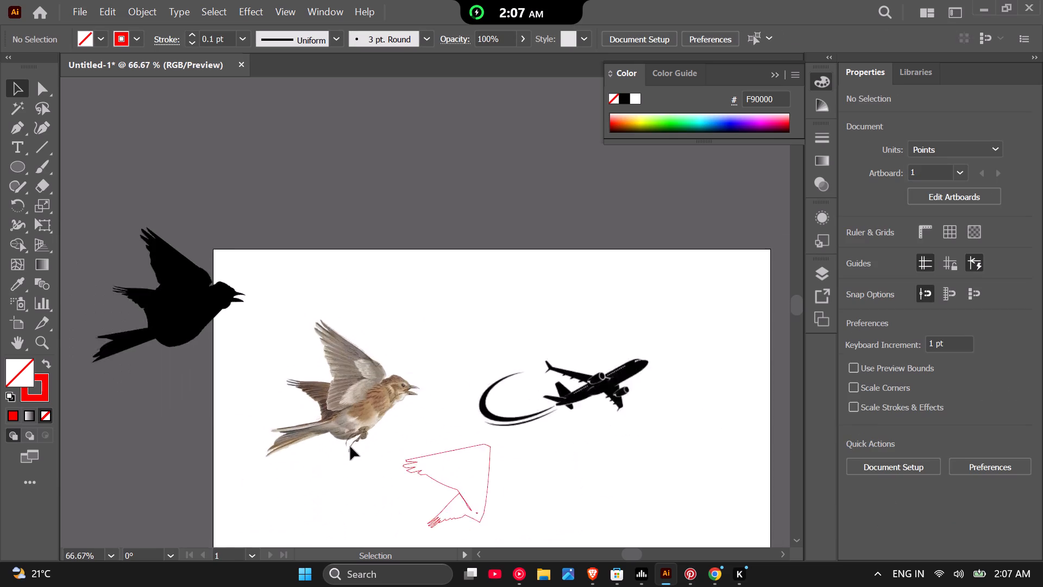
pyautogui.scroll(1, 350, 447)
pyautogui.moveTo(432, 242); pyautogui.dragTo(222, 386)
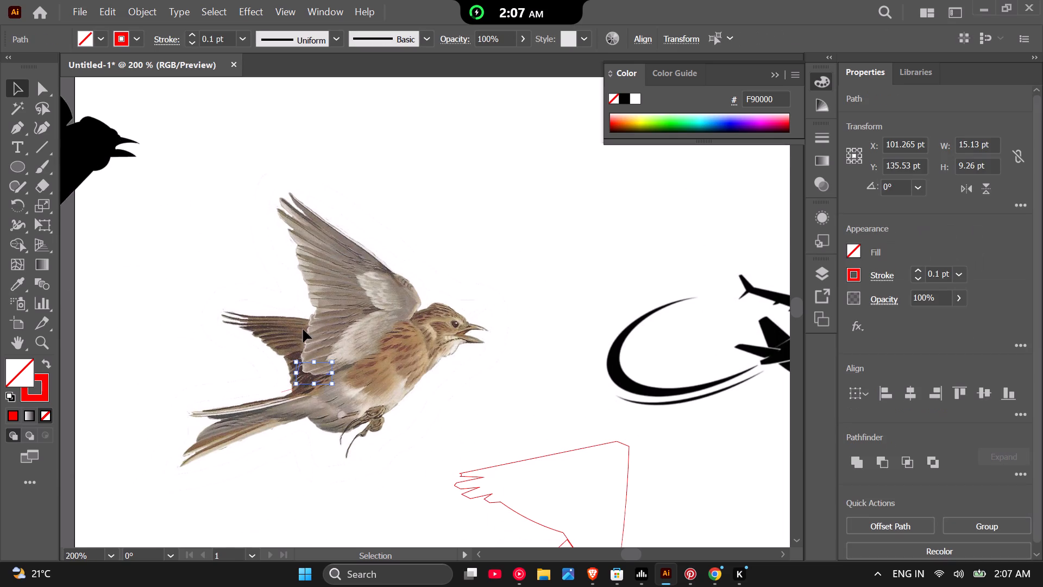
pyautogui.press('BackSpace')
pyautogui.moveTo(395, 217); pyautogui.dragTo(242, 445)
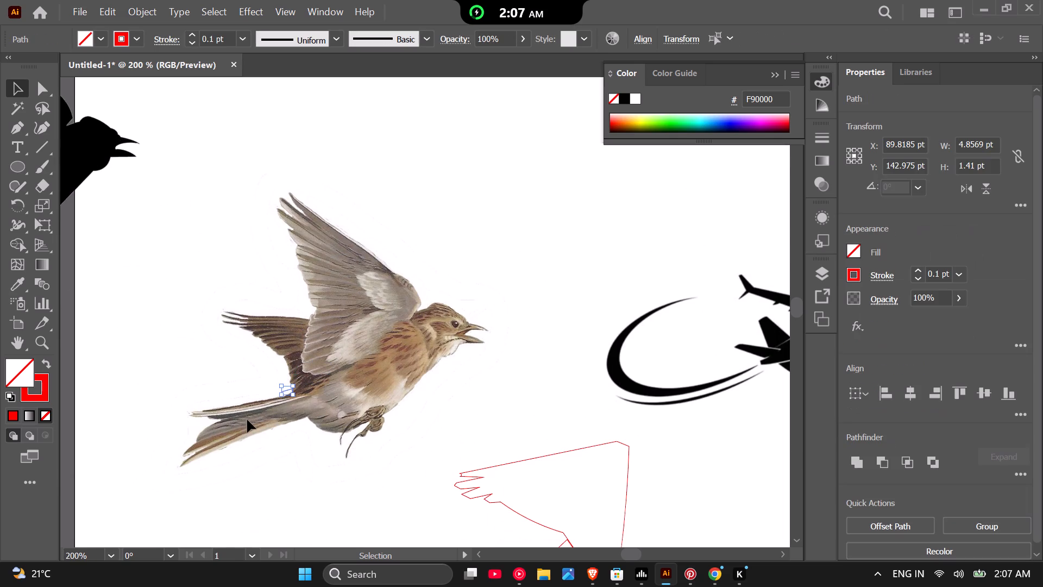
pyautogui.press('BackSpace')
pyautogui.moveTo(498, 210); pyautogui.dragTo(175, 441)
pyautogui.scroll(-2, 271, 425)
pyautogui.scroll(2, 312, 458)
pyautogui.scroll(-2, 398, 397)
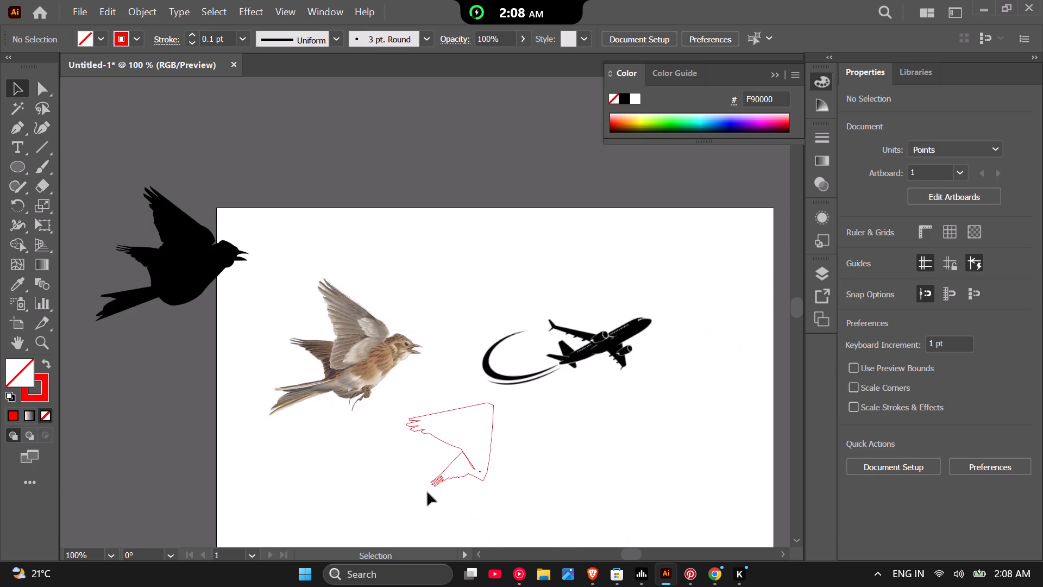
# Ungroup the rotated wing outline.
pyautogui.scroll(1, 429, 496)
pyautogui.scroll(1, 488, 450)
pyautogui.scroll(-1, 457, 438)
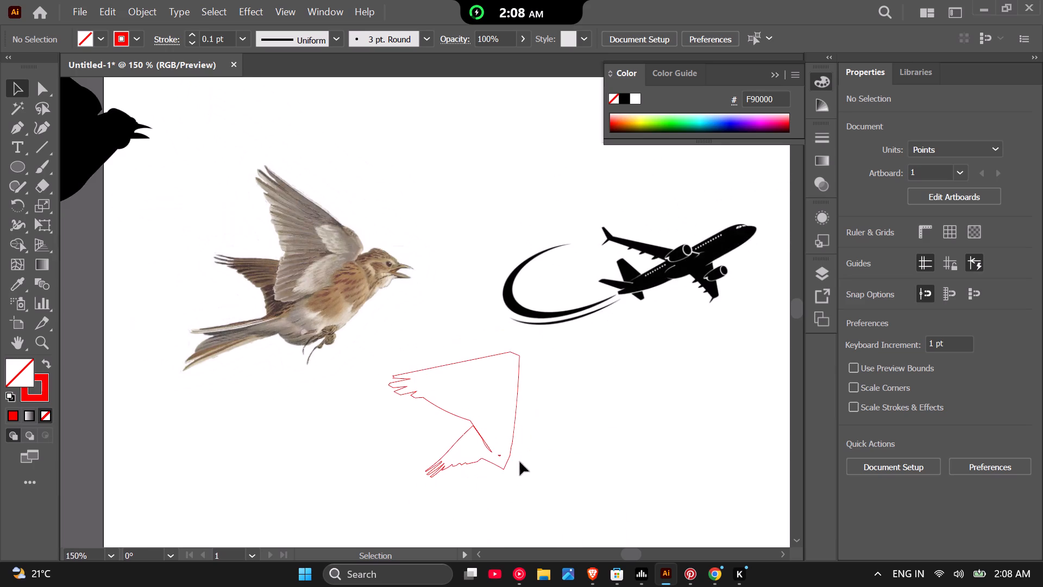
pyautogui.scroll(2, 526, 443)
pyautogui.scroll(2, 481, 470)
pyautogui.click(467, 470)
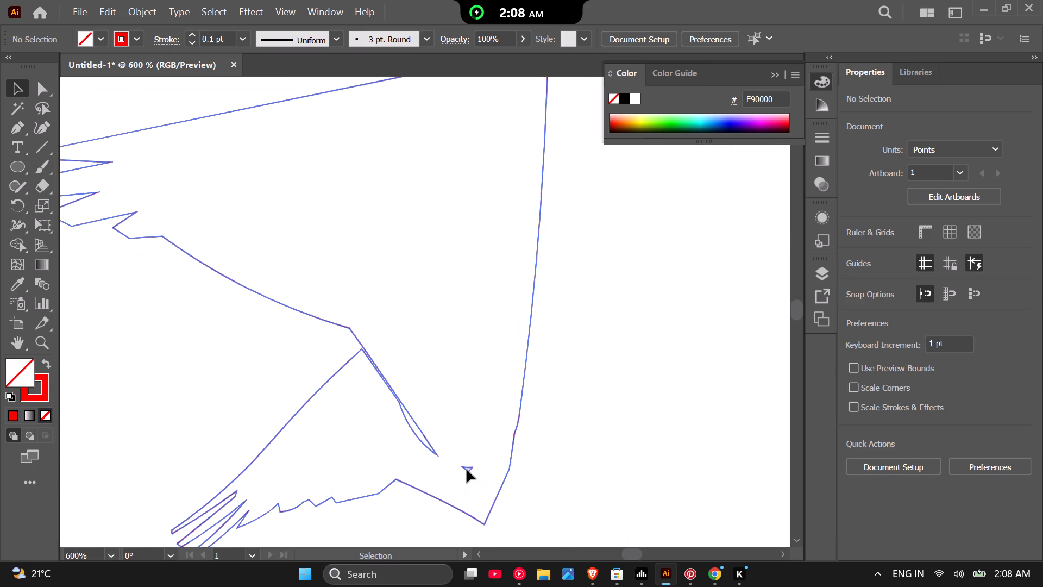
pyautogui.rightClick(467, 470)
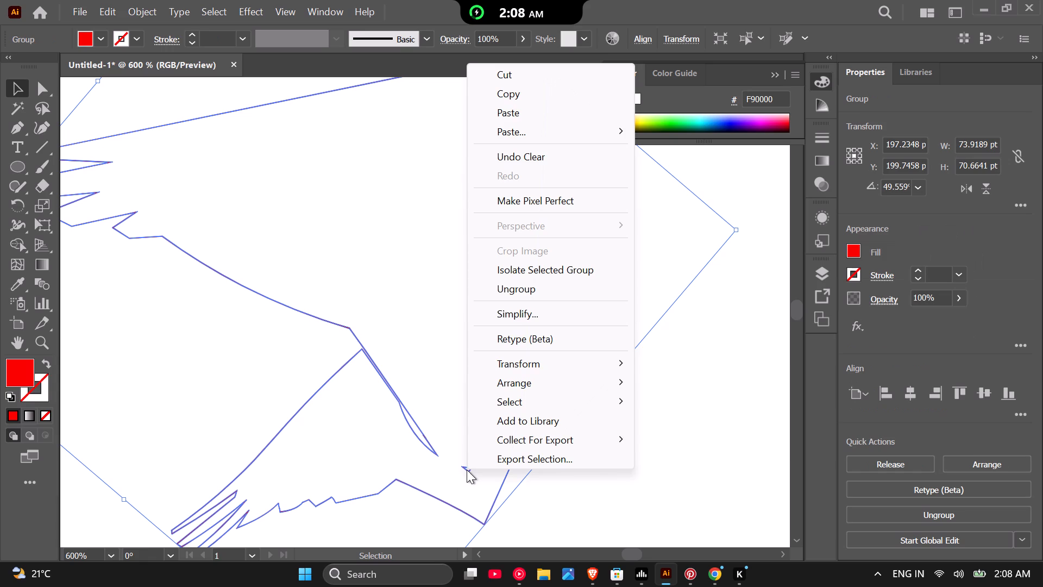
pyautogui.click(502, 288)
pyautogui.click(608, 504)
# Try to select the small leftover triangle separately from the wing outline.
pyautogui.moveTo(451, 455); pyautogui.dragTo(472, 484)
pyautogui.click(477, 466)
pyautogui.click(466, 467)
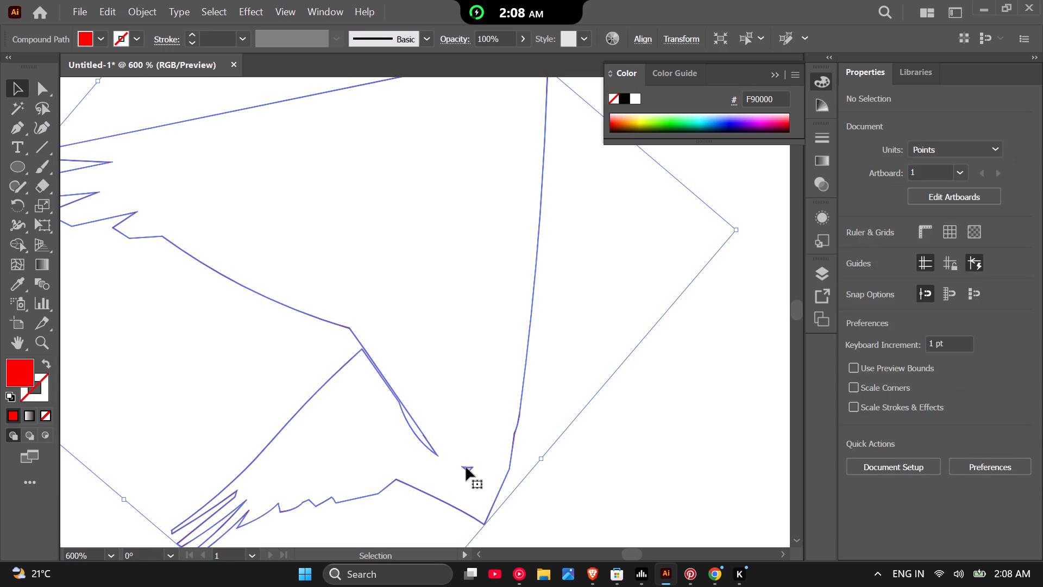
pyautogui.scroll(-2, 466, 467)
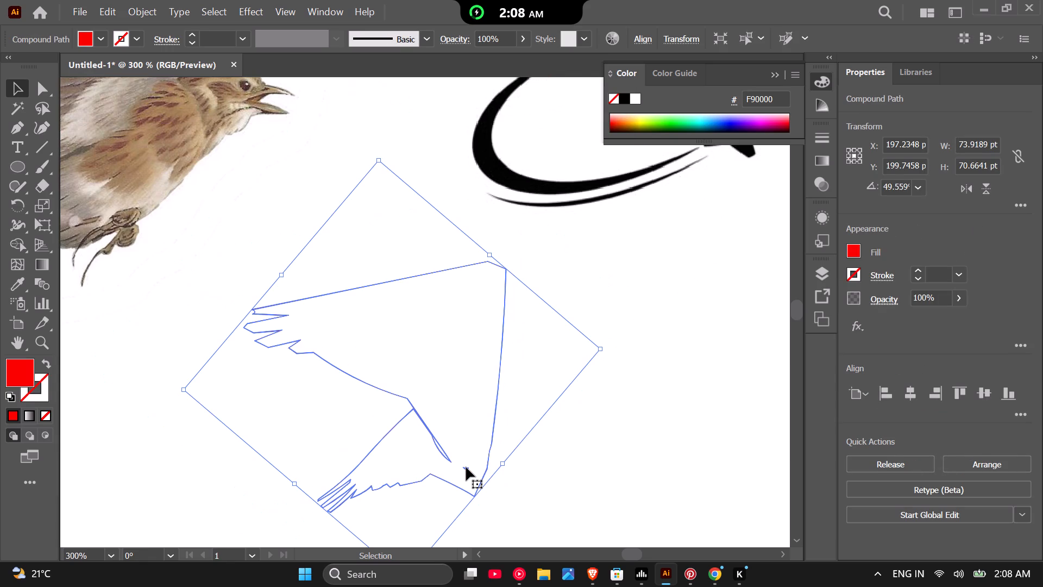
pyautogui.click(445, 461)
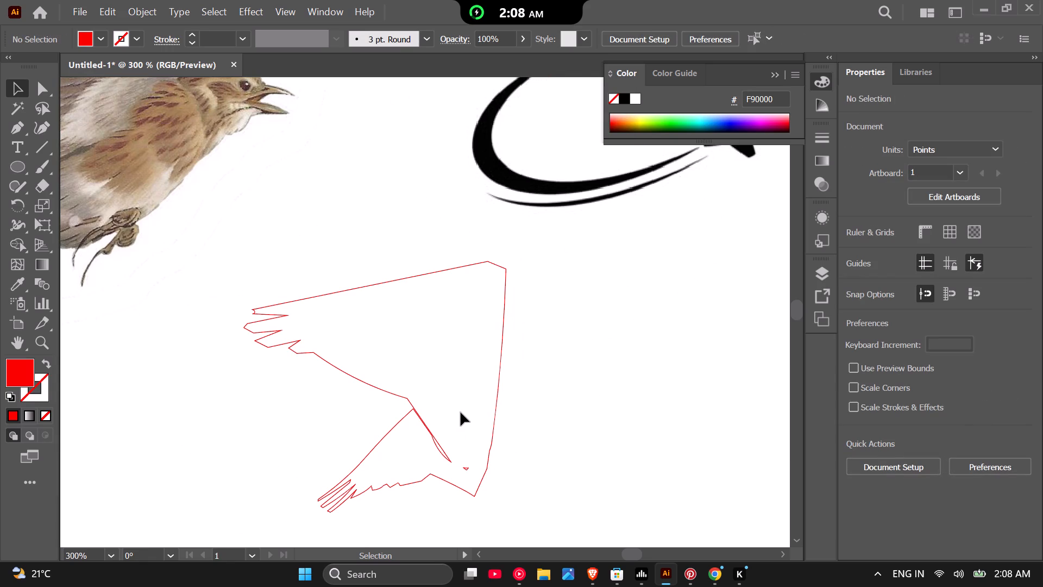
# Set the wing outline's fill to the slightly darker red E00000.
pyautogui.scroll(-1, 451, 413)
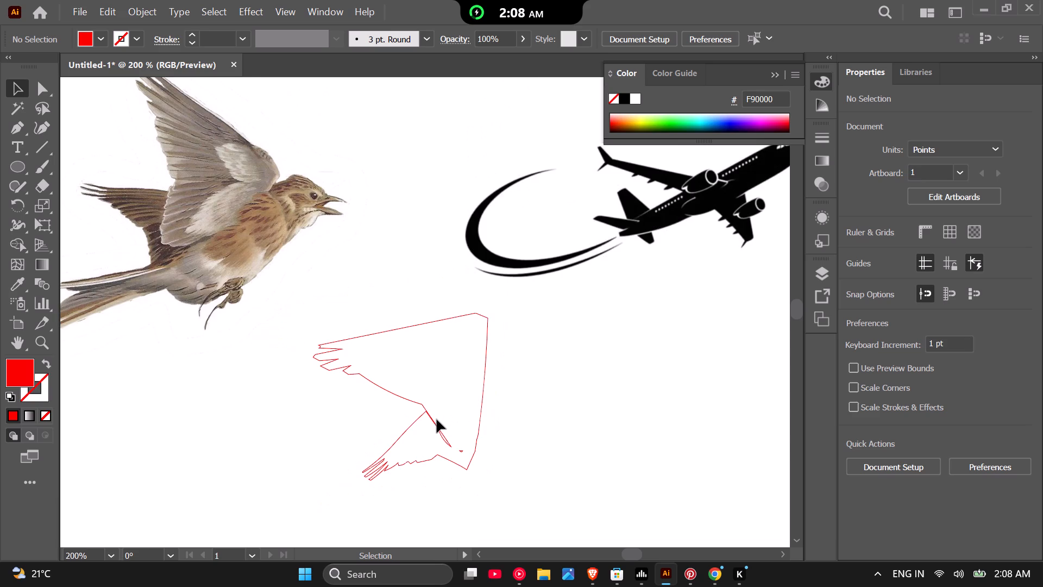
pyautogui.click(431, 420)
pyautogui.doubleClick(19, 373)
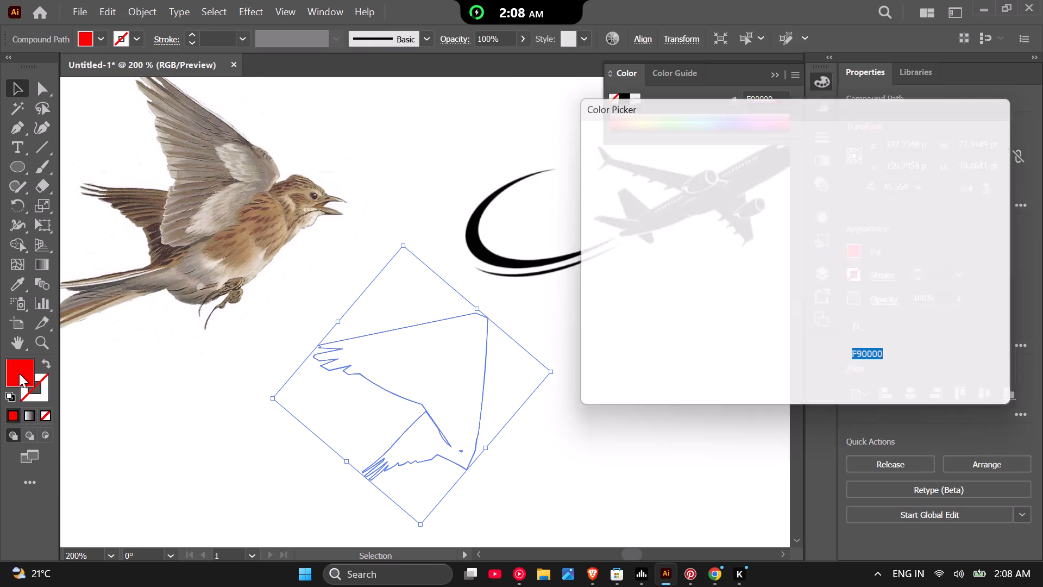
pyautogui.click(676, 224)
pyautogui.click(724, 216)
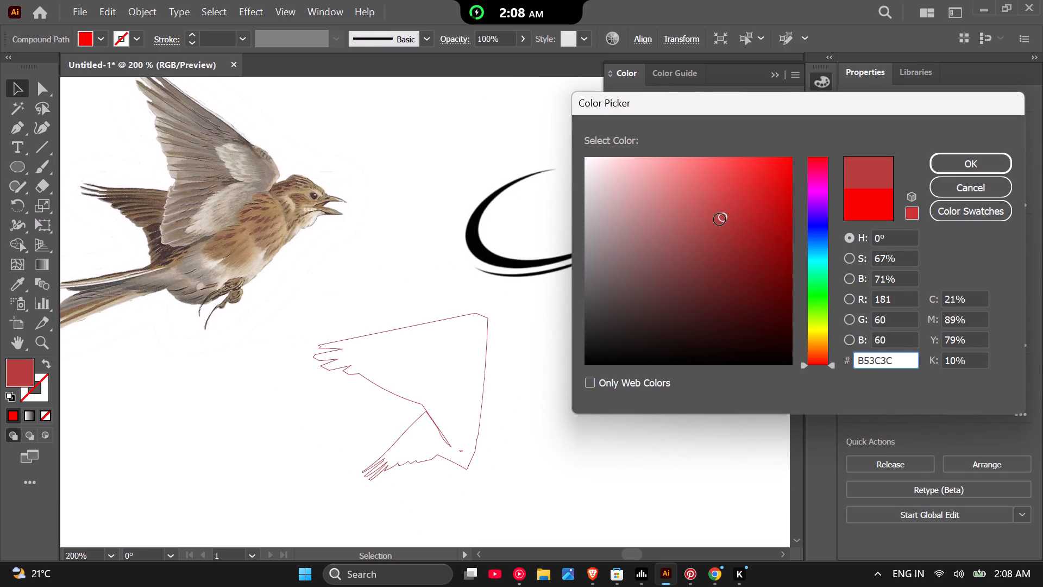
pyautogui.moveTo(716, 245); pyautogui.dragTo(783, 173)
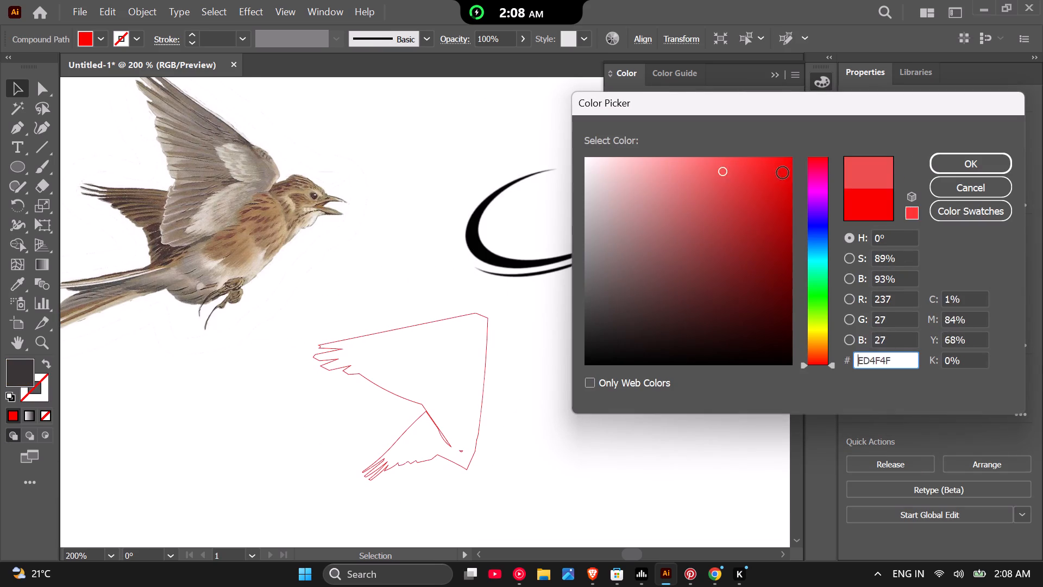
pyautogui.moveTo(783, 173); pyautogui.dragTo(819, 182)
pyautogui.click(953, 164)
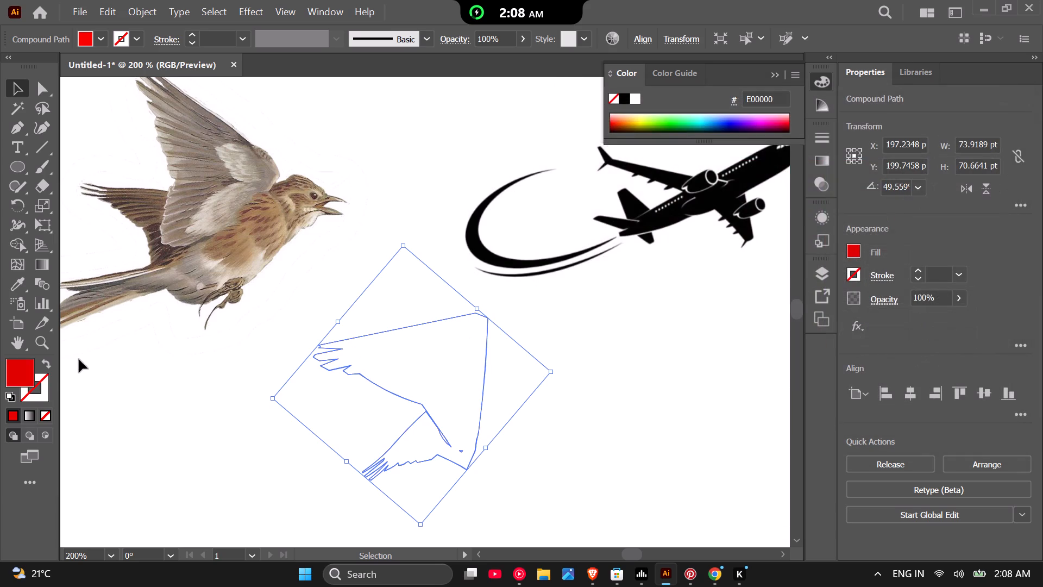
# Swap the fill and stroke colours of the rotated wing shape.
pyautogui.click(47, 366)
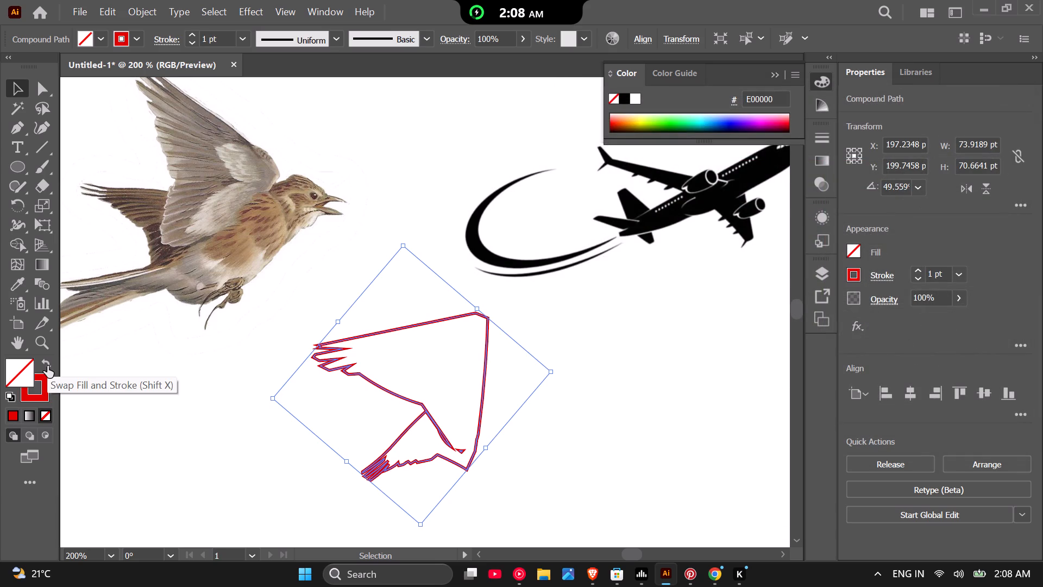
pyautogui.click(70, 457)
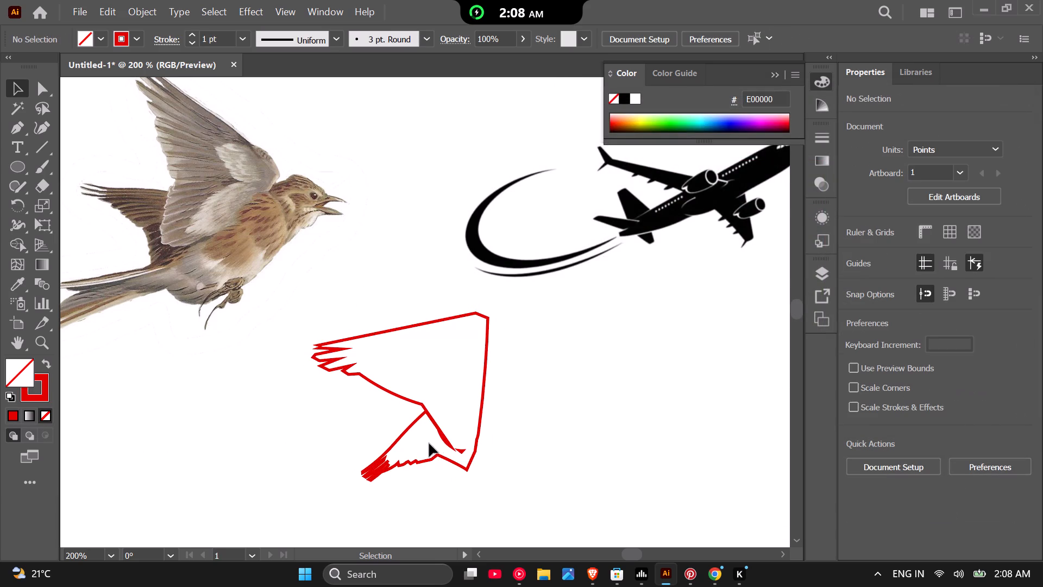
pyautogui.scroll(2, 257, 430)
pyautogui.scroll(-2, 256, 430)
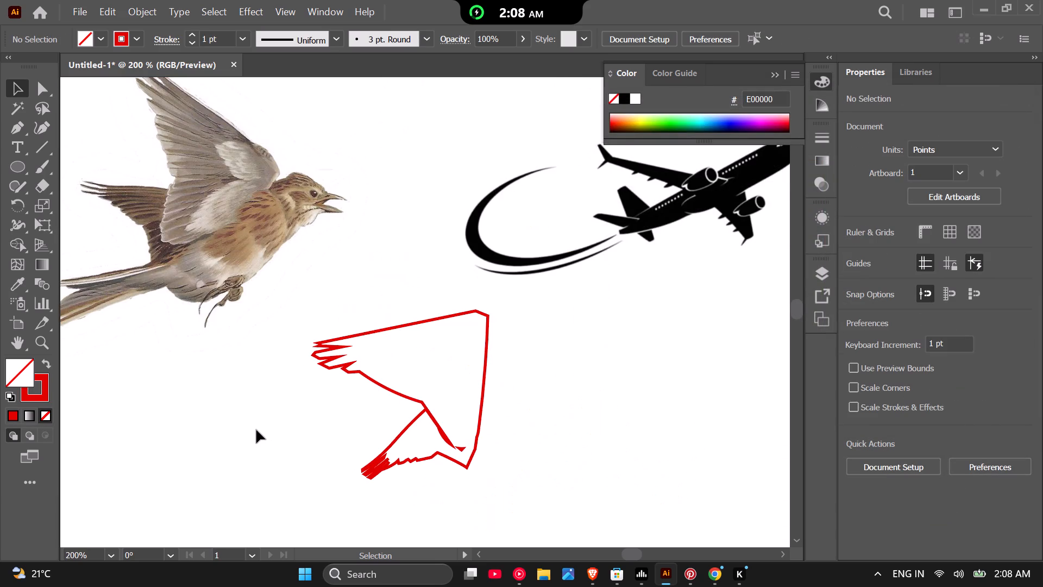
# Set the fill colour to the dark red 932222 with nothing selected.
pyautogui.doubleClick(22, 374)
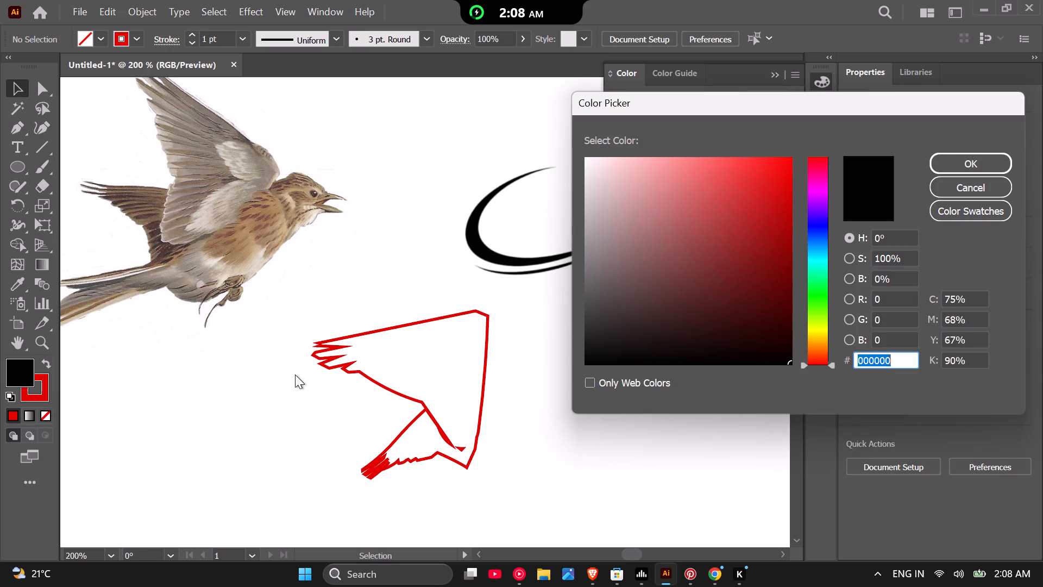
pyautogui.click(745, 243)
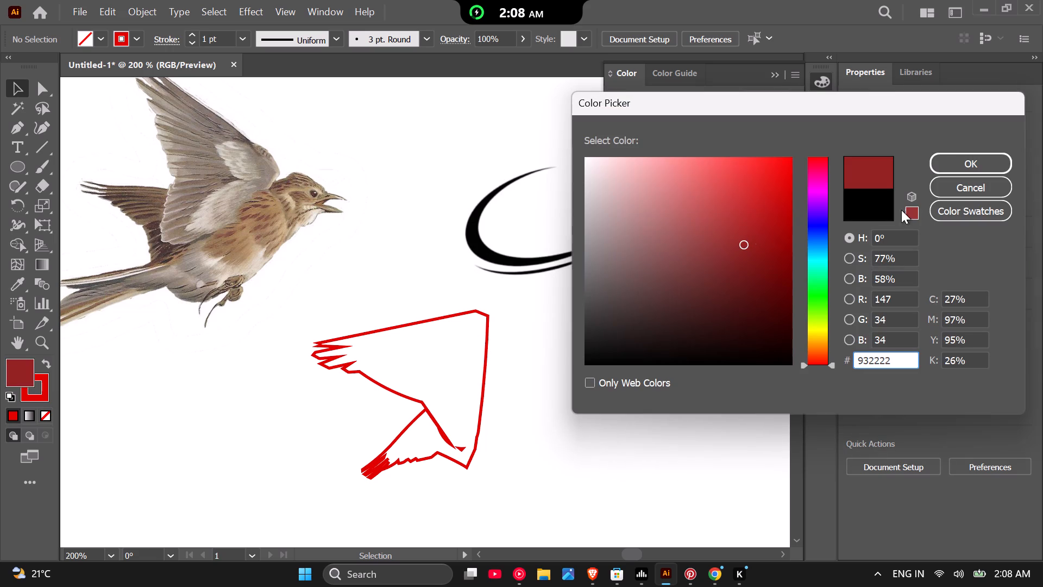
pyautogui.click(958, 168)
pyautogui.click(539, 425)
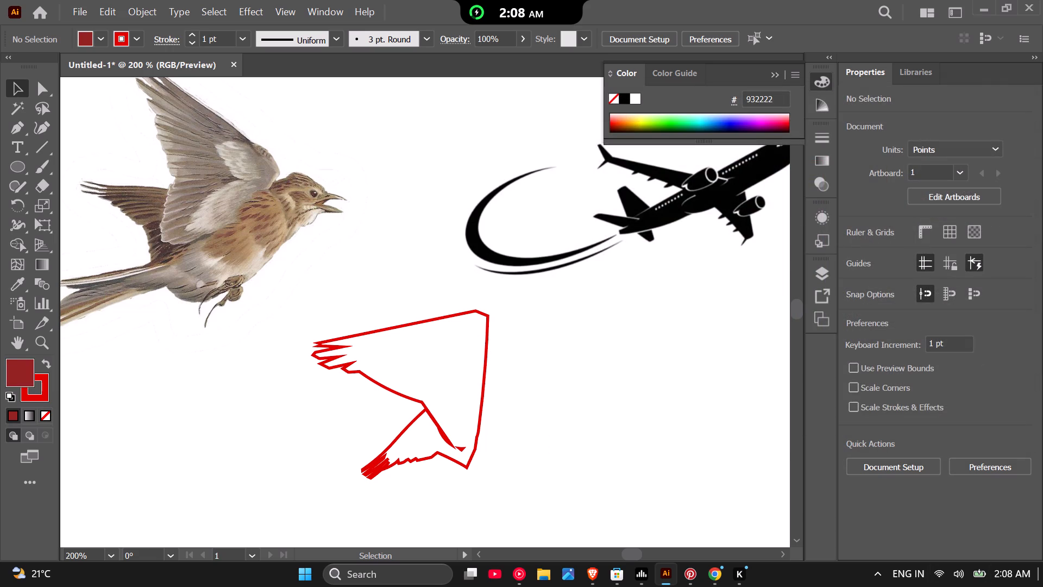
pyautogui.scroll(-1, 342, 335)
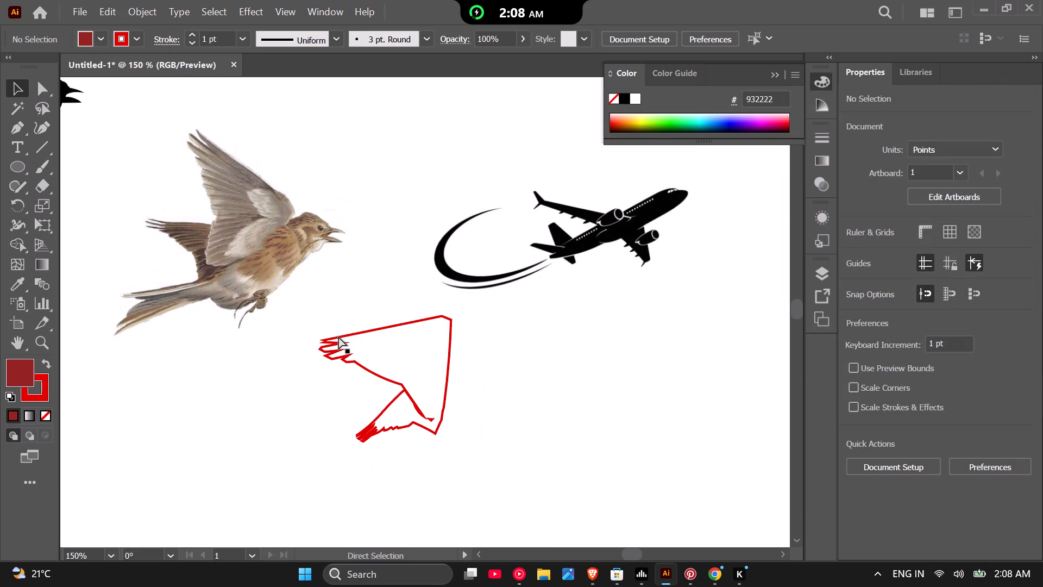
# Undo the recent recolouring, ungrouping, rotation and uniting, back to the separate unrotated wing outlines with thin 0.1 pt strokes.
pyautogui.hotkey('ctrl', 'z')
pyautogui.hotkey('ctrl', 'z')
pyautogui.hotkey('ctrl', 'z')
pyautogui.hotkey('ctrl', 'z')
pyautogui.hotkey('ctrl', 'z')
pyautogui.hotkey('ctrl', 'z')
pyautogui.hotkey('ctrl', 'z')
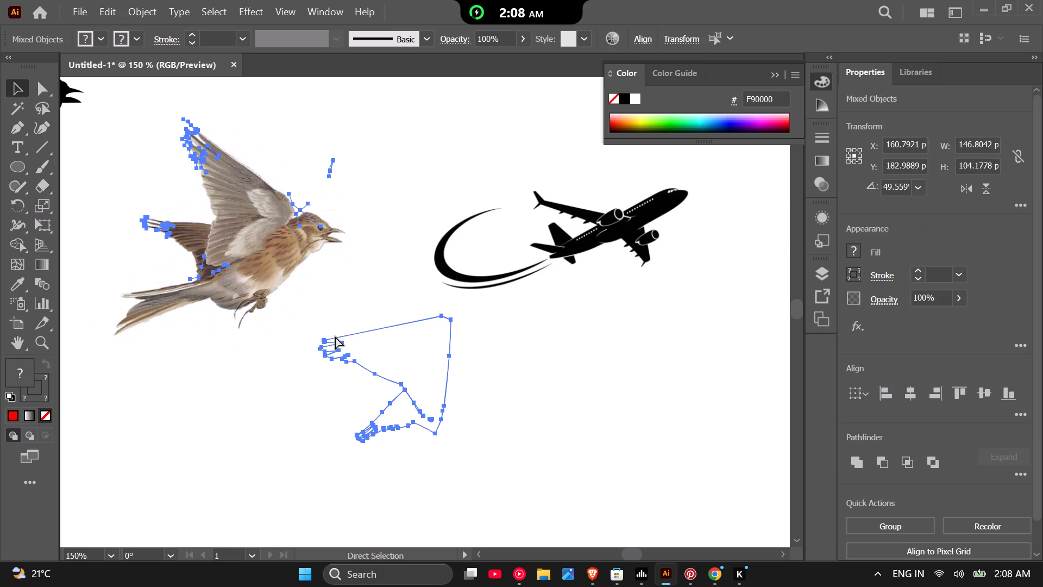
pyautogui.hotkey('ctrl', 'z')
pyautogui.hotkey('ctrl', 'z')
pyautogui.hotkey('ctrl', 'z')
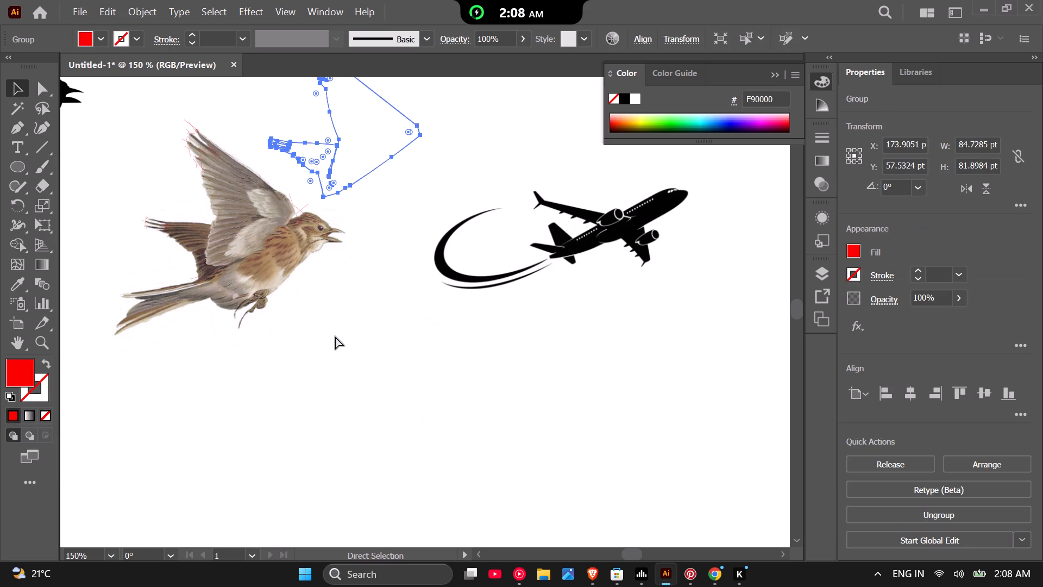
pyautogui.hotkey('ctrl', 'z')
pyautogui.hotkey('ctrl', 'z')
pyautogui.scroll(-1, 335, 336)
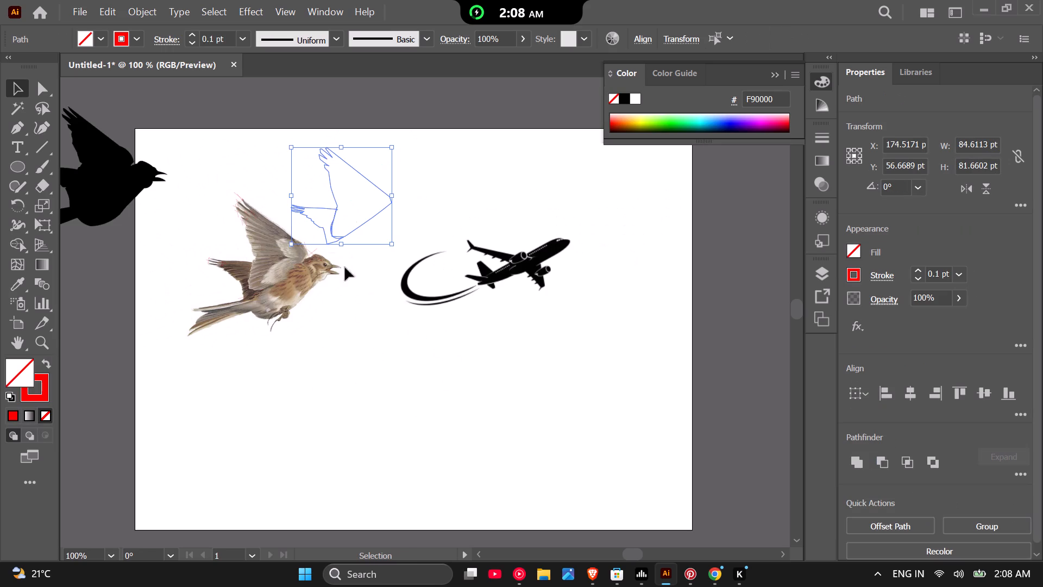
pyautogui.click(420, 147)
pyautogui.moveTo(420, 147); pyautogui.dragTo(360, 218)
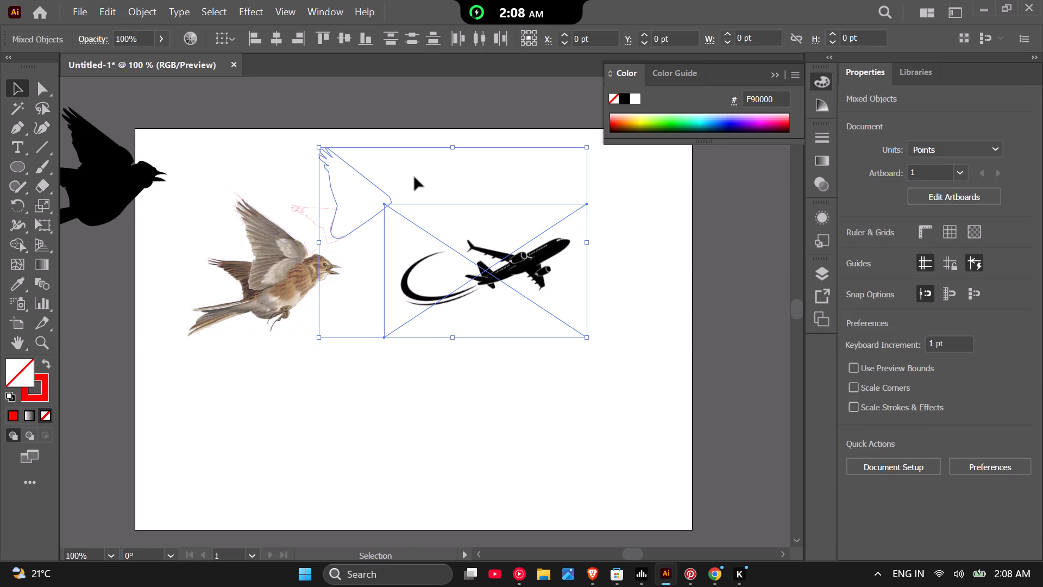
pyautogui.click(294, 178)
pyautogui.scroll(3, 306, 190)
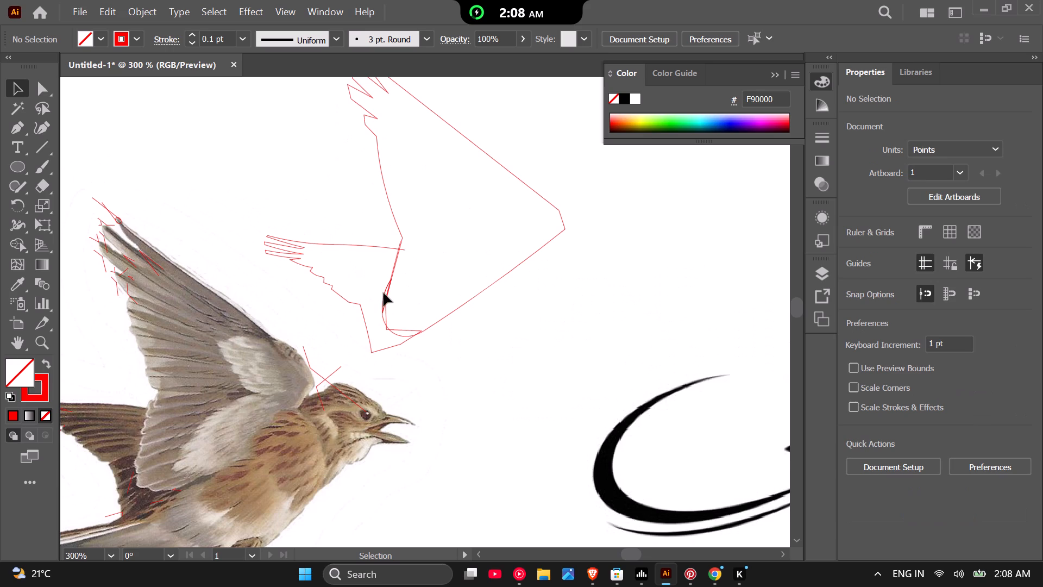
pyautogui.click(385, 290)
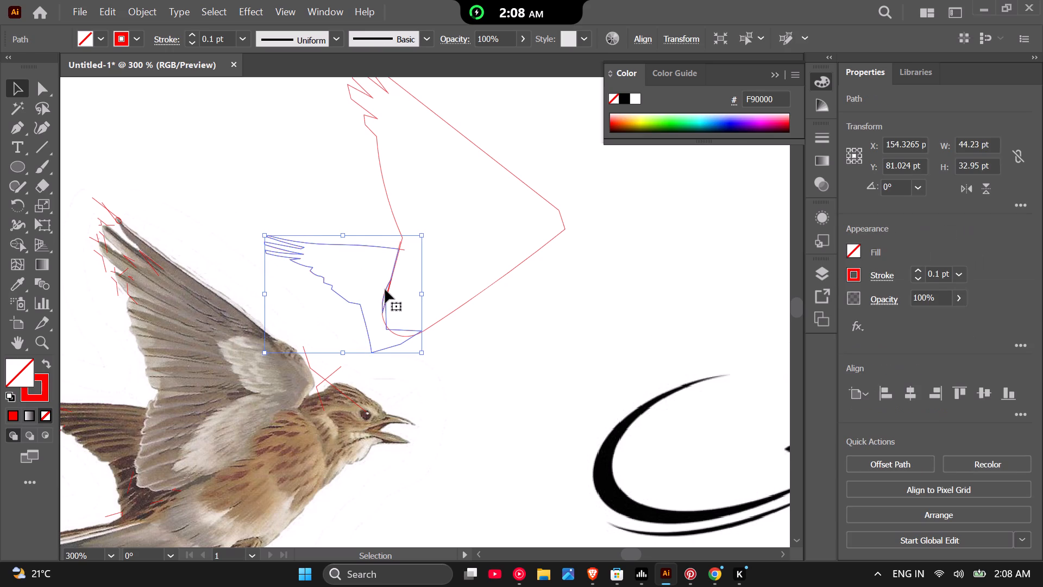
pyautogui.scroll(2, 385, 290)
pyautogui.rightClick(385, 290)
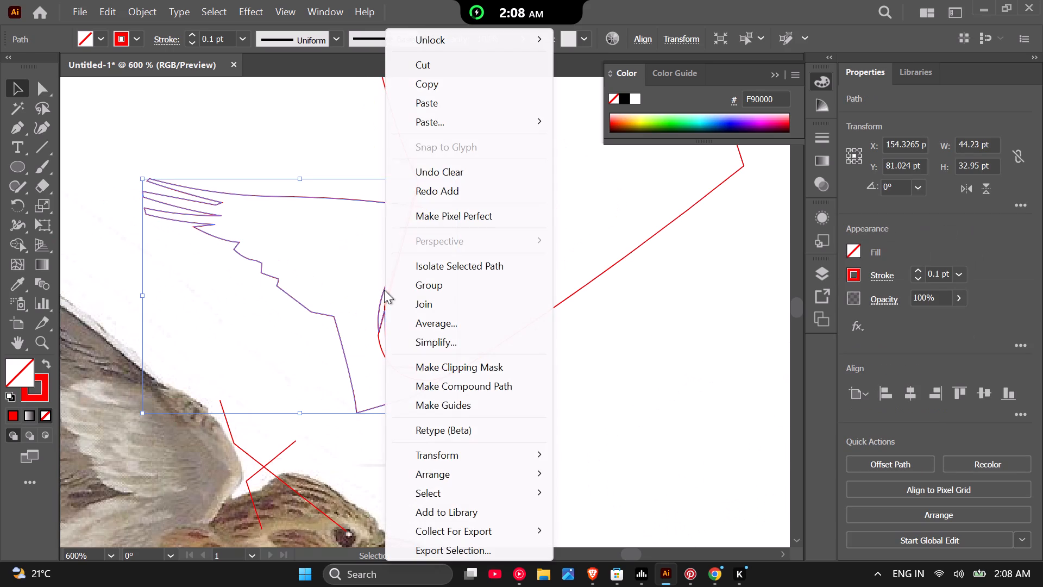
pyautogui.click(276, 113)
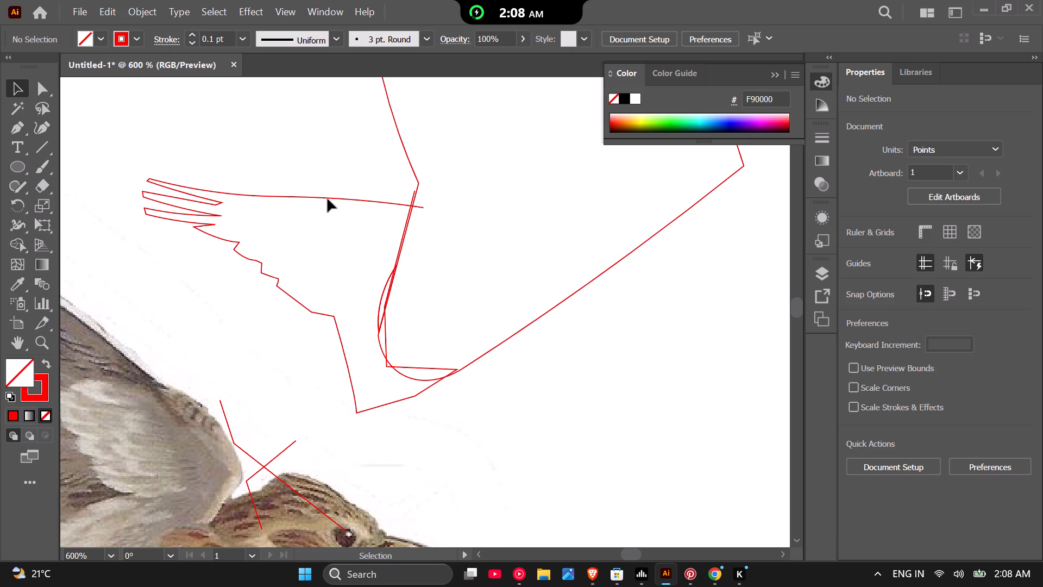
# Move the smaller rear-wing outline about 26 pt left and 7 pt up, clear of the main wing outline.
pyautogui.moveTo(326, 197); pyautogui.dragTo(274, 180)
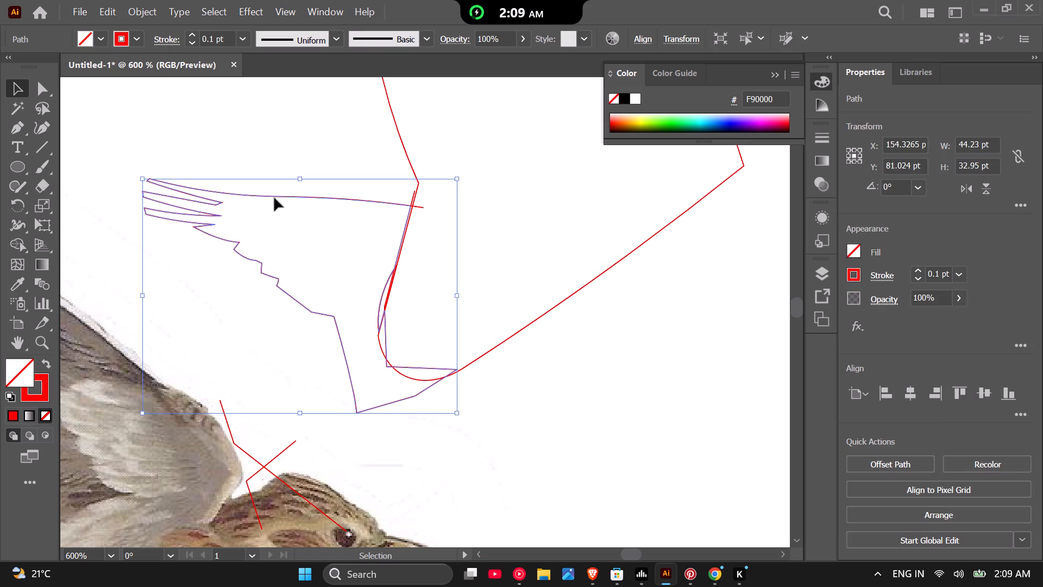
pyautogui.moveTo(273, 195); pyautogui.dragTo(199, 164)
pyautogui.moveTo(207, 202); pyautogui.dragTo(178, 186)
pyautogui.moveTo(148, 179); pyautogui.dragTo(68, 152)
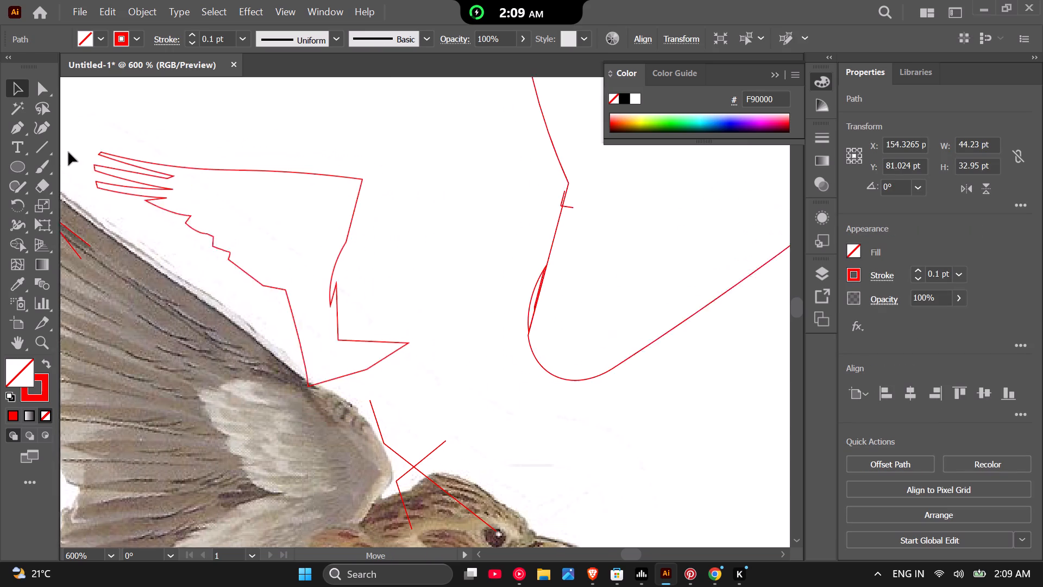
pyautogui.moveTo(68, 152); pyautogui.dragTo(197, 126)
# Delete the small leftover line fragments and the curved sliver along the inner edge of the main wing outline.
pyautogui.scroll(-2, 191, 171)
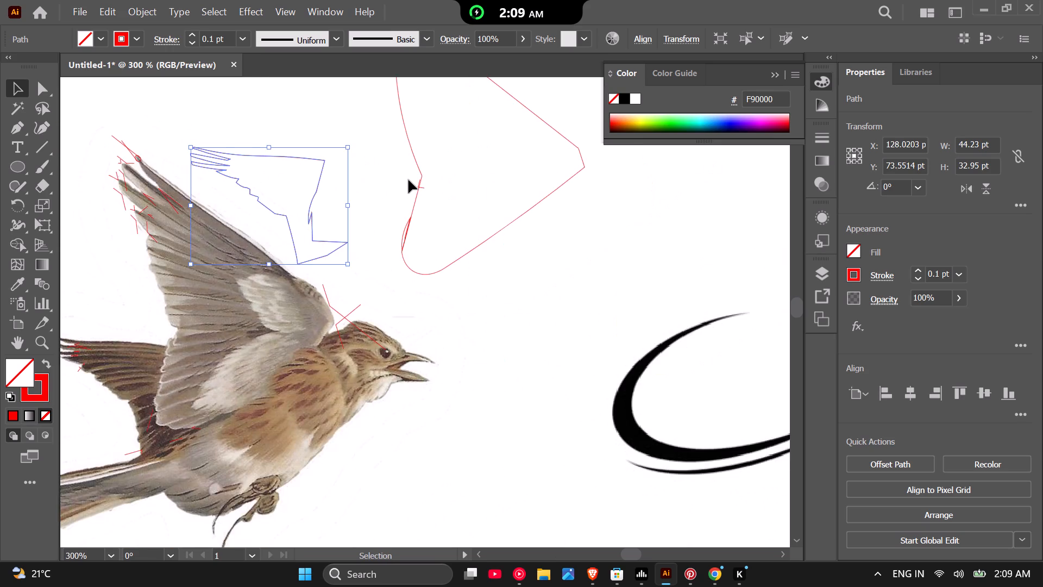
pyautogui.scroll(3, 409, 180)
pyautogui.moveTo(454, 189); pyautogui.dragTo(438, 210)
pyautogui.press('BackSpace')
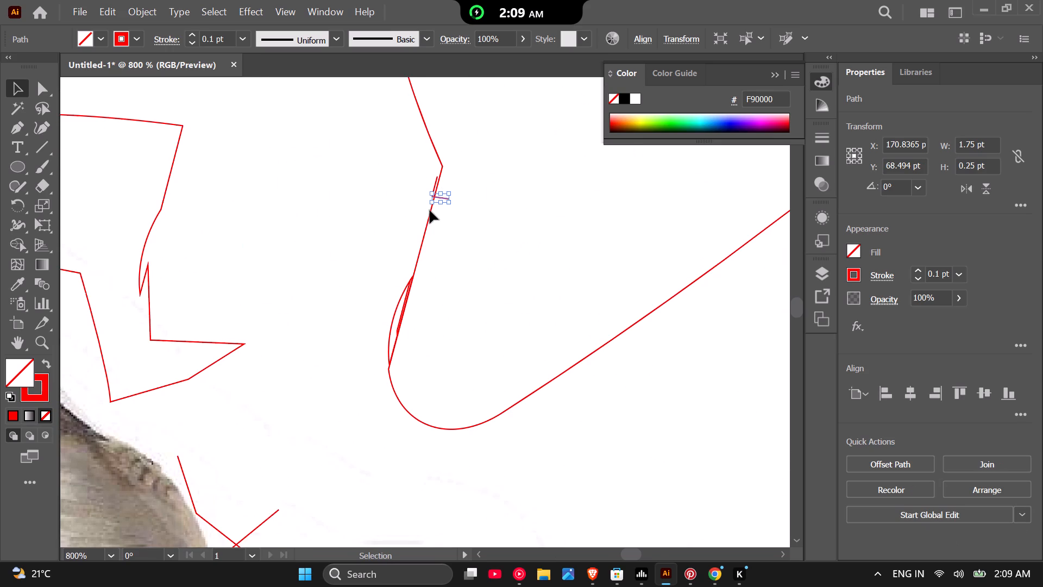
pyautogui.scroll(3, 428, 193)
pyautogui.moveTo(428, 191); pyautogui.dragTo(453, 195)
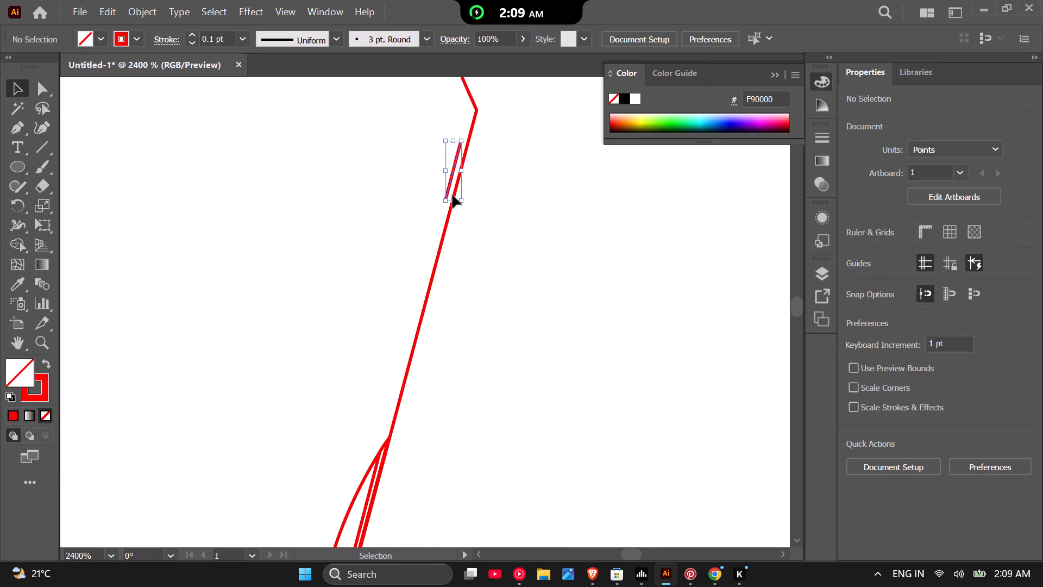
pyautogui.press('BackSpace')
pyautogui.scroll(-2, 422, 205)
pyautogui.scroll(2, 367, 358)
pyautogui.moveTo(367, 358); pyautogui.dragTo(420, 386)
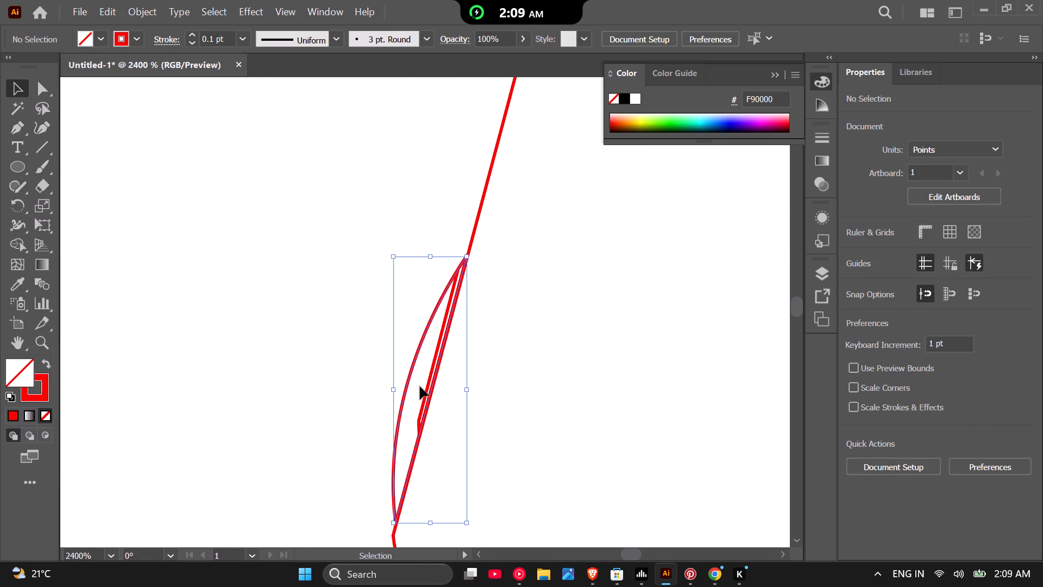
pyautogui.scroll(-1, 413, 382)
pyautogui.press('BackSpace')
pyautogui.moveTo(406, 369); pyautogui.dragTo(418, 372)
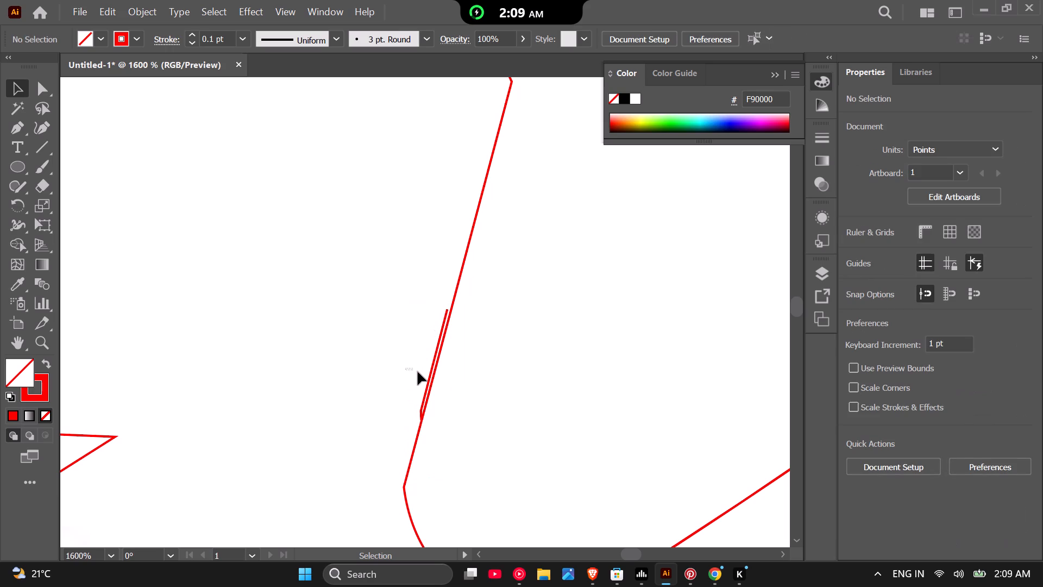
pyautogui.moveTo(418, 372); pyautogui.dragTo(430, 378)
pyautogui.press('BackSpace')
# Move the rear-wing outline back against the main wing outline so that their inner edges slightly overlap.
pyautogui.scroll(-3, 418, 370)
pyautogui.scroll(1, 219, 320)
pyautogui.scroll(-2, 222, 320)
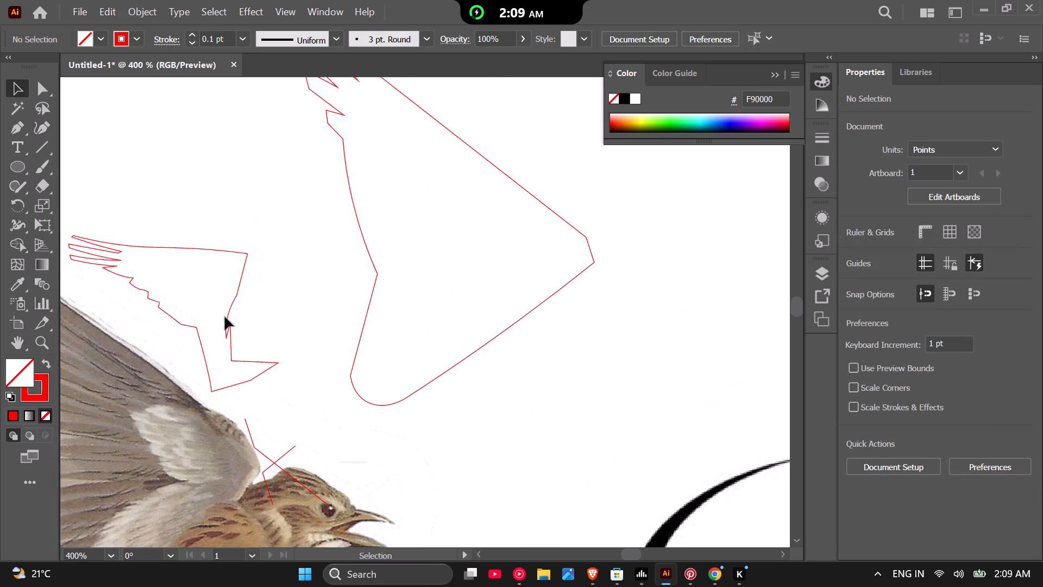
pyautogui.moveTo(230, 309); pyautogui.dragTo(353, 348)
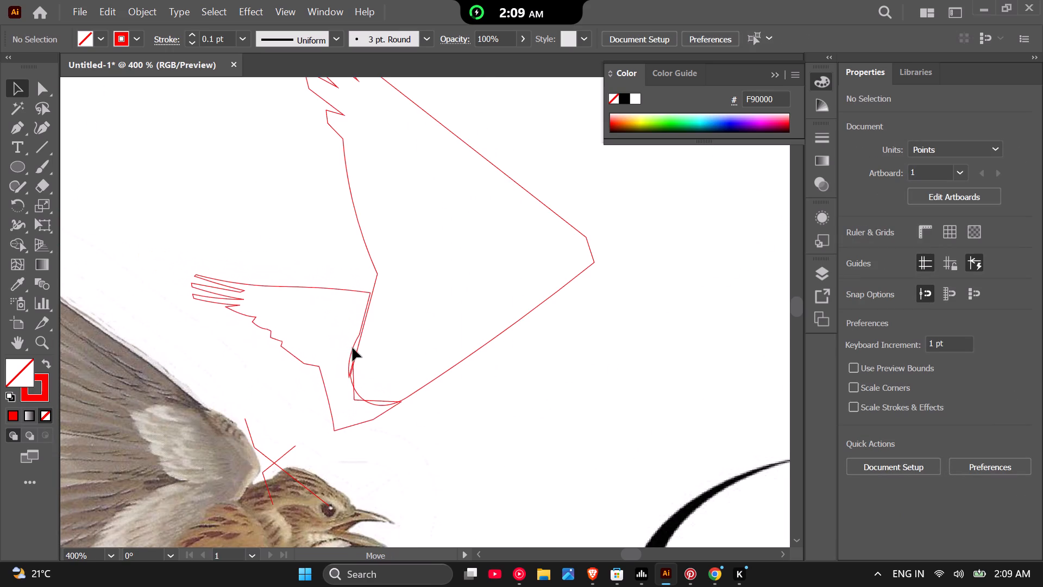
pyautogui.moveTo(353, 348); pyautogui.dragTo(345, 350)
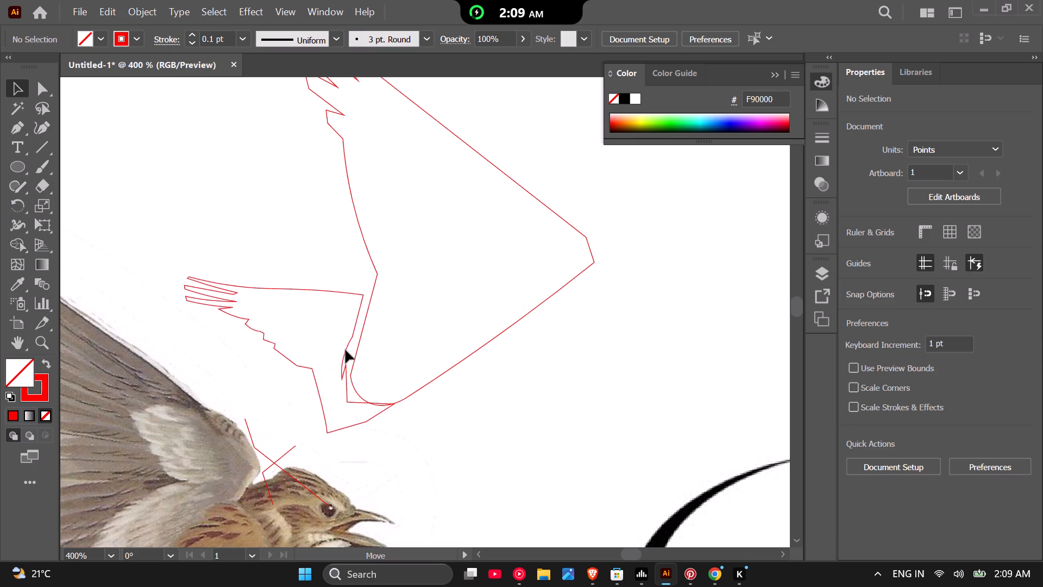
pyautogui.moveTo(345, 350); pyautogui.dragTo(353, 353)
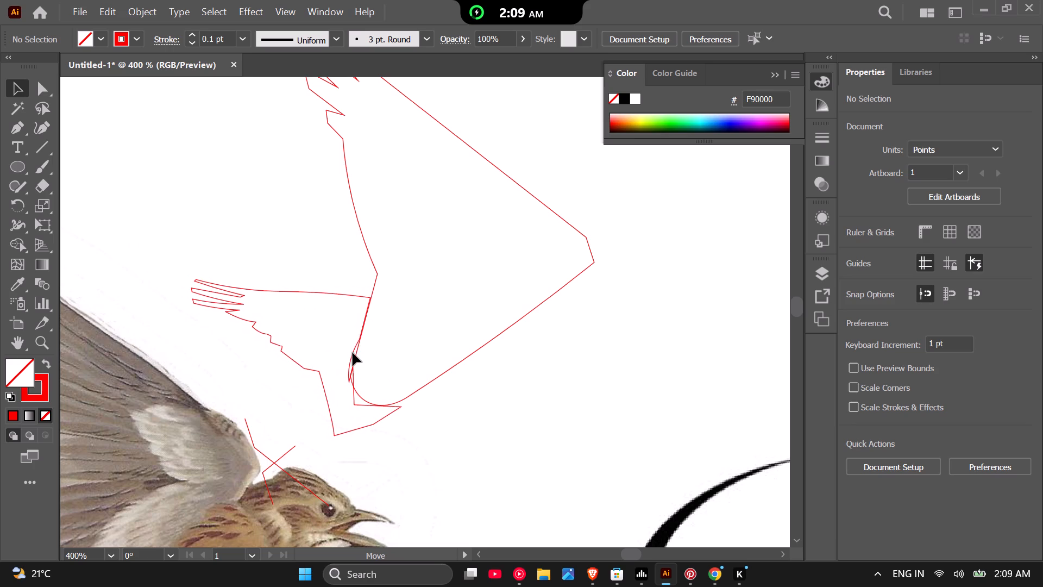
pyautogui.moveTo(353, 353); pyautogui.dragTo(357, 343)
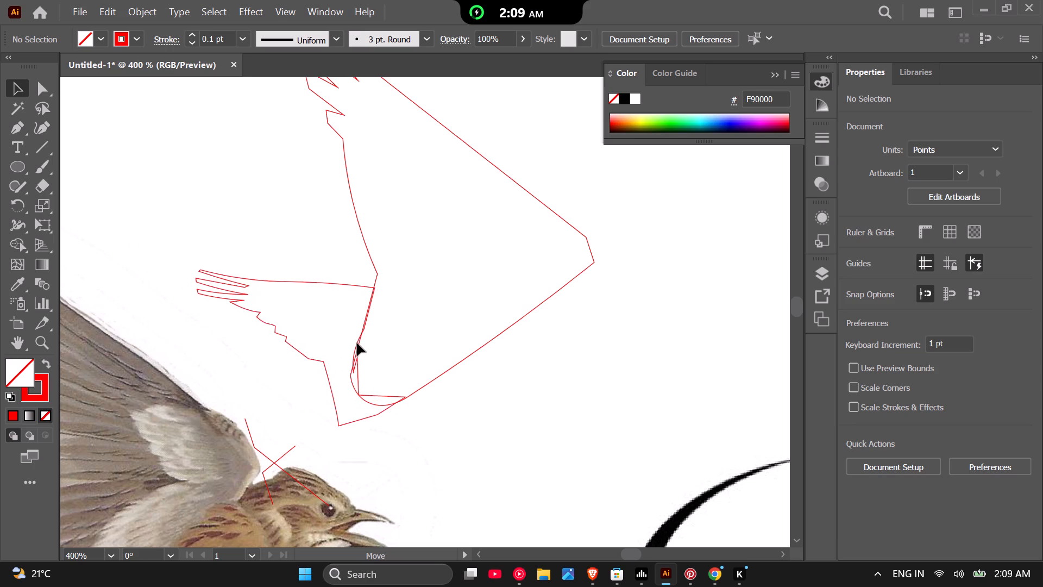
pyautogui.moveTo(357, 343); pyautogui.dragTo(371, 335)
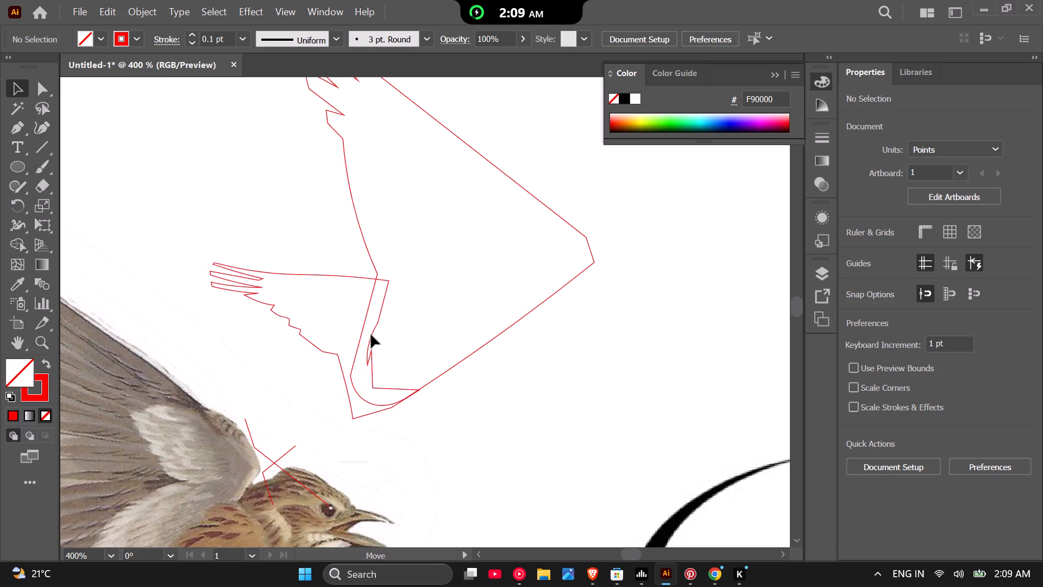
pyautogui.moveTo(371, 335); pyautogui.dragTo(363, 339)
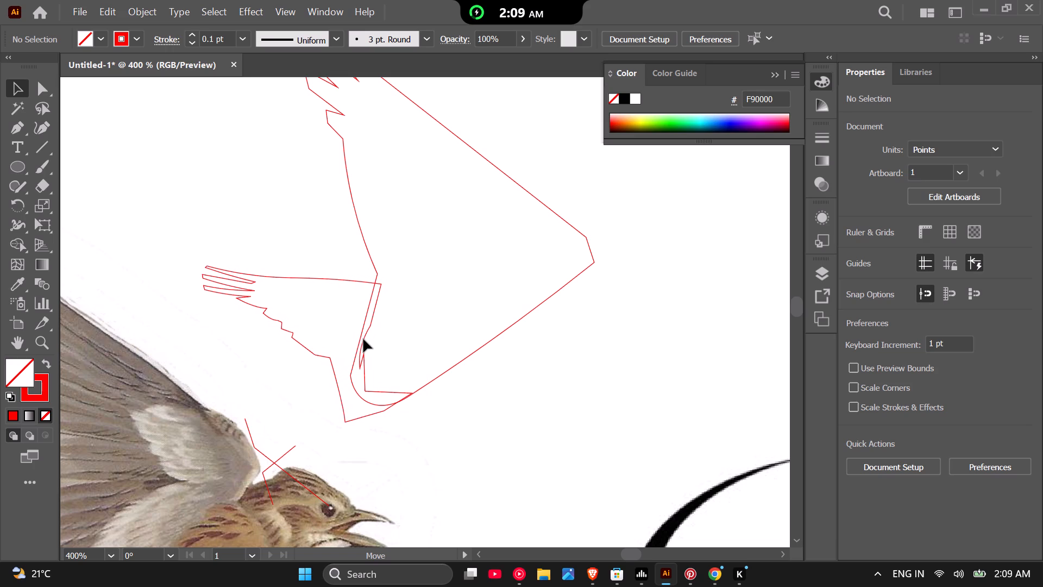
pyautogui.moveTo(363, 339); pyautogui.dragTo(363, 340)
pyautogui.click(418, 414)
# Select the main wing and rear-wing outlines and merge their overlapping regions into one outline with the Shape Builder tool.
pyautogui.scroll(-2, 398, 425)
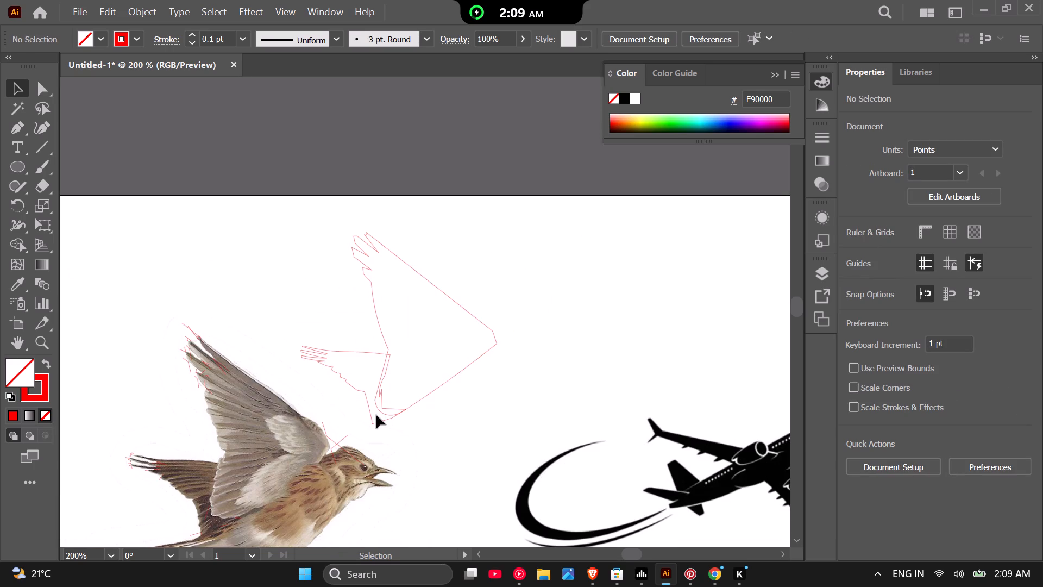
pyautogui.moveTo(511, 235); pyautogui.dragTo(336, 393)
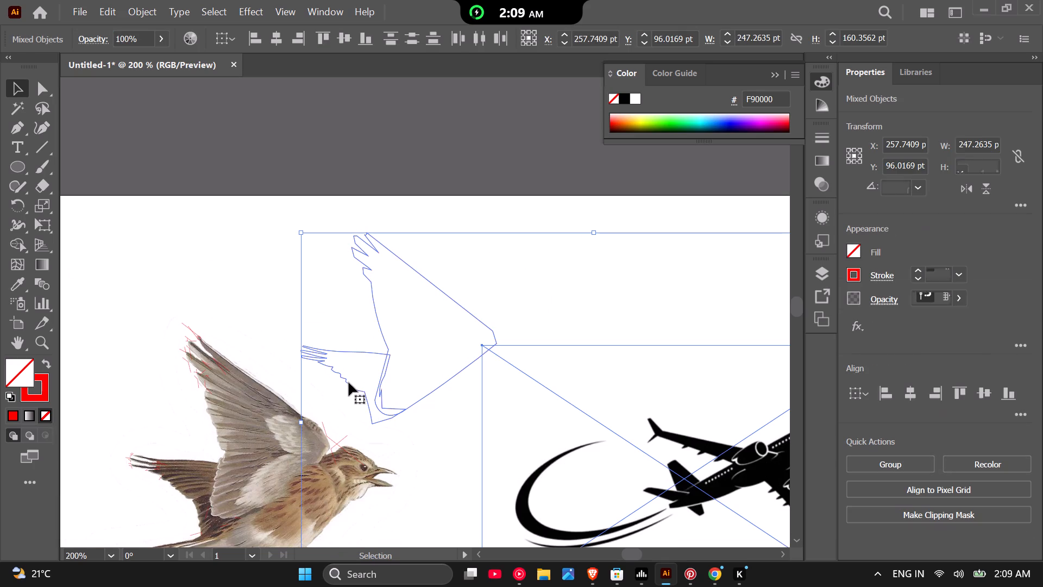
pyautogui.click(419, 218)
pyautogui.moveTo(424, 213); pyautogui.dragTo(354, 379)
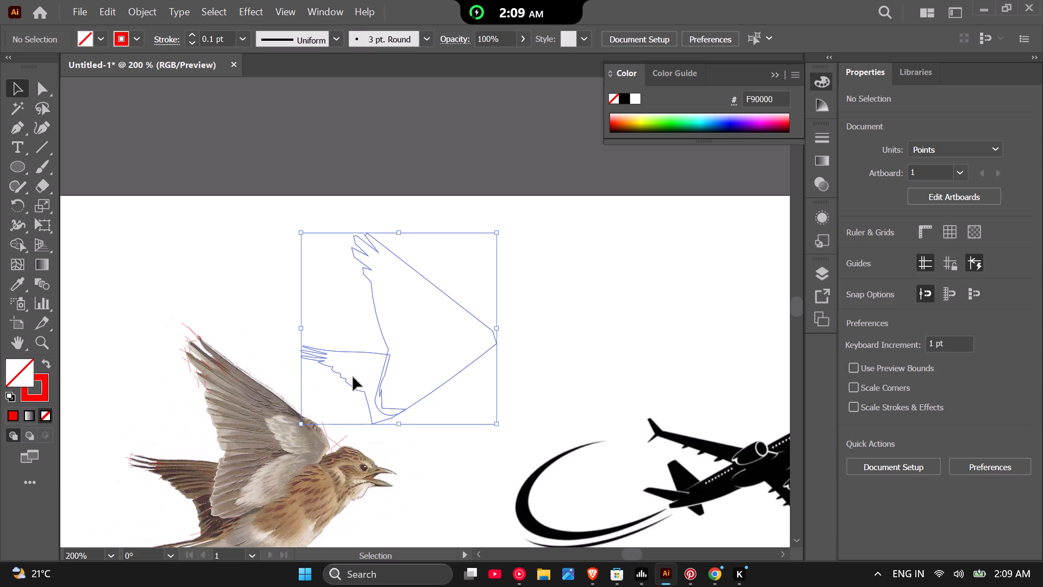
pyautogui.scroll(3, 394, 361)
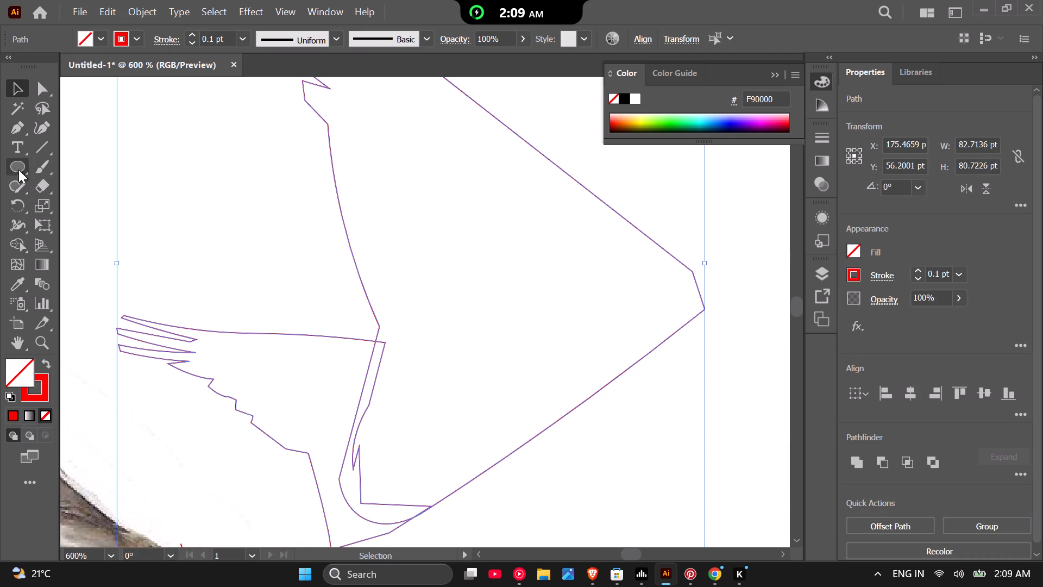
pyautogui.click(19, 249)
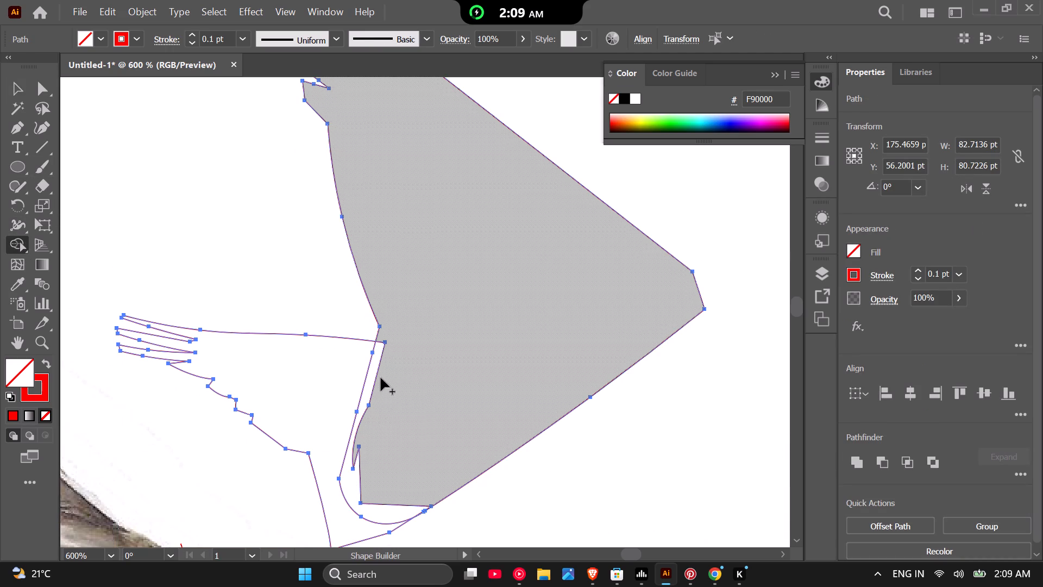
pyautogui.moveTo(411, 369); pyautogui.dragTo(331, 382)
pyautogui.scroll(-2, 332, 373)
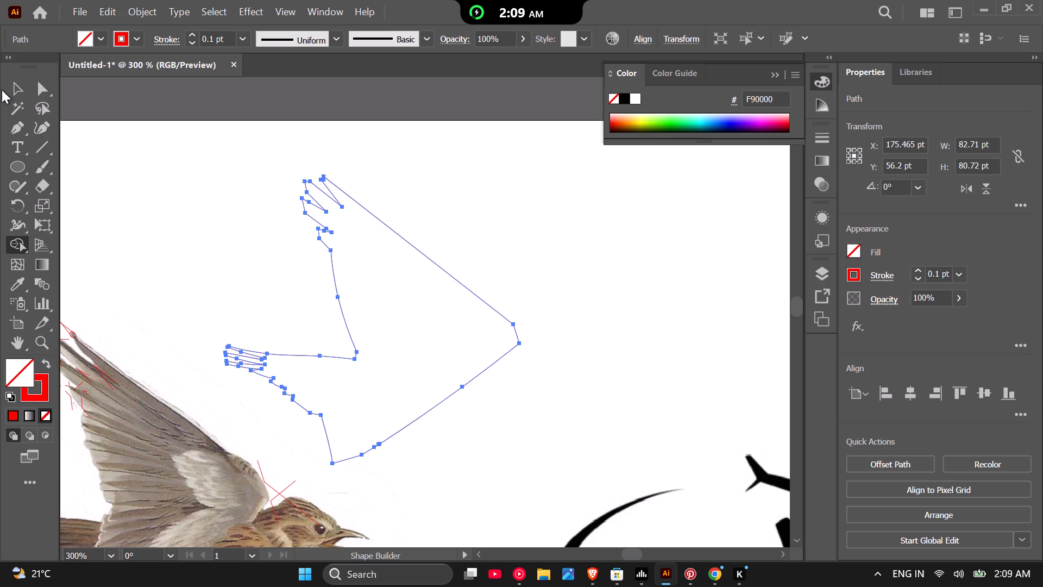
pyautogui.click(16, 87)
pyautogui.click(182, 97)
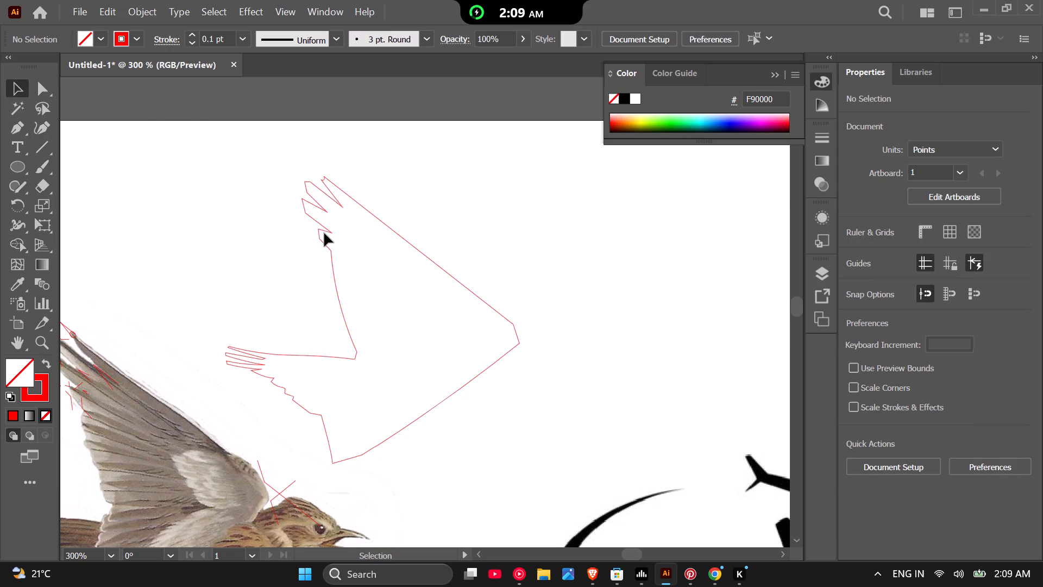
# Fill the merged wing shape with red CC1717.
pyautogui.click(324, 233)
pyautogui.click(322, 232)
pyautogui.click(318, 229)
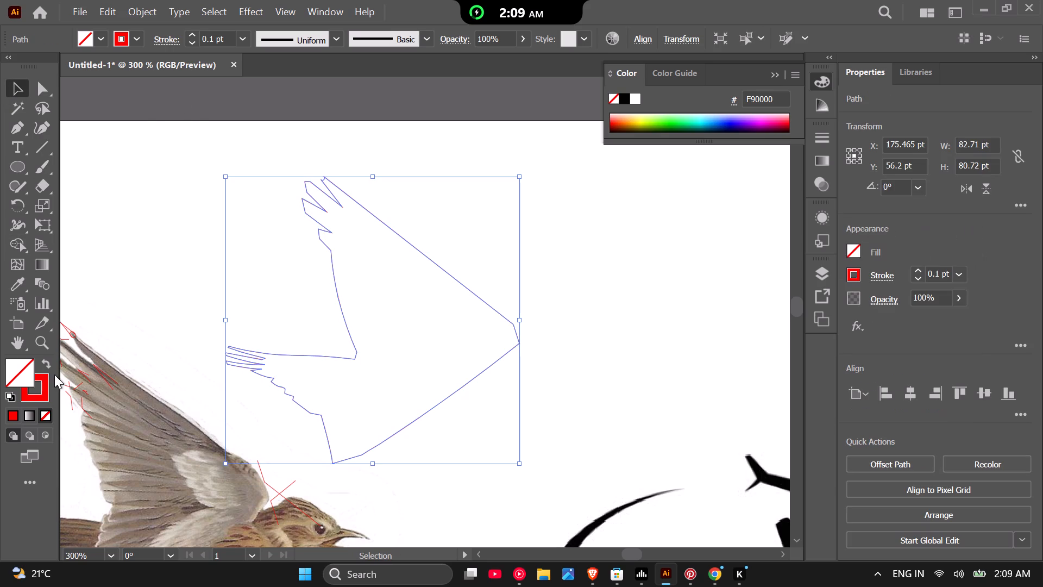
pyautogui.doubleClick(17, 363)
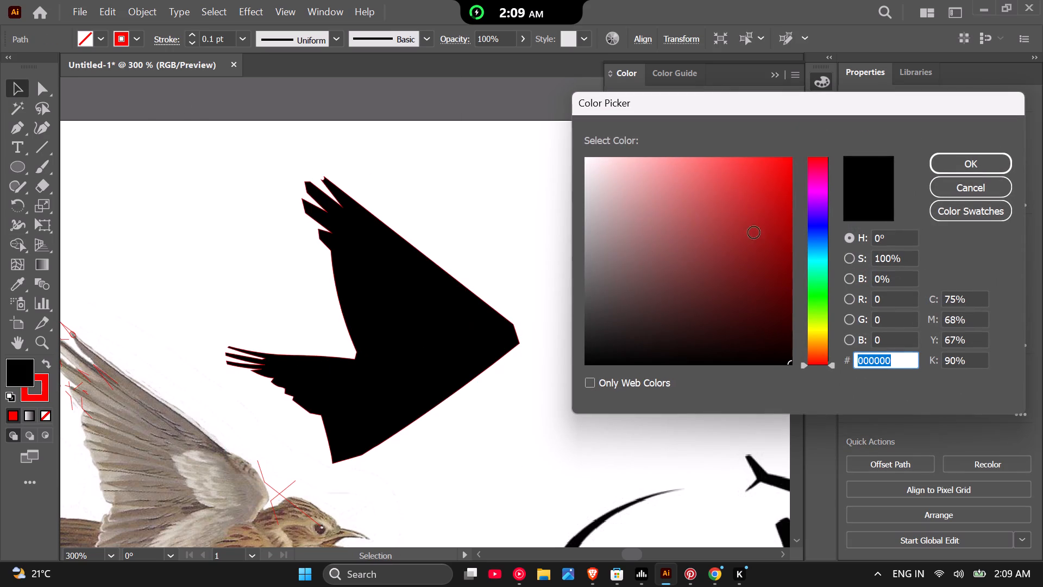
pyautogui.click(783, 220)
pyautogui.click(769, 198)
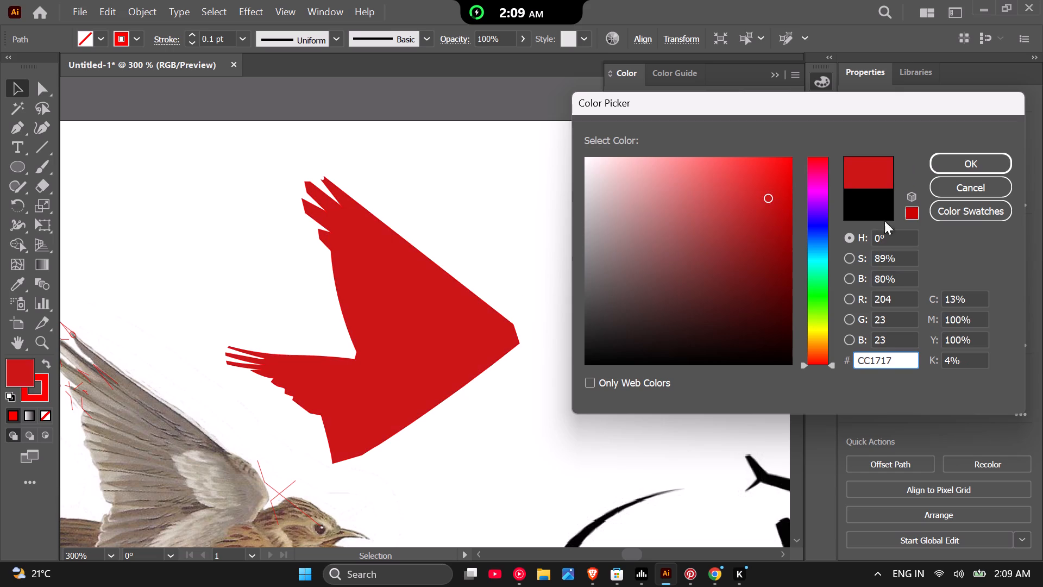
pyautogui.click(969, 161)
pyautogui.scroll(1, 307, 329)
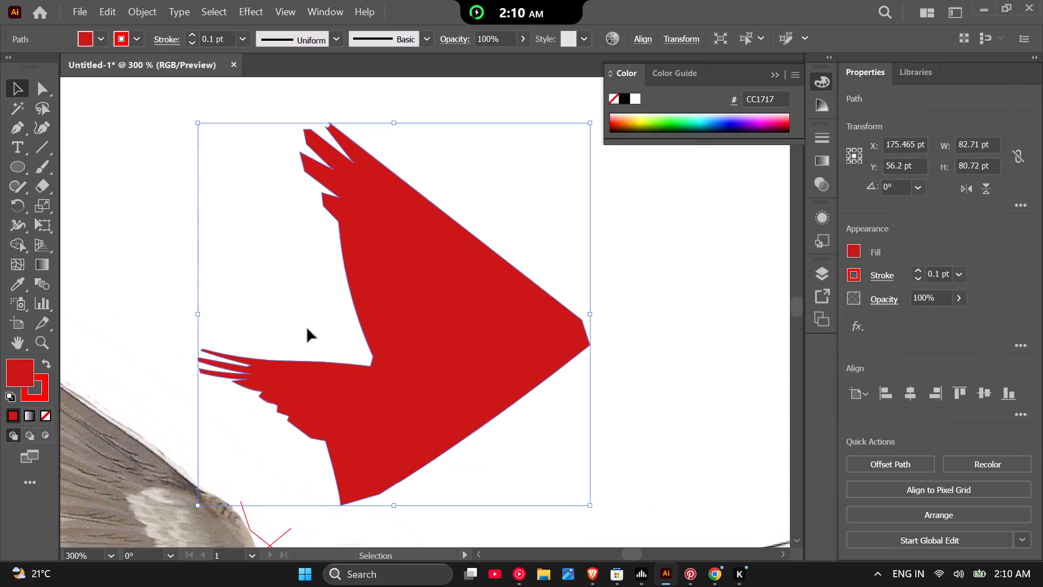
pyautogui.scroll(-1, 307, 330)
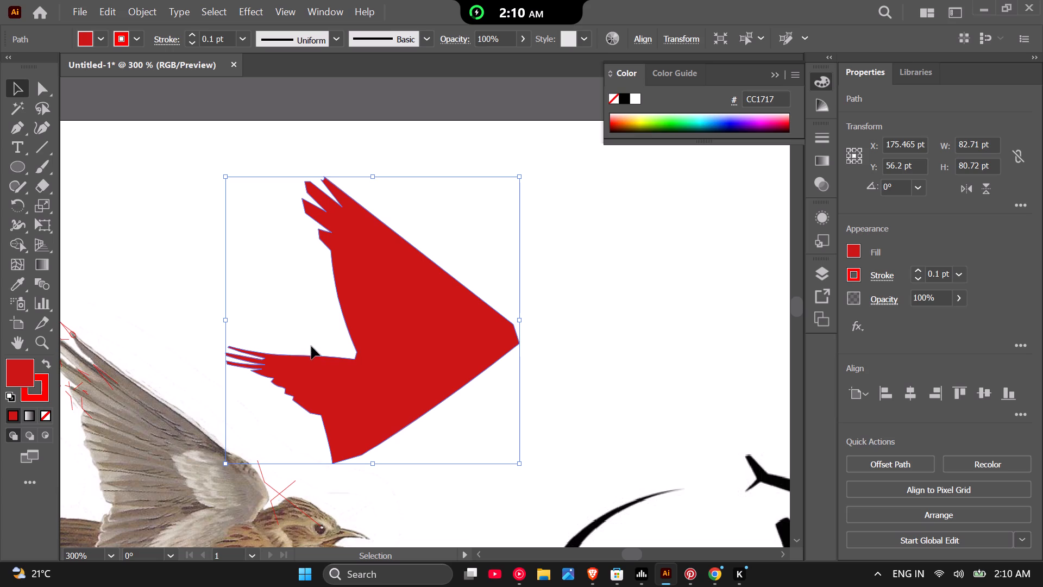
pyautogui.scroll(-3, 297, 343)
pyautogui.scroll(3, 331, 315)
pyautogui.click(230, 195)
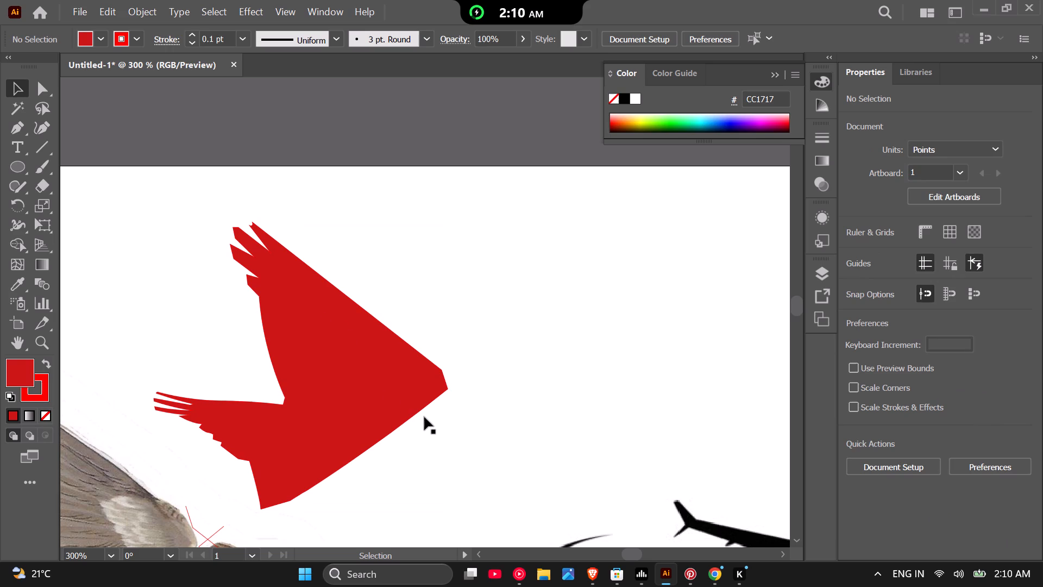
# Lock the red wing shape in place as a tracing base.
pyautogui.scroll(-2, 305, 313)
pyautogui.click(305, 313)
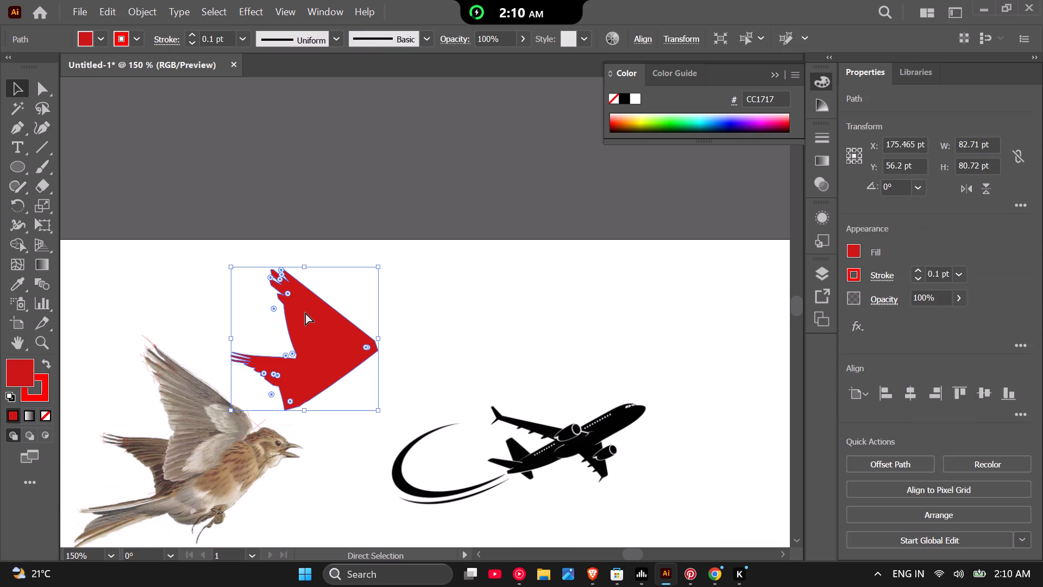
pyautogui.hotkey('ctrl', '2')
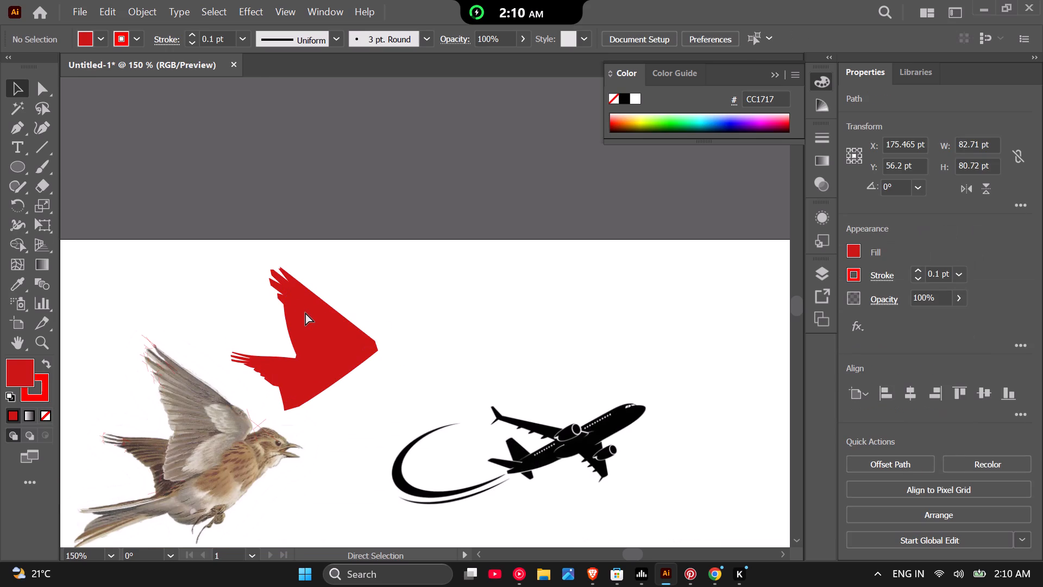
# Start a Pen path with a straight segment just outside the wing's long outer edge, from front corner to wingtip, with no fill.
pyautogui.scroll(2, 279, 324)
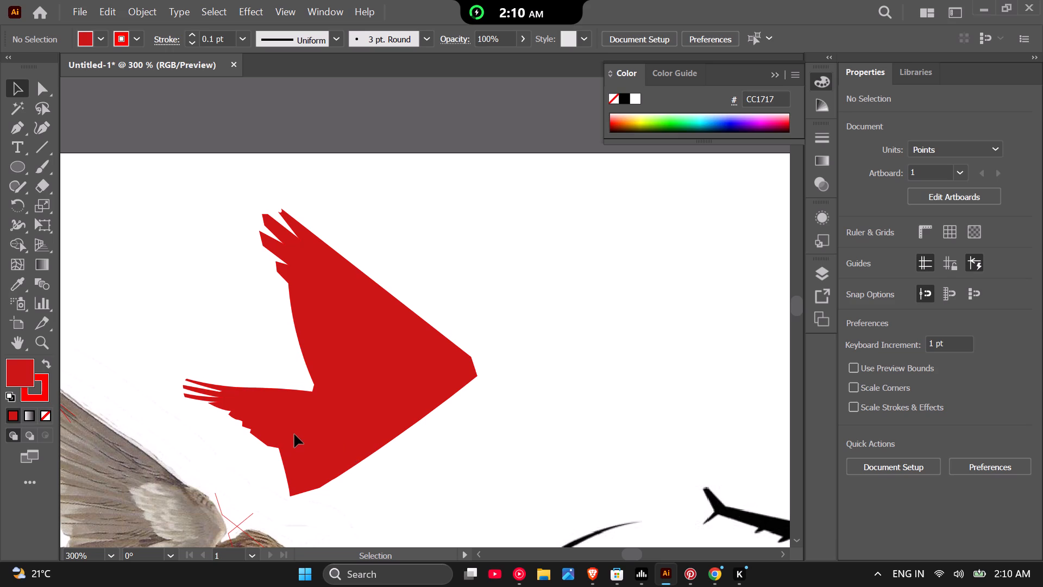
pyautogui.click(9, 123)
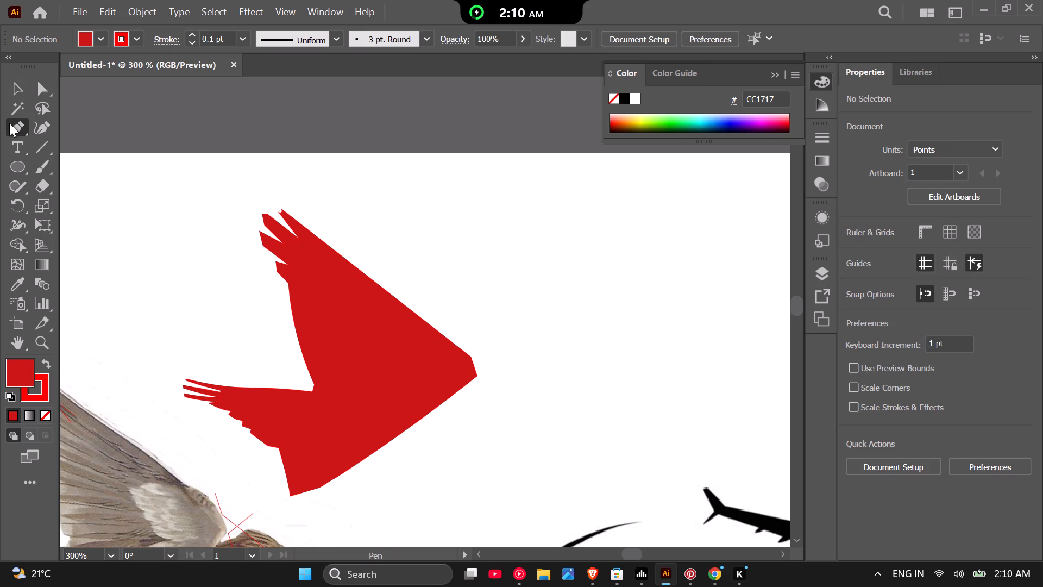
pyautogui.click(501, 365)
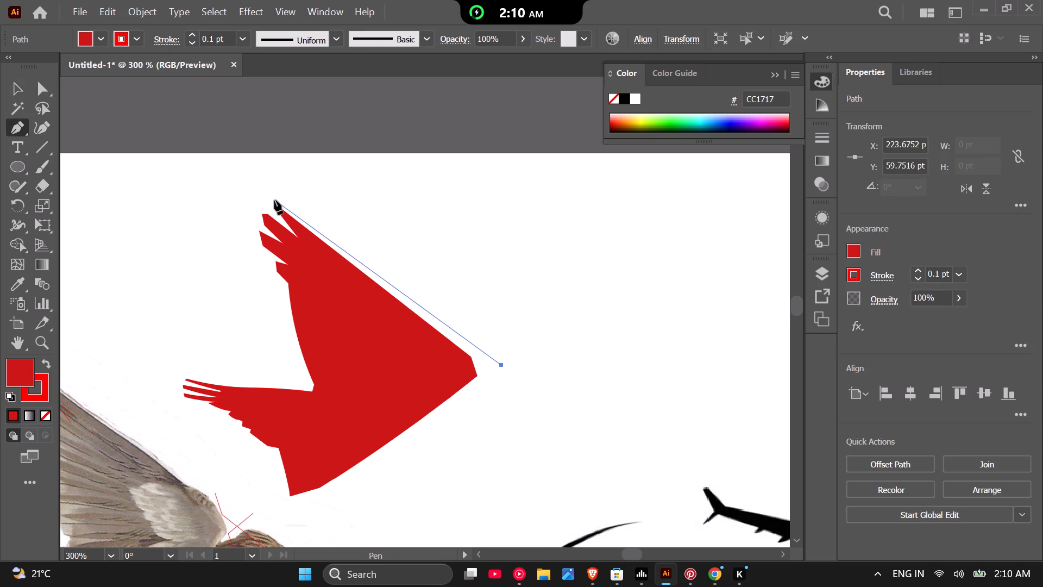
pyautogui.click(273, 199)
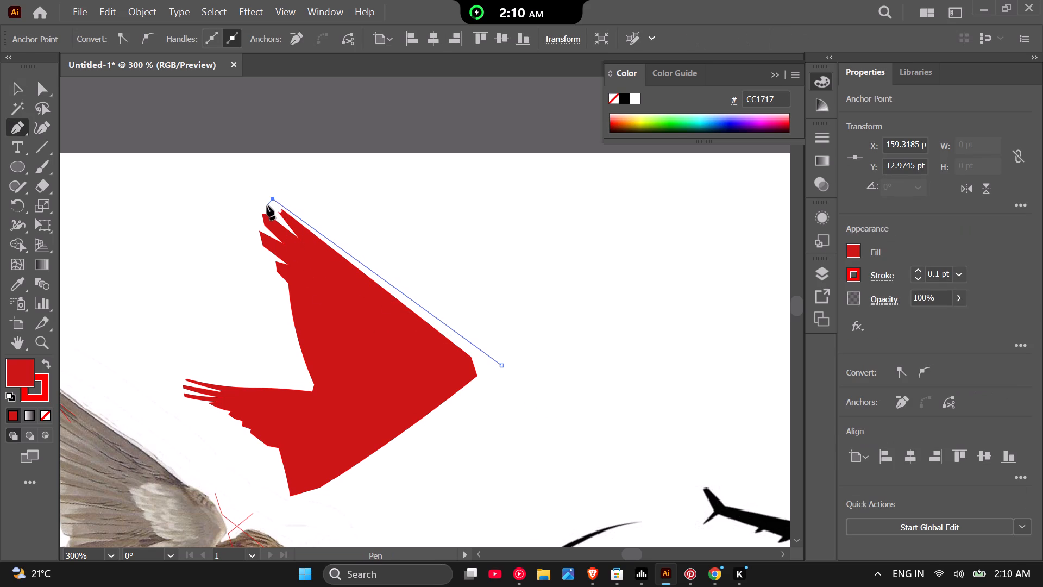
pyautogui.click(267, 205)
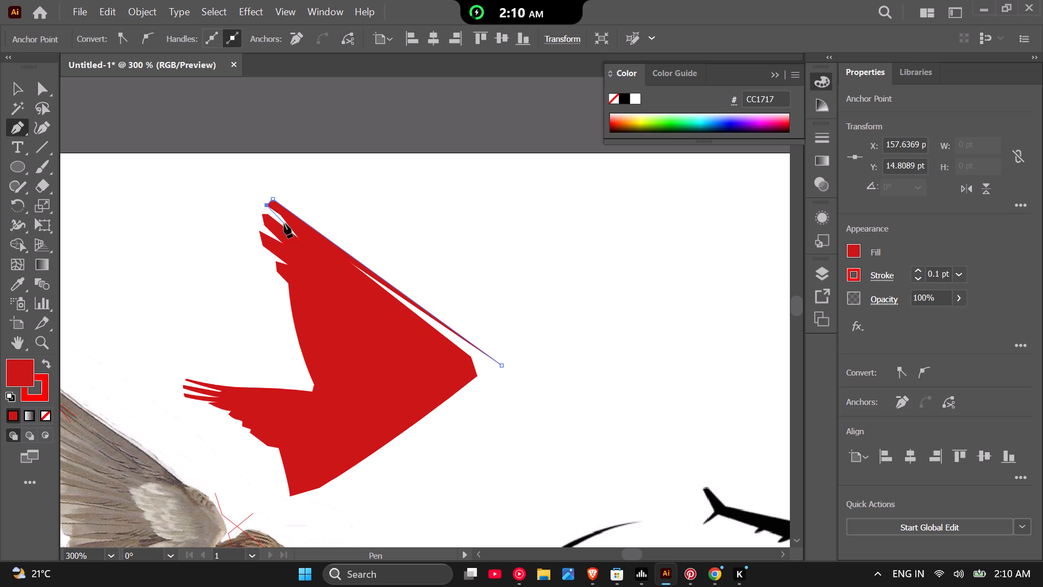
pyautogui.hotkey('ctrl', 'z')
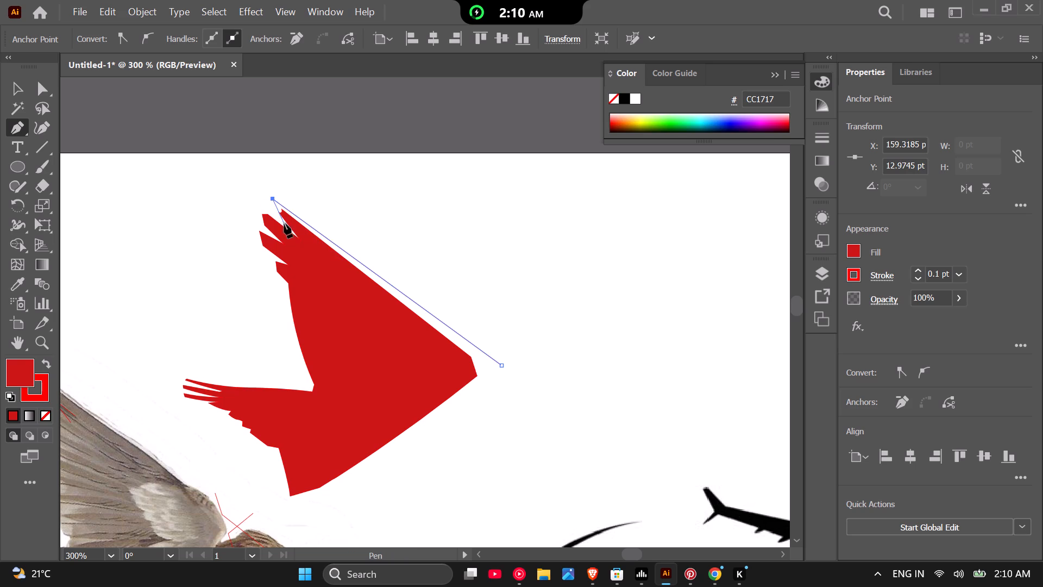
pyautogui.click(48, 416)
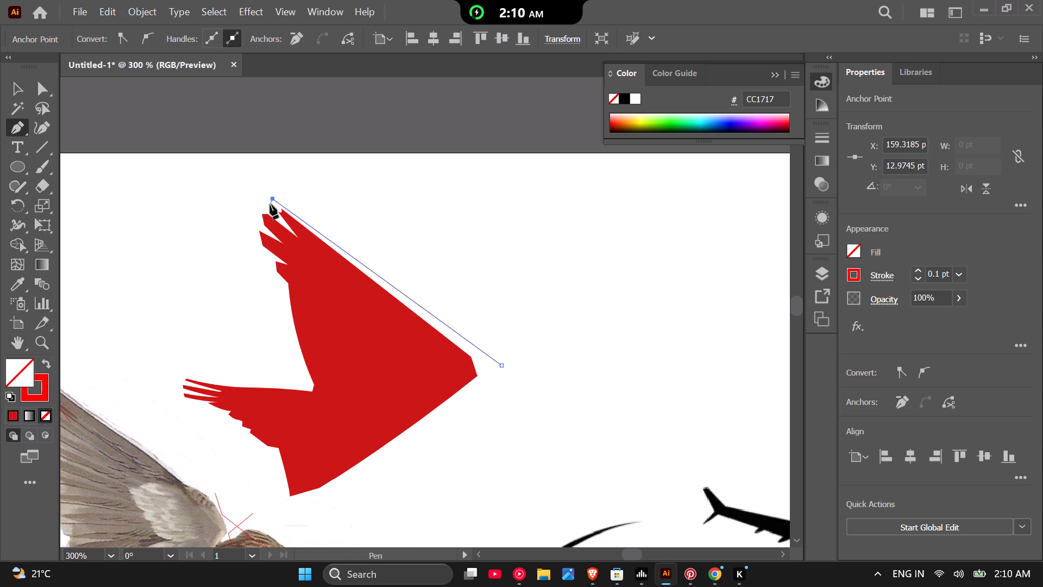
# Continue the Pen path around the main wing's feather tips as simplified angular points extending beyond the red shape.
pyautogui.scroll(2, 271, 204)
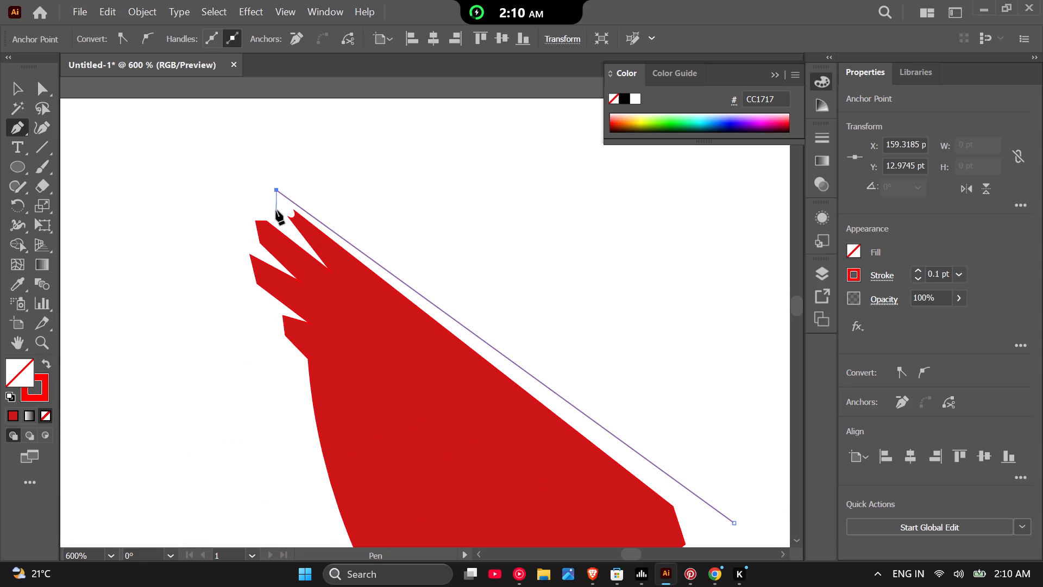
pyautogui.click(276, 210)
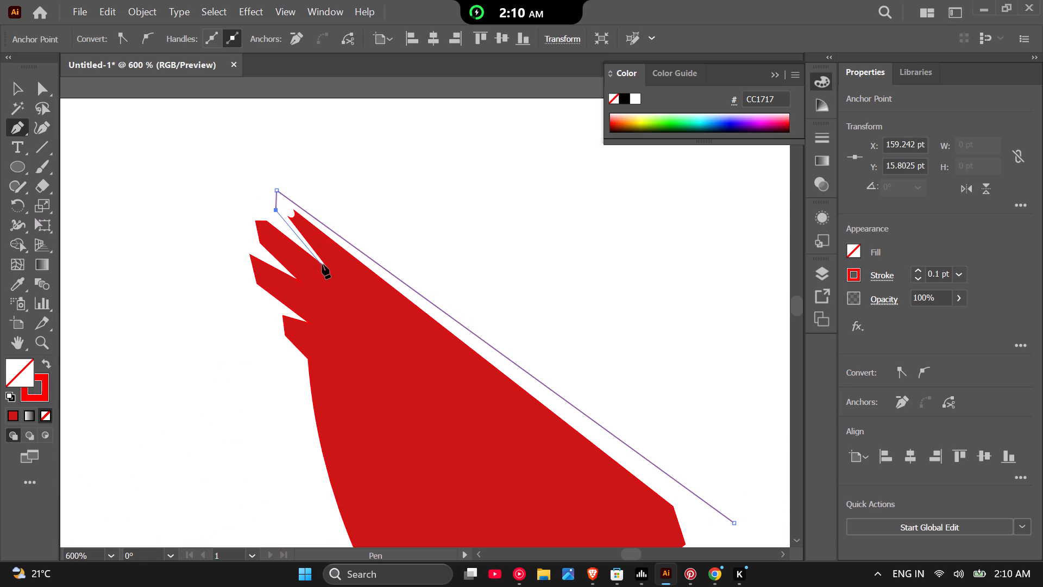
pyautogui.click(322, 265)
pyautogui.click(241, 198)
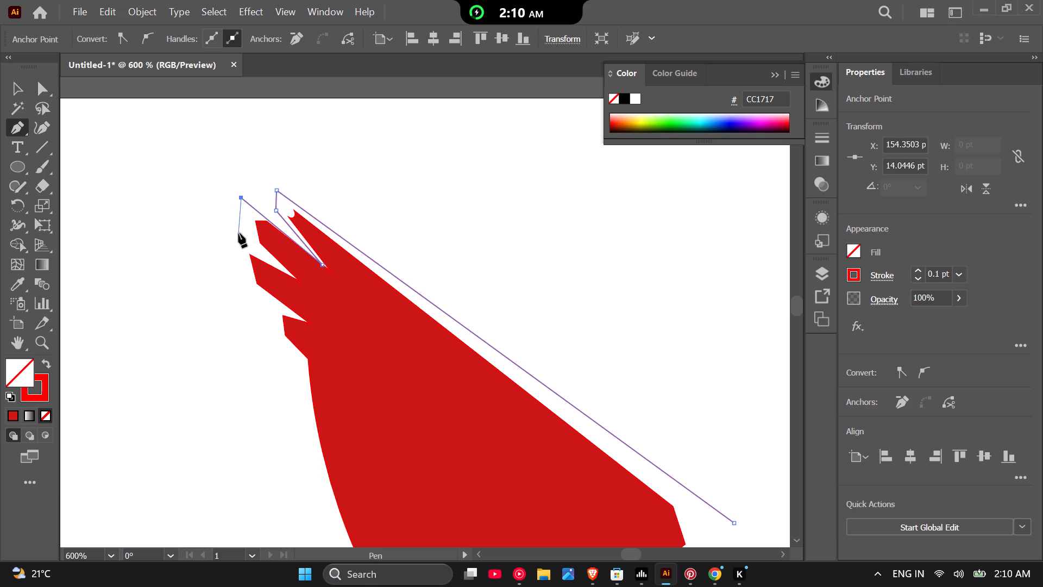
pyautogui.click(238, 233)
pyautogui.click(304, 290)
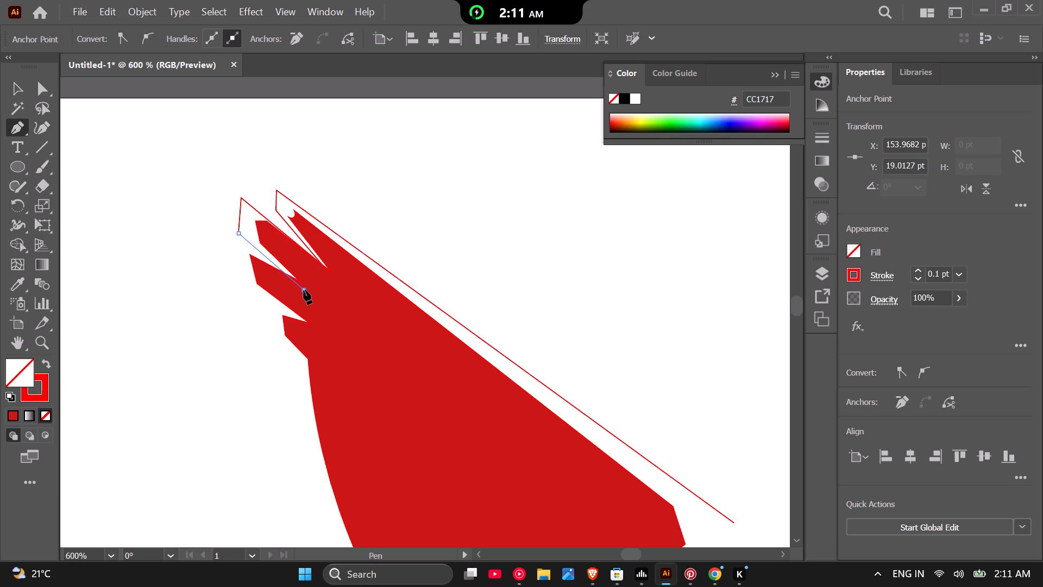
pyautogui.click(193, 218)
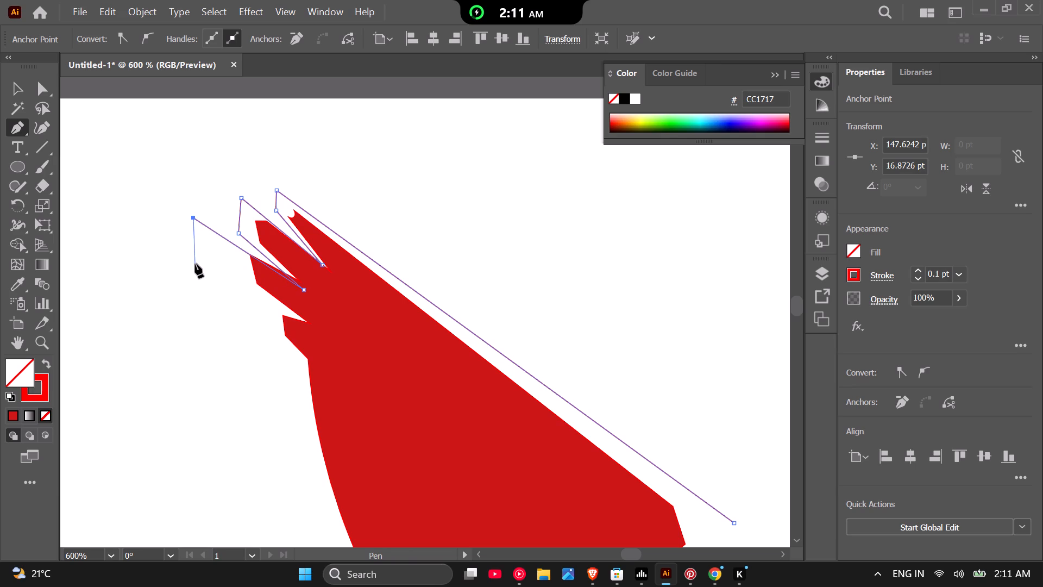
pyautogui.click(195, 264)
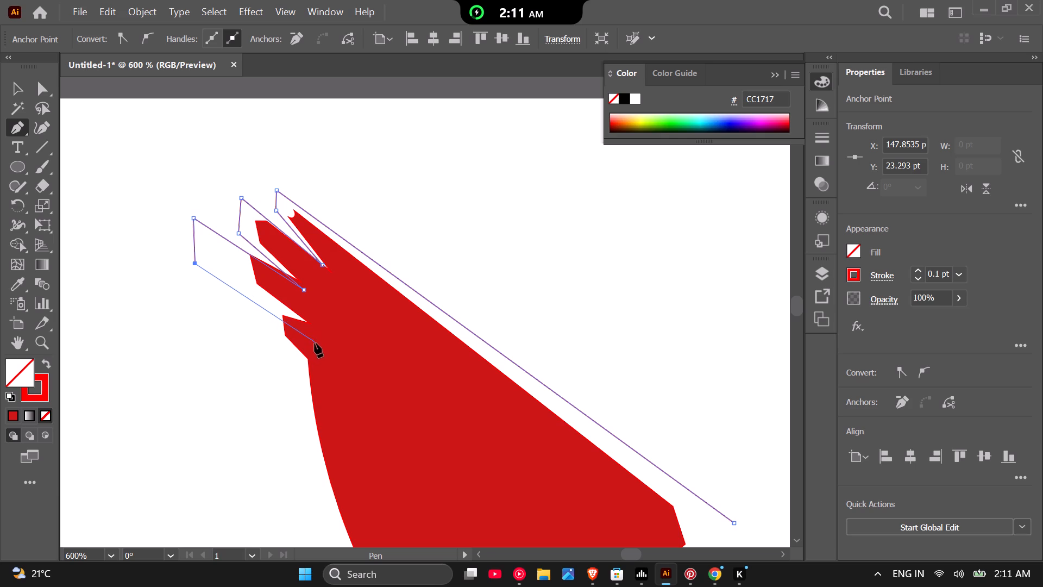
pyautogui.click(314, 345)
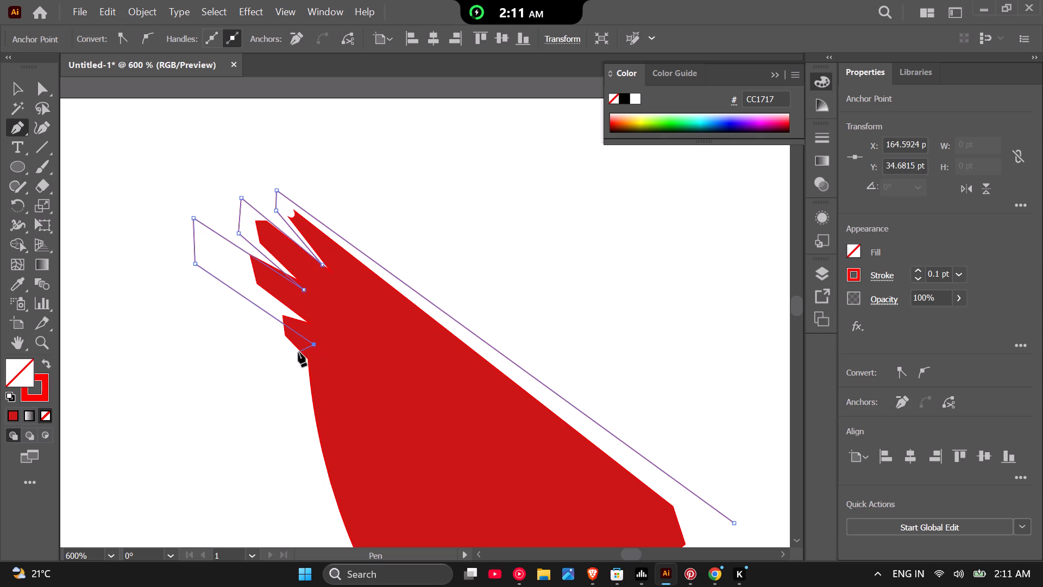
# Continue the Pen path down the main wing's inner edge to the notch and around the smaller wing's three thin, elongated feathers.
pyautogui.scroll(-2, 298, 352)
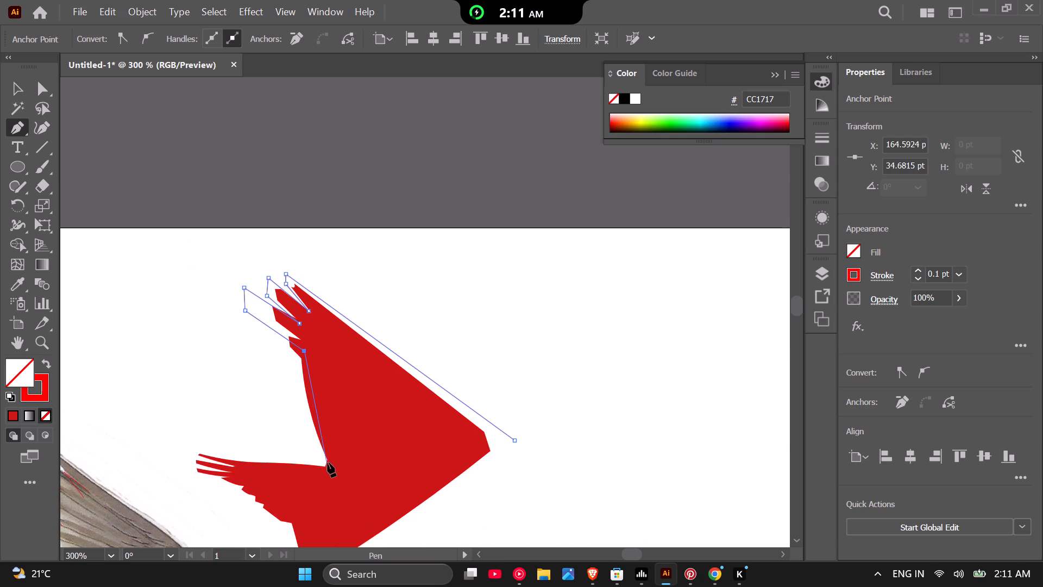
pyautogui.click(327, 465)
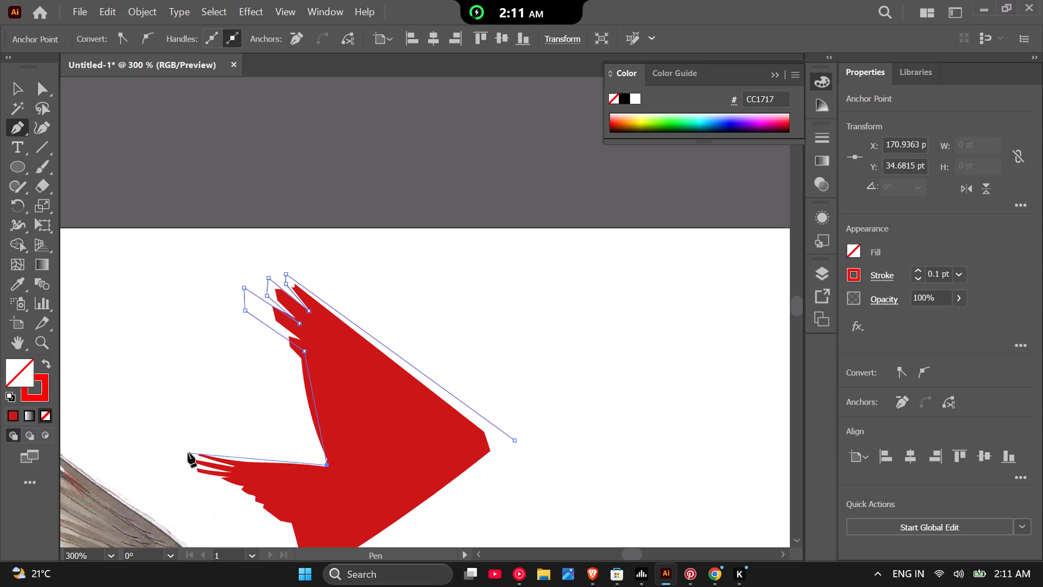
pyautogui.click(179, 451)
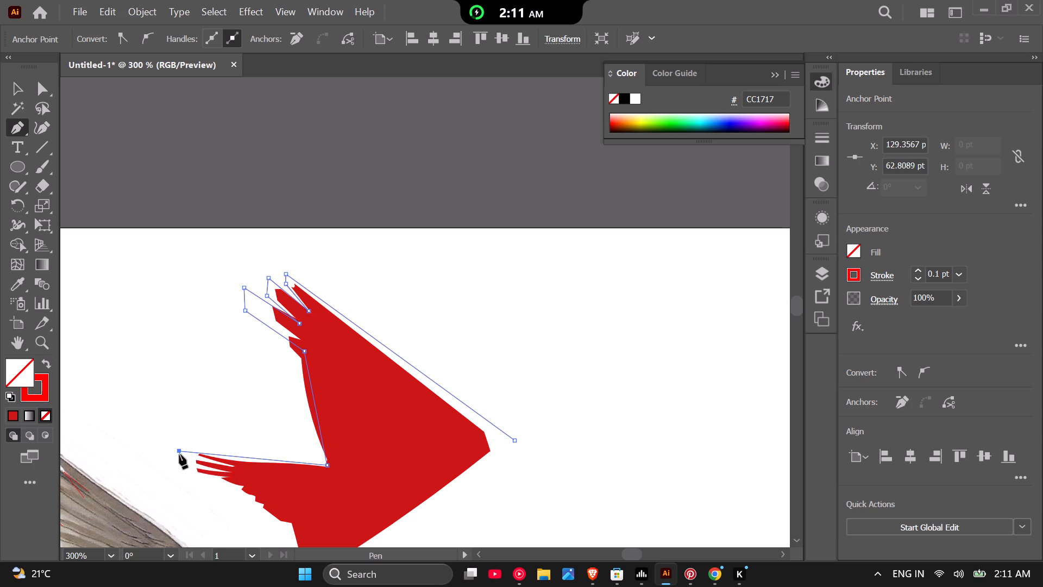
pyautogui.click(179, 454)
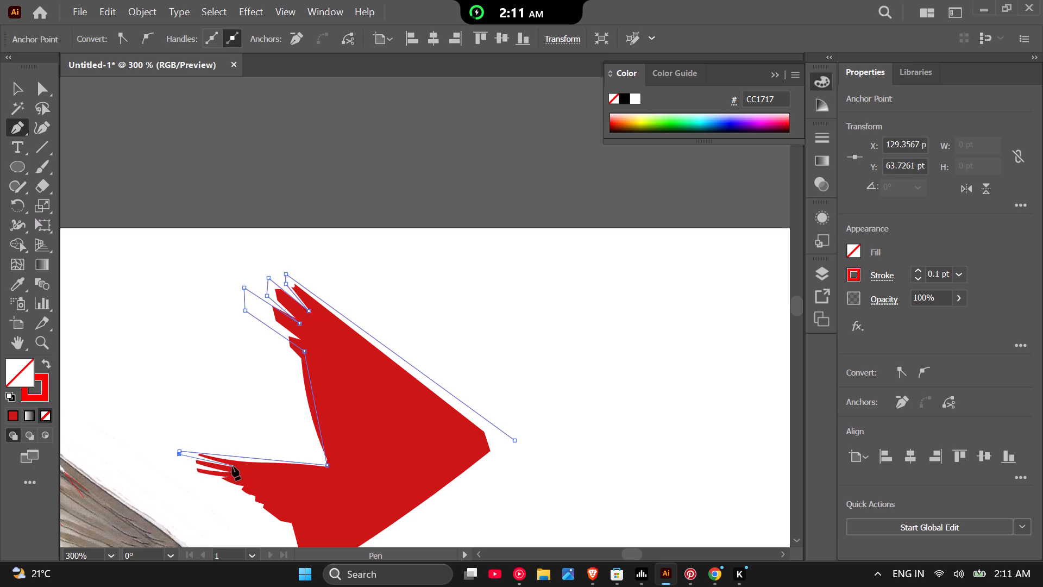
pyautogui.click(232, 466)
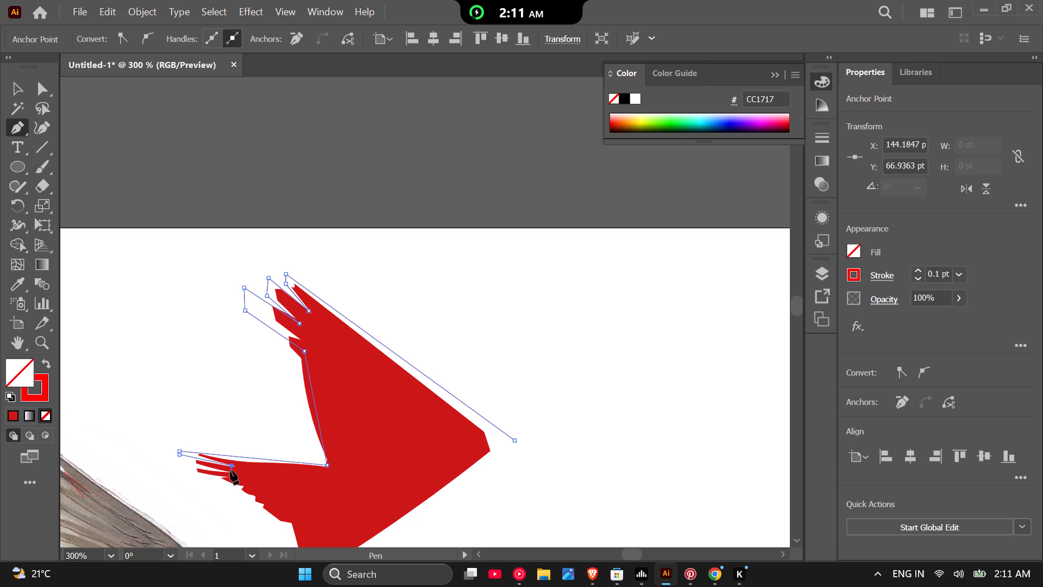
pyautogui.click(230, 470)
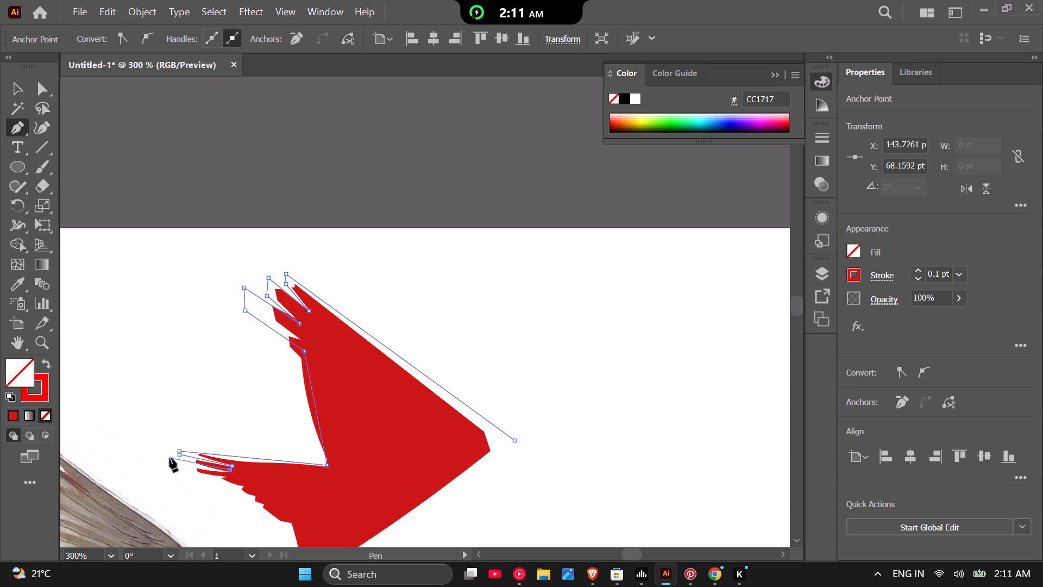
pyautogui.click(169, 459)
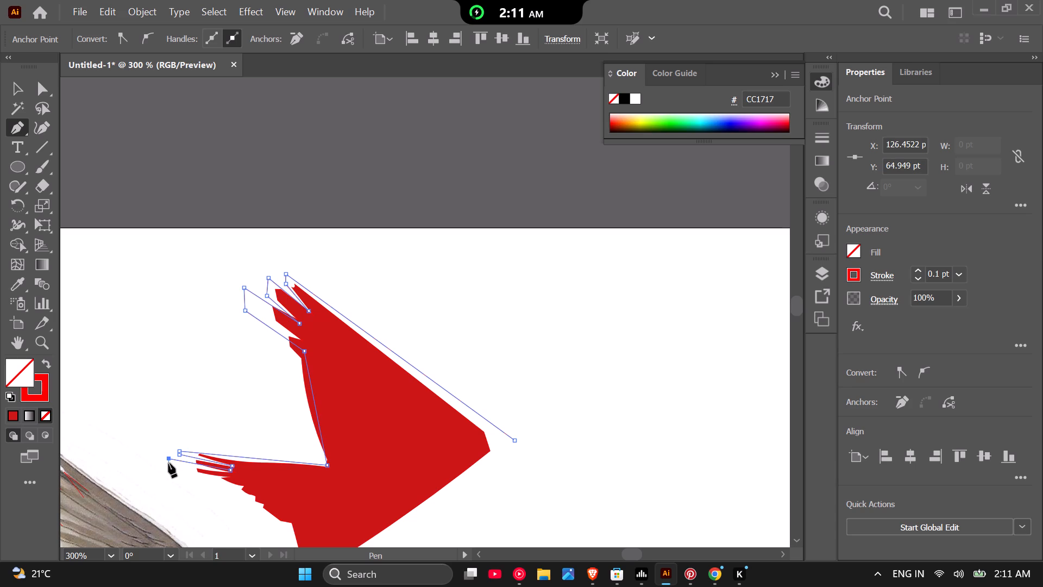
pyautogui.click(168, 463)
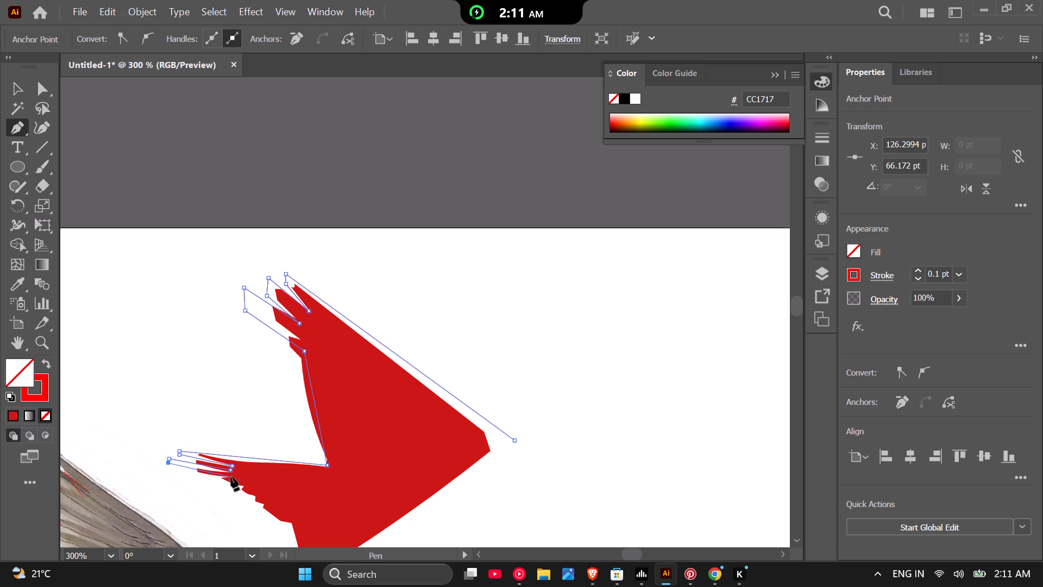
pyautogui.click(231, 477)
pyautogui.click(231, 482)
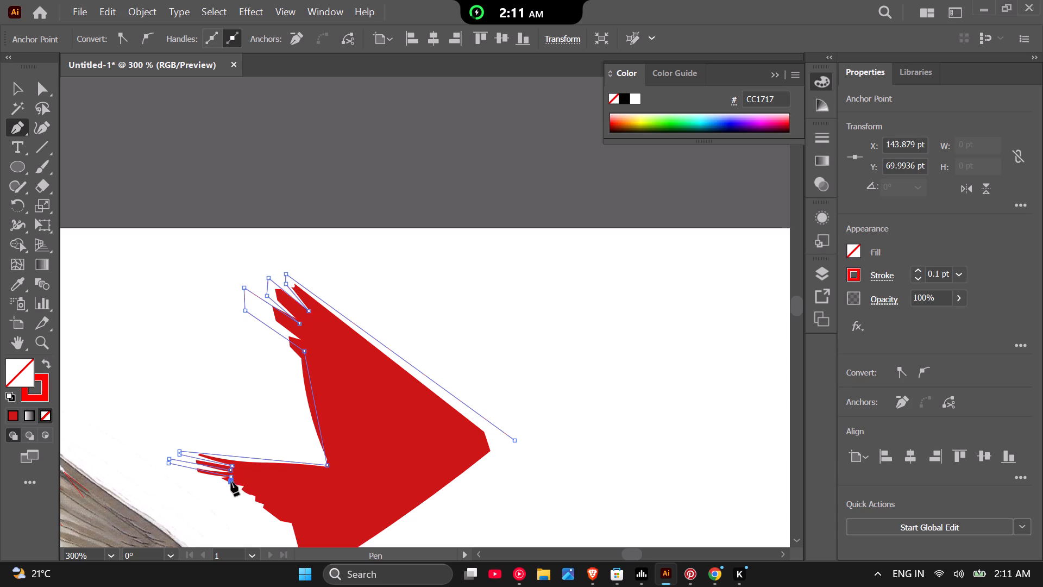
pyautogui.click(136, 467)
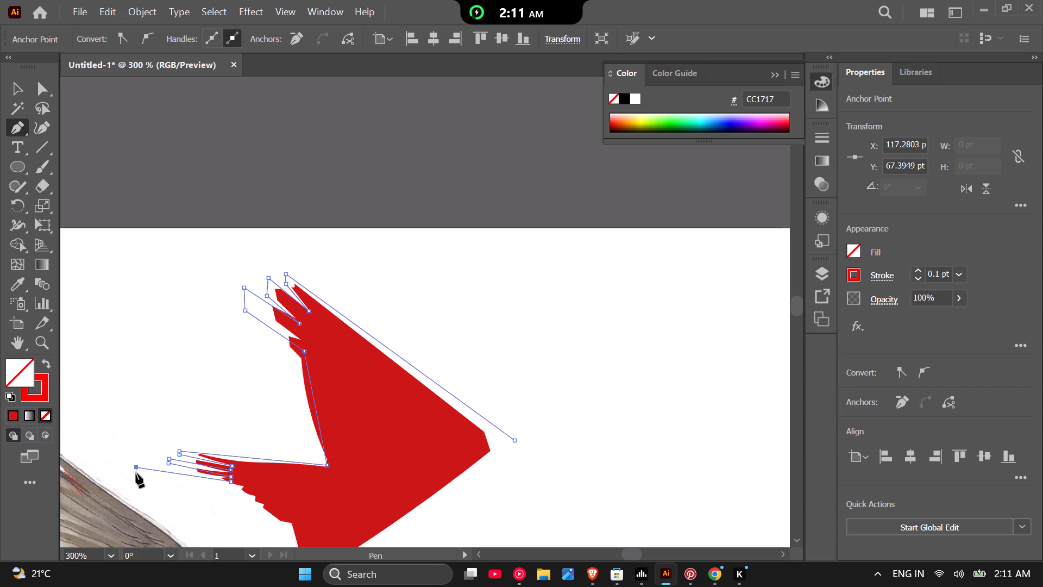
pyautogui.click(136, 473)
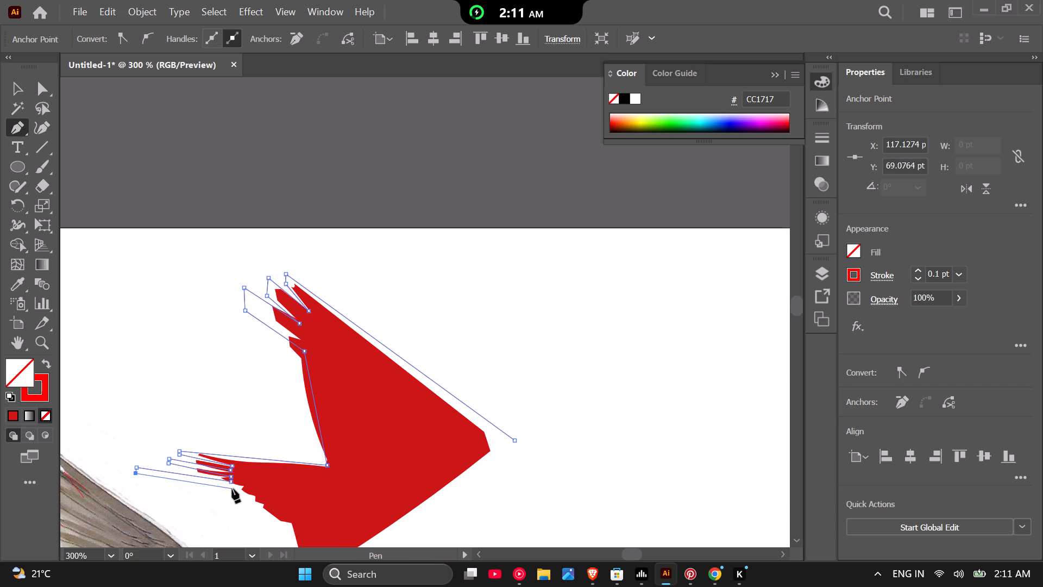
pyautogui.click(232, 489)
# Carry the Pen path along the smaller wing's trailing edge to a sharp bottom corner and close it at the front corner.
pyautogui.scroll(-1, 232, 489)
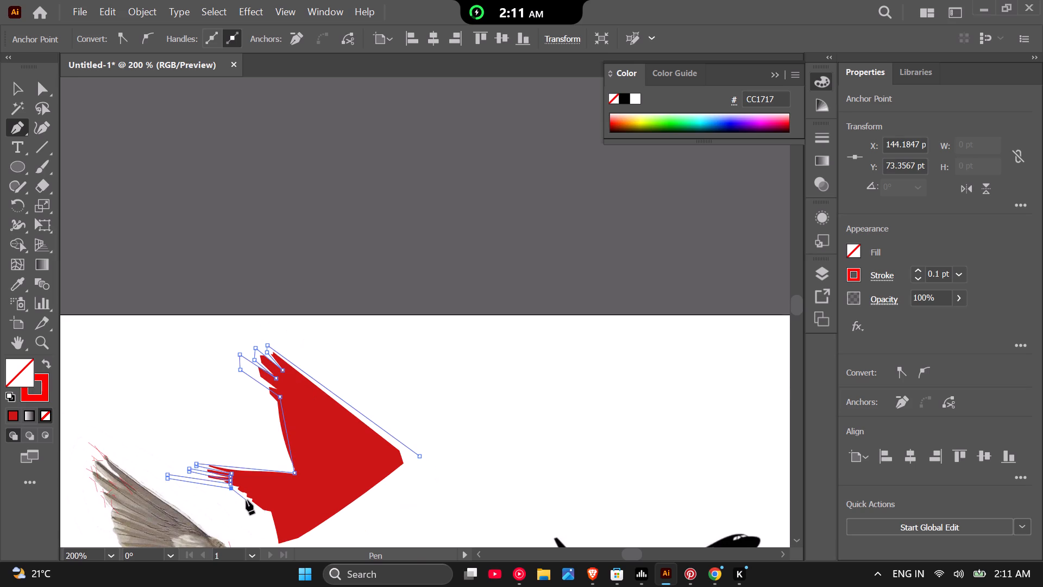
pyautogui.scroll(1, 246, 500)
pyautogui.click(254, 508)
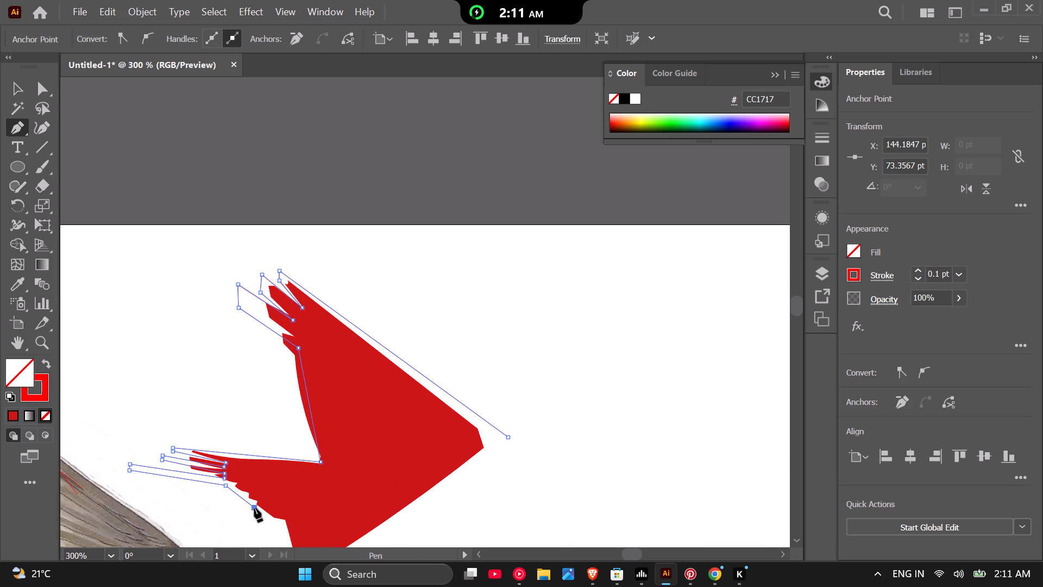
pyautogui.press('space')
pyautogui.press('space')
pyautogui.press('space')
pyautogui.press('space')
pyautogui.press('space')
pyautogui.press('space')
pyautogui.press('space')
pyautogui.press('space')
pyautogui.press('space')
pyautogui.press('space')
pyautogui.press('space')
pyautogui.press('space')
pyautogui.press('space')
pyautogui.press('space')
pyautogui.press('space')
pyautogui.press('space')
pyautogui.press('space')
pyautogui.press('space')
pyautogui.press('space')
pyautogui.press('space')
pyautogui.moveTo(254, 508); pyautogui.dragTo(221, 384)
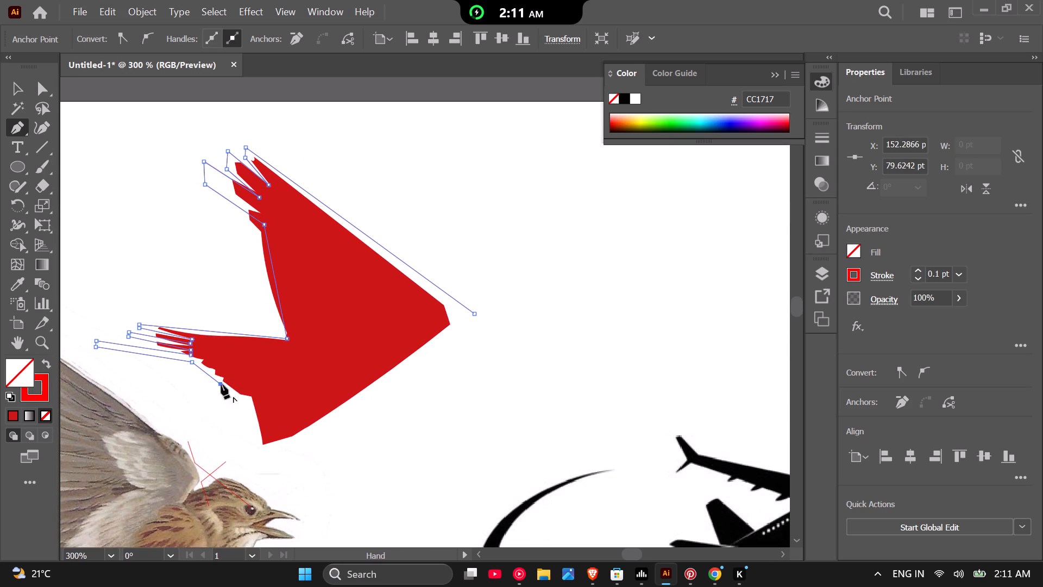
pyautogui.click(249, 401)
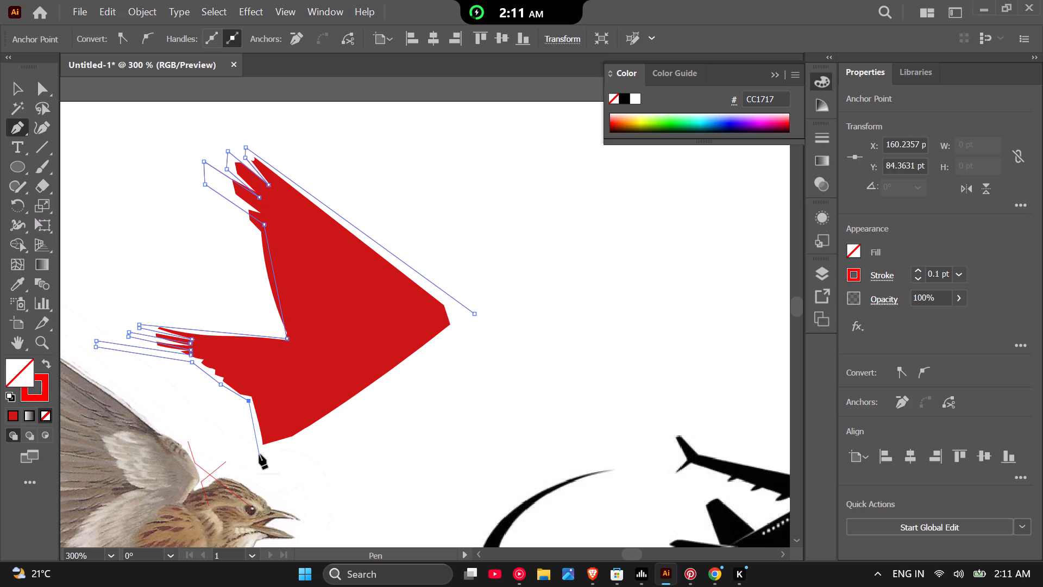
pyautogui.click(259, 463)
pyautogui.click(473, 315)
# Give the closed wing outline a red F90000 fill and a white stroke.
pyautogui.scroll(-2, 303, 372)
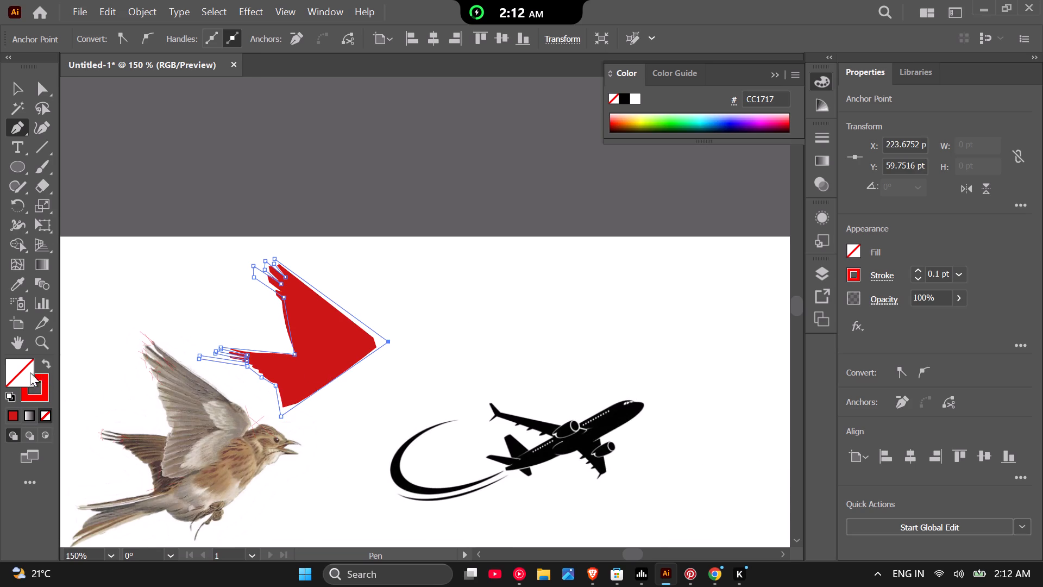
pyautogui.doubleClick(22, 373)
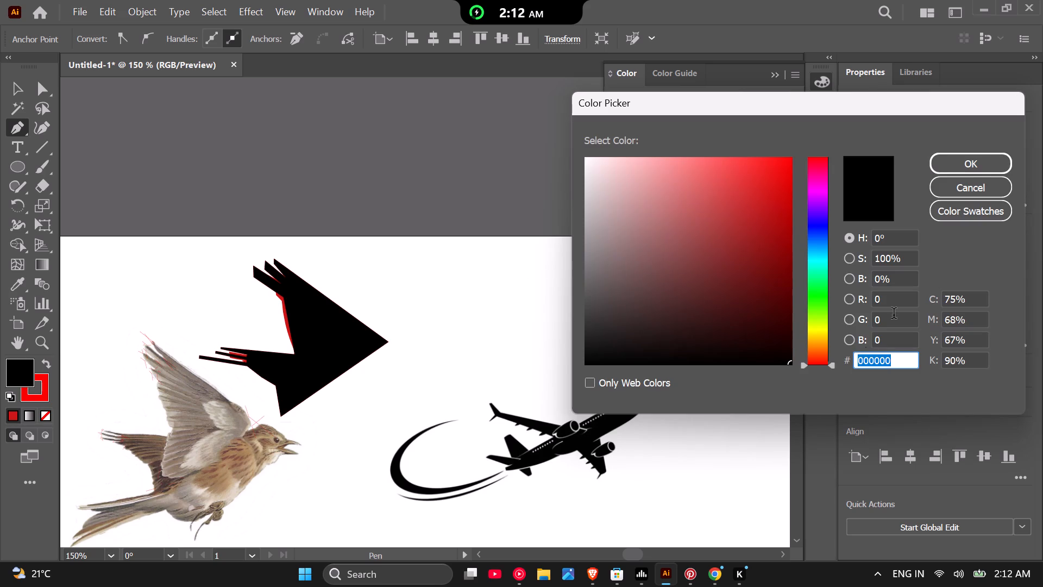
pyautogui.click(971, 168)
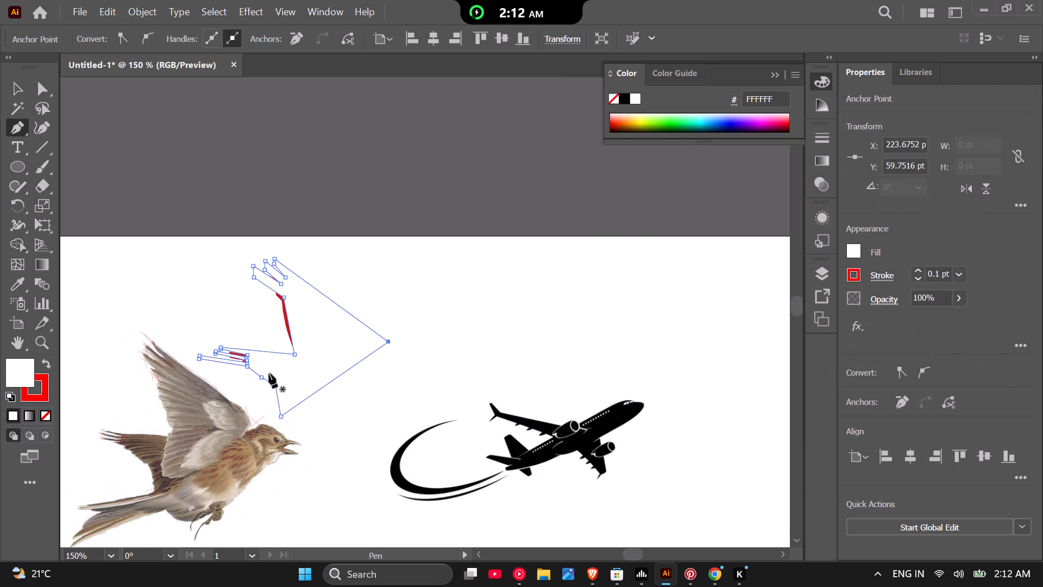
pyautogui.click(47, 362)
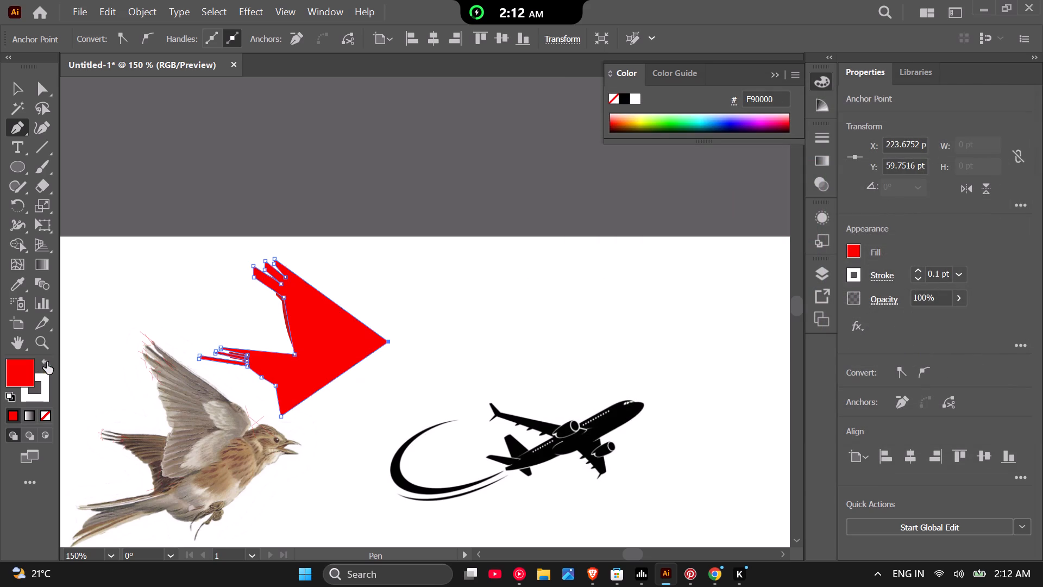
# Move the new red wing shape off the locked base to the empty area above the airplane and deselect it.
pyautogui.click(14, 90)
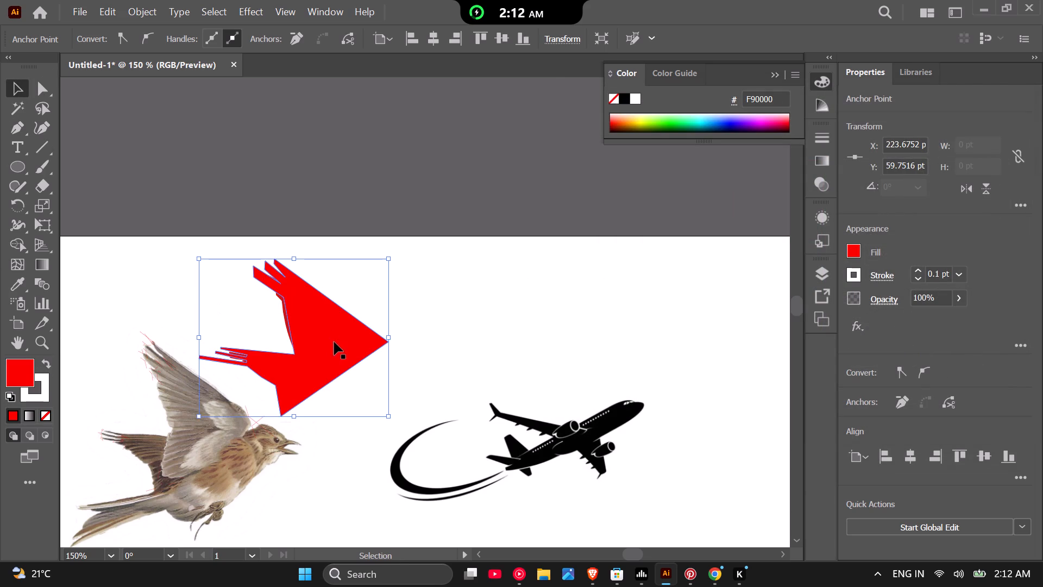
pyautogui.moveTo(334, 342); pyautogui.dragTo(526, 320)
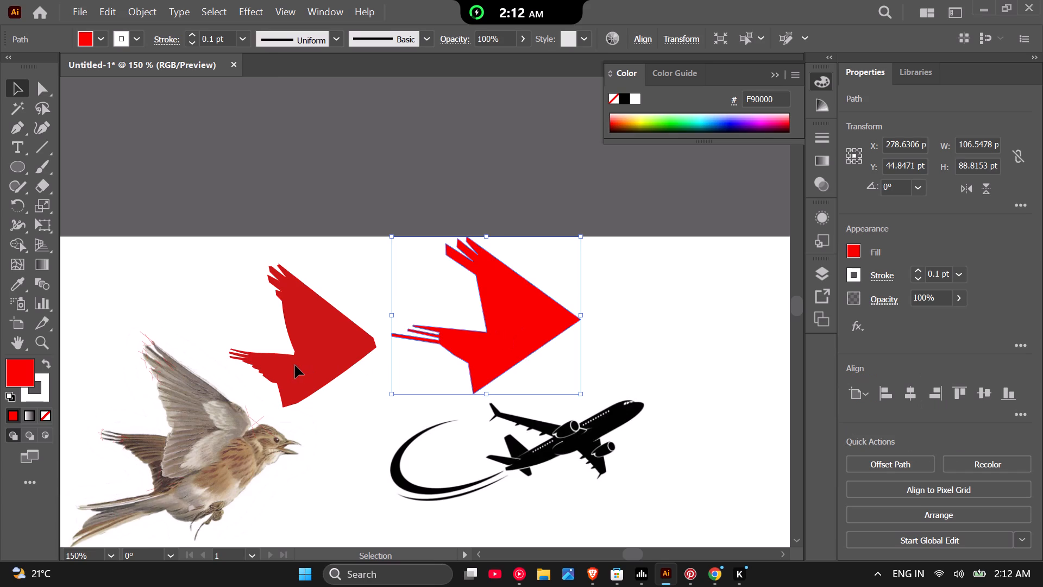
pyautogui.scroll(-1, 291, 371)
pyautogui.click(464, 233)
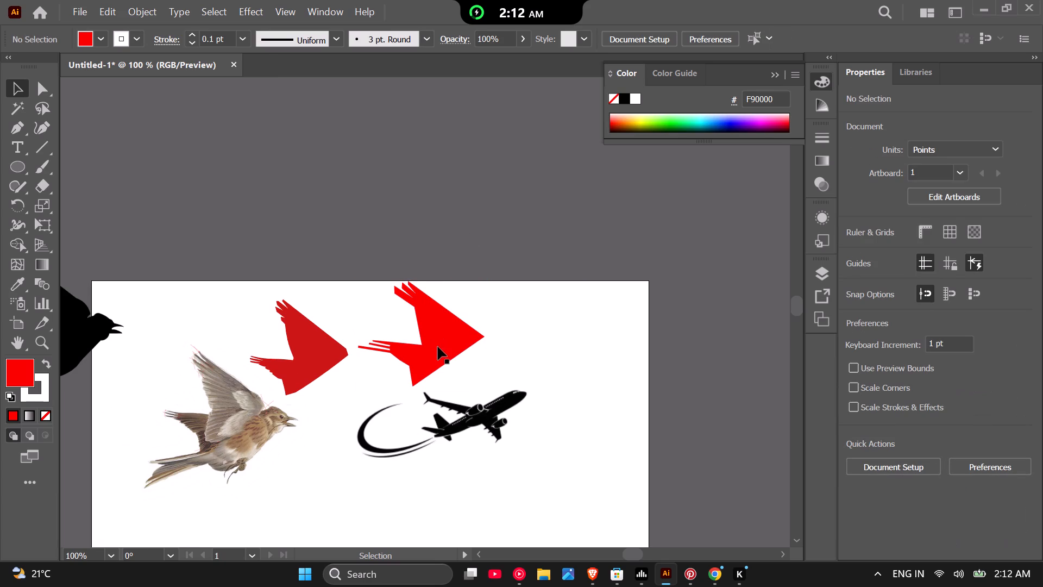
# Bow the straight inner edge between the main wing's feathers and the notch outward with the Curvature tool.
pyautogui.scroll(2, 407, 355)
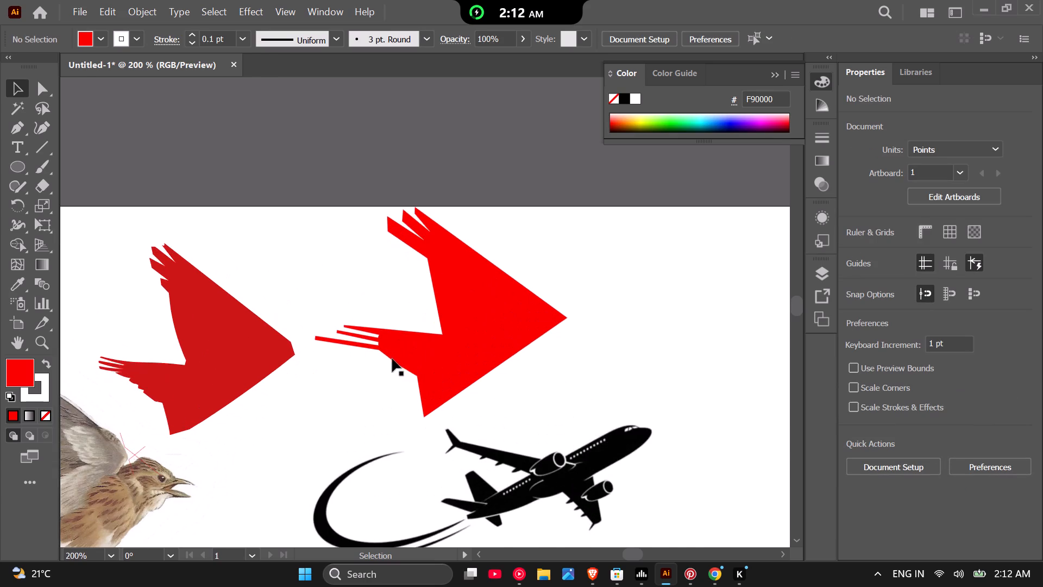
pyautogui.scroll(1, 391, 358)
pyautogui.scroll(-1, 382, 357)
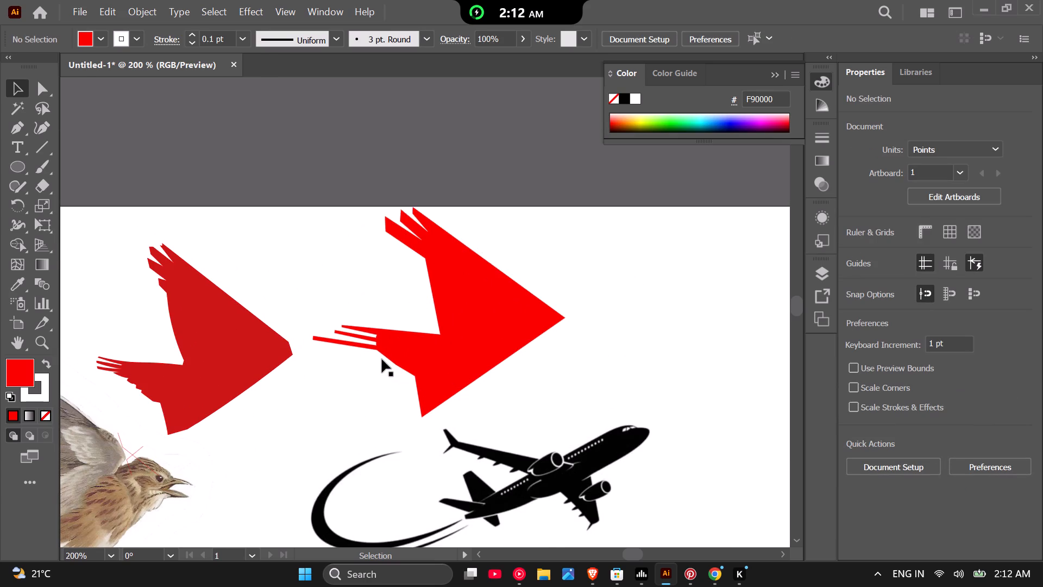
pyautogui.click(471, 330)
pyautogui.click(47, 84)
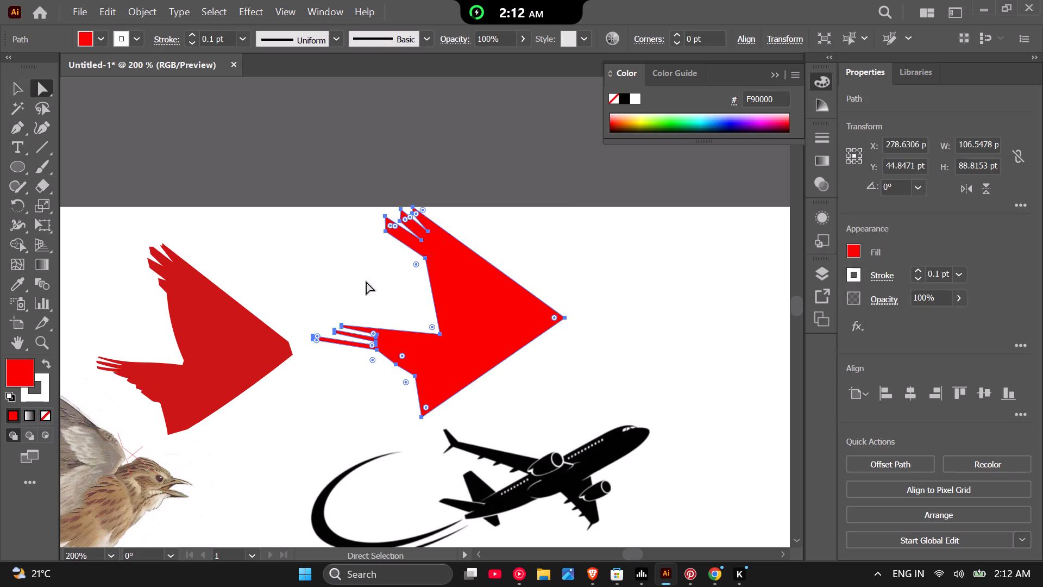
pyautogui.scroll(2, 432, 298)
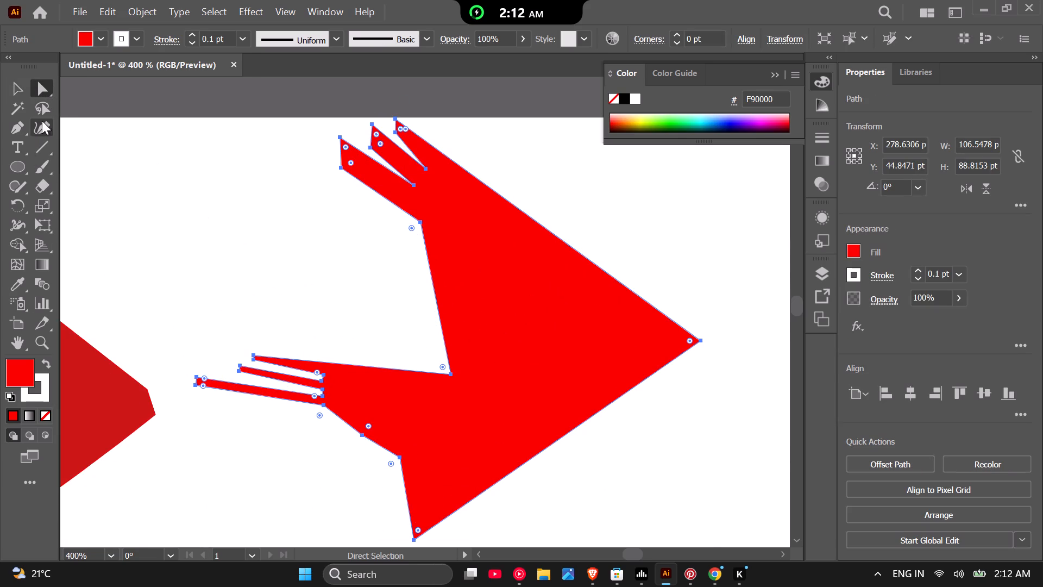
pyautogui.click(40, 123)
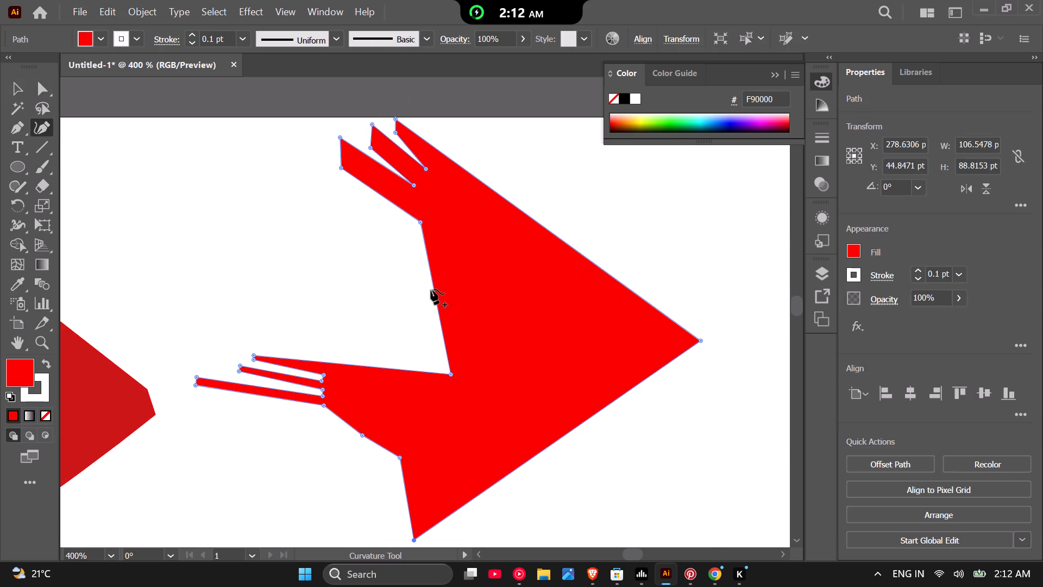
pyautogui.moveTo(433, 290); pyautogui.dragTo(421, 290)
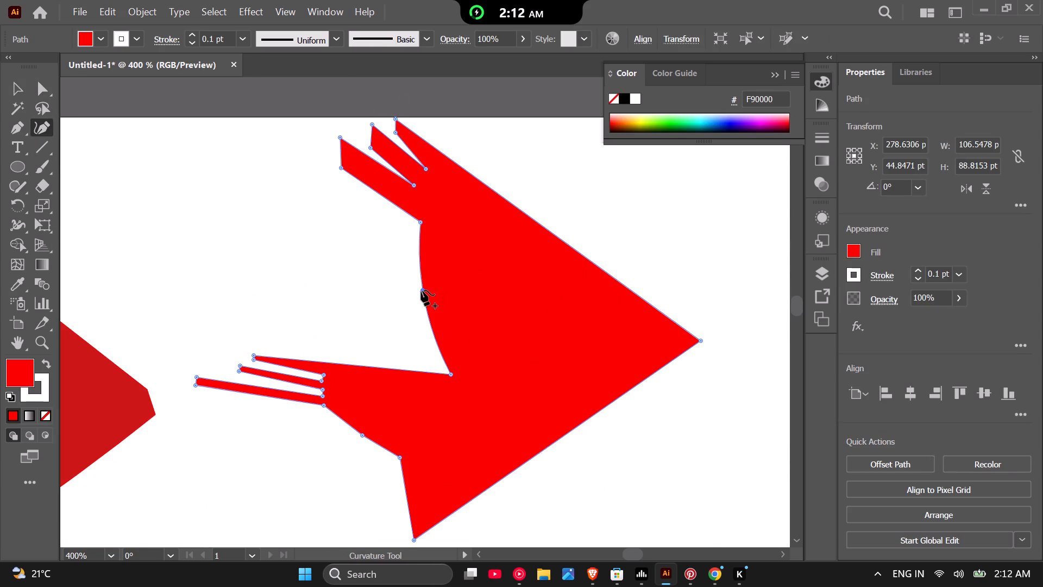
pyautogui.moveTo(421, 290); pyautogui.dragTo(416, 290)
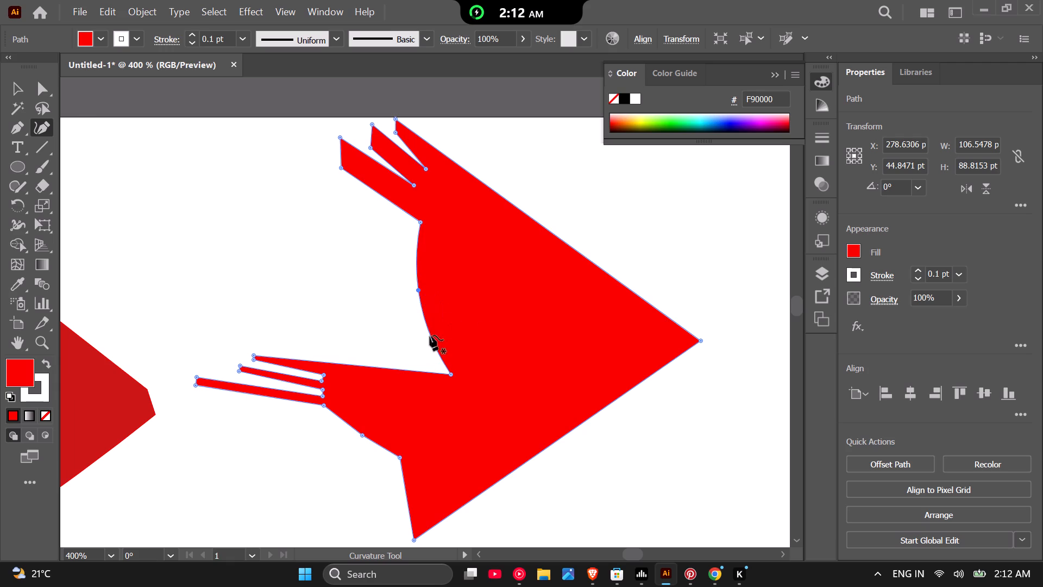
pyautogui.scroll(-1, 316, 329)
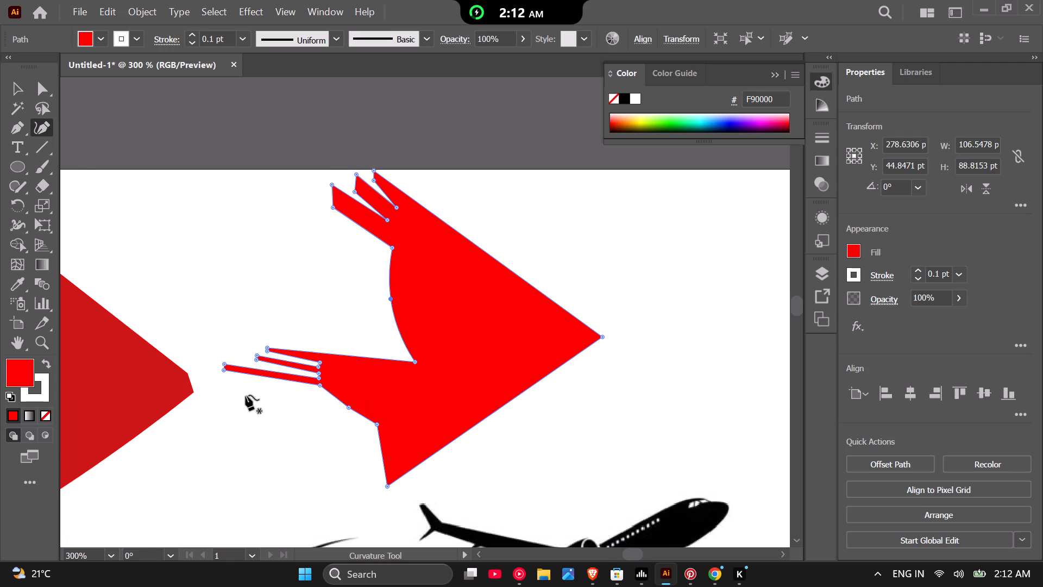
# Pull the lower end corners of the smaller wing's three feathers outward into sharp tips with the Curvature tool.
pyautogui.scroll(4, 269, 372)
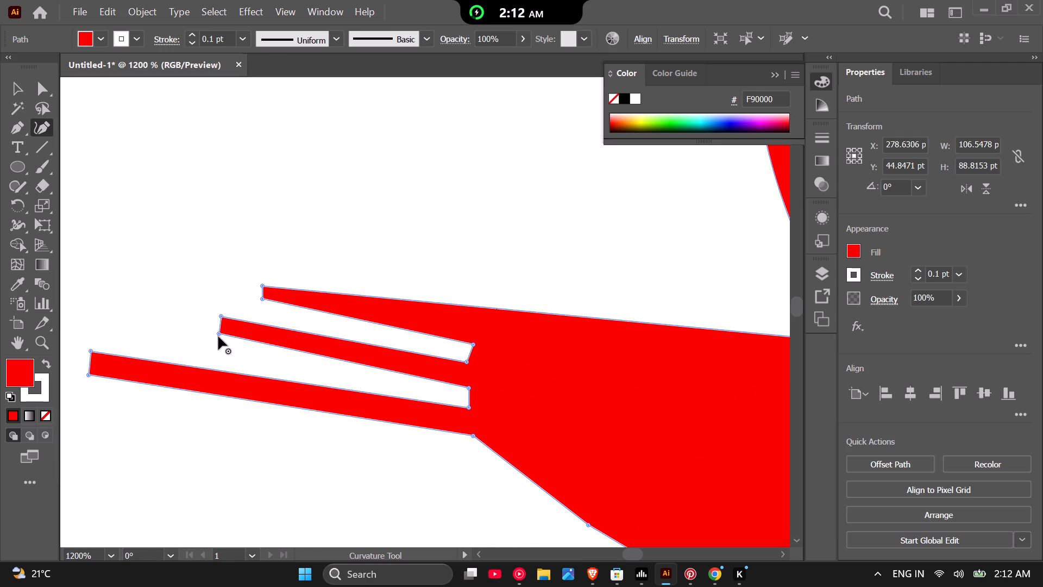
pyautogui.moveTo(220, 332); pyautogui.dragTo(179, 333)
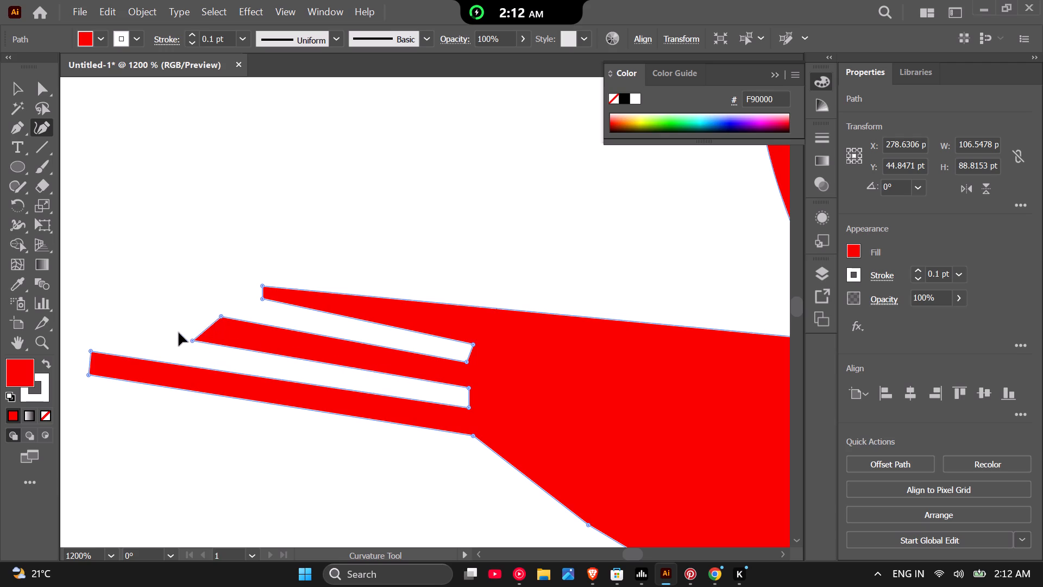
pyautogui.moveTo(179, 333); pyautogui.dragTo(129, 326)
pyautogui.scroll(-2, 175, 335)
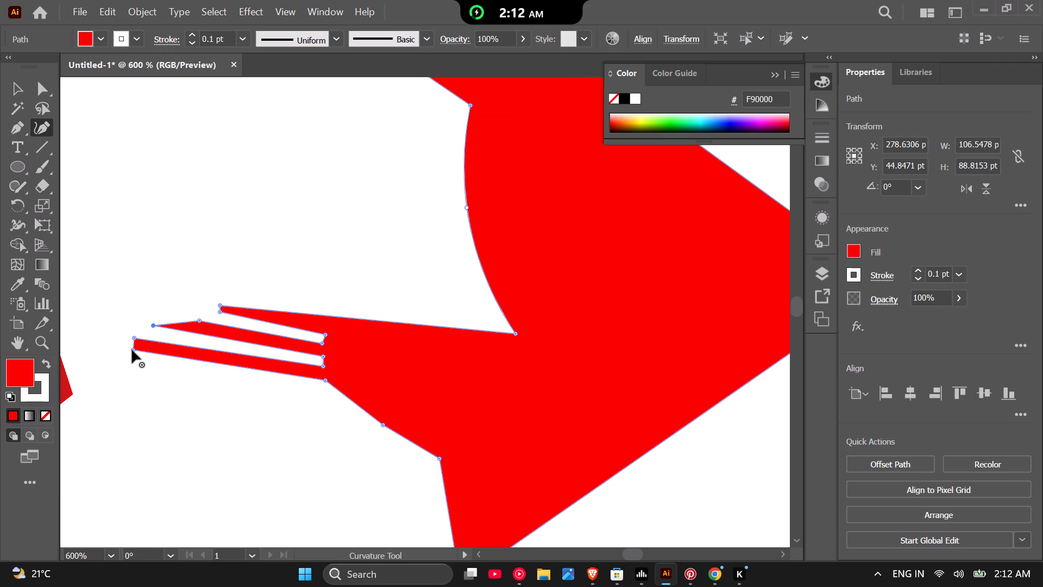
pyautogui.moveTo(132, 350); pyautogui.dragTo(86, 342)
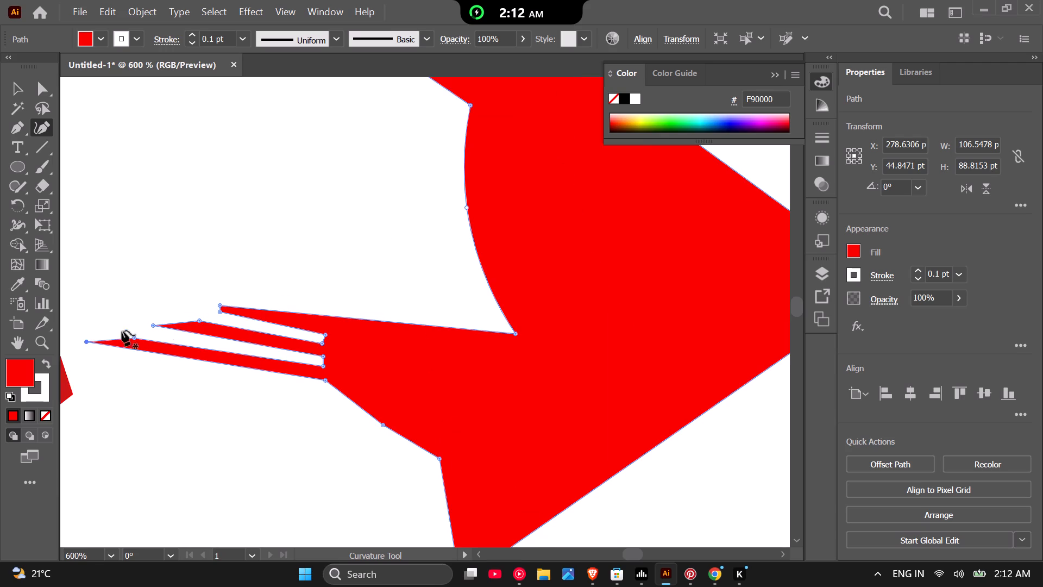
pyautogui.moveTo(221, 313); pyautogui.dragTo(193, 310)
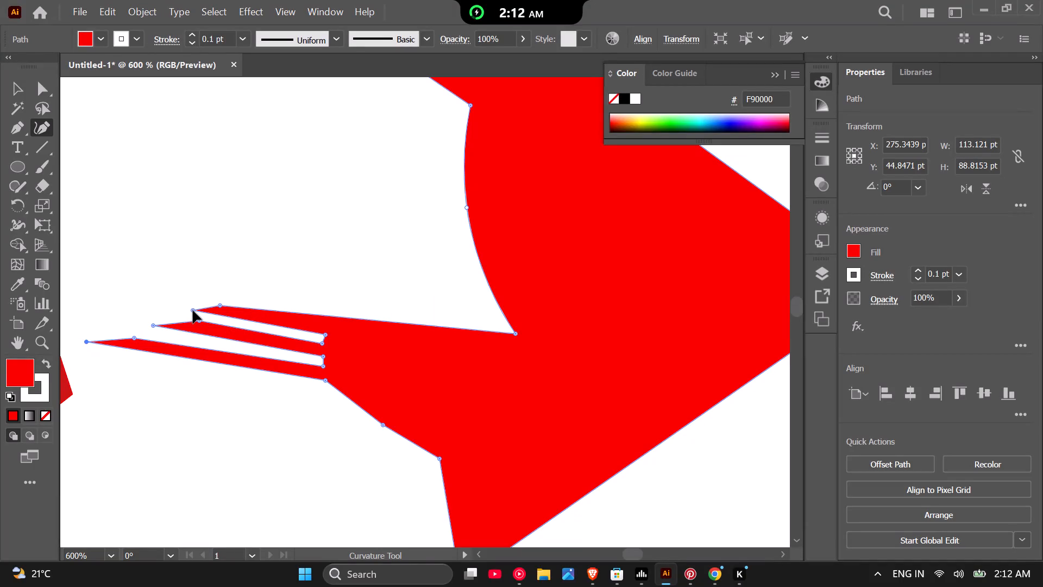
pyautogui.moveTo(193, 310); pyautogui.dragTo(191, 310)
# Fine-tune the upper corner points of the smaller wing's top and bottom feathers, raise the bottom feather's tip slightly, and deselect.
pyautogui.scroll(2, 212, 305)
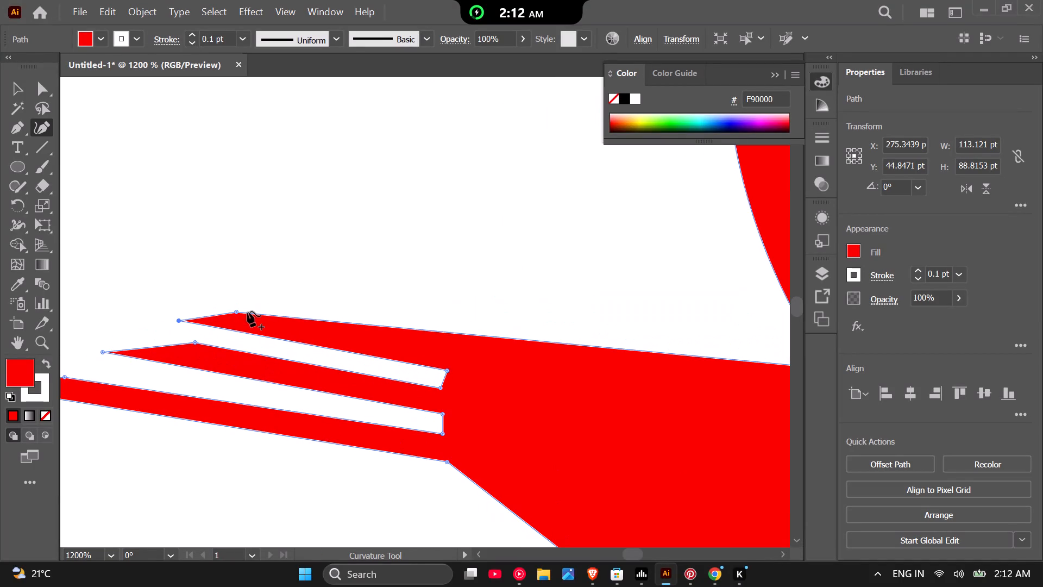
pyautogui.moveTo(237, 311); pyautogui.dragTo(237, 303)
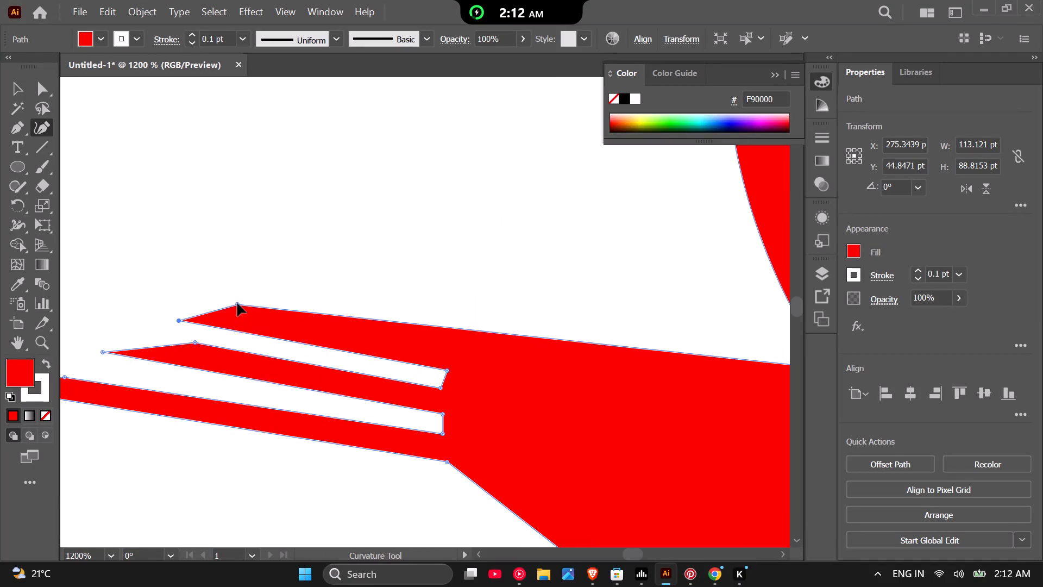
pyautogui.moveTo(237, 303); pyautogui.dragTo(267, 313)
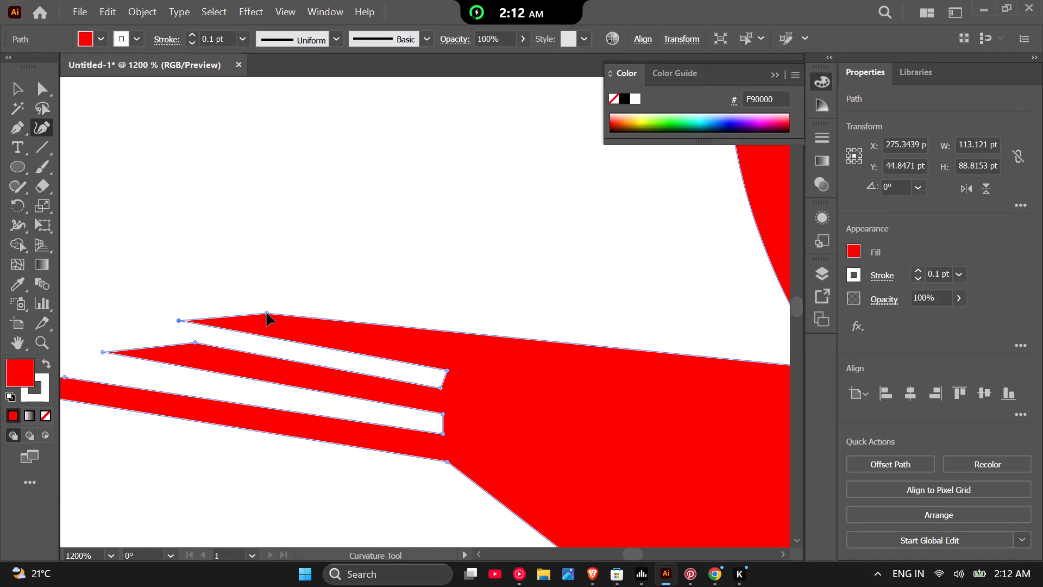
pyautogui.moveTo(267, 313); pyautogui.dragTo(254, 311)
pyautogui.scroll(-1, 286, 317)
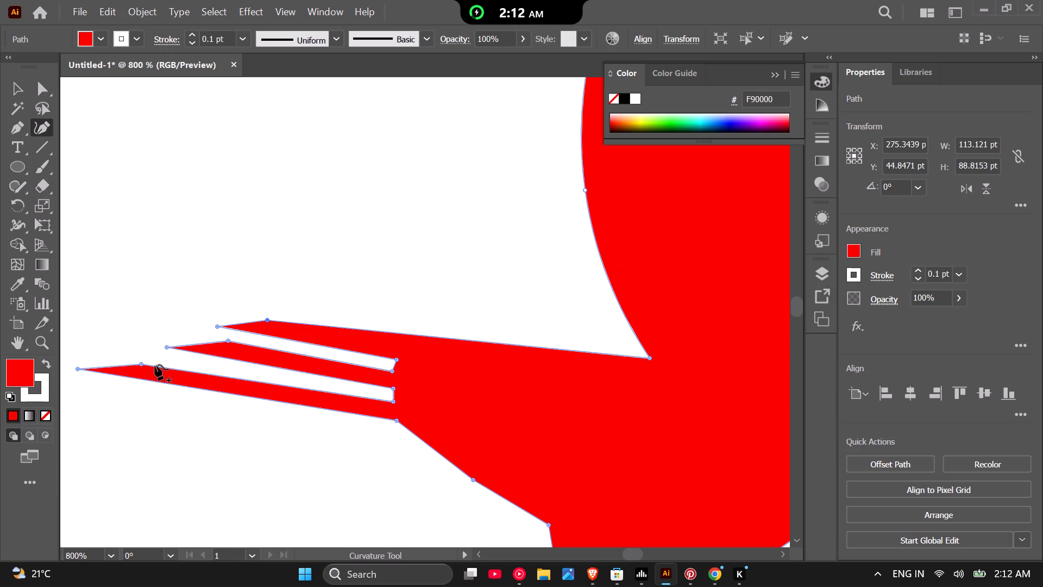
pyautogui.moveTo(141, 364); pyautogui.dragTo(141, 357)
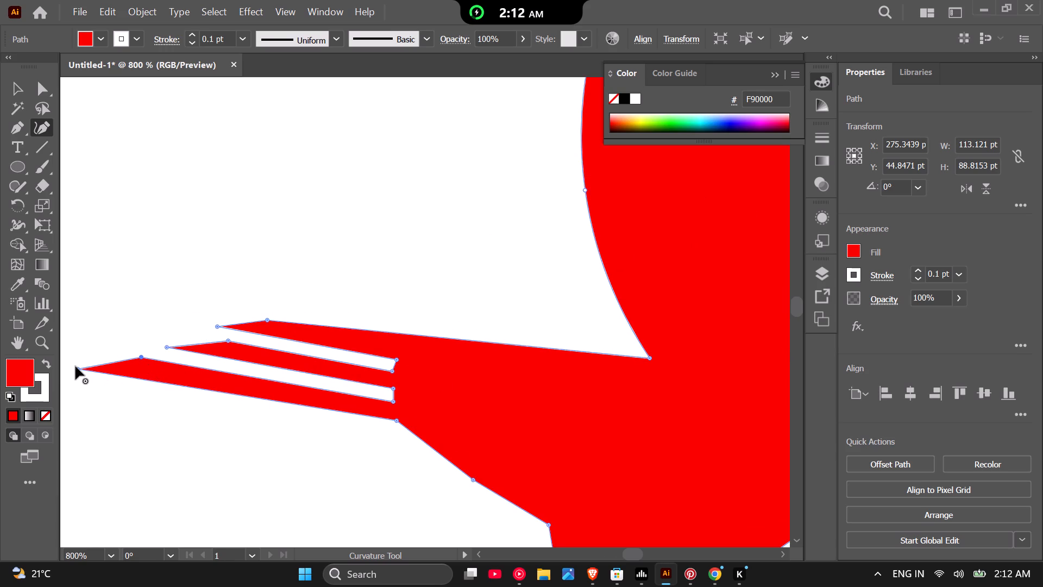
pyautogui.moveTo(80, 370); pyautogui.dragTo(81, 363)
pyautogui.scroll(-4, 217, 316)
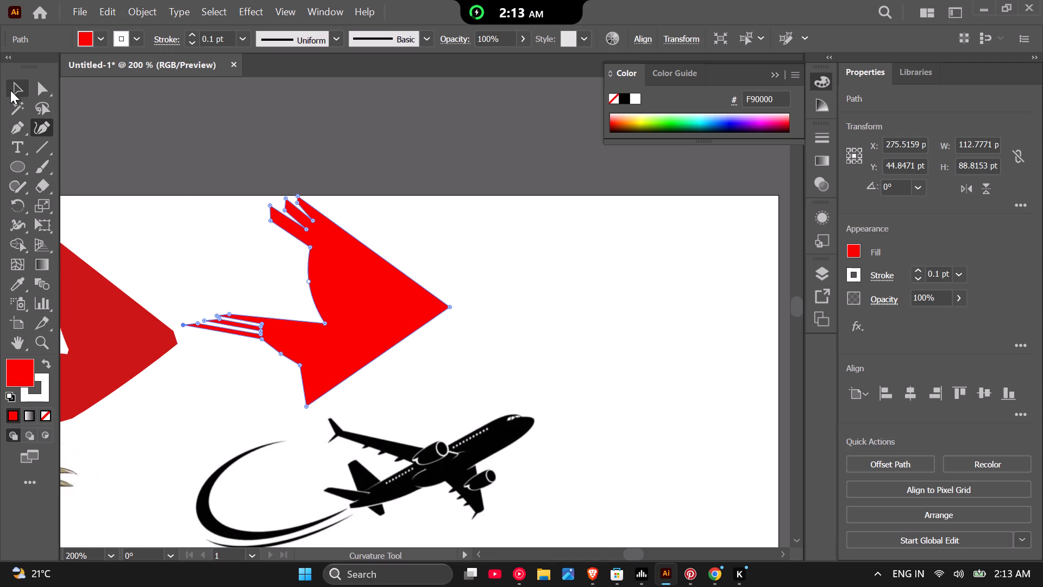
pyautogui.click(11, 89)
pyautogui.click(171, 451)
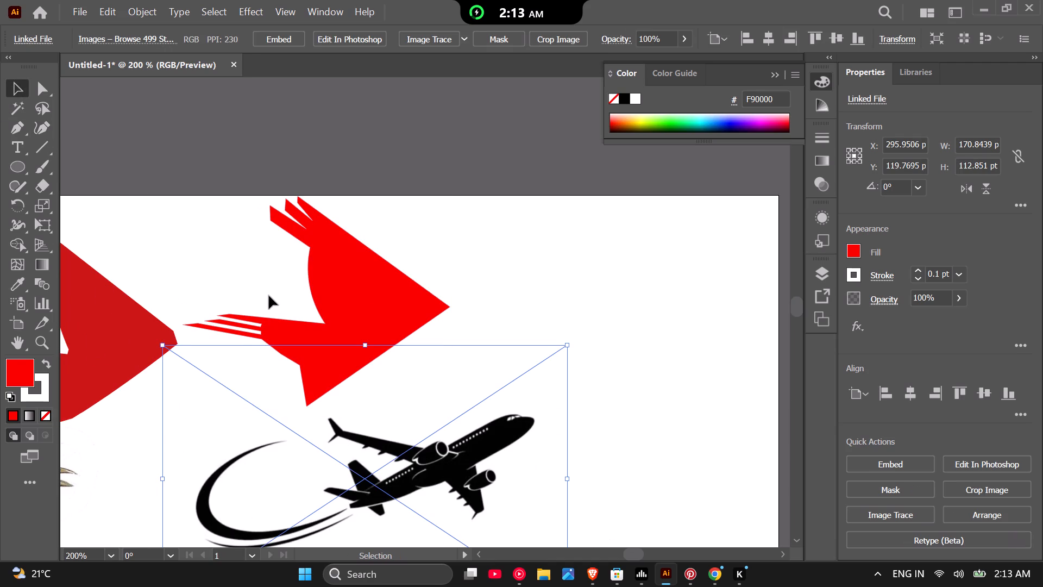
pyautogui.click(262, 279)
# Nudge the lower inner corners of the two gaps between the smaller wing's feathers so their ends slant alike, and deselect.
pyautogui.scroll(3, 235, 326)
pyautogui.scroll(2, 275, 383)
pyautogui.scroll(-4, 332, 446)
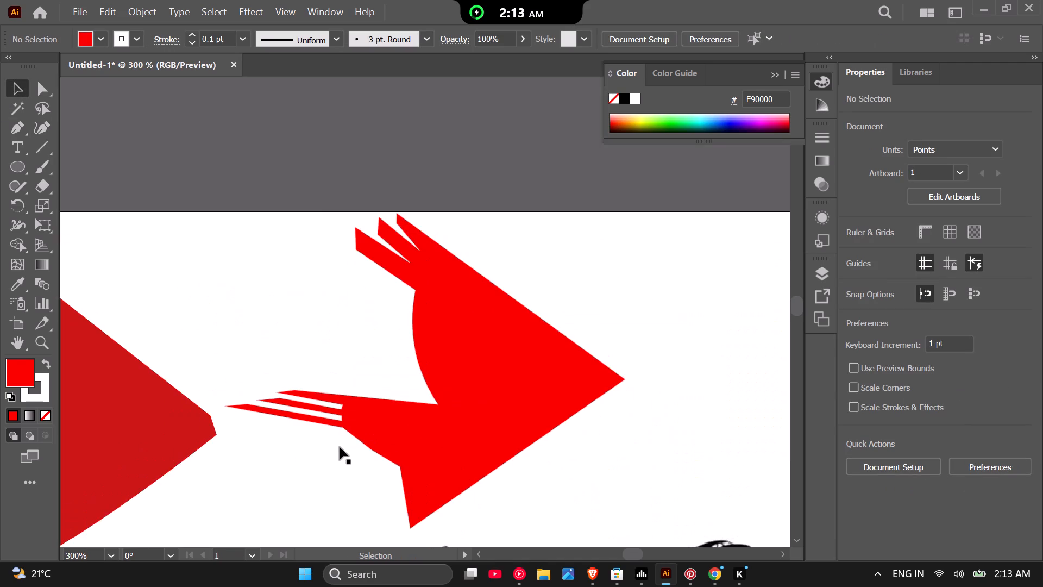
pyautogui.scroll(5, 343, 418)
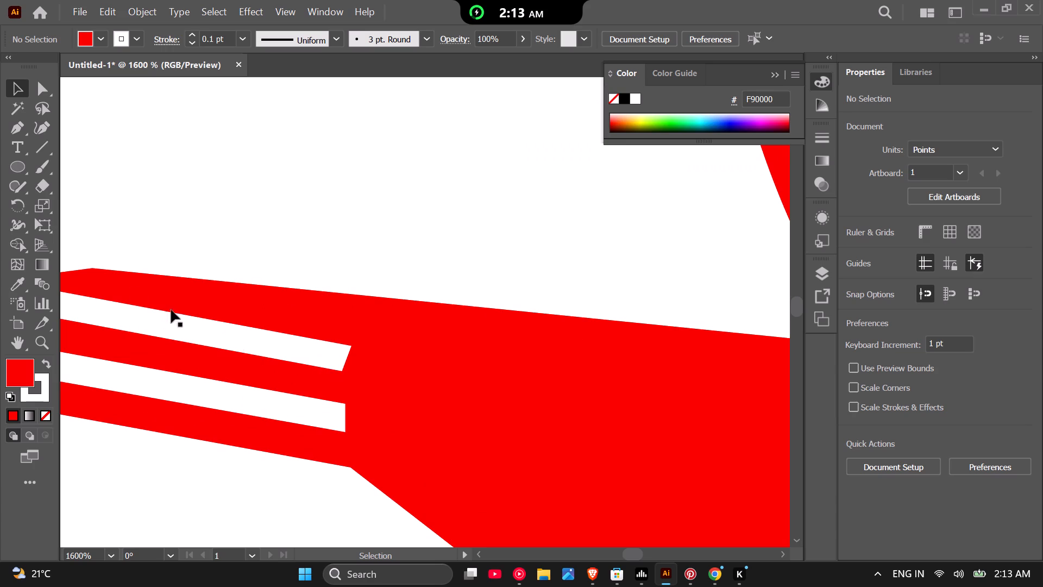
pyautogui.click(444, 417)
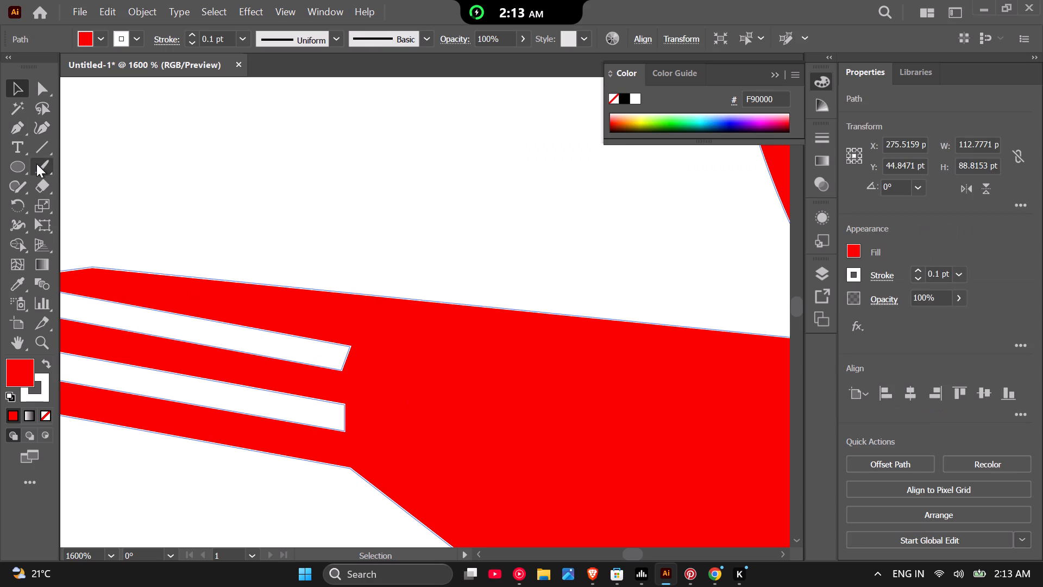
pyautogui.click(46, 126)
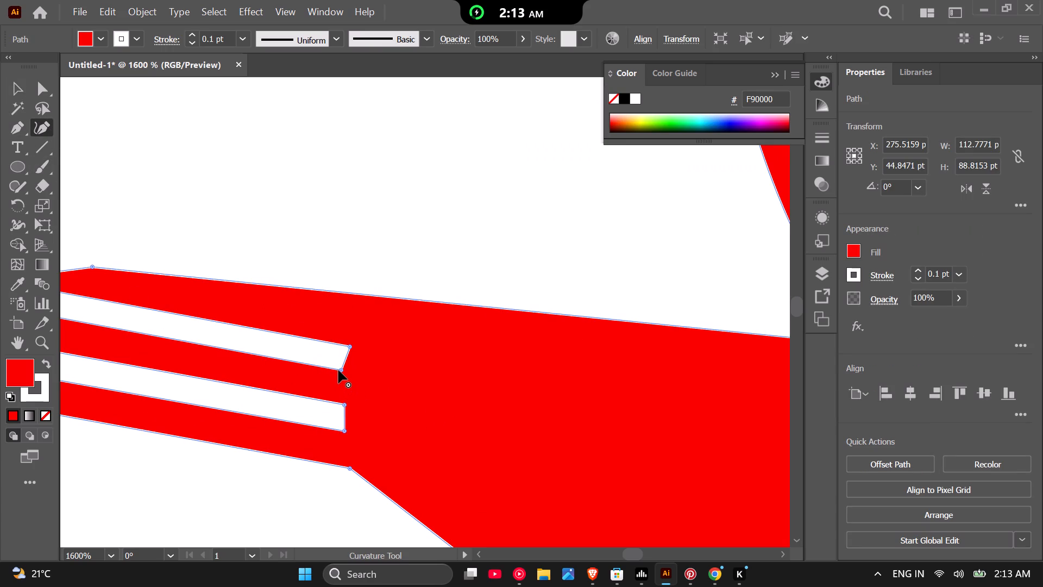
pyautogui.moveTo(341, 370); pyautogui.dragTo(346, 370)
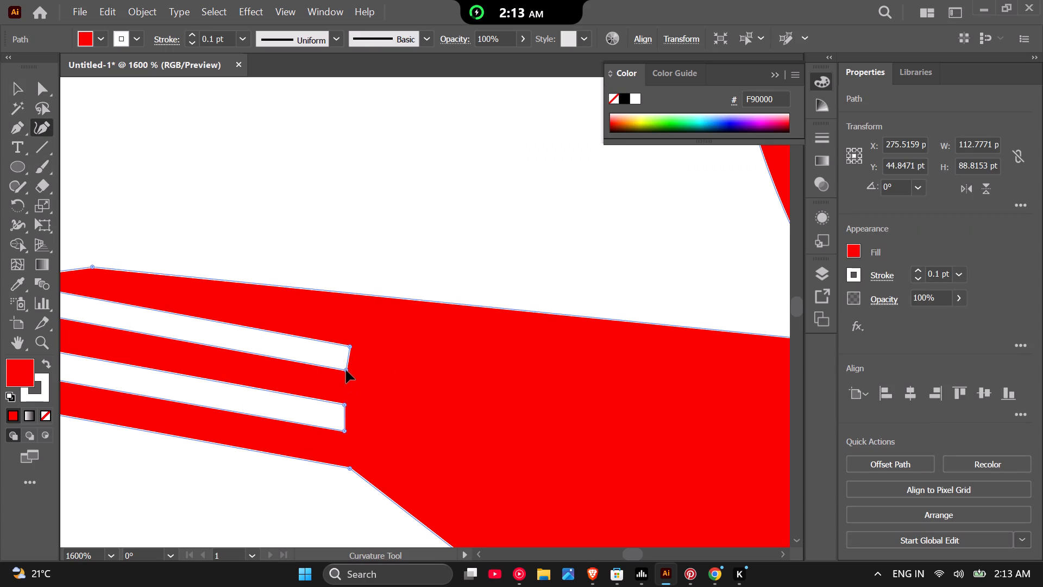
pyautogui.moveTo(346, 370); pyautogui.dragTo(347, 371)
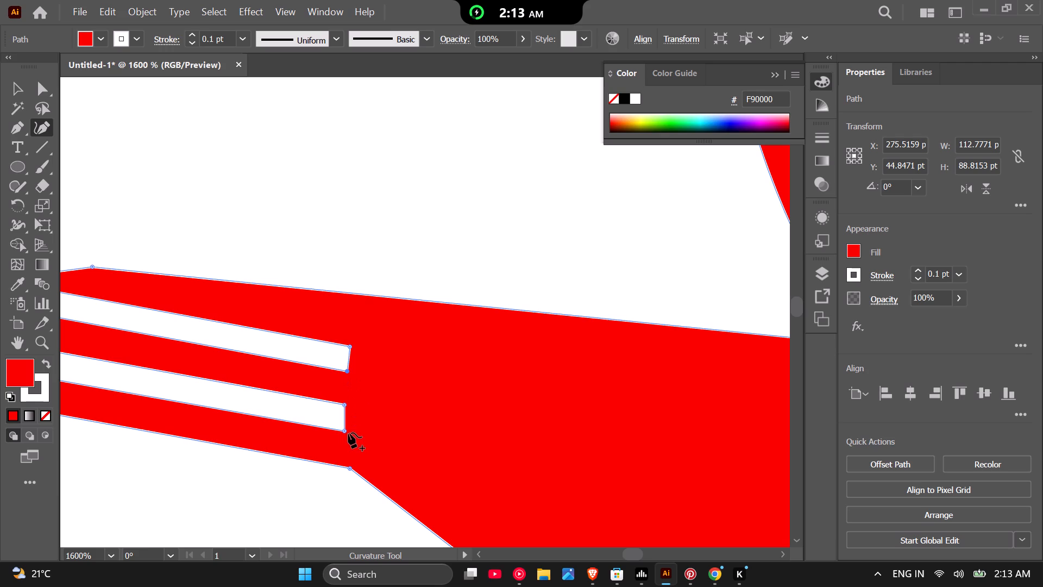
pyautogui.click(346, 432)
pyautogui.scroll(-2, 360, 398)
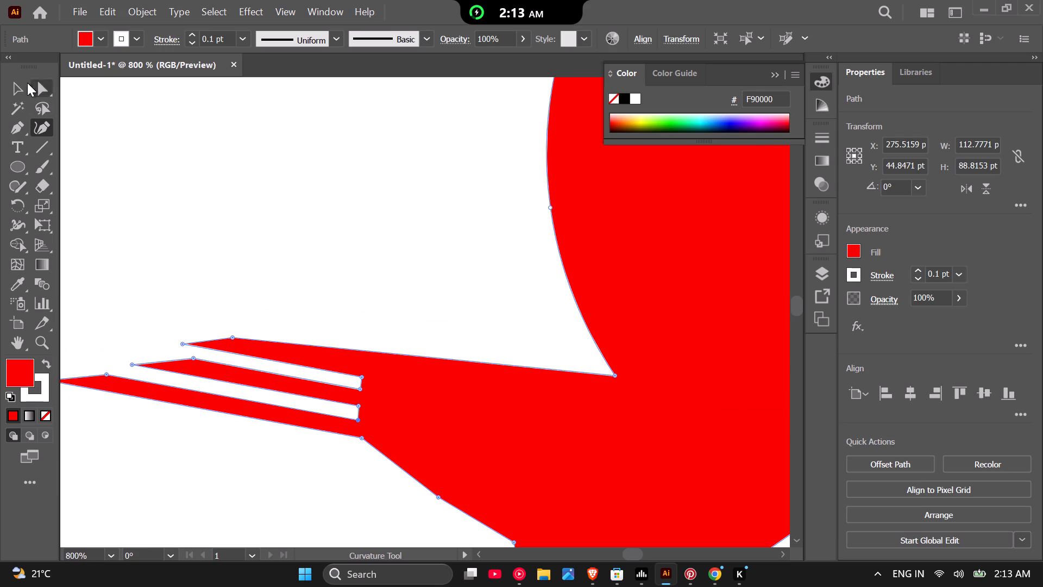
pyautogui.click(21, 93)
pyautogui.click(209, 197)
pyautogui.scroll(-3, 313, 333)
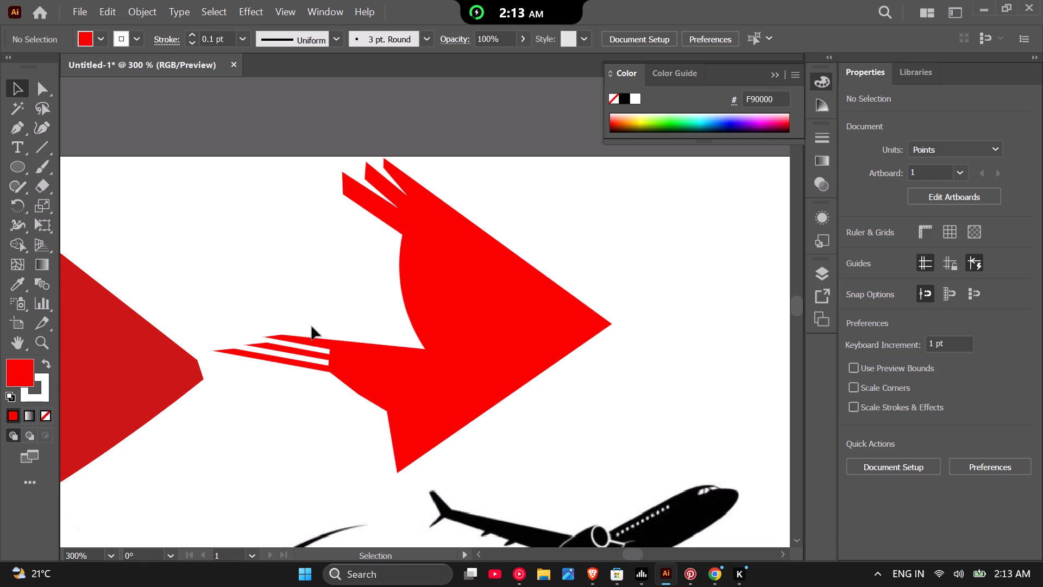
# Examine the refined wing shape's feathers and edges and compare it with the darker red base and the bird reference.
pyautogui.scroll(2, 396, 203)
pyautogui.scroll(-2, 421, 337)
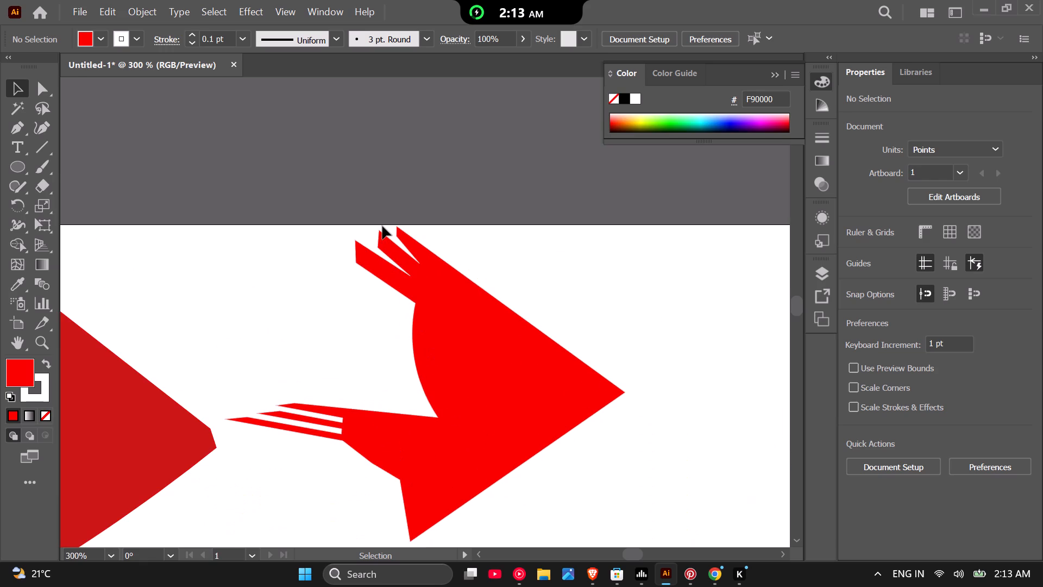
pyautogui.scroll(-2, 397, 246)
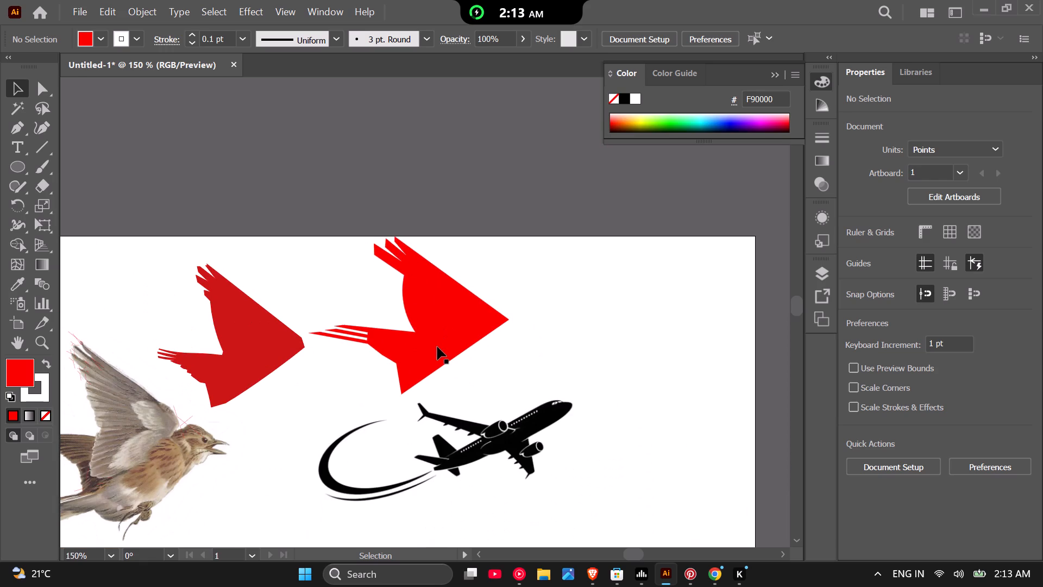
pyautogui.scroll(2, 436, 347)
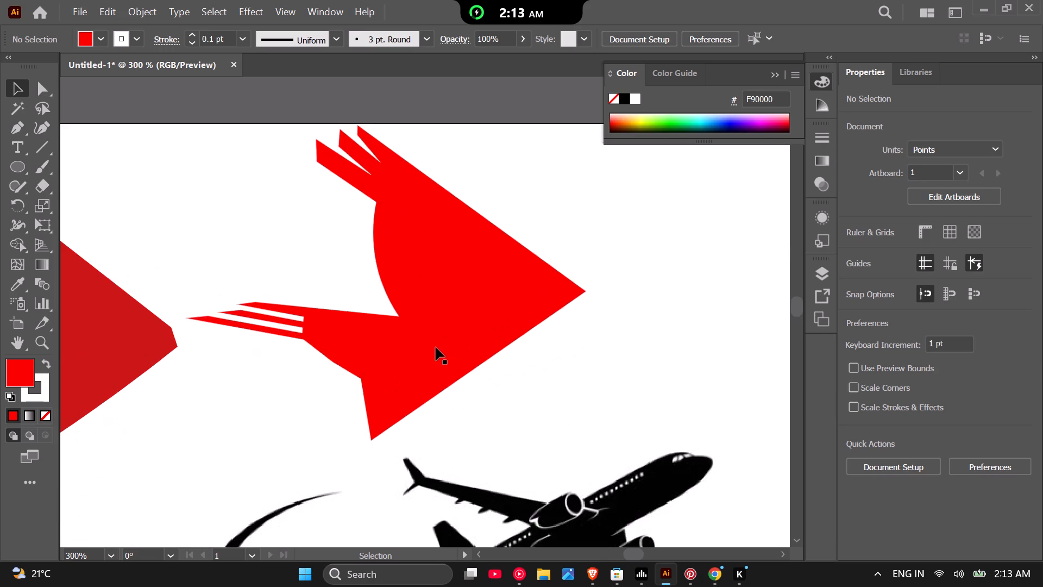
pyautogui.scroll(2, 225, 339)
pyautogui.scroll(-3, 242, 339)
pyautogui.scroll(3, 237, 338)
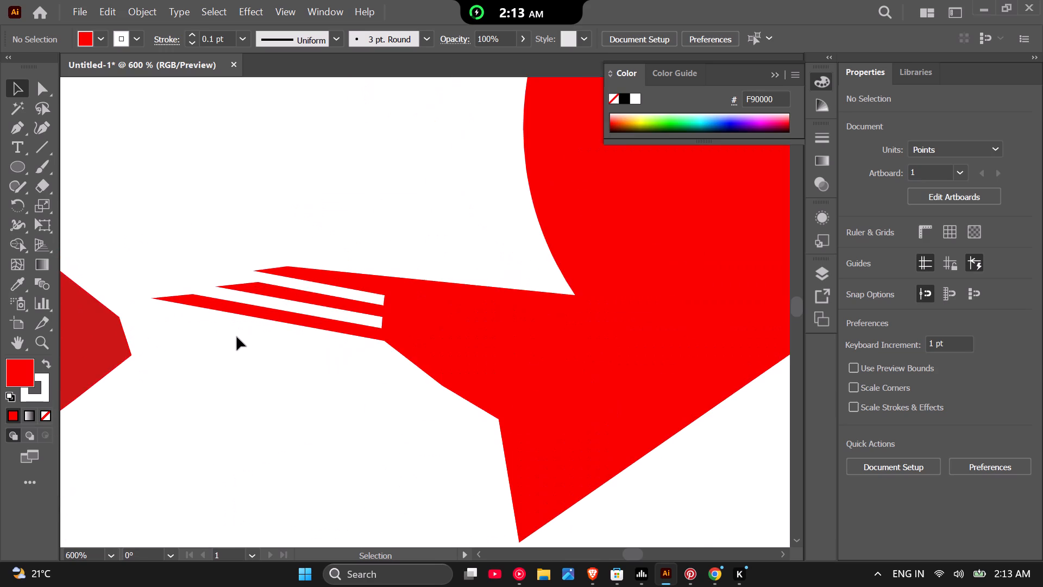
pyautogui.scroll(2, 237, 337)
pyautogui.scroll(-5, 246, 338)
pyautogui.scroll(2, 299, 347)
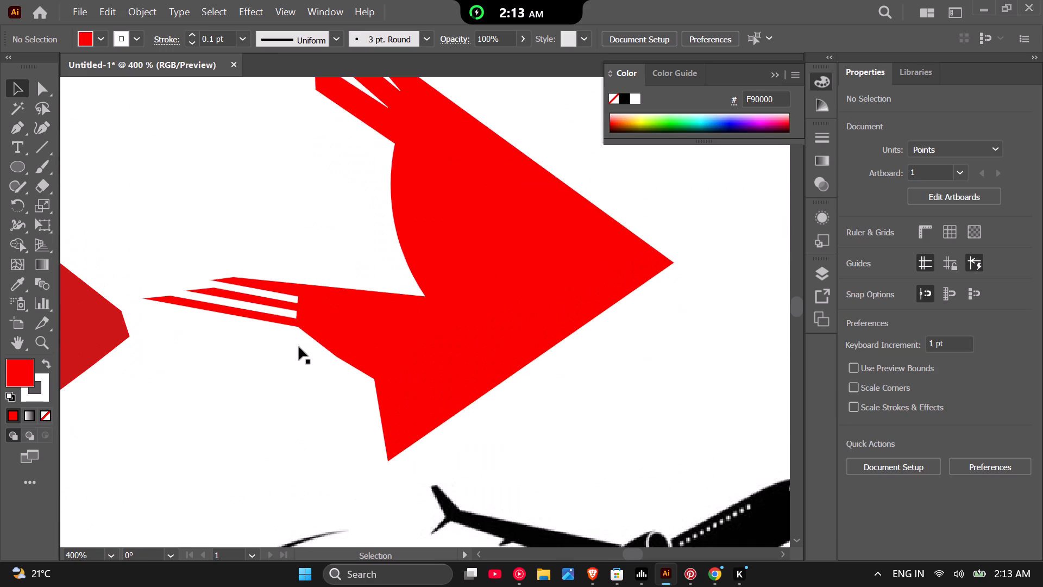
pyautogui.scroll(-2, 299, 347)
pyautogui.scroll(-2, 385, 301)
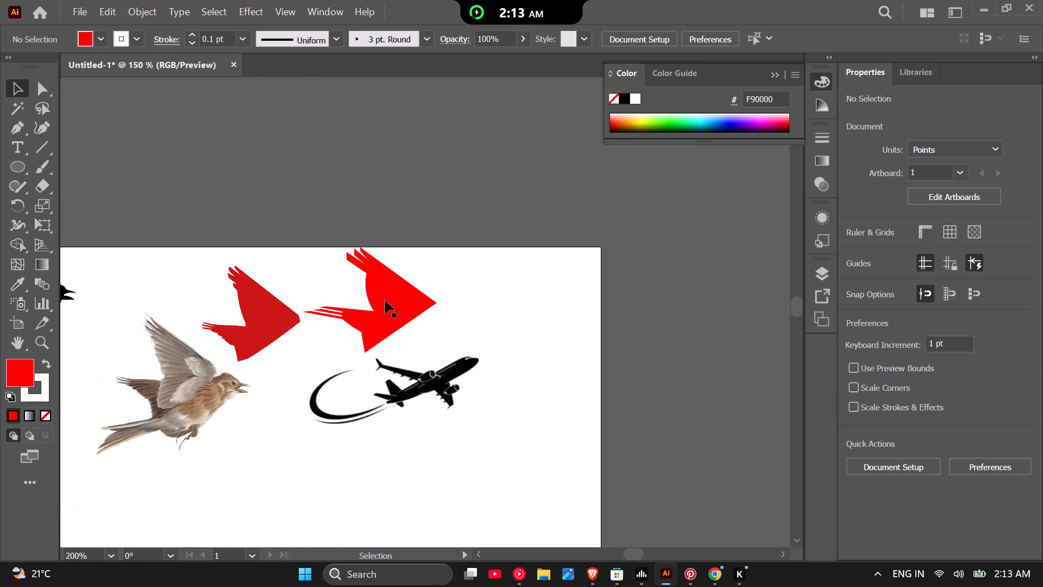
pyautogui.scroll(-1, 394, 301)
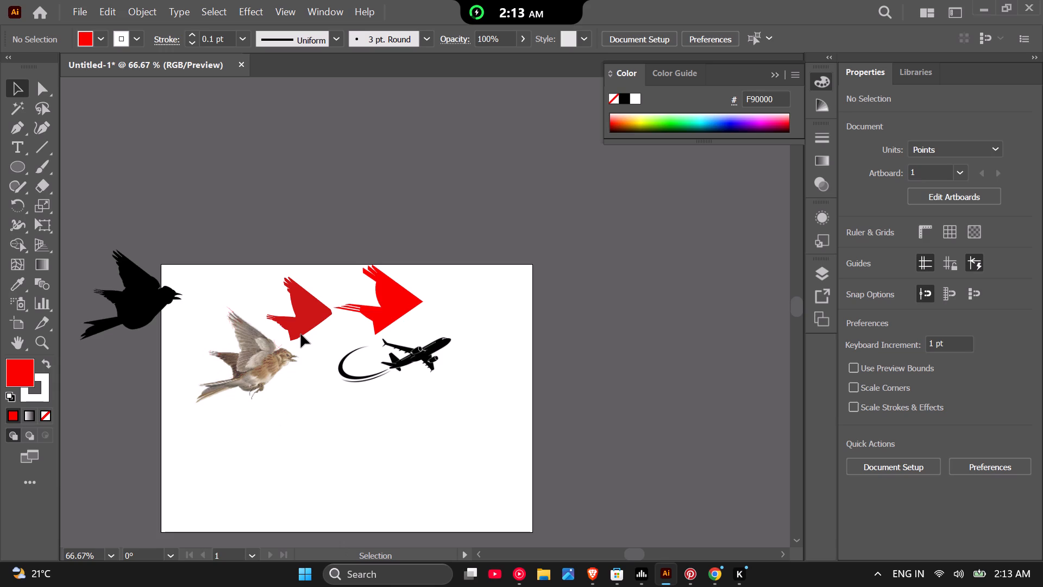
pyautogui.scroll(1, 343, 306)
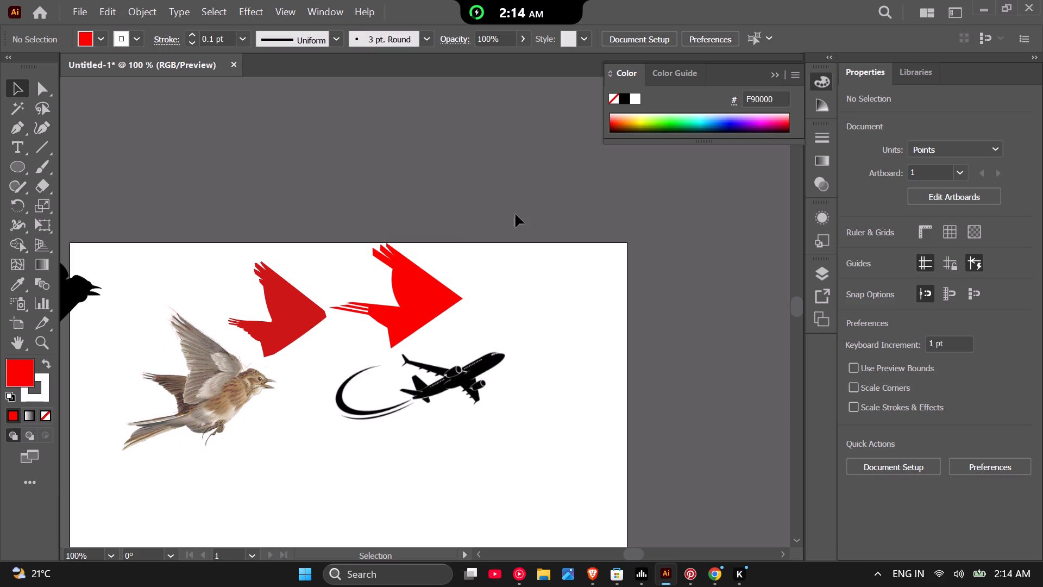
pyautogui.scroll(4, 374, 392)
pyautogui.scroll(-3, 367, 365)
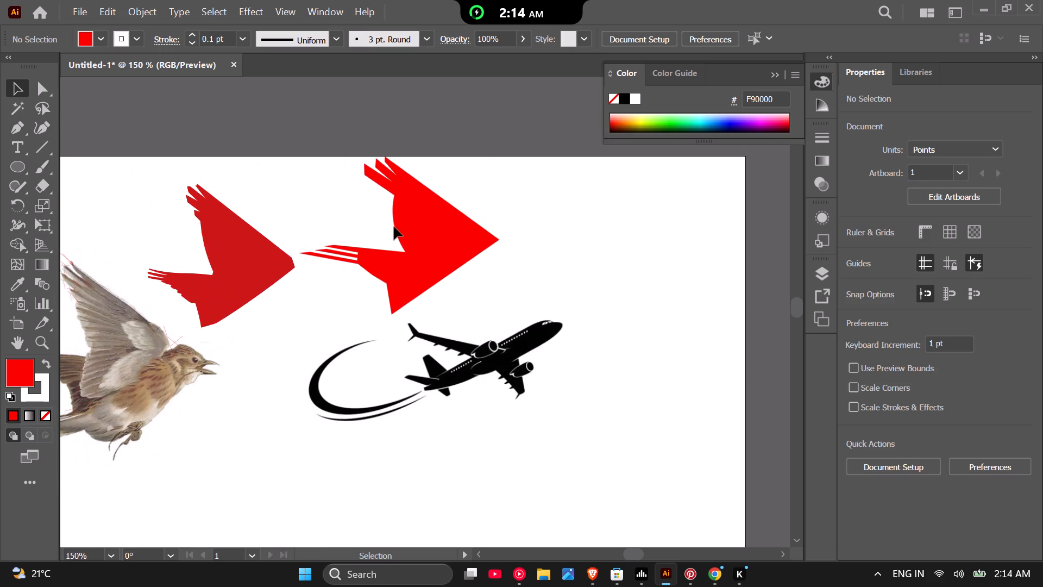
# Draw a straight line about 53 pt long at about -5.5° along the smaller wing's top edge, from the top feather to the notch.
pyautogui.scroll(4, 394, 221)
pyautogui.scroll(-1, 409, 302)
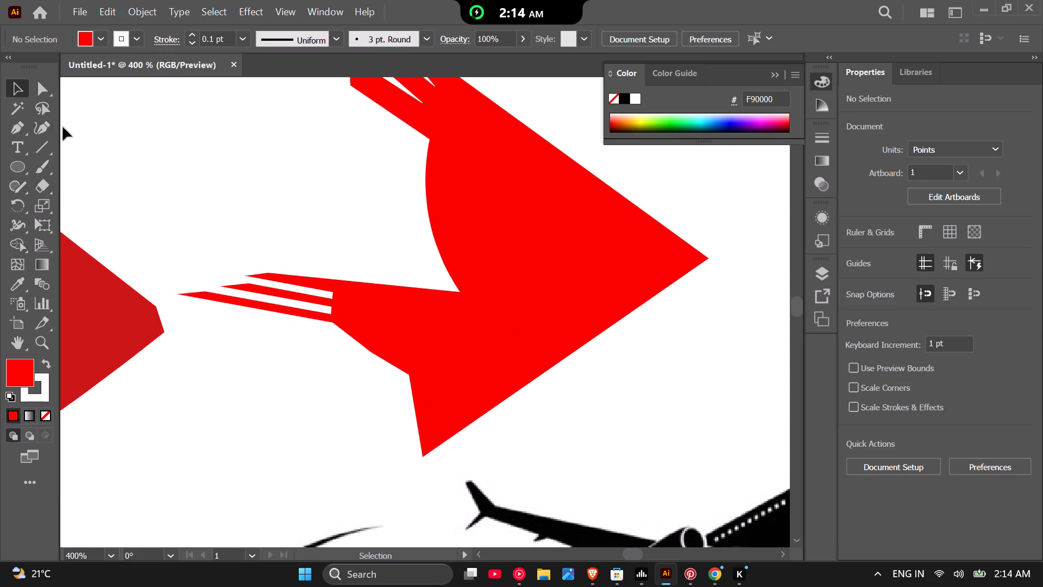
pyautogui.click(36, 139)
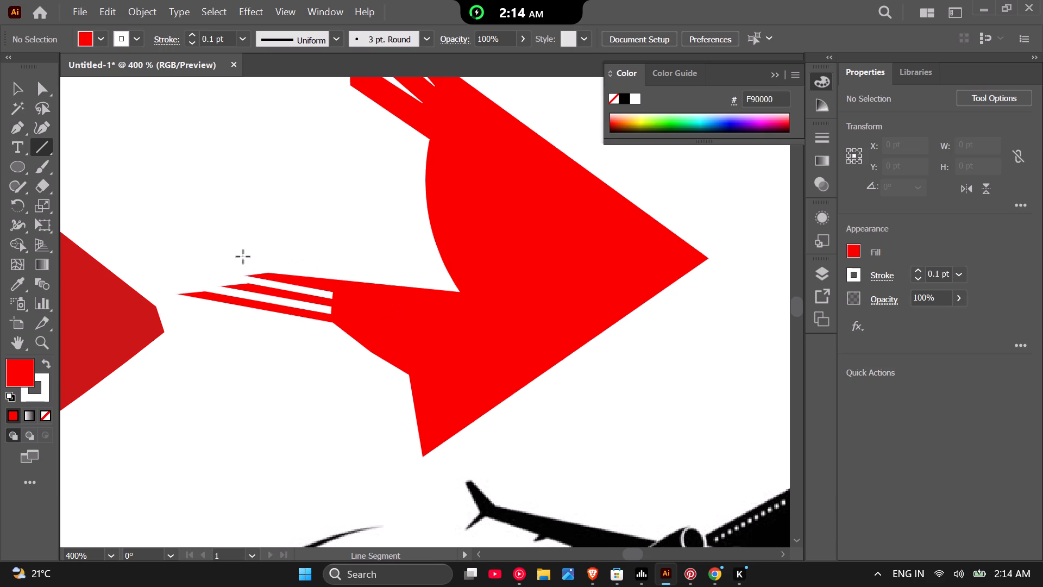
pyautogui.moveTo(246, 266); pyautogui.dragTo(498, 297)
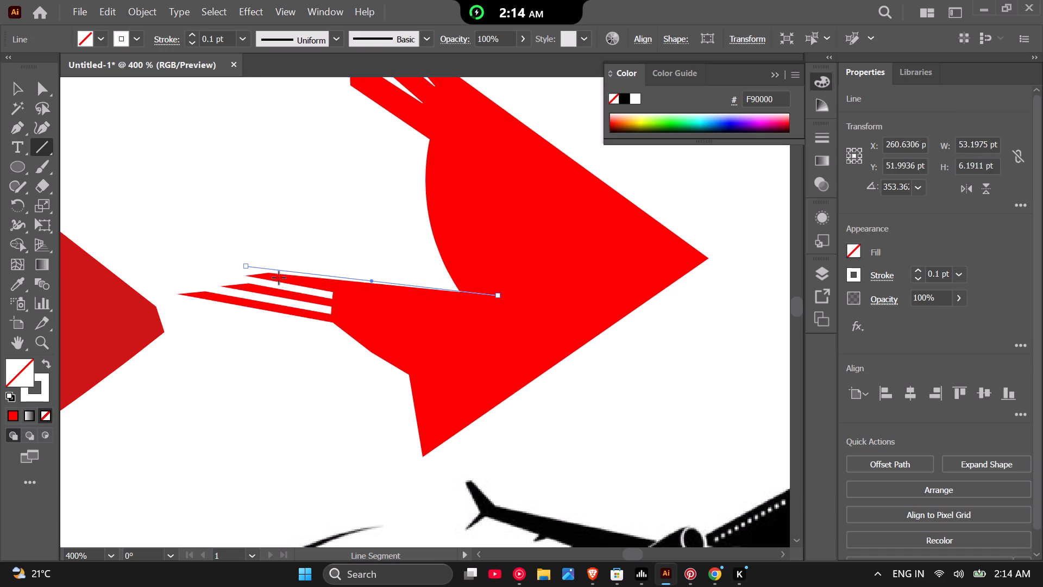
pyautogui.scroll(4, 277, 279)
pyautogui.scroll(-2, 273, 279)
pyautogui.scroll(1, 272, 248)
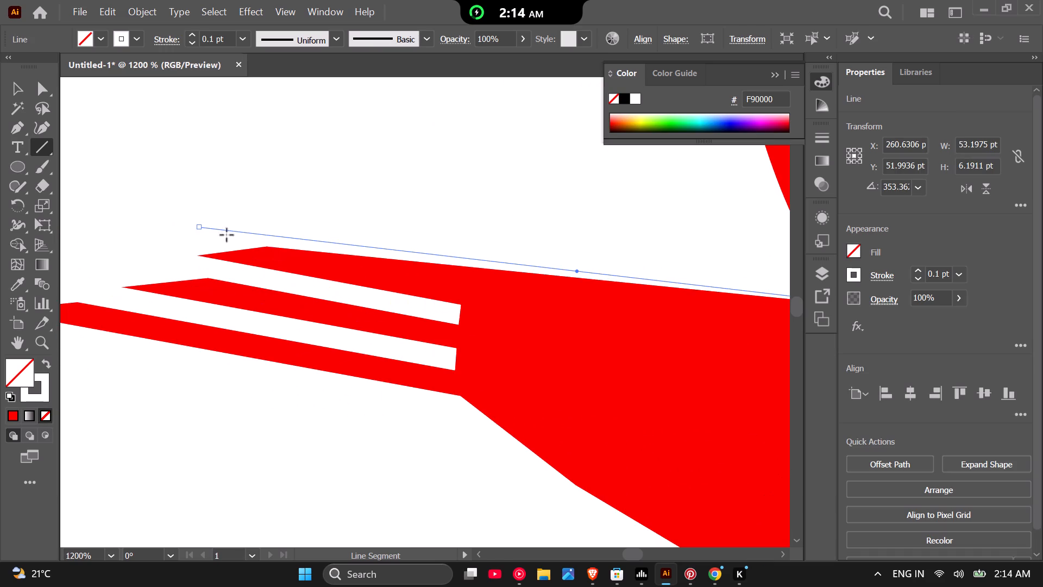
pyautogui.moveTo(200, 226); pyautogui.dragTo(199, 242)
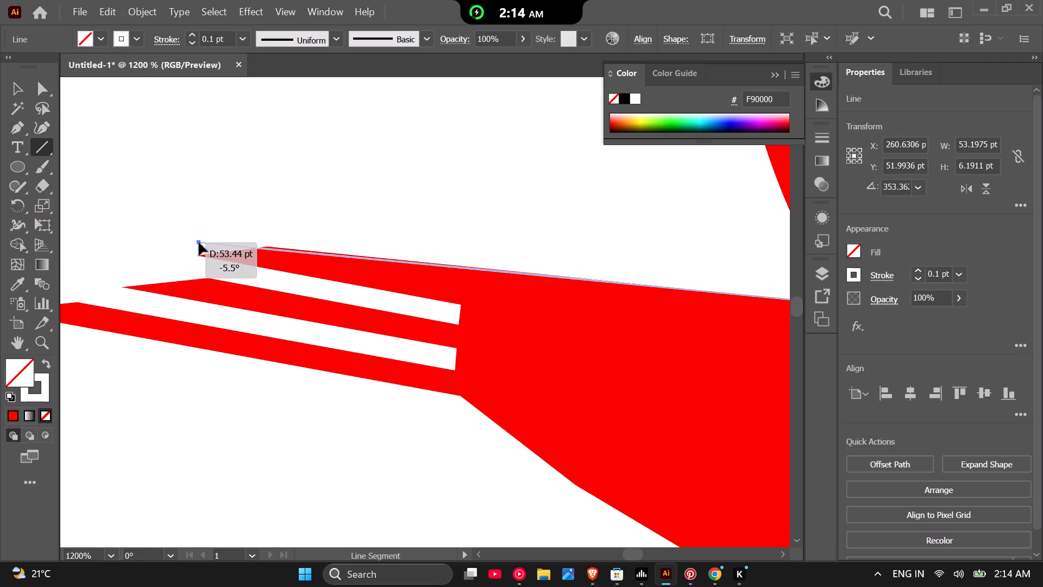
# Finish the straight line along the smaller wing's top edge at about 53 pt wide and 5.3 pt high.
pyautogui.moveTo(199, 242); pyautogui.dragTo(199, 240)
pyautogui.scroll(-1, 350, 223)
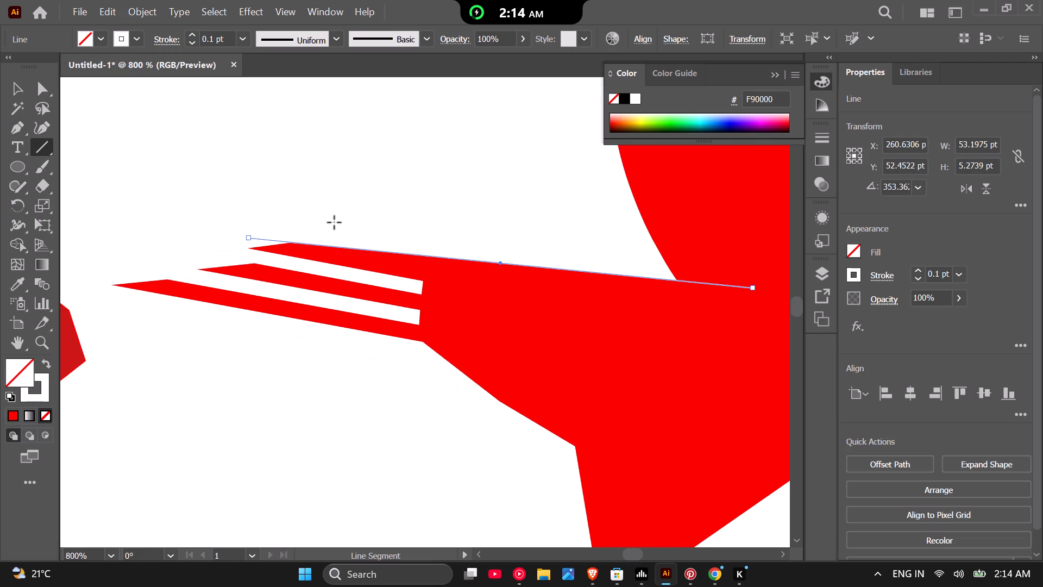
# Draw a straight line about 7 pt long at about 8.3° along the slanted upper edge of the smaller wing's top feather tip.
pyautogui.scroll(3, 313, 227)
pyautogui.moveTo(99, 282); pyautogui.dragTo(201, 271)
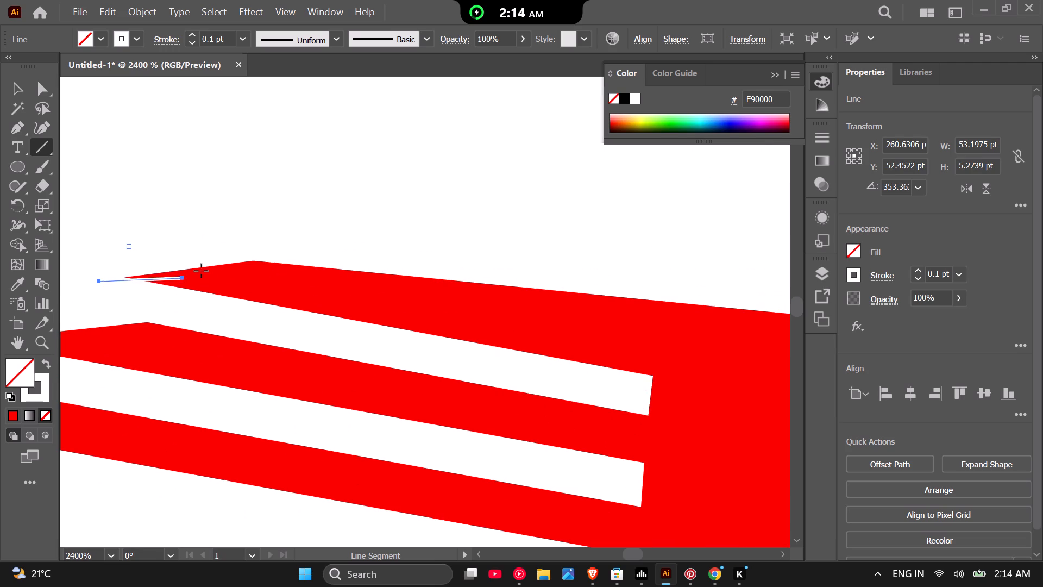
pyautogui.moveTo(201, 271); pyautogui.dragTo(301, 252)
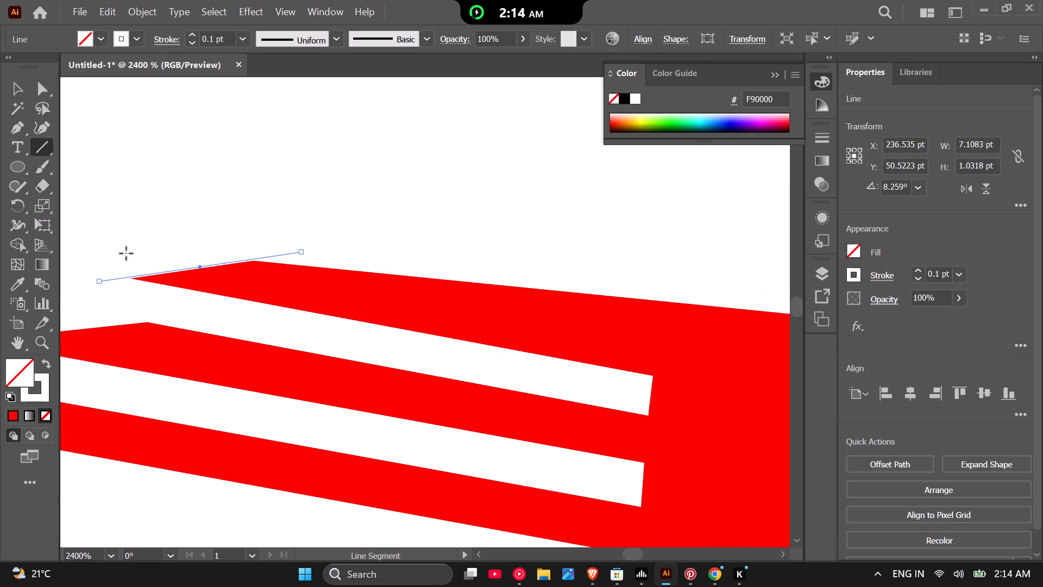
# Set the stroke of the short feather-tip line to black (000000).
pyautogui.doubleClick(46, 381)
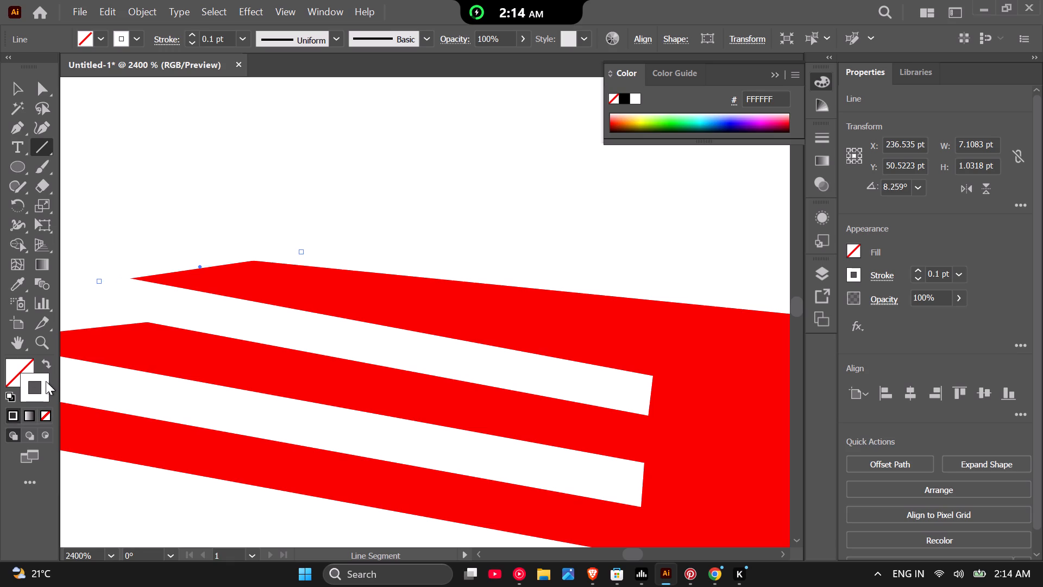
pyautogui.moveTo(702, 276); pyautogui.dragTo(531, 413)
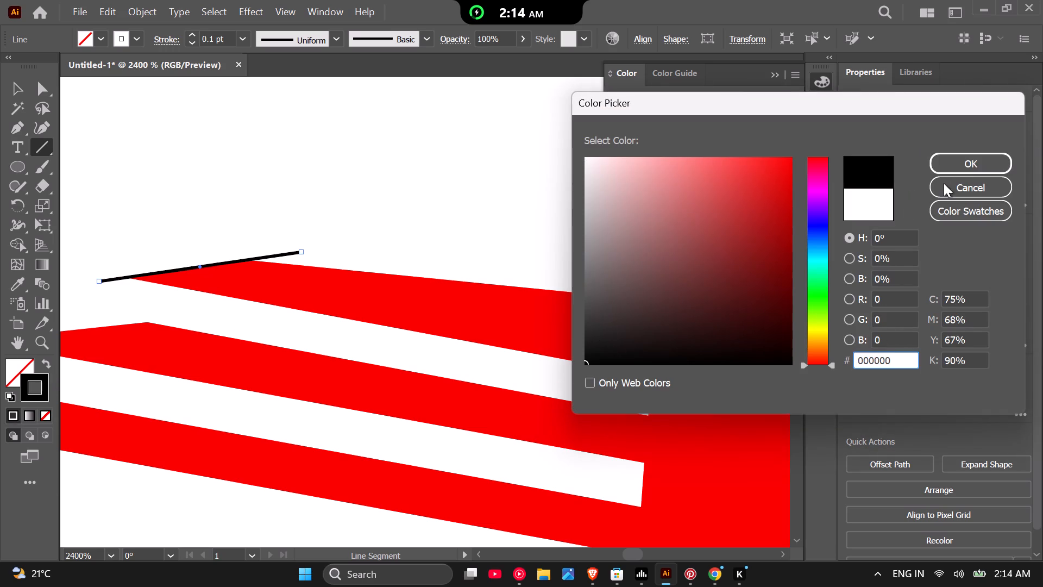
pyautogui.click(944, 162)
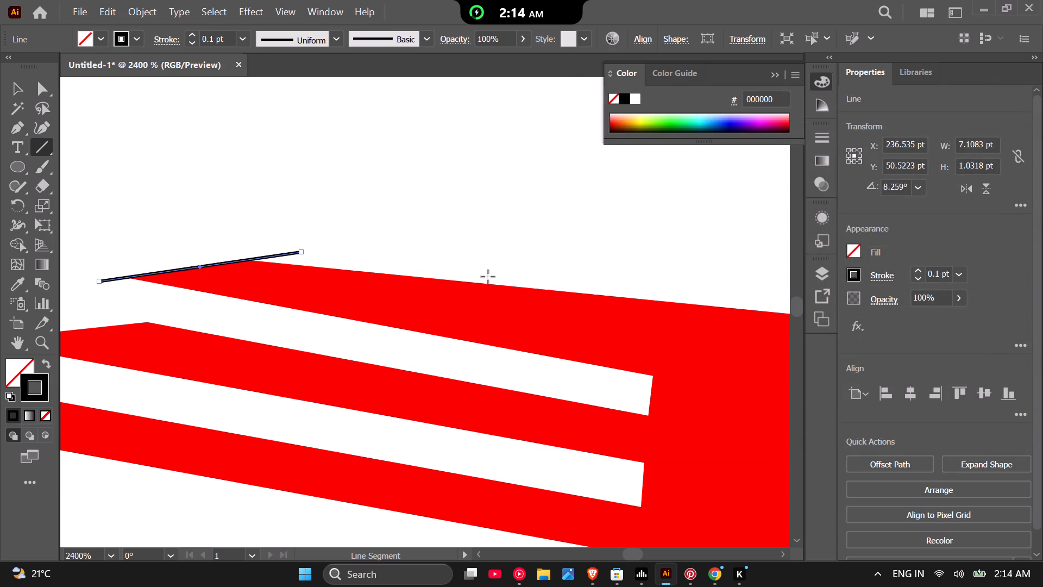
# Select the long line along the smaller wing's top edge, set its stroke to black (000000), and deselect.
pyautogui.click(45, 93)
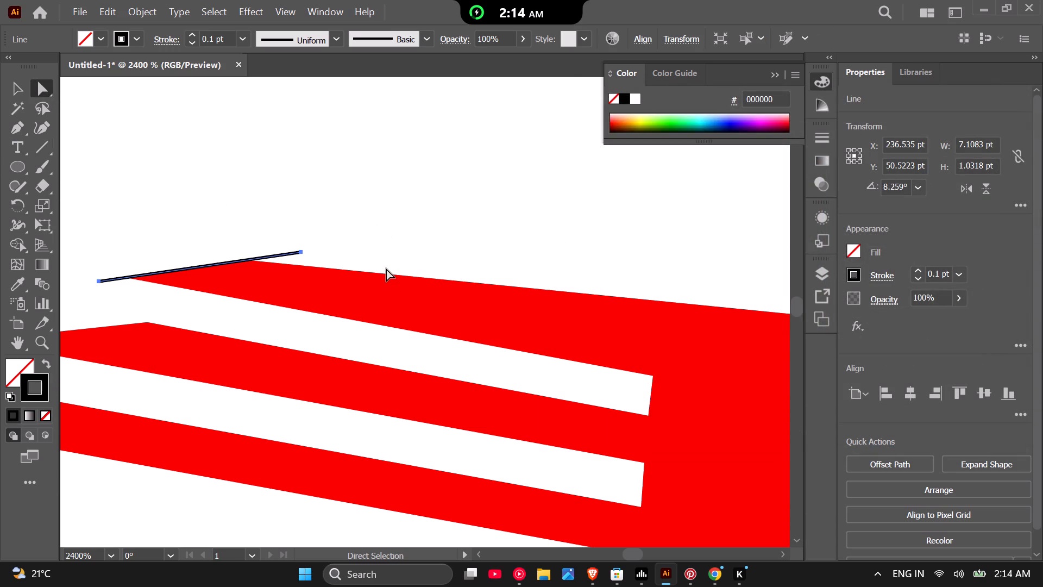
pyautogui.click(386, 268)
pyautogui.moveTo(403, 204); pyautogui.dragTo(406, 292)
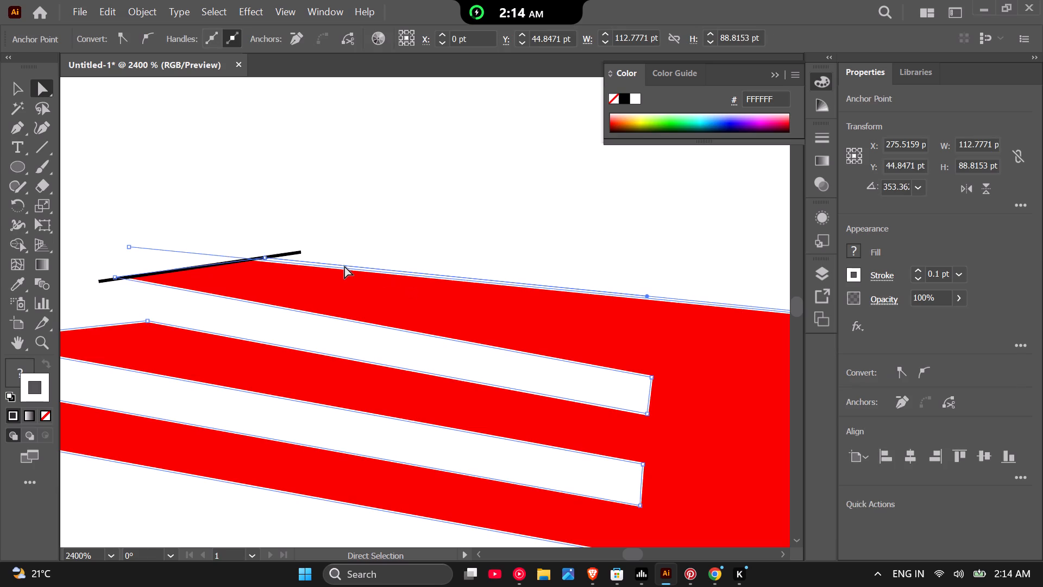
pyautogui.click(399, 166)
pyautogui.moveTo(400, 192); pyautogui.dragTo(394, 274)
pyautogui.click(395, 195)
pyautogui.moveTo(365, 235); pyautogui.dragTo(329, 268)
pyautogui.click(412, 221)
pyautogui.click(310, 265)
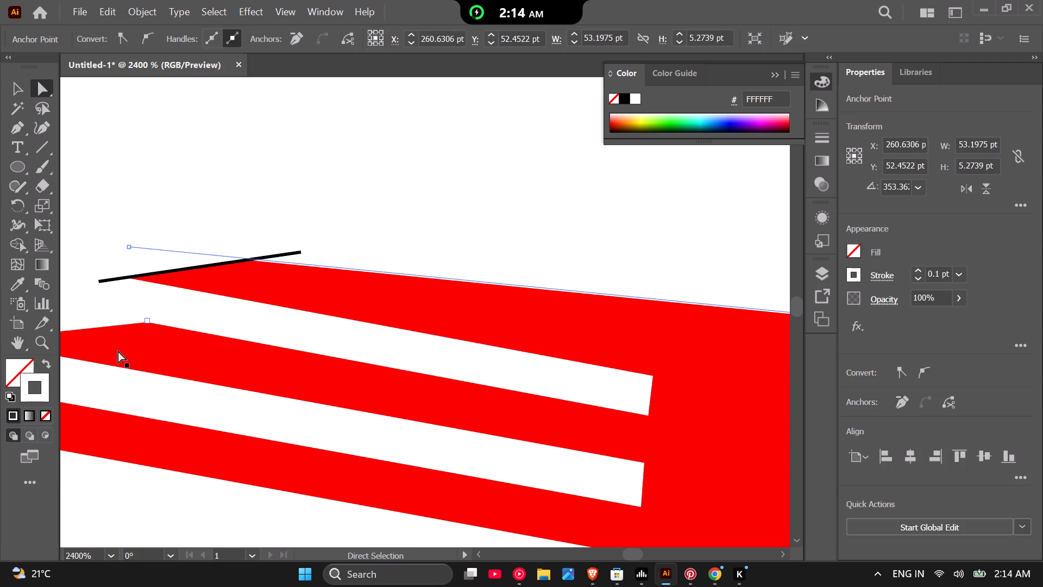
pyautogui.doubleClick(40, 373)
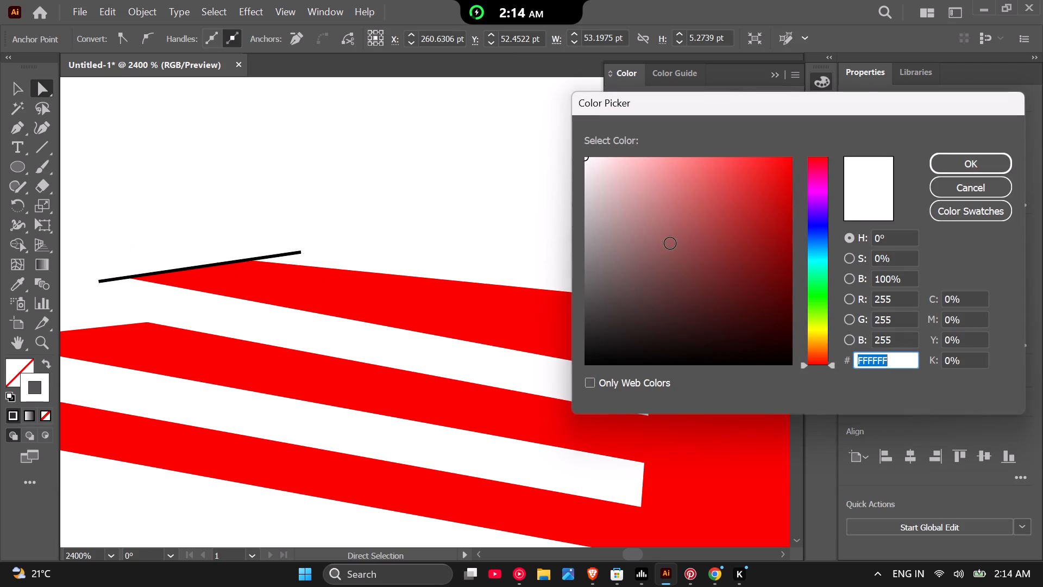
pyautogui.moveTo(667, 260); pyautogui.dragTo(533, 436)
pyautogui.click(935, 165)
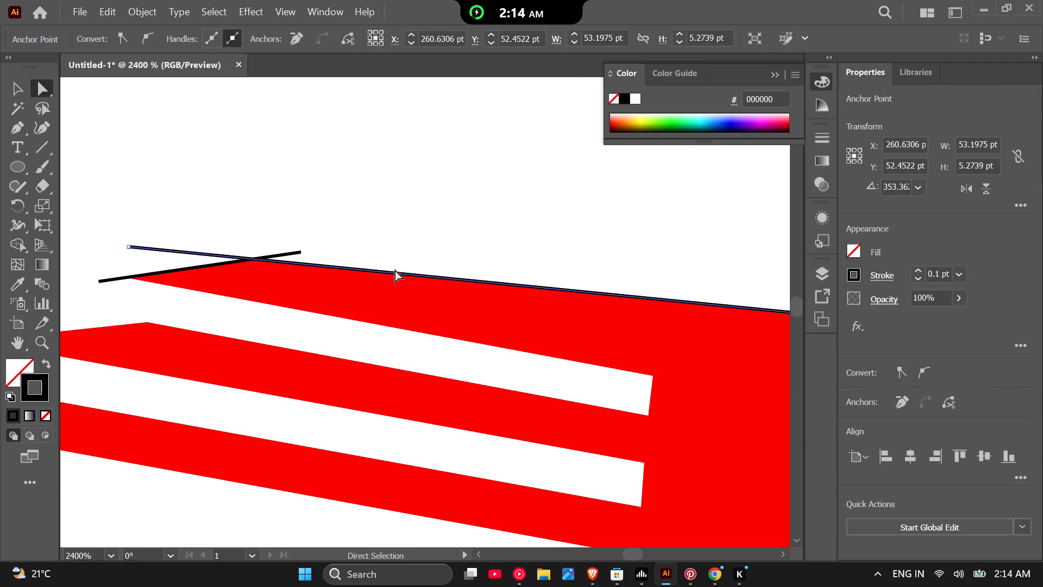
pyautogui.scroll(1, 192, 322)
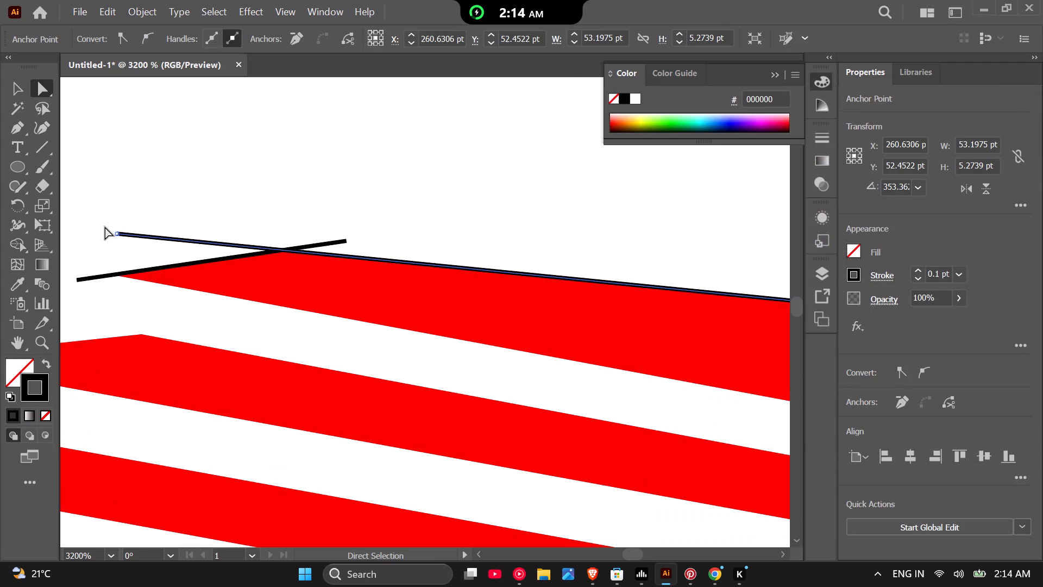
pyautogui.click(122, 179)
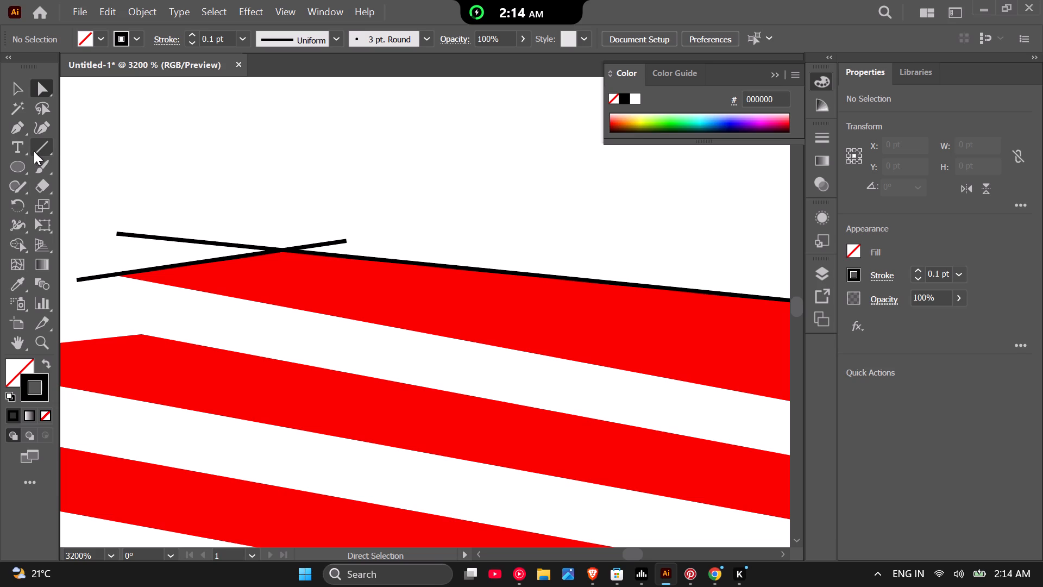
# Draw a black line about 28 pt long at about -8.7° from the top feather's tip, just above its lower edge, into the wing.
pyautogui.click(34, 149)
pyautogui.scroll(-1, 164, 298)
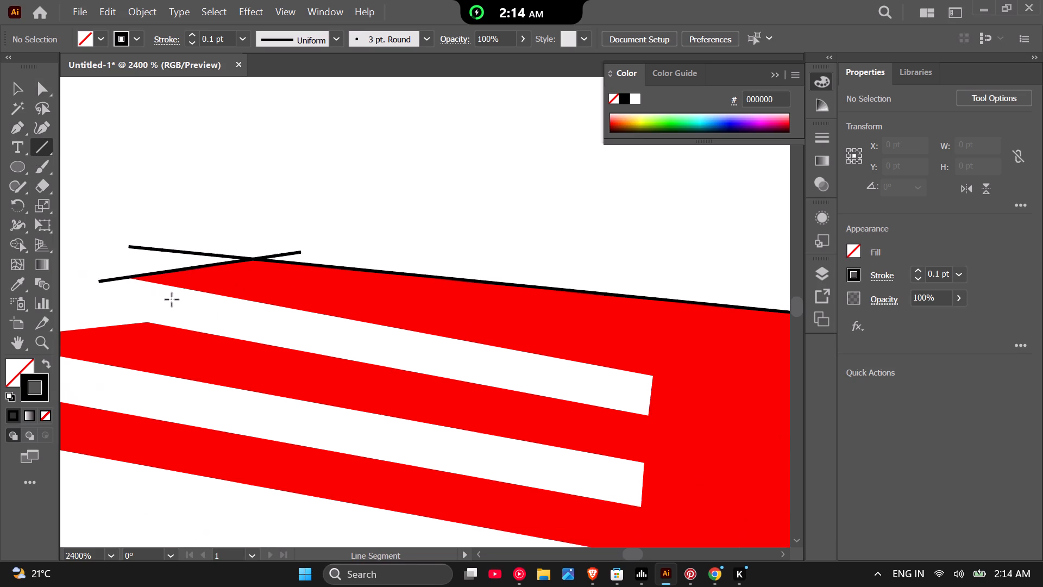
pyautogui.scroll(-1, 182, 296)
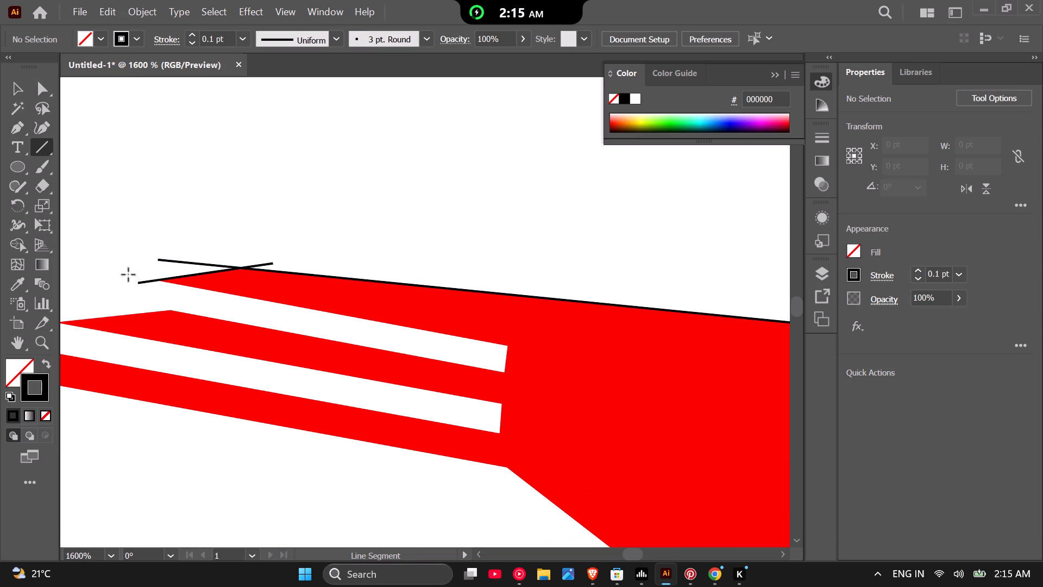
pyautogui.moveTo(125, 274); pyautogui.dragTo(615, 370)
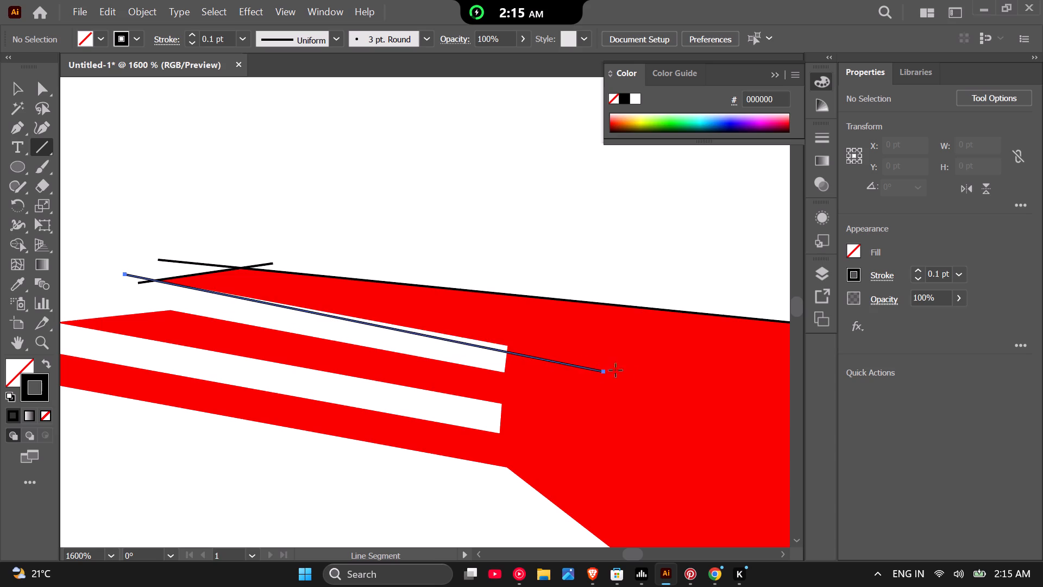
pyautogui.moveTo(615, 370); pyautogui.dragTo(633, 367)
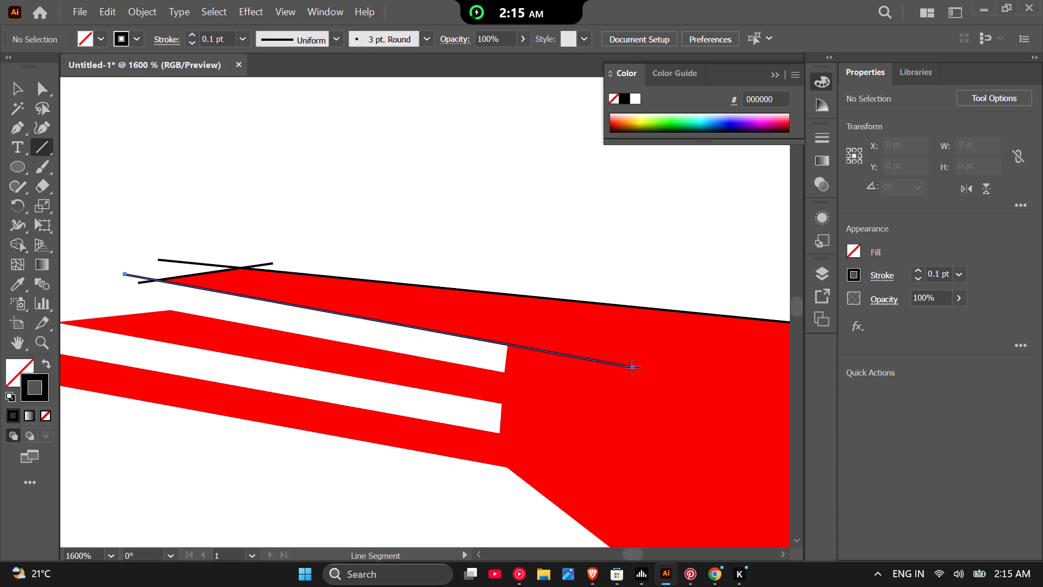
pyautogui.moveTo(633, 367); pyautogui.dragTo(646, 360)
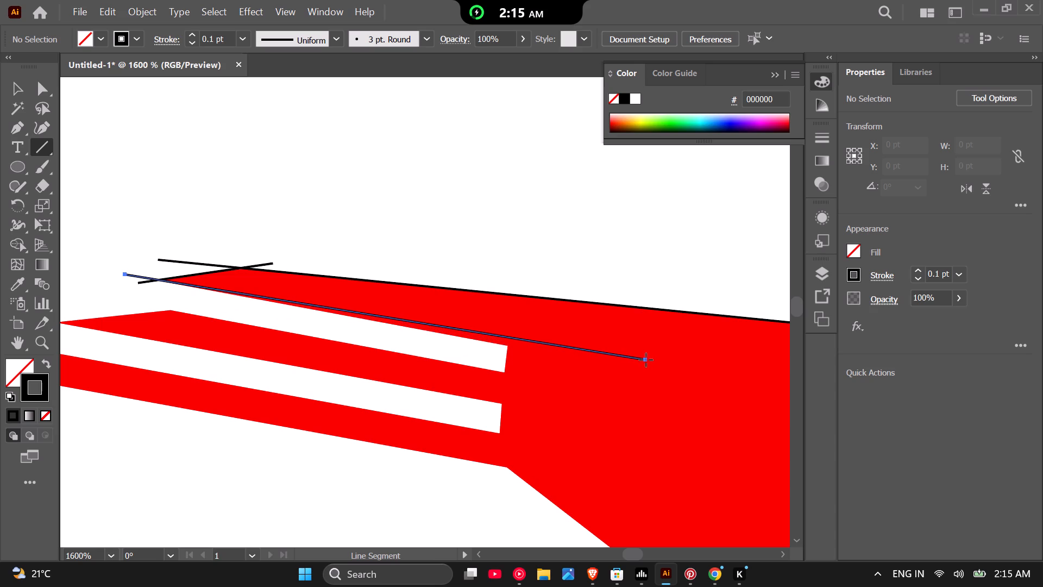
pyautogui.moveTo(646, 360); pyautogui.dragTo(657, 348)
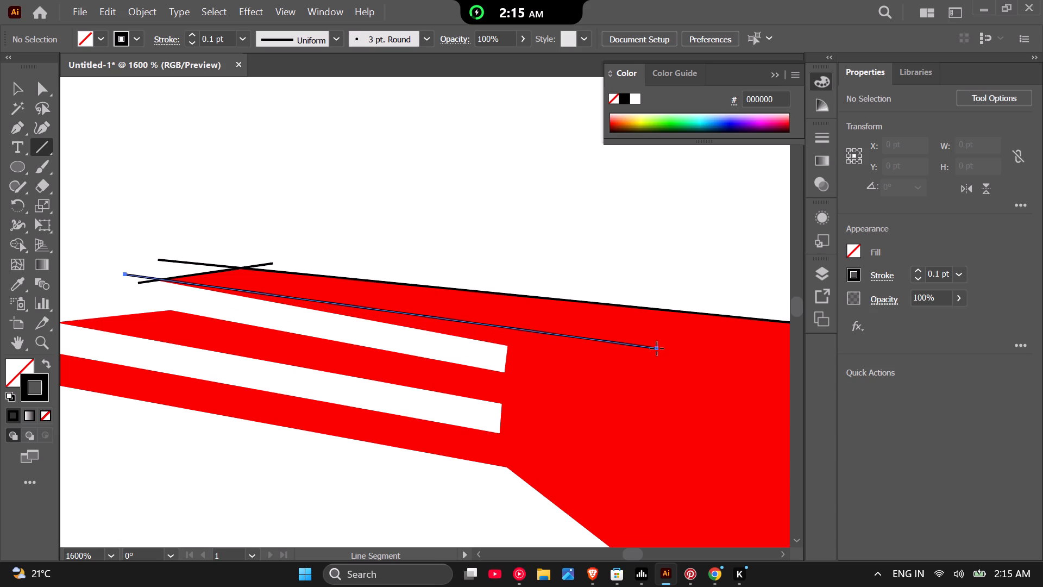
pyautogui.moveTo(657, 348); pyautogui.dragTo(652, 352)
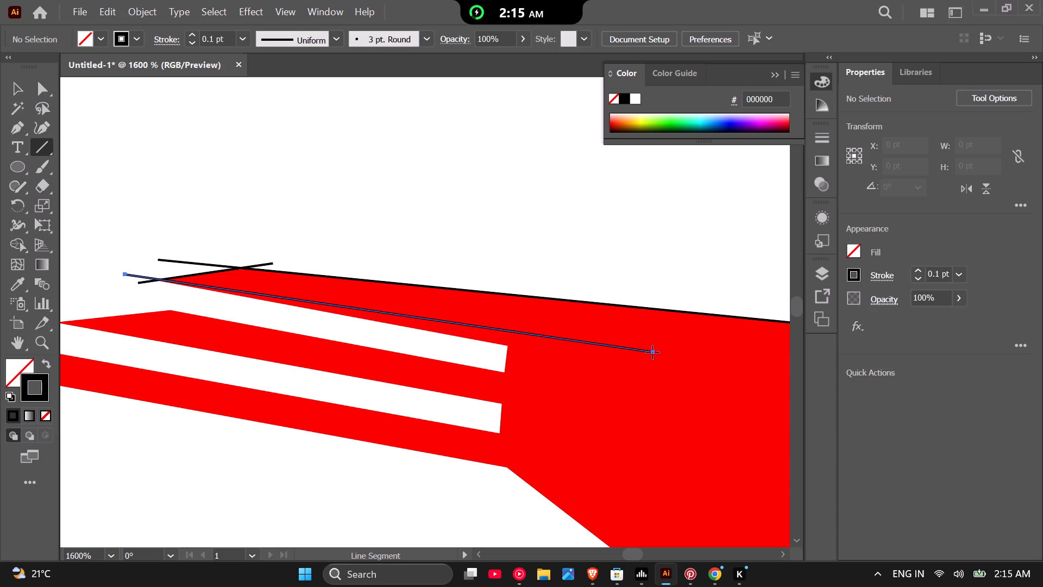
pyautogui.moveTo(652, 352); pyautogui.dragTo(651, 355)
# Draw a steep black line about 16 pt long at about 261° across the inner ends of the smaller wing's feather gaps.
pyautogui.moveTo(532, 213); pyautogui.dragTo(492, 478)
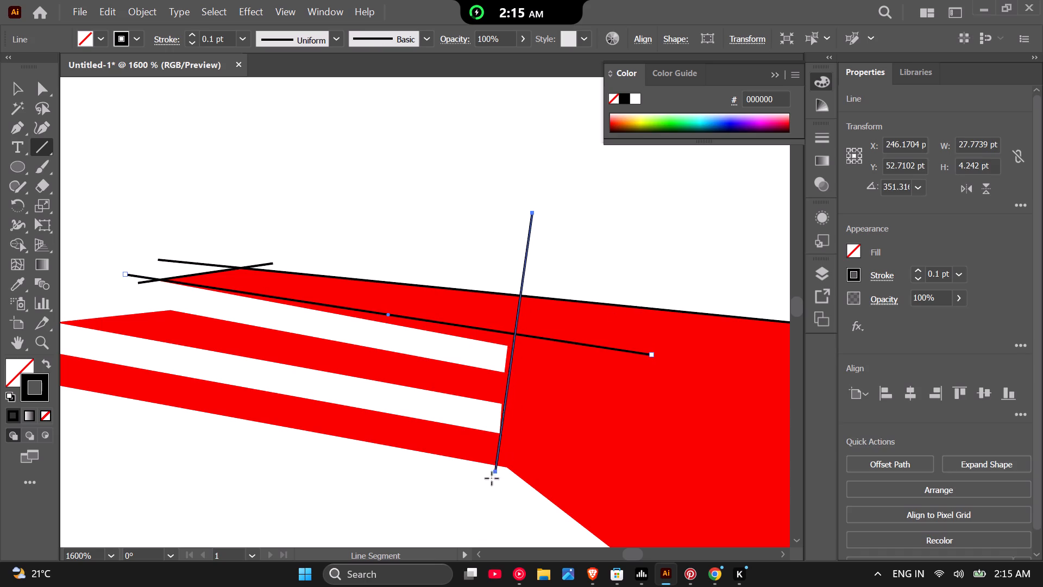
pyautogui.moveTo(492, 478); pyautogui.dragTo(485, 516)
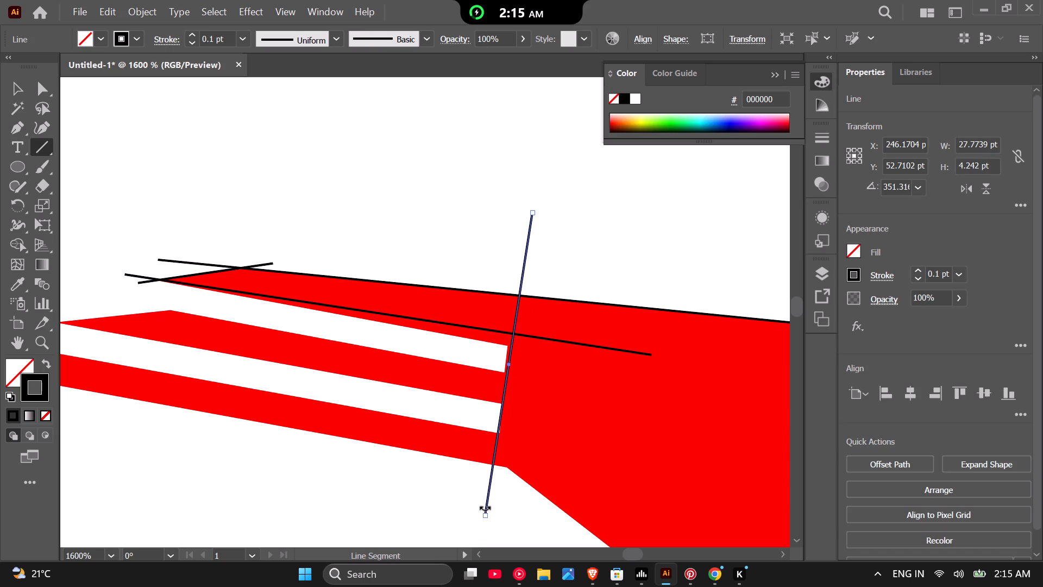
# Examine the guide lines on the smaller wing's feathers and compare the whole wing shape with the darker red base and bird reference.
pyautogui.scroll(-2, 512, 393)
pyautogui.scroll(2, 462, 395)
pyautogui.scroll(-1, 307, 306)
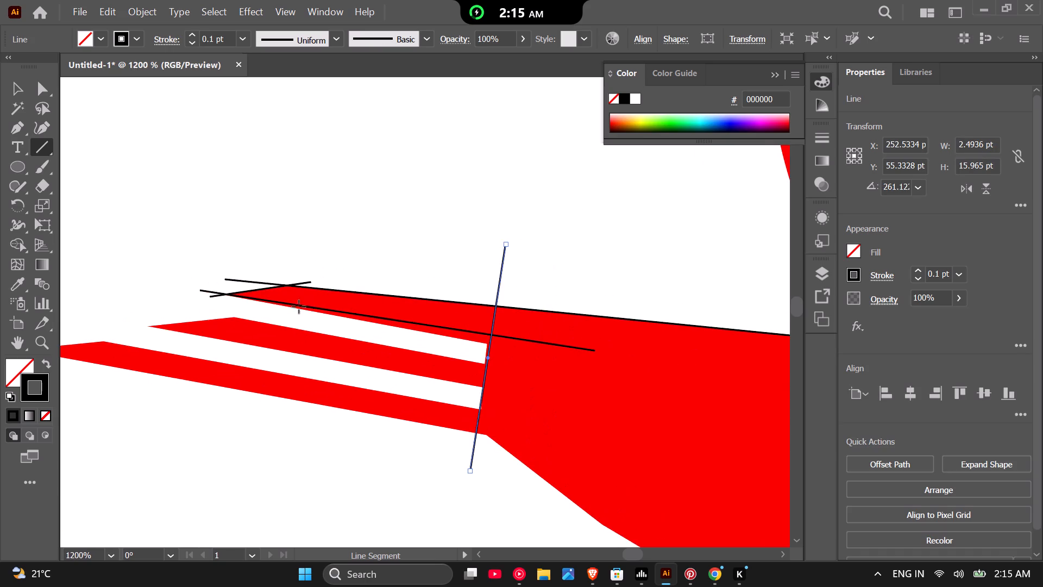
pyautogui.scroll(2, 291, 307)
pyautogui.scroll(-5, 306, 307)
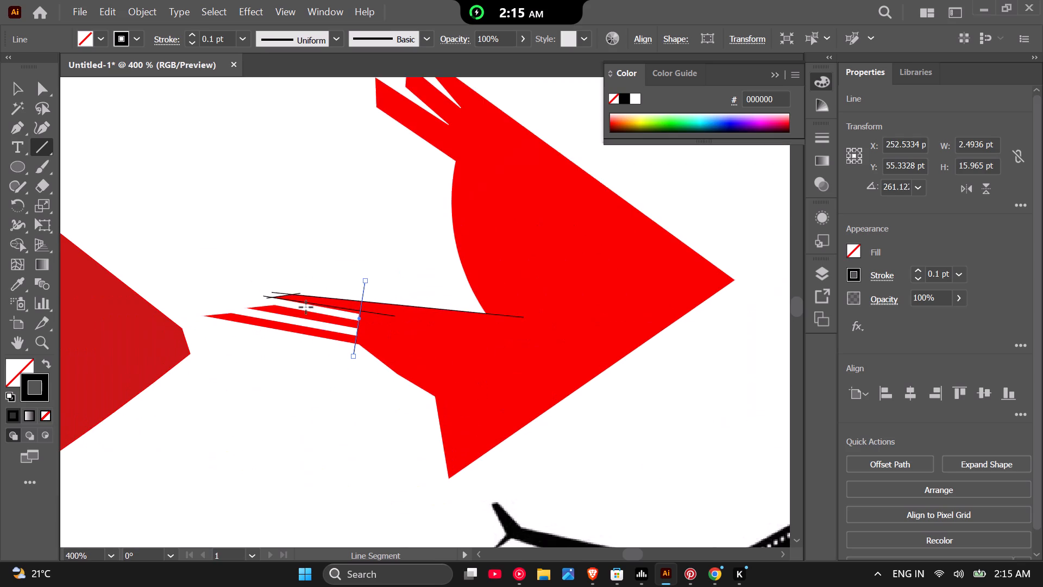
pyautogui.scroll(-1, 306, 307)
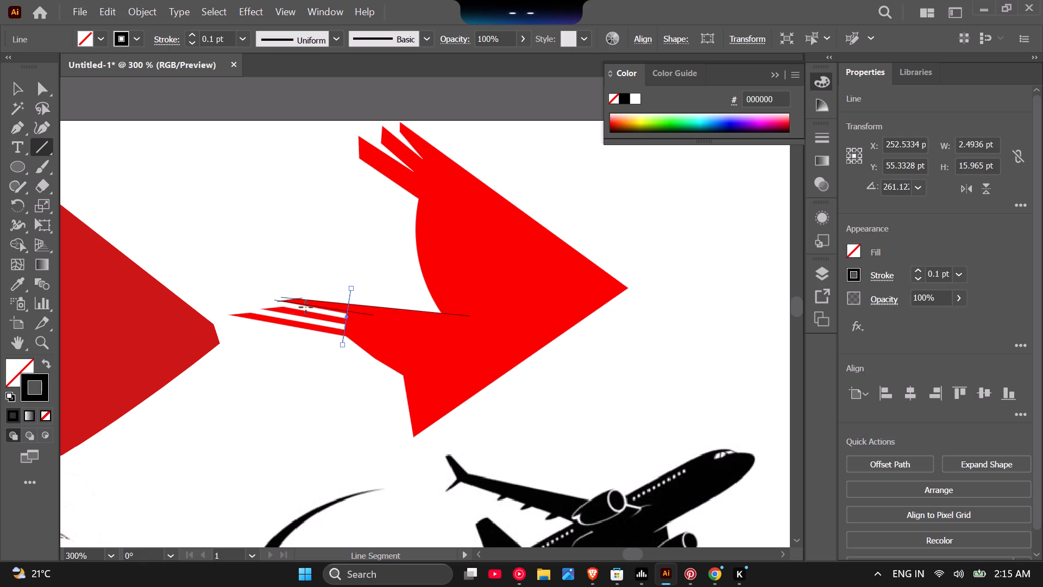
pyautogui.scroll(2, 291, 320)
pyautogui.scroll(3, 391, 317)
pyautogui.scroll(-1, 461, 296)
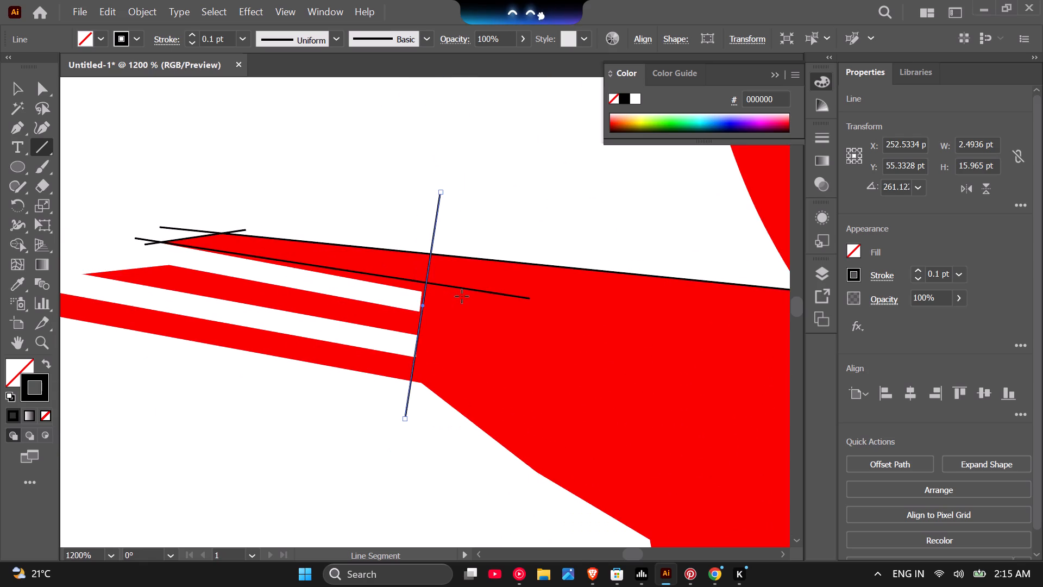
pyautogui.scroll(-3, 462, 296)
pyautogui.scroll(-3, 355, 296)
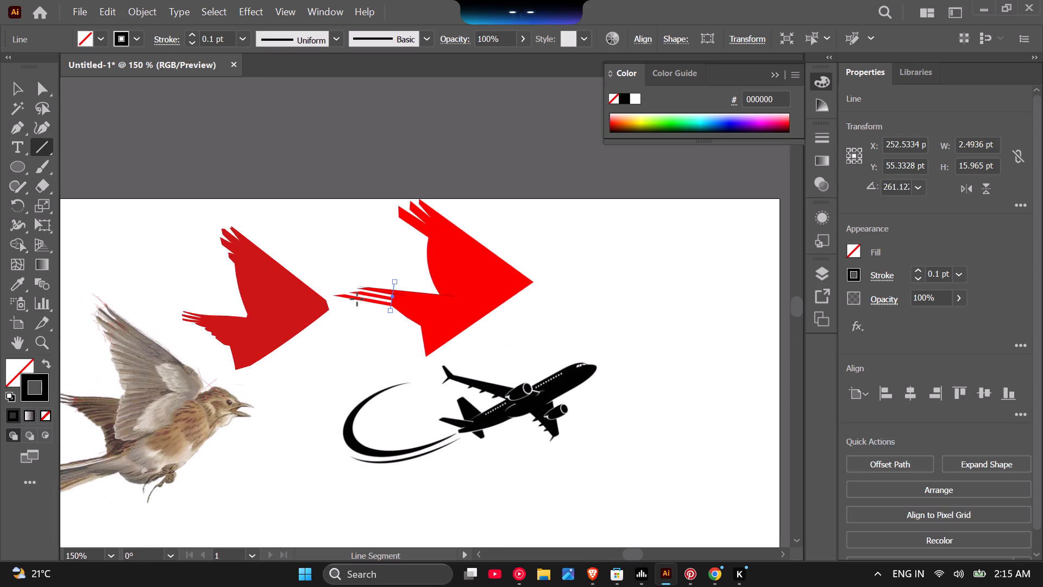
pyautogui.scroll(-1, 357, 299)
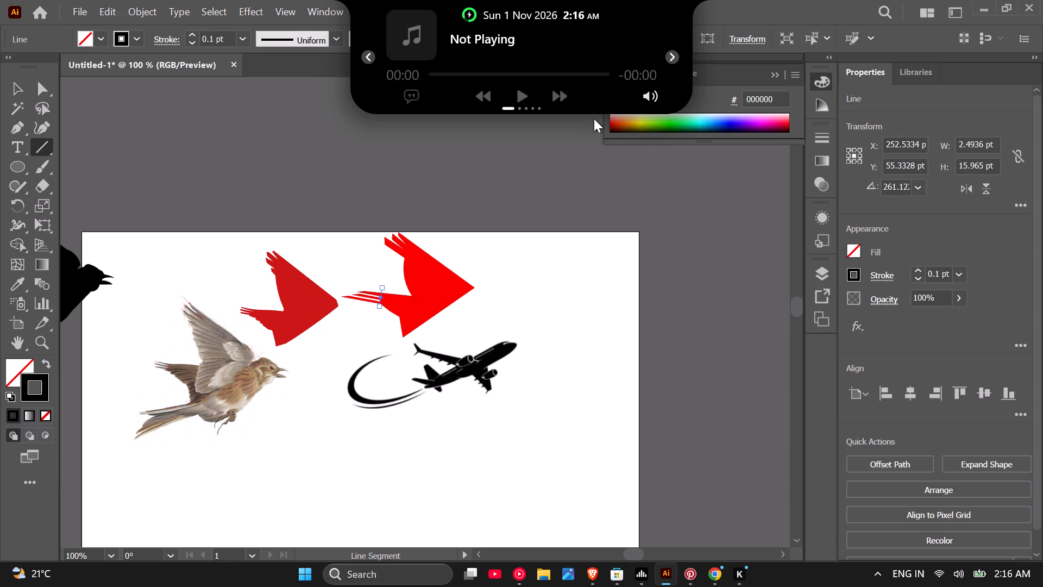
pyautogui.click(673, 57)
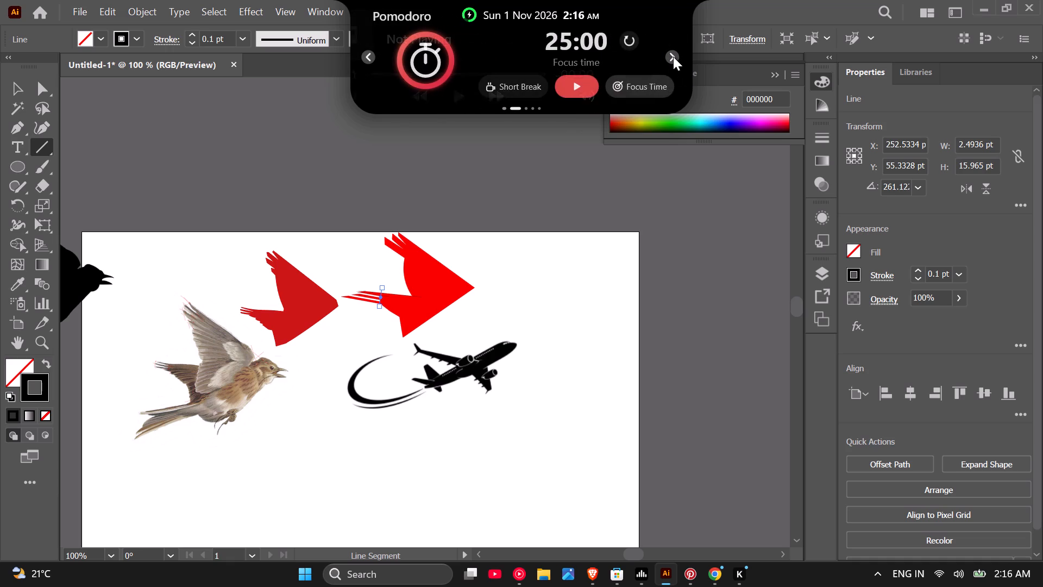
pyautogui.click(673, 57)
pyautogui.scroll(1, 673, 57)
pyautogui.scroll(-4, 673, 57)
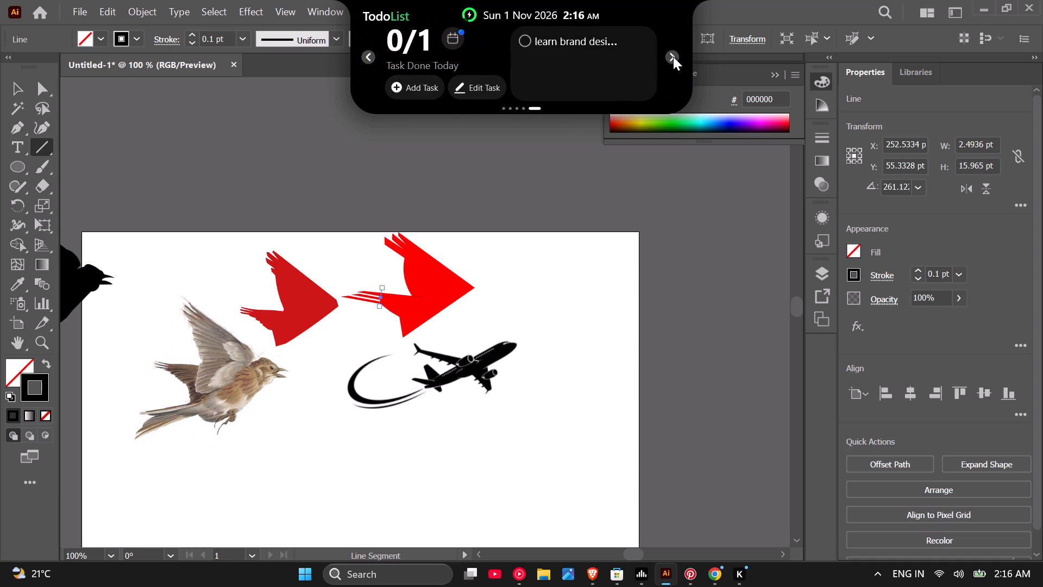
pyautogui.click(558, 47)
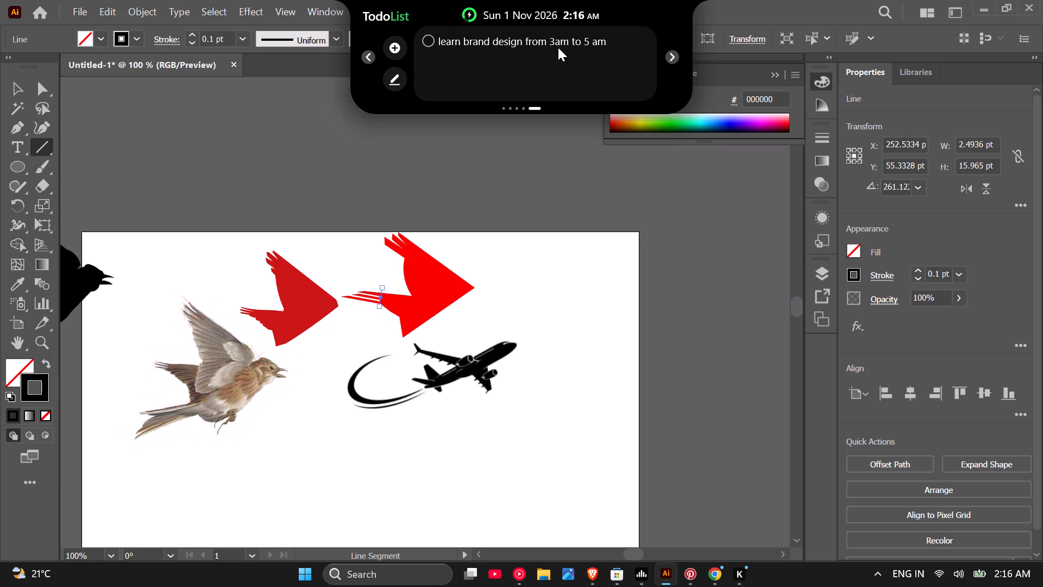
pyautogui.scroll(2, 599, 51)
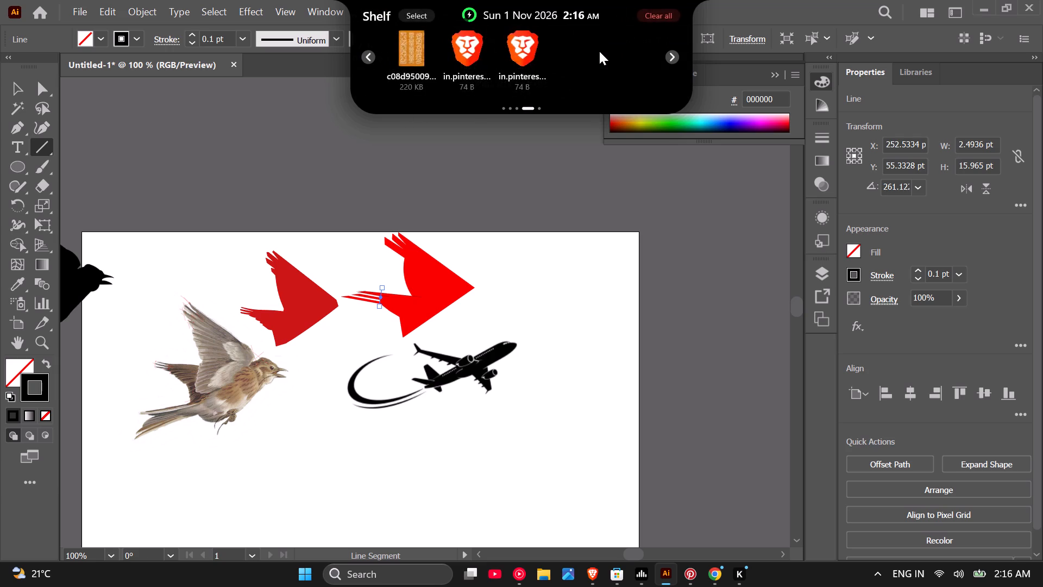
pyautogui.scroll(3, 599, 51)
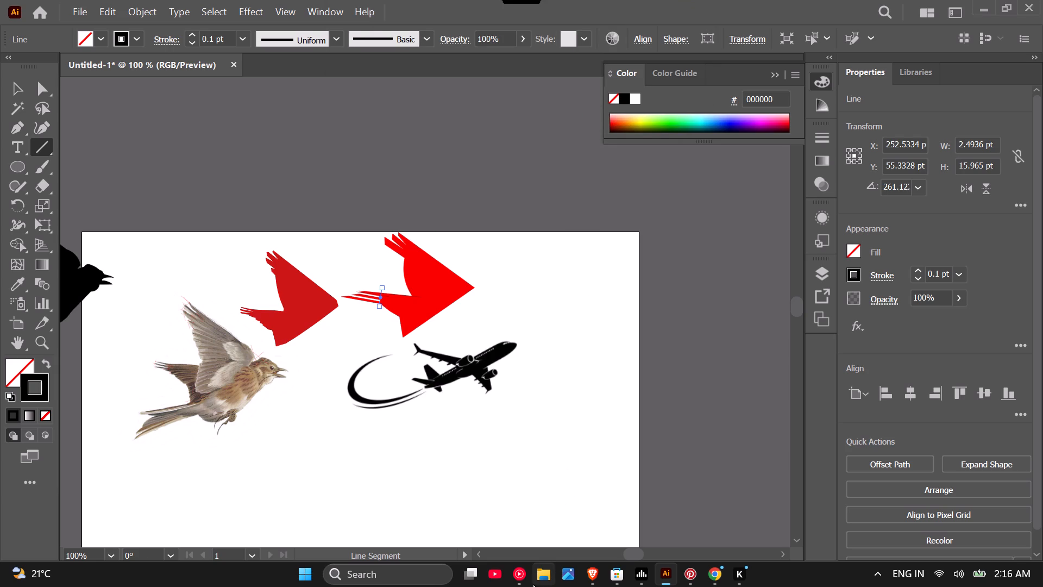
# Switch to YouTube Music and play the 10s Bollywood Romance playlist from the home page.
pyautogui.click(524, 579)
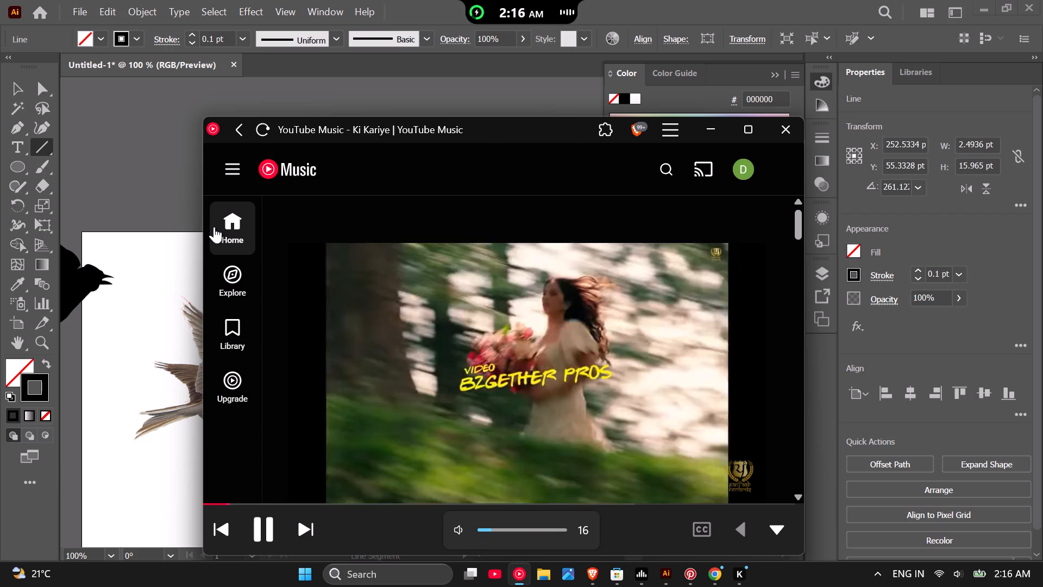
pyautogui.click(214, 227)
pyautogui.click(225, 230)
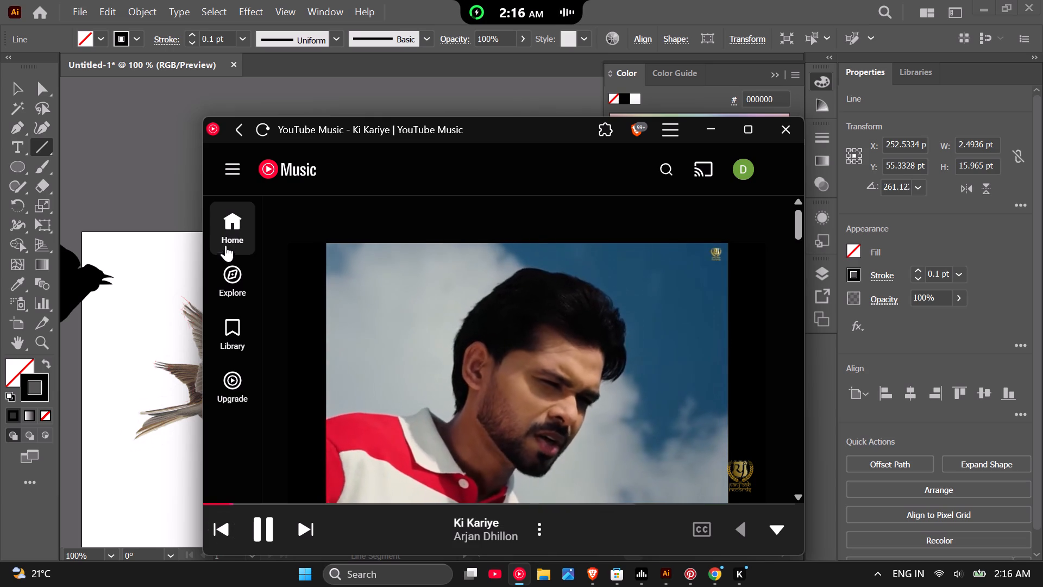
pyautogui.scroll(-1, 485, 277)
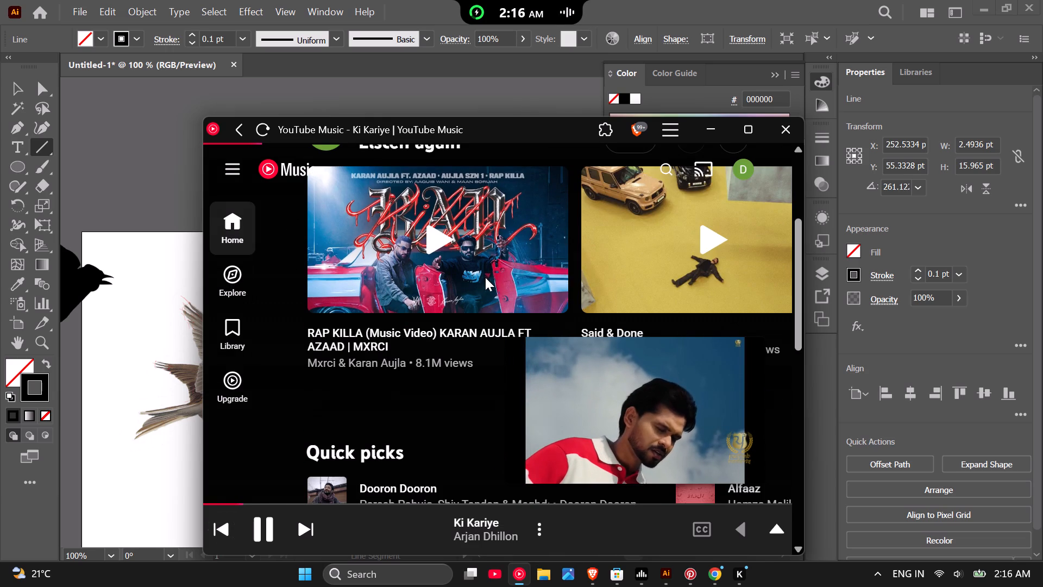
pyautogui.scroll(-2, 493, 274)
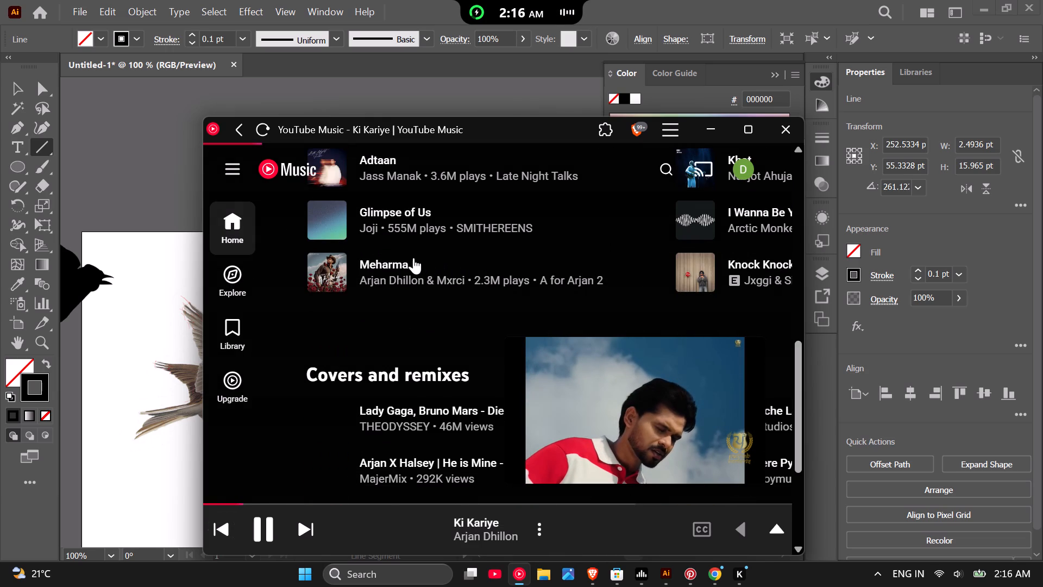
pyautogui.scroll(-2, 397, 251)
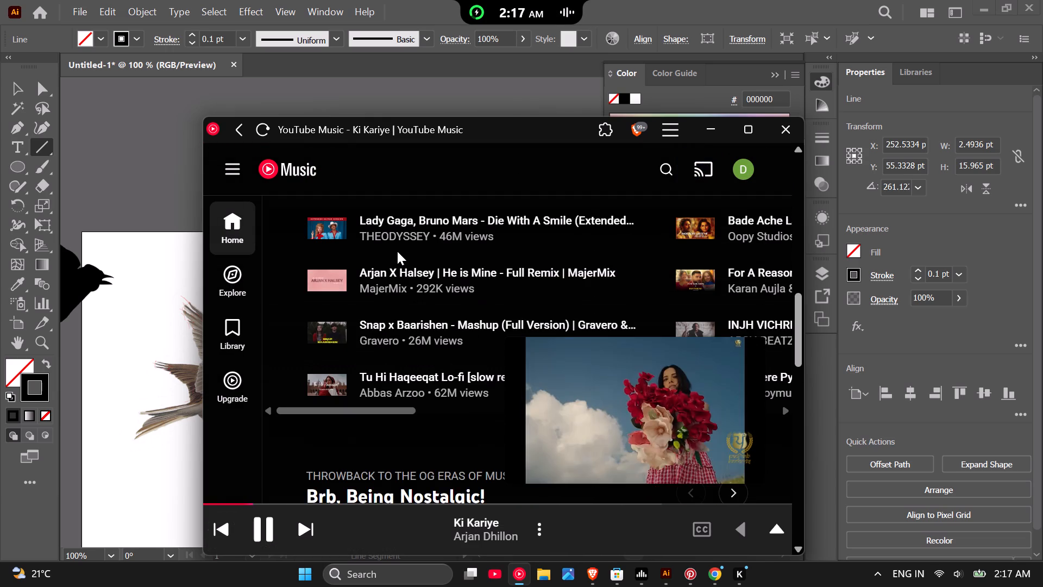
pyautogui.scroll(-2, 397, 251)
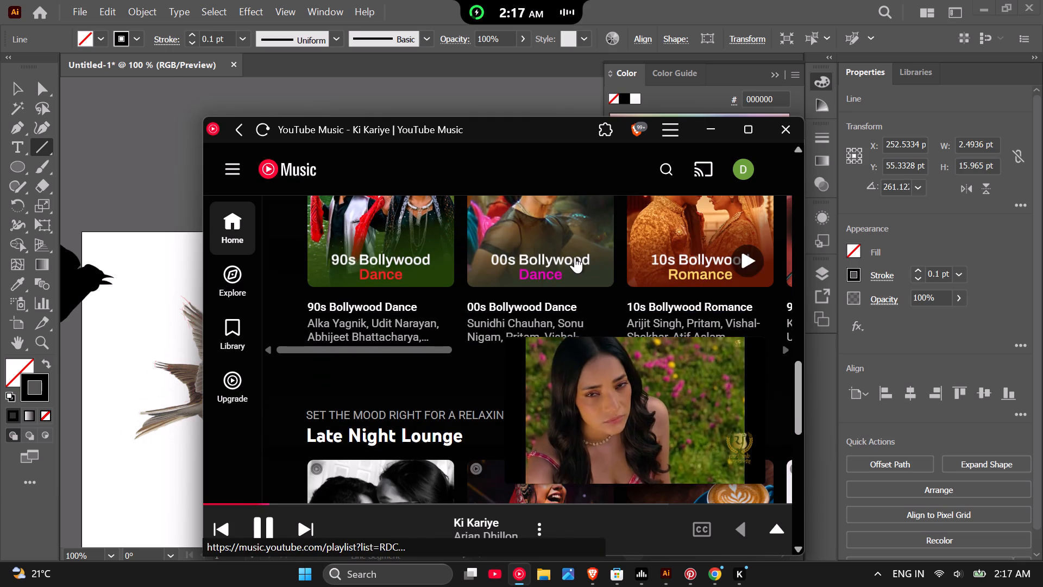
pyautogui.scroll(1, 626, 265)
pyautogui.scroll(-1, 631, 265)
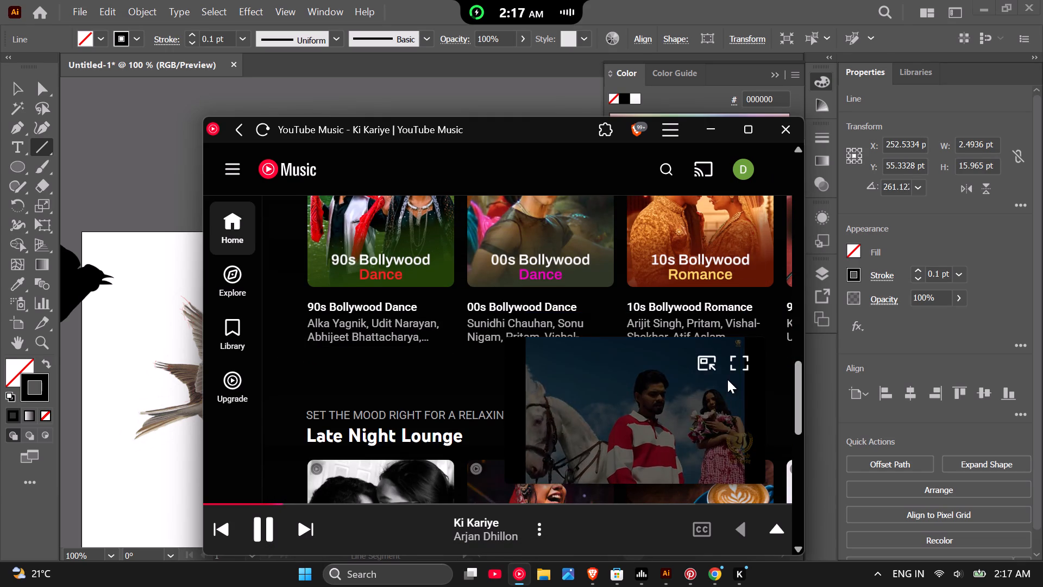
pyautogui.moveTo(656, 360); pyautogui.dragTo(540, 354)
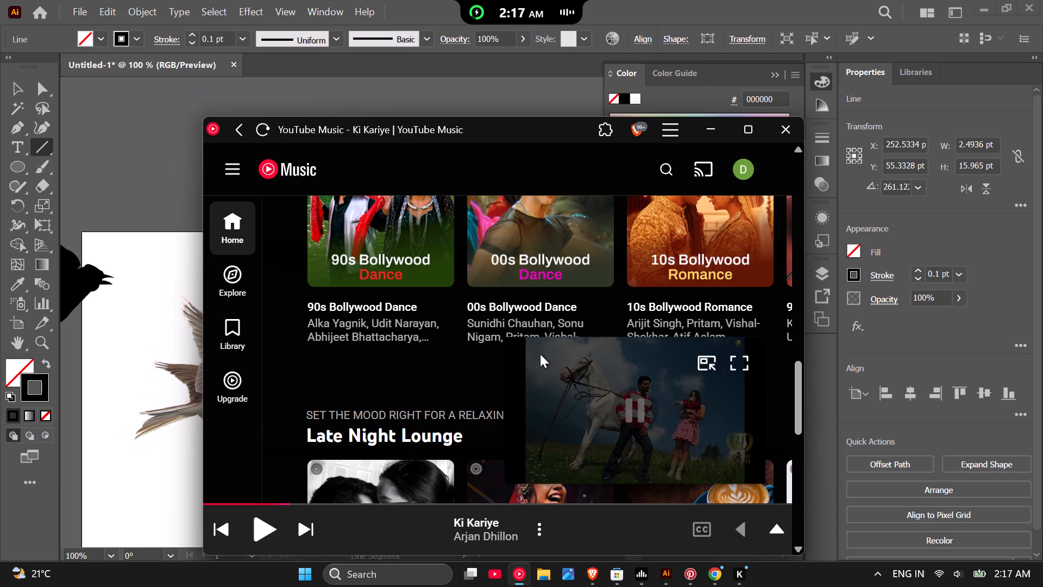
pyautogui.click(557, 339)
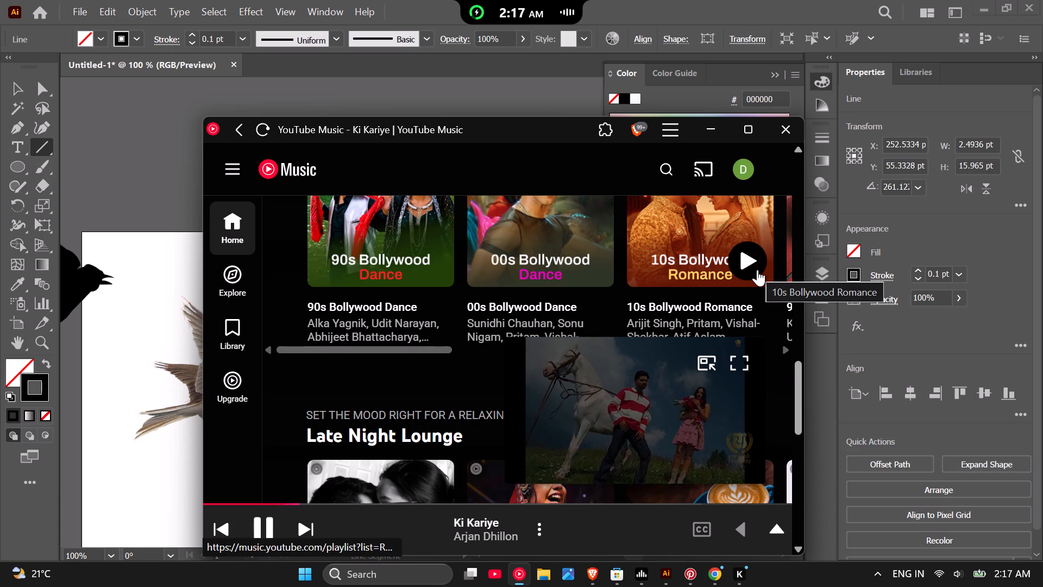
pyautogui.click(751, 263)
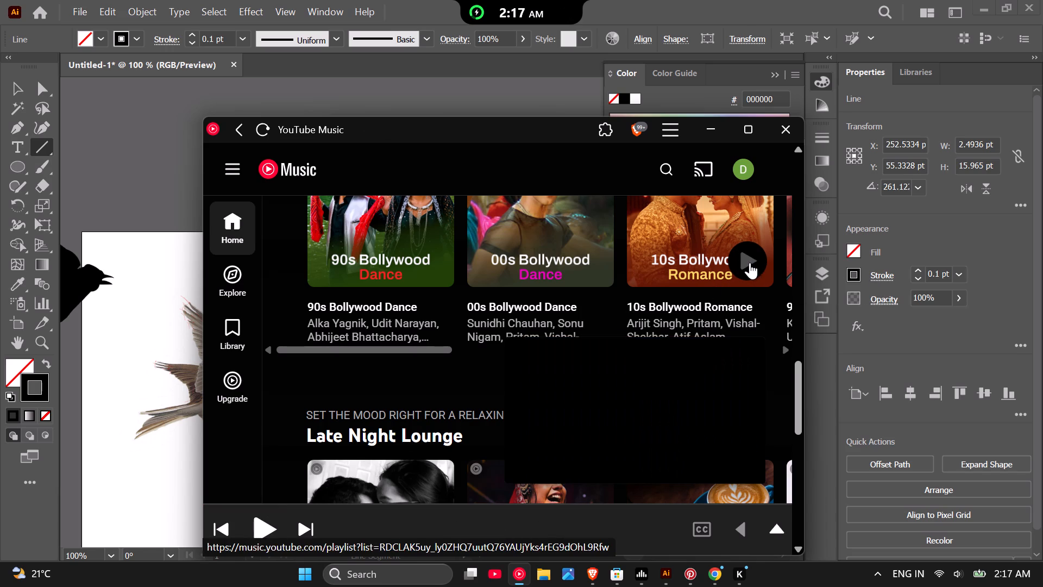
pyautogui.scroll(1, 770, 263)
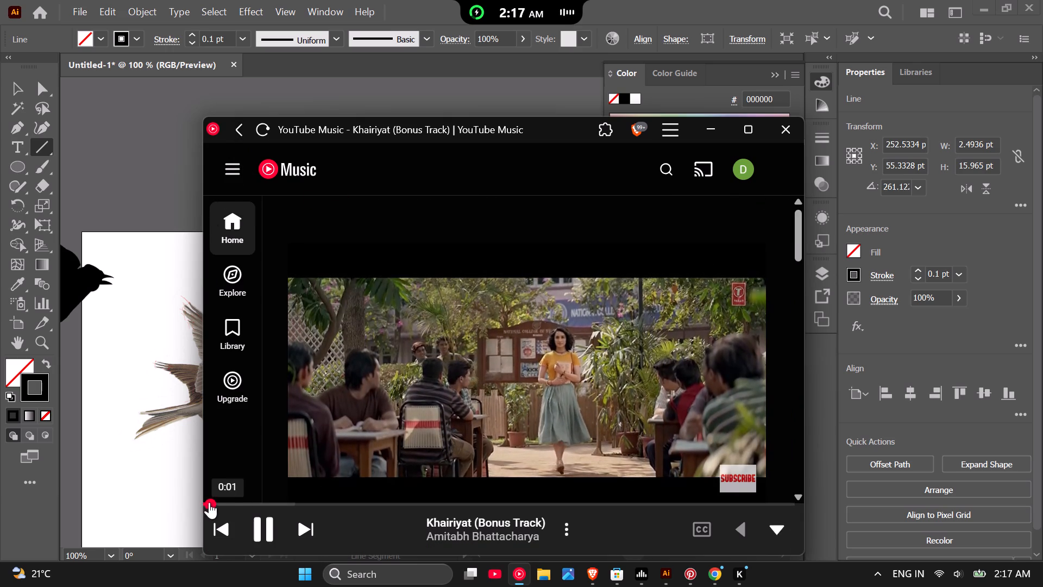
# Skip ahead in the song Khairiyat (Bonus Track) and return to the Illustrator drawing.
pyautogui.moveTo(225, 503); pyautogui.dragTo(255, 500)
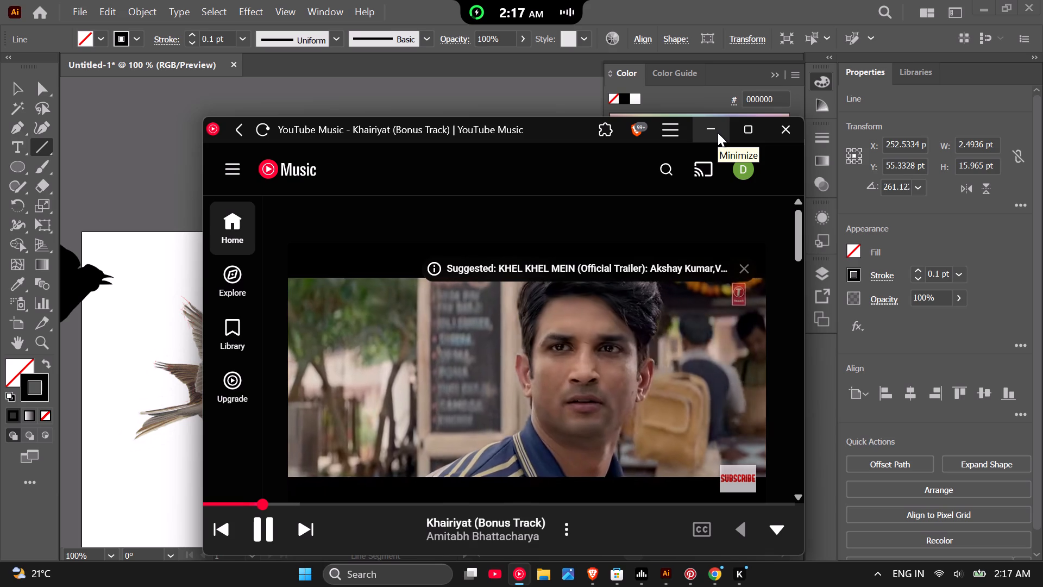
pyautogui.click(718, 133)
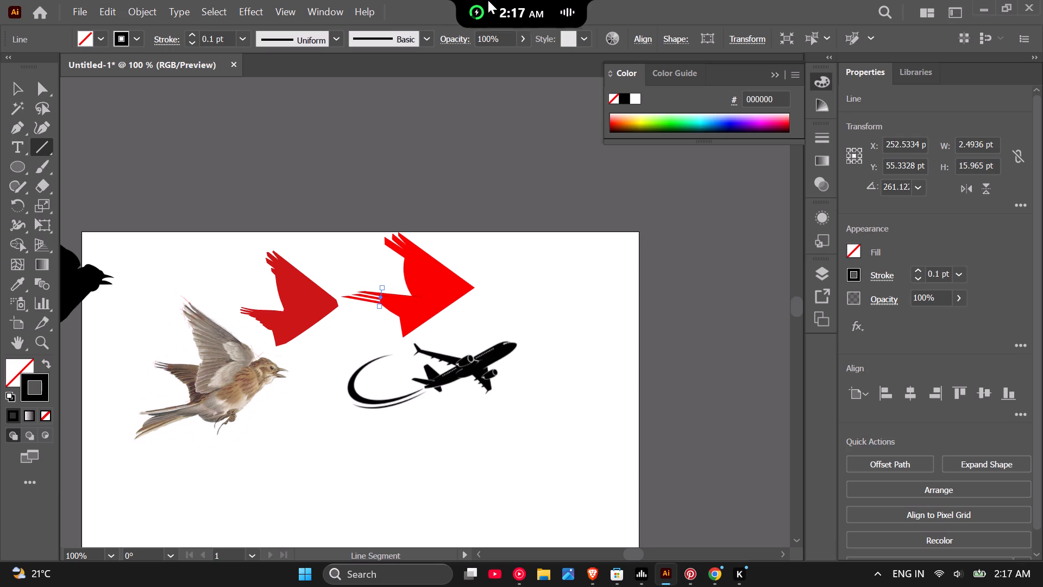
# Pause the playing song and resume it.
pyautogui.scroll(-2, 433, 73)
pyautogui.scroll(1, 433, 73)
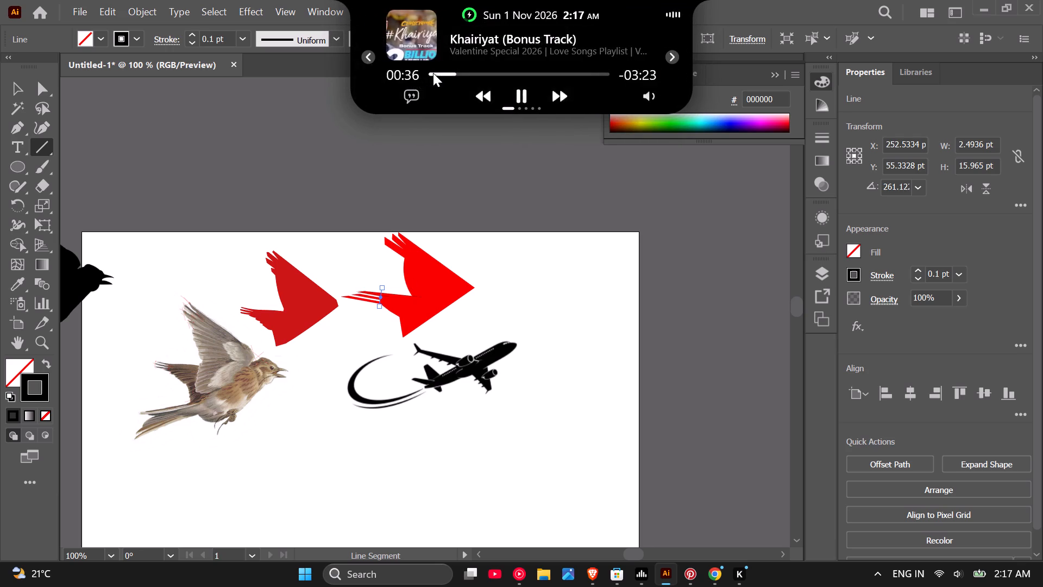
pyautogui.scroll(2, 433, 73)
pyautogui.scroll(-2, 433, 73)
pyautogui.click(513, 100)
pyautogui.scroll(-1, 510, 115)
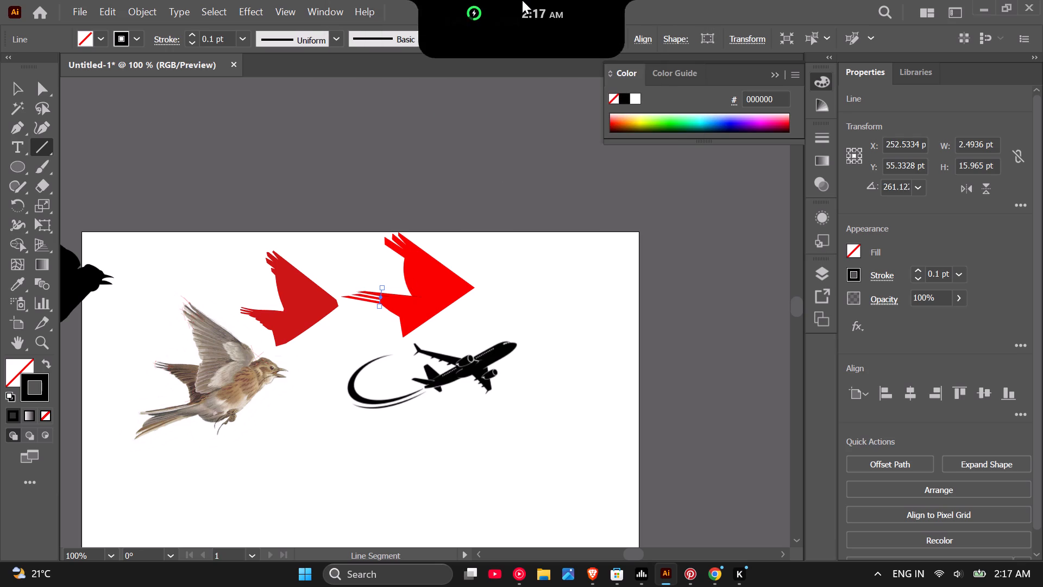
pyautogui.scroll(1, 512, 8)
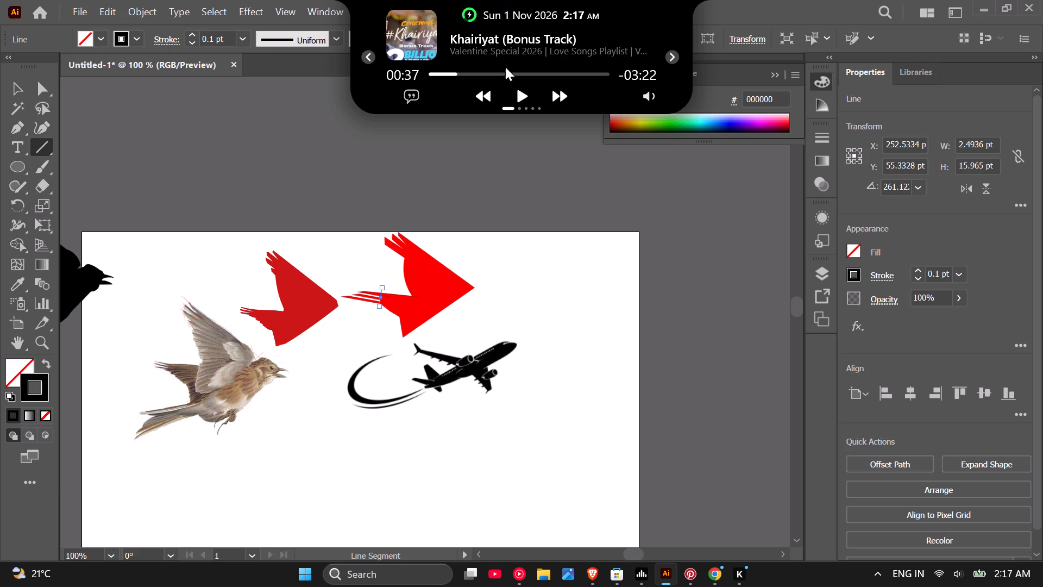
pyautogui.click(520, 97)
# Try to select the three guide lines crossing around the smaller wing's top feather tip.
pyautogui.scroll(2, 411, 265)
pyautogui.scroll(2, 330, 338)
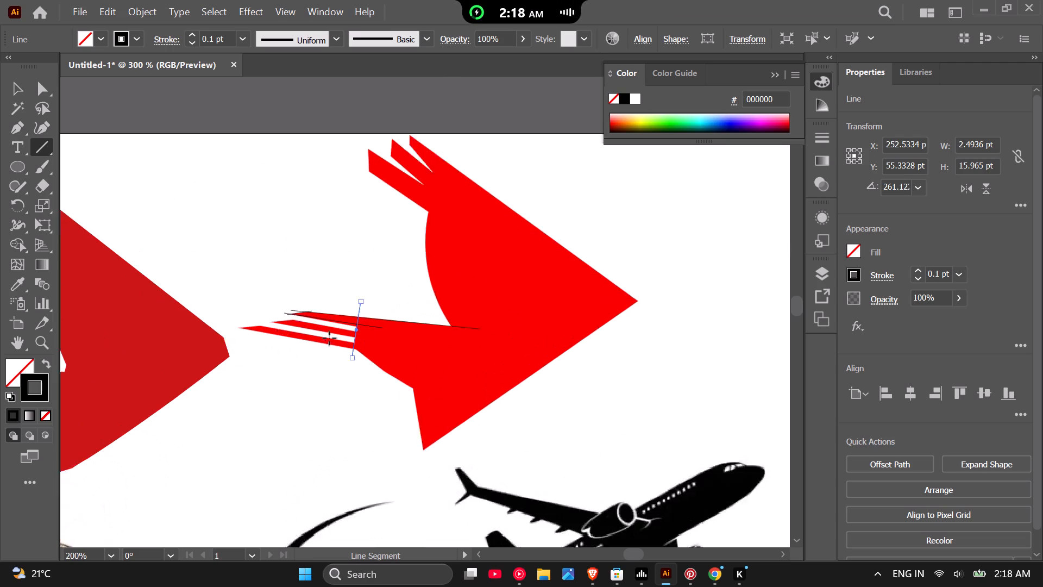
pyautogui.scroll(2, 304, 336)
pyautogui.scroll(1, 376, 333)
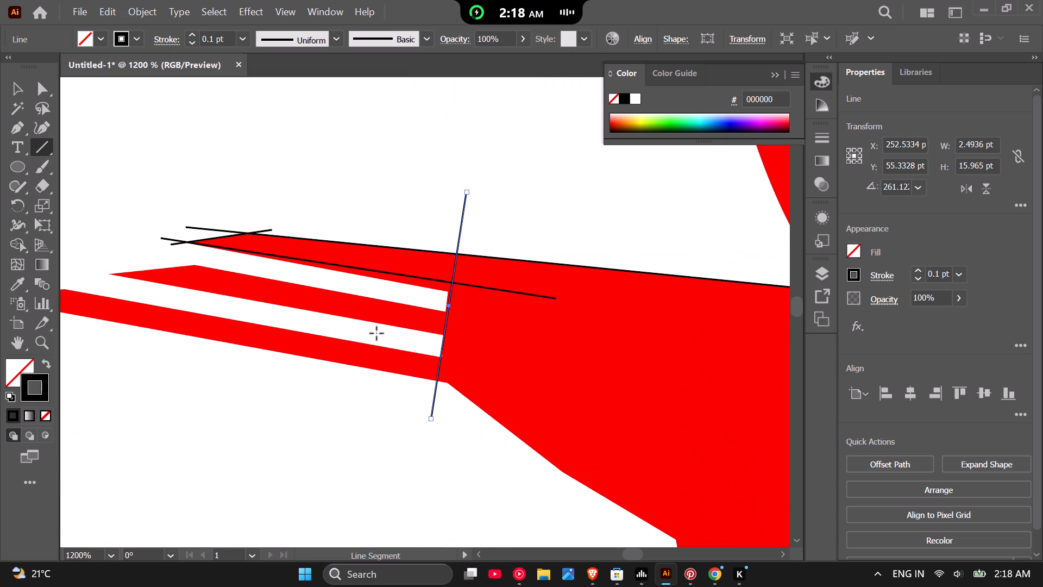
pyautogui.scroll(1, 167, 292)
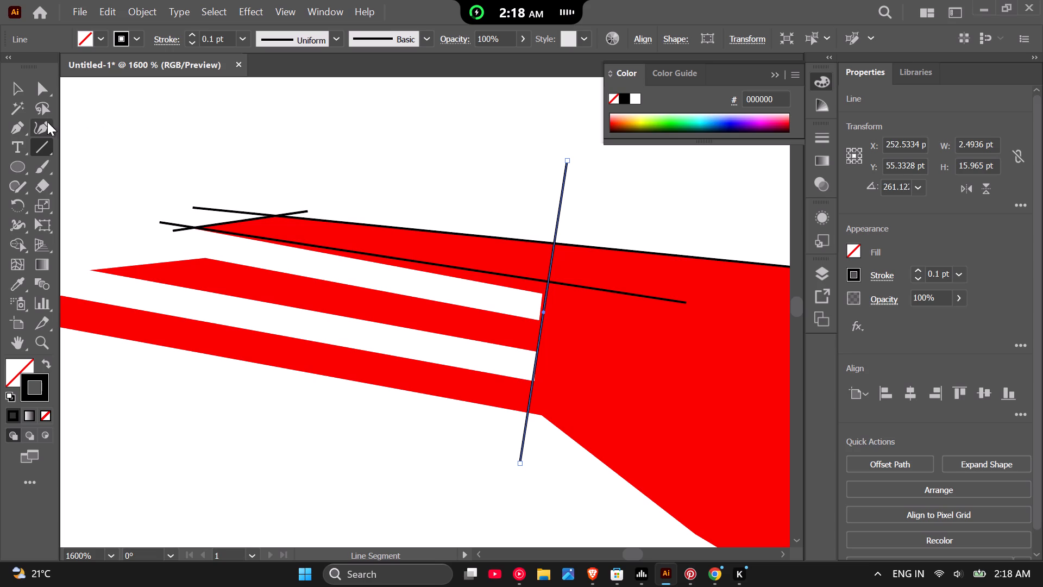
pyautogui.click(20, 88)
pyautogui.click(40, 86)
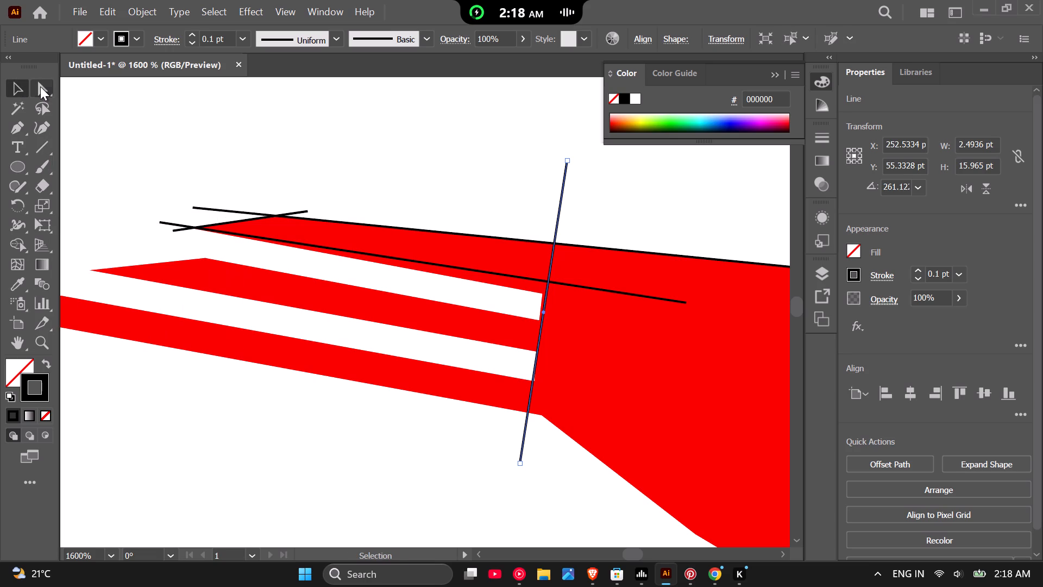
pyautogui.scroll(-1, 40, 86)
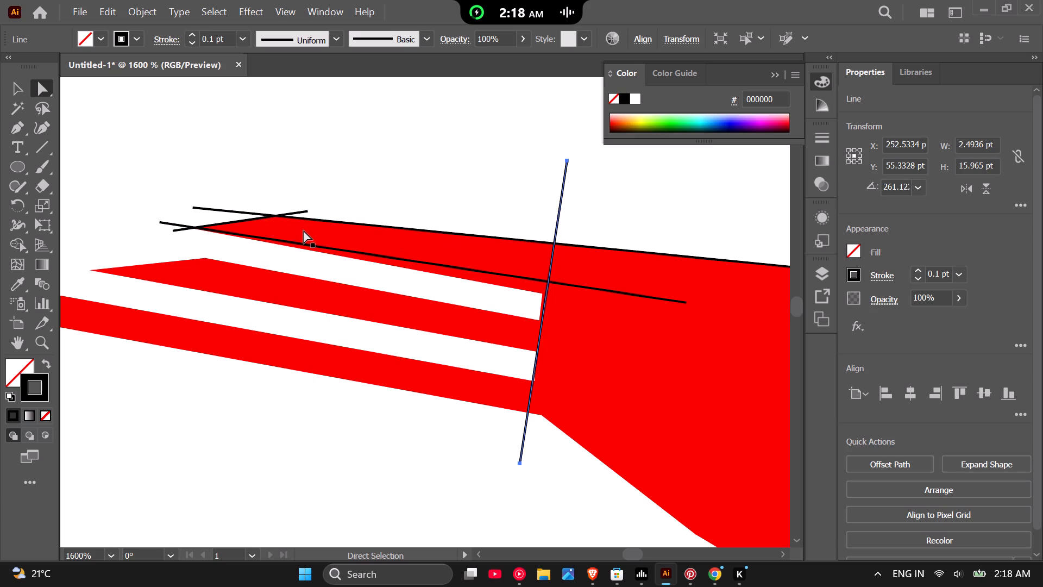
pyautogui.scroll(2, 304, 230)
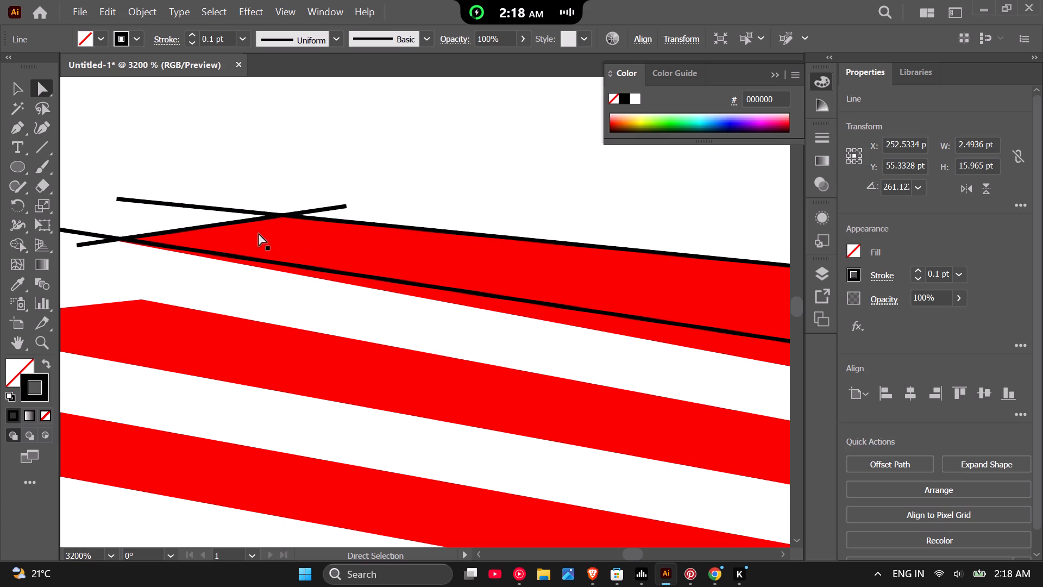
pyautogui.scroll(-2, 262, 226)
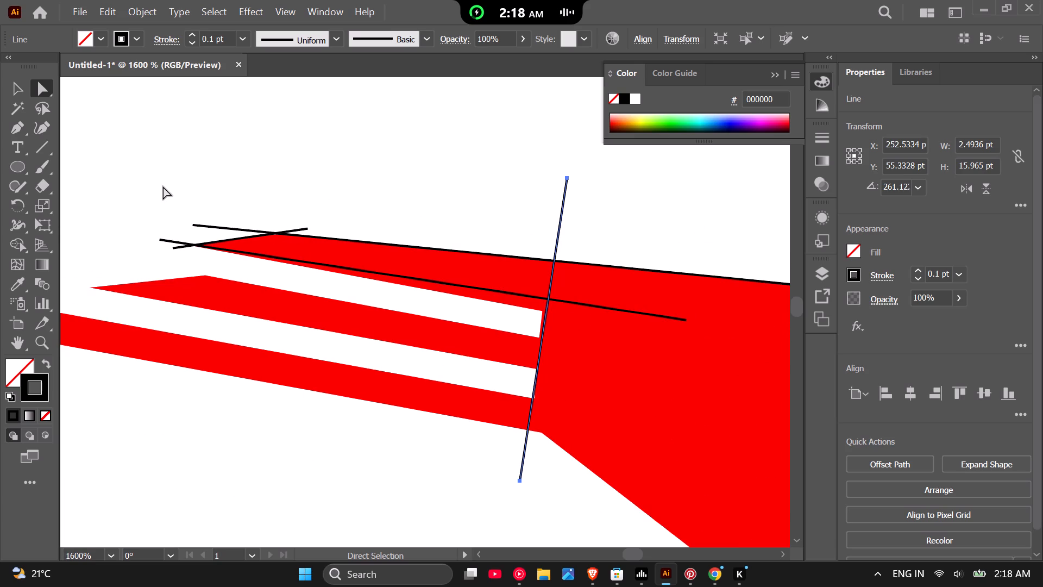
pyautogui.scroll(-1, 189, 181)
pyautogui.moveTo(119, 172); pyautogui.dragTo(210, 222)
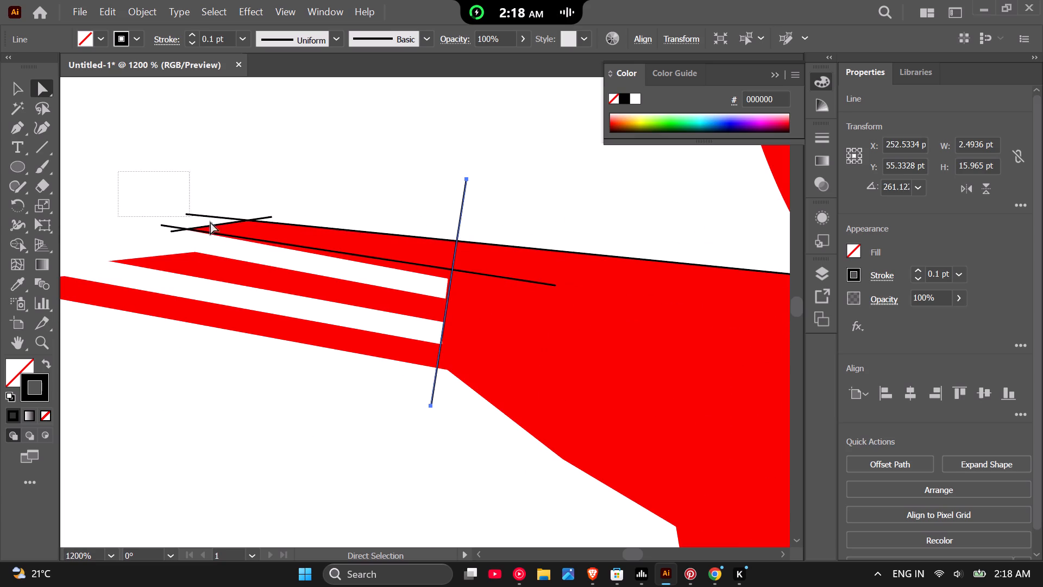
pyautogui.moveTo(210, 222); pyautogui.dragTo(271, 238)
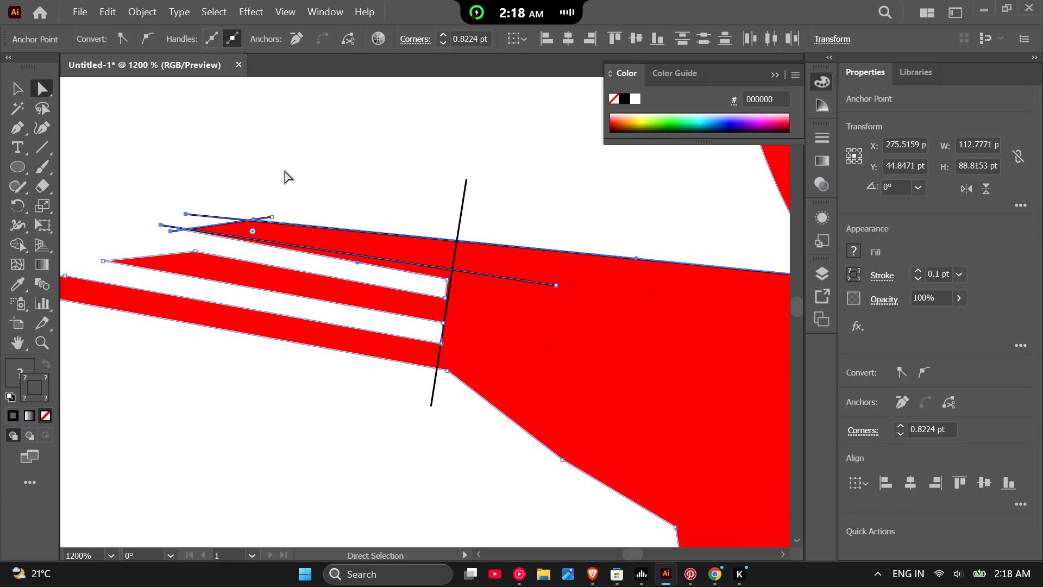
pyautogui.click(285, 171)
# Lock the bright red wing shape beneath the guide lines.
pyautogui.click(553, 327)
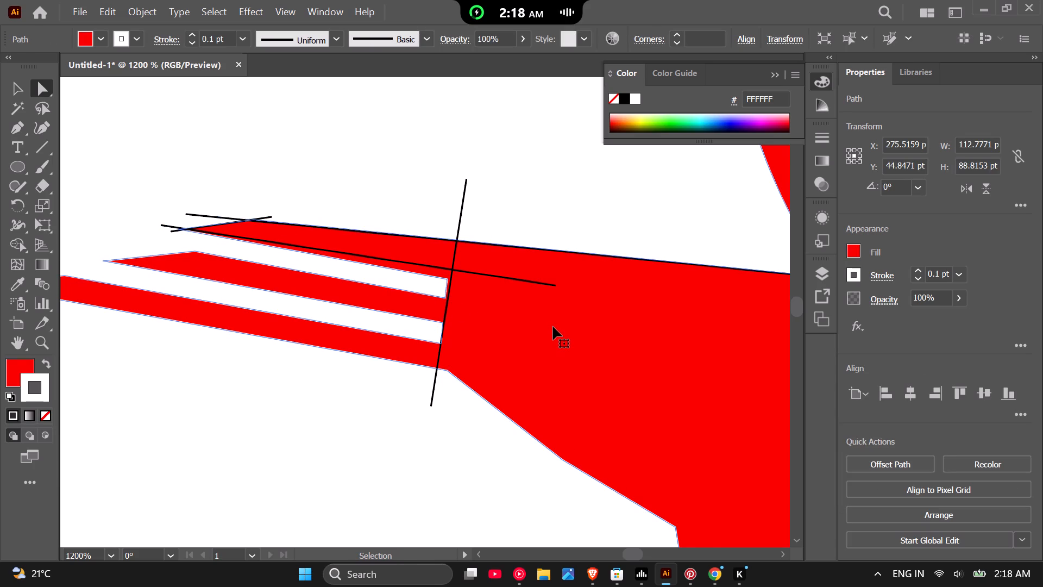
pyautogui.hotkey('ctrl', '2')
# Duplicate the three guide lines crossing at the smaller wing's top feather tip and move the copies down to the middle feather's tip.
pyautogui.moveTo(124, 185); pyautogui.dragTo(218, 229)
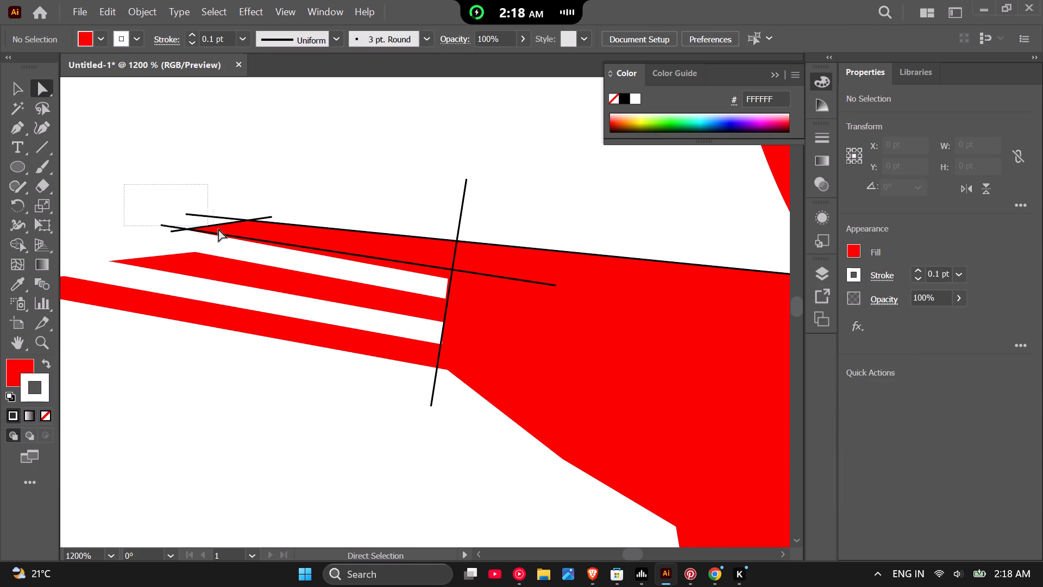
pyautogui.moveTo(218, 229); pyautogui.dragTo(281, 242)
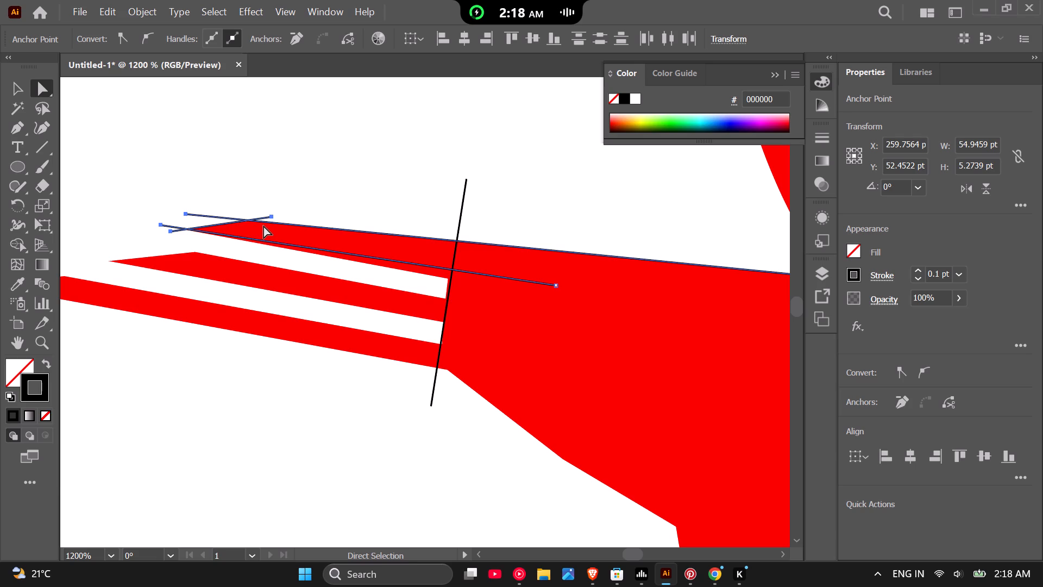
pyautogui.hotkey('ctrl', 'c')
pyautogui.hotkey('ctrl', 'f')
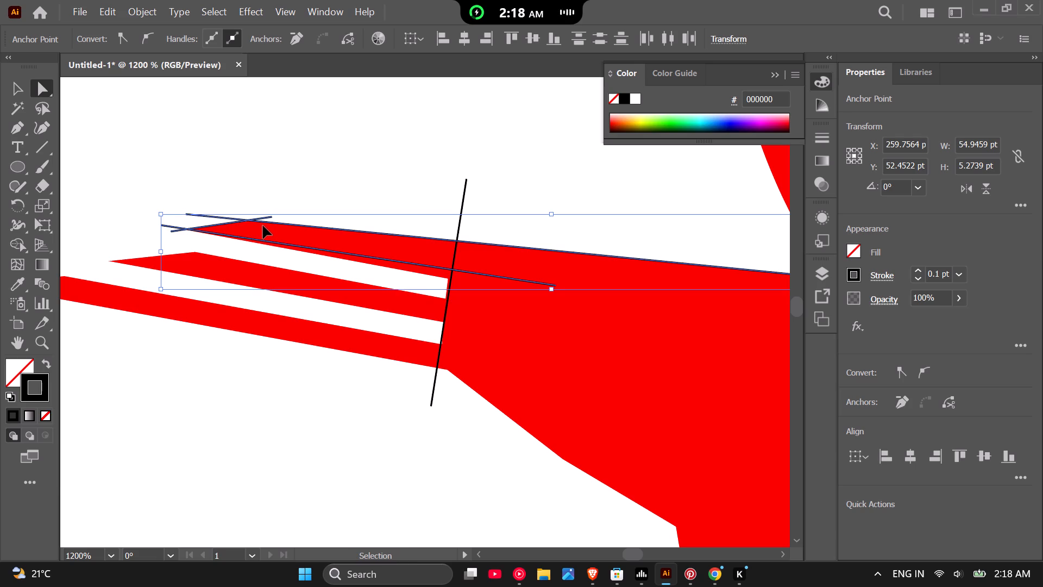
pyautogui.moveTo(258, 221); pyautogui.dragTo(234, 259)
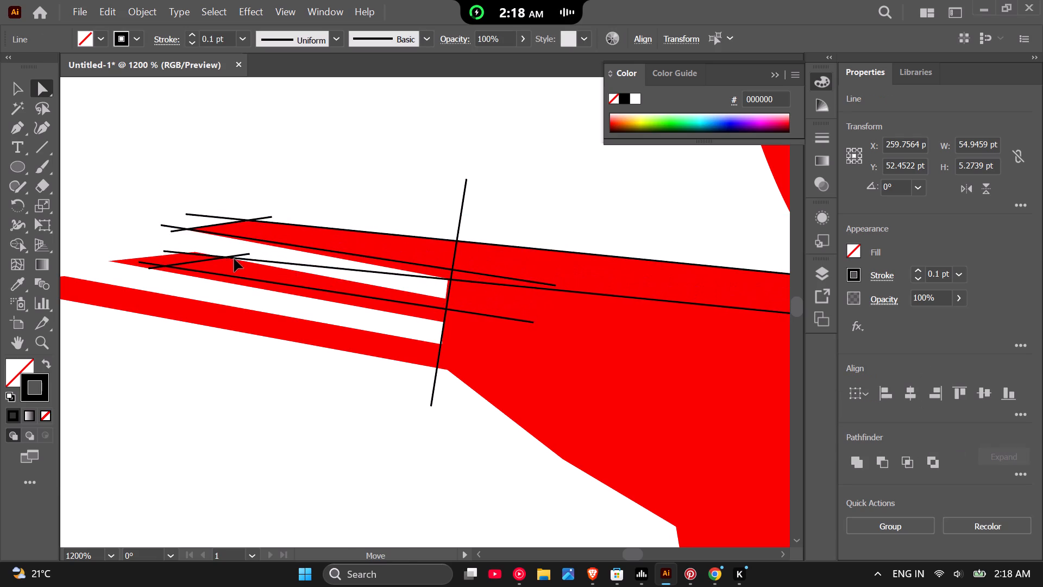
pyautogui.moveTo(234, 259); pyautogui.dragTo(160, 264)
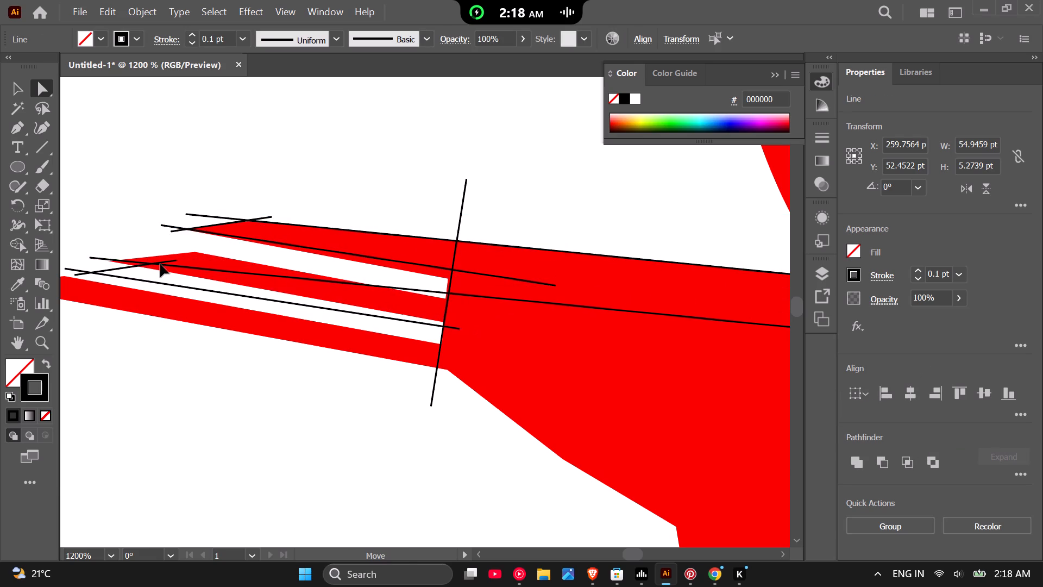
pyautogui.moveTo(160, 264); pyautogui.dragTo(178, 252)
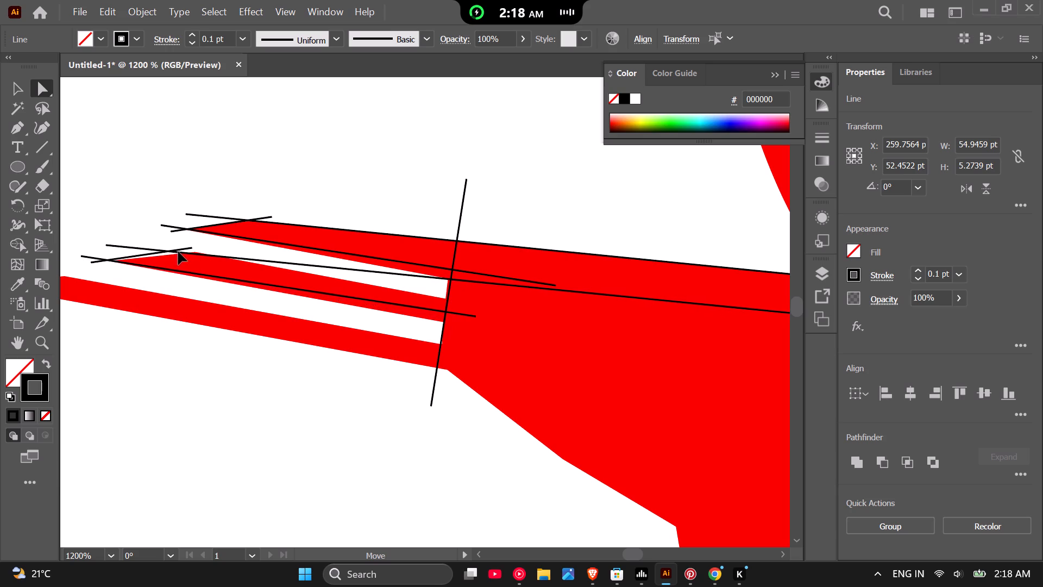
pyautogui.moveTo(178, 252); pyautogui.dragTo(154, 267)
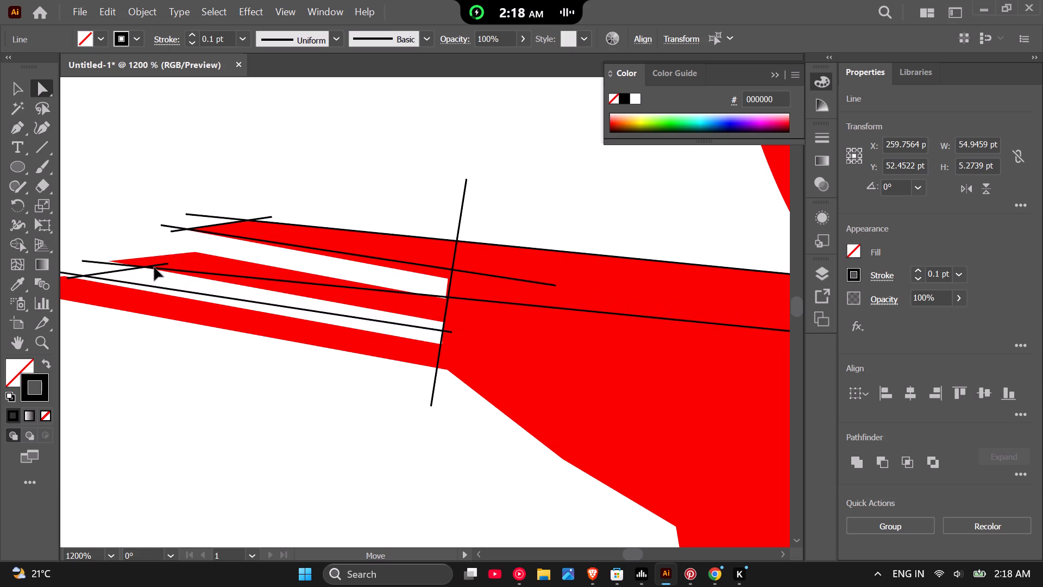
pyautogui.moveTo(154, 267); pyautogui.dragTo(158, 263)
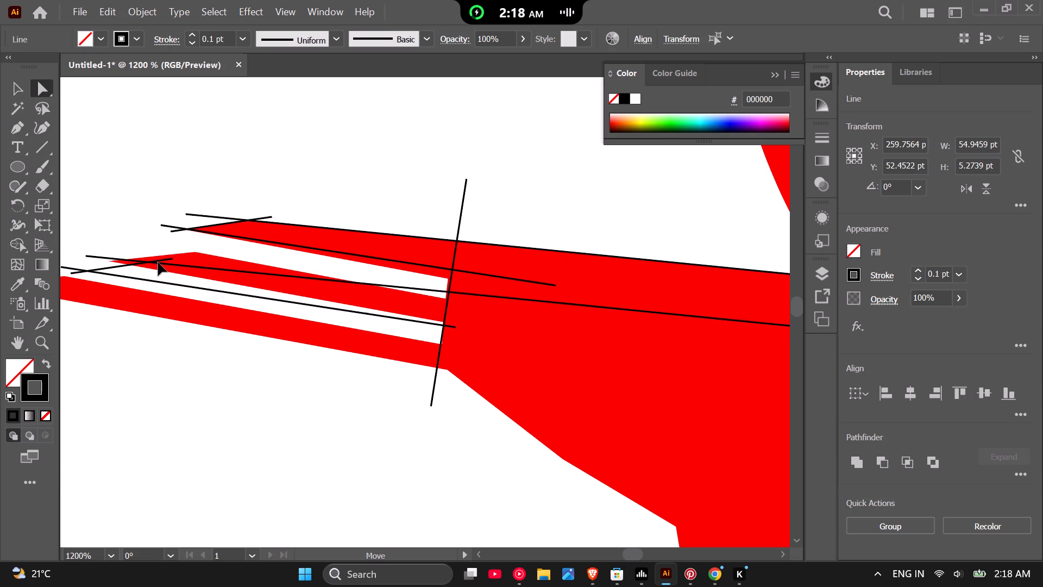
pyautogui.moveTo(158, 263); pyautogui.dragTo(162, 259)
# Rotate the three copied guide lines slightly clockwise to follow the slope of the middle feather.
pyautogui.scroll(-1, 172, 258)
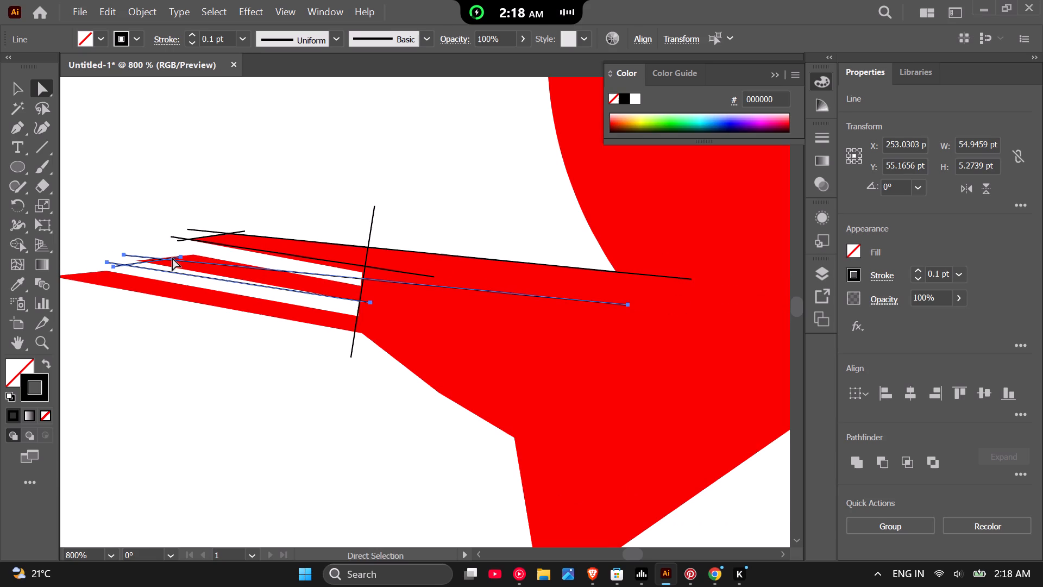
pyautogui.click(19, 83)
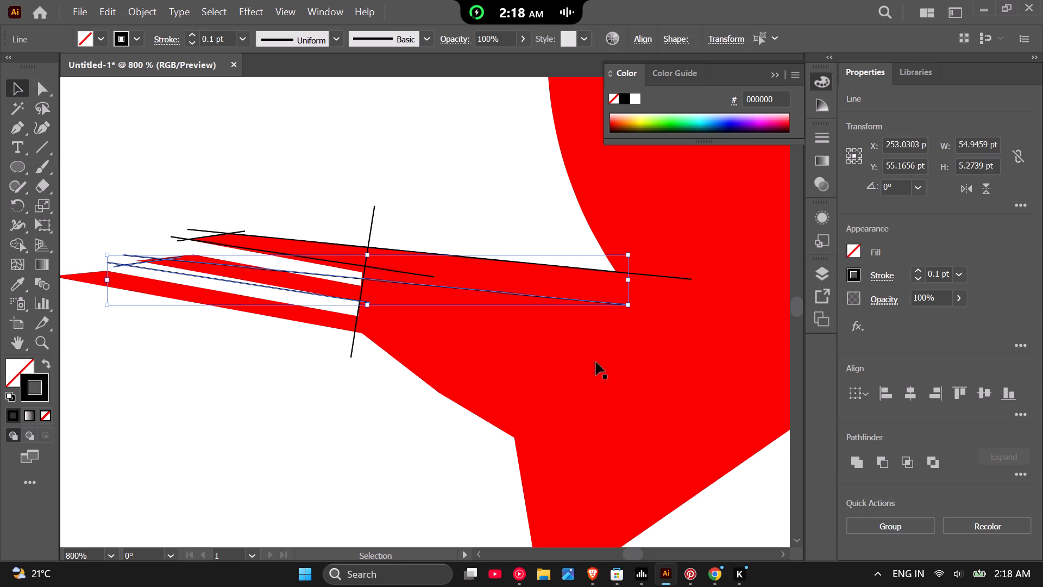
pyautogui.moveTo(631, 311); pyautogui.dragTo(627, 327)
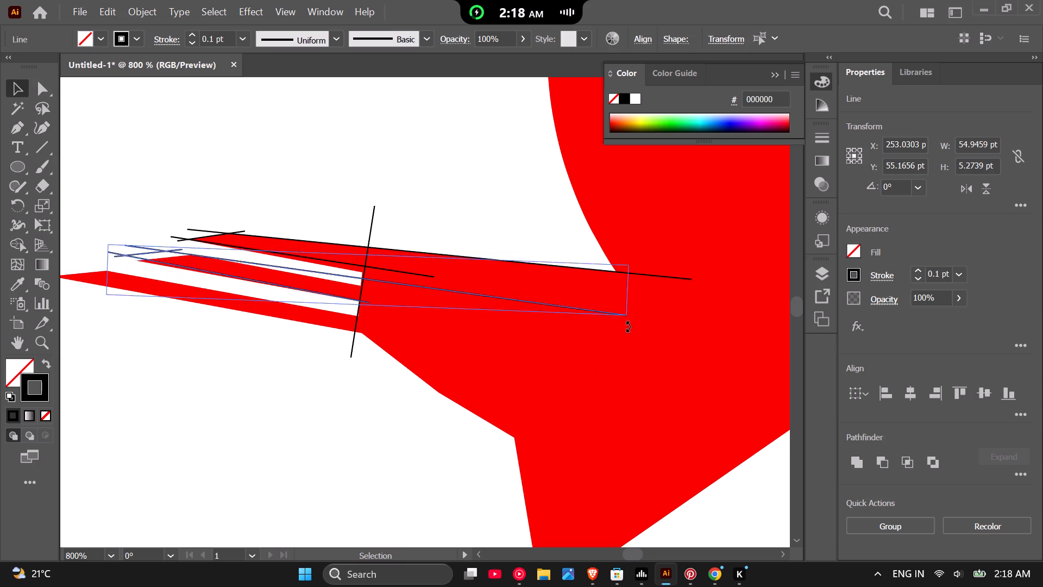
pyautogui.moveTo(627, 327); pyautogui.dragTo(627, 332)
# Reposition the three rotated guide lines so they align with the middle feather's tip and upper edge.
pyautogui.scroll(2, 259, 278)
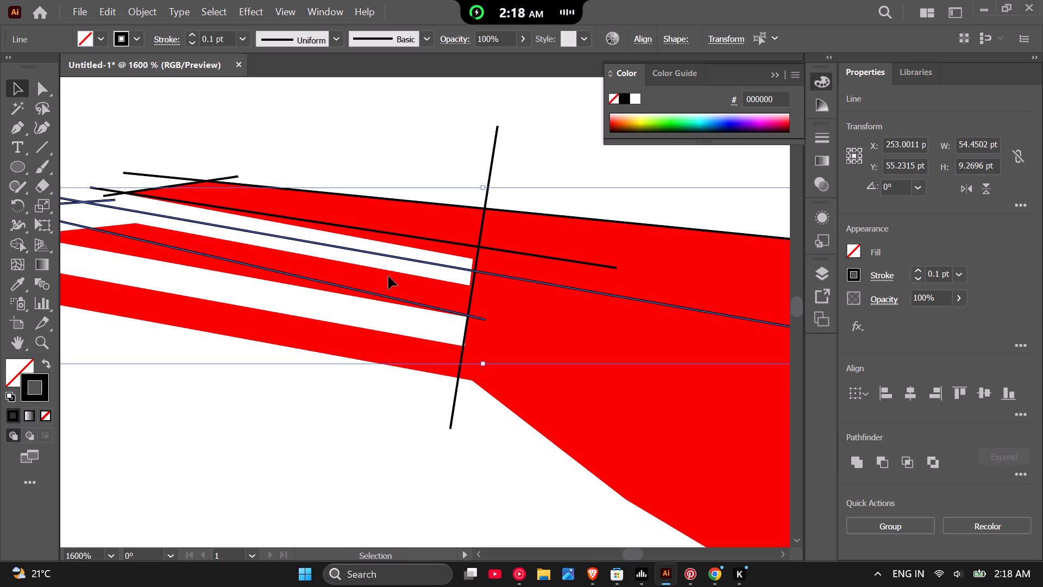
pyautogui.moveTo(369, 250); pyautogui.dragTo(370, 266)
pyautogui.scroll(-1, 370, 266)
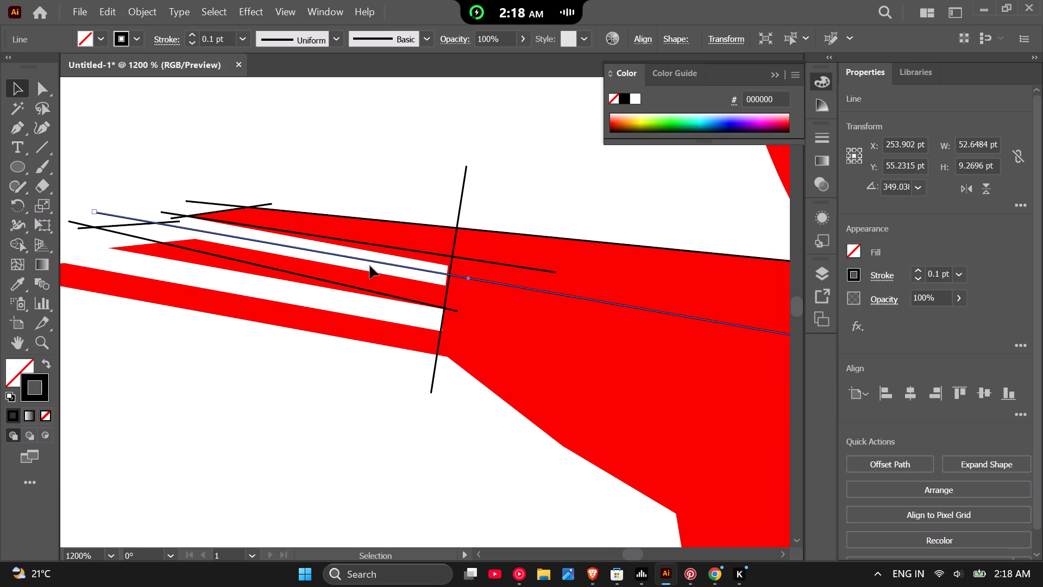
pyautogui.moveTo(70, 191); pyautogui.dragTo(122, 237)
pyautogui.moveTo(122, 237); pyautogui.dragTo(122, 237)
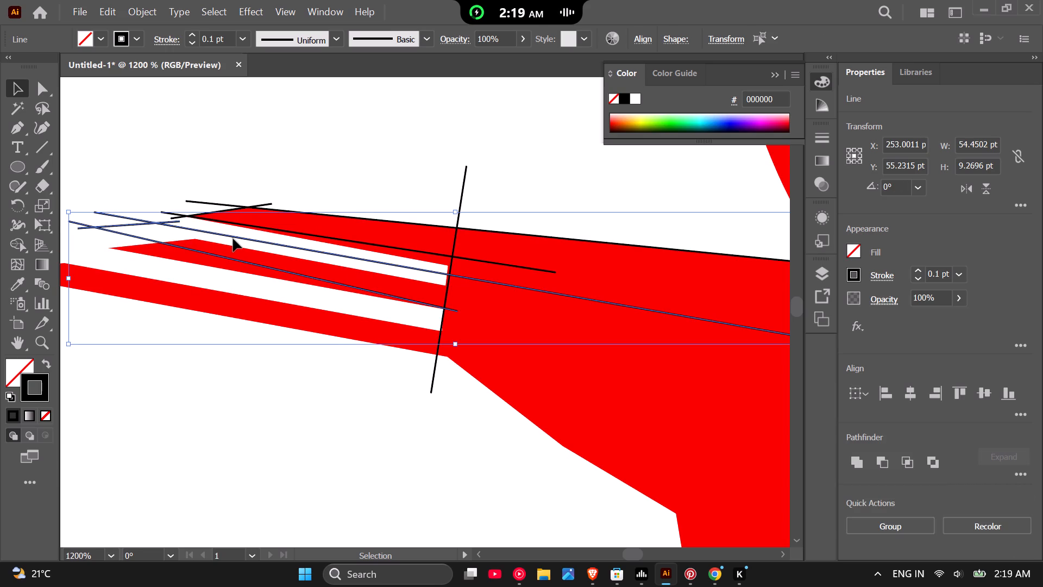
pyautogui.scroll(-2, 316, 262)
pyautogui.scroll(2, 296, 248)
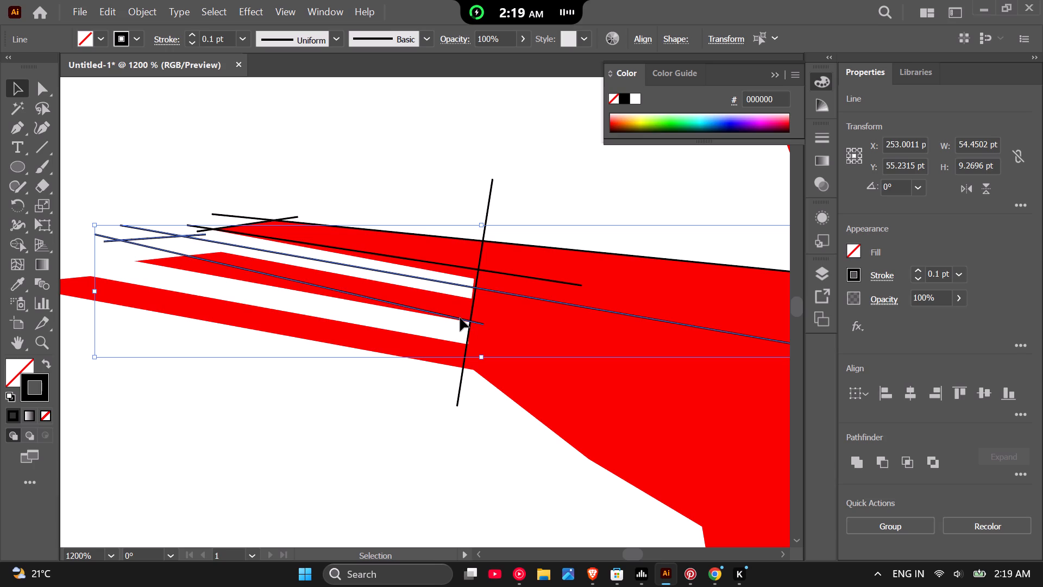
pyautogui.moveTo(460, 318); pyautogui.dragTo(475, 332)
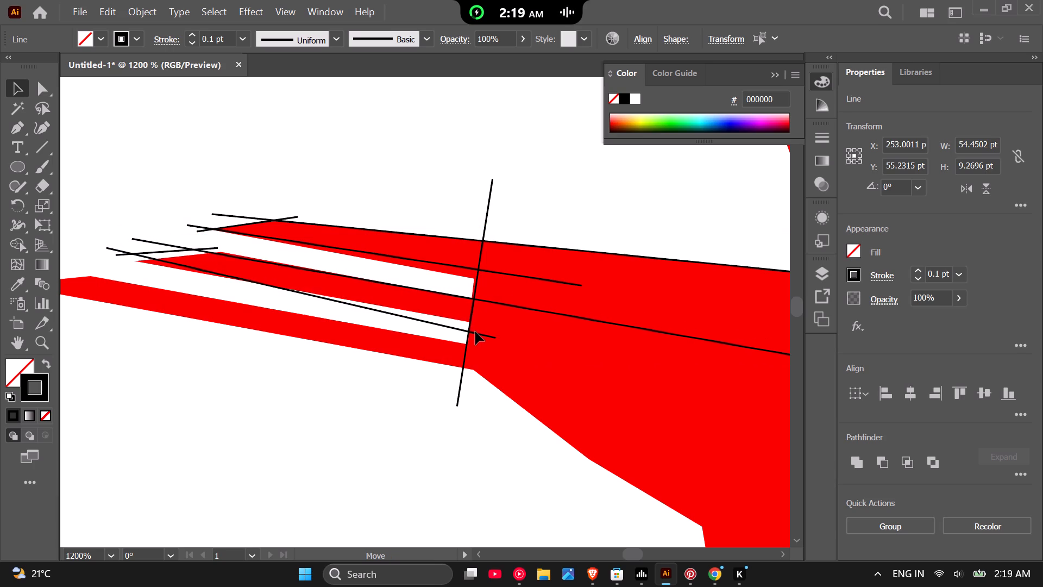
pyautogui.moveTo(475, 332); pyautogui.dragTo(494, 335)
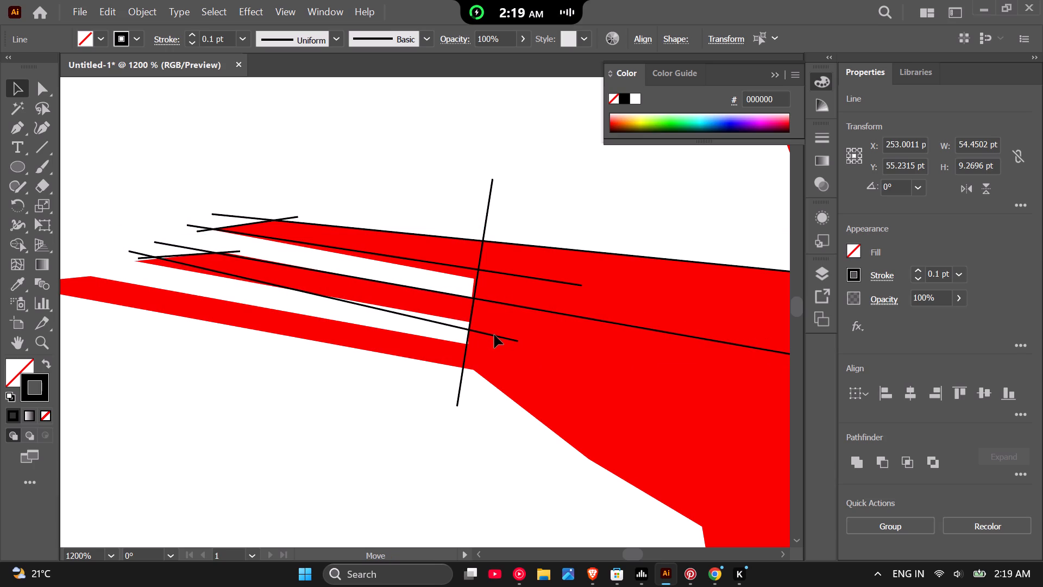
pyautogui.moveTo(494, 335); pyautogui.dragTo(495, 335)
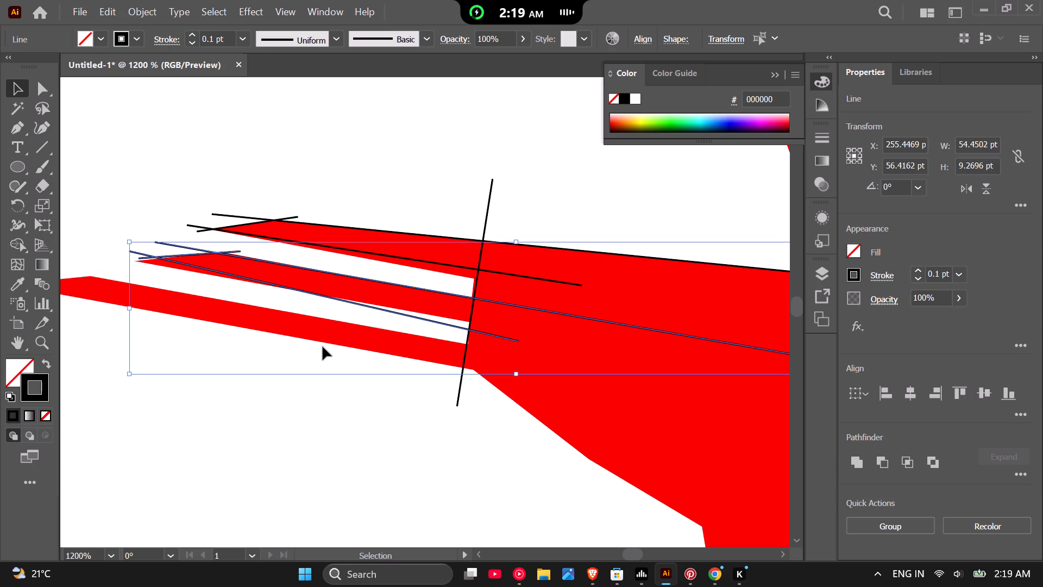
# Duplicate the middle feather's three guide lines and align the copies with the bottom feather's tip and upper edge.
pyautogui.hotkey('ctrl', 'c')
pyautogui.hotkey('ctrl', 'f')
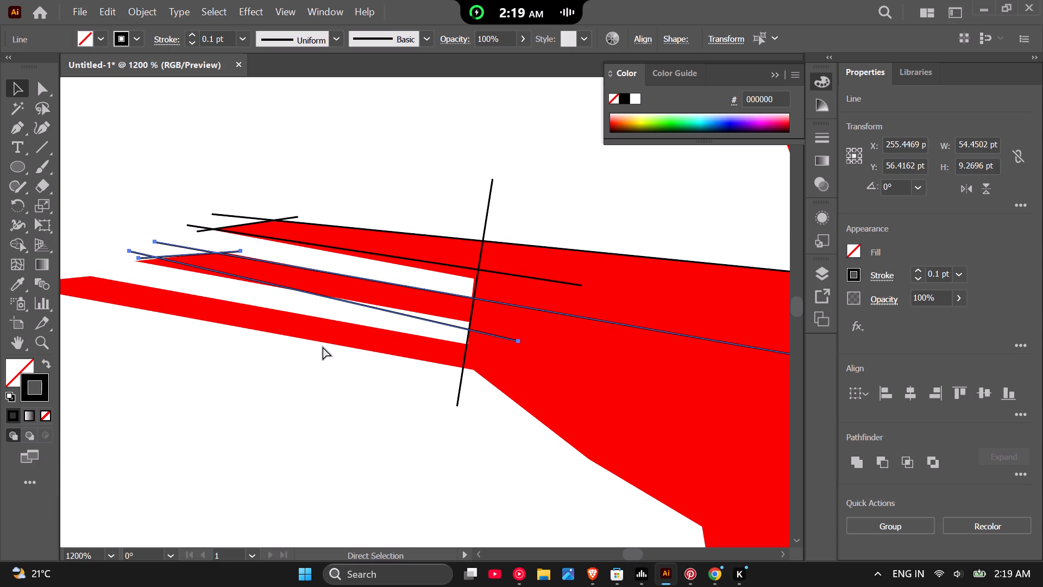
pyautogui.moveTo(360, 305); pyautogui.dragTo(304, 341)
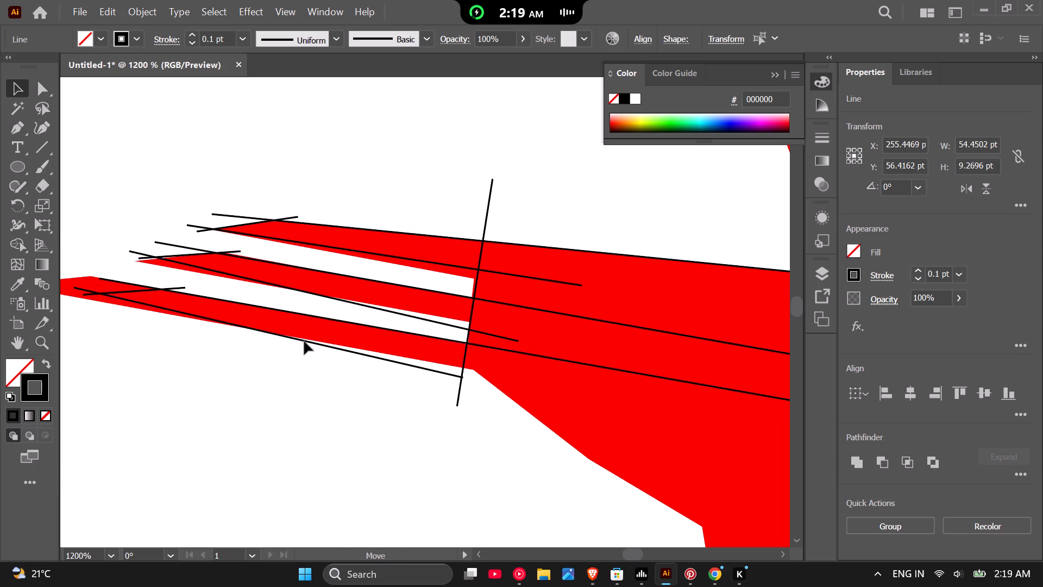
pyautogui.moveTo(304, 341); pyautogui.dragTo(220, 326)
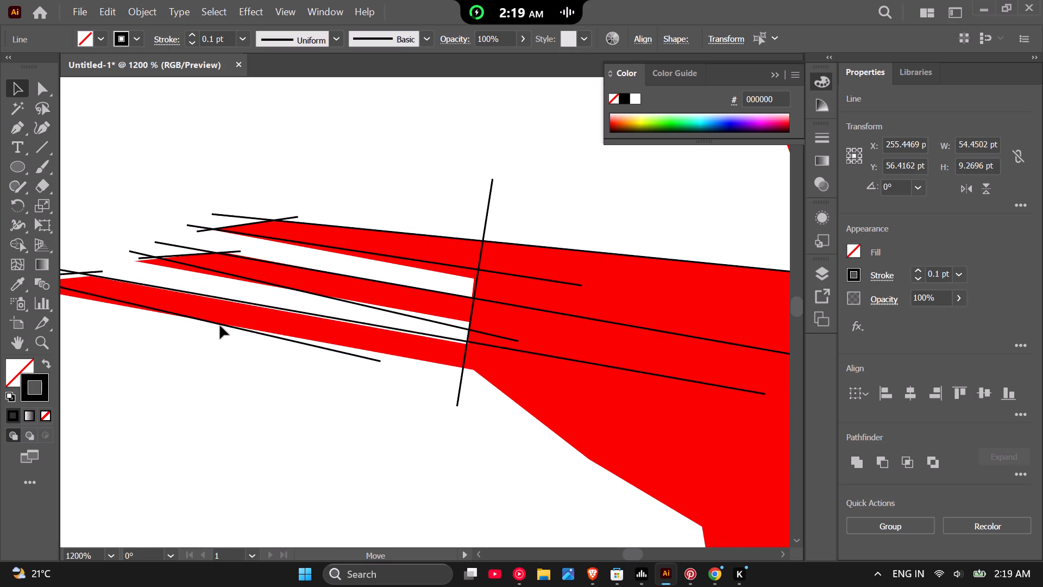
pyautogui.moveTo(220, 326); pyautogui.dragTo(230, 329)
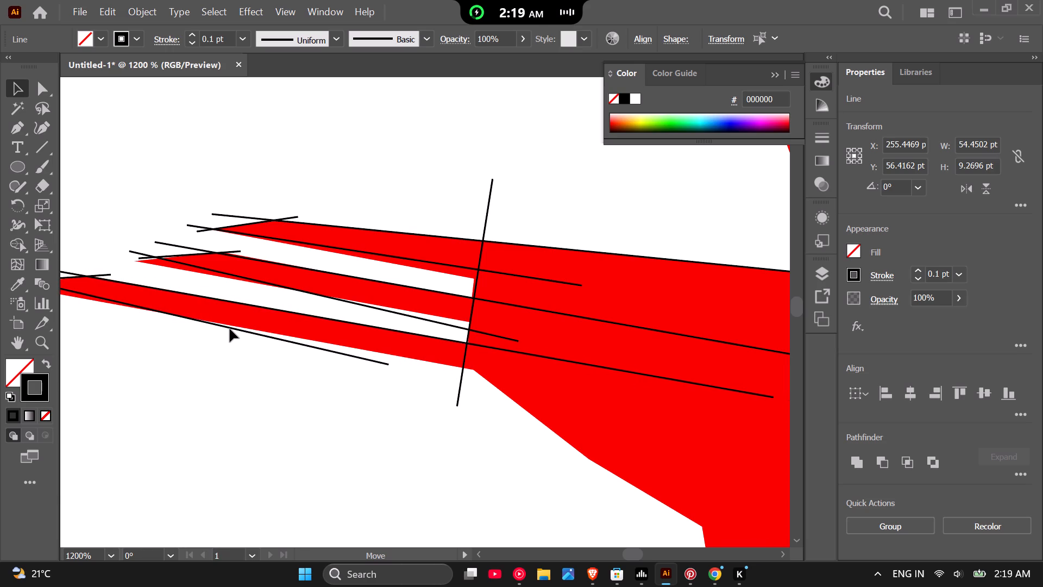
pyautogui.moveTo(230, 329); pyautogui.dragTo(230, 330)
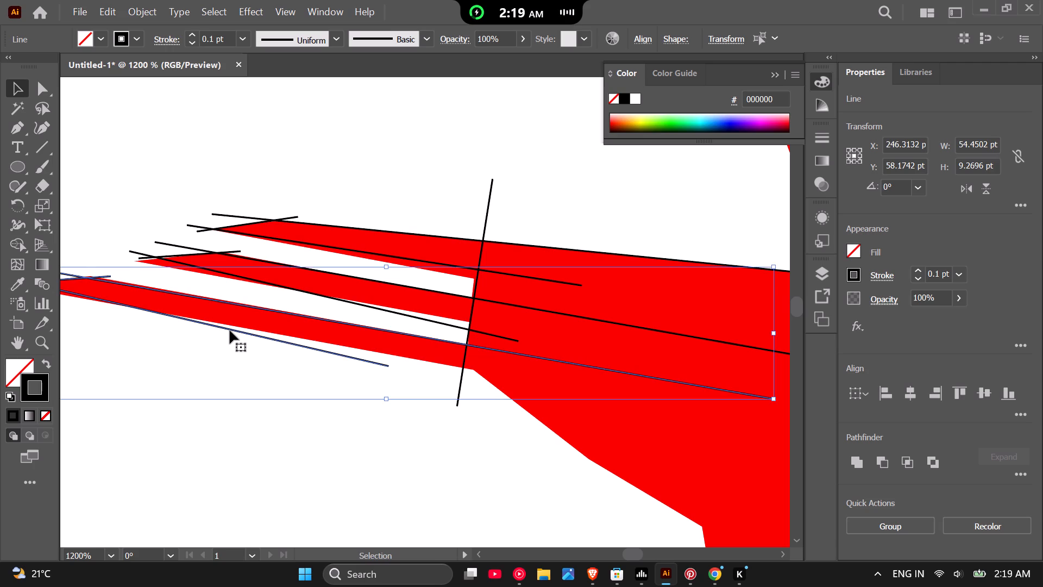
# Lengthen the bottom feather's lower guide line to about 35.3 pt, past the steep crossing guide to the wing's edge.
pyautogui.scroll(-1, 234, 332)
pyautogui.click(326, 401)
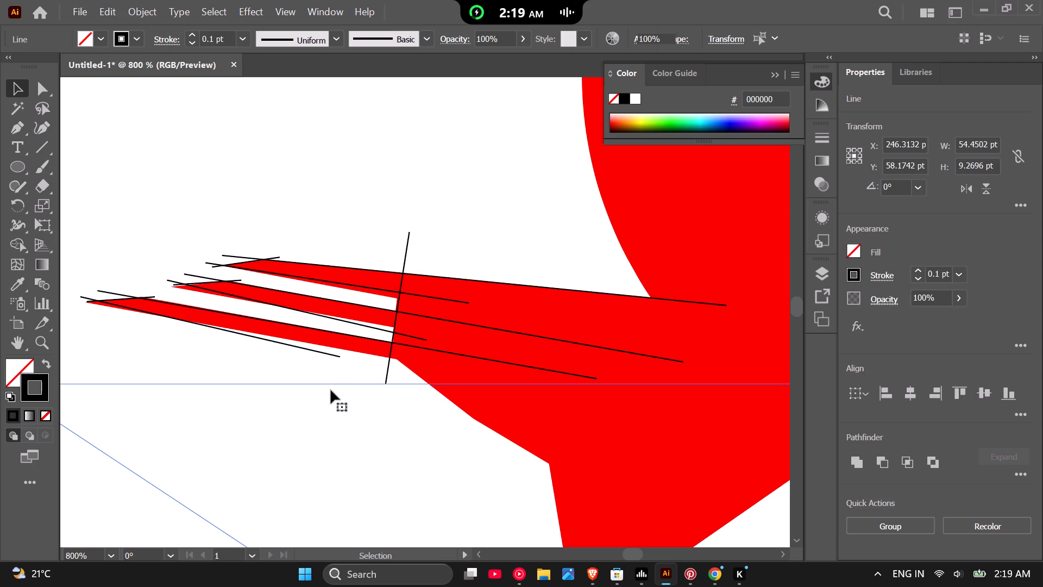
pyautogui.click(335, 355)
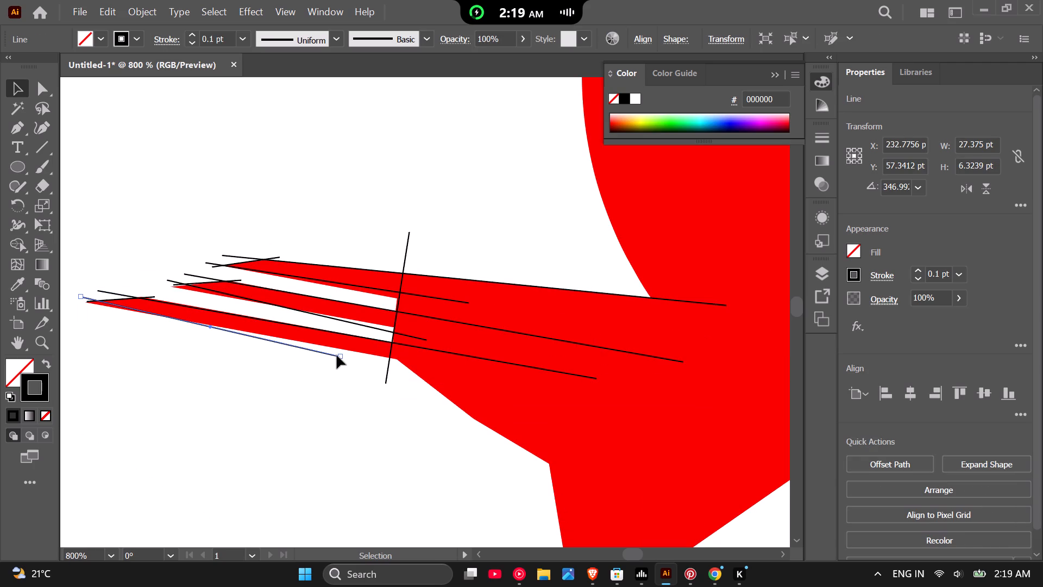
pyautogui.moveTo(340, 355); pyautogui.dragTo(407, 371)
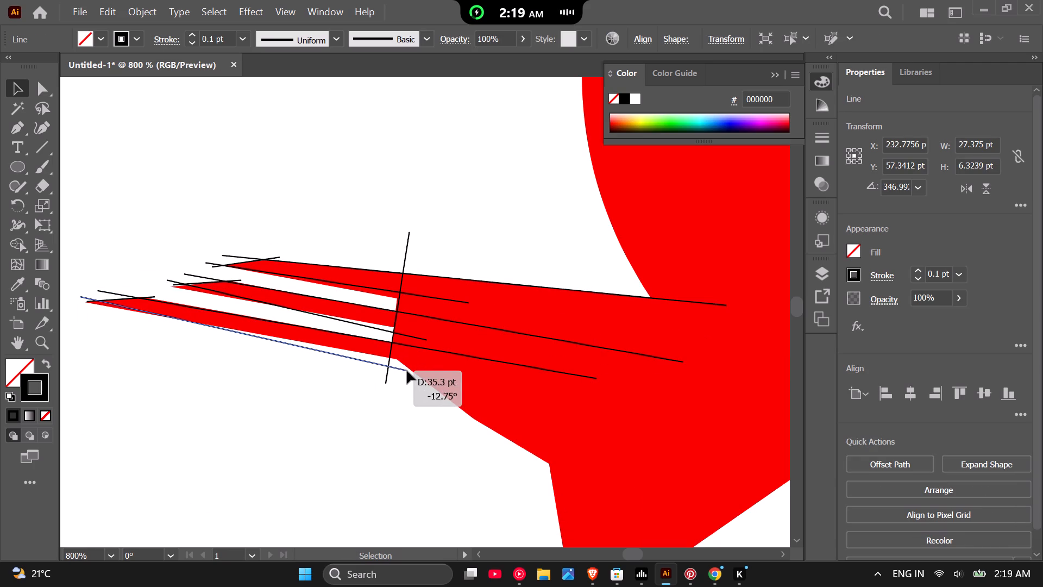
pyautogui.moveTo(407, 371); pyautogui.dragTo(407, 371)
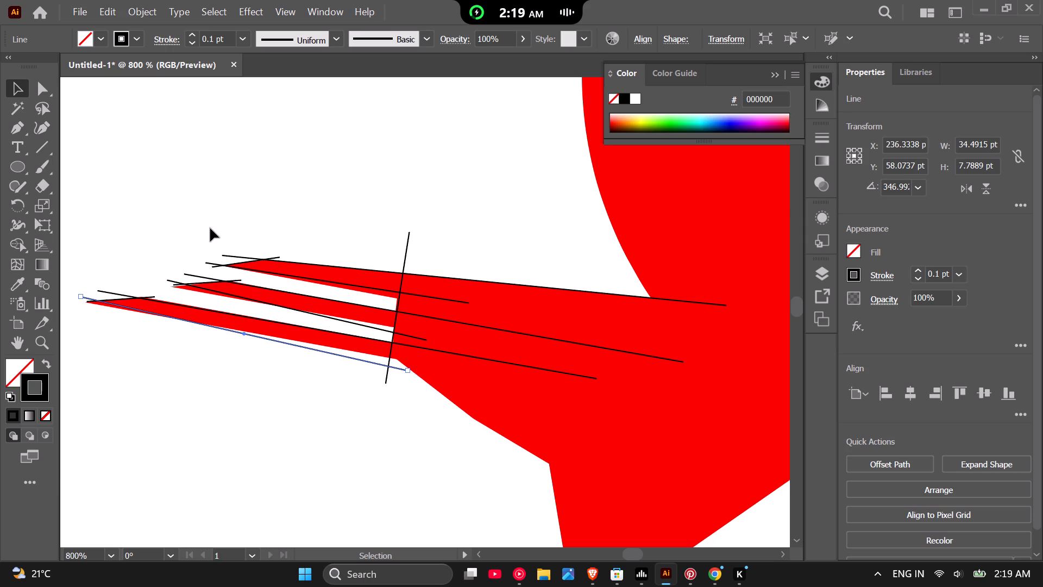
# Examine the feather guide lines against the whole wing shape.
pyautogui.click(209, 228)
pyautogui.scroll(-1, 206, 234)
pyautogui.click(237, 415)
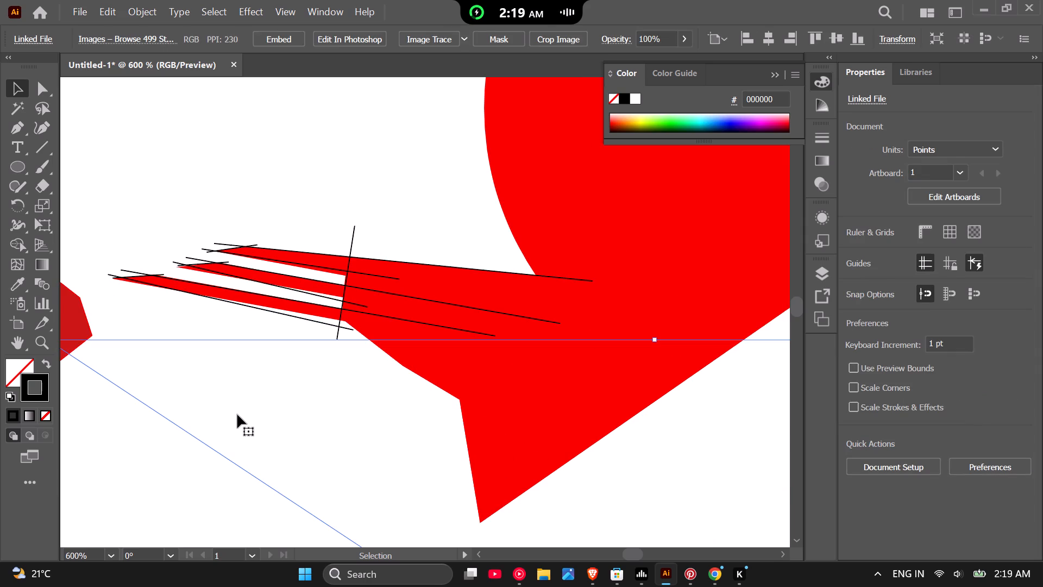
pyautogui.scroll(1, 237, 415)
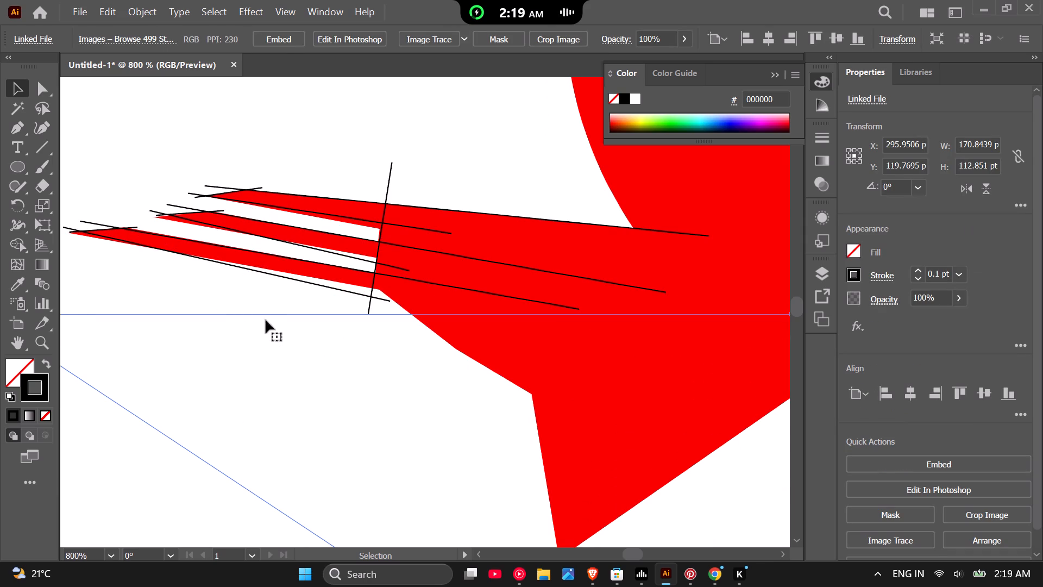
pyautogui.click(158, 152)
pyautogui.scroll(-2, 227, 276)
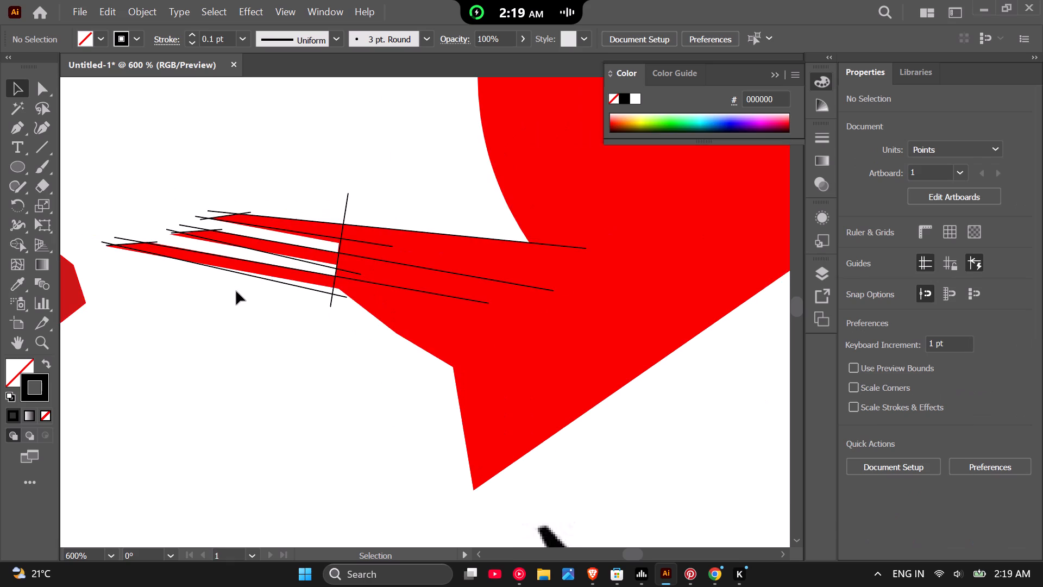
pyautogui.scroll(-2, 269, 336)
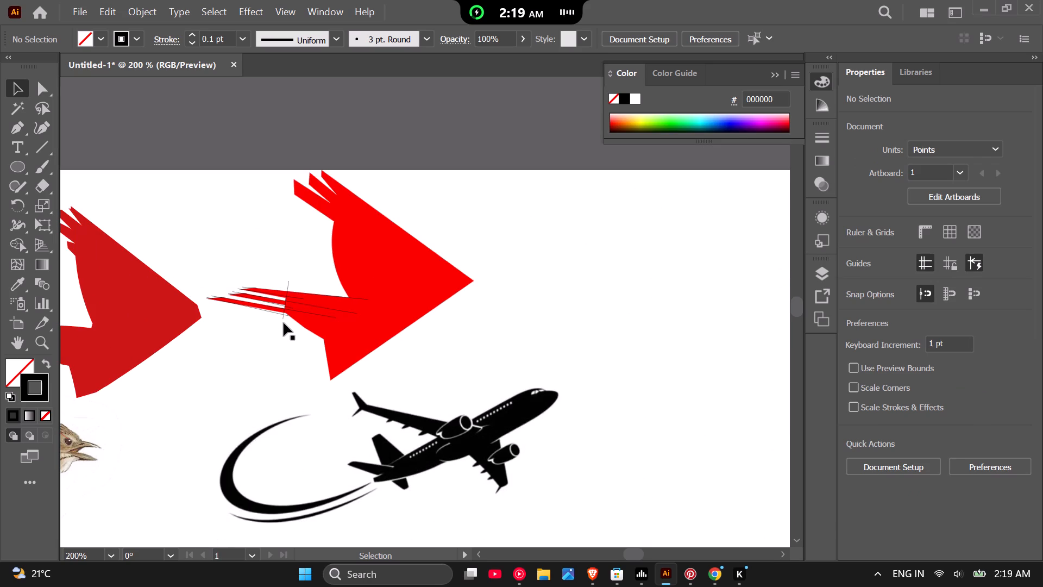
pyautogui.scroll(3, 274, 326)
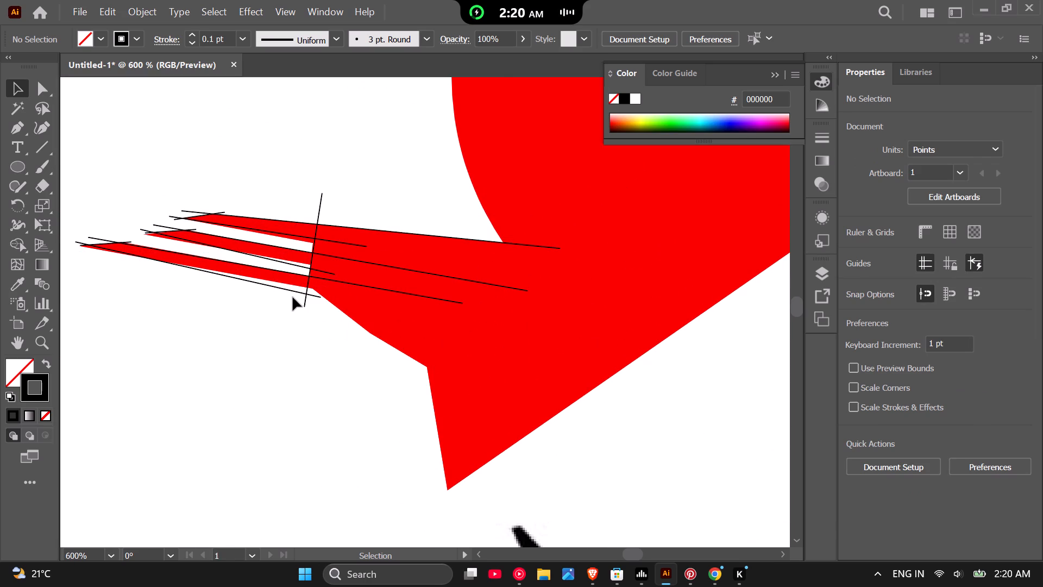
# Lengthen the bottom feather's lower guide line to a width of about 36 pt, carrying its inner end into the red wing.
pyautogui.scroll(3, 293, 297)
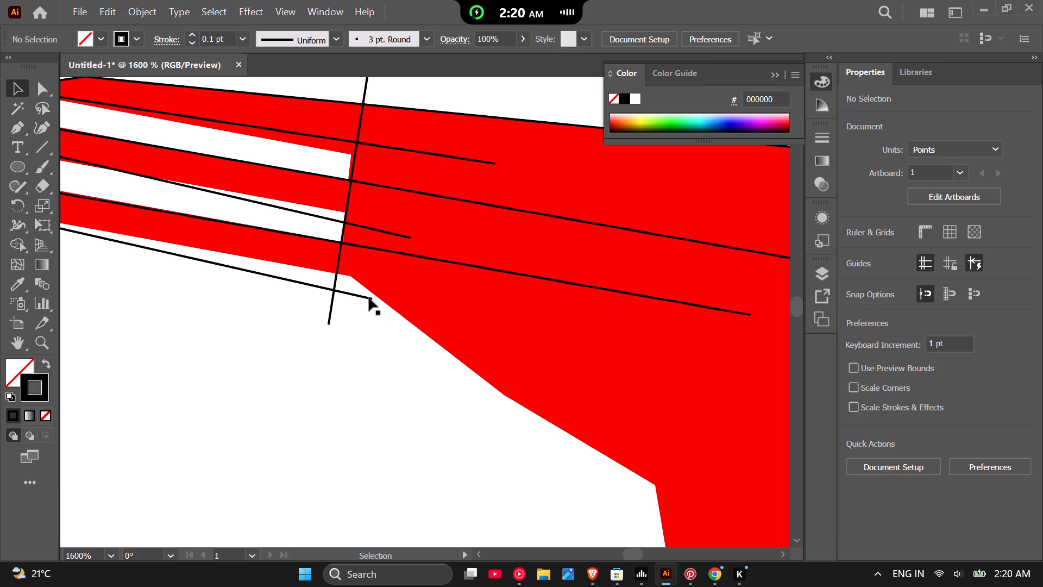
pyautogui.click(369, 298)
pyautogui.moveTo(374, 298); pyautogui.dragTo(376, 299)
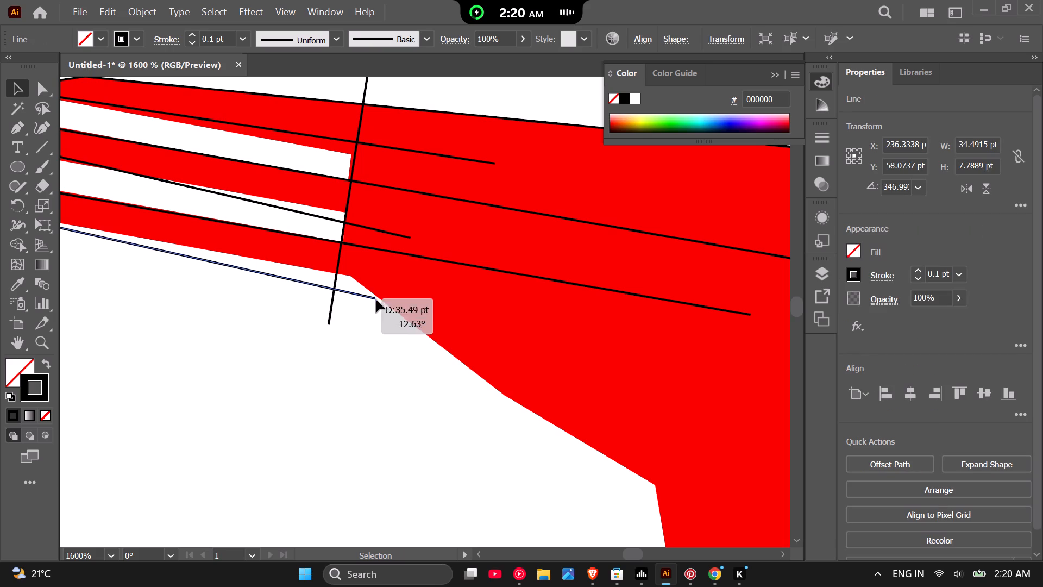
pyautogui.moveTo(376, 299); pyautogui.dragTo(400, 303)
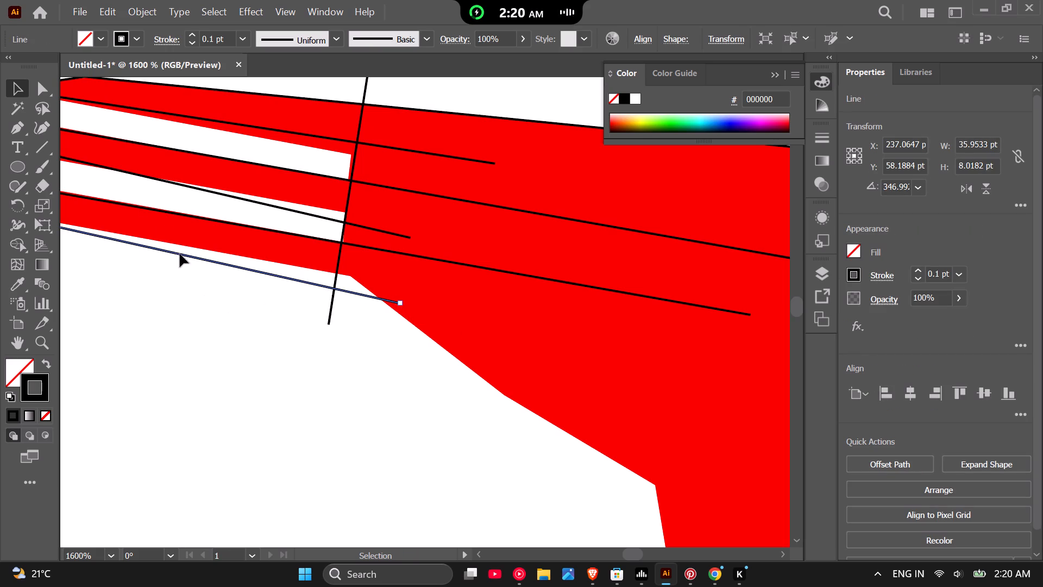
# Draw a straight guide line about 20 pt wide and 14 pt high from the bottom feather's base through the wing's lower corner.
pyautogui.click(49, 166)
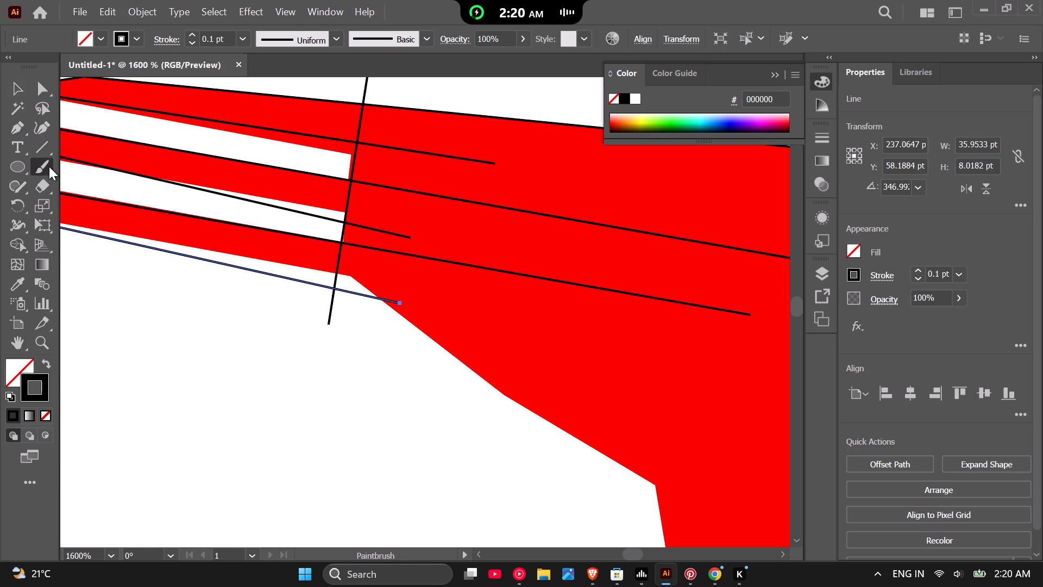
pyautogui.click(48, 150)
pyautogui.scroll(-2, 271, 240)
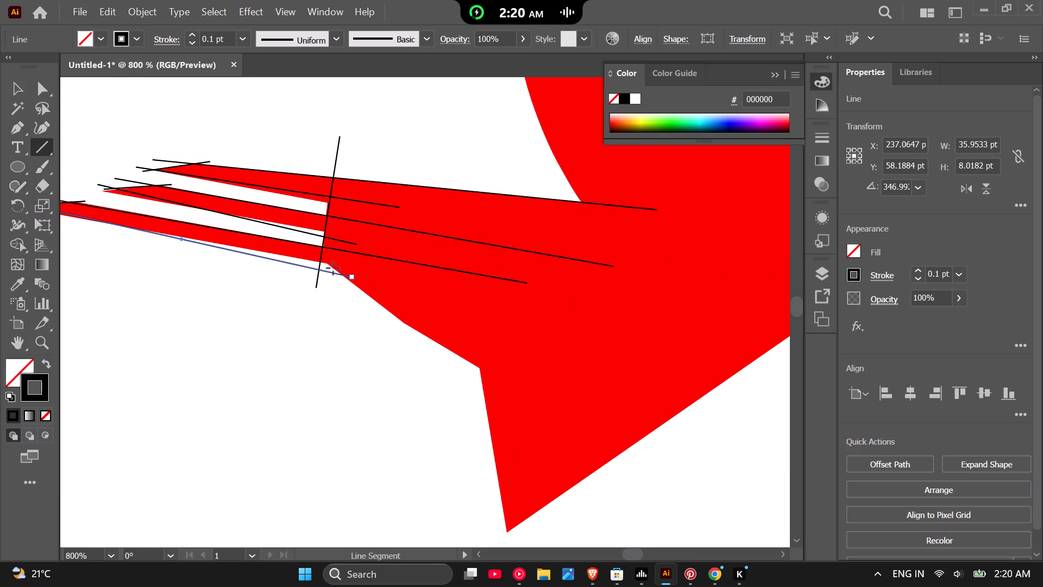
pyautogui.moveTo(332, 267); pyautogui.dragTo(518, 395)
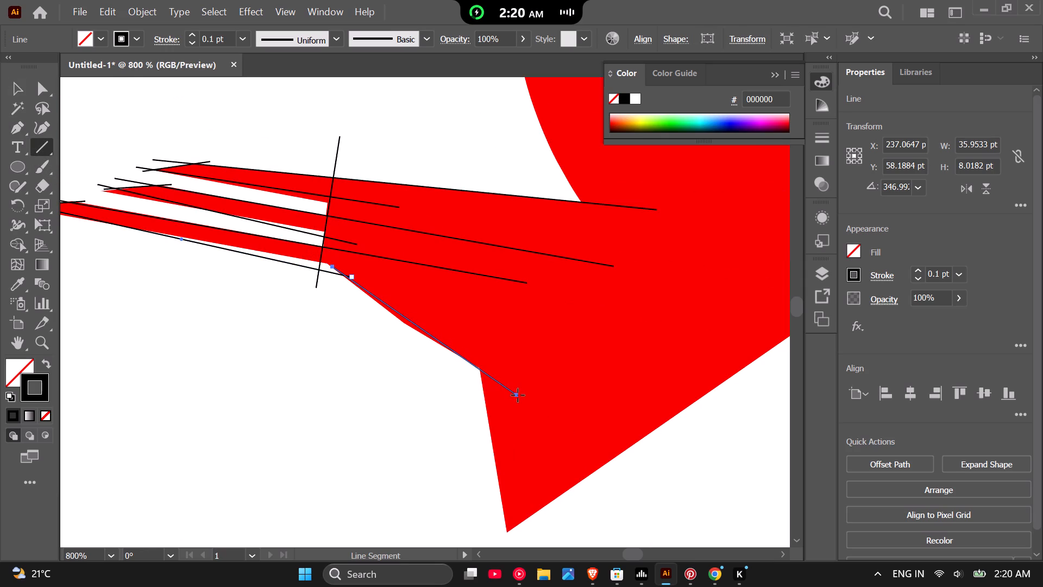
pyautogui.moveTo(518, 395); pyautogui.dragTo(523, 397)
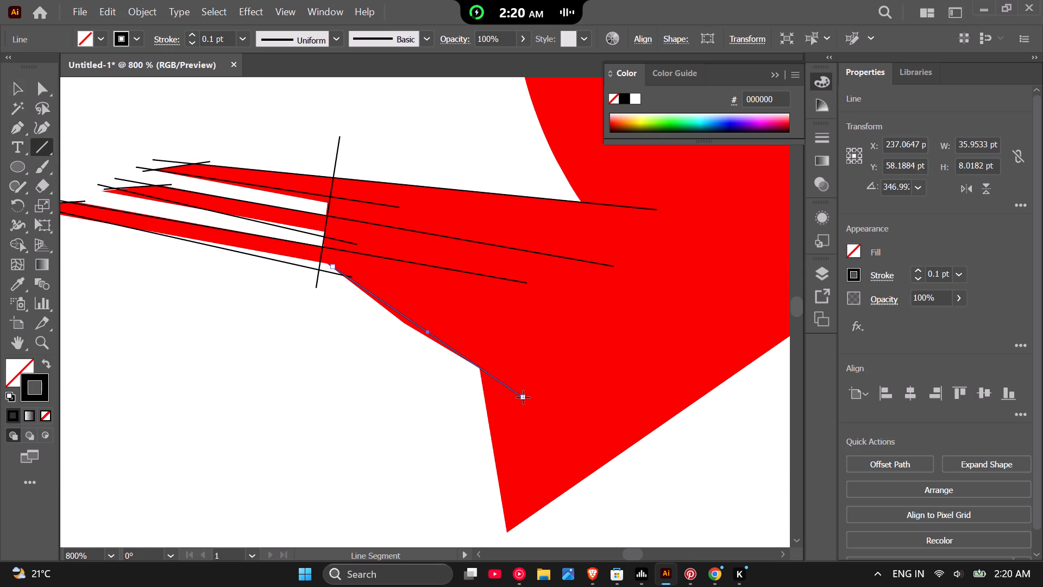
# Draw a steep guide line about 28 pt high along the smaller wing's short edge, extending past its lowest point.
pyautogui.scroll(-1, 470, 334)
pyautogui.moveTo(474, 331); pyautogui.dragTo(489, 417)
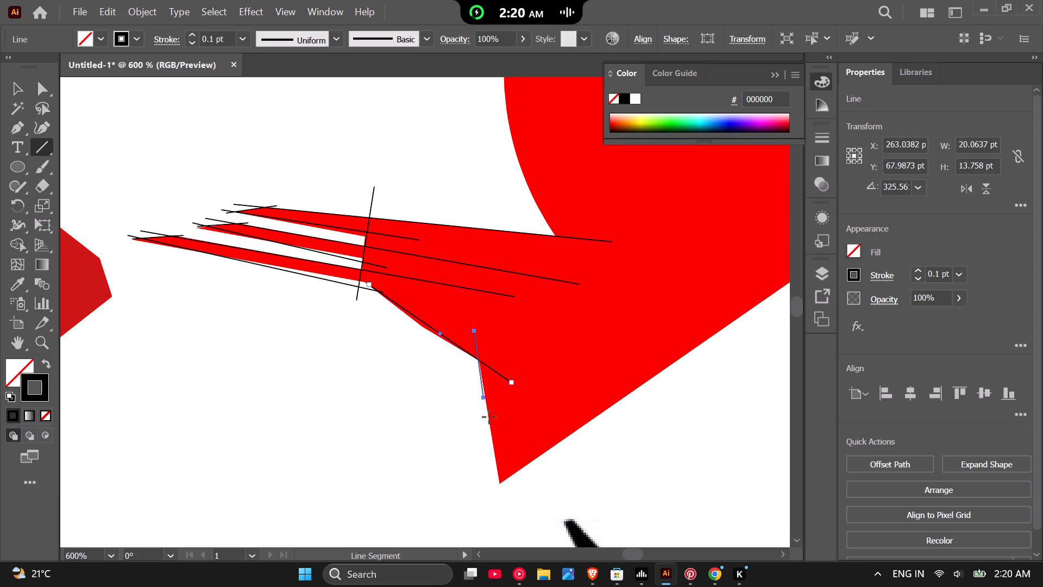
pyautogui.moveTo(489, 417); pyautogui.dragTo(508, 528)
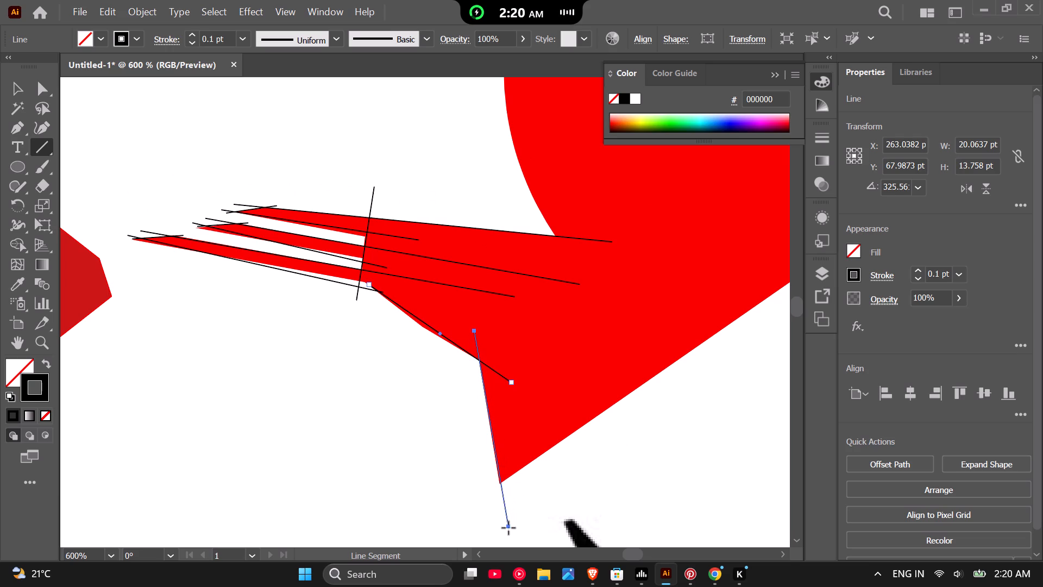
pyautogui.moveTo(508, 528); pyautogui.dragTo(507, 528)
pyautogui.scroll(-3, 480, 514)
pyautogui.scroll(2, 491, 530)
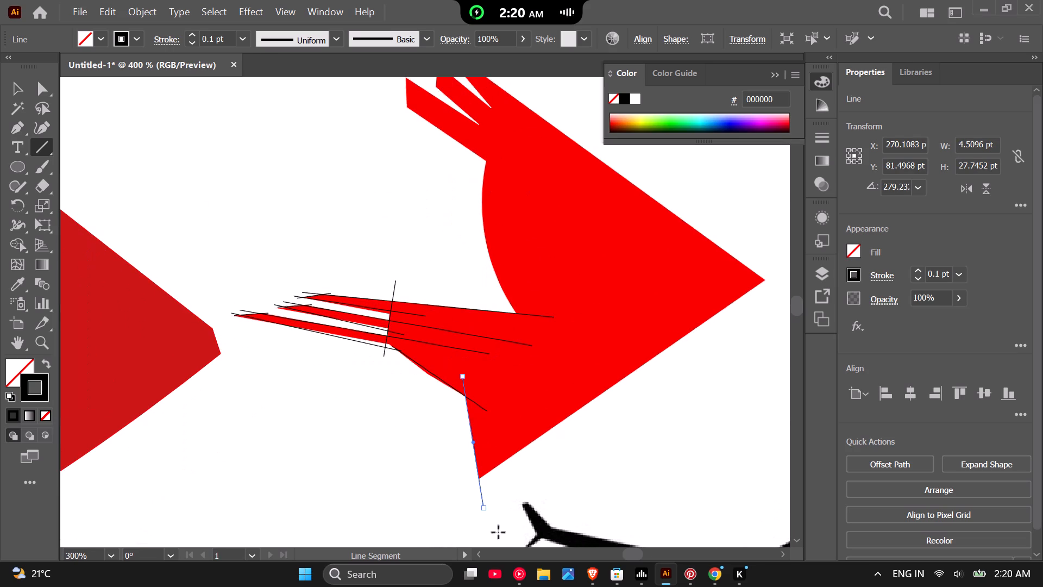
# Draw a guide line about 82 pt long along the long lower edge, from beyond the wing's lowest point to past the far tip.
pyautogui.moveTo(456, 510); pyautogui.dragTo(510, 461)
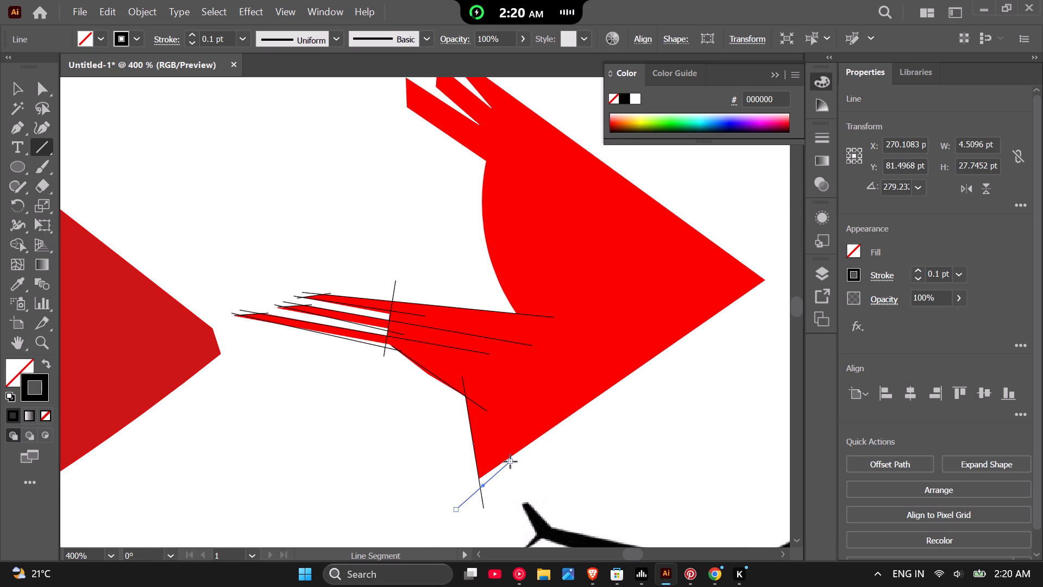
pyautogui.press('BackSpace')
pyautogui.moveTo(456, 492); pyautogui.dragTo(457, 492)
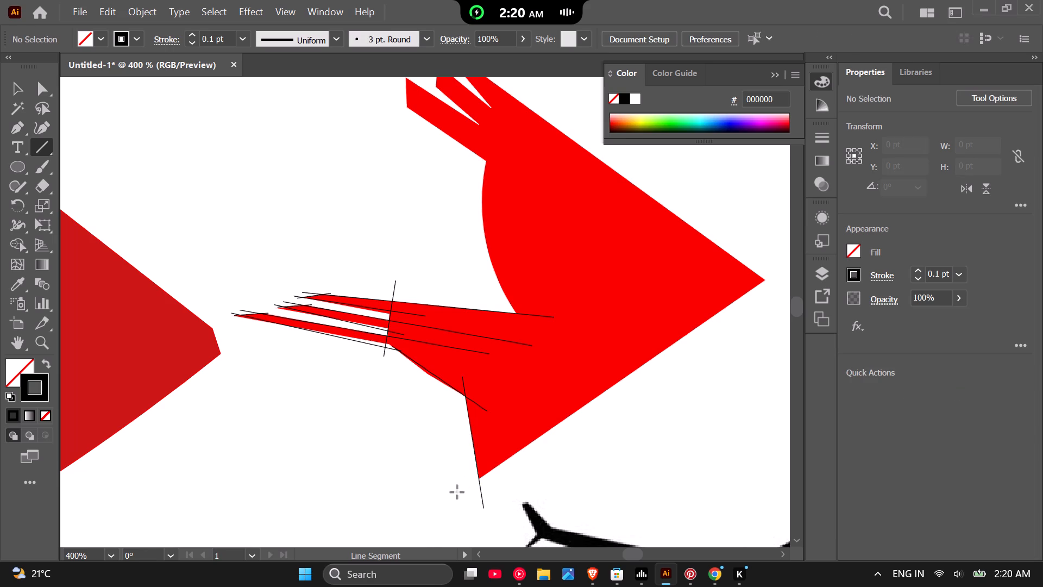
pyautogui.moveTo(457, 492); pyautogui.dragTo(775, 273)
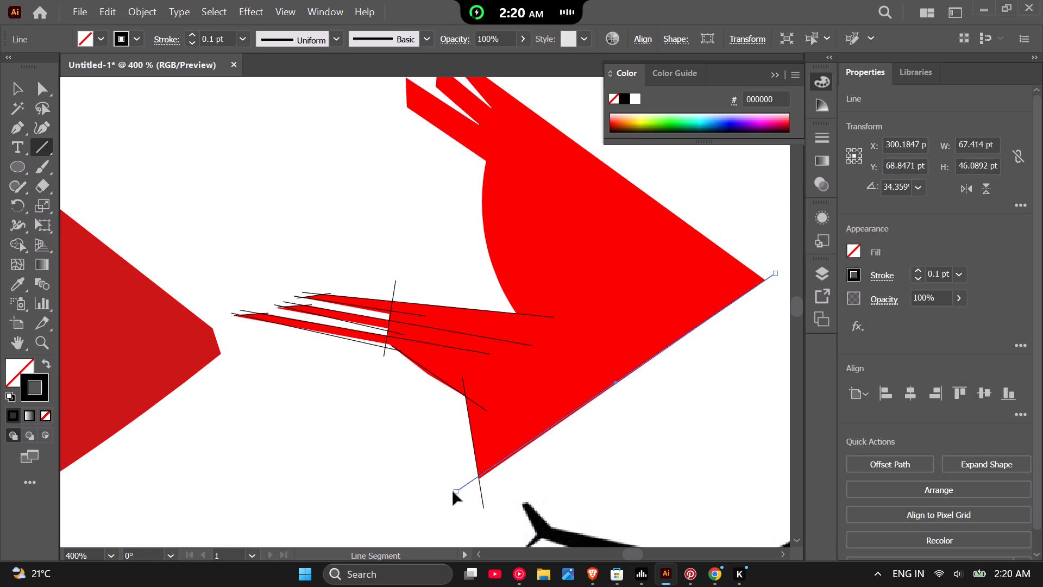
pyautogui.click(455, 492)
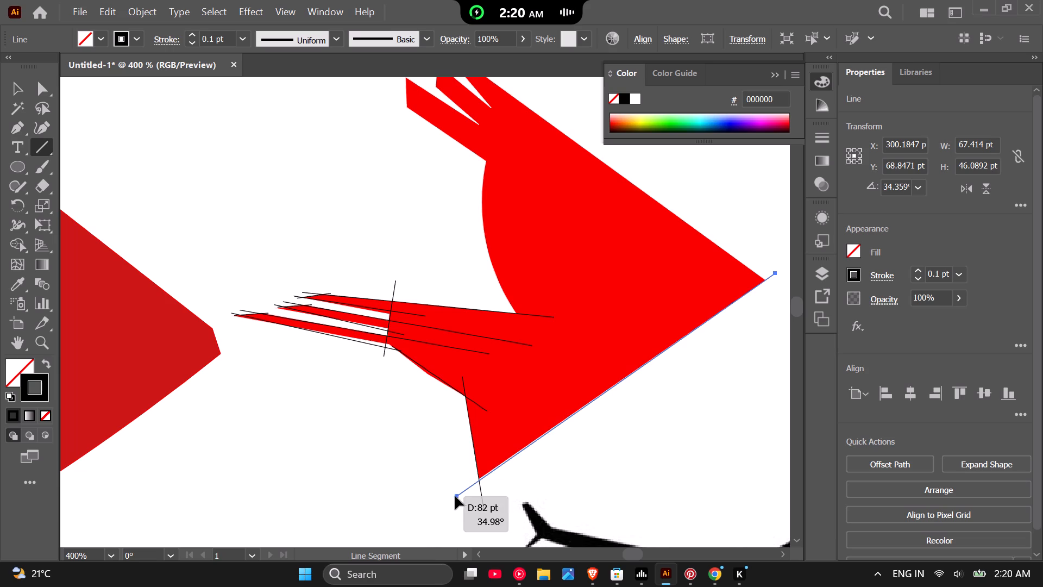
# Draw a guide line about 102 pt long along the larger wing's upper edge, passing beyond both ends, and fit it to the edge.
pyautogui.scroll(-1, 455, 495)
pyautogui.scroll(-2, 582, 407)
pyautogui.scroll(3, 673, 299)
pyautogui.scroll(-1, 400, 332)
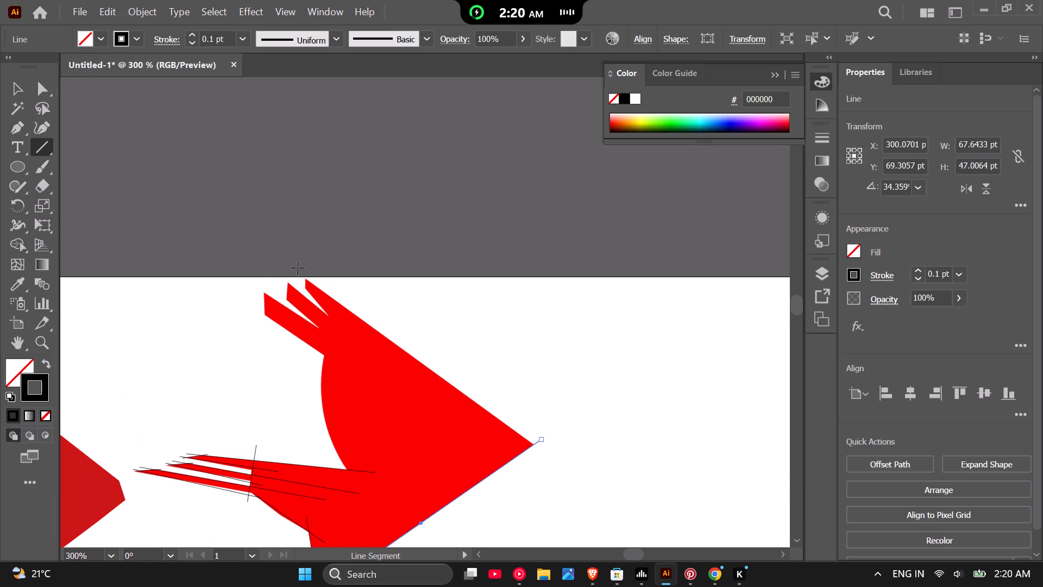
pyautogui.moveTo(293, 267); pyautogui.dragTo(583, 484)
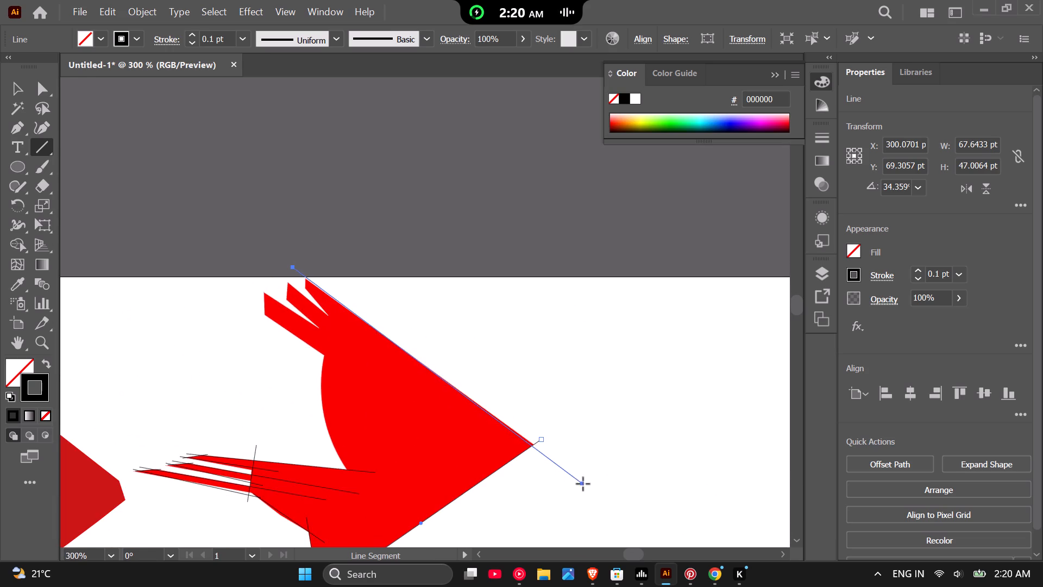
pyautogui.moveTo(583, 484); pyautogui.dragTo(588, 484)
pyautogui.scroll(3, 292, 266)
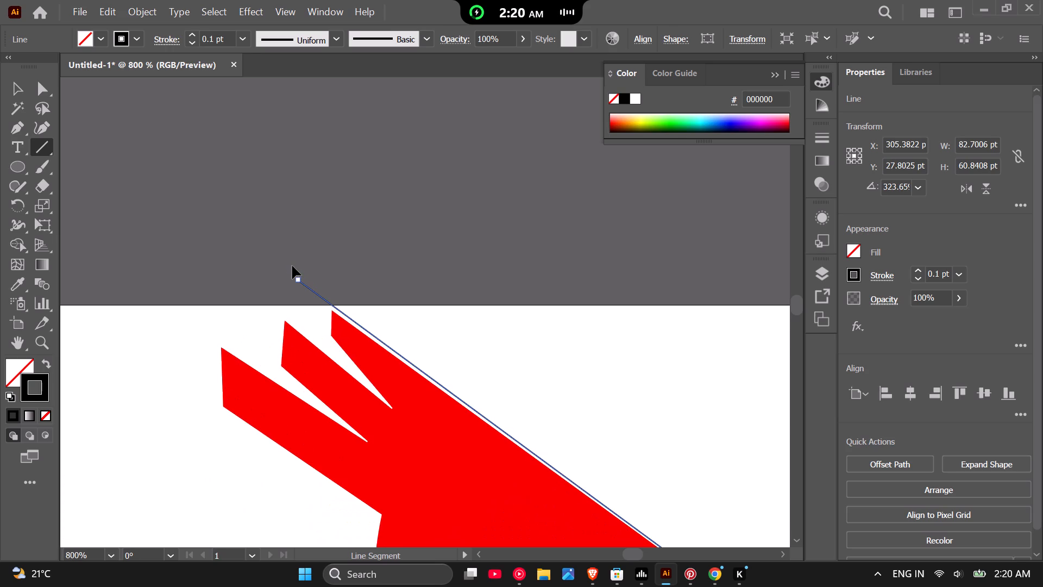
pyautogui.moveTo(297, 280); pyautogui.dragTo(296, 285)
pyautogui.scroll(2, 337, 357)
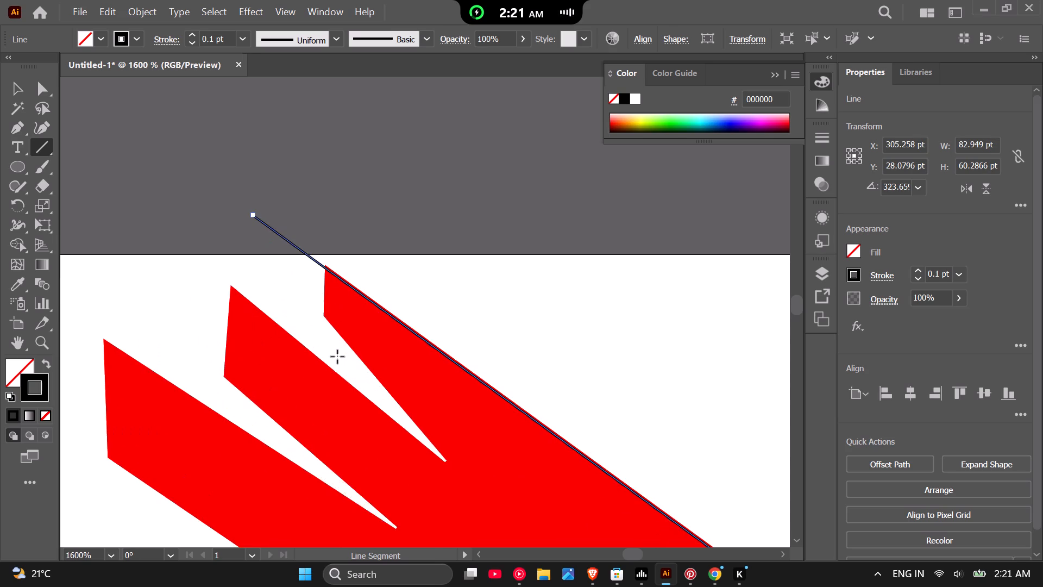
pyautogui.scroll(-1, 337, 357)
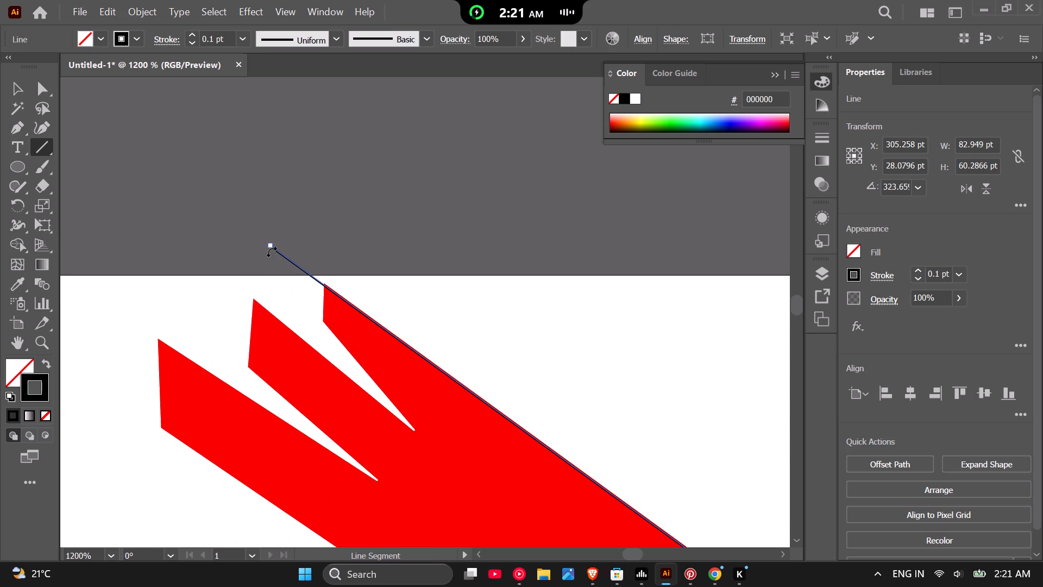
pyautogui.click(272, 245)
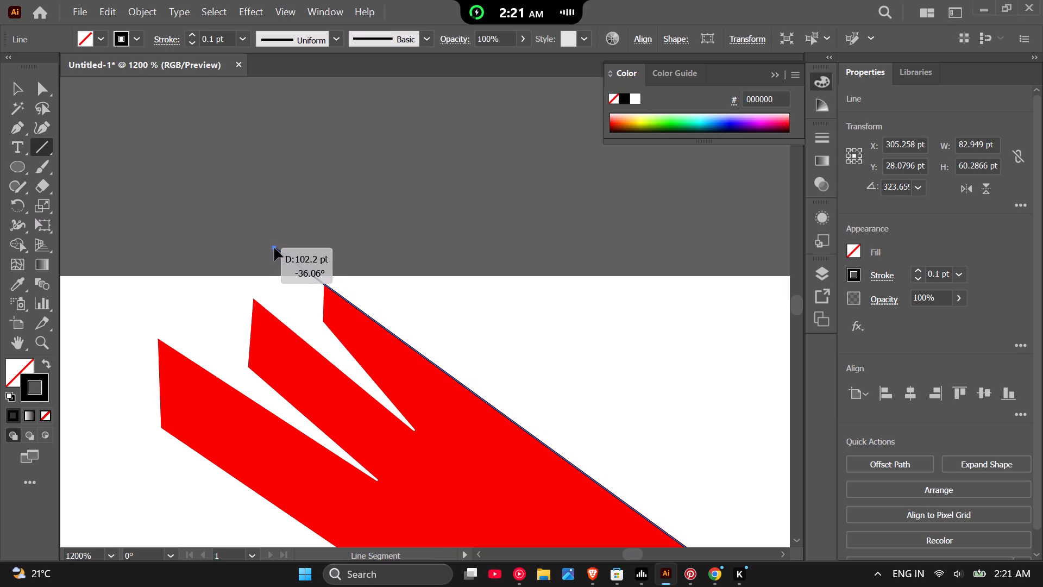
pyautogui.scroll(1, 279, 357)
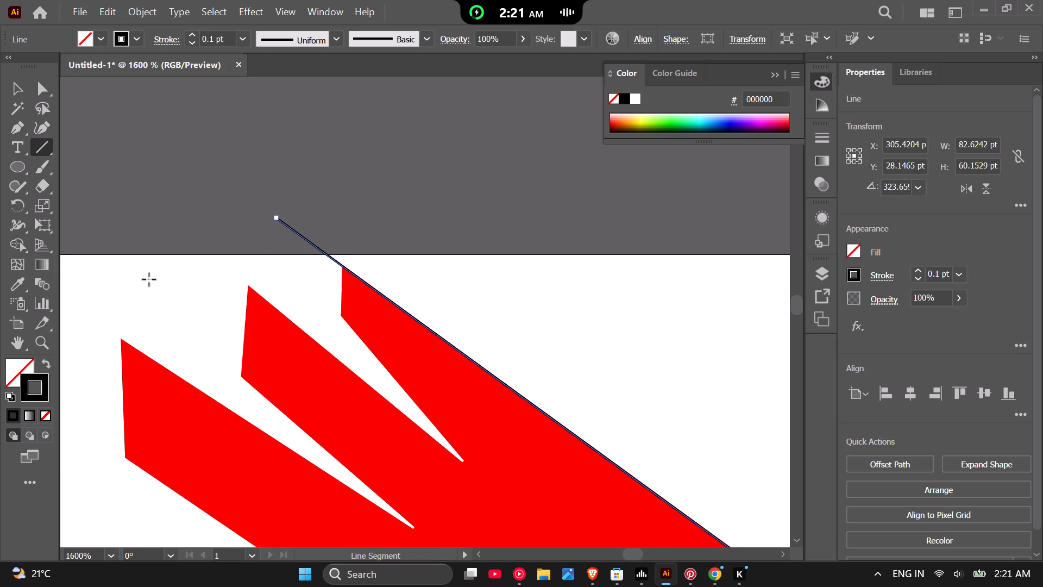
# Draw two guide lines on the larger wing's uppermost feather: one about 5.5 pt high along its blunt tip, another along its lower edge.
pyautogui.click(42, 149)
pyautogui.moveTo(348, 233); pyautogui.dragTo(340, 339)
pyautogui.moveTo(309, 271); pyautogui.dragTo(438, 459)
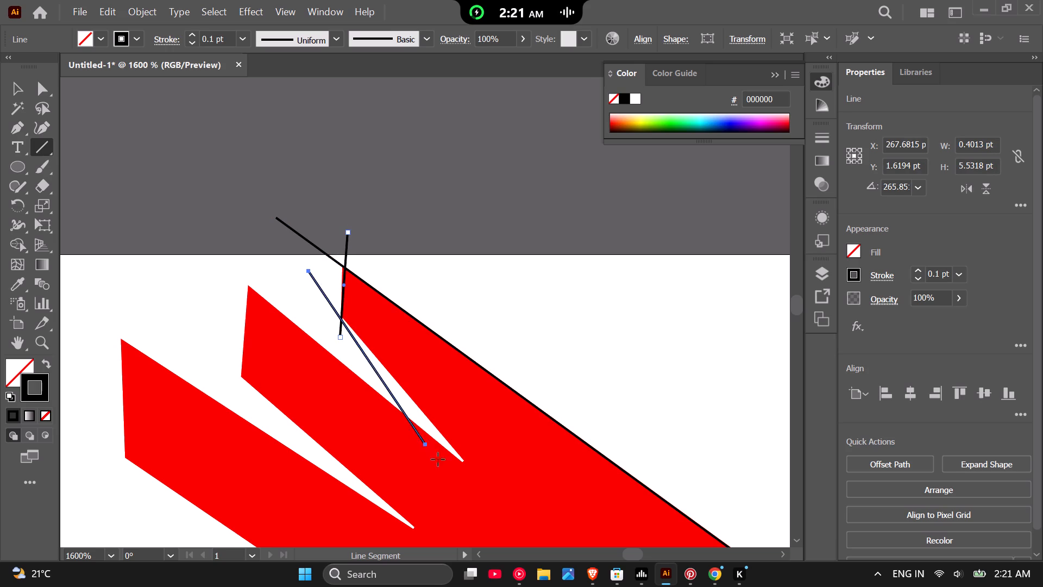
pyautogui.moveTo(438, 459); pyautogui.dragTo(517, 530)
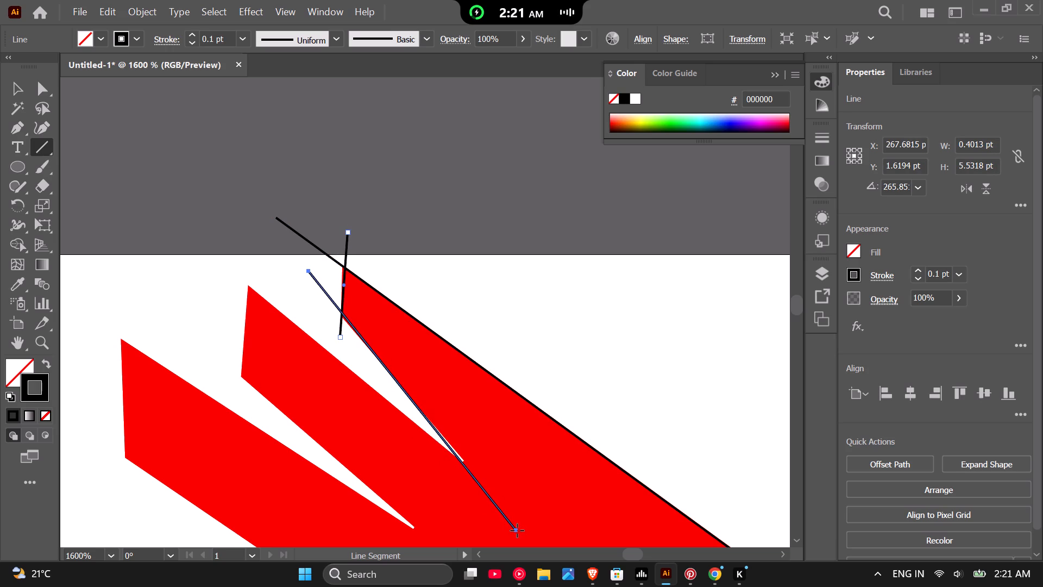
pyautogui.moveTo(517, 530); pyautogui.dragTo(519, 530)
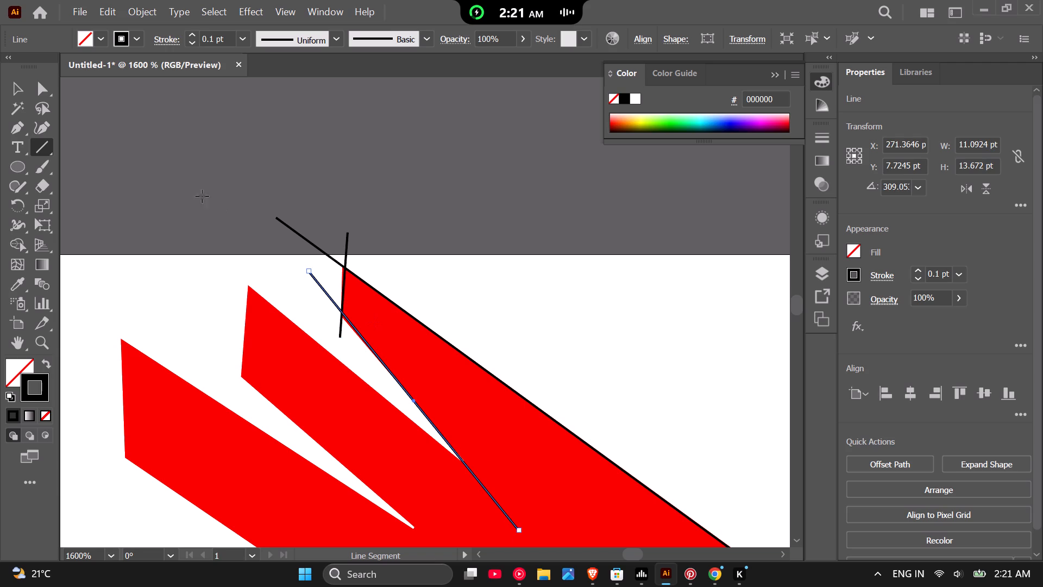
# Duplicate the uppermost feather's tip and lower-edge guide lines and place the copies together on the middle feather's blunt tip and lower corner.
pyautogui.click(26, 93)
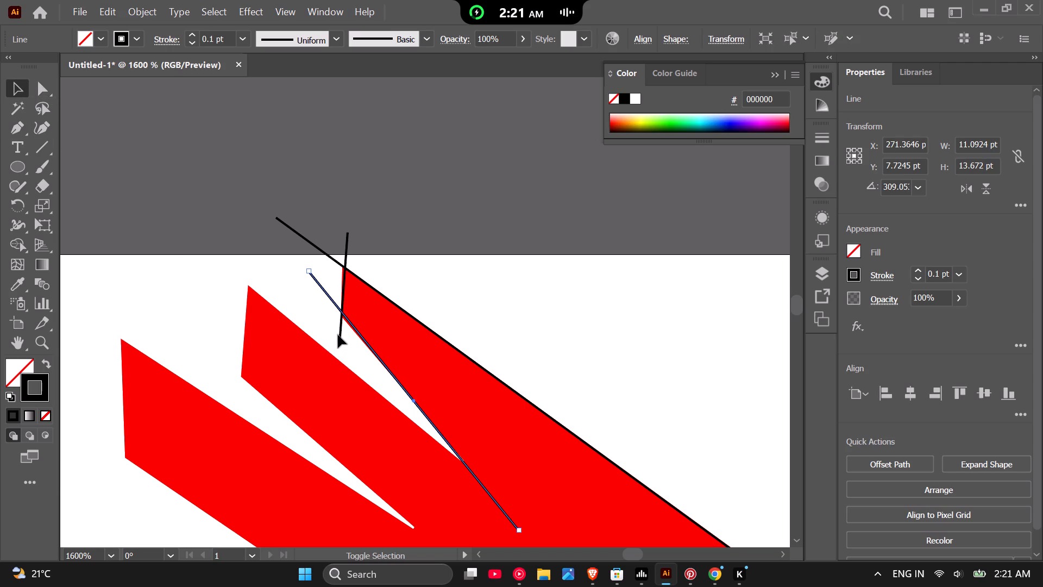
pyautogui.keyDown('shift'); pyautogui.click(338, 335); pyautogui.keyUp('shift')
pyautogui.keyDown('shift'); pyautogui.click(339, 332); pyautogui.keyUp('shift')
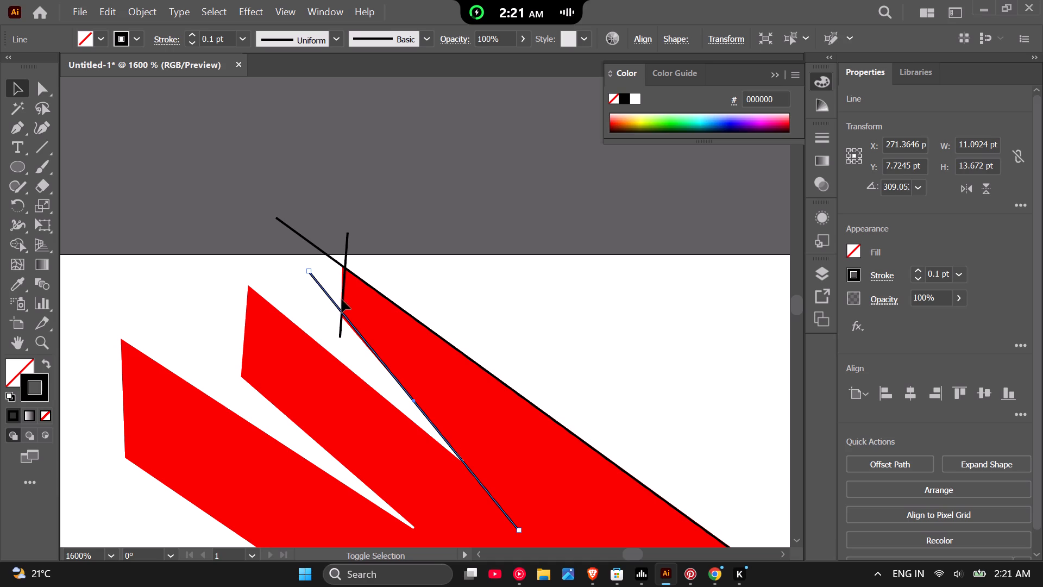
pyautogui.keyDown('shift'); pyautogui.click(343, 299); pyautogui.keyUp('shift')
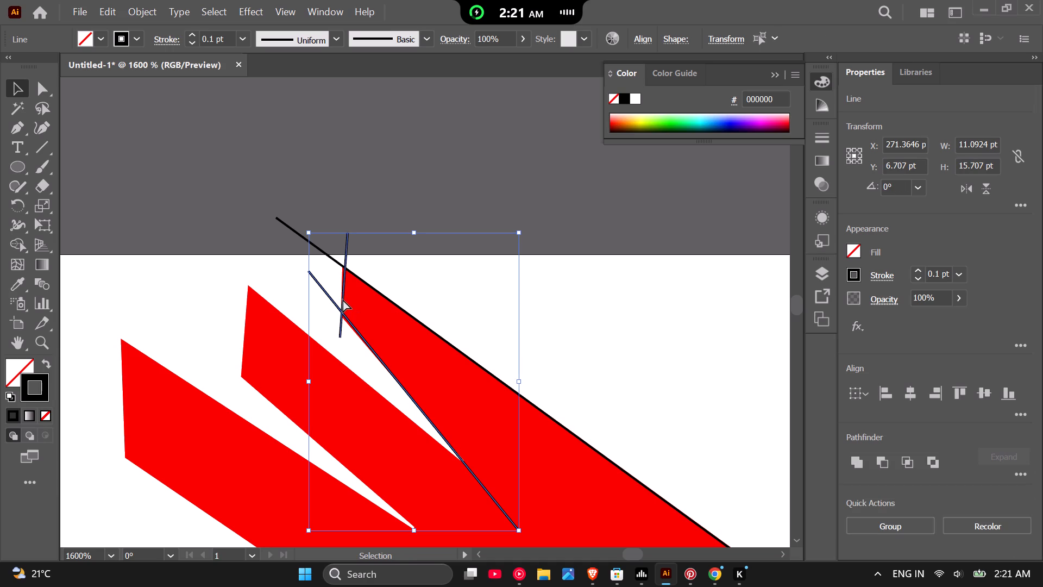
pyautogui.hotkey('ctrl', 'c')
pyautogui.hotkey('ctrl', 'f')
pyautogui.moveTo(343, 299); pyautogui.dragTo(330, 304)
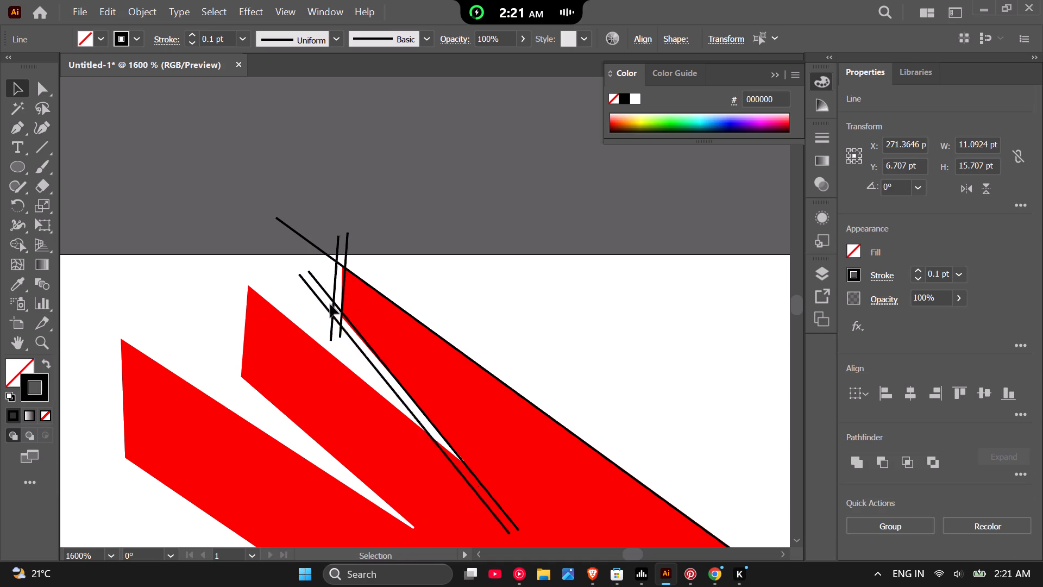
pyautogui.moveTo(330, 304); pyautogui.dragTo(246, 344)
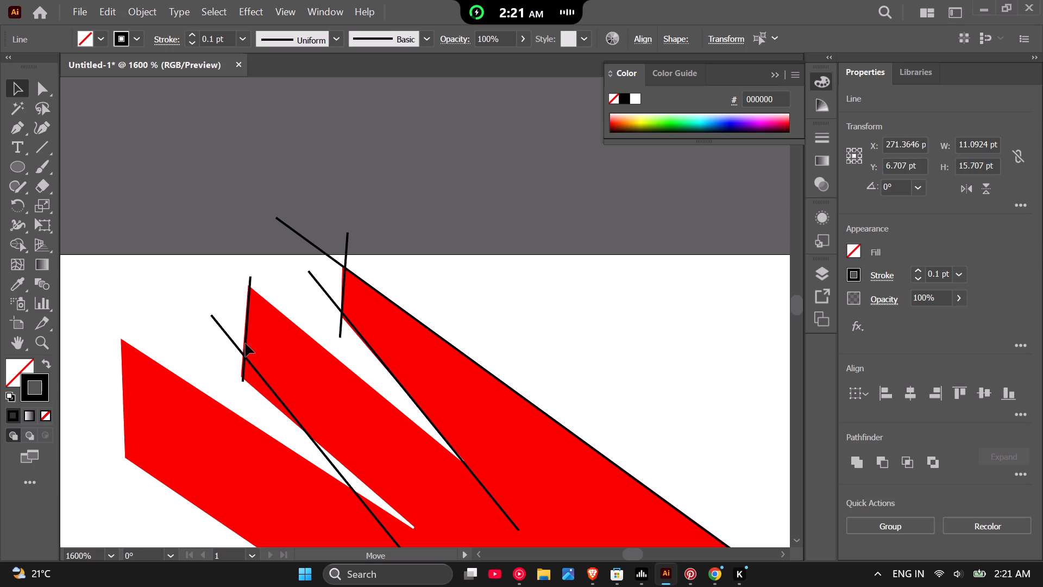
pyautogui.moveTo(246, 344); pyautogui.dragTo(244, 364)
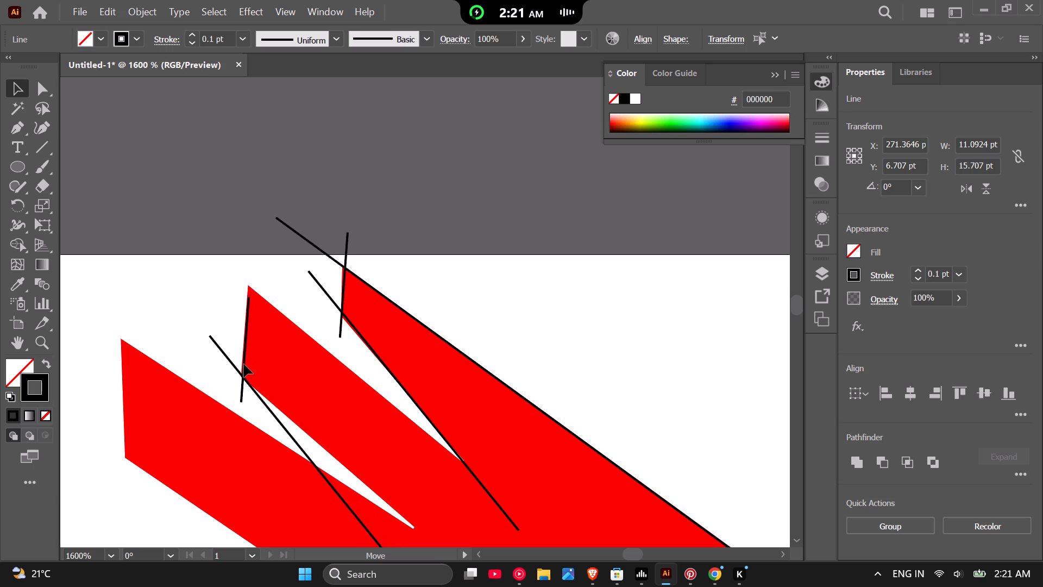
pyautogui.moveTo(244, 364); pyautogui.dragTo(243, 361)
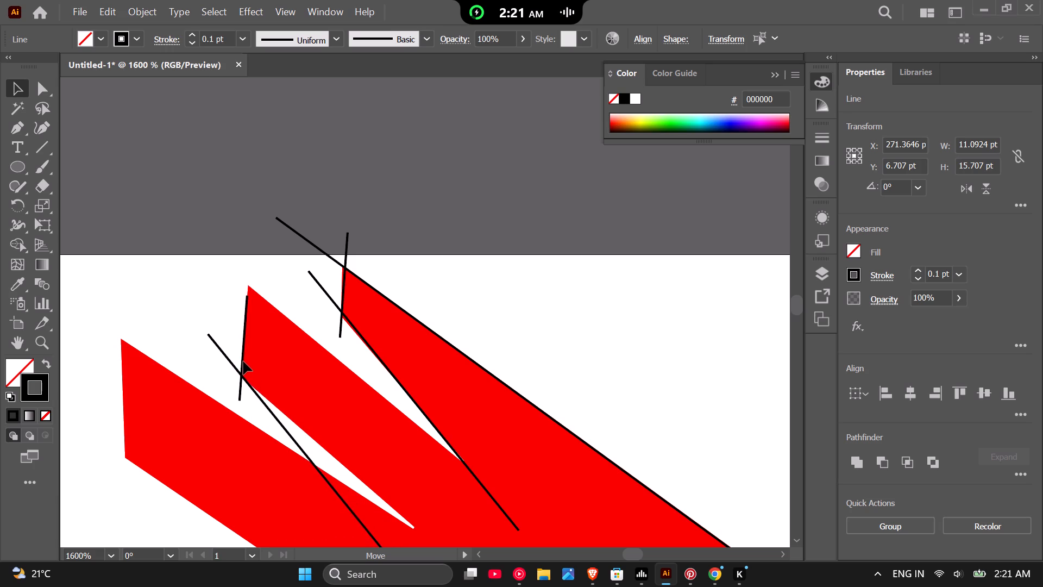
pyautogui.moveTo(243, 361); pyautogui.dragTo(242, 361)
pyautogui.scroll(-2, 241, 315)
pyautogui.scroll(2, 253, 321)
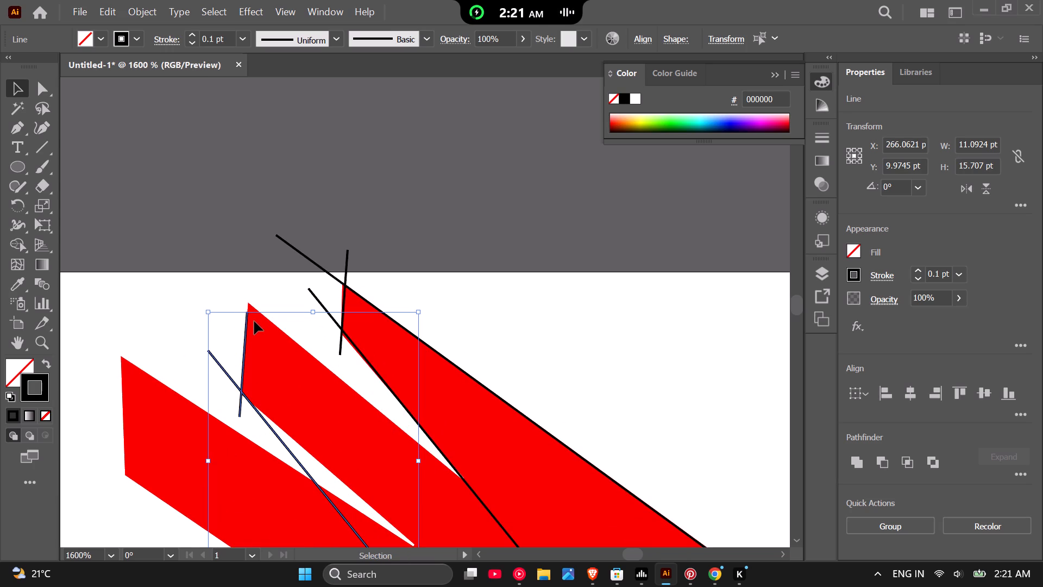
# Lengthen the middle feather's tip guide line to about 6.5 pt, extending it past the feather's upper corner.
pyautogui.click(174, 234)
pyautogui.click(247, 329)
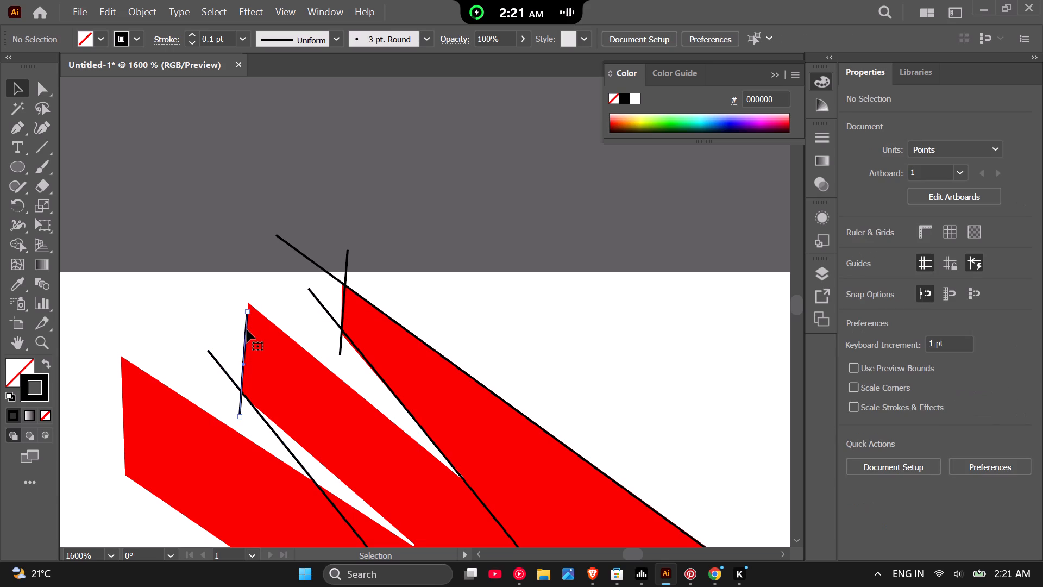
pyautogui.moveTo(248, 312); pyautogui.dragTo(248, 292)
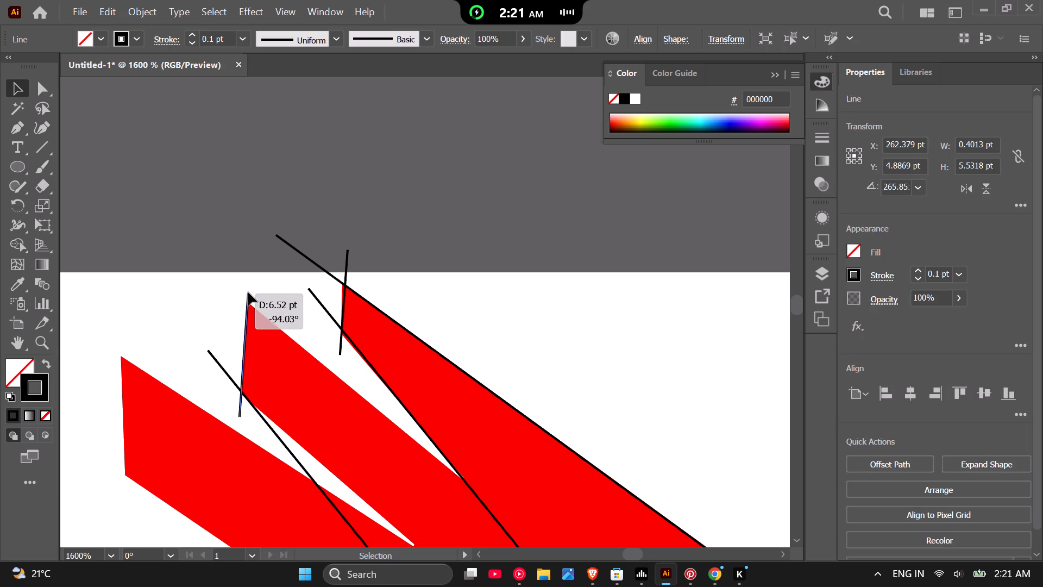
# Extend the middle feather's tip guide line upward to about 6.9 pt high, along the same angle.
pyautogui.moveTo(248, 292); pyautogui.dragTo(249, 285)
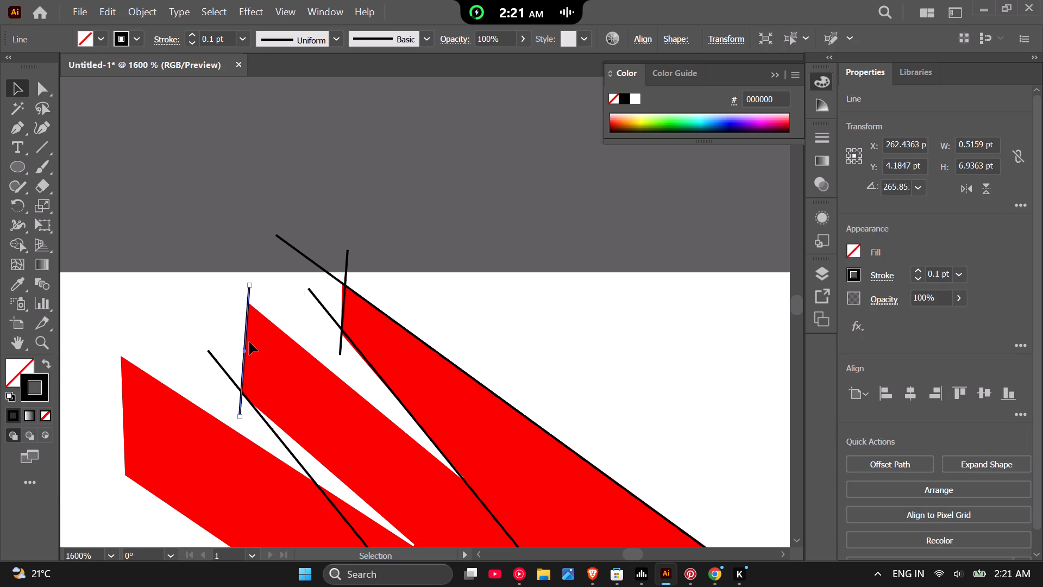
# Draw a guide line about 18 pt wide and 15 pt high along the middle feather's upper edge, passing beyond both ends.
pyautogui.scroll(2, 266, 361)
pyautogui.scroll(-2, 266, 361)
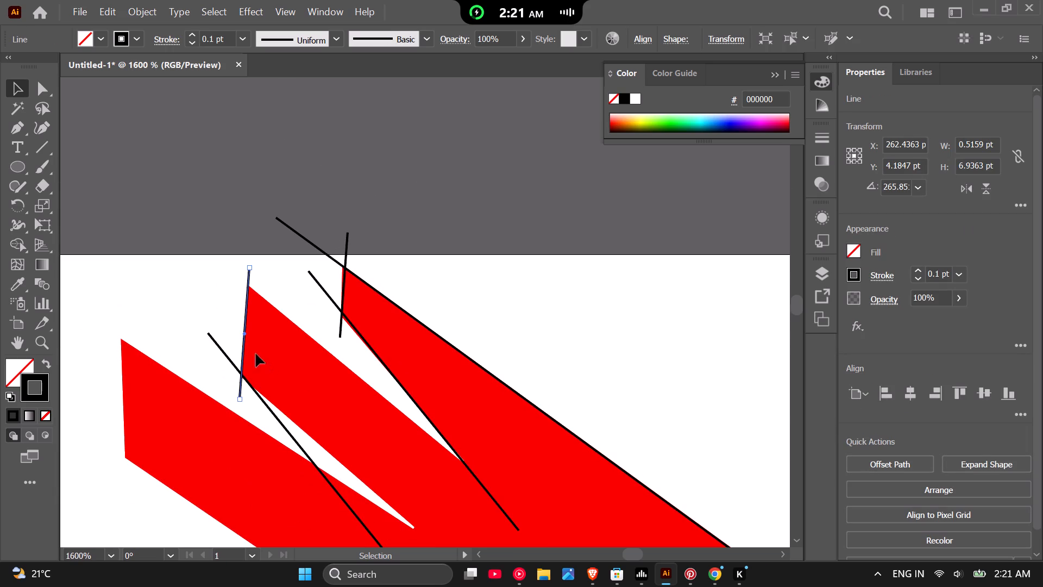
pyautogui.click(41, 143)
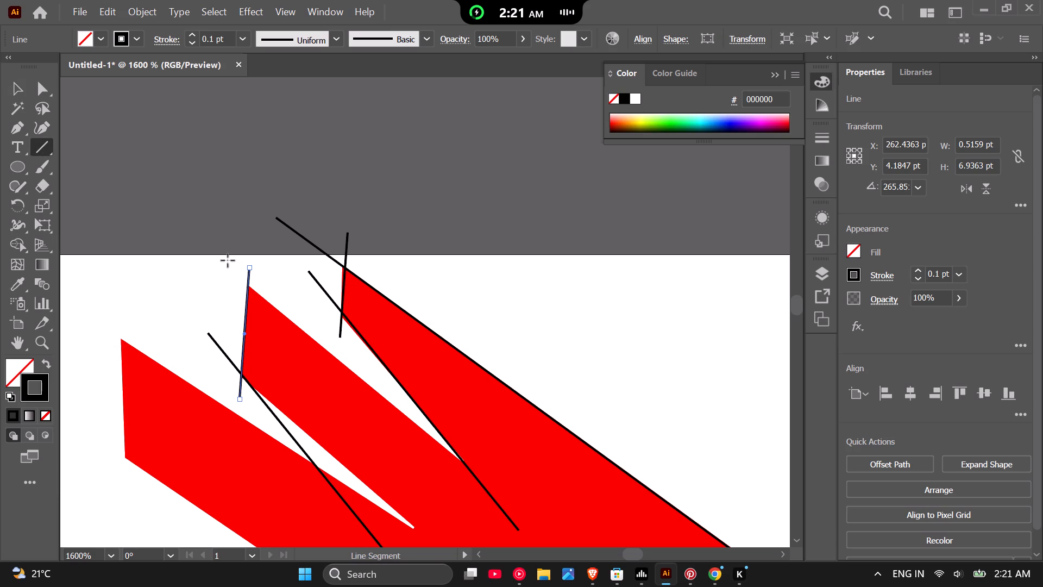
pyautogui.moveTo(218, 260); pyautogui.dragTo(546, 541)
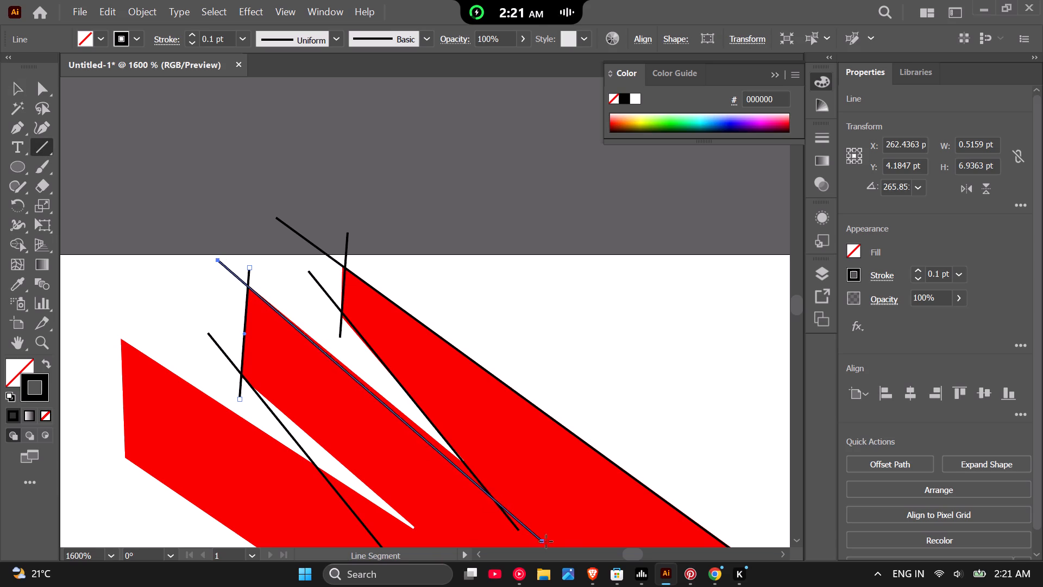
pyautogui.moveTo(546, 541); pyautogui.dragTo(566, 473)
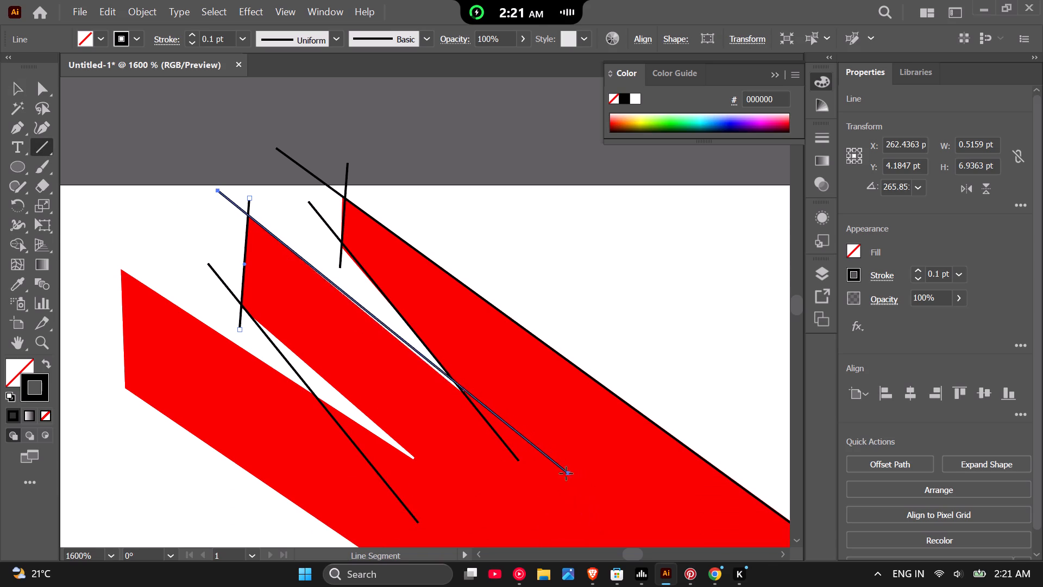
pyautogui.moveTo(566, 473); pyautogui.dragTo(560, 473)
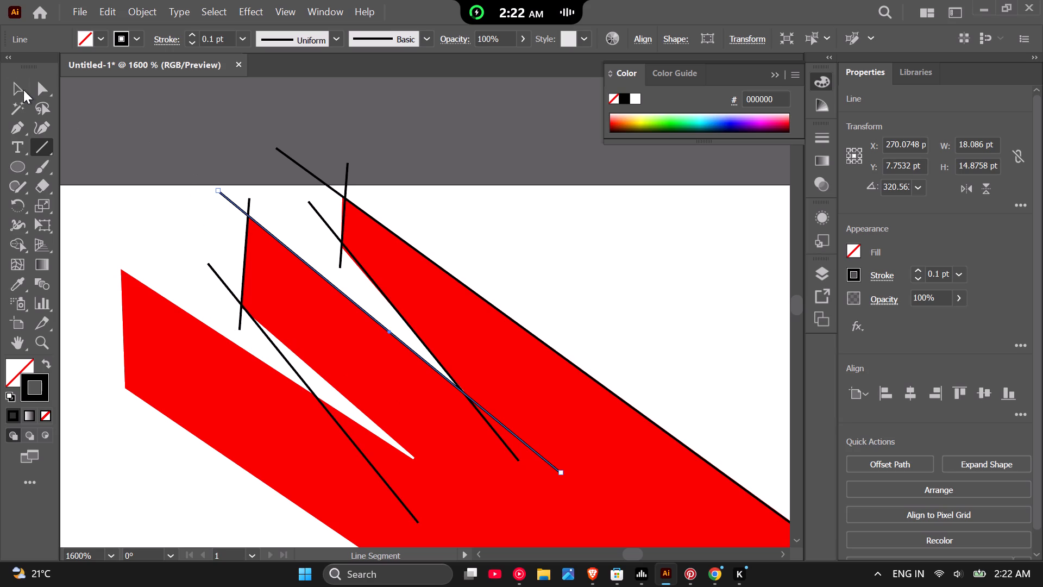
pyautogui.click(23, 89)
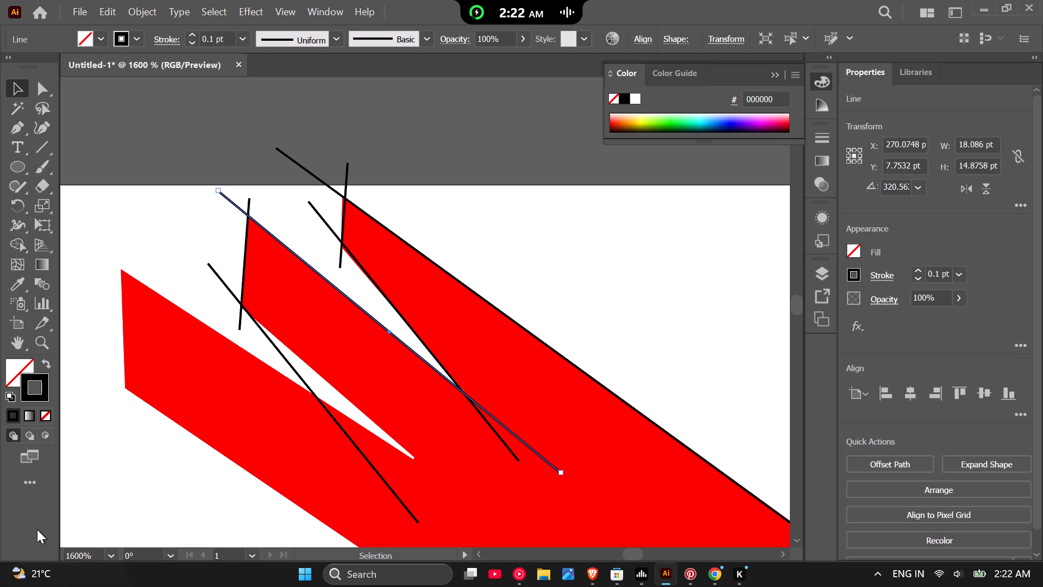
# Duplicate the middle feather's tip and lower-edge guide lines and place the copies together on the lowest feather's lower tip corner.
pyautogui.click(246, 270)
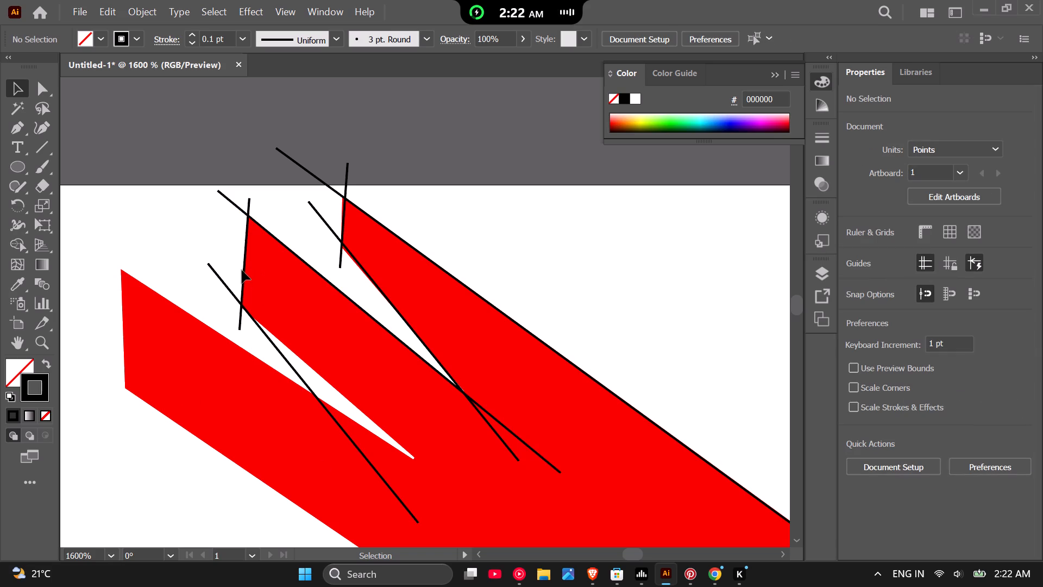
pyautogui.click(244, 273)
pyautogui.keyDown('shift'); pyautogui.click(219, 277); pyautogui.keyUp('shift')
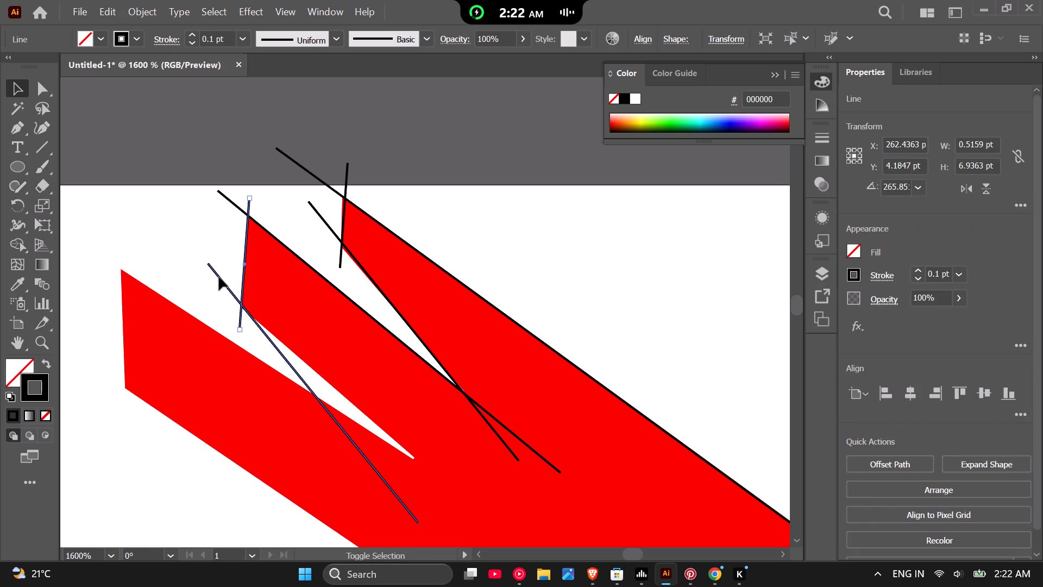
pyautogui.scroll(-2, 219, 277)
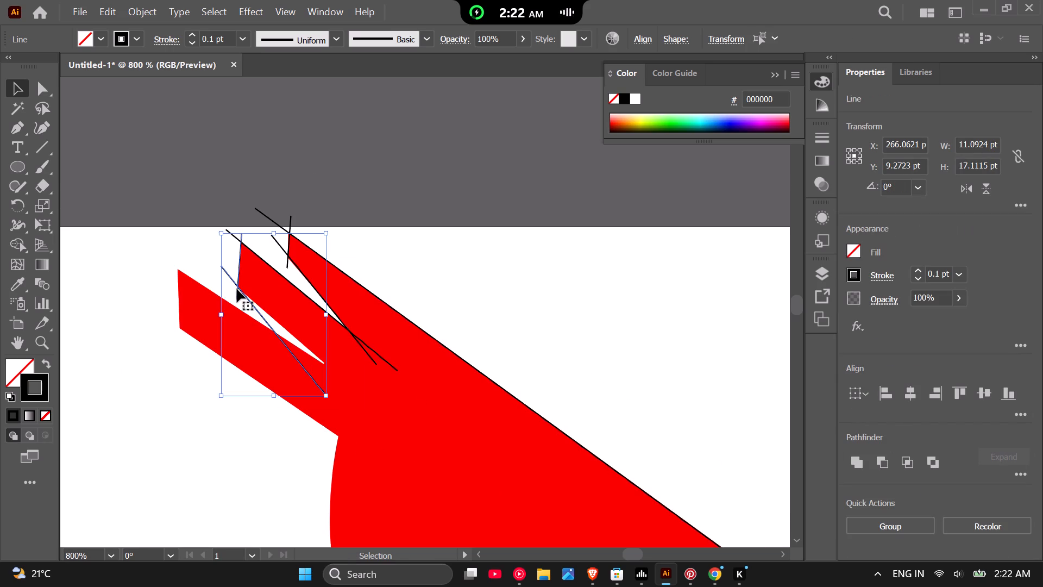
pyautogui.hotkey('ctrl', 'c')
pyautogui.hotkey('ctrl', 'f')
pyautogui.moveTo(238, 288); pyautogui.dragTo(183, 334)
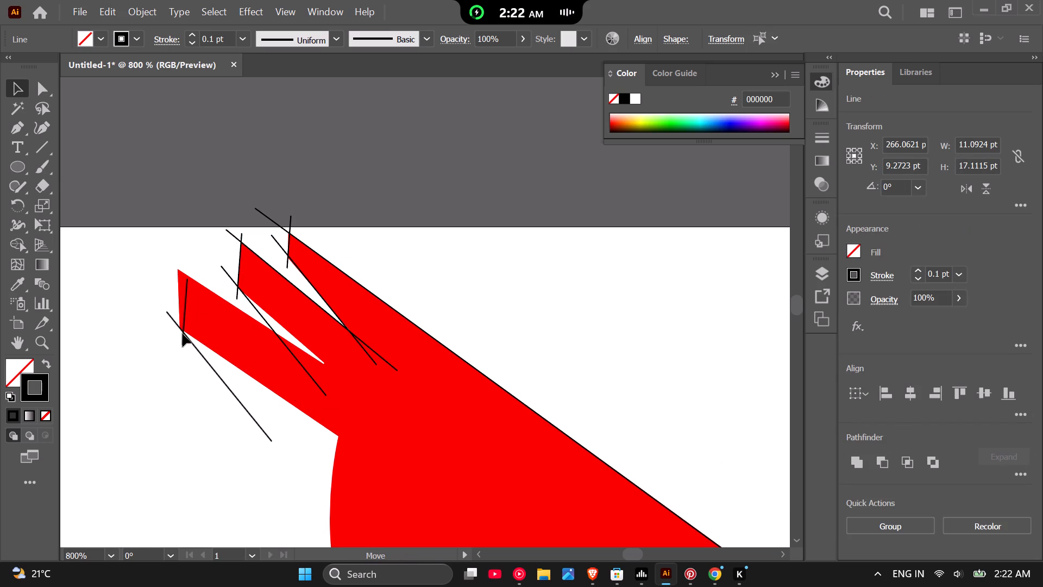
pyautogui.moveTo(183, 334); pyautogui.dragTo(177, 326)
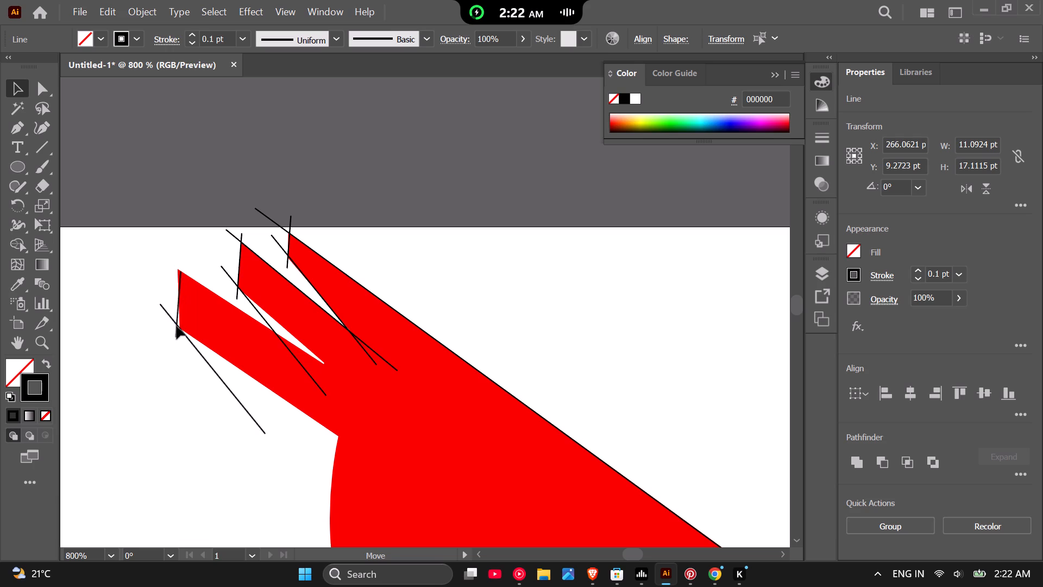
pyautogui.moveTo(177, 326); pyautogui.dragTo(178, 328)
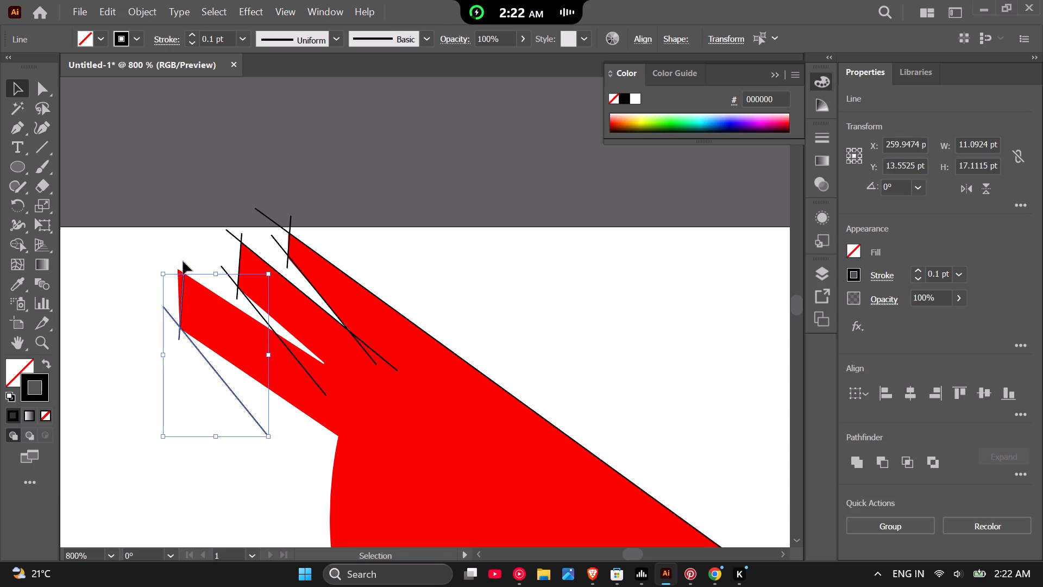
# Lengthen the lowest feather's tip guide line upward so it extends past the feather's upper edge.
pyautogui.scroll(-2, 184, 261)
pyautogui.scroll(3, 164, 327)
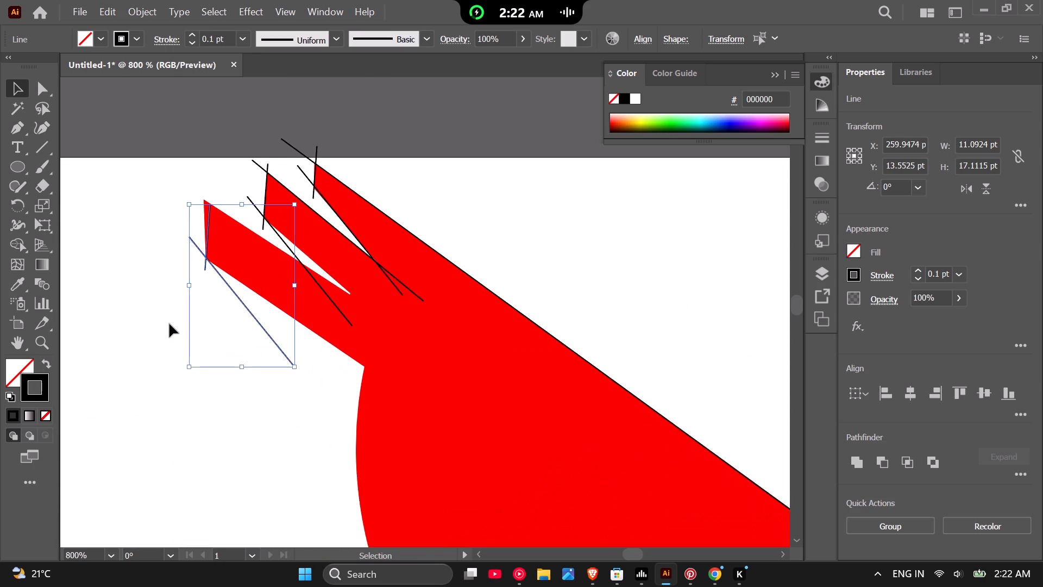
pyautogui.scroll(3, 186, 140)
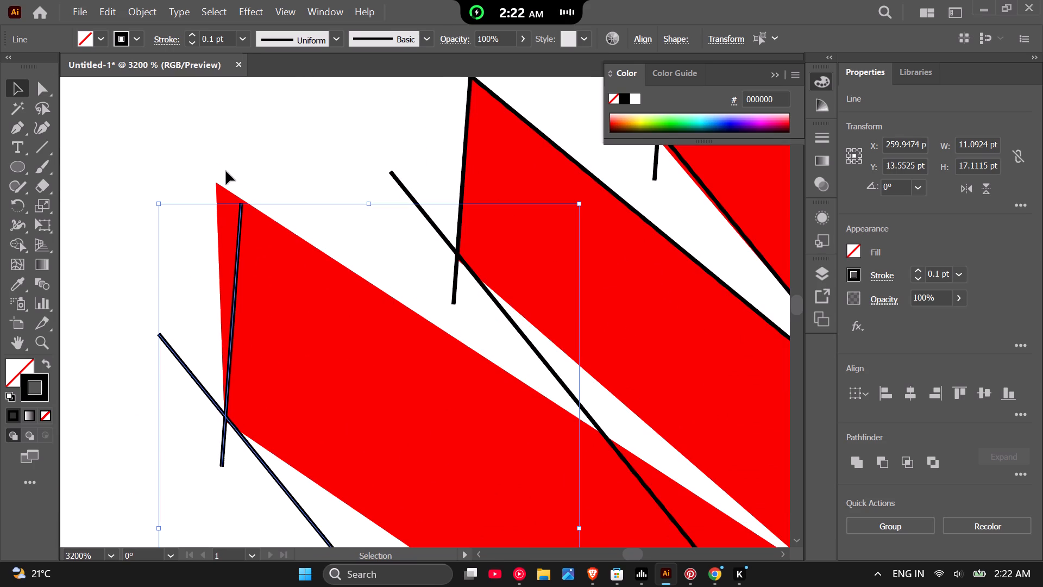
pyautogui.click(204, 120)
pyautogui.click(242, 214)
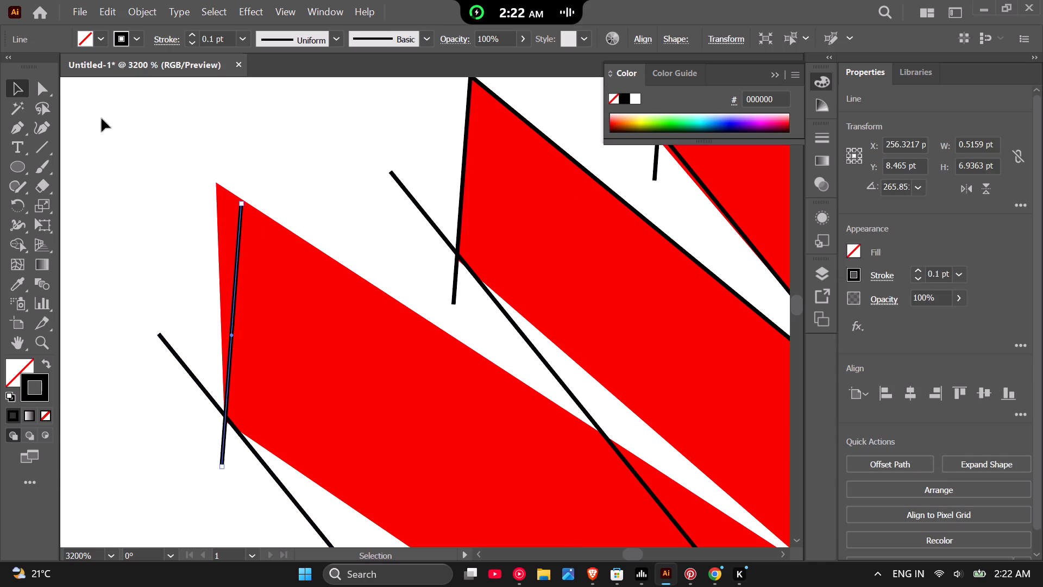
pyautogui.click(45, 89)
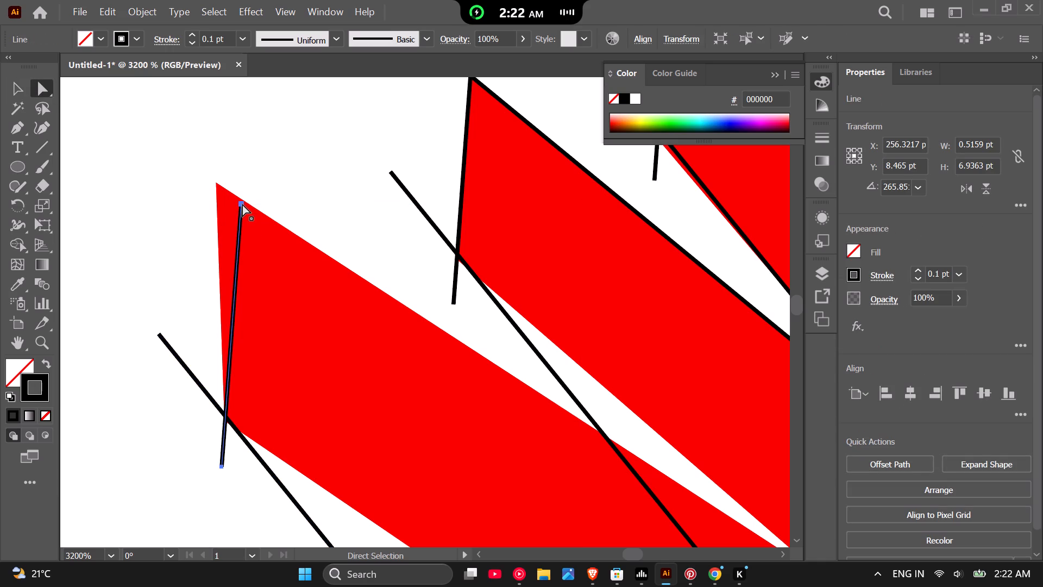
pyautogui.moveTo(242, 204); pyautogui.dragTo(241, 194)
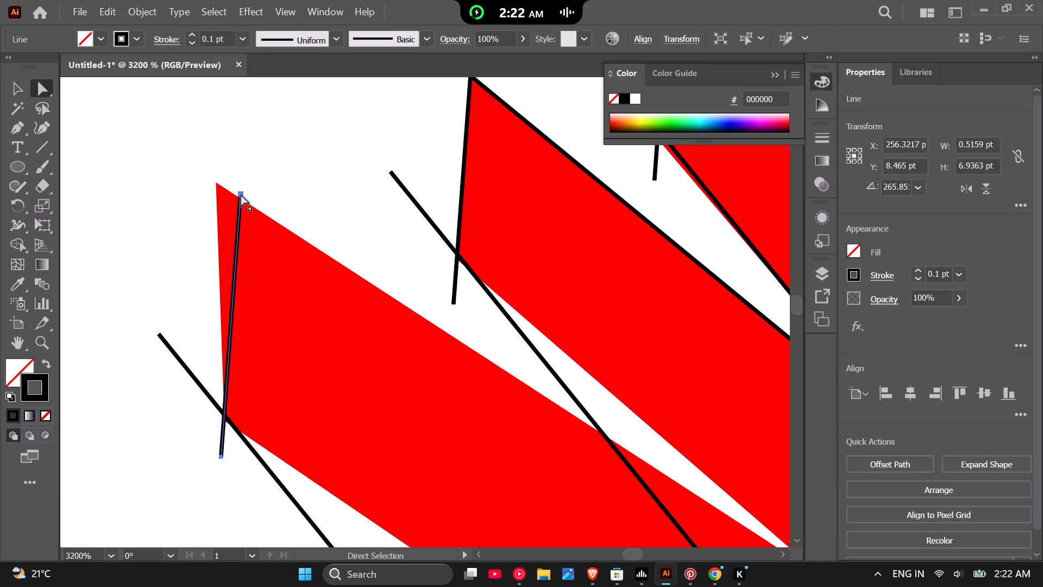
pyautogui.hotkey('ctrl', 'z')
pyautogui.moveTo(248, 175); pyautogui.dragTo(235, 217)
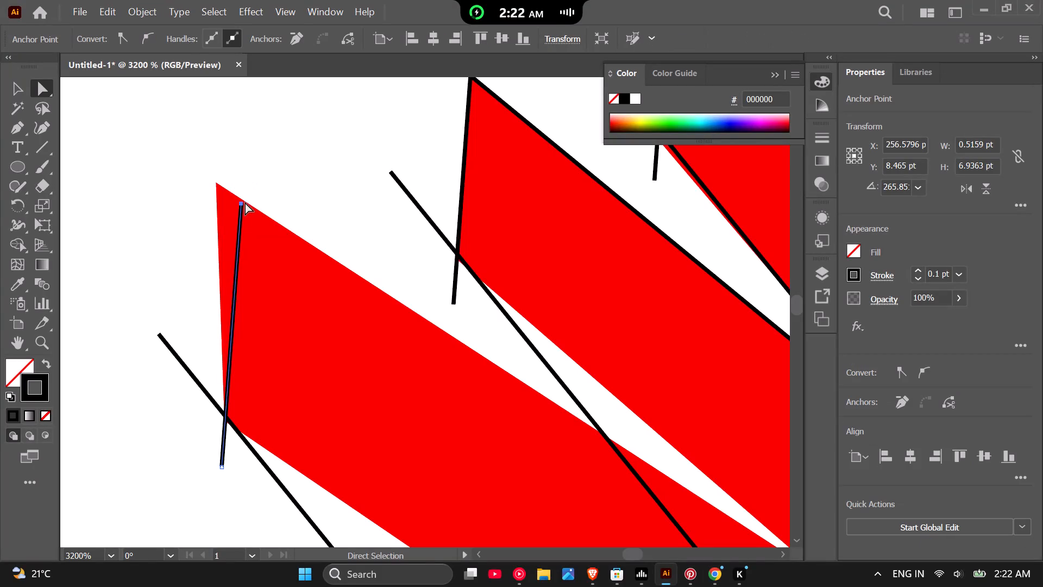
pyautogui.moveTo(241, 202); pyautogui.dragTo(247, 183)
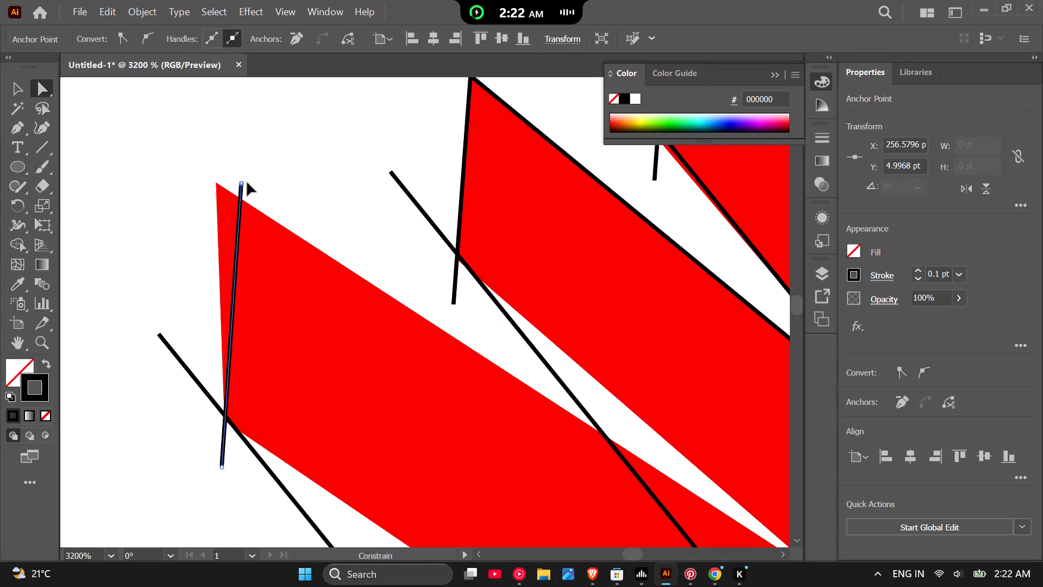
pyautogui.moveTo(247, 183); pyautogui.dragTo(249, 178)
pyautogui.scroll(-2, 253, 176)
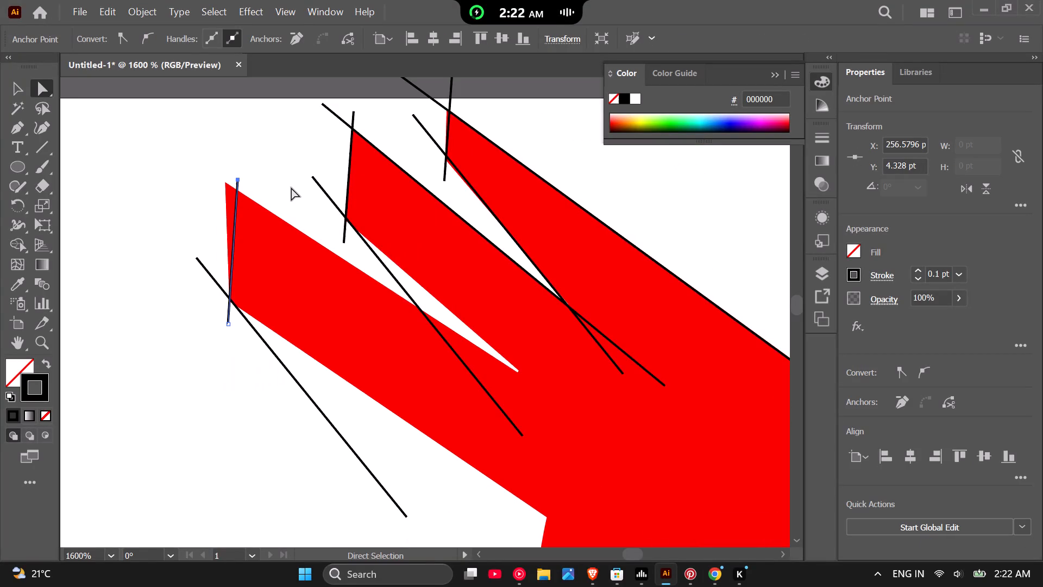
pyautogui.scroll(2, 292, 188)
pyautogui.scroll(-2, 292, 190)
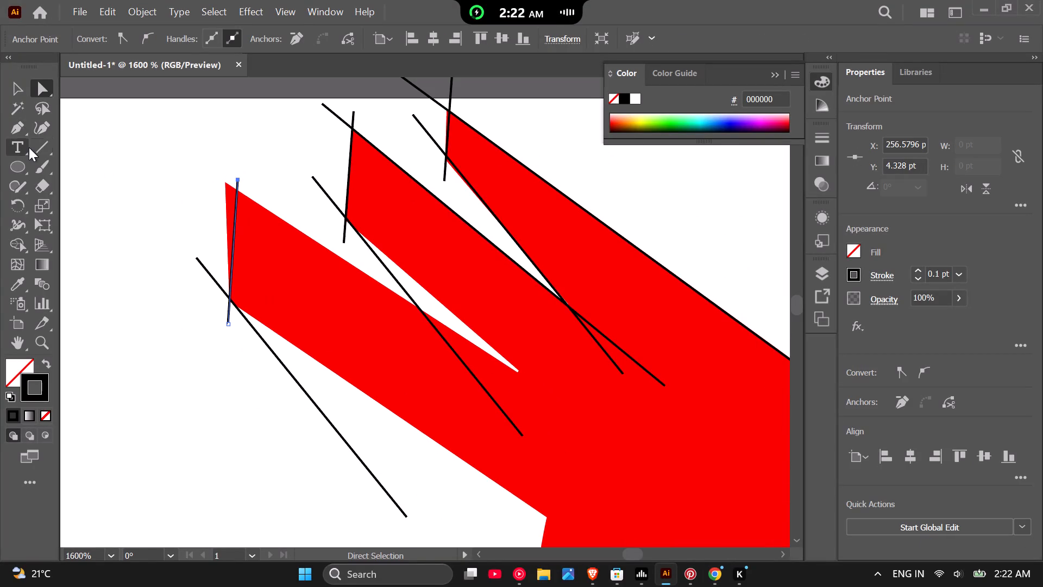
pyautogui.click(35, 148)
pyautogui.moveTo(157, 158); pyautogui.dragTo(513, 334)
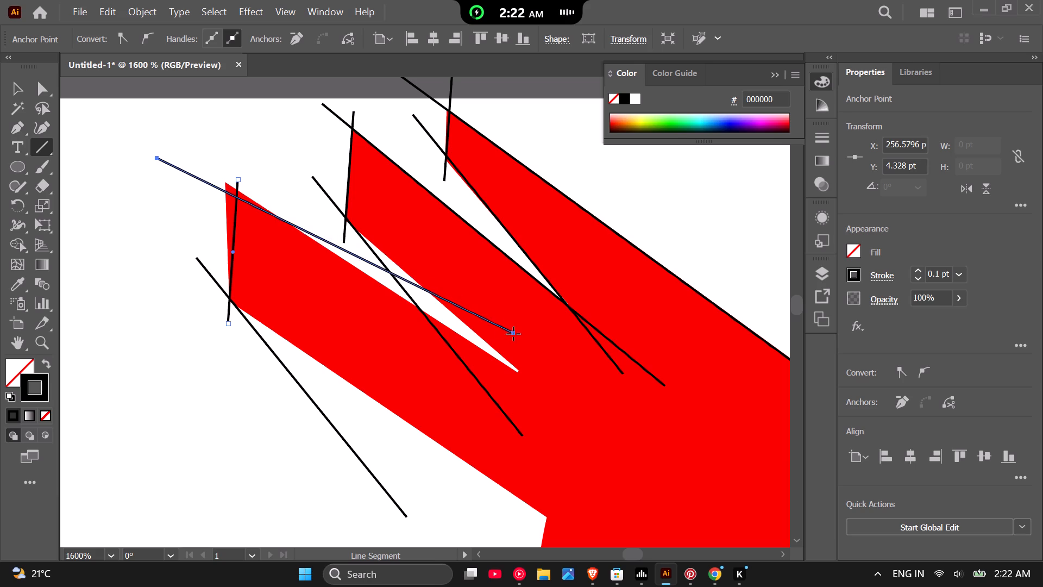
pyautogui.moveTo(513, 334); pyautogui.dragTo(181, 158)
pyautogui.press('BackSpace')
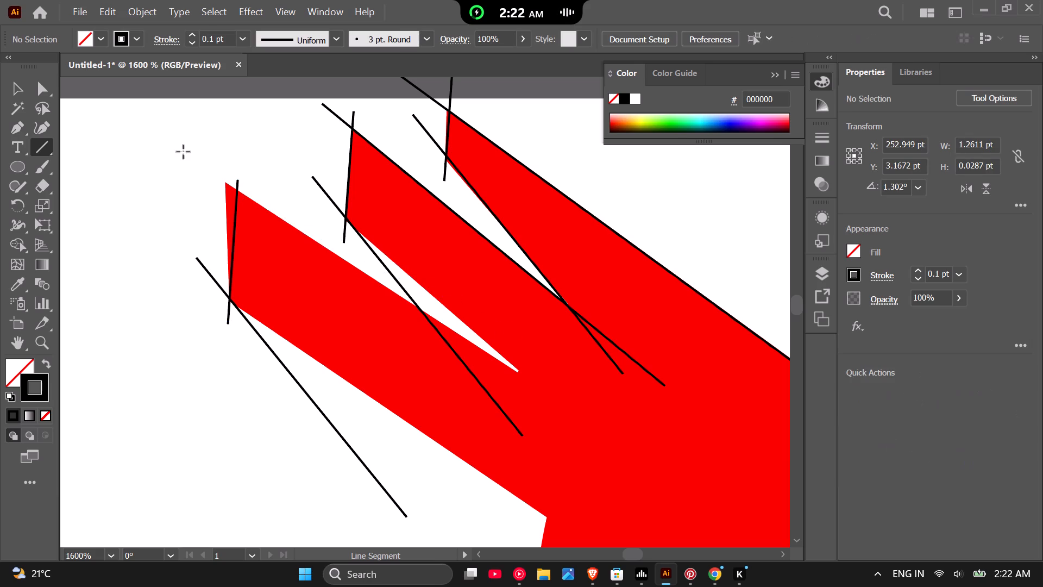
# Draw a guide line about 22 pt long along the lowest feather's upper edge and fit its outer end to the edge.
pyautogui.scroll(1, 222, 171)
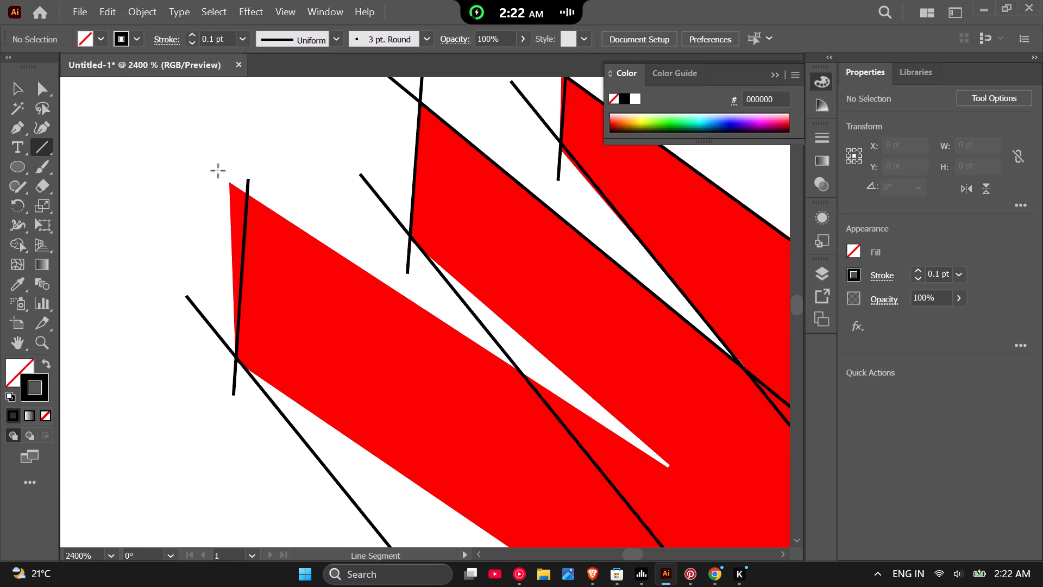
pyautogui.moveTo(218, 171); pyautogui.dragTo(735, 516)
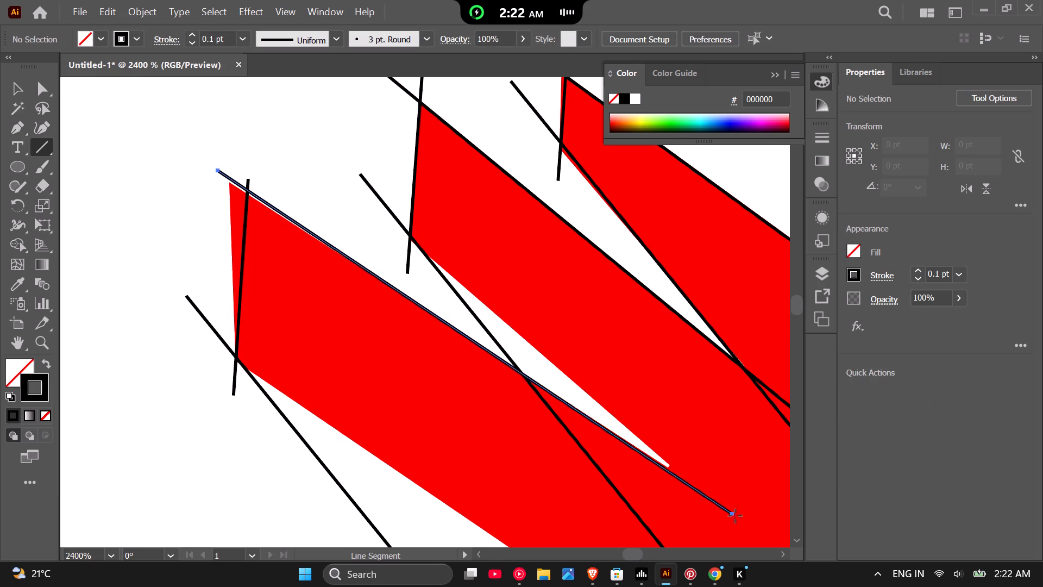
pyautogui.moveTo(735, 516); pyautogui.dragTo(746, 521)
pyautogui.scroll(1, 218, 187)
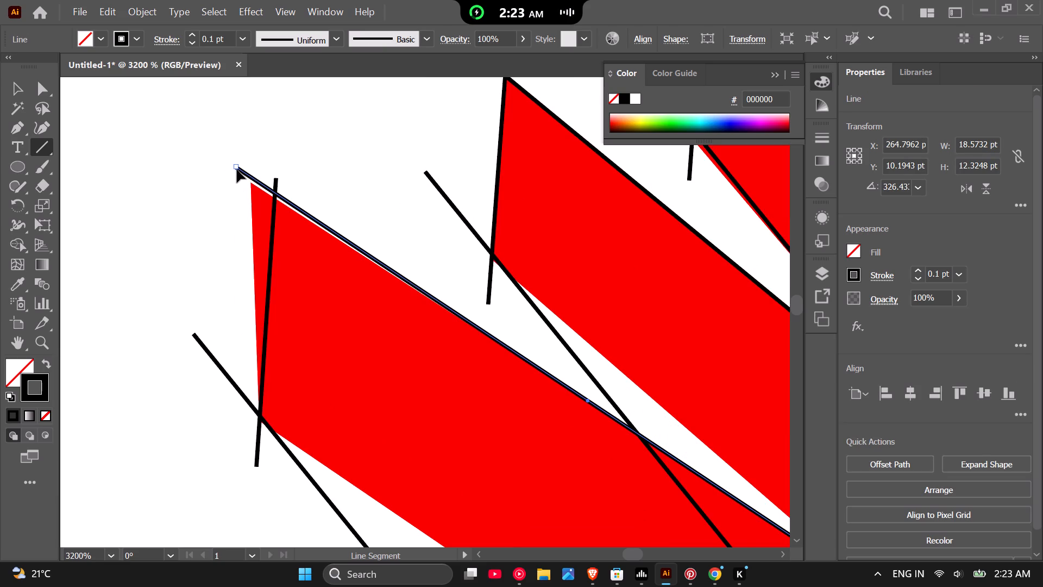
pyautogui.click(237, 168)
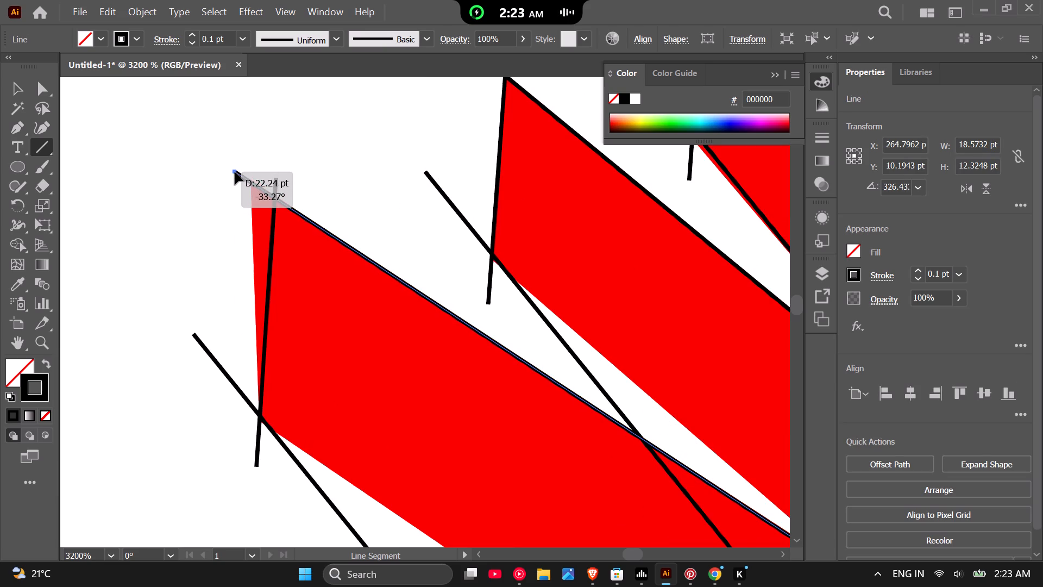
# Extend the inner end of the lowest feather's lower-edge guide line down across the upper wing's curved inner edge into the red shape.
pyautogui.scroll(-2, 235, 170)
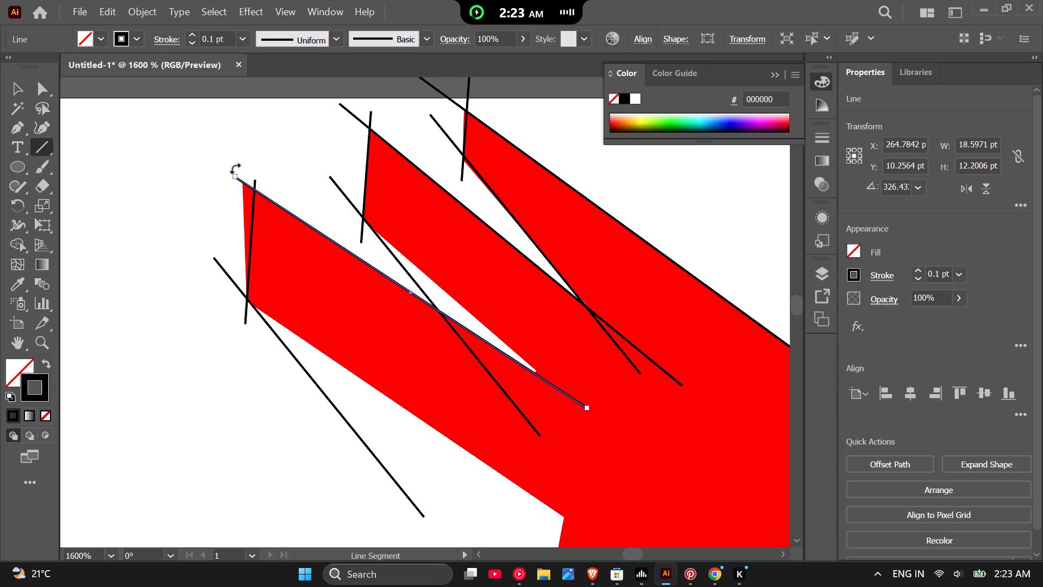
pyautogui.scroll(-3, 235, 168)
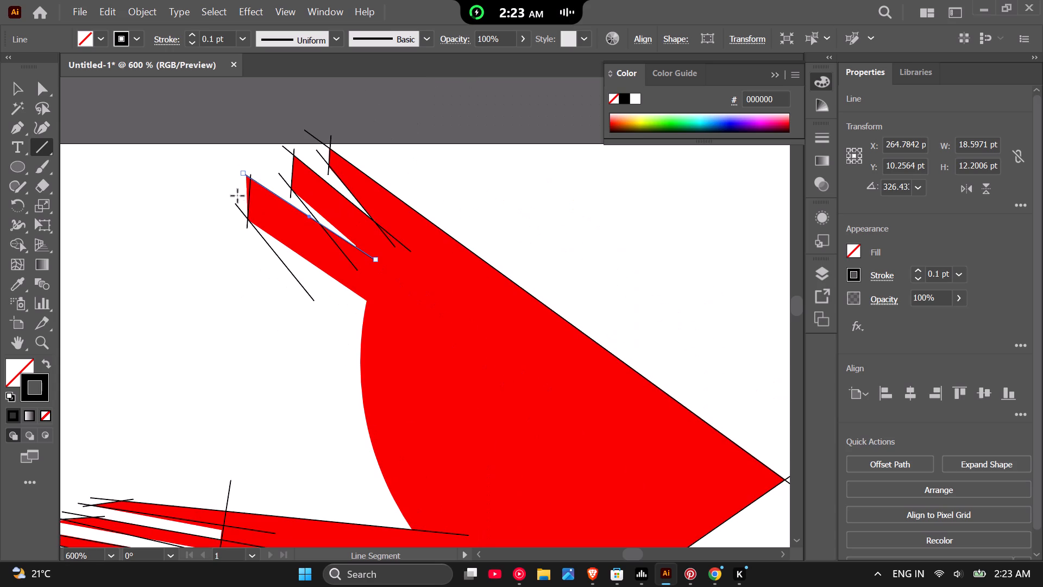
pyautogui.scroll(1, 273, 332)
pyautogui.scroll(2, 311, 221)
pyautogui.scroll(-2, 221, 294)
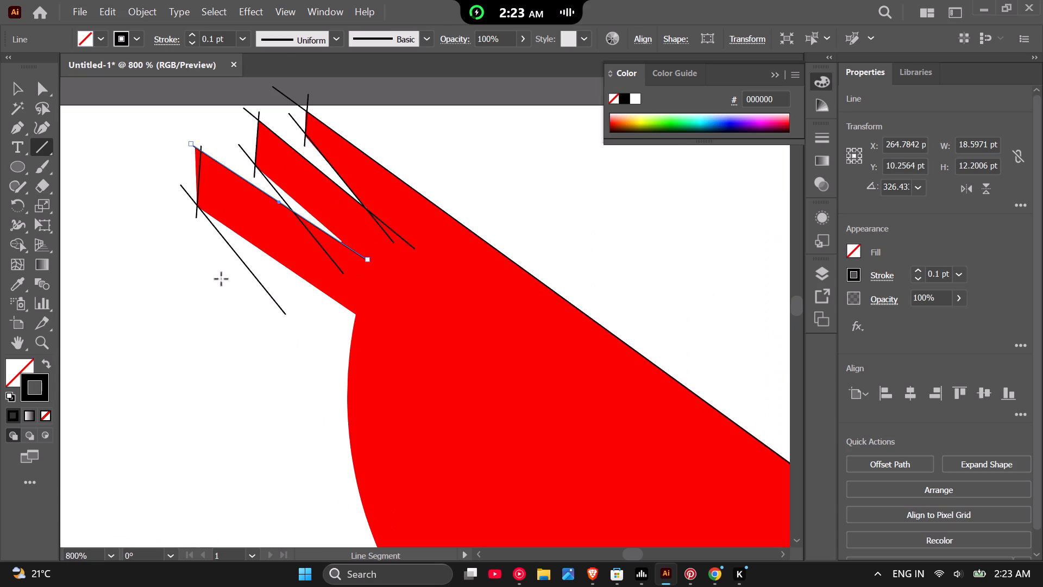
pyautogui.scroll(2, 224, 205)
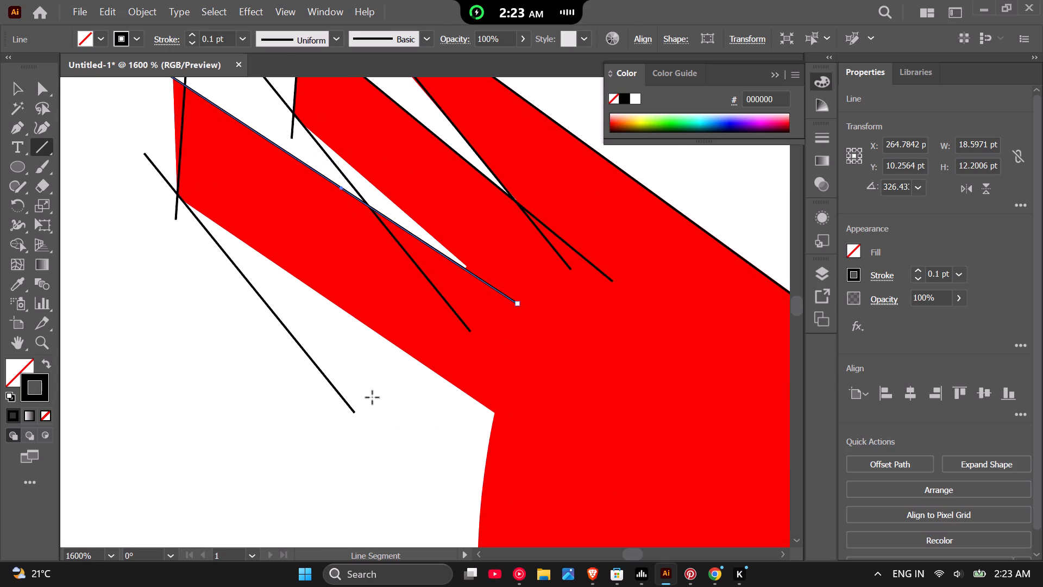
pyautogui.scroll(-1, 372, 397)
pyautogui.scroll(-2, 215, 192)
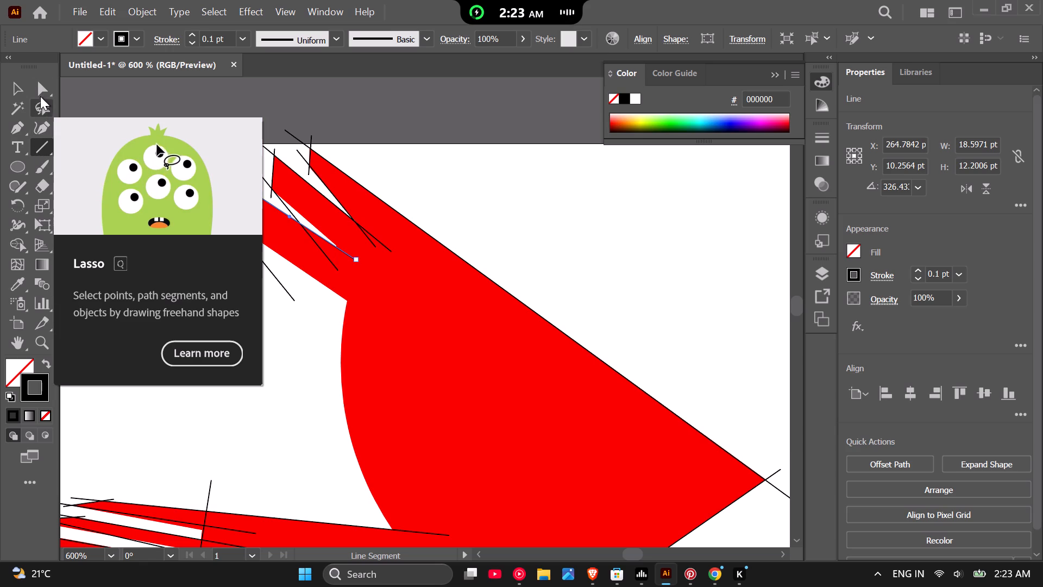
pyautogui.click(43, 80)
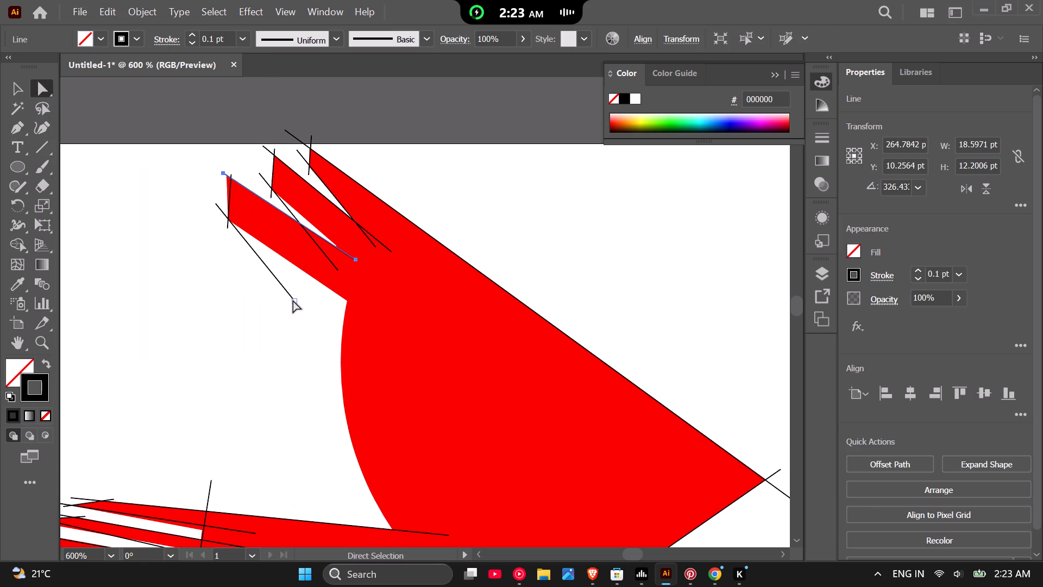
pyautogui.click(293, 300)
pyautogui.moveTo(296, 301); pyautogui.dragTo(331, 339)
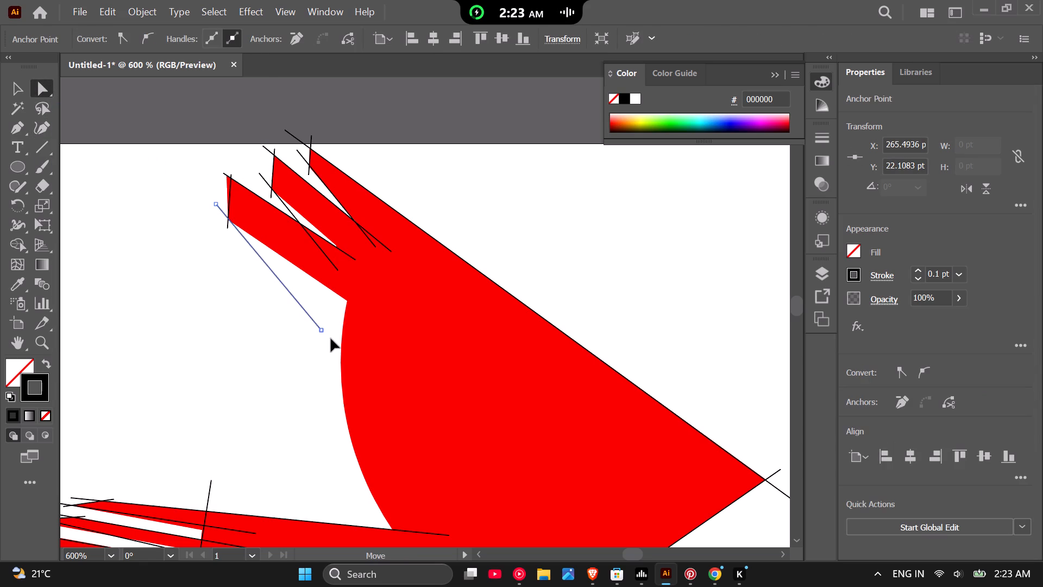
pyautogui.moveTo(331, 339); pyautogui.dragTo(380, 379)
# Draw a guide line along the upper wing's inner edge and bend it to the curve, about 12 pt wide and 36 pt high.
pyautogui.scroll(-1, 380, 375)
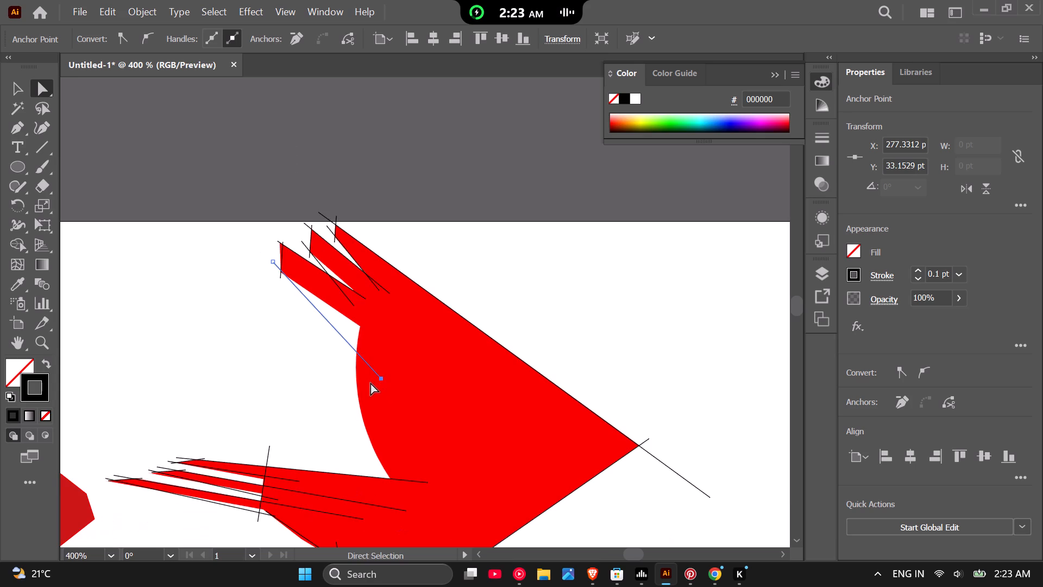
pyautogui.scroll(-1, 357, 371)
pyautogui.scroll(2, 373, 463)
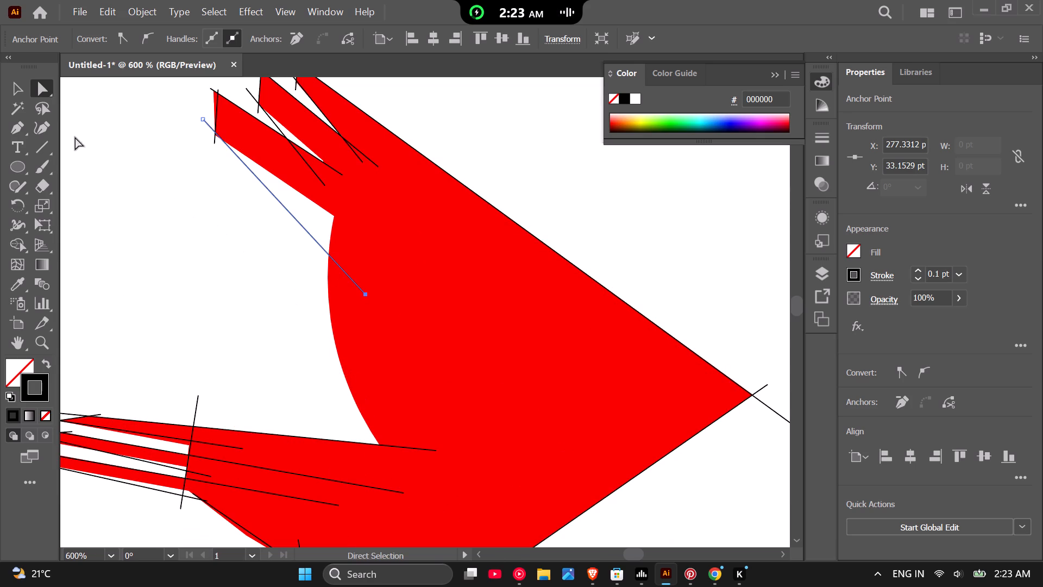
pyautogui.click(42, 144)
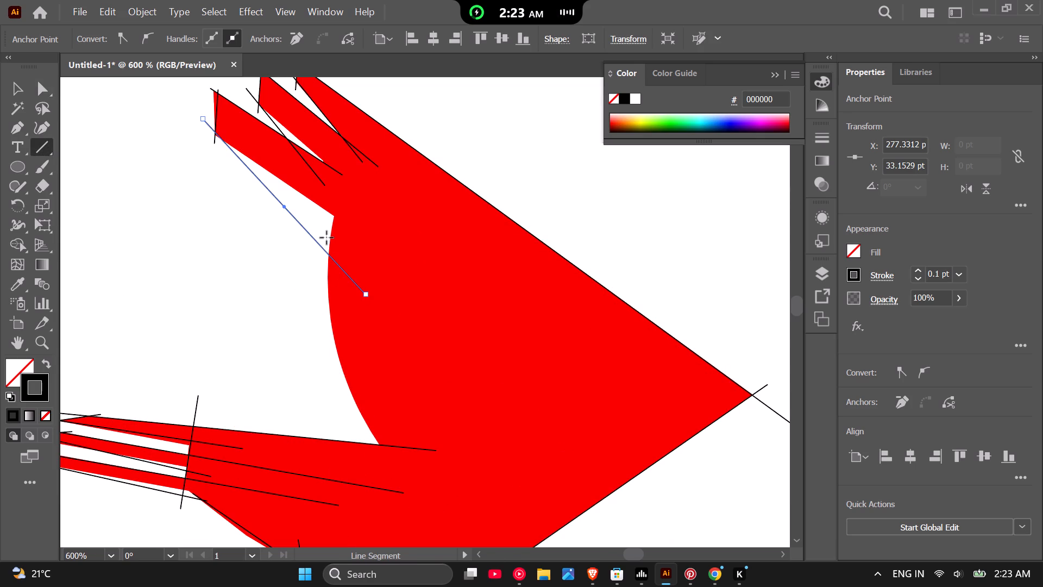
pyautogui.moveTo(326, 238); pyautogui.dragTo(395, 504)
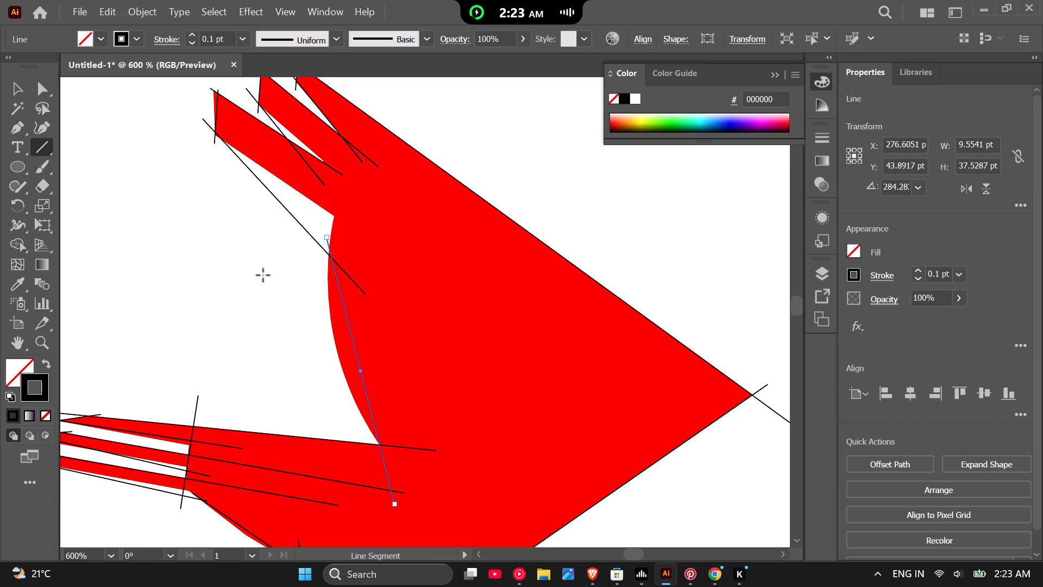
pyautogui.click(44, 135)
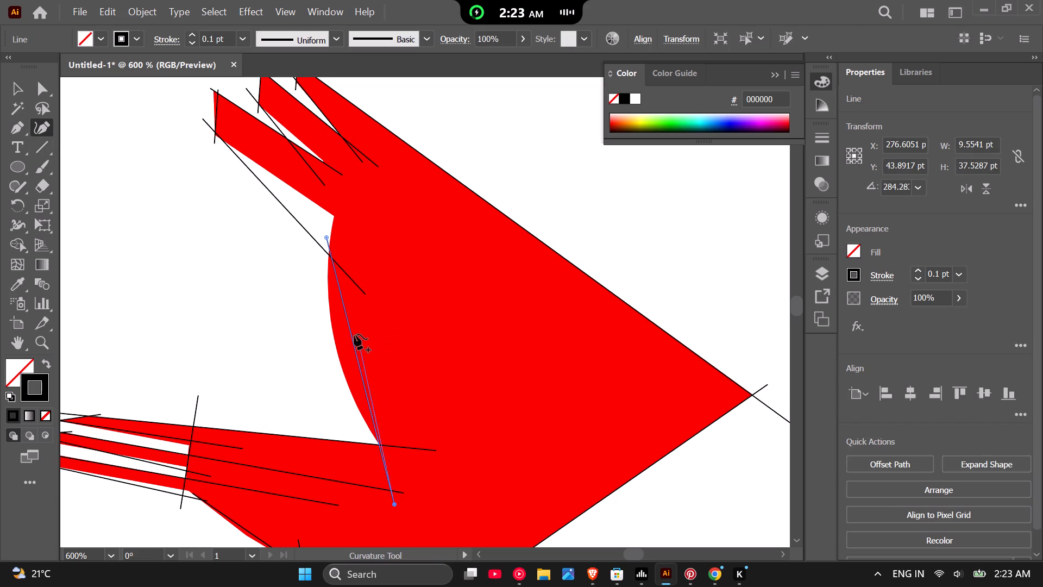
pyautogui.moveTo(352, 334); pyautogui.dragTo(336, 341)
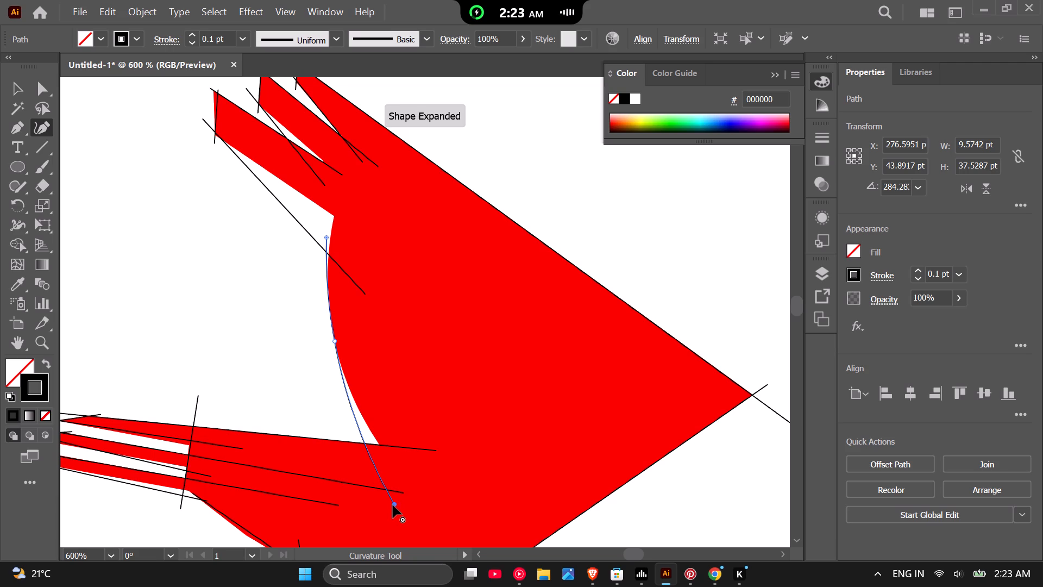
pyautogui.moveTo(394, 504); pyautogui.dragTo(417, 492)
pyautogui.moveTo(327, 236); pyautogui.dragTo(332, 235)
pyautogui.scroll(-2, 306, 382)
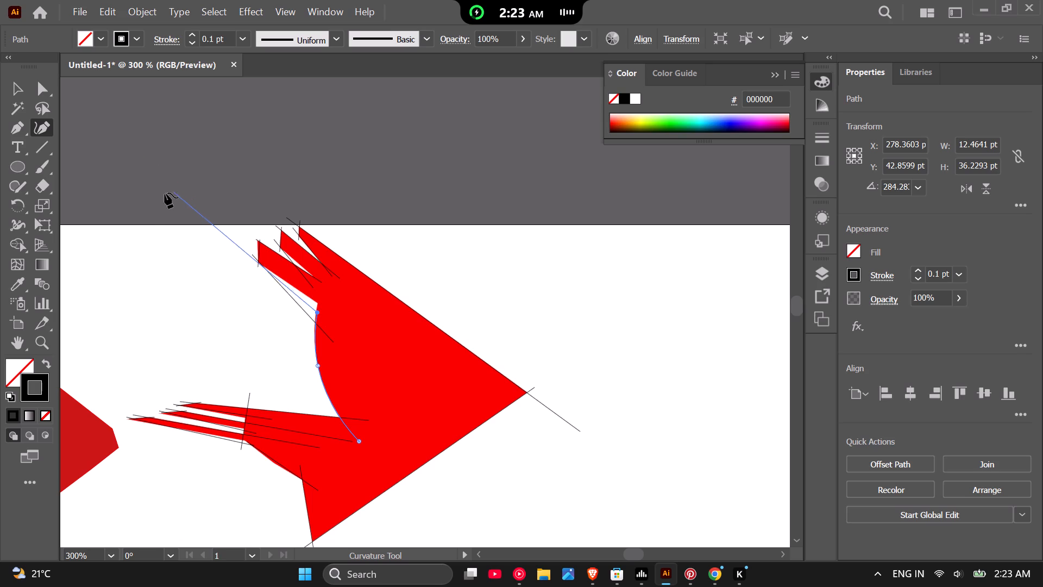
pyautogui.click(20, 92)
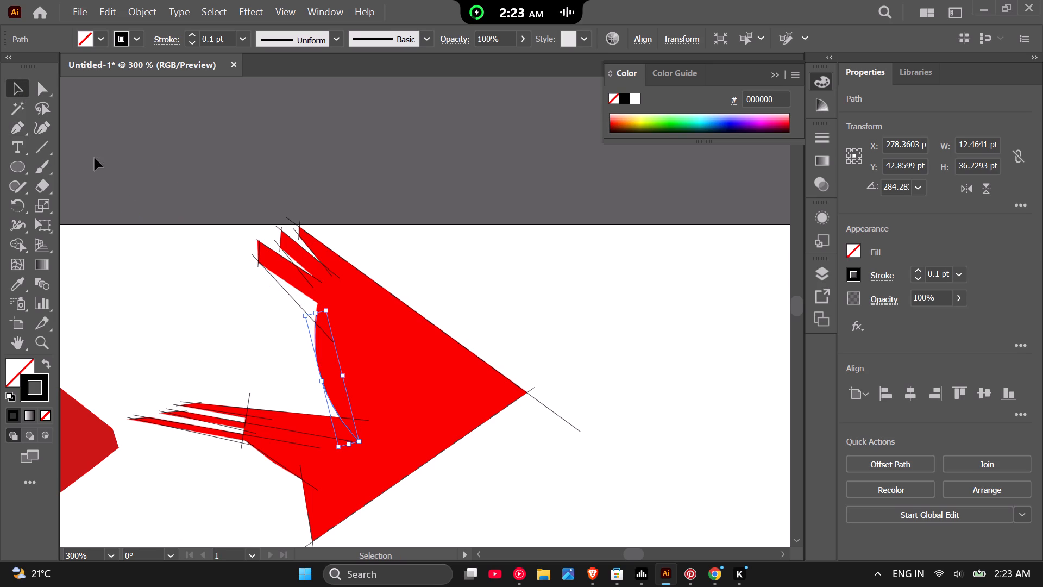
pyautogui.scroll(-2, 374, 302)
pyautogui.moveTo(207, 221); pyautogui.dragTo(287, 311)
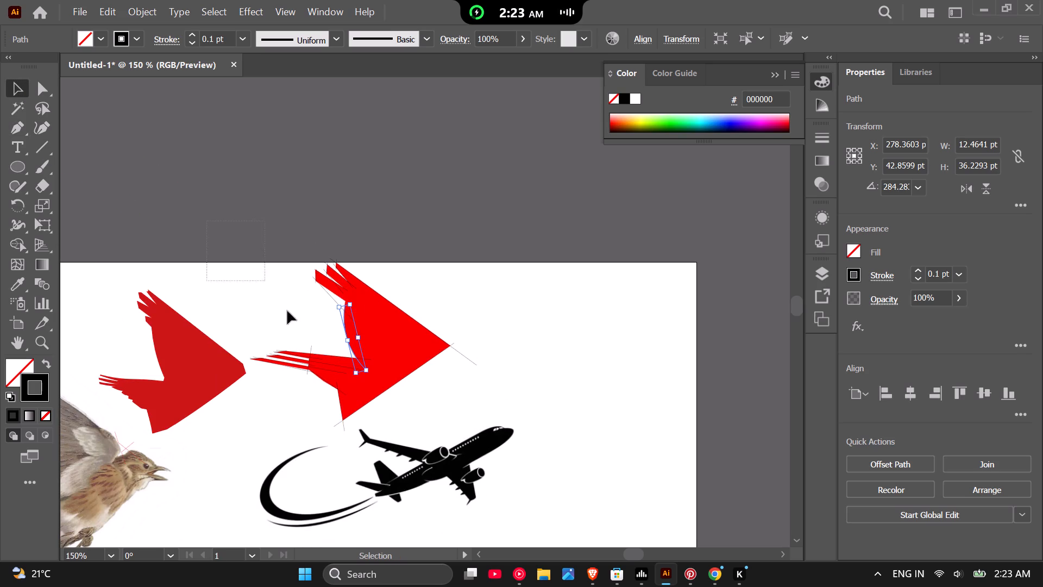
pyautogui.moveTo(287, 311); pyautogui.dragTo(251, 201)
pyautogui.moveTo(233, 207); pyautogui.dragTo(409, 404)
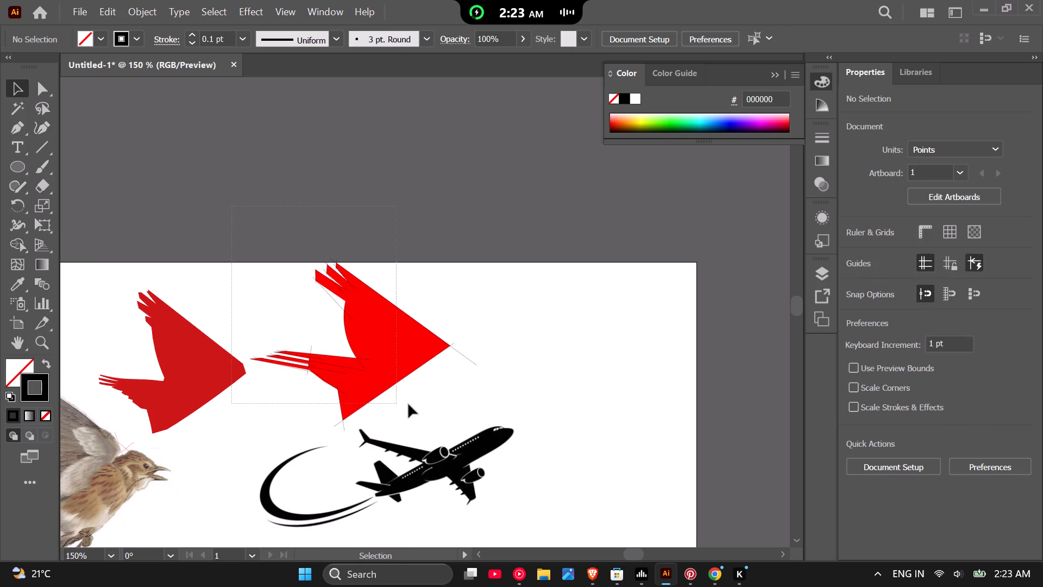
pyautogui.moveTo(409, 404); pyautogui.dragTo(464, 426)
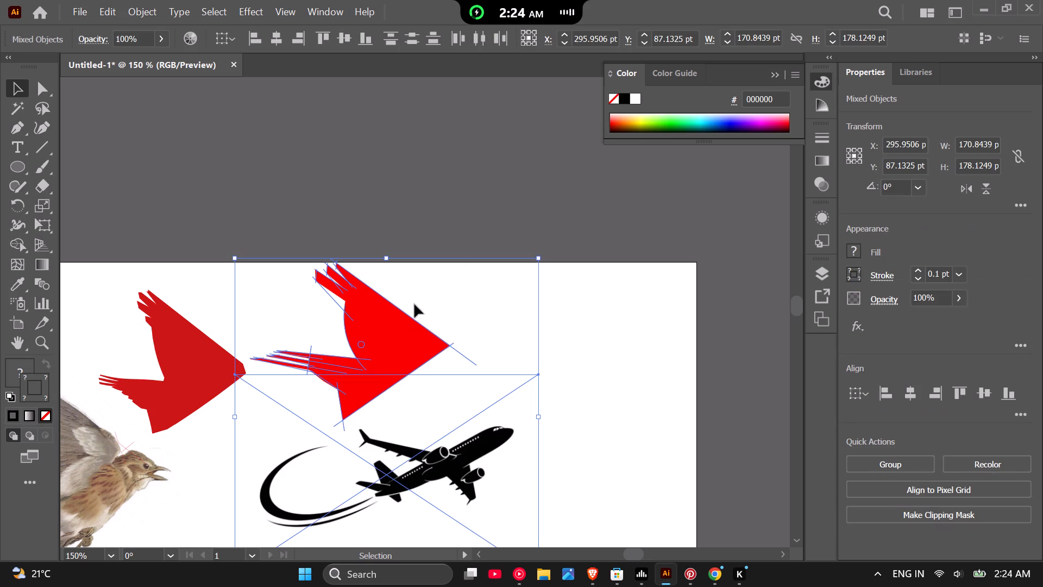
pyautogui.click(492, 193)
# Move the linked airplane image away from the red wings, to beyond the artboard's upper-right corner.
pyautogui.click(454, 452)
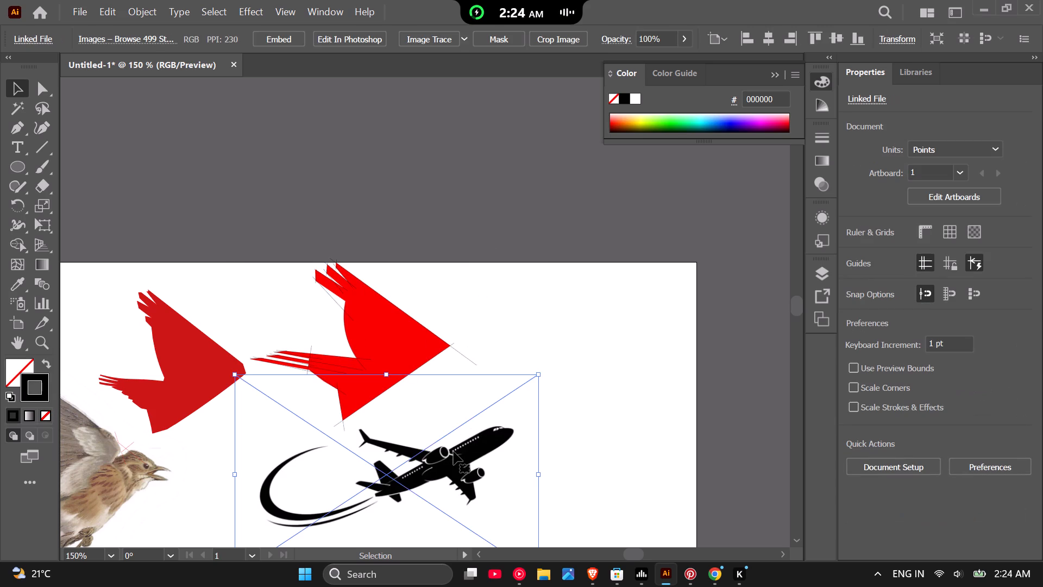
pyautogui.moveTo(454, 452); pyautogui.dragTo(692, 430)
pyautogui.doubleClick(469, 432)
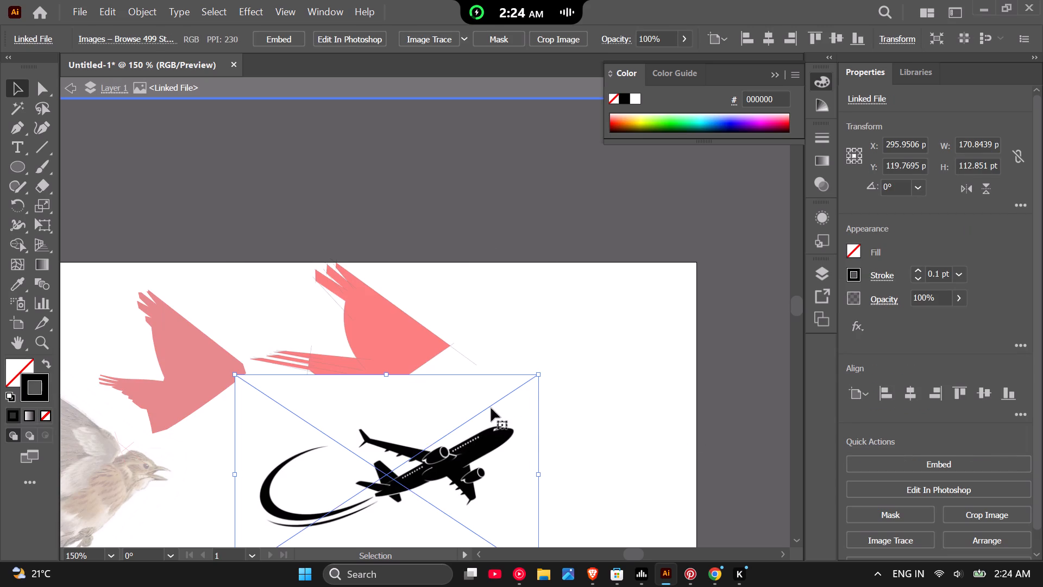
pyautogui.doubleClick(538, 238)
pyautogui.click(454, 461)
pyautogui.moveTo(454, 461); pyautogui.dragTo(542, 441)
pyautogui.doubleClick(521, 209)
pyautogui.click(432, 459)
pyautogui.moveTo(432, 453); pyautogui.dragTo(698, 209)
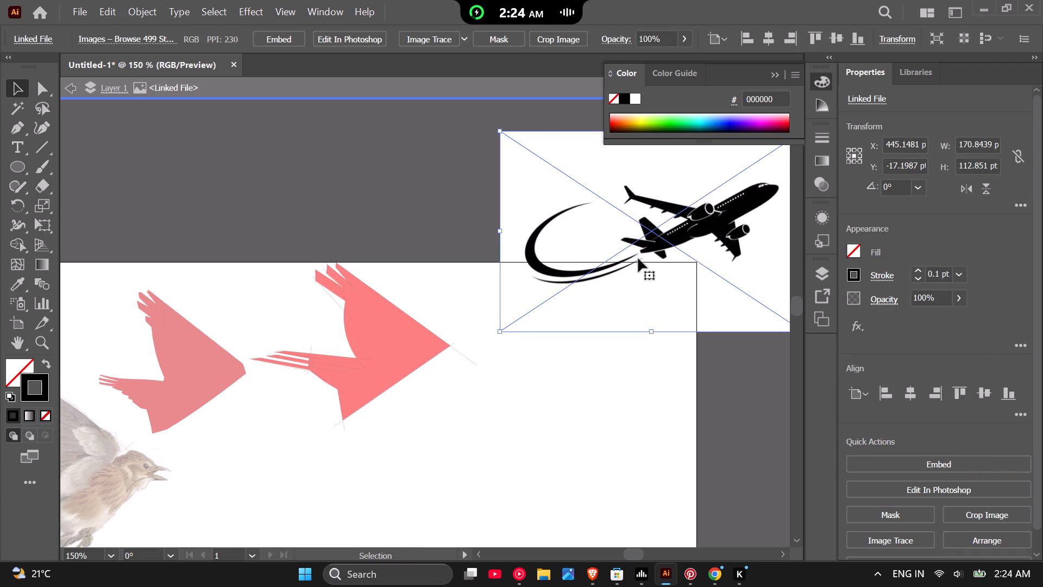
pyautogui.moveTo(638, 259); pyautogui.dragTo(682, 193)
pyautogui.doubleClick(418, 178)
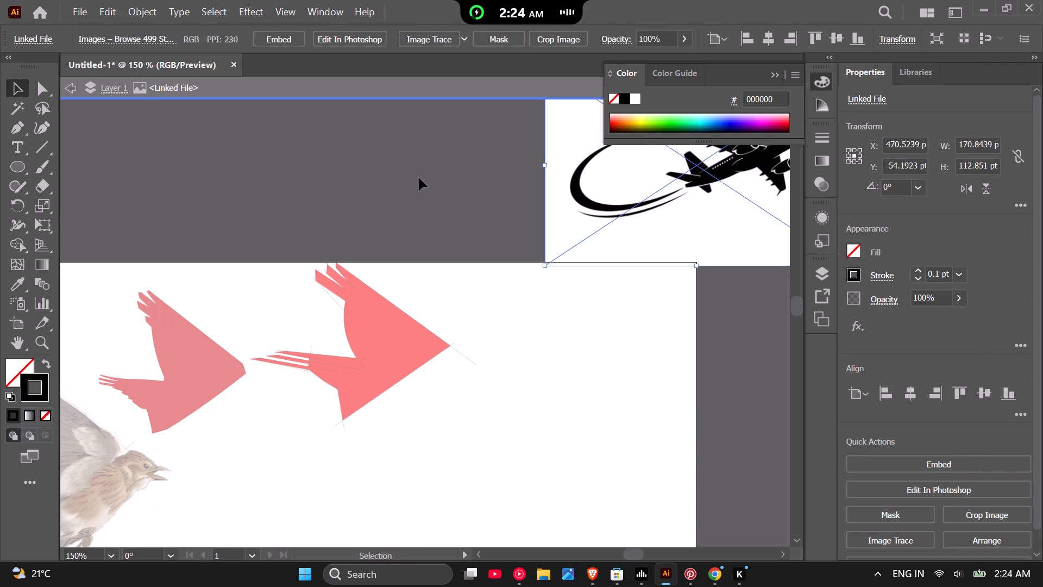
# Select the bright red wings with all their guide lines and merge the wing body and feather regions into one shape with Shape Builder.
pyautogui.moveTo(229, 198); pyautogui.dragTo(476, 432)
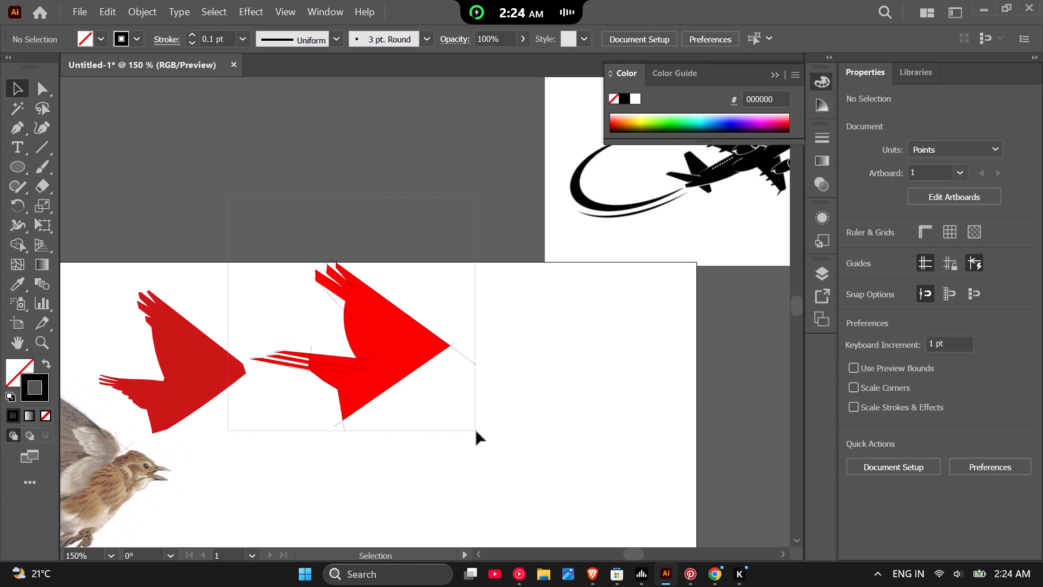
pyautogui.moveTo(476, 432); pyautogui.dragTo(483, 449)
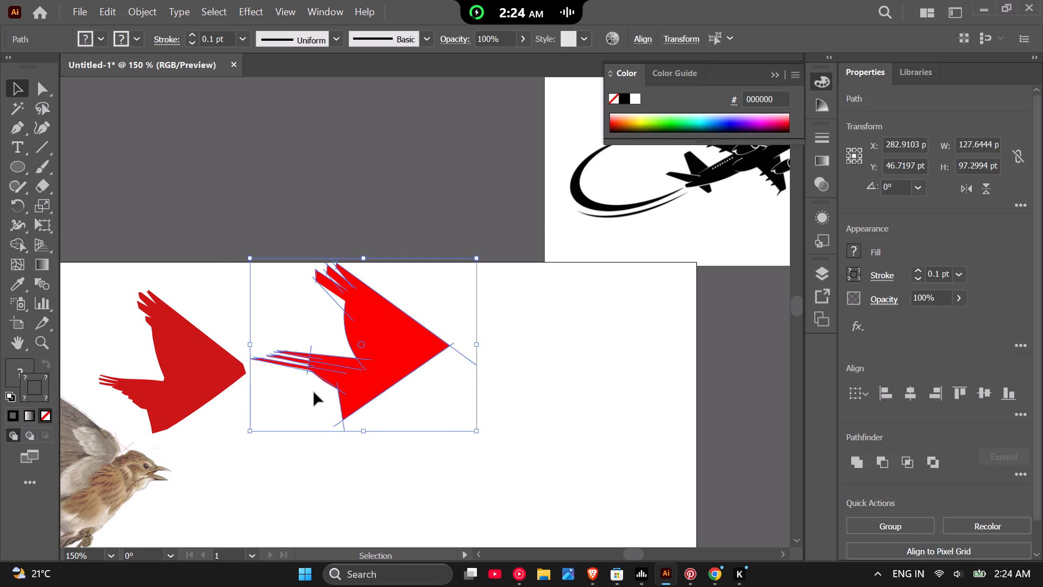
pyautogui.scroll(1, 314, 392)
pyautogui.scroll(4, 366, 358)
pyautogui.scroll(-3, 372, 330)
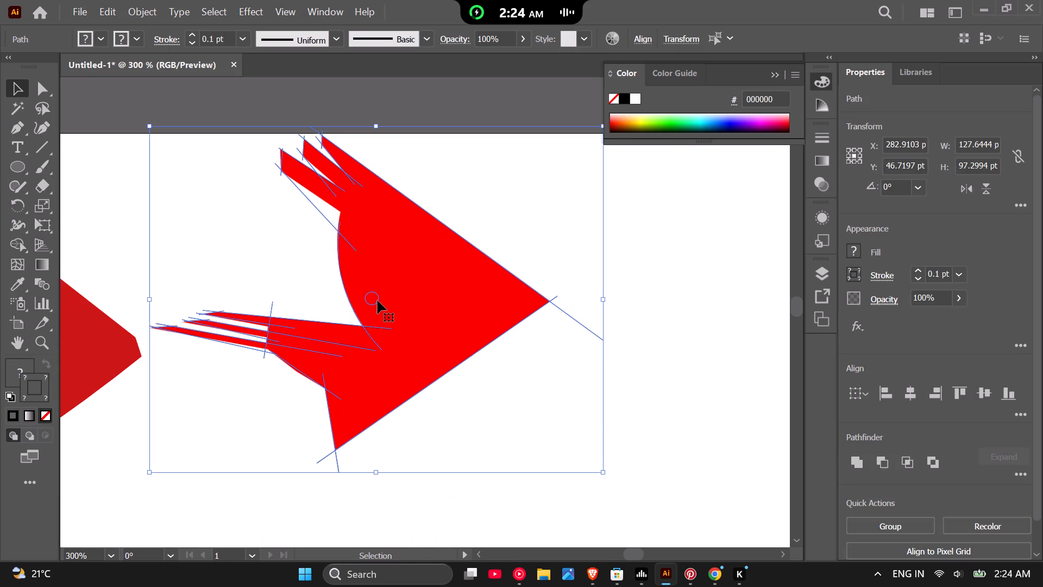
pyautogui.click(14, 221)
pyautogui.click(24, 240)
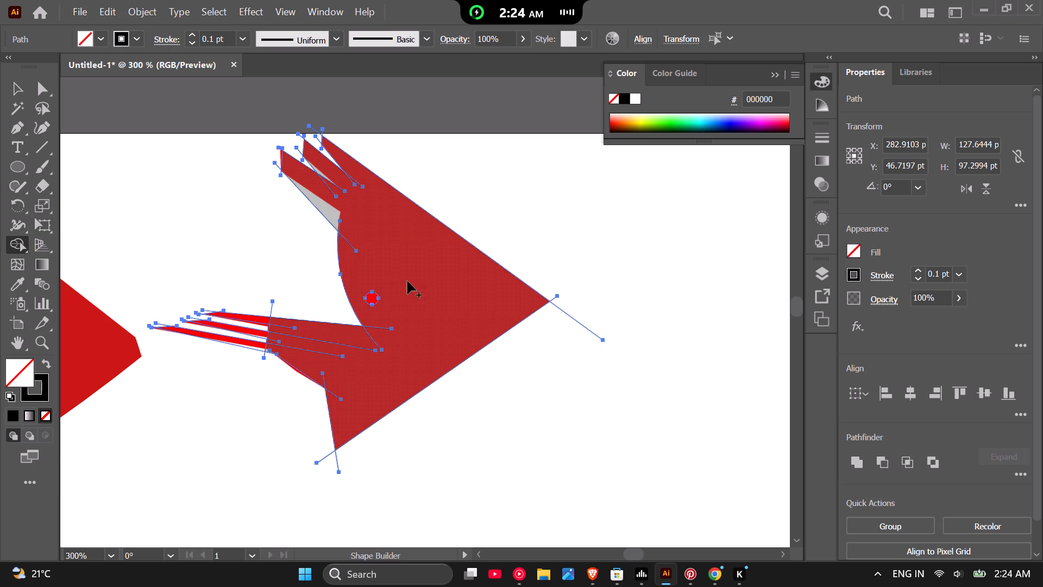
pyautogui.moveTo(412, 281); pyautogui.dragTo(363, 195)
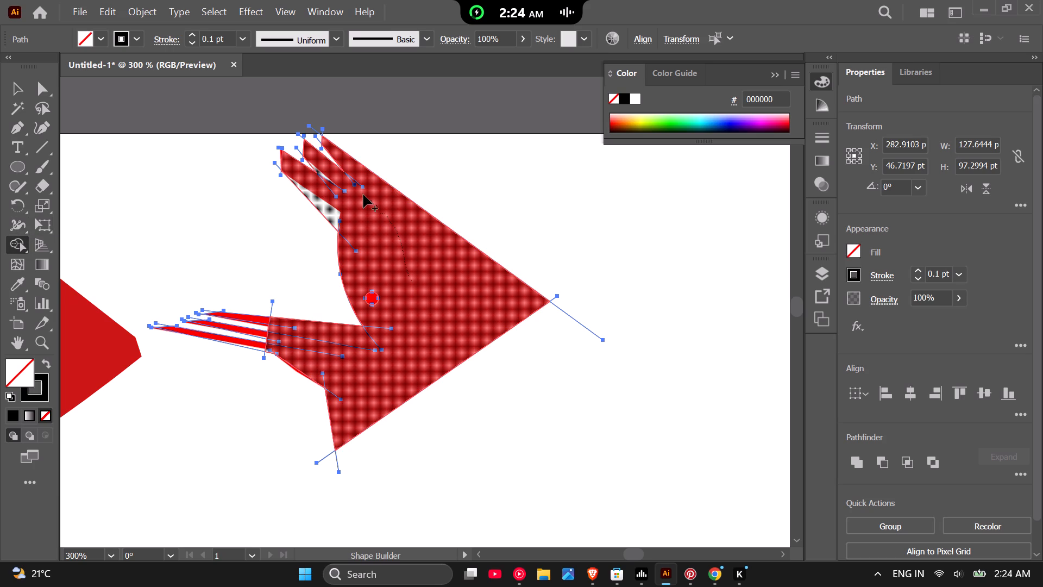
pyautogui.moveTo(363, 195); pyautogui.dragTo(423, 252)
pyautogui.moveTo(423, 252); pyautogui.dragTo(356, 371)
pyautogui.moveTo(356, 371); pyautogui.dragTo(265, 347)
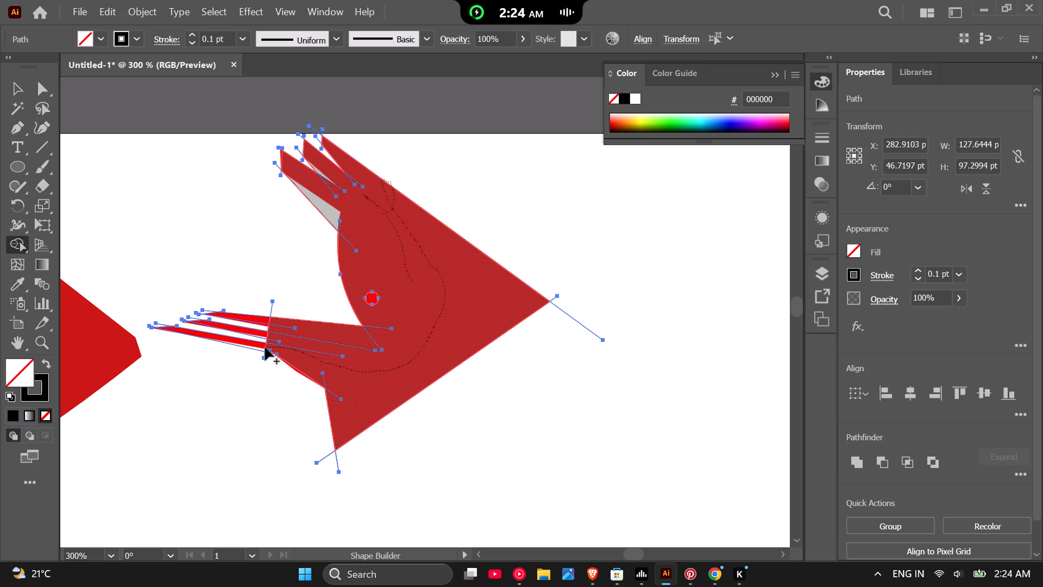
pyautogui.moveTo(265, 347); pyautogui.dragTo(273, 336)
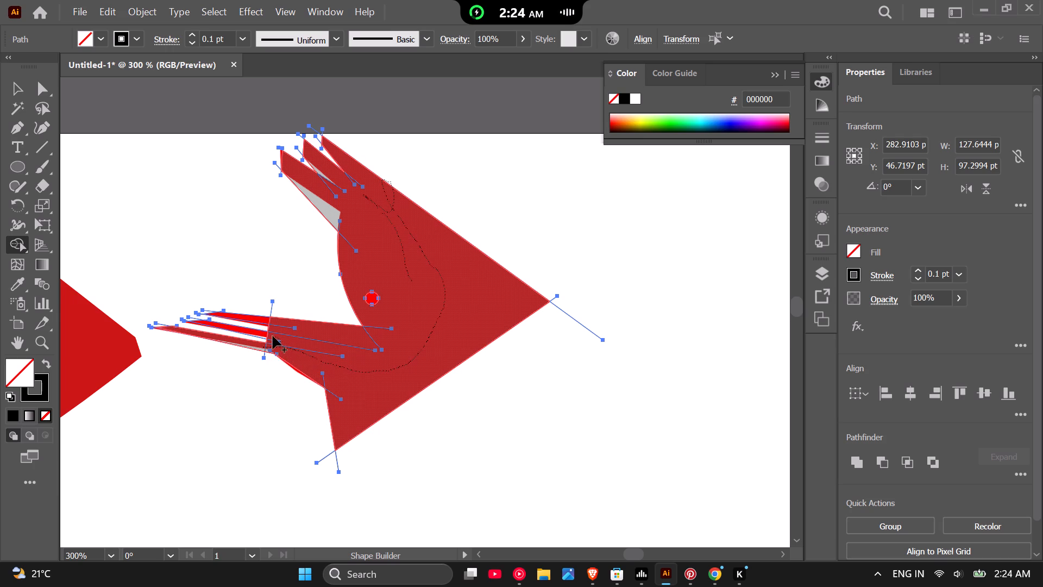
pyautogui.moveTo(273, 336); pyautogui.dragTo(273, 321)
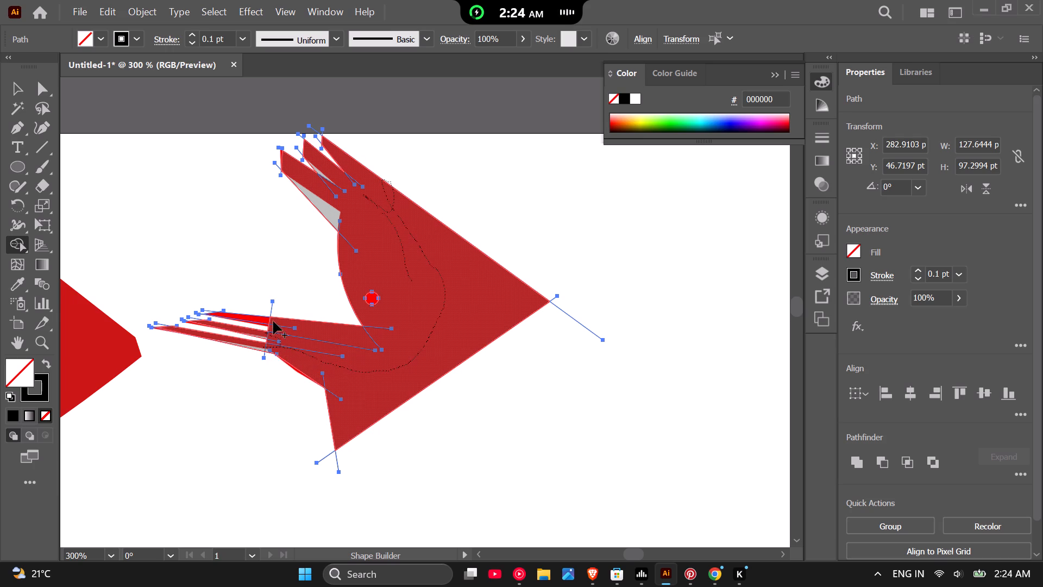
pyautogui.moveTo(273, 321); pyautogui.dragTo(275, 317)
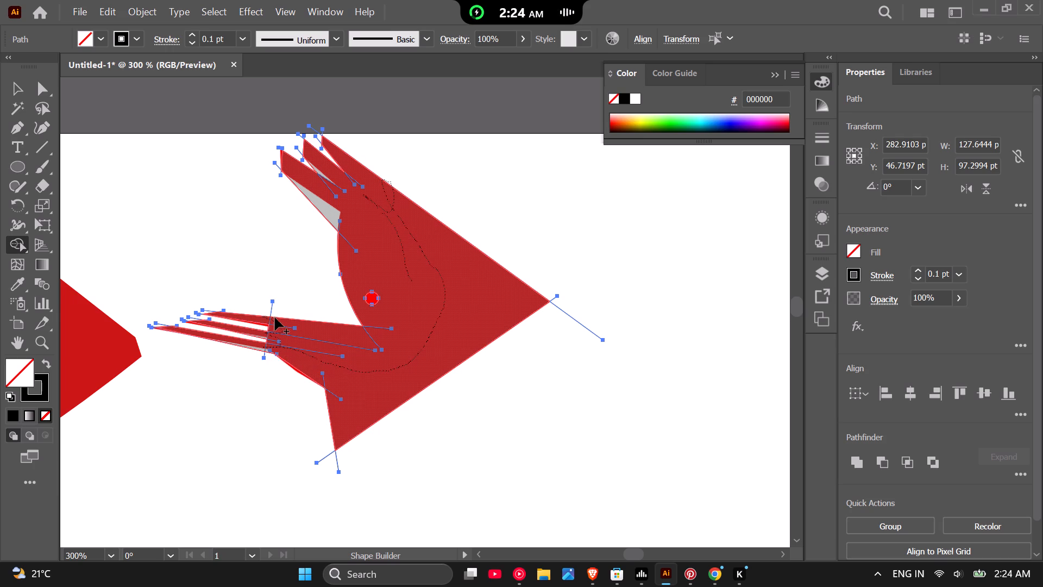
pyautogui.moveTo(275, 317); pyautogui.dragTo(340, 335)
pyautogui.moveTo(340, 335); pyautogui.dragTo(382, 296)
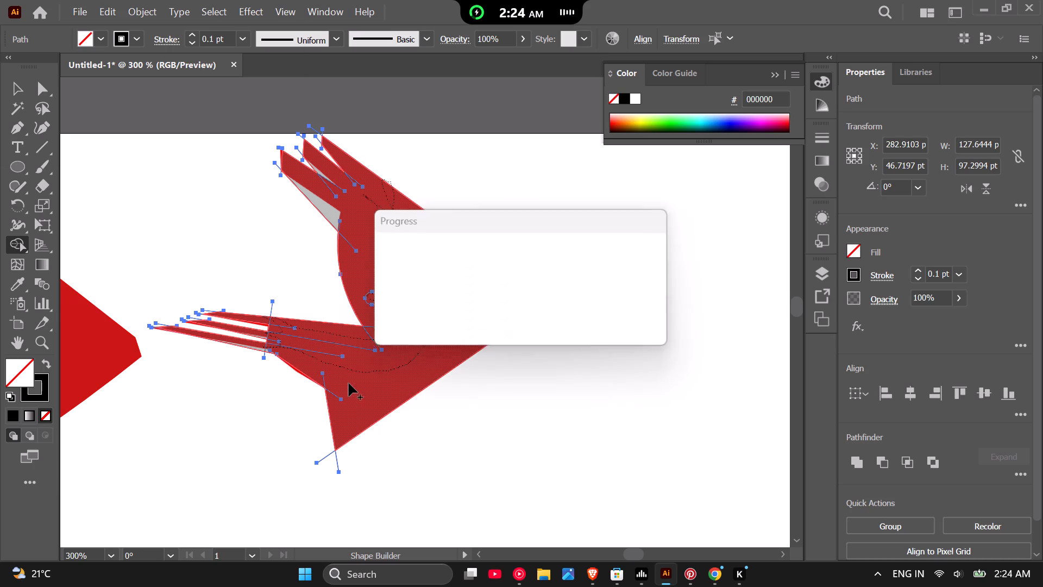
# Select the merged wing shape on its own and fill it with the muted red A33636.
pyautogui.scroll(-3, 349, 383)
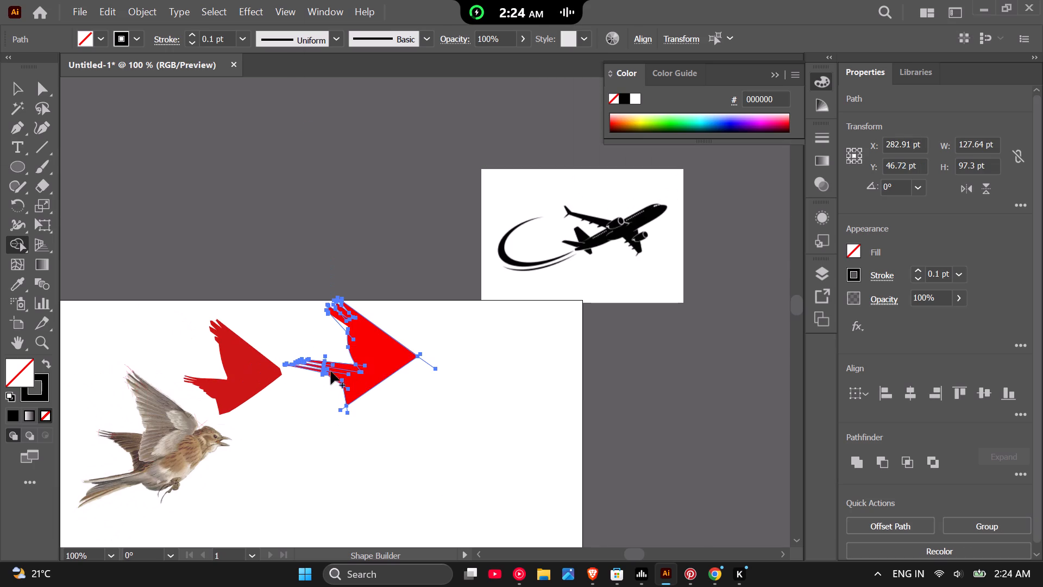
pyautogui.click(17, 92)
pyautogui.click(323, 476)
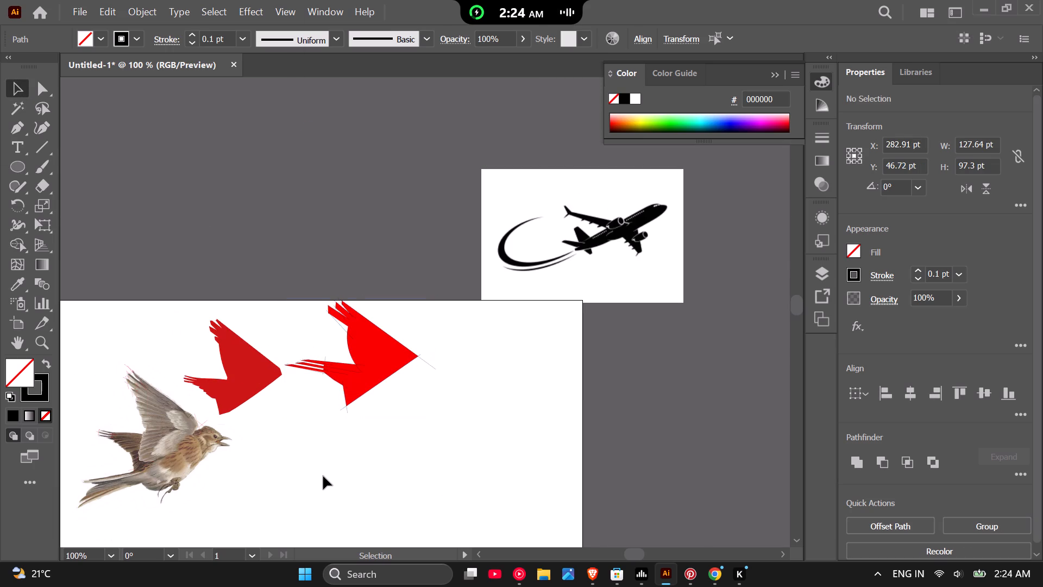
pyautogui.click(374, 364)
pyautogui.doubleClick(376, 355)
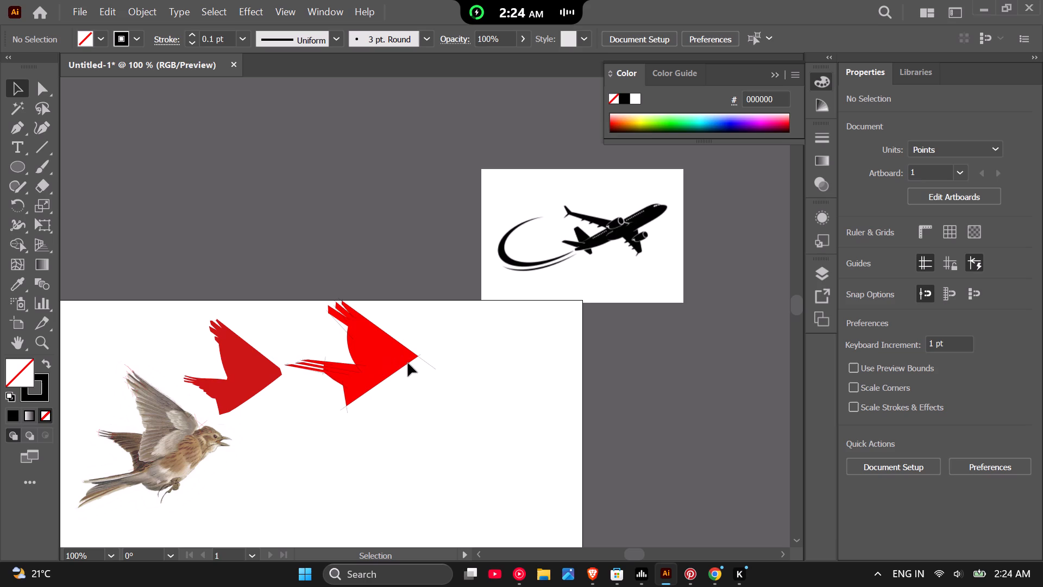
pyautogui.click(401, 362)
pyautogui.moveTo(405, 392); pyautogui.dragTo(382, 365)
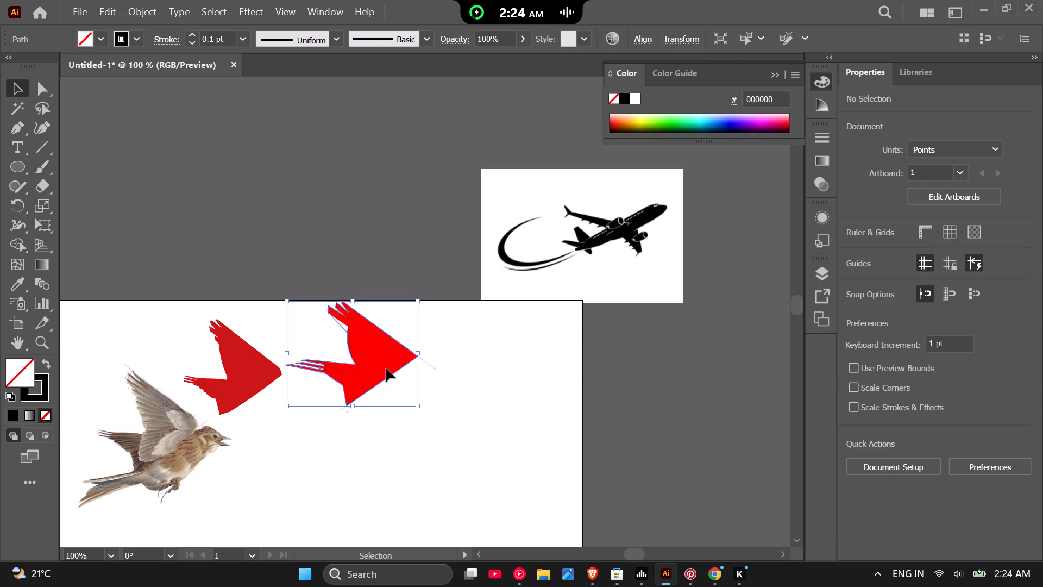
pyautogui.moveTo(386, 369); pyautogui.dragTo(422, 390)
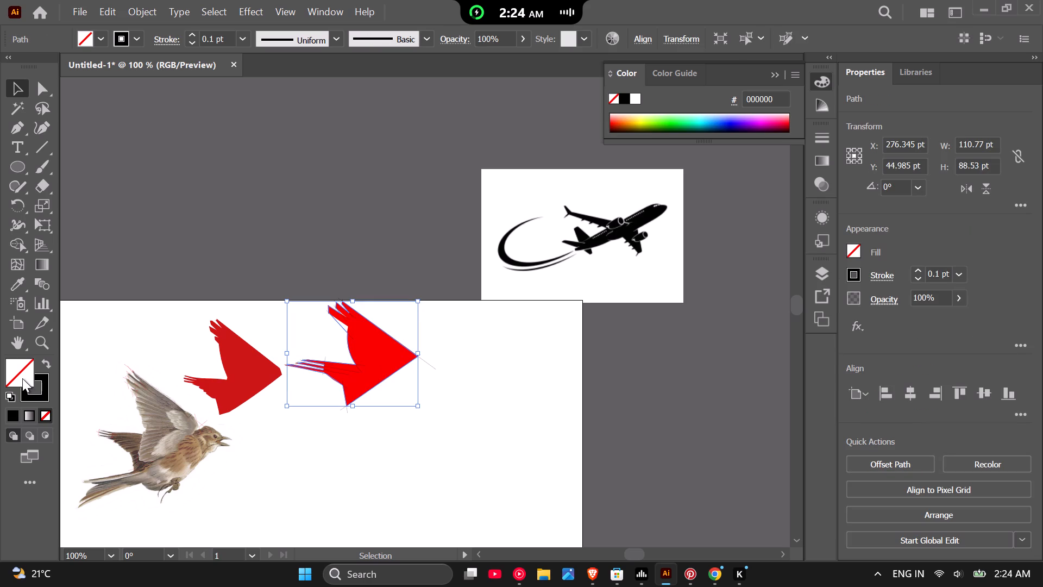
pyautogui.doubleClick(22, 378)
pyautogui.click(724, 232)
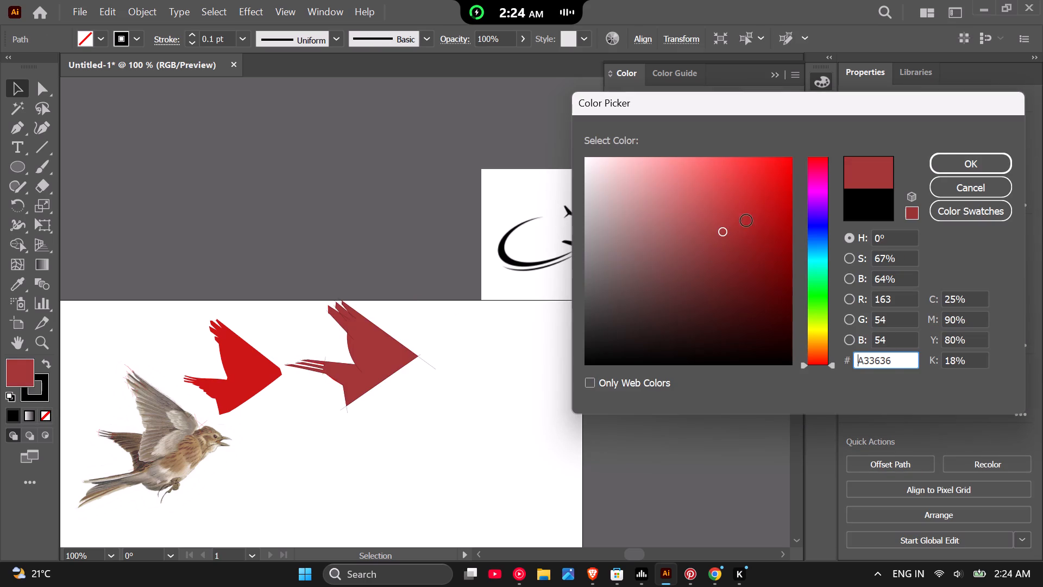
pyautogui.click(957, 172)
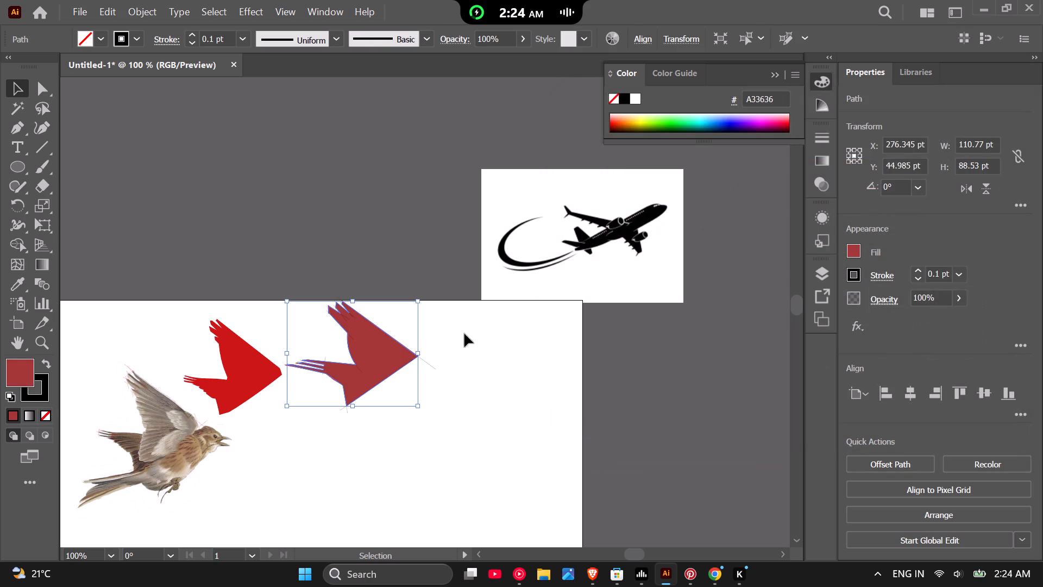
pyautogui.click(380, 357)
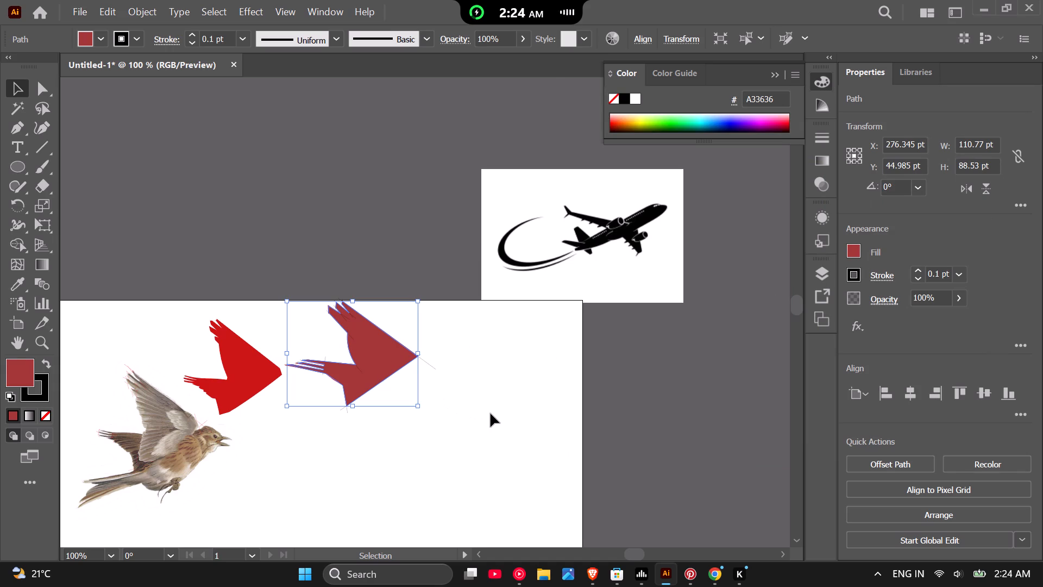
# Move the merged wing shape off the bright red original, about 112 pt to the right and 53 pt down.
pyautogui.click(491, 414)
pyautogui.click(384, 353)
pyautogui.moveTo(384, 353); pyautogui.dragTo(517, 415)
pyautogui.click(402, 499)
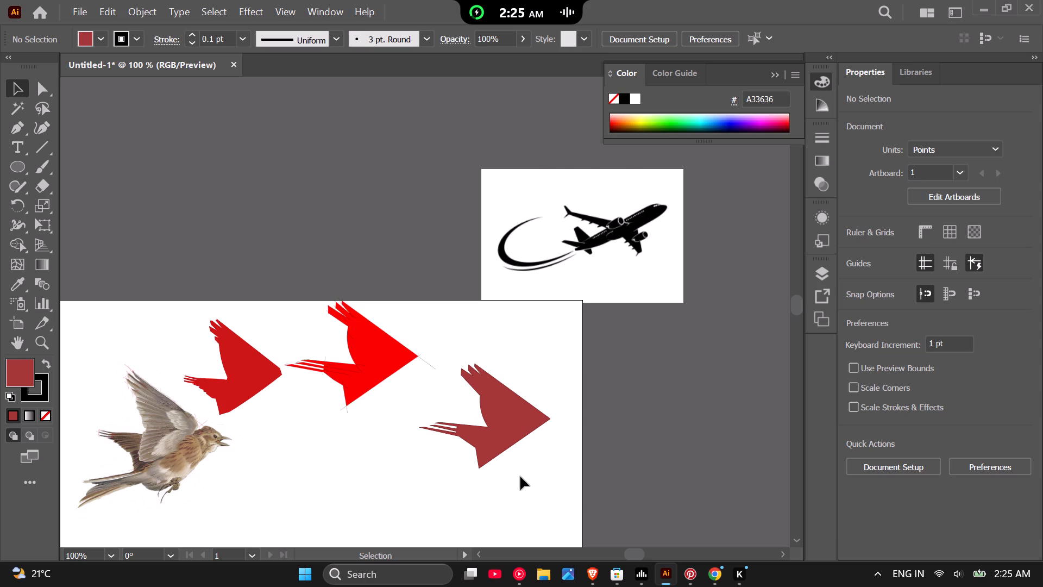
# Move the two tip anchor points of the lower wing's uppermost feather slightly up and inward, spreading it from the others.
pyautogui.scroll(1, 519, 470)
pyautogui.scroll(2, 411, 424)
pyautogui.scroll(1, 424, 382)
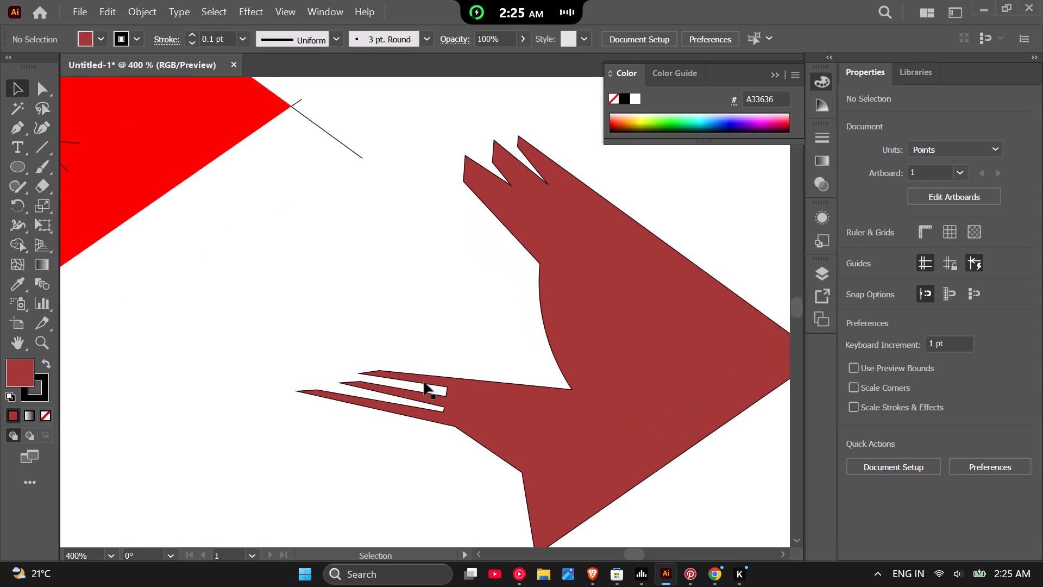
pyautogui.scroll(1, 428, 379)
pyautogui.click(402, 379)
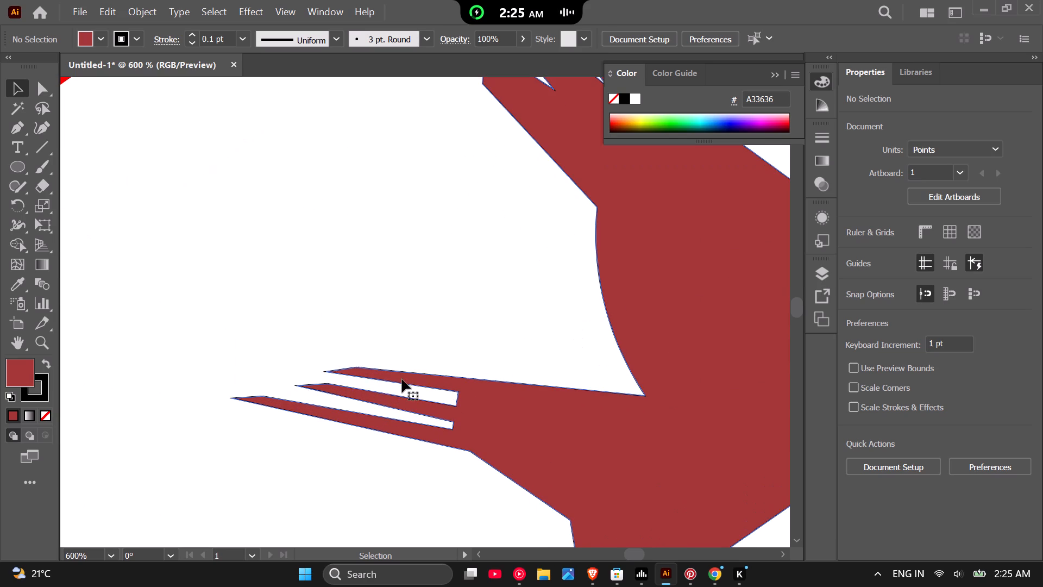
pyautogui.click(39, 82)
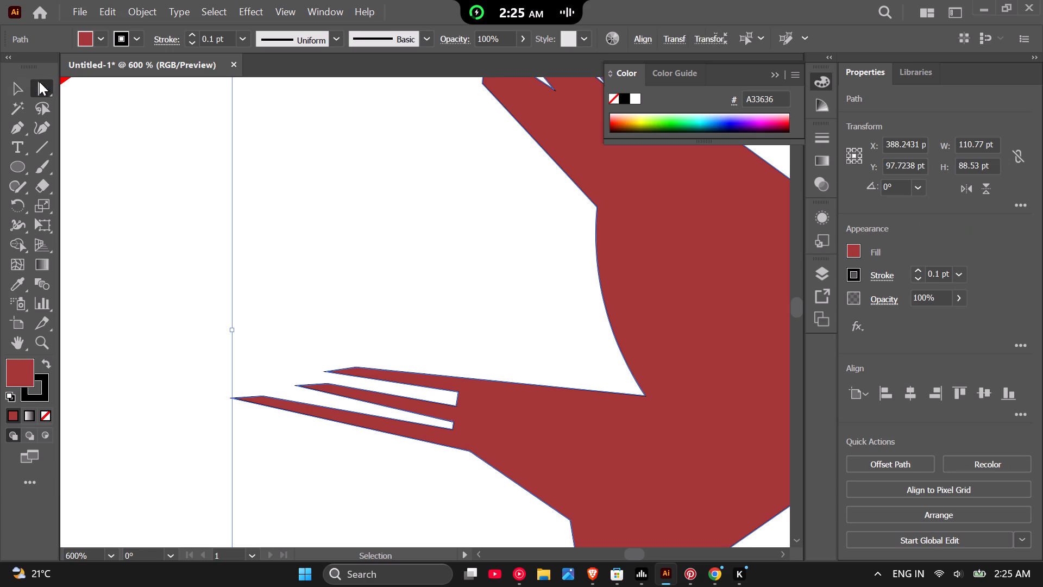
pyautogui.scroll(2, 363, 374)
pyautogui.scroll(-1, 345, 335)
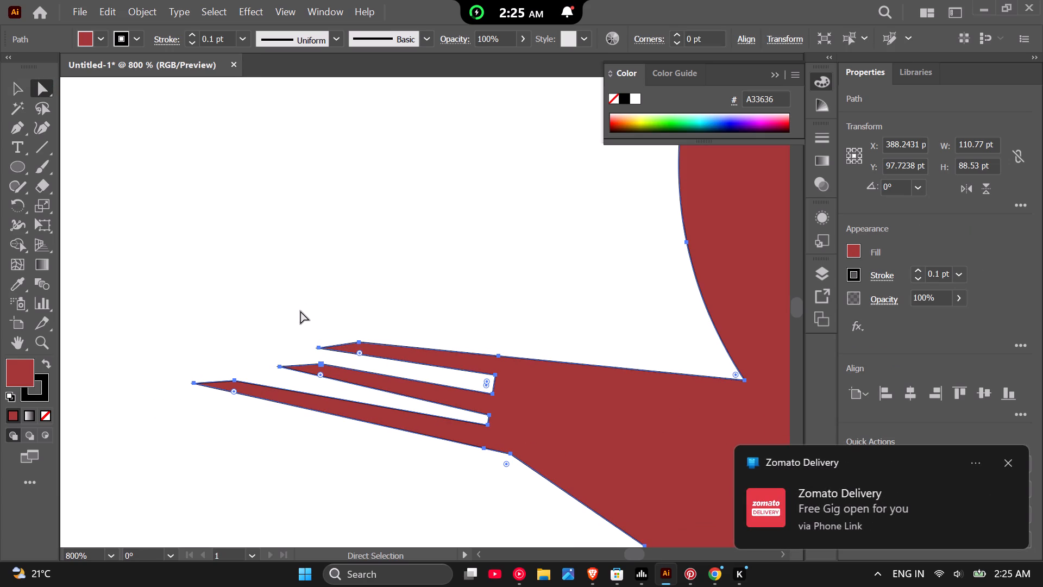
pyautogui.moveTo(300, 311); pyautogui.dragTo(371, 357)
pyautogui.scroll(2, 364, 344)
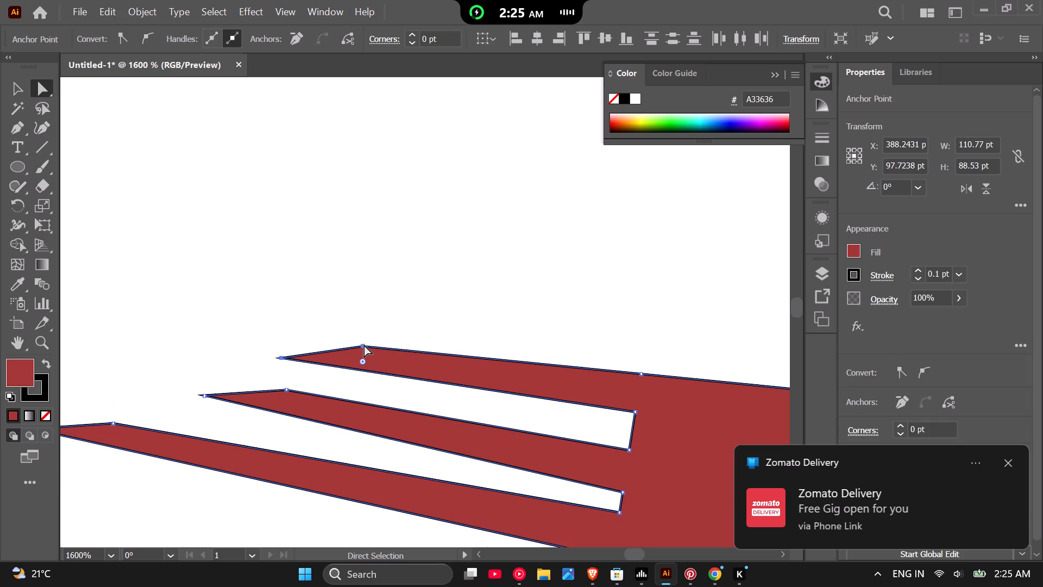
pyautogui.moveTo(364, 345); pyautogui.dragTo(367, 341)
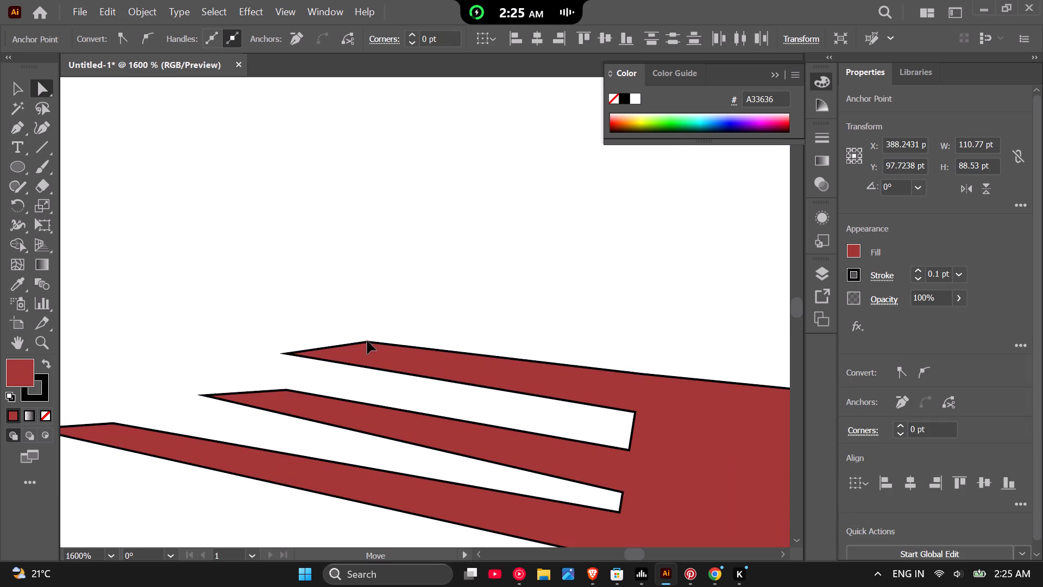
pyautogui.moveTo(367, 341); pyautogui.dragTo(381, 324)
pyautogui.scroll(-2, 273, 369)
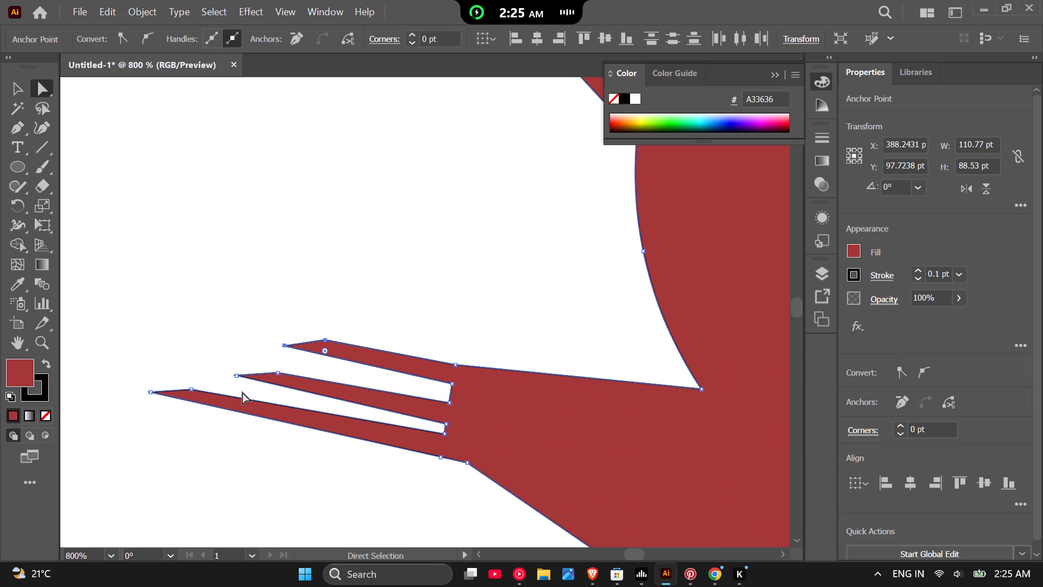
pyautogui.click(208, 429)
# Move the two tip anchor points of the lower wing's middle feather slightly up and inward.
pyautogui.scroll(-5, 208, 429)
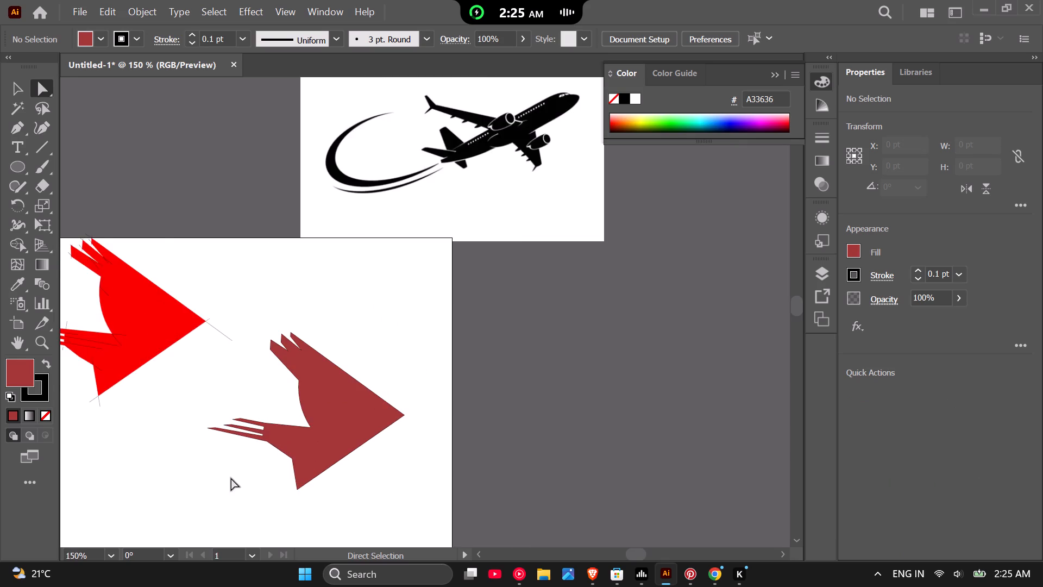
pyautogui.scroll(2, 237, 478)
pyautogui.scroll(3, 215, 383)
pyautogui.moveTo(187, 344); pyautogui.dragTo(236, 379)
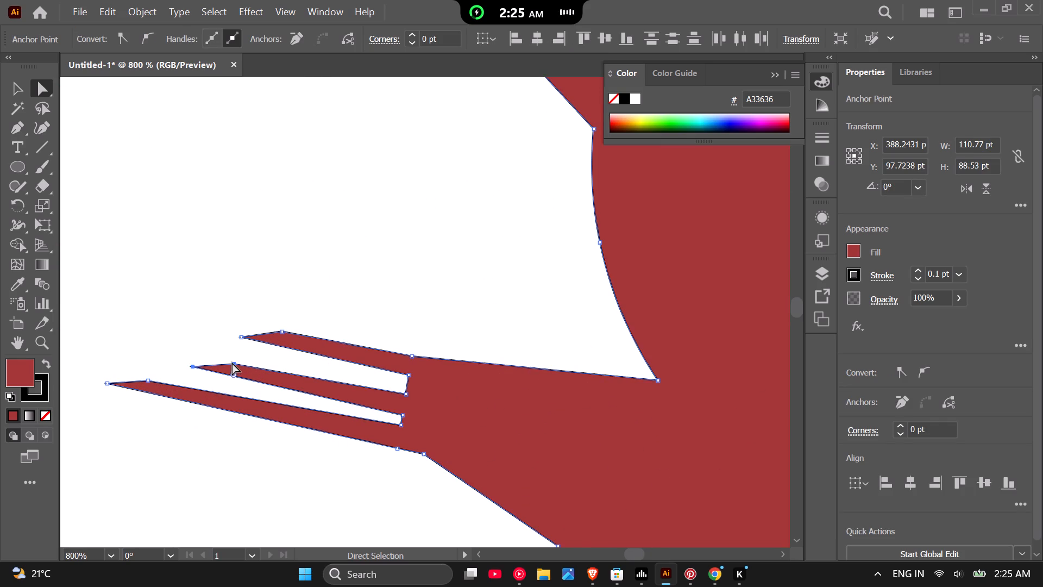
pyautogui.moveTo(233, 363); pyautogui.dragTo(238, 357)
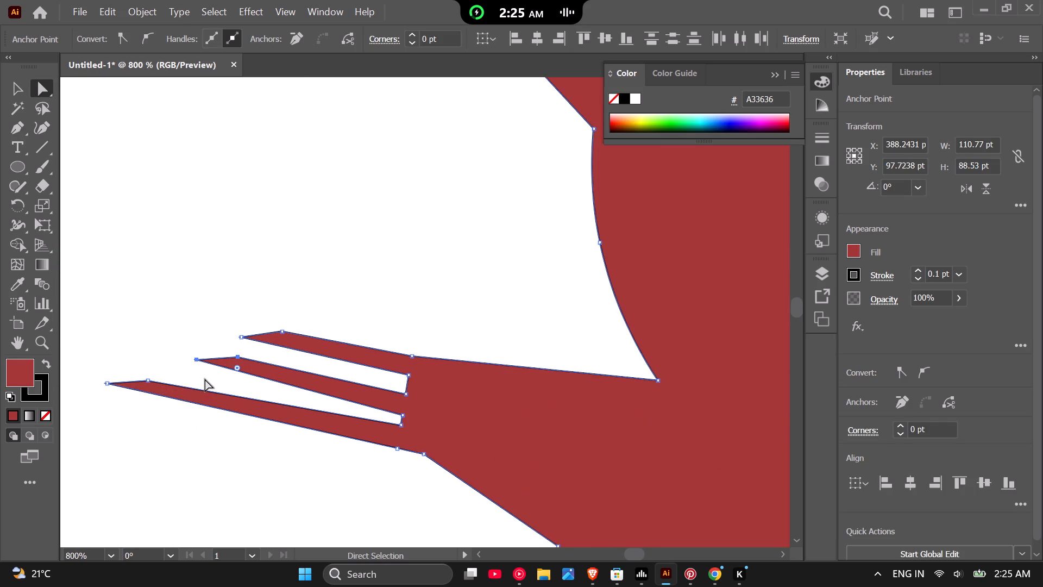
# Move the two tip anchor points of the lower wing's lowest feather up and slightly inward, toward the middle feather.
pyautogui.moveTo(93, 364); pyautogui.dragTo(165, 401)
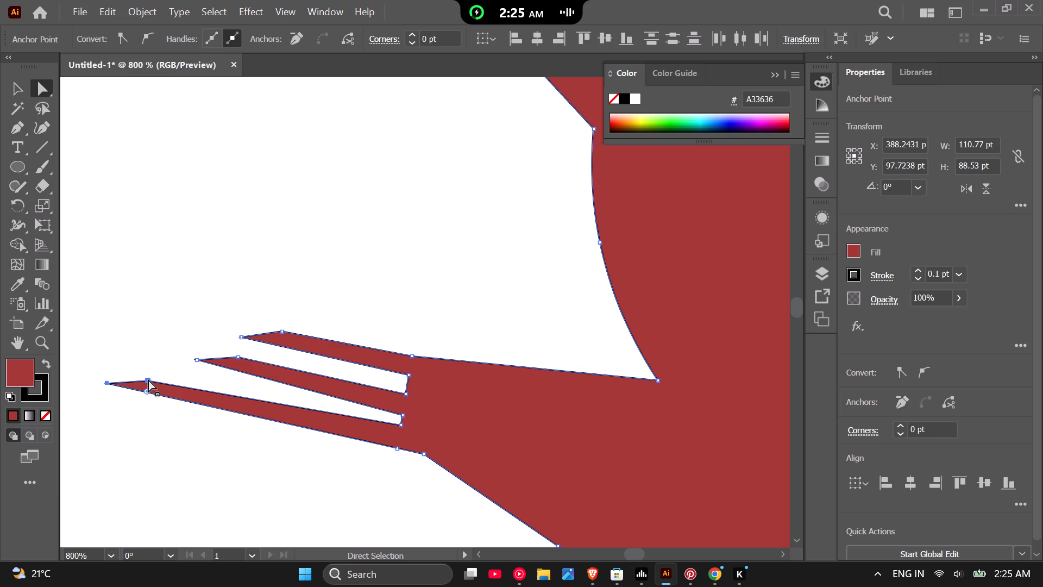
pyautogui.moveTo(148, 379); pyautogui.dragTo(156, 369)
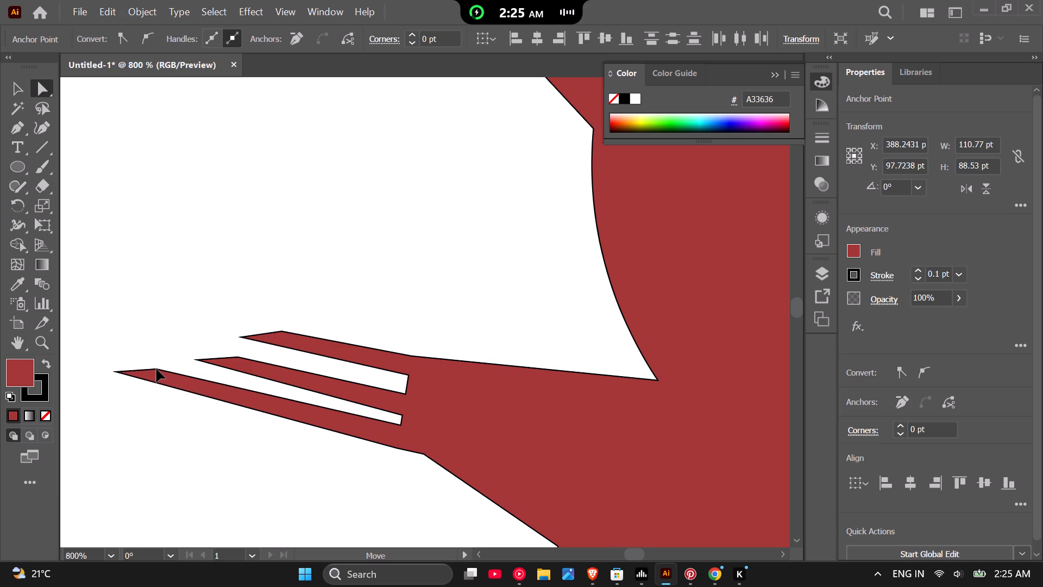
pyautogui.moveTo(156, 369); pyautogui.dragTo(155, 364)
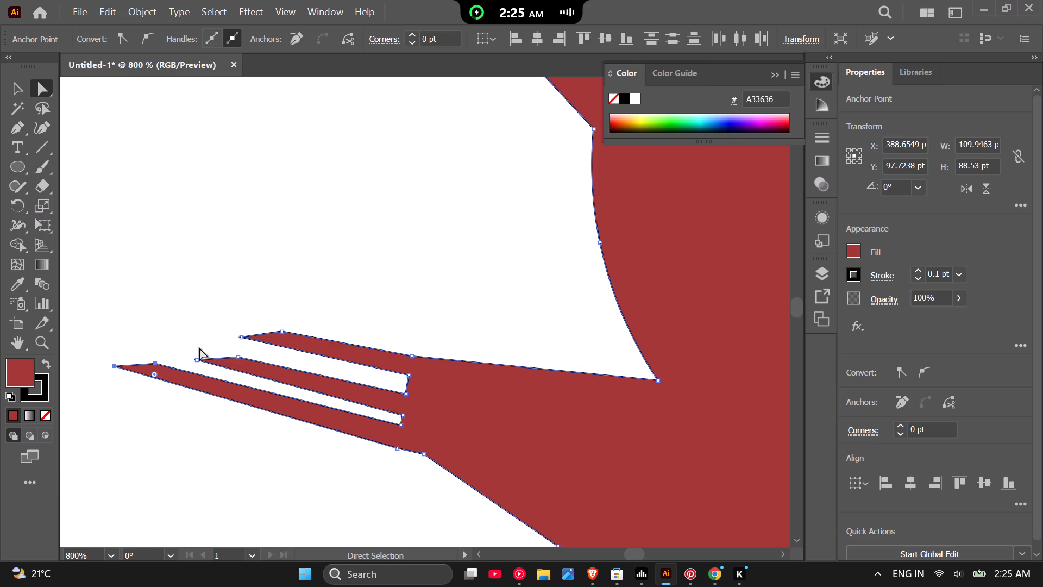
# Shift the two tip anchor points of the lower wing's middle feather slightly outward, lengthening the feather.
pyautogui.moveTo(179, 340); pyautogui.dragTo(243, 368)
pyautogui.moveTo(237, 356); pyautogui.dragTo(231, 359)
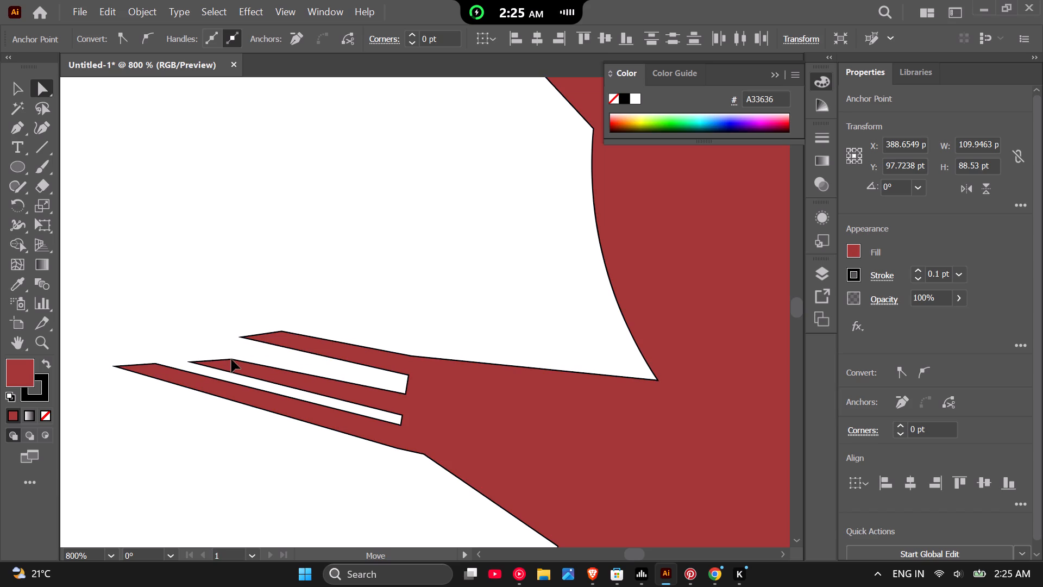
pyautogui.moveTo(231, 359); pyautogui.dragTo(229, 358)
# Move the two tip anchor points of the lower wing's uppermost feather slightly down and outward, and deselect the shape.
pyautogui.moveTo(230, 301); pyautogui.dragTo(290, 349)
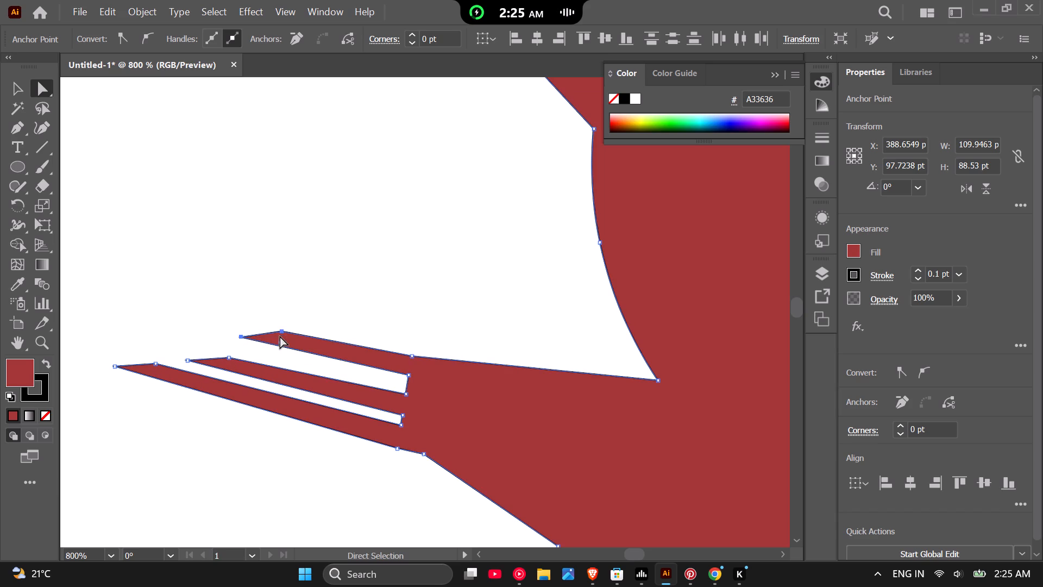
pyautogui.moveTo(280, 332); pyautogui.dragTo(278, 338)
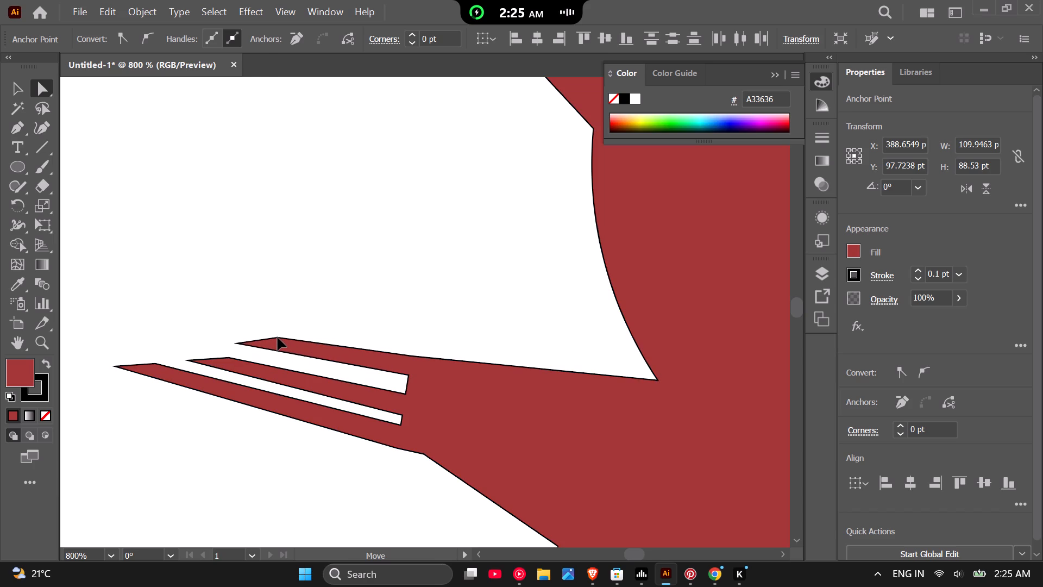
pyautogui.moveTo(278, 338); pyautogui.dragTo(278, 337)
pyautogui.click(237, 434)
pyautogui.scroll(-5, 233, 383)
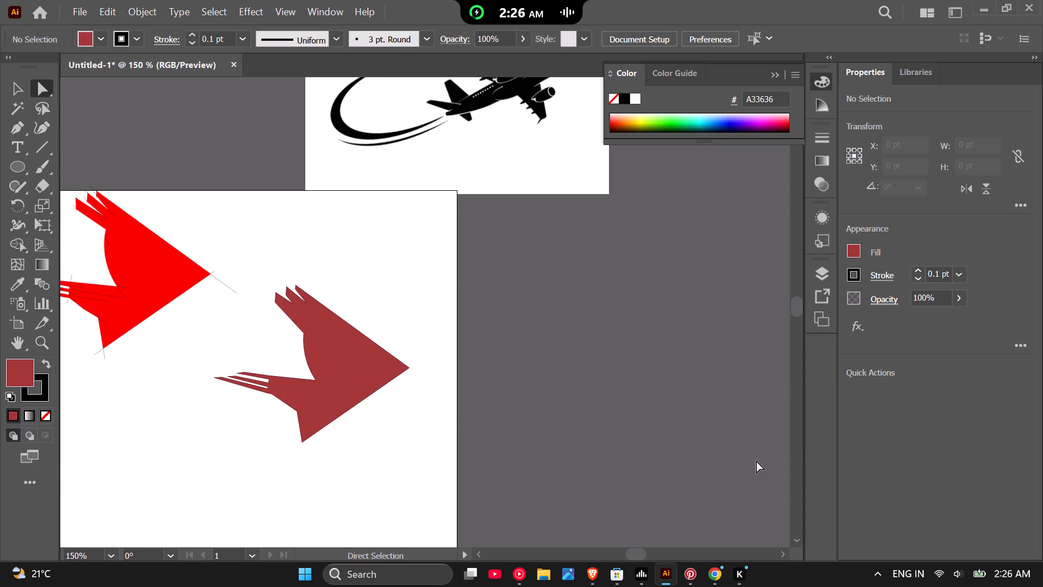
# Compare the refined muted red wing shape with the earlier red versions, the bird photo and the black silhouette.
pyautogui.click(540, 414)
pyautogui.scroll(-1, 235, 336)
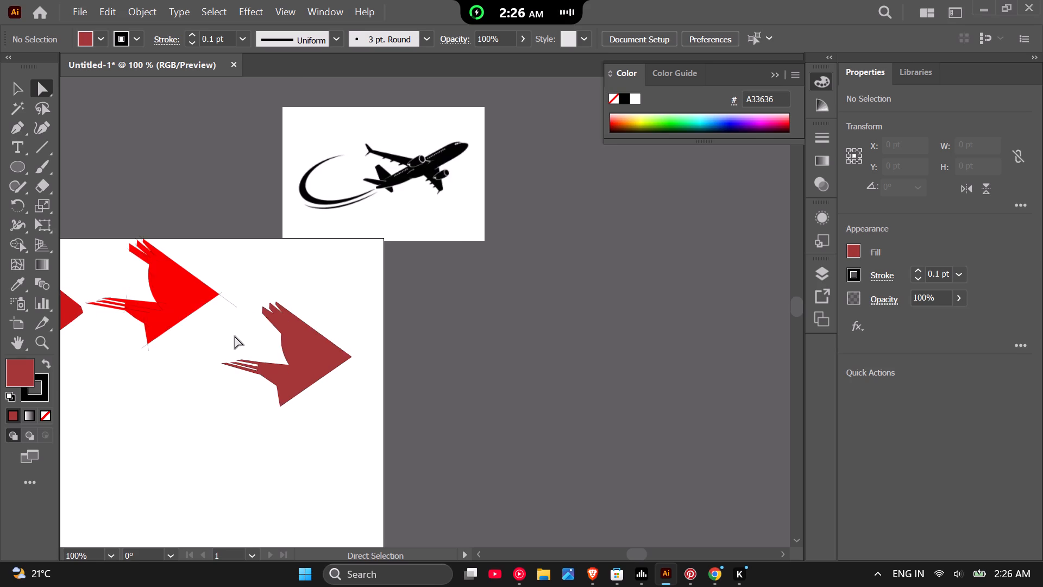
pyautogui.scroll(-2, 235, 336)
pyautogui.scroll(4, 166, 323)
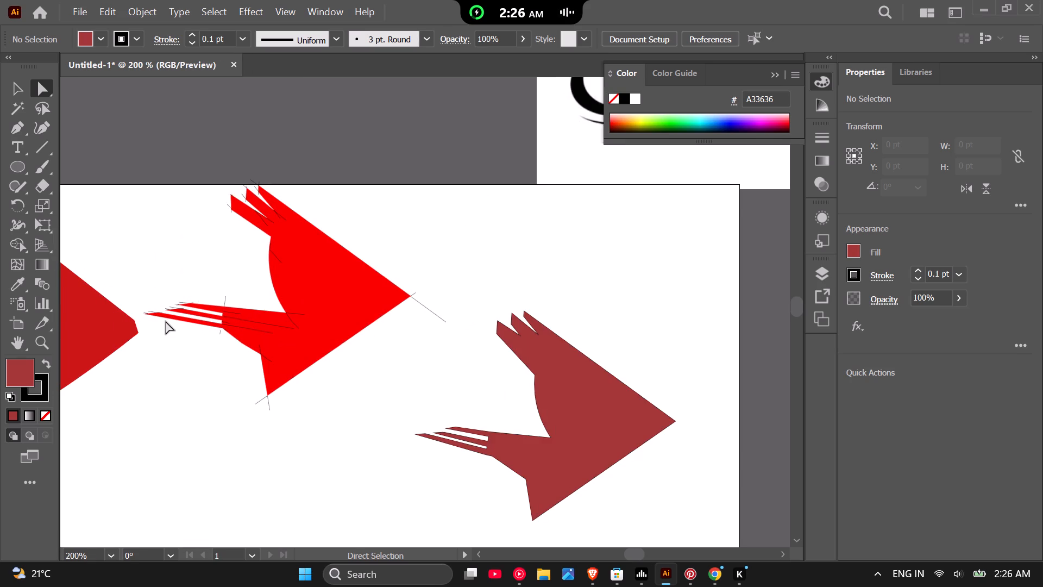
pyautogui.scroll(-2, 166, 321)
pyautogui.scroll(-2, 230, 317)
pyautogui.scroll(1, 194, 365)
pyautogui.scroll(-1, 195, 372)
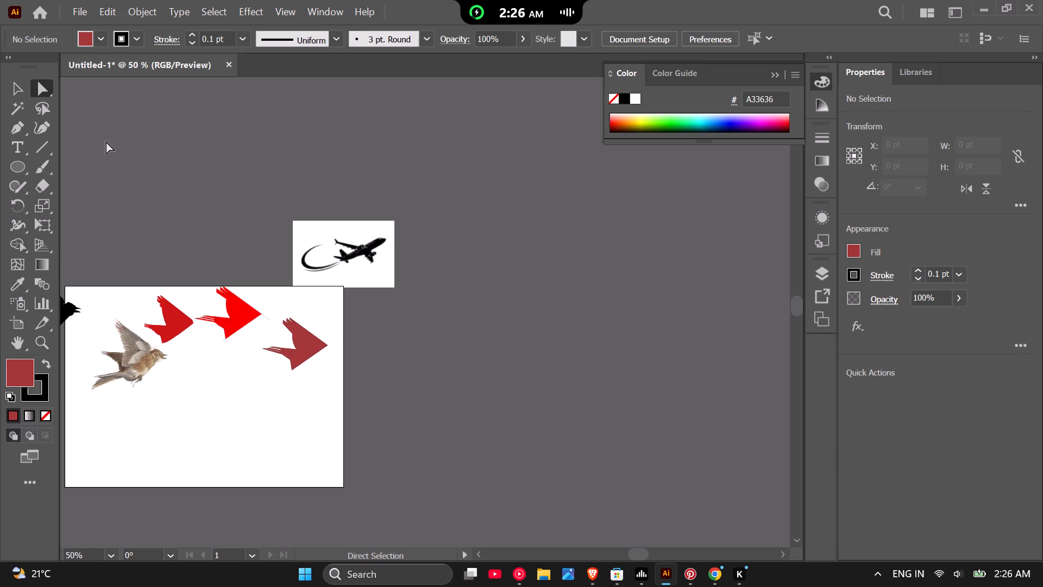
pyautogui.scroll(2, 152, 224)
pyautogui.scroll(-3, 319, 388)
pyautogui.scroll(3, 212, 440)
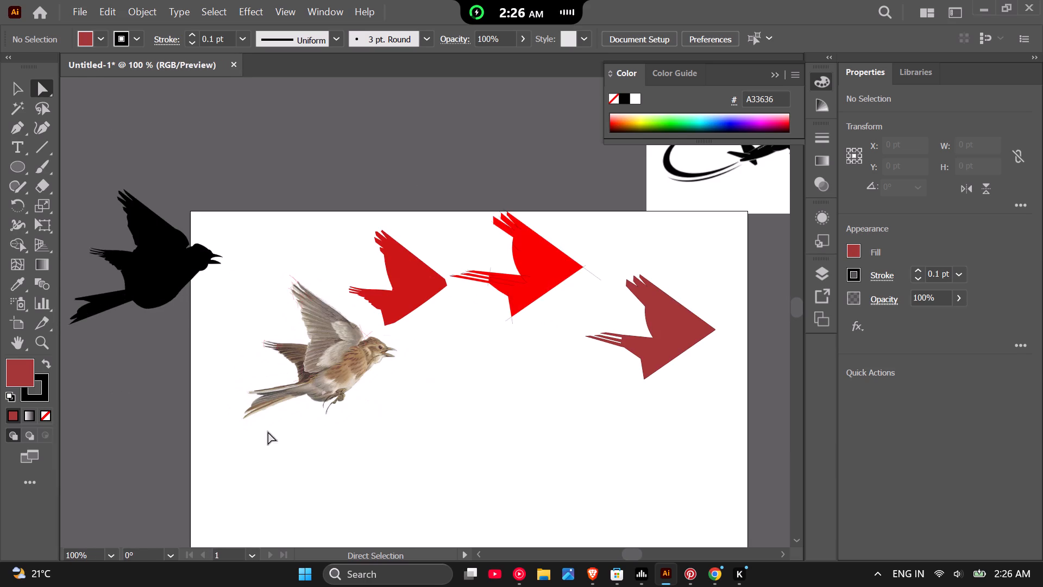
# Move the muted red wing shape onto the bird photo's wings, about 290 pt to the left and 5 pt down.
pyautogui.click(694, 323)
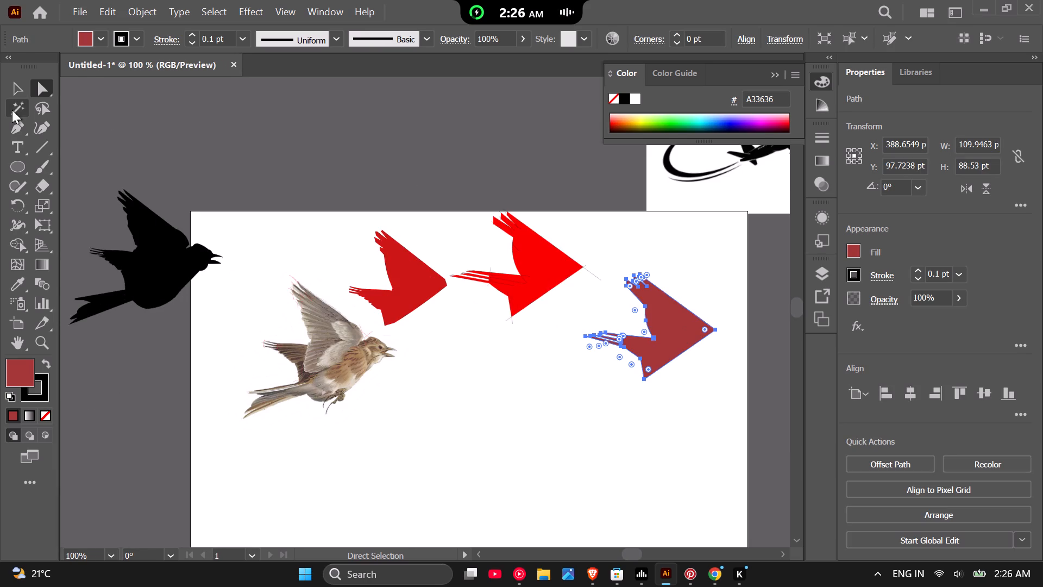
pyautogui.click(8, 90)
pyautogui.moveTo(669, 327); pyautogui.dragTo(326, 315)
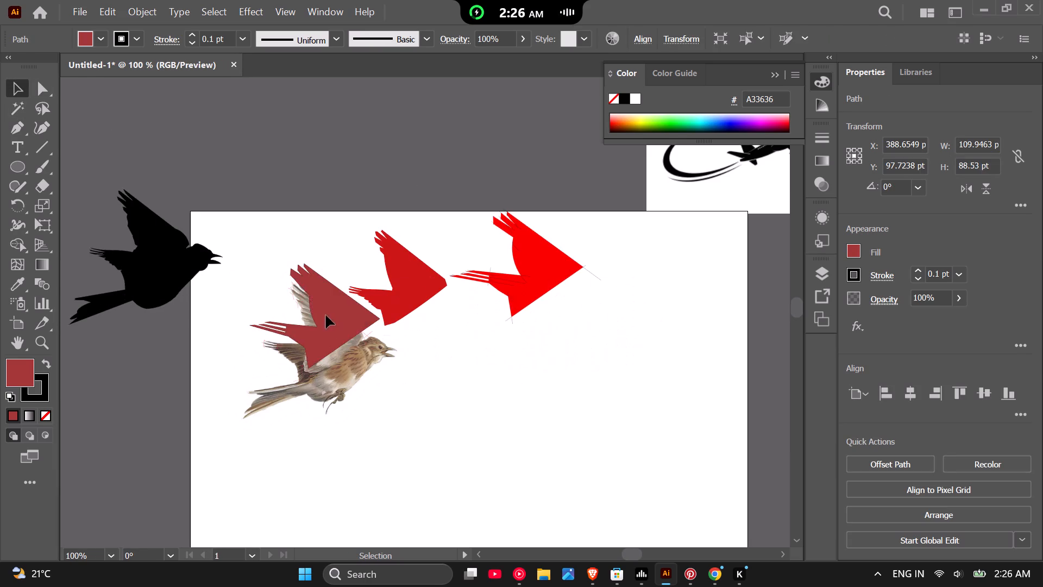
pyautogui.moveTo(326, 315); pyautogui.dragTo(329, 333)
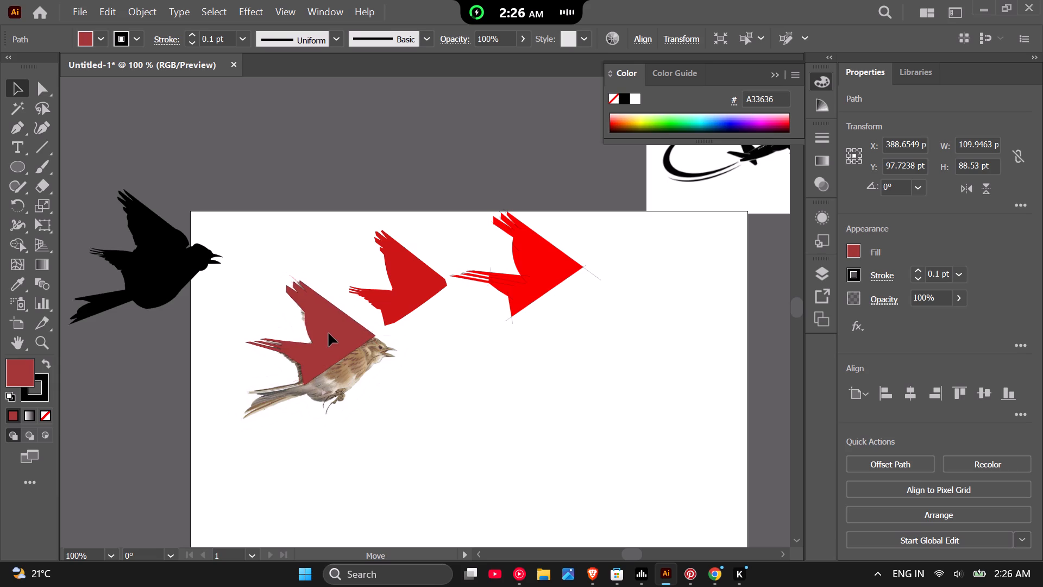
pyautogui.moveTo(329, 333); pyautogui.dragTo(325, 333)
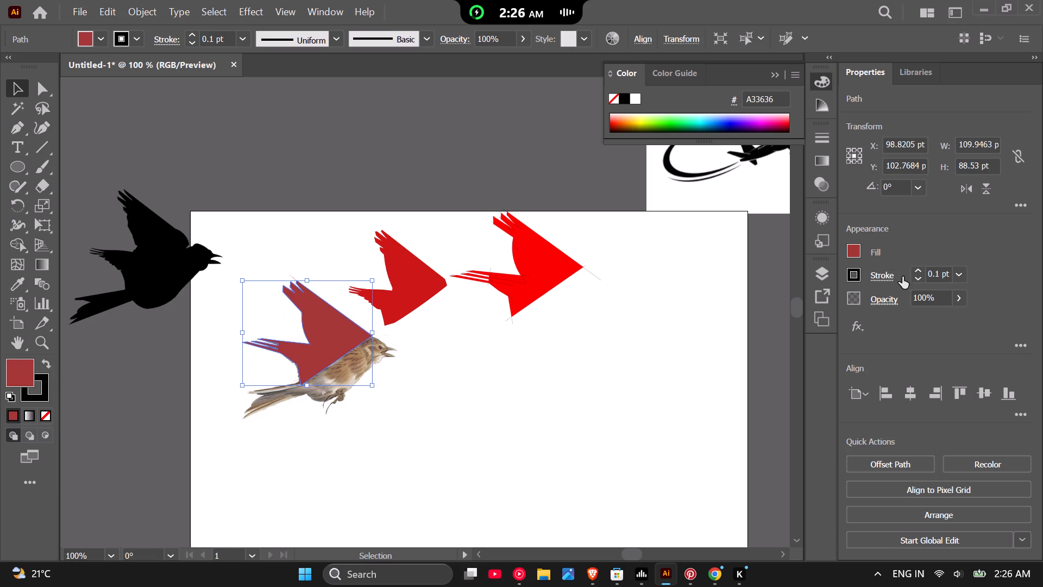
# Set the muted red wing shape's opacity to 50% and deselect it.
pyautogui.click(932, 299)
pyautogui.keyDown('shift'); pyautogui.scroll(-6, 932, 299); pyautogui.keyUp('shift')
pyautogui.keyDown('shift'); pyautogui.scroll(1, 932, 299); pyautogui.keyUp('shift')
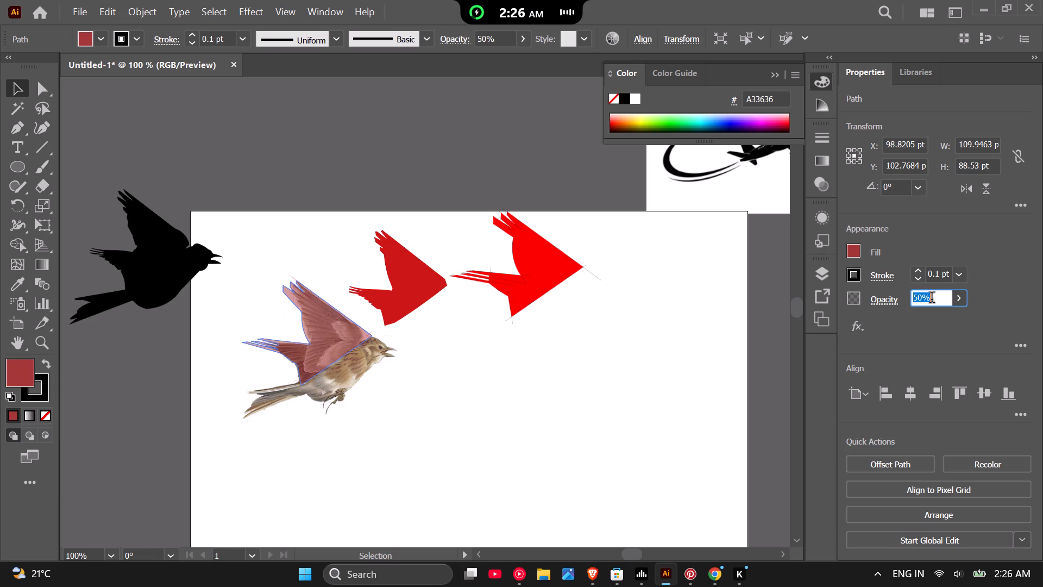
pyautogui.click(174, 361)
# Move the semi-transparent wing shape off the bird photo, about 152 pt to the right and 54 pt down.
pyautogui.scroll(2, 370, 353)
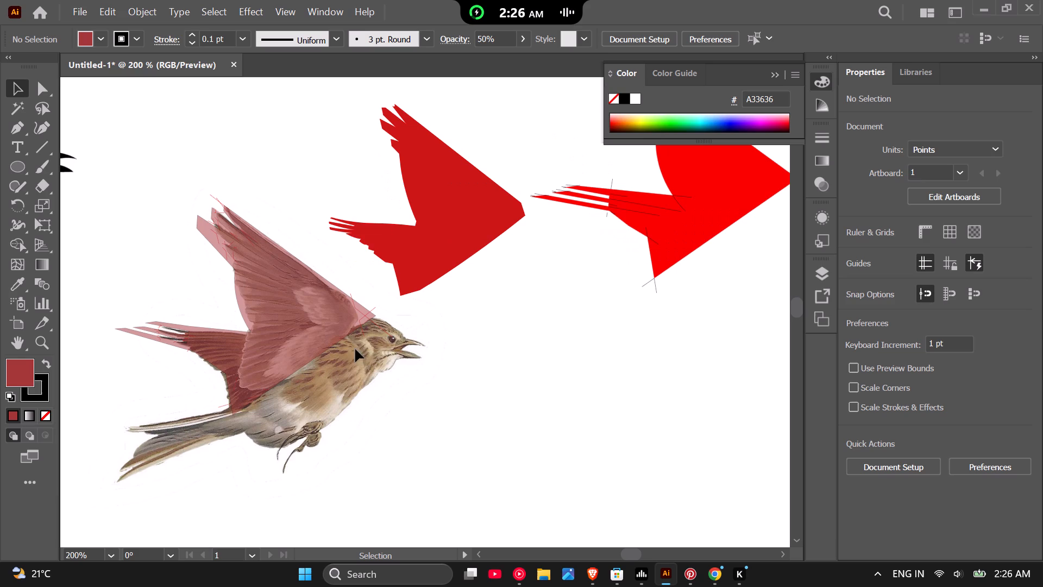
pyautogui.scroll(-1, 275, 341)
pyautogui.moveTo(275, 341); pyautogui.dragTo(333, 370)
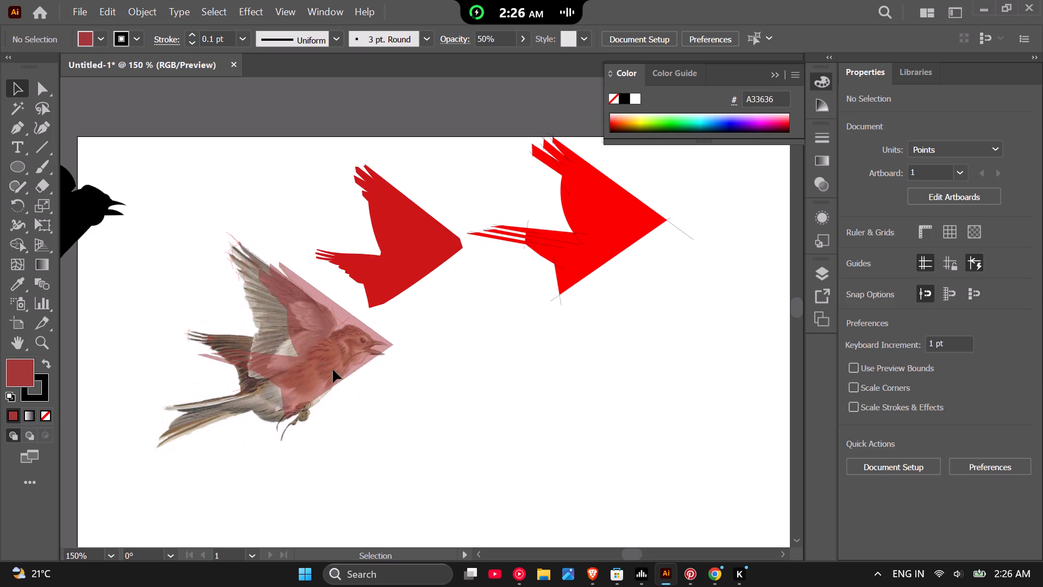
pyautogui.moveTo(333, 370); pyautogui.dragTo(450, 401)
pyautogui.moveTo(436, 389); pyautogui.dragTo(531, 426)
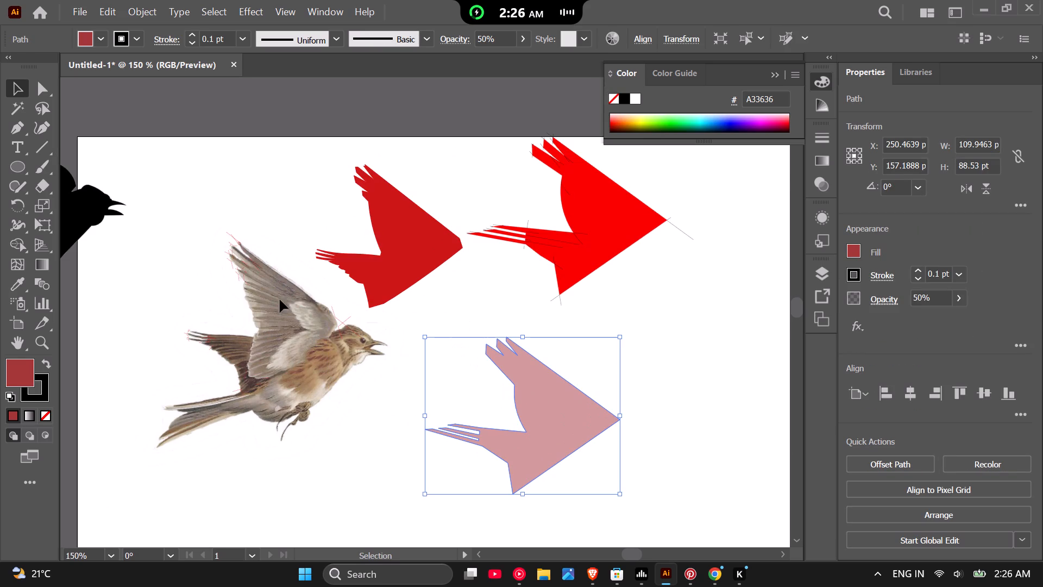
# Delete the leftover thin red tracing lines around the bird photo's wings.
pyautogui.moveTo(159, 202); pyautogui.dragTo(344, 369)
pyautogui.moveTo(344, 369); pyautogui.dragTo(349, 370)
pyautogui.press('BackSpace')
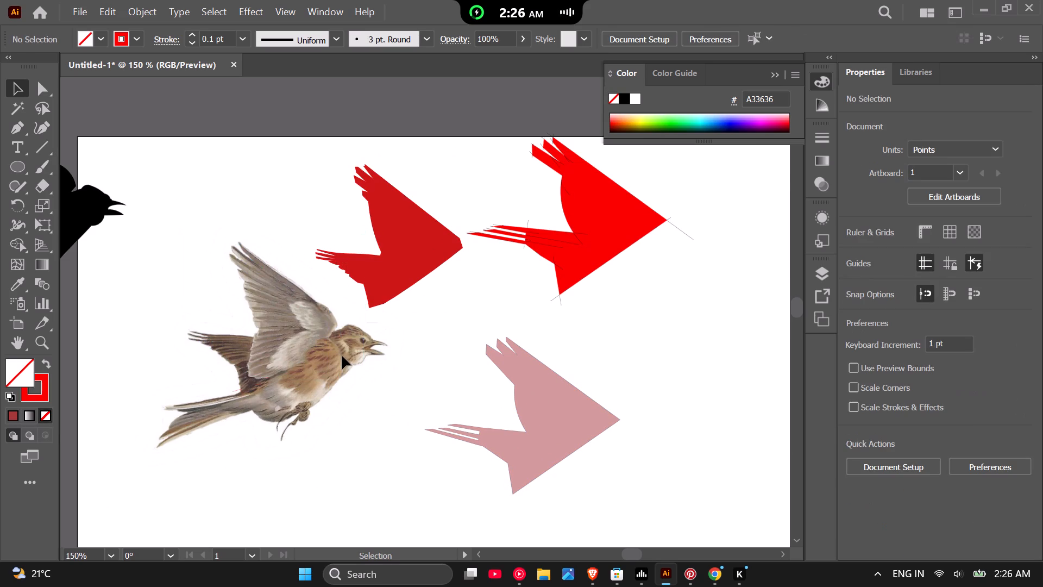
# Delete the leftover thin guide lines around the bright red wing shape.
pyautogui.scroll(-2, 350, 370)
pyautogui.moveTo(400, 231); pyautogui.dragTo(500, 348)
pyautogui.press('BackSpace')
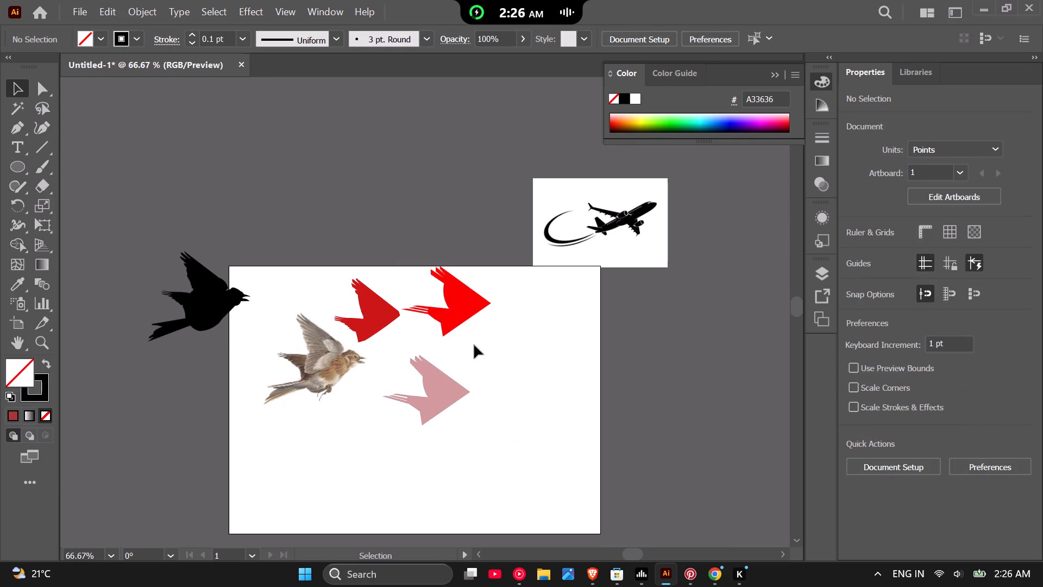
# Move the semi-transparent wing shape back over the bird photo's wings, about 150 pt left and 53 pt up, and deselect it.
pyautogui.scroll(-1, 438, 369)
pyautogui.scroll(3, 433, 378)
pyautogui.scroll(-1, 433, 386)
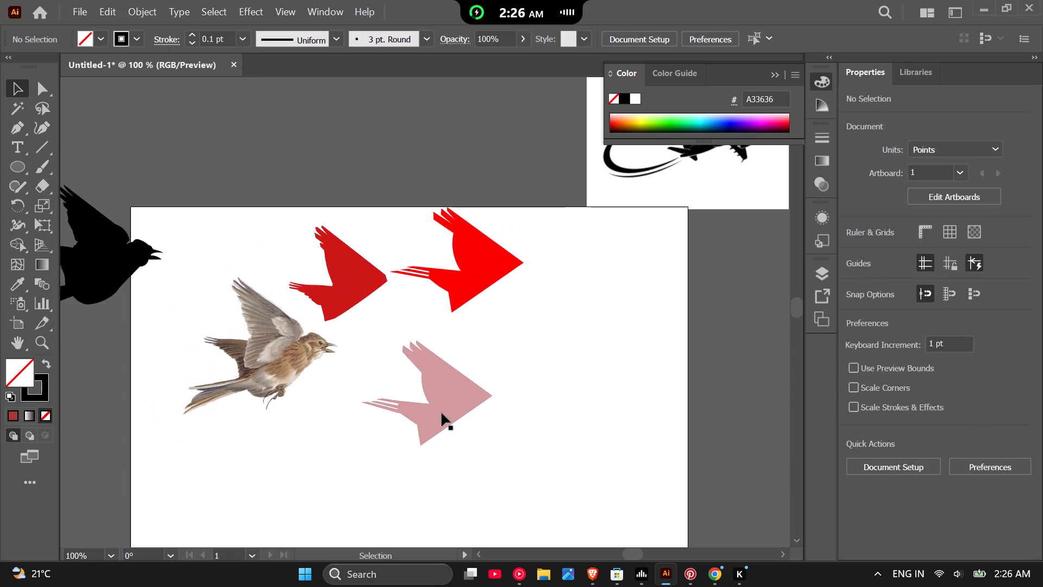
pyautogui.moveTo(445, 419); pyautogui.dragTo(262, 352)
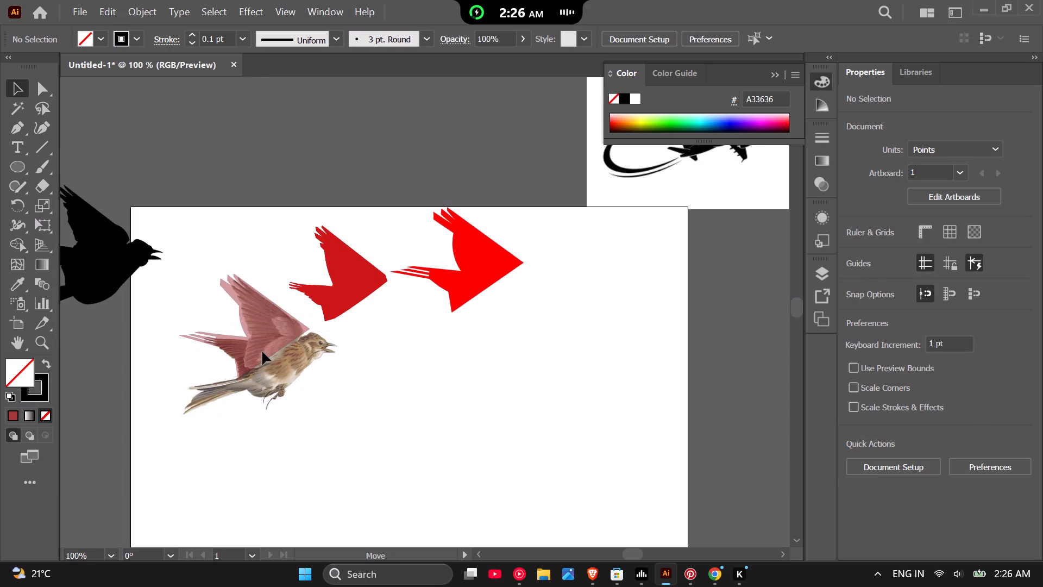
pyautogui.moveTo(262, 352); pyautogui.dragTo(267, 353)
pyautogui.click(314, 433)
# Examine how closely the semi-transparent wing shape follows the wings and feather tips in the bird photo.
pyautogui.scroll(2, 247, 347)
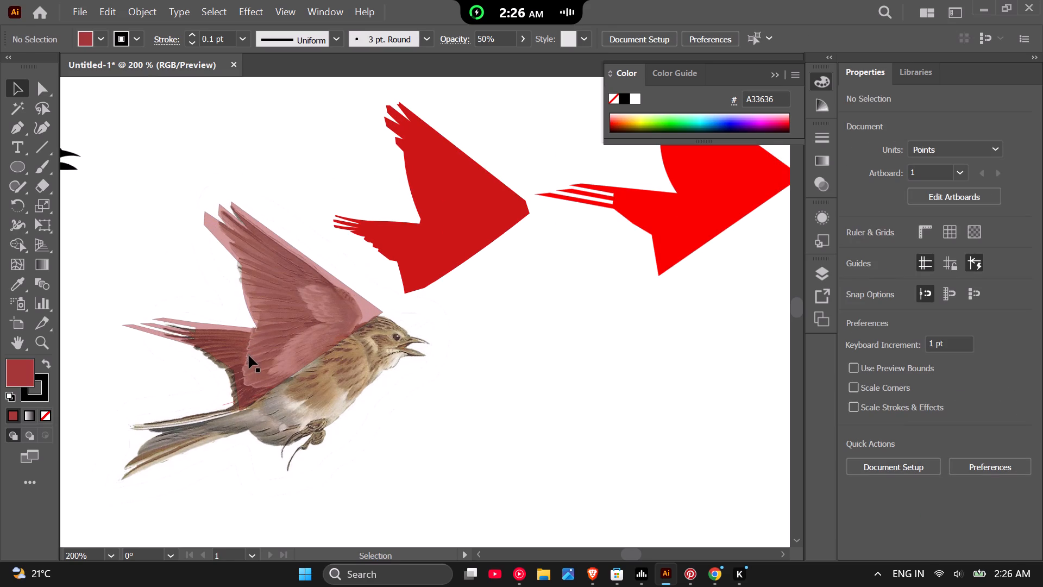
pyautogui.click(279, 339)
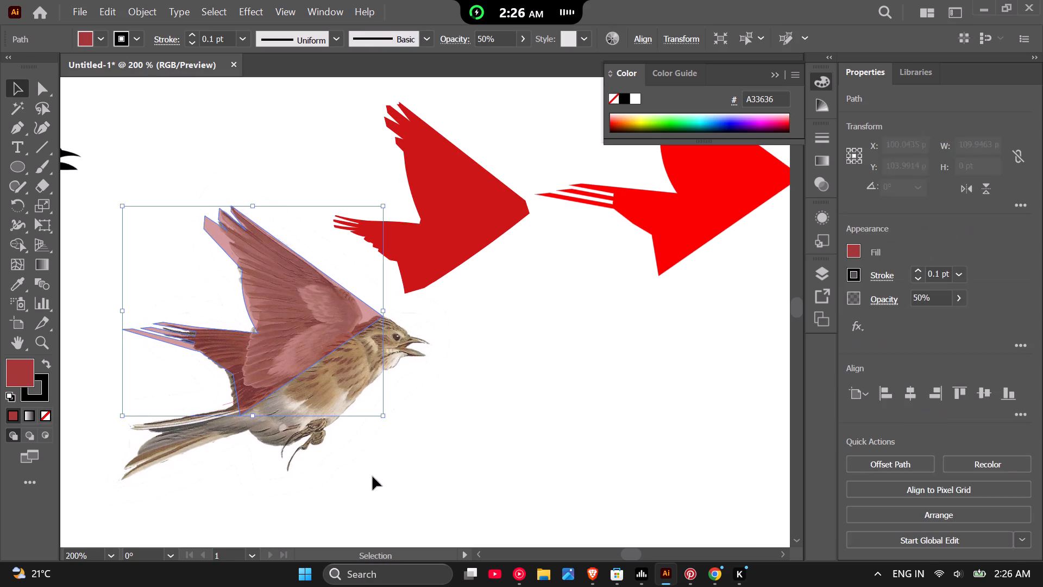
pyautogui.click(373, 477)
pyautogui.scroll(-2, 333, 430)
pyautogui.scroll(-2, 295, 329)
pyautogui.scroll(3, 353, 388)
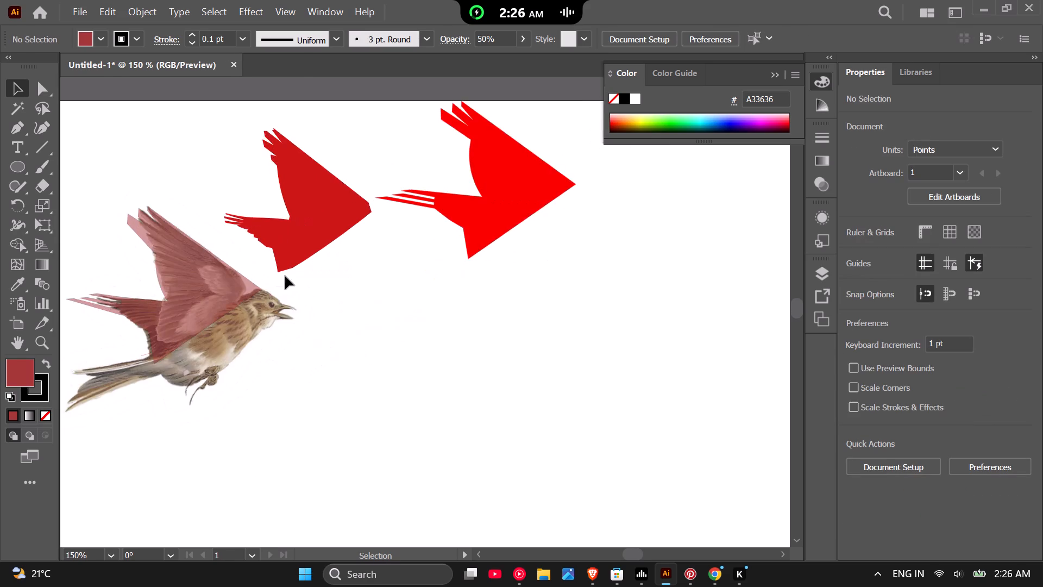
pyautogui.scroll(-1, 285, 277)
pyautogui.scroll(3, 135, 287)
pyautogui.scroll(-1, 217, 314)
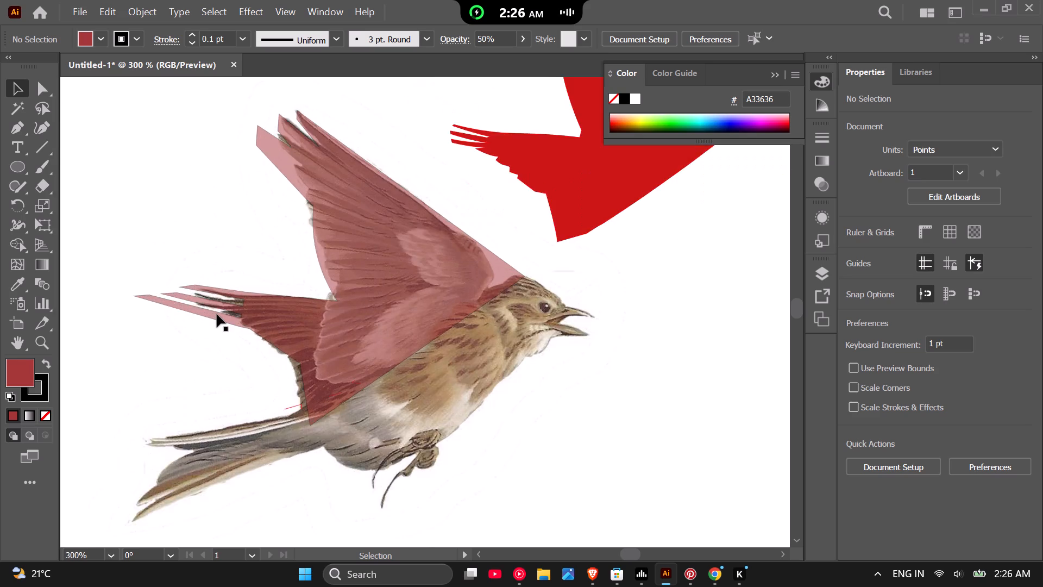
# Move the airplane reference image clear of the artboard's right edge, to about X 604 pt, Y 46 pt.
pyautogui.scroll(-5, 217, 314)
pyautogui.moveTo(450, 210); pyautogui.dragTo(529, 268)
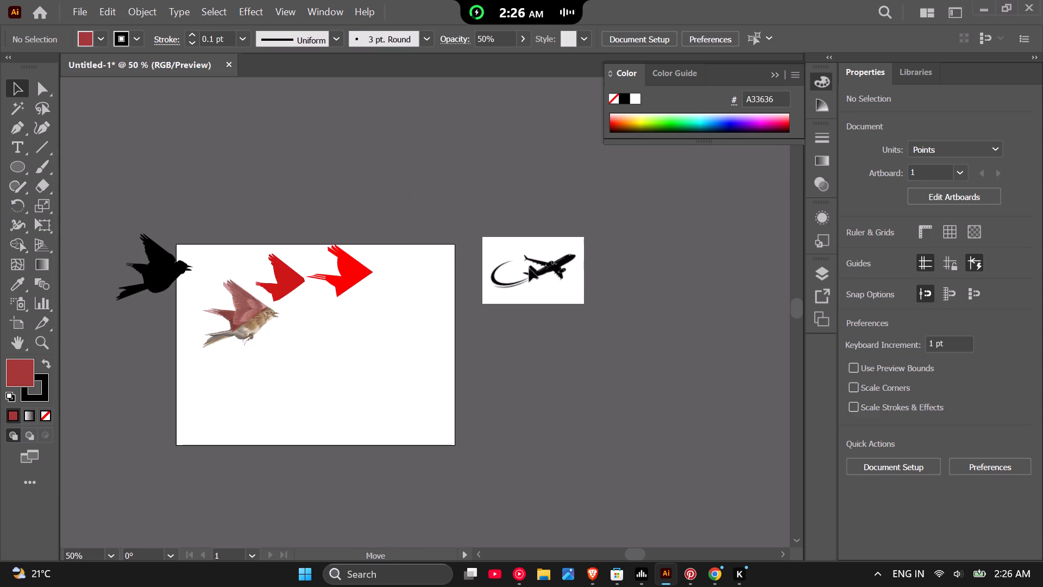
pyautogui.moveTo(529, 268); pyautogui.dragTo(529, 270)
# Duplicate the semi-transparent wing shape onto the empty artboard area, about 126 pt right and 91 pt down from the bird photo overlay.
pyautogui.scroll(2, 345, 345)
pyautogui.scroll(-1, 346, 343)
pyautogui.scroll(2, 201, 321)
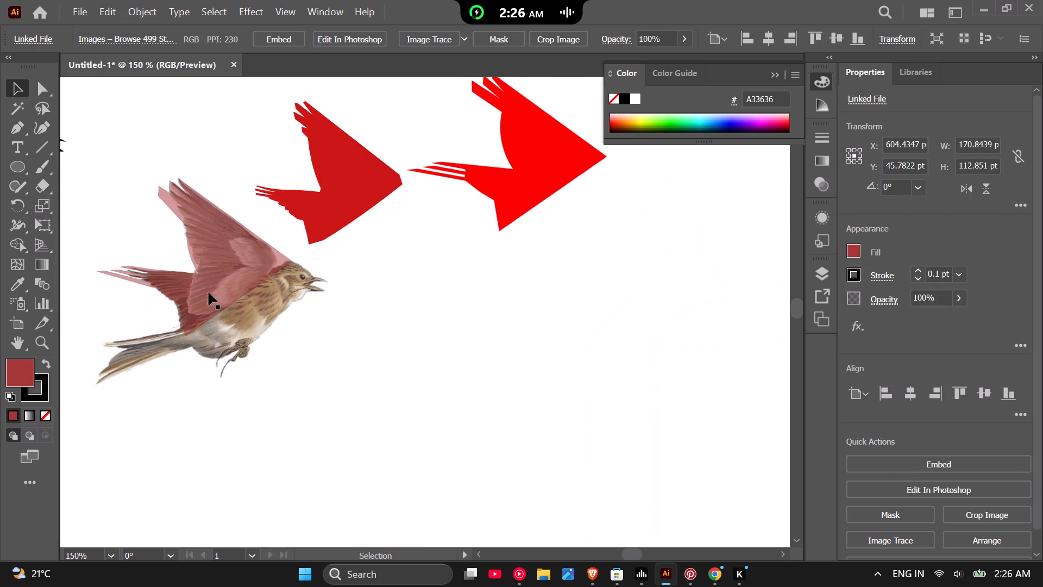
pyautogui.scroll(-2, 213, 286)
pyautogui.keyDown('alt'); pyautogui.moveTo(215, 279); pyautogui.dragTo(248, 302); pyautogui.keyUp('alt')
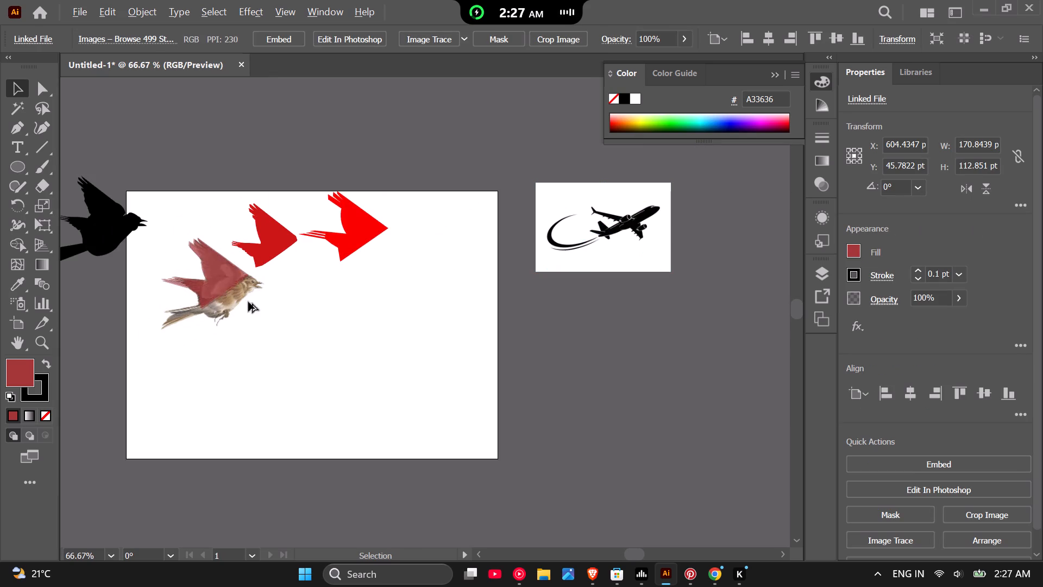
pyautogui.keyDown('alt'); pyautogui.moveTo(248, 302); pyautogui.dragTo(314, 352); pyautogui.keyUp('alt')
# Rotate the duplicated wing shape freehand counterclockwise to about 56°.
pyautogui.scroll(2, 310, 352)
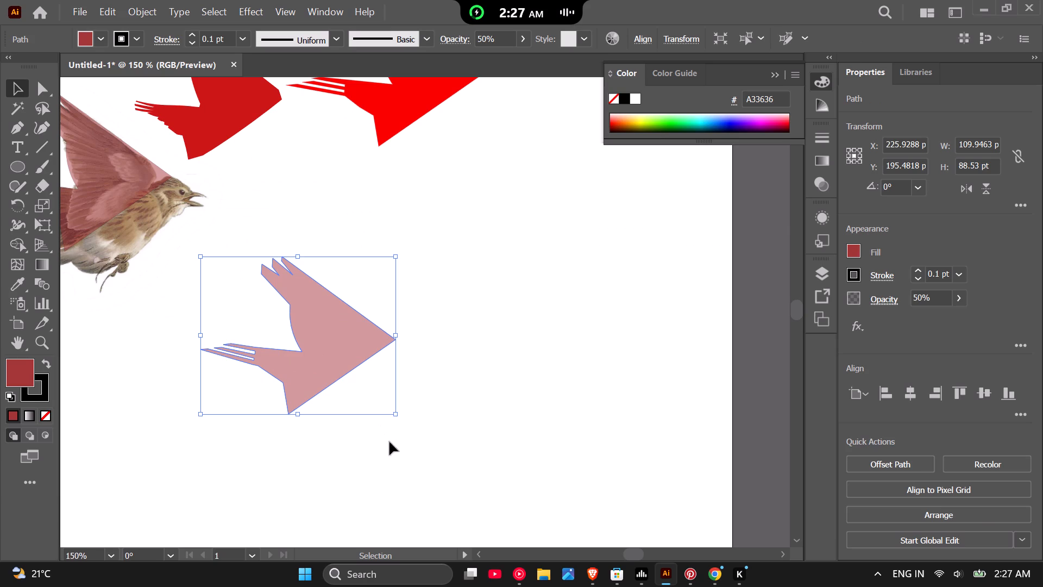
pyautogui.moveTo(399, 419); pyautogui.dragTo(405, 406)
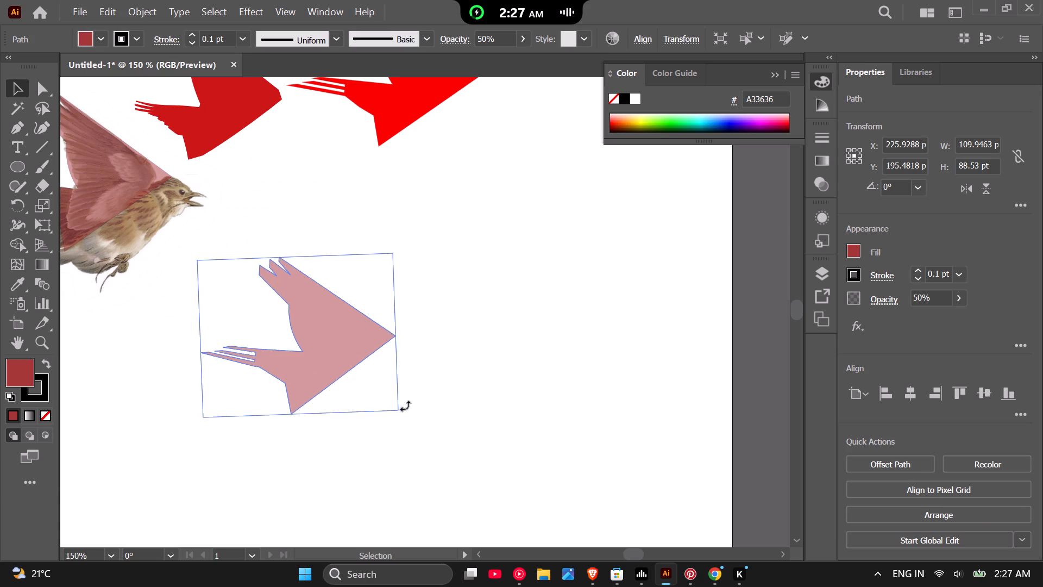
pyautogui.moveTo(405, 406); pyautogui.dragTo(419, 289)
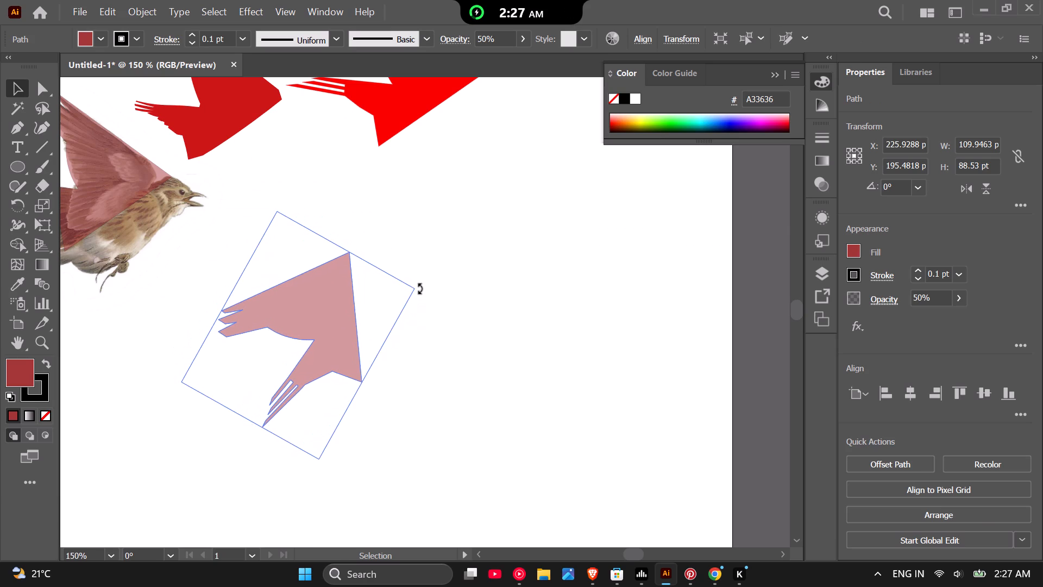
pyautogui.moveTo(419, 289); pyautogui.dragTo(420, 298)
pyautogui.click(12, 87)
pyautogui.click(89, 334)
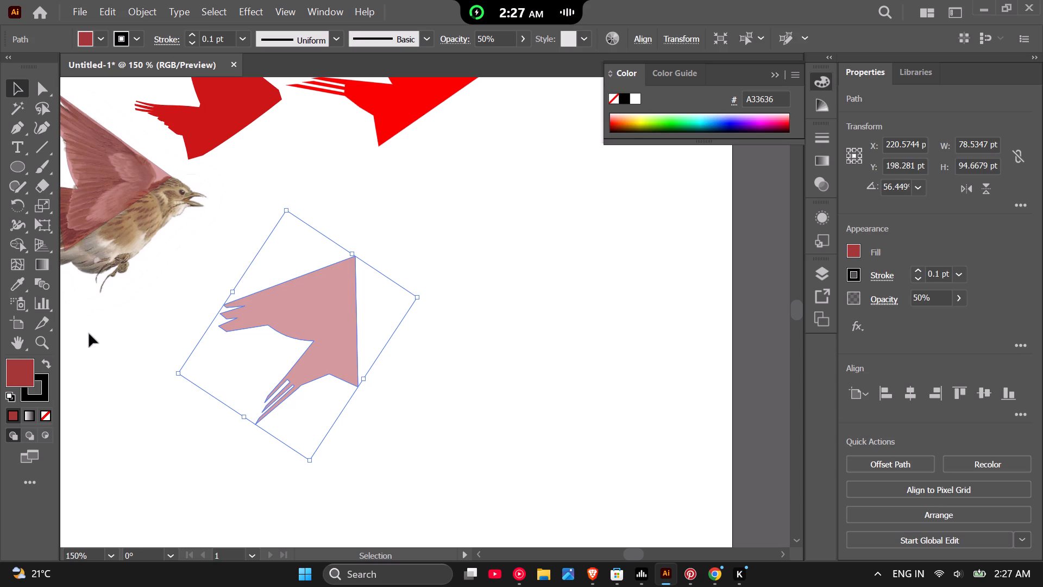
# Set the wing copy's rotation angle to 60°, trying the 0° and 30° presets first, and deselect it.
pyautogui.click(347, 311)
pyautogui.click(925, 188)
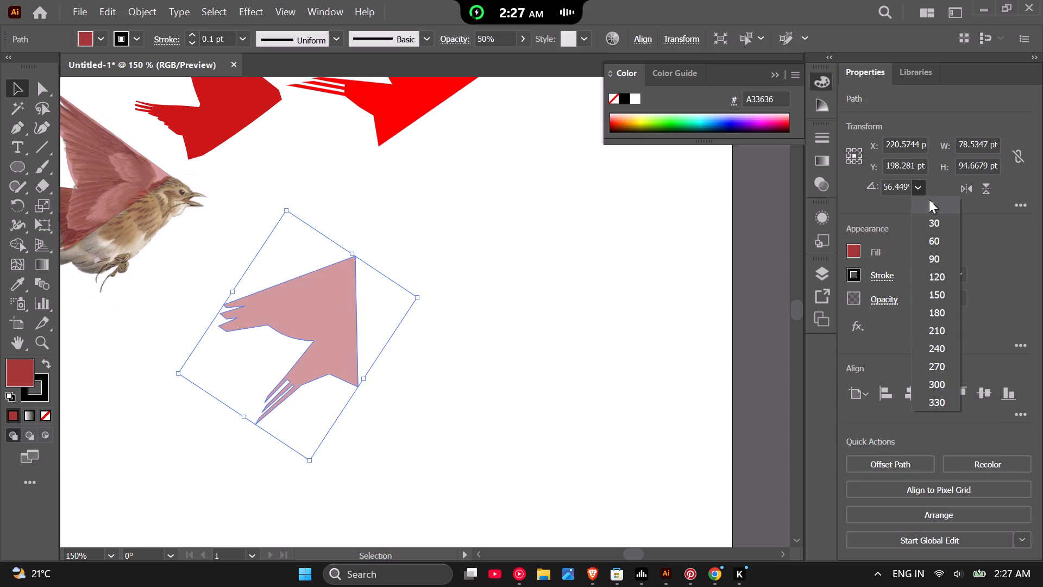
pyautogui.click(929, 199)
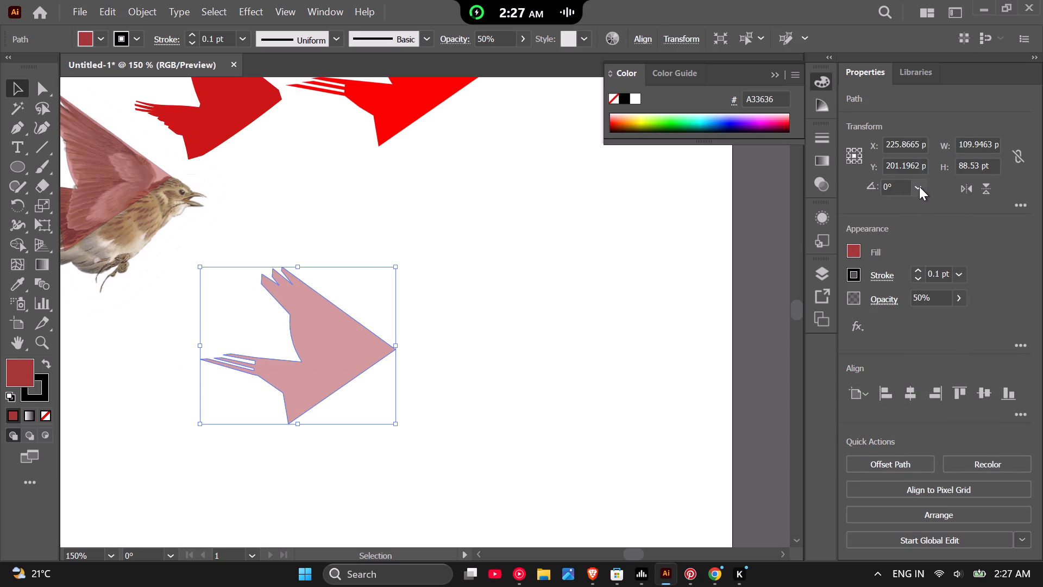
pyautogui.click(919, 186)
pyautogui.click(928, 224)
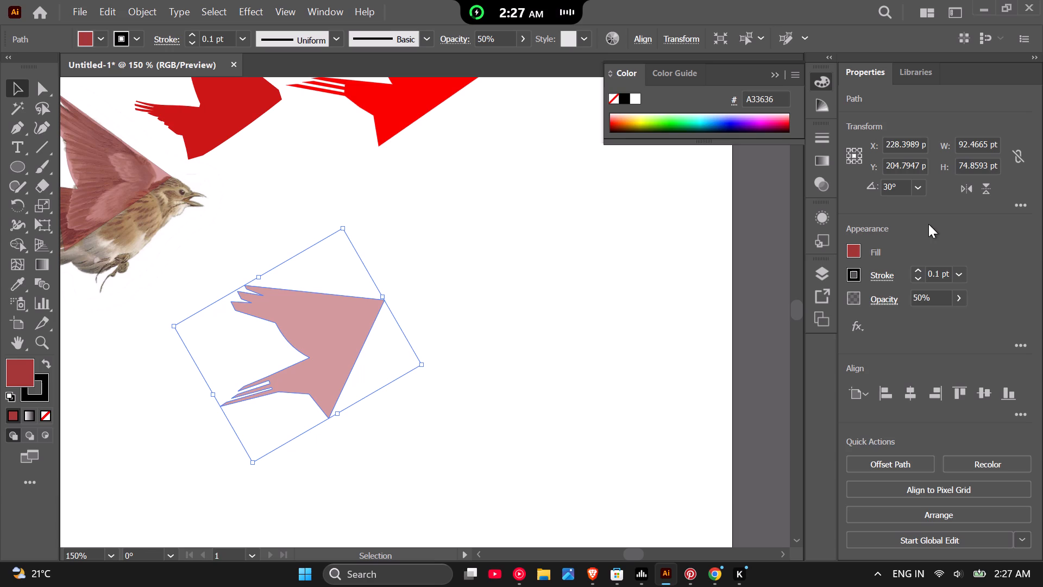
pyautogui.click(918, 191)
pyautogui.click(929, 238)
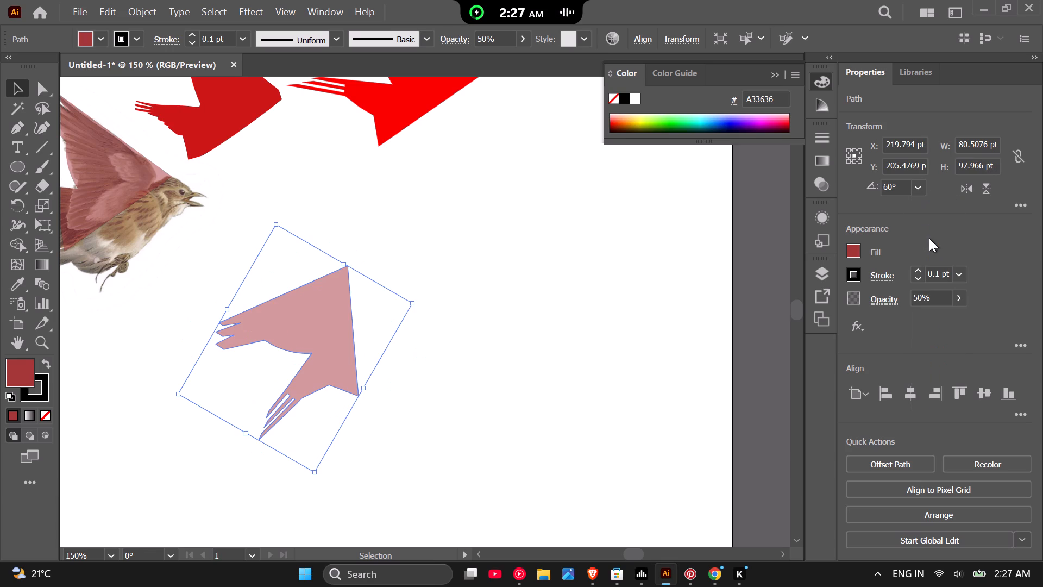
pyautogui.click(577, 328)
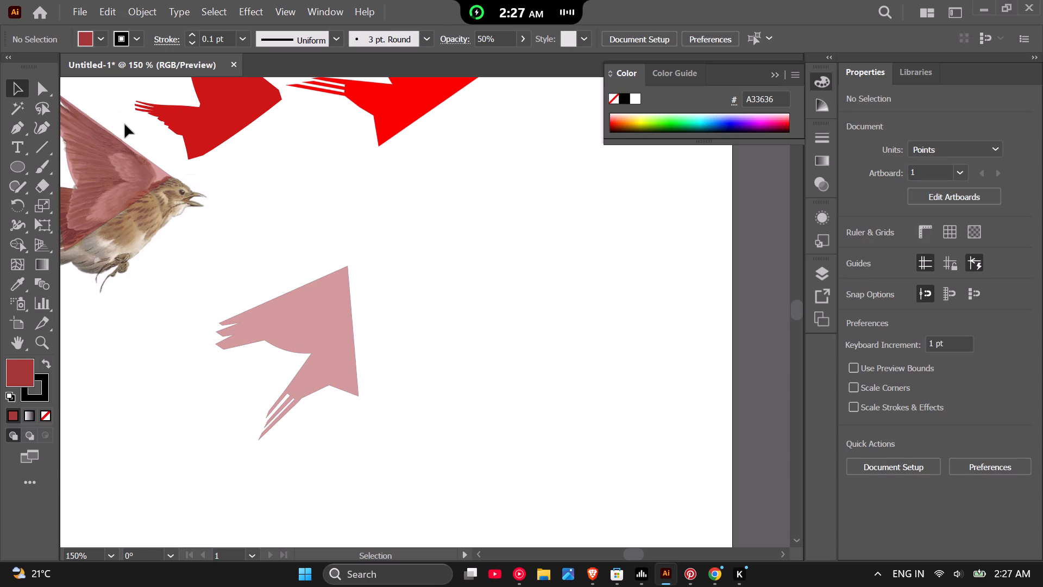
# Show the rulers and place a vertical guide beside the wing copy's long straight edge, at about X 265.6 pt.
pyautogui.hotkey('ctrl', 'r')
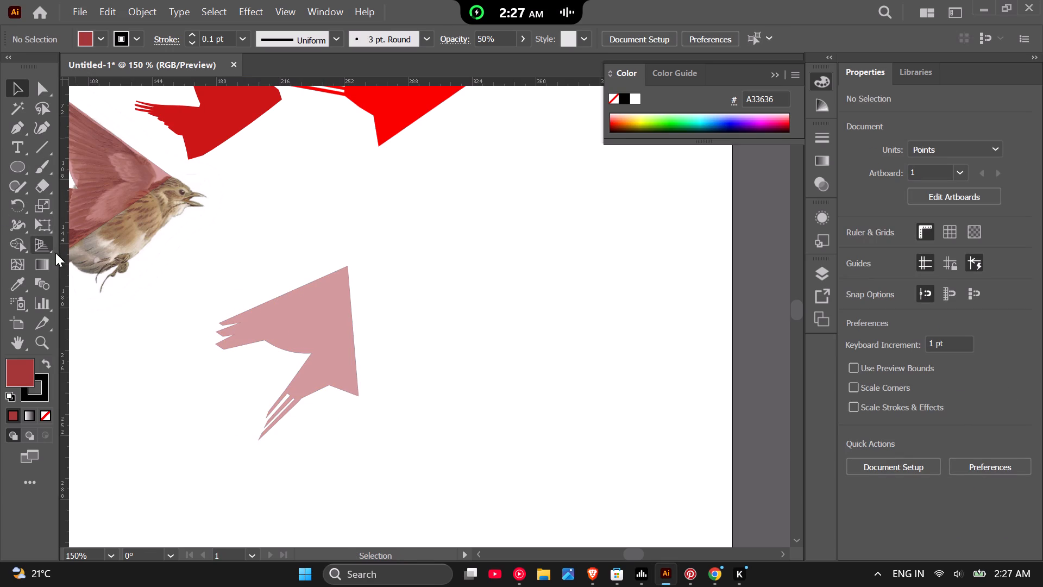
pyautogui.moveTo(62, 261); pyautogui.dragTo(369, 363)
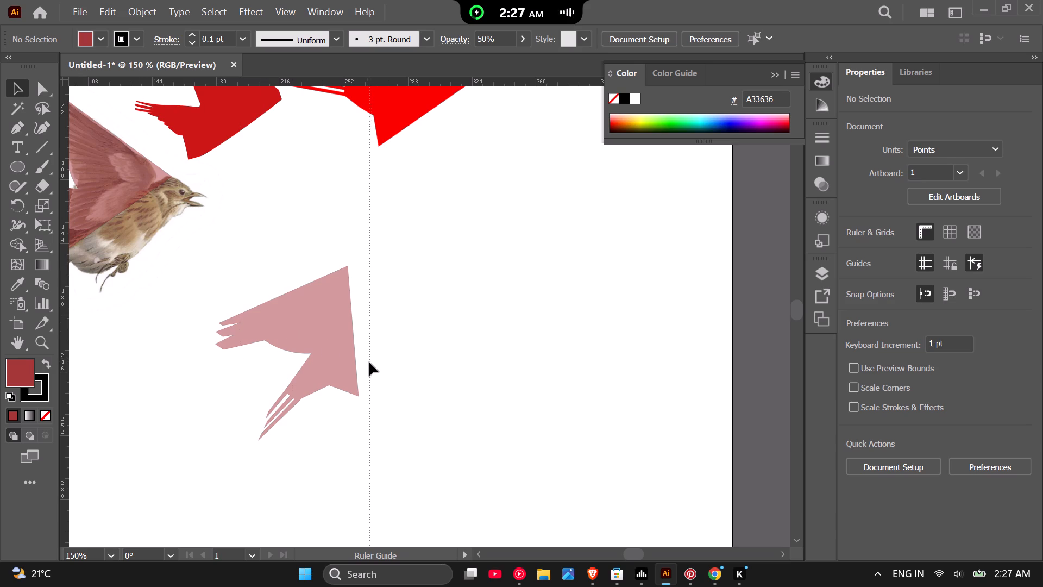
pyautogui.moveTo(369, 363); pyautogui.dragTo(368, 365)
# Move and rotate the wing copy to about 54.9° so its long straight edge lies vertically along the guide.
pyautogui.click(349, 364)
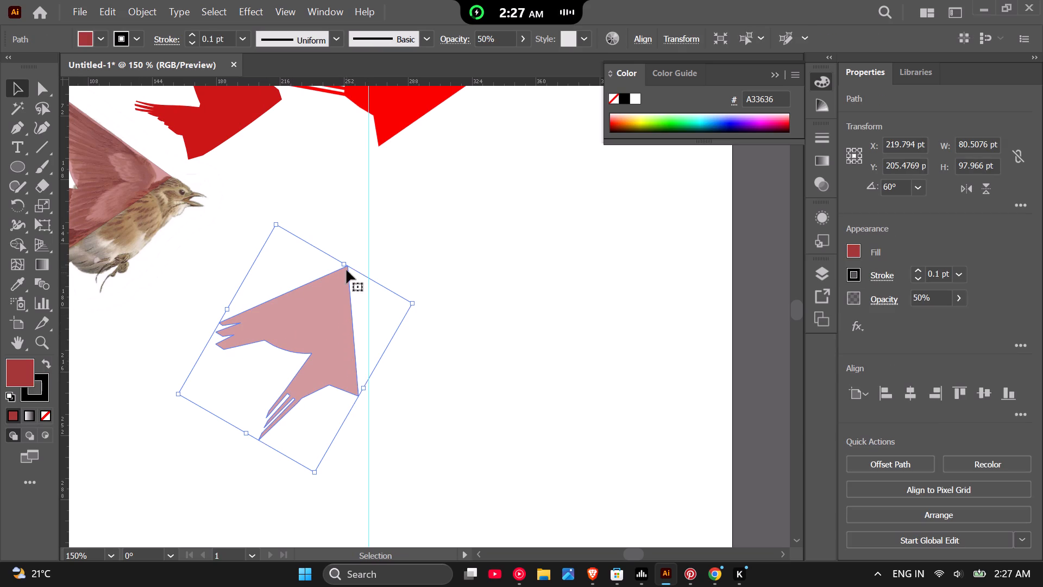
pyautogui.moveTo(328, 313); pyautogui.dragTo(349, 317)
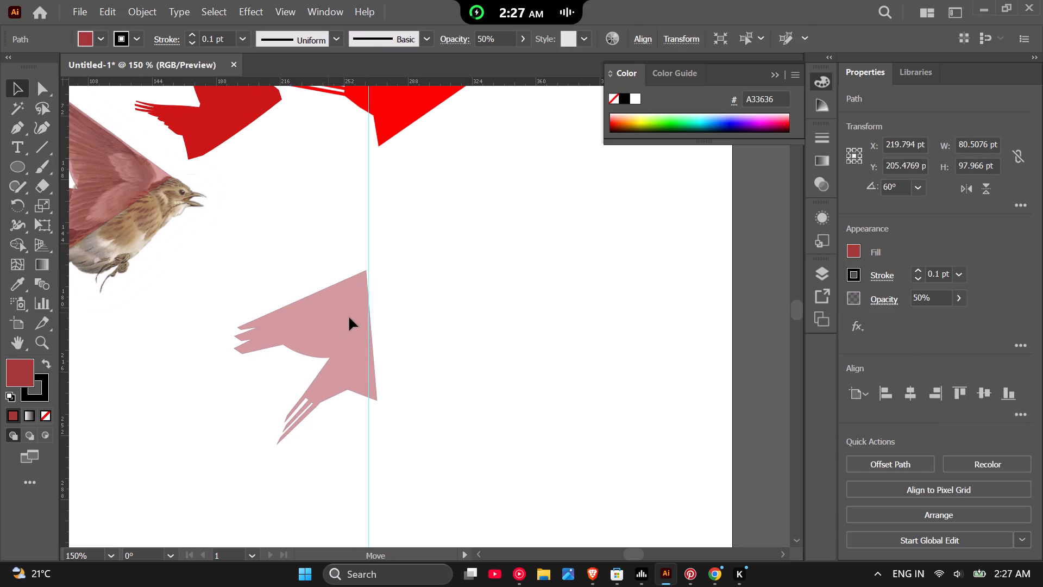
pyautogui.moveTo(349, 317); pyautogui.dragTo(349, 319)
pyautogui.moveTo(438, 301); pyautogui.dragTo(442, 309)
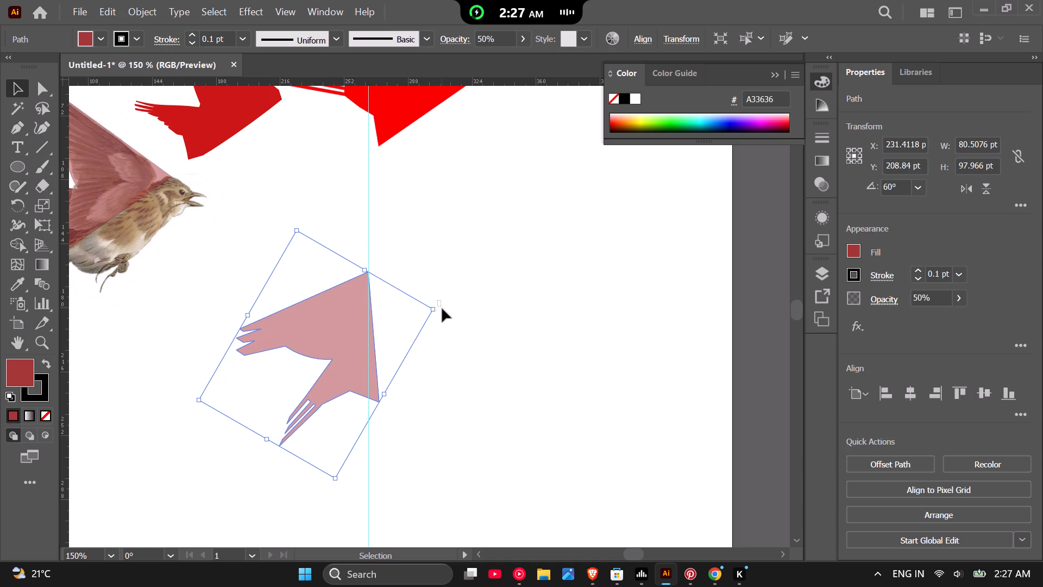
pyautogui.moveTo(442, 309); pyautogui.dragTo(445, 317)
pyautogui.click(357, 335)
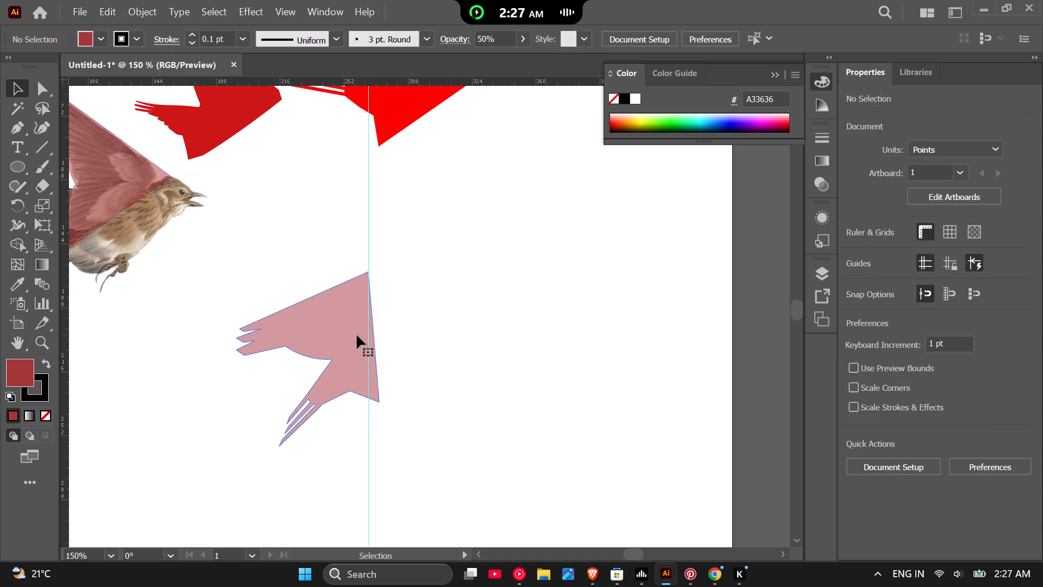
pyautogui.moveTo(438, 302); pyautogui.dragTo(441, 320)
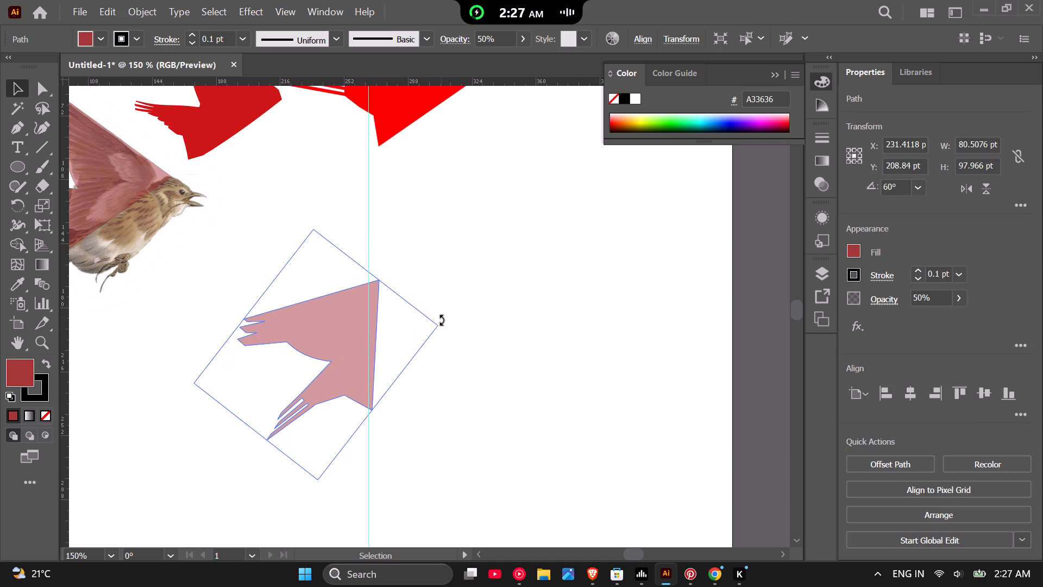
pyautogui.moveTo(441, 320); pyautogui.dragTo(441, 313)
pyautogui.moveTo(357, 349); pyautogui.dragTo(350, 353)
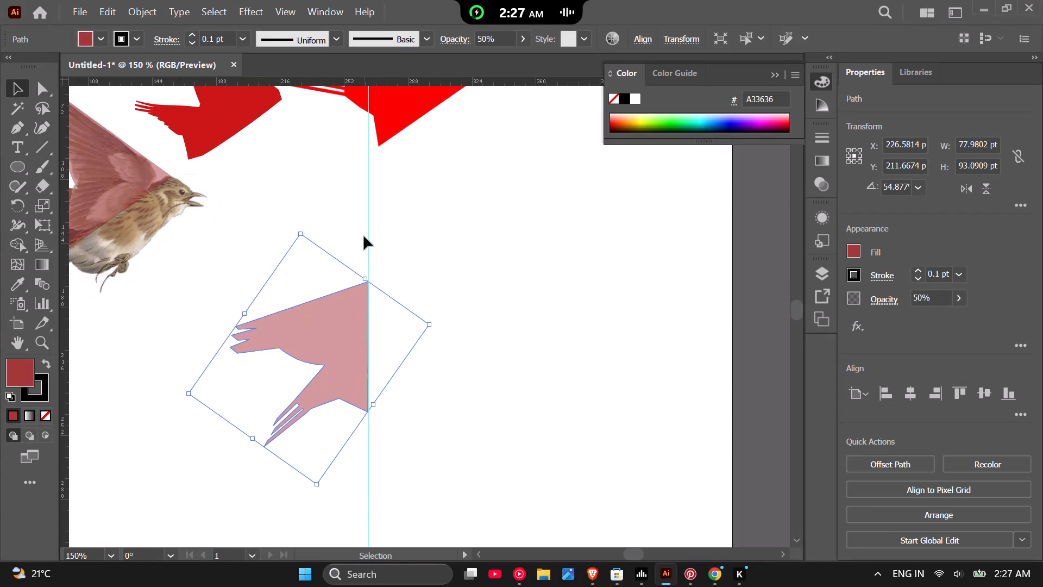
# Hide the guides and deselect everything.
pyautogui.click(370, 235)
pyautogui.rightClick(370, 235)
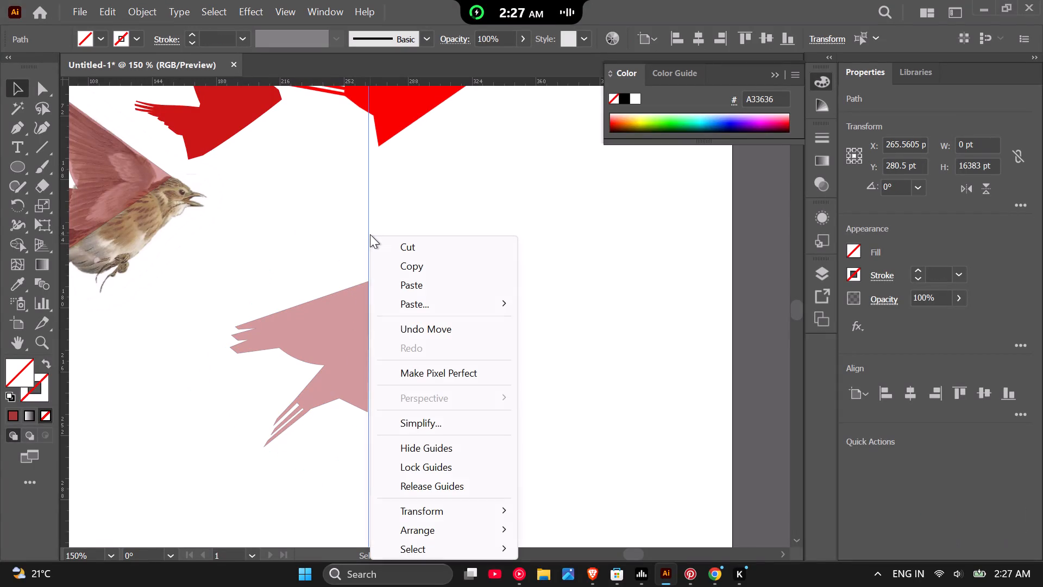
pyautogui.click(430, 449)
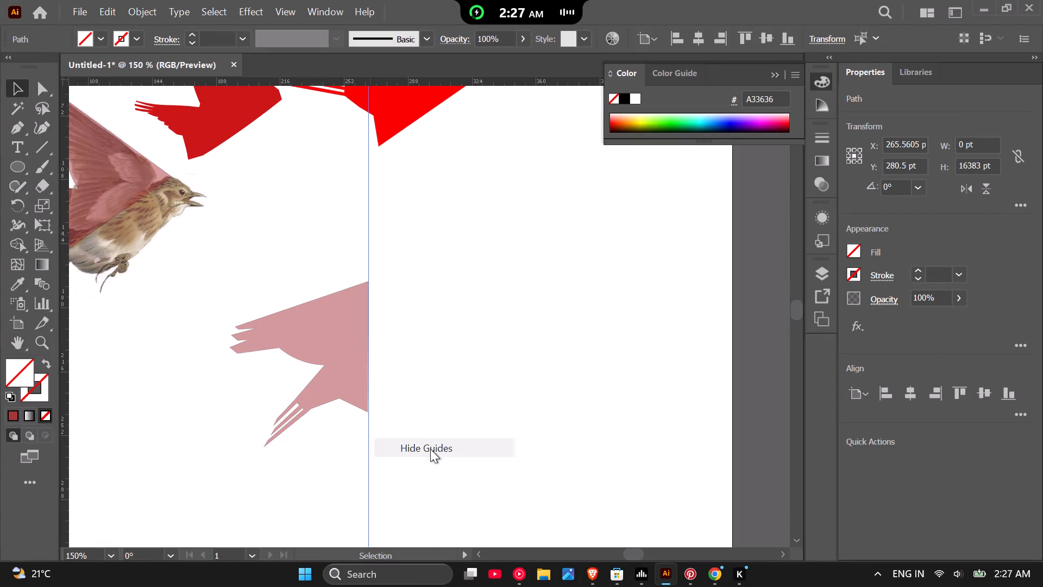
pyautogui.click(328, 435)
# Remove the stroke from the rotated wing copy, keeping its red fill, and deselect it.
pyautogui.scroll(2, 324, 364)
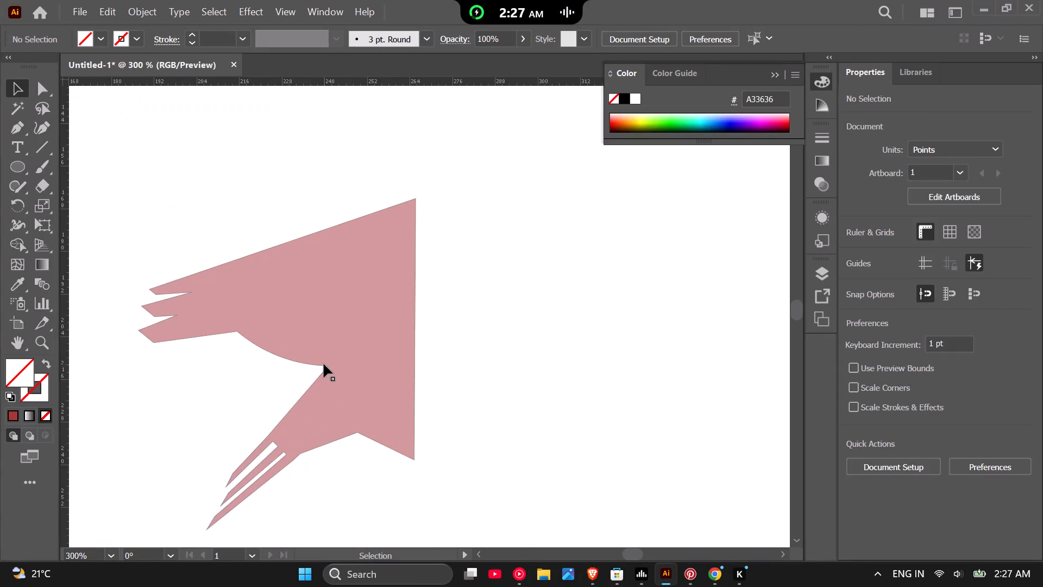
pyautogui.scroll(-1, 324, 364)
pyautogui.scroll(1, 324, 364)
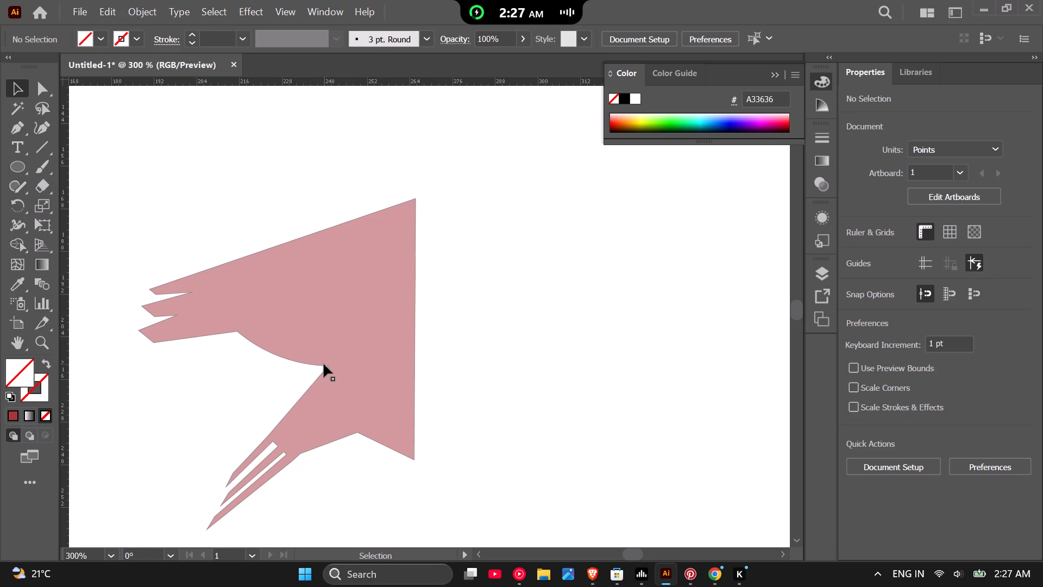
pyautogui.click(326, 363)
pyautogui.click(46, 394)
pyautogui.click(45, 420)
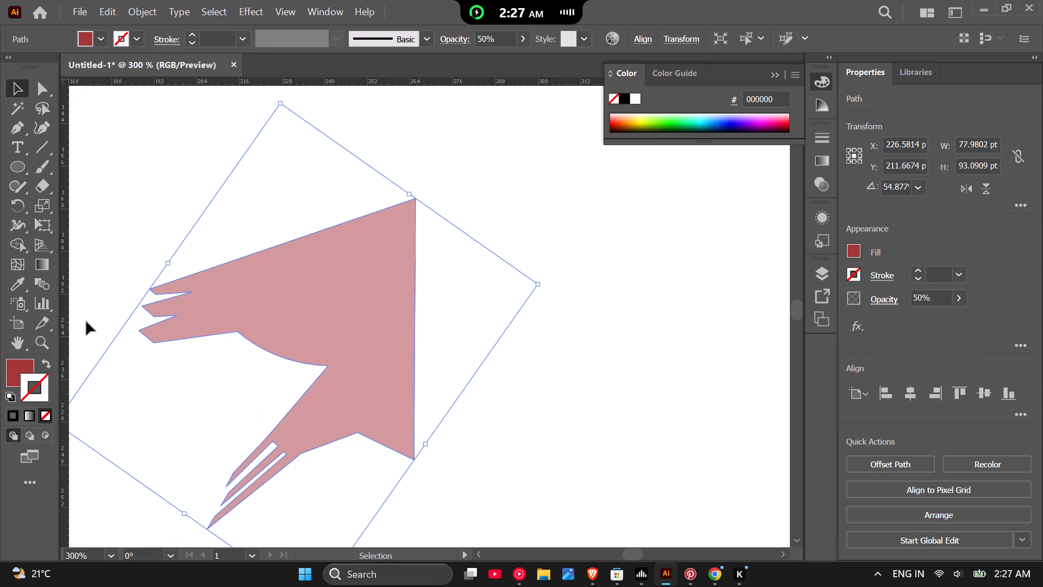
pyautogui.click(86, 322)
# Set the rotated wing copy's opacity to 100% and deselect it.
pyautogui.scroll(1, 404, 342)
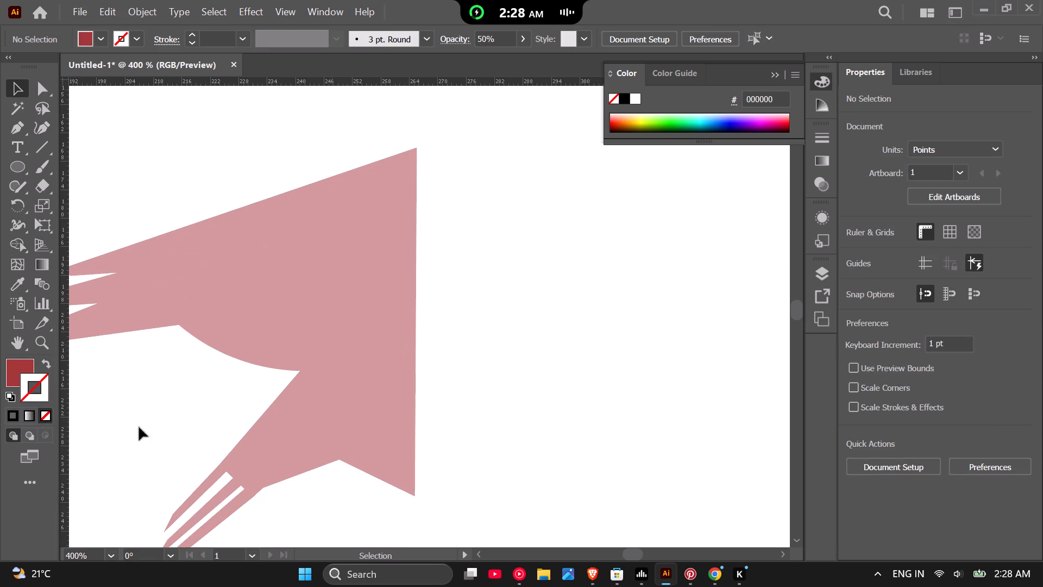
pyautogui.click(869, 66)
pyautogui.click(424, 385)
pyautogui.click(382, 372)
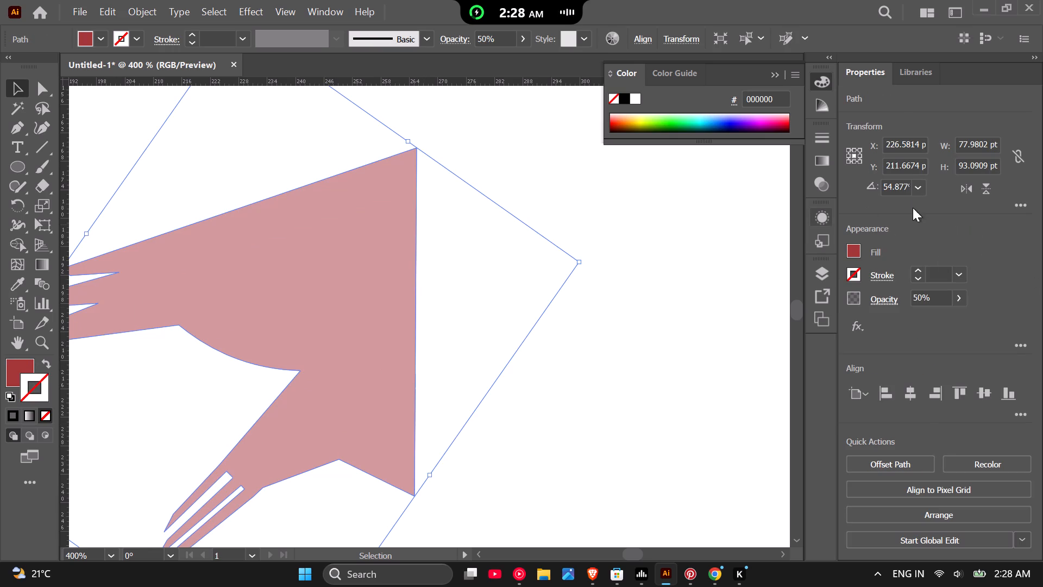
pyautogui.click(942, 301)
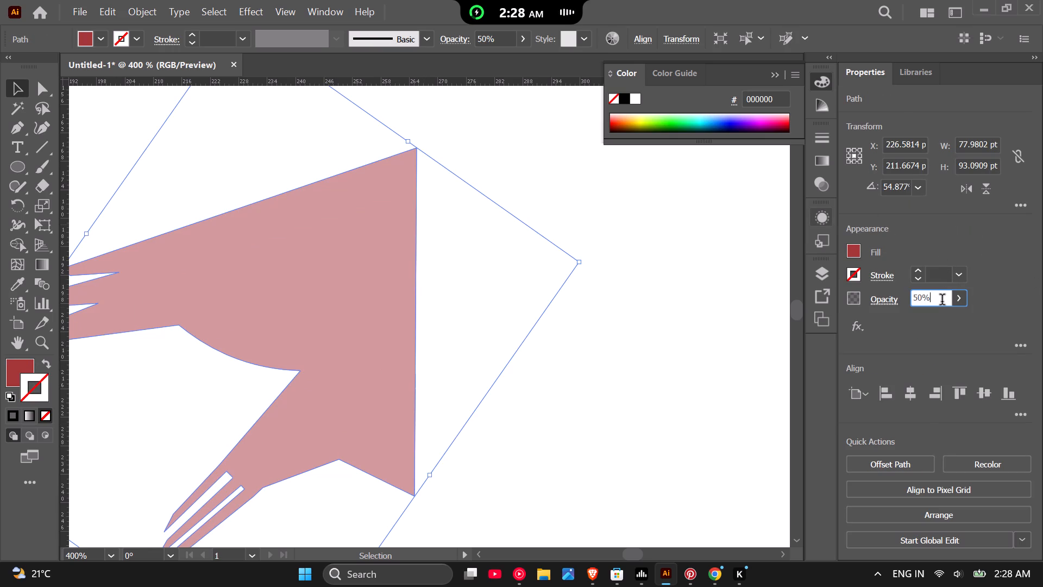
pyautogui.scroll(6, 942, 301)
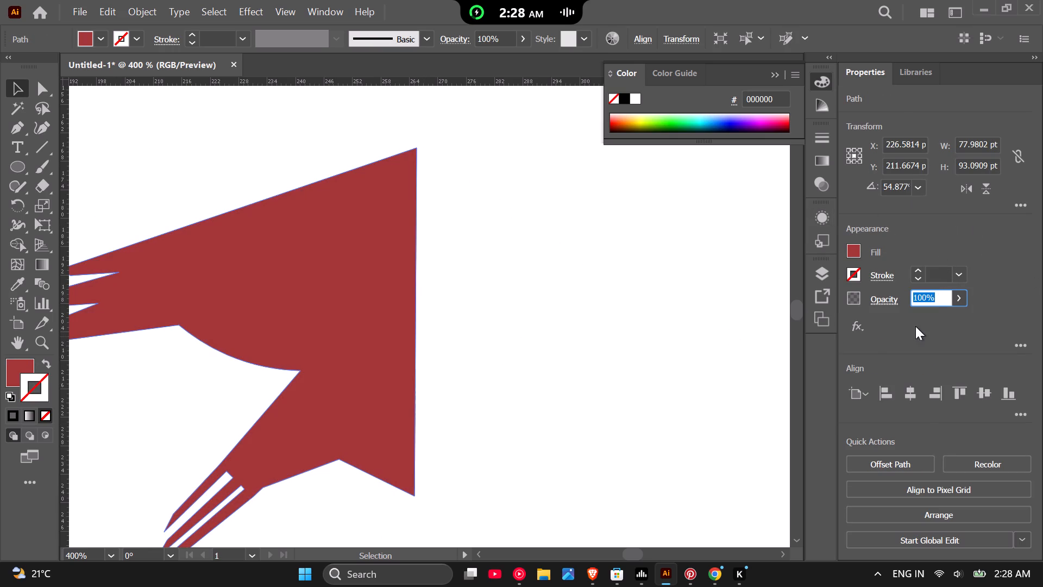
pyautogui.keyDown('shift'); pyautogui.scroll(3, 939, 297); pyautogui.keyUp('shift')
pyautogui.click(550, 342)
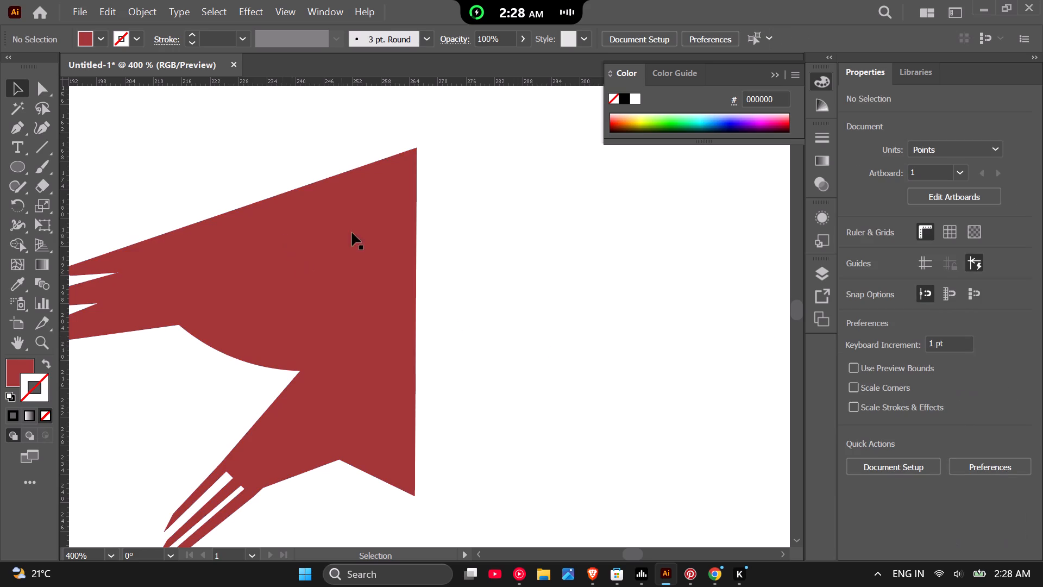
# Add a capital letter "S" as black text on the empty artboard area beside the wing's vertical edge.
pyautogui.scroll(-1, 391, 233)
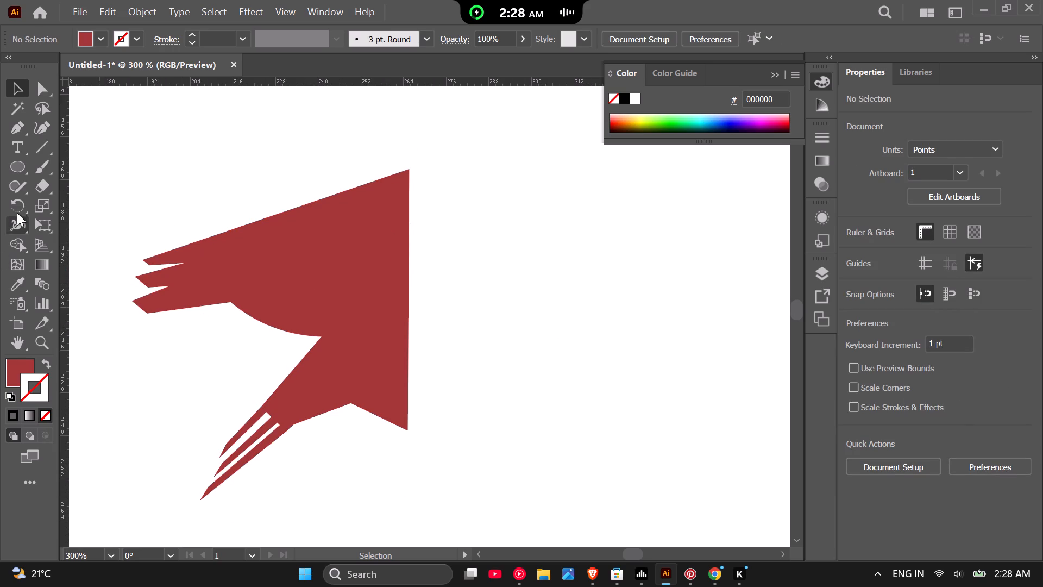
pyautogui.click(18, 146)
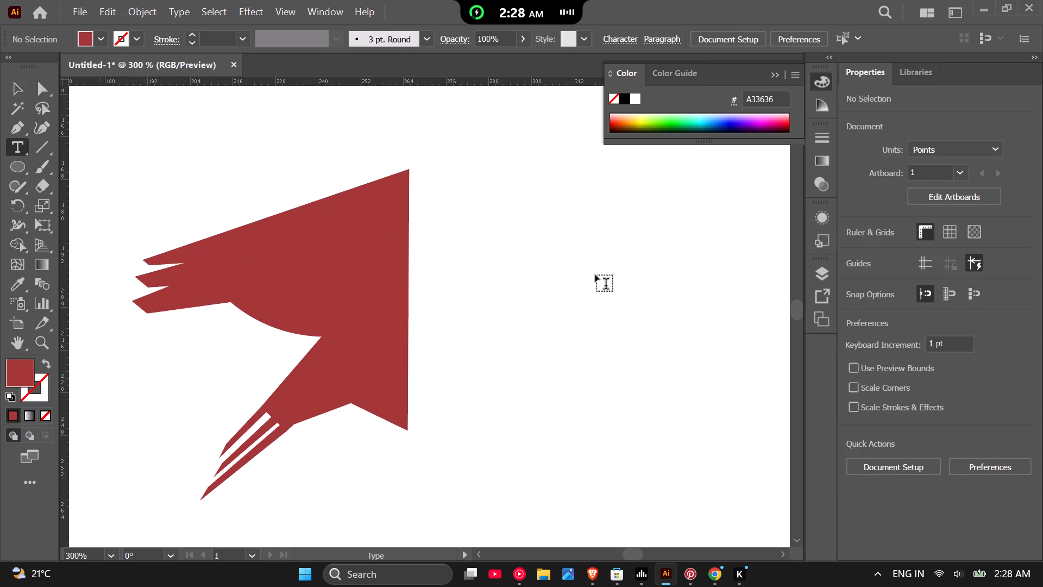
pyautogui.click(461, 267)
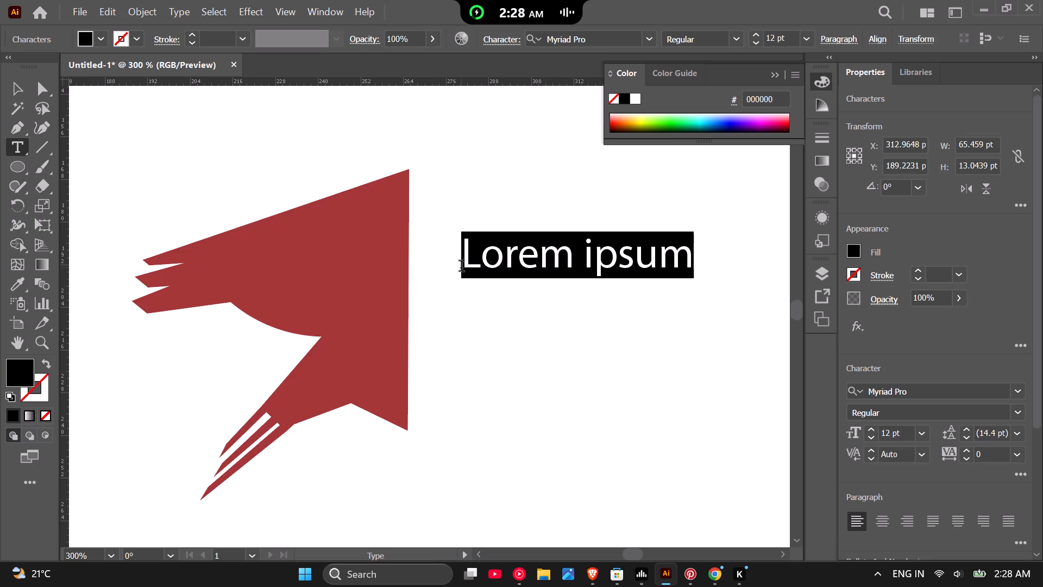
pyautogui.hotkey('shift', 's')
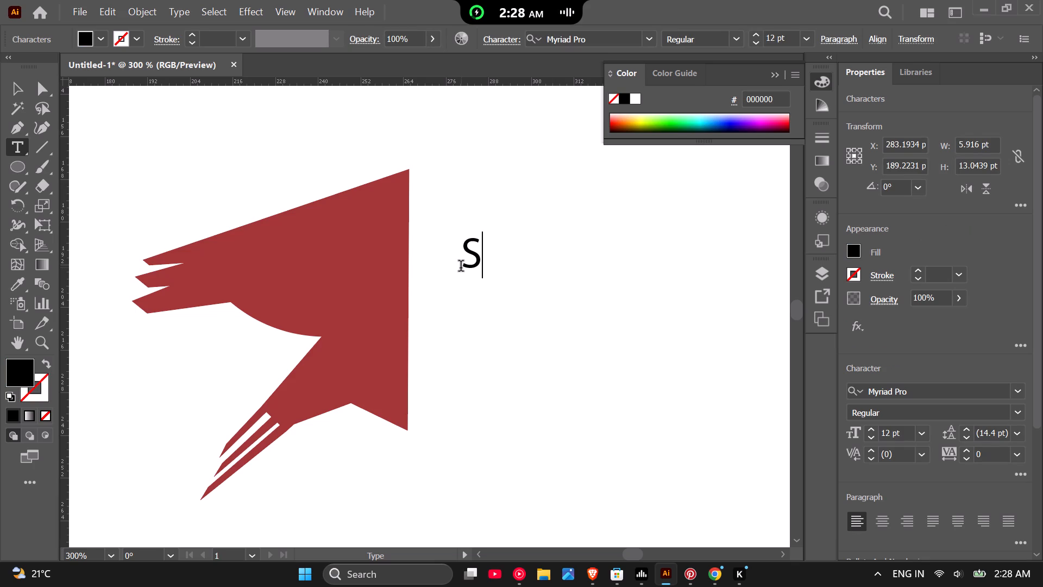
pyautogui.click(15, 94)
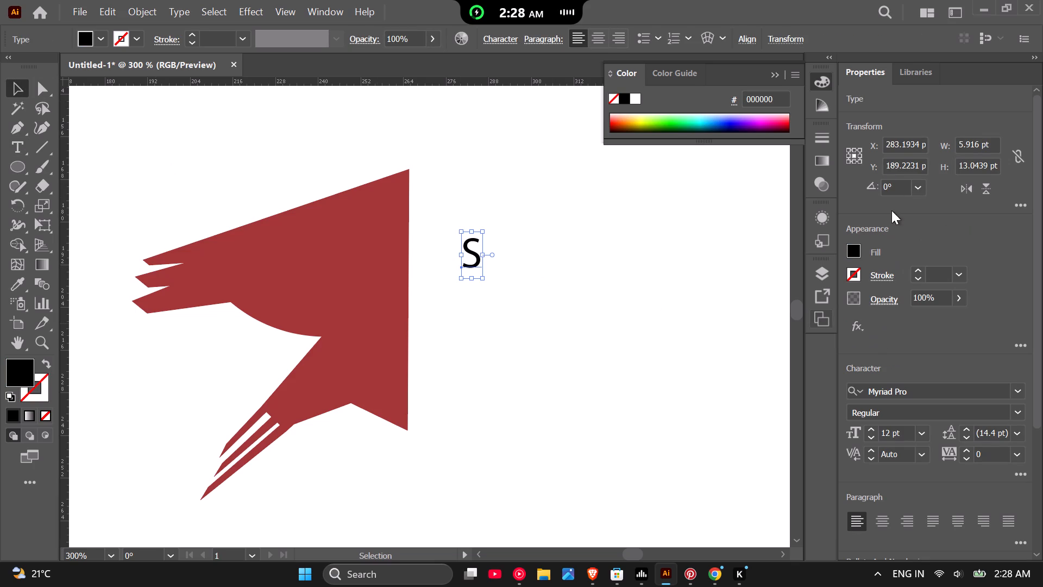
# Set the font of the letter S to Geometr415 Blk BT Black.
pyautogui.click(1016, 394)
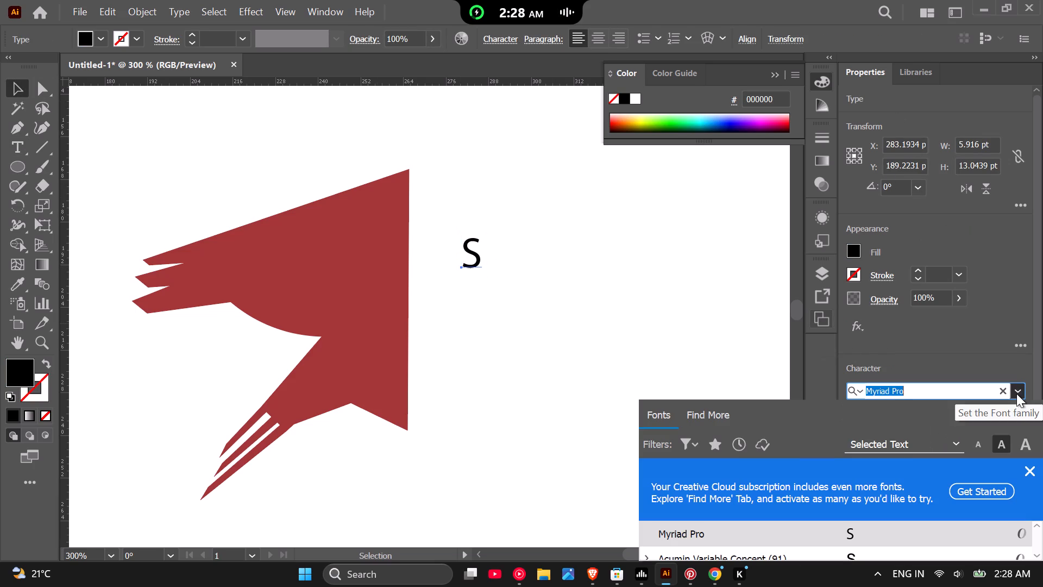
pyautogui.scroll(-4, 839, 498)
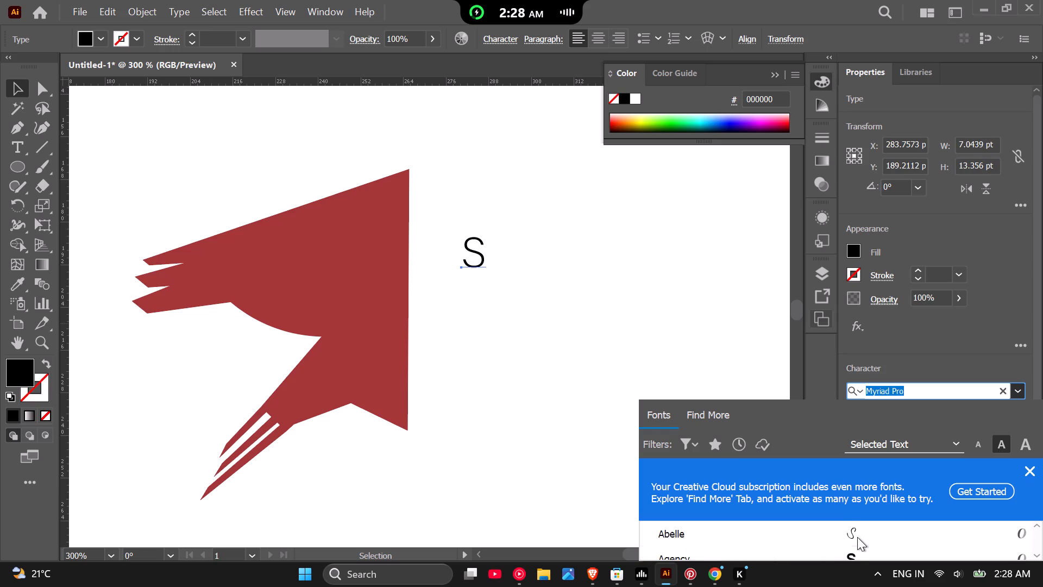
pyautogui.scroll(-4, 857, 537)
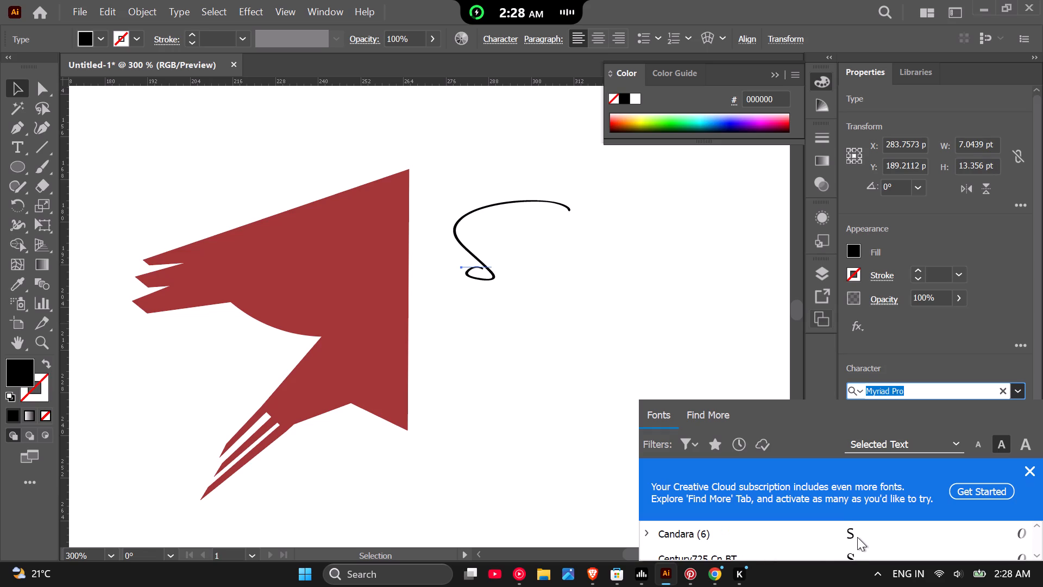
pyautogui.scroll(-4, 857, 537)
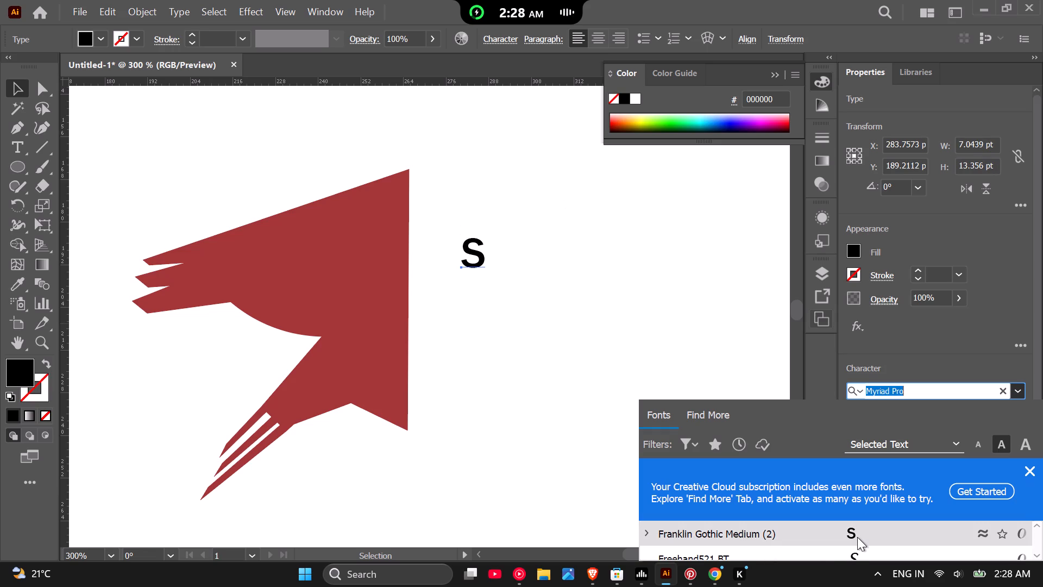
pyautogui.scroll(-1, 857, 537)
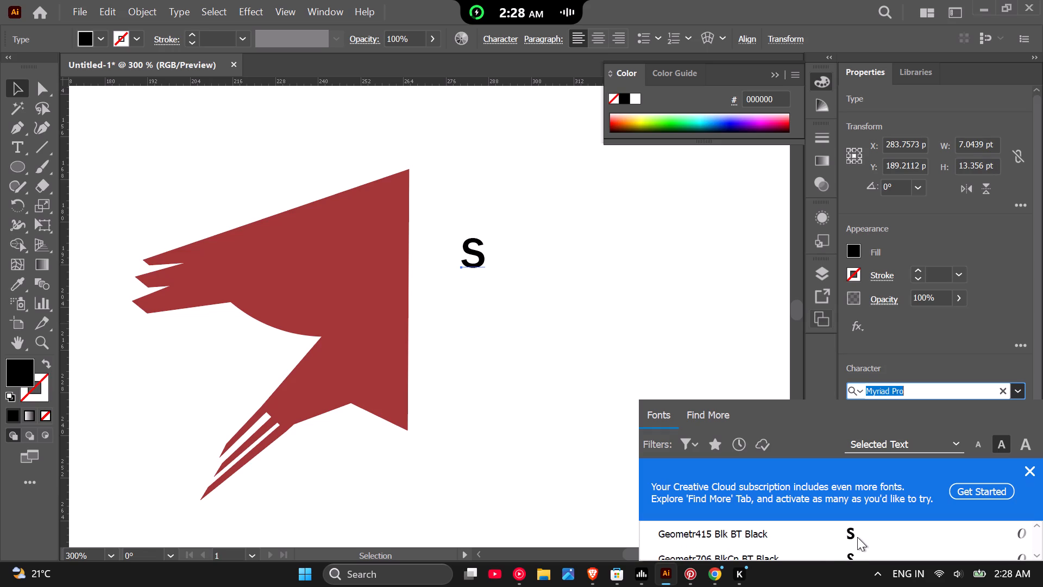
pyautogui.scroll(-1, 857, 537)
pyautogui.scroll(1, 857, 537)
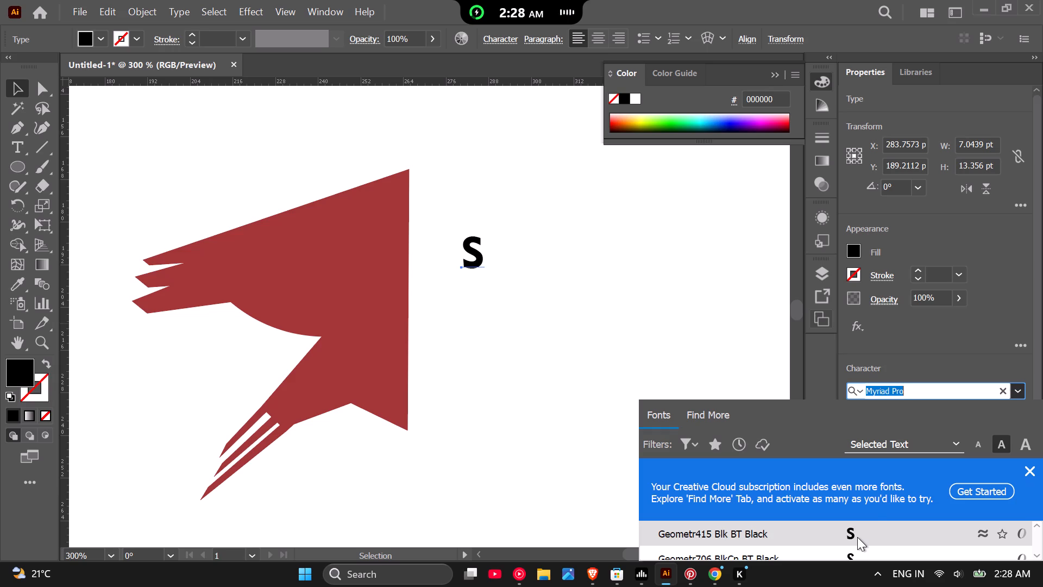
pyautogui.click(857, 537)
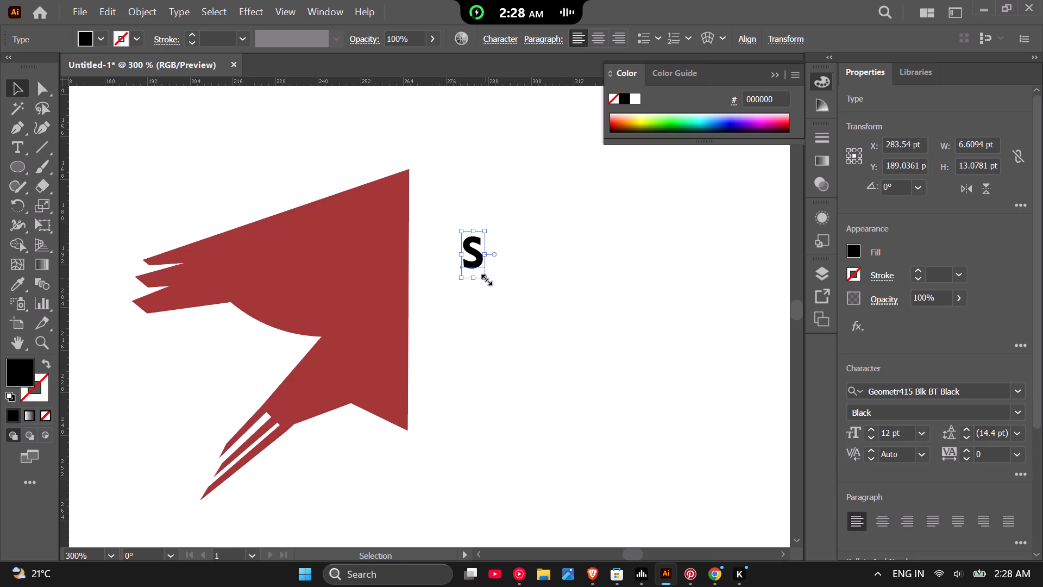
# Enlarge the S to about 89 pt, place it over the wing with its upper end near the wing's vertical edge, and deselect it.
pyautogui.keyDown('shift'); pyautogui.moveTo(485, 278); pyautogui.dragTo(652, 489); pyautogui.keyUp('shift')
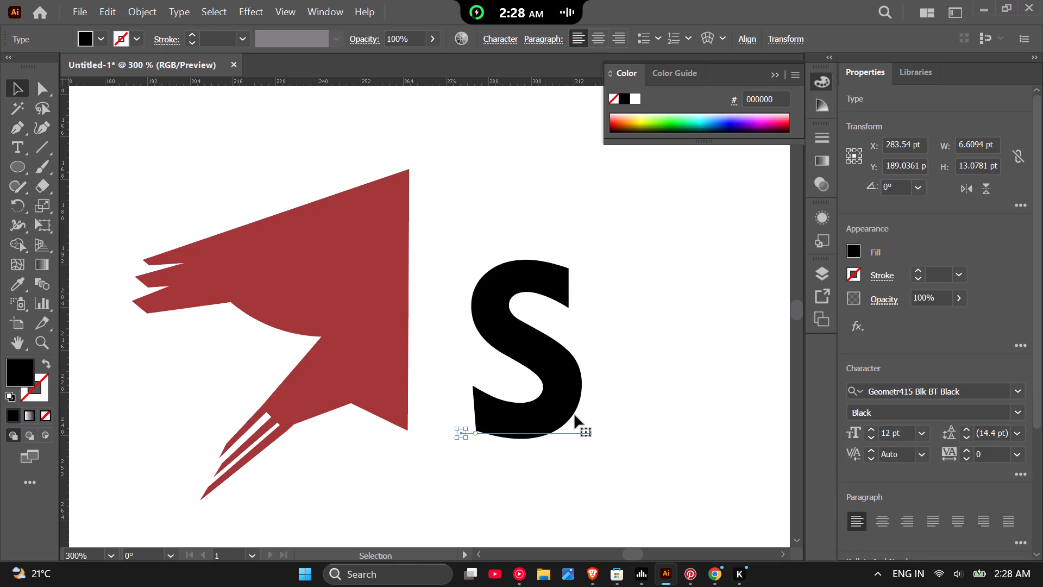
pyautogui.moveTo(552, 394); pyautogui.dragTo(420, 330)
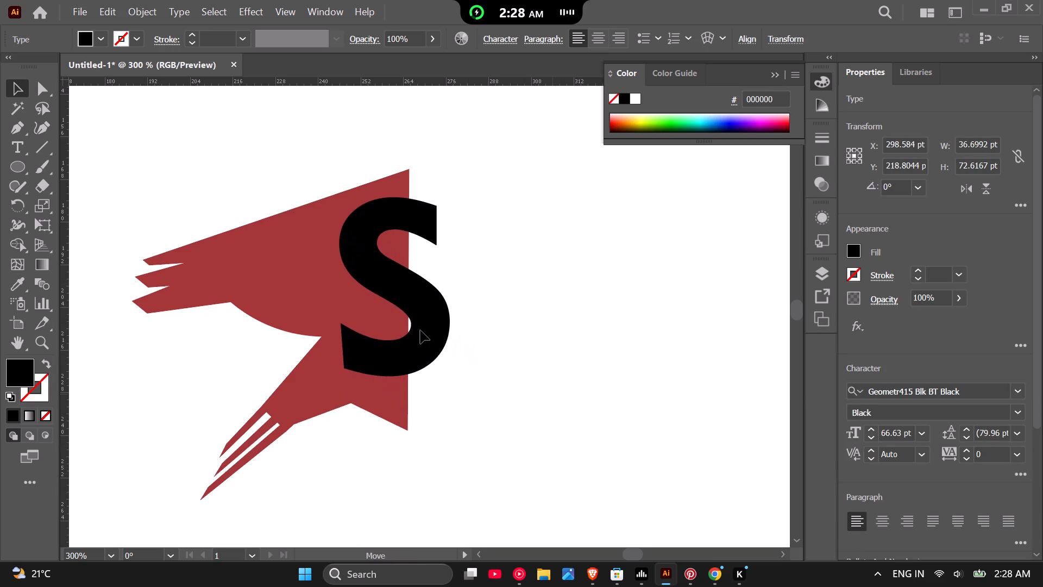
pyautogui.moveTo(420, 330); pyautogui.dragTo(430, 327)
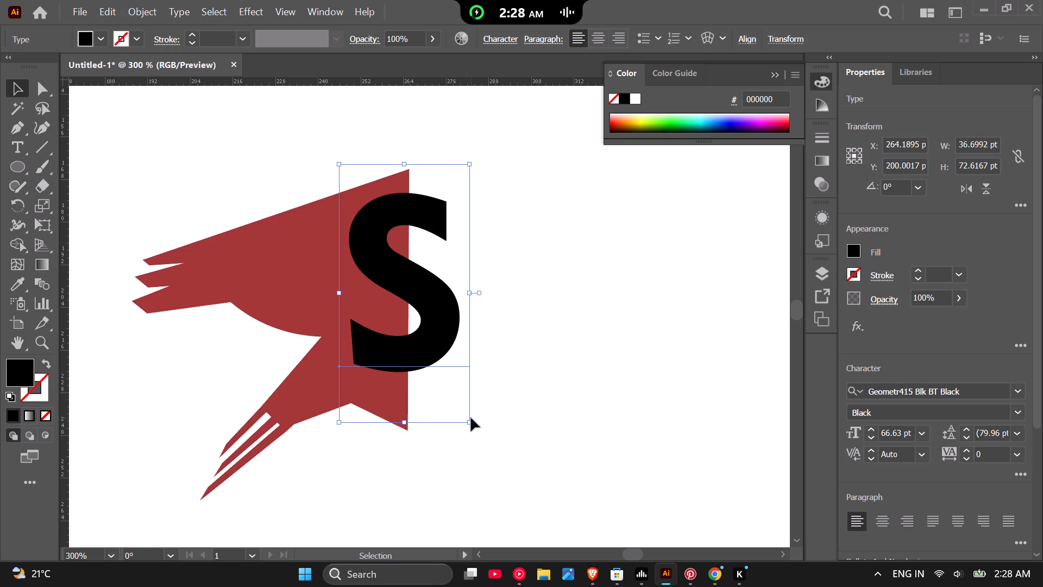
pyautogui.moveTo(471, 423); pyautogui.dragTo(569, 489)
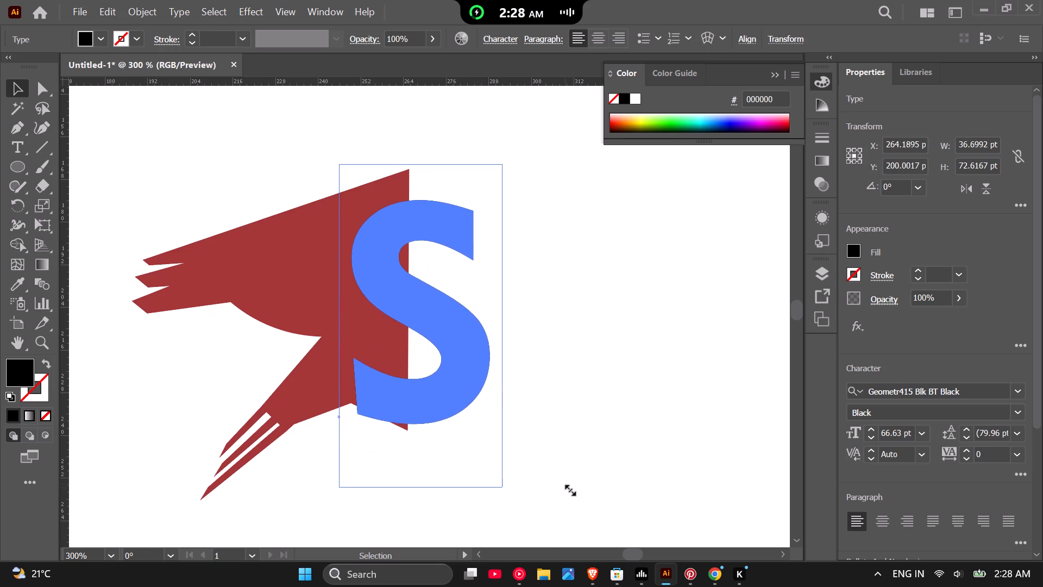
pyautogui.moveTo(569, 489); pyautogui.dragTo(595, 510)
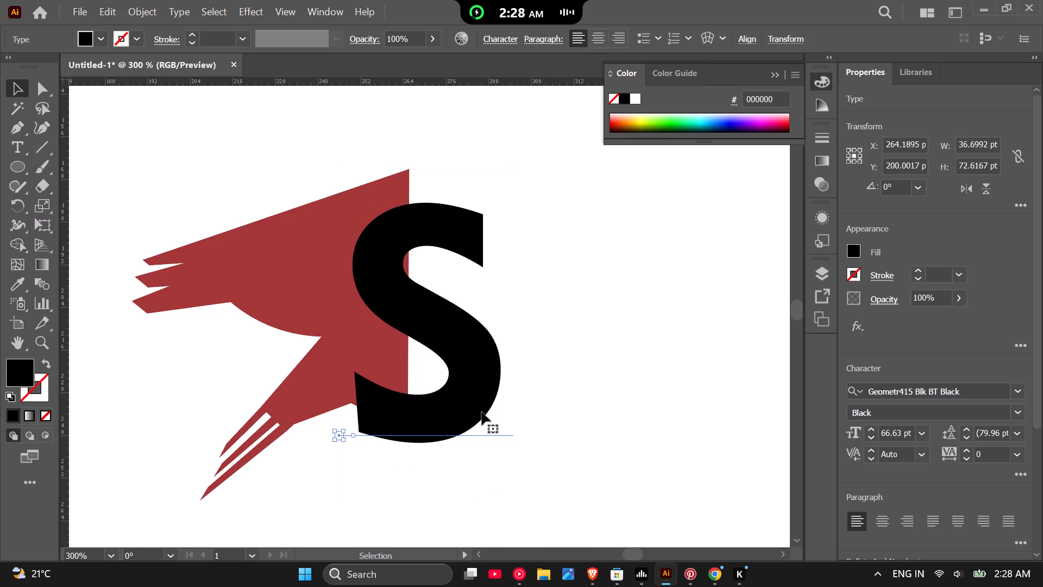
pyautogui.moveTo(471, 371); pyautogui.dragTo(419, 355)
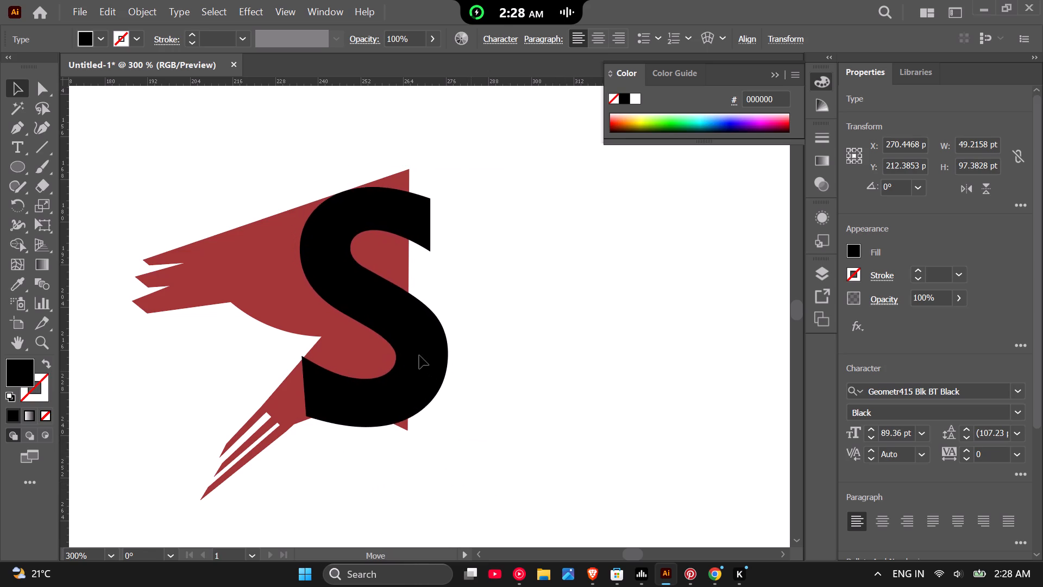
pyautogui.moveTo(419, 355); pyautogui.dragTo(456, 345)
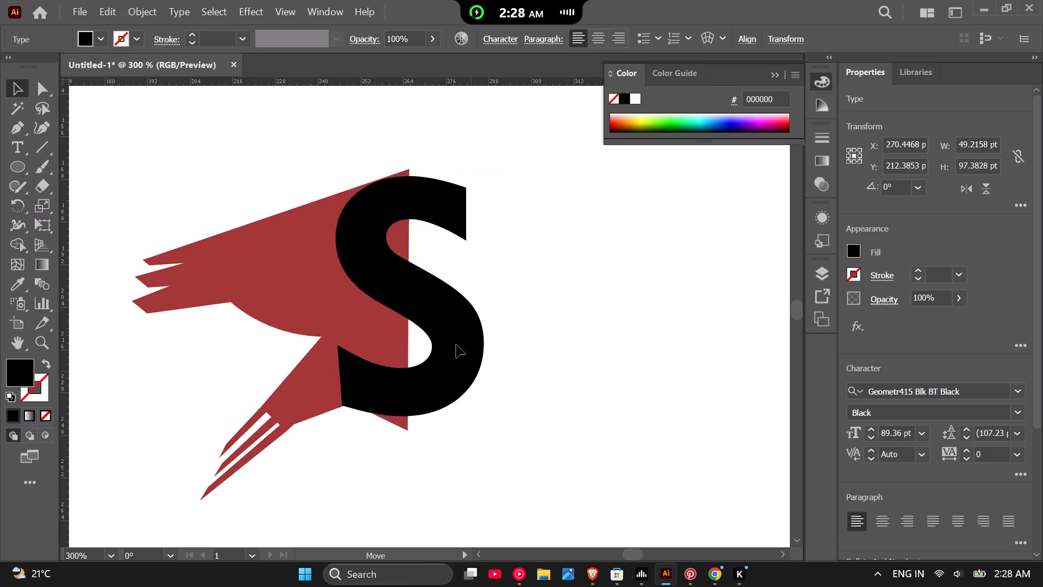
pyautogui.moveTo(456, 345); pyautogui.dragTo(423, 346)
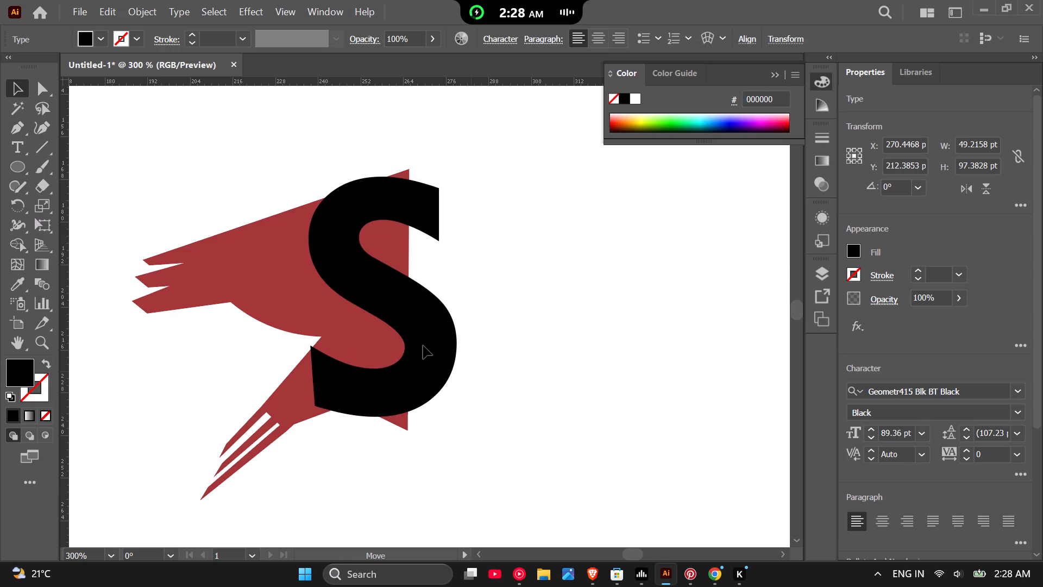
pyautogui.moveTo(423, 346); pyautogui.dragTo(401, 342)
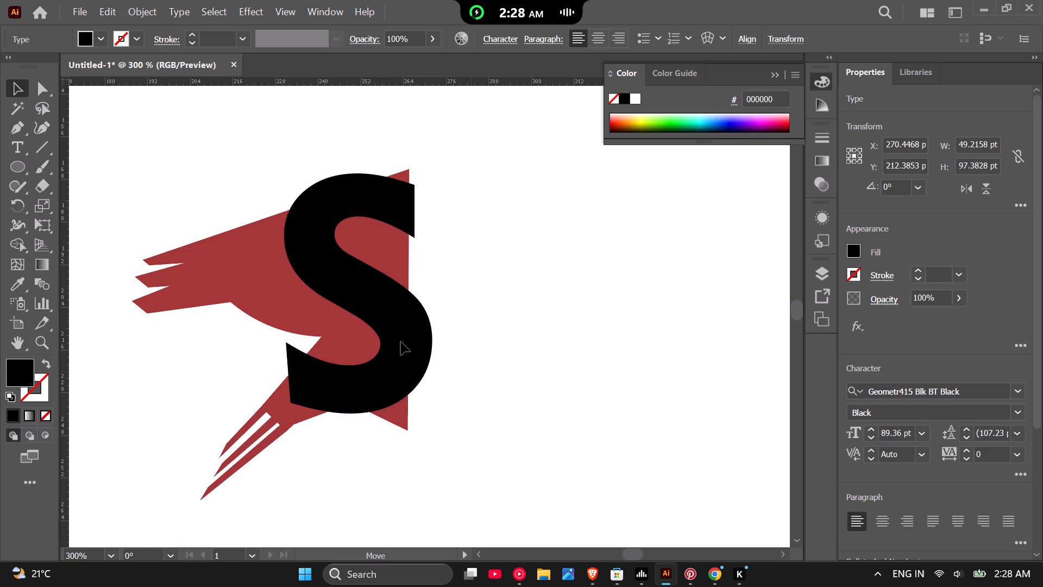
pyautogui.moveTo(401, 342); pyautogui.dragTo(398, 344)
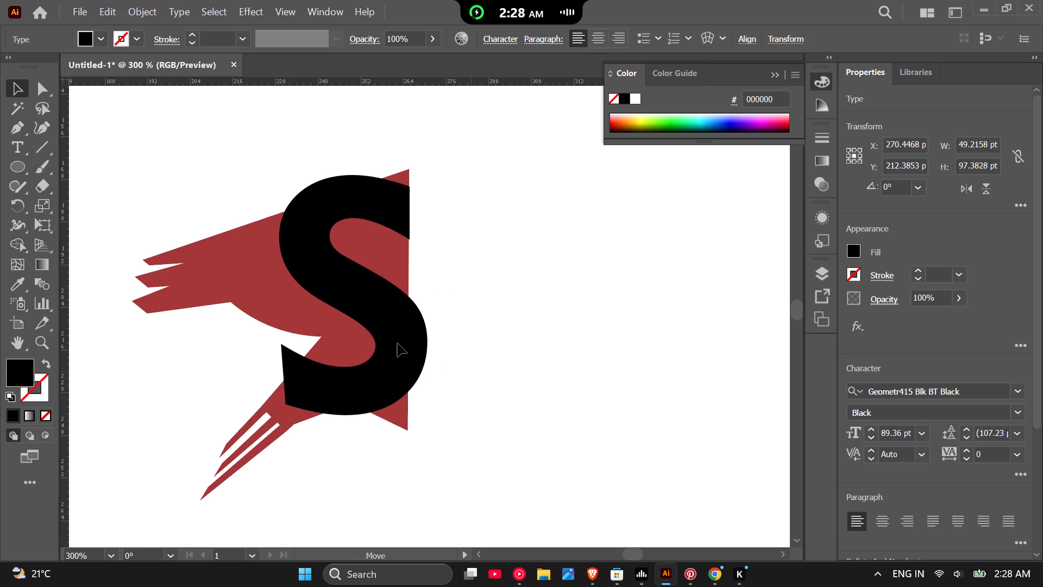
pyautogui.moveTo(398, 344); pyautogui.dragTo(395, 344)
pyautogui.click(489, 320)
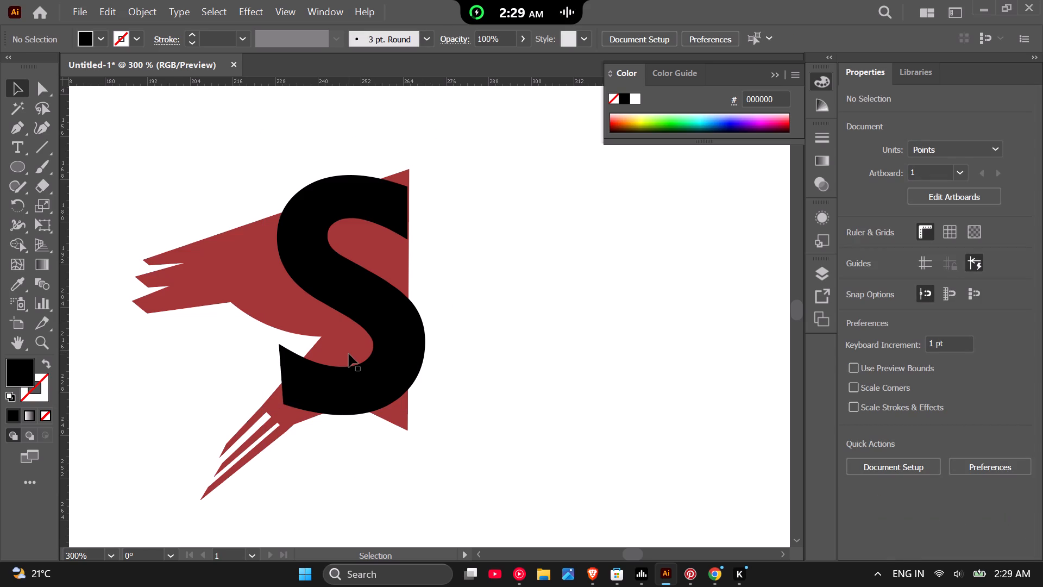
# Enlarge the red wing shape behind the S proportionally to about 89 by 107 pt.
pyautogui.scroll(2, 349, 354)
pyautogui.scroll(-2, 349, 362)
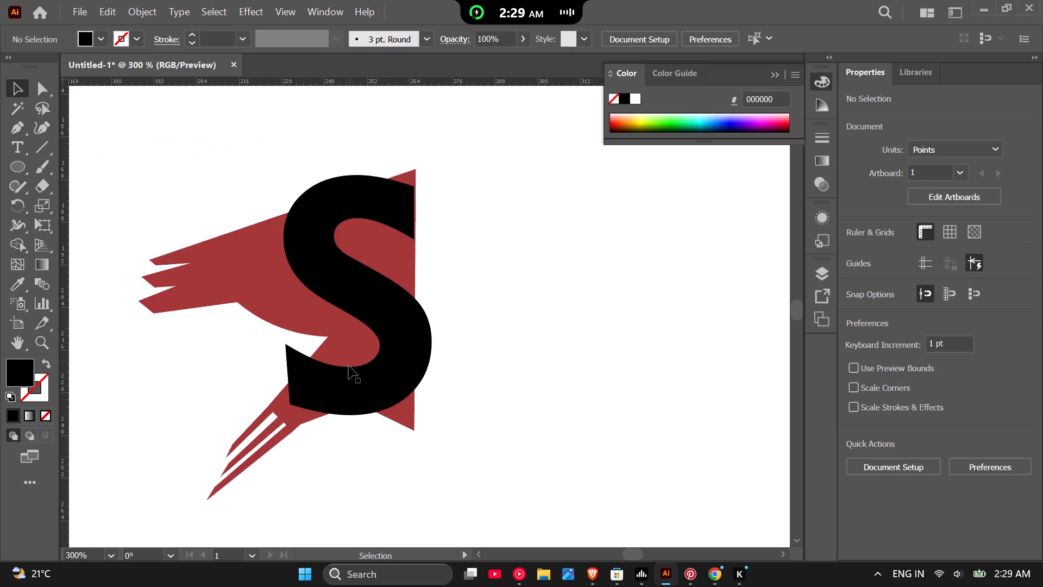
pyautogui.click(192, 283)
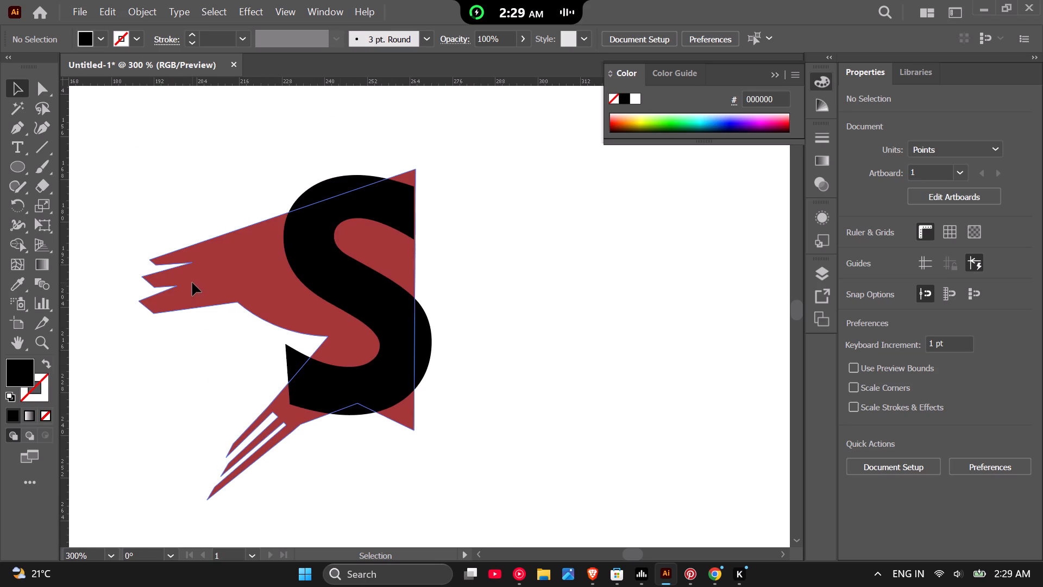
pyautogui.scroll(-2, 380, 358)
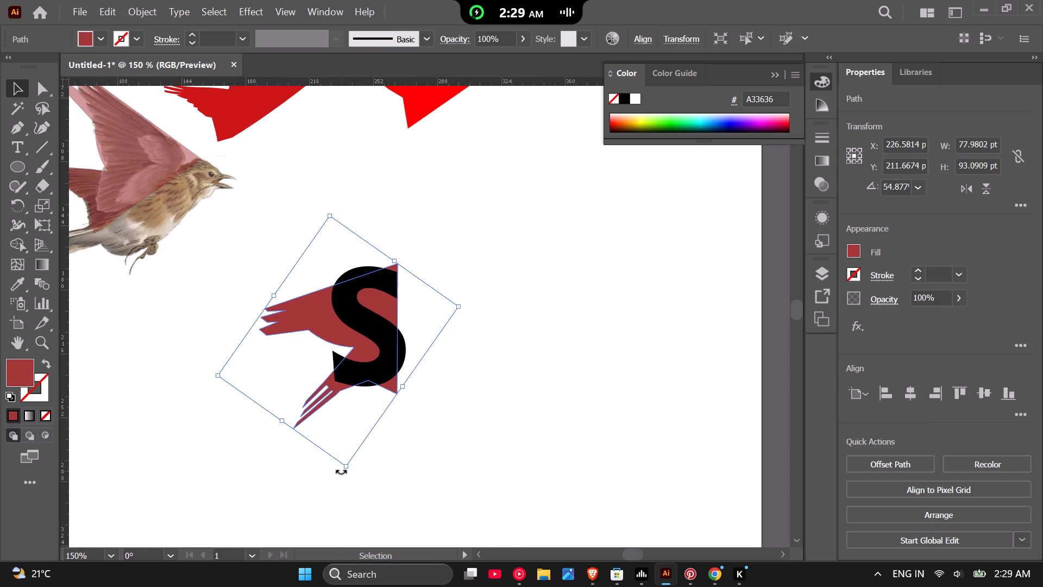
pyautogui.keyDown('shift'); pyautogui.moveTo(345, 463); pyautogui.dragTo(360, 503); pyautogui.keyUp('shift')
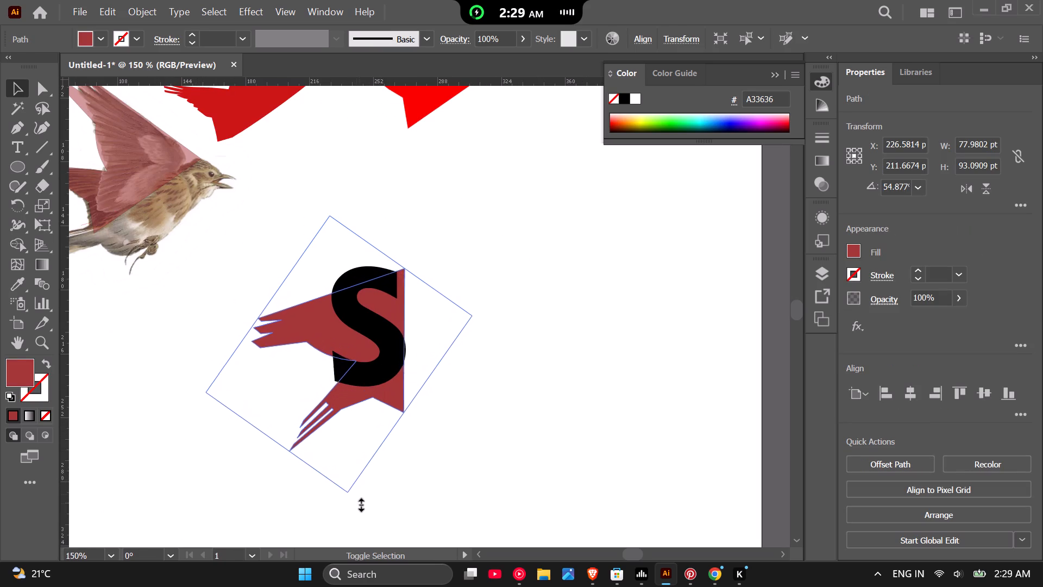
pyautogui.keyDown('shift'); pyautogui.moveTo(360, 503); pyautogui.dragTo(362, 513); pyautogui.keyUp('shift')
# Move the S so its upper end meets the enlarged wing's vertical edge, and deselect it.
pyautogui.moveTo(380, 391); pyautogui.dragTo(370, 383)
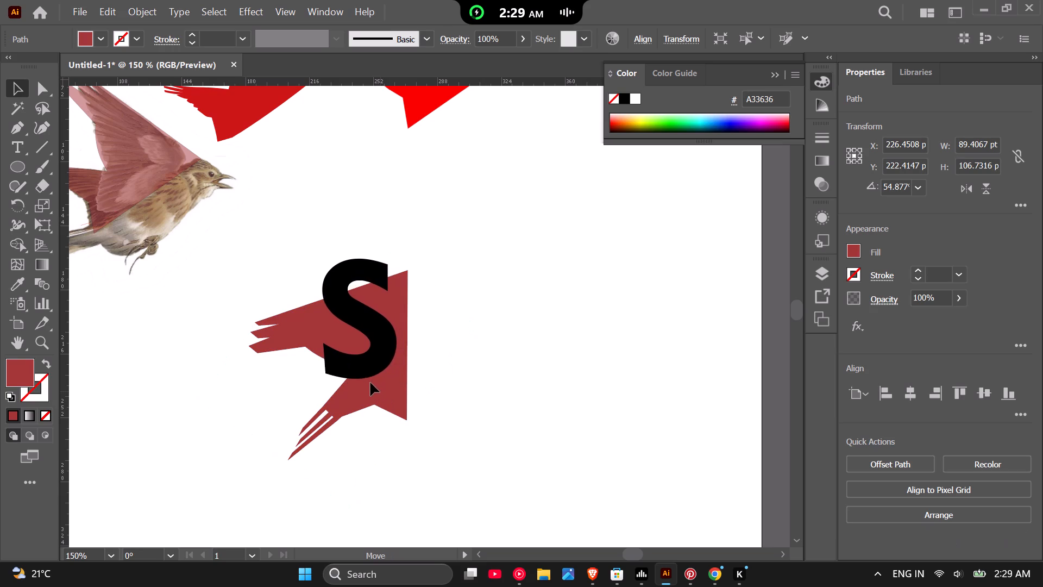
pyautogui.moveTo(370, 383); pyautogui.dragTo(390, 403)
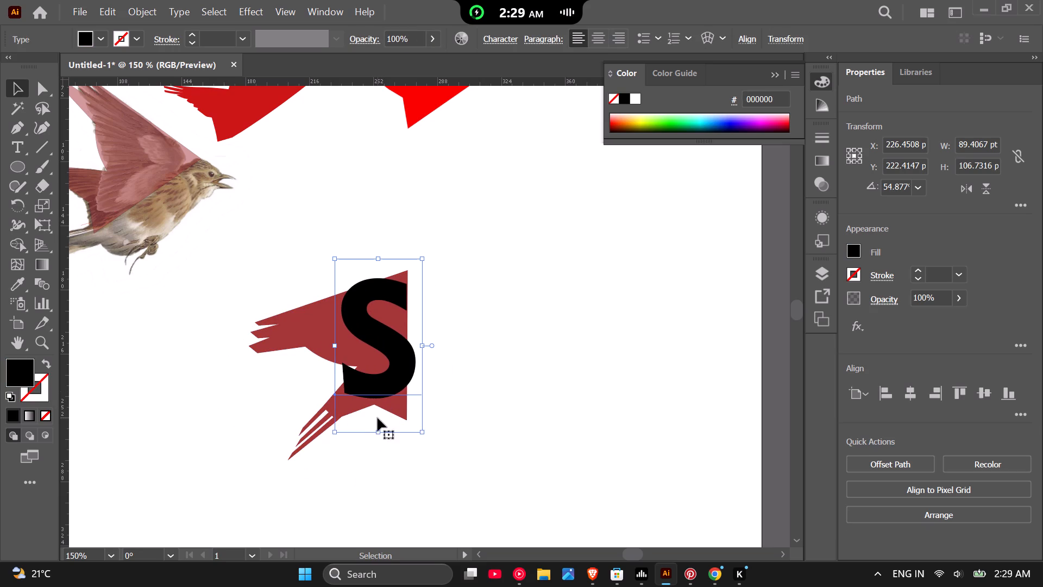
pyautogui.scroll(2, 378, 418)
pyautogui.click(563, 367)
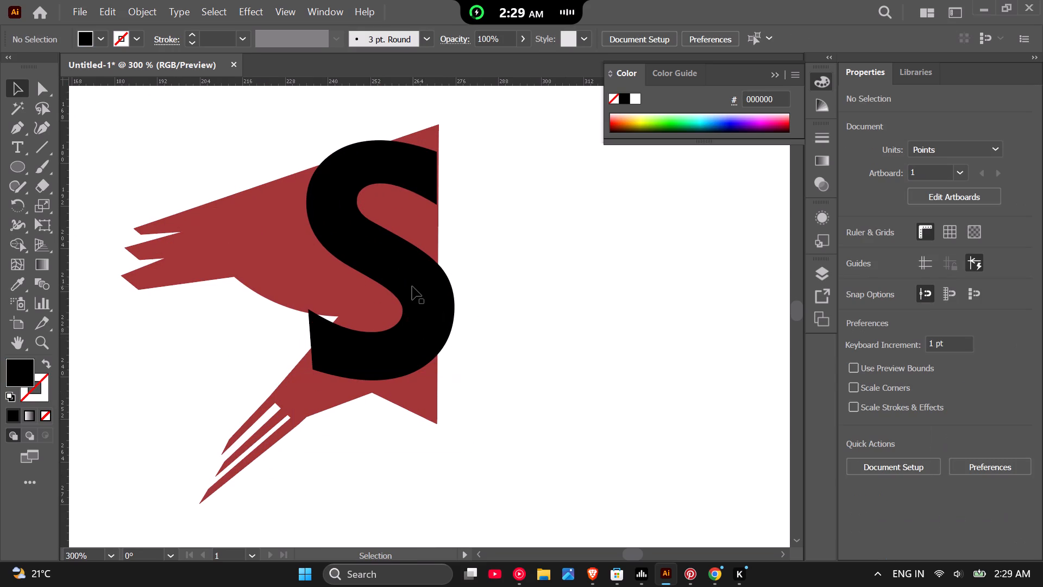
# Move the S across the wing's vertical edge with its lower tip at the notch, centred at about X 264, Y 215 pt, and deselect.
pyautogui.scroll(-1, 412, 286)
pyautogui.click(412, 286)
pyautogui.moveTo(412, 286); pyautogui.dragTo(444, 292)
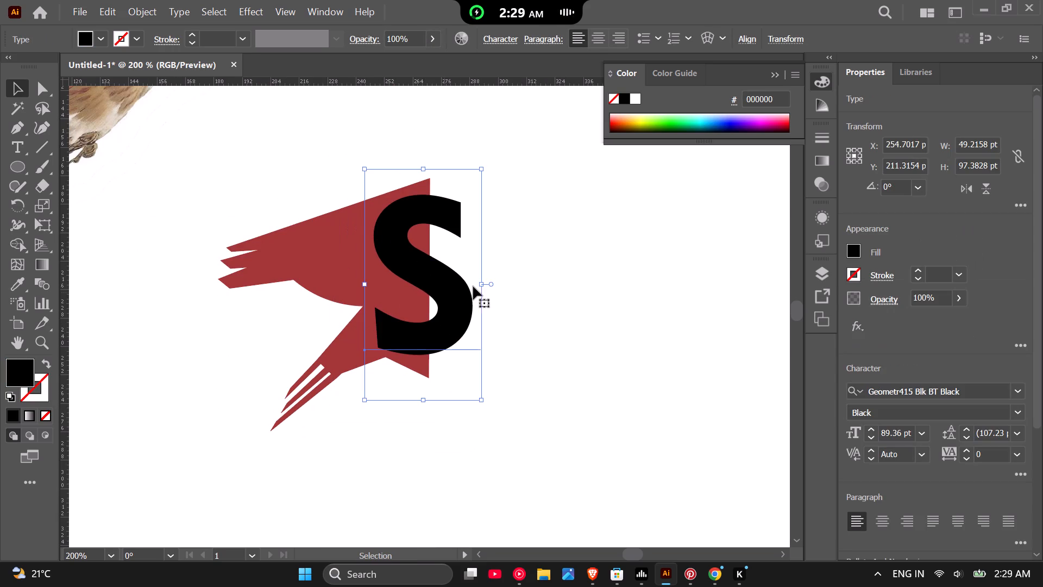
pyautogui.click(508, 282)
pyautogui.click(451, 291)
pyautogui.moveTo(451, 291); pyautogui.dragTo(456, 293)
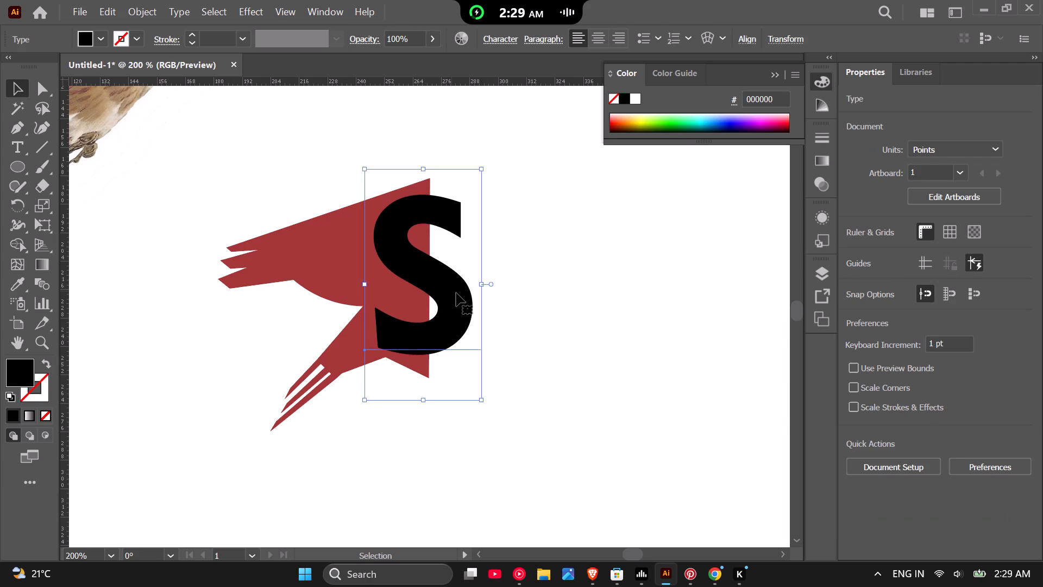
pyautogui.moveTo(456, 293); pyautogui.dragTo(487, 293)
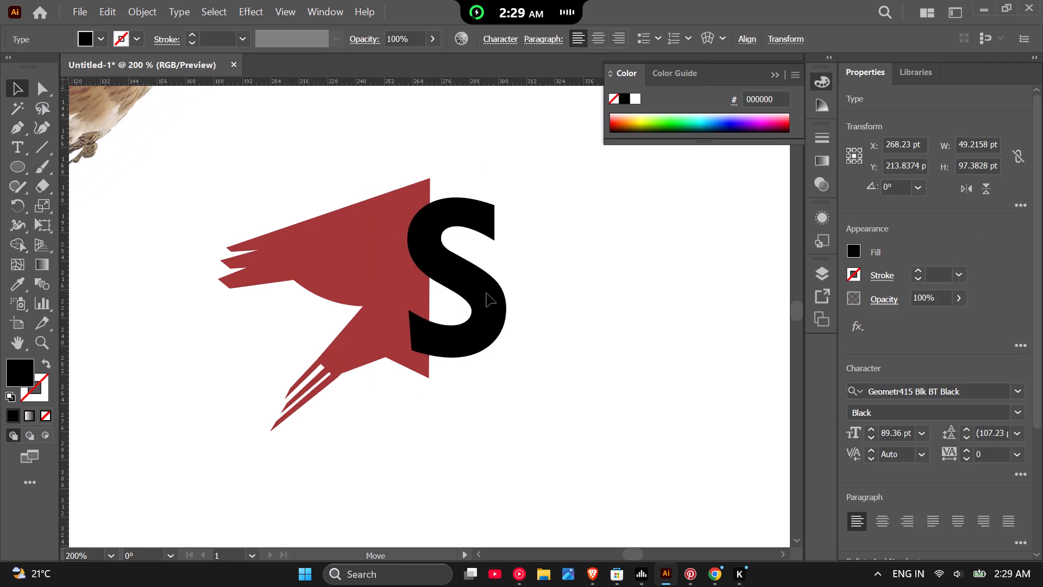
pyautogui.moveTo(487, 293); pyautogui.dragTo(502, 293)
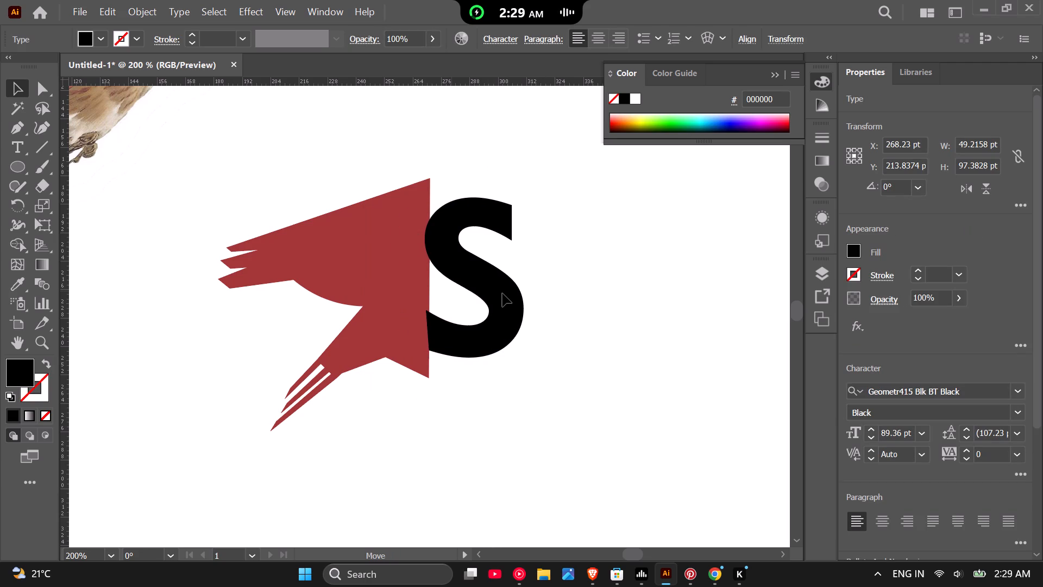
pyautogui.moveTo(502, 293); pyautogui.dragTo(458, 296)
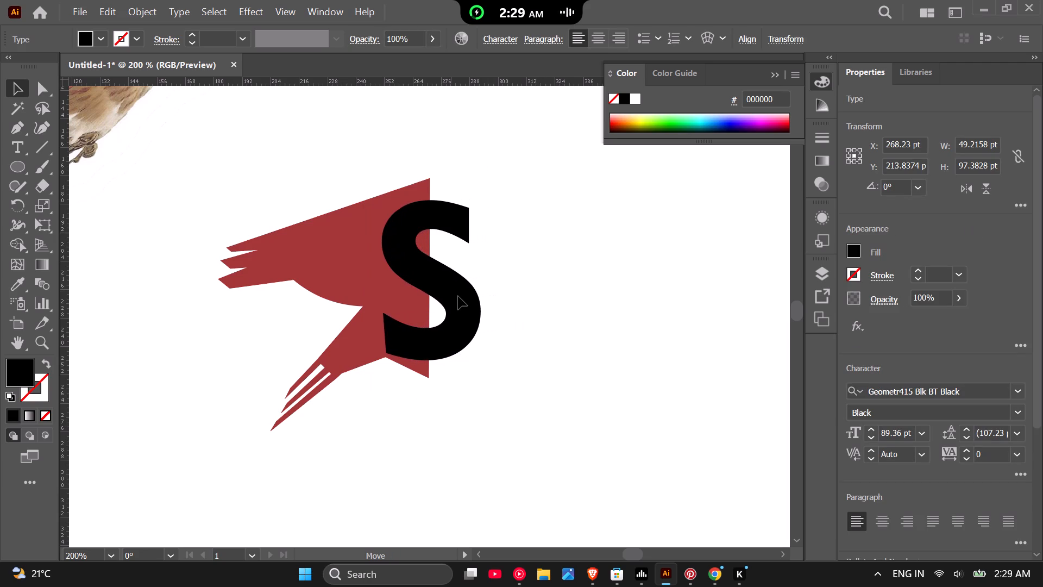
pyautogui.moveTo(458, 296); pyautogui.dragTo(454, 292)
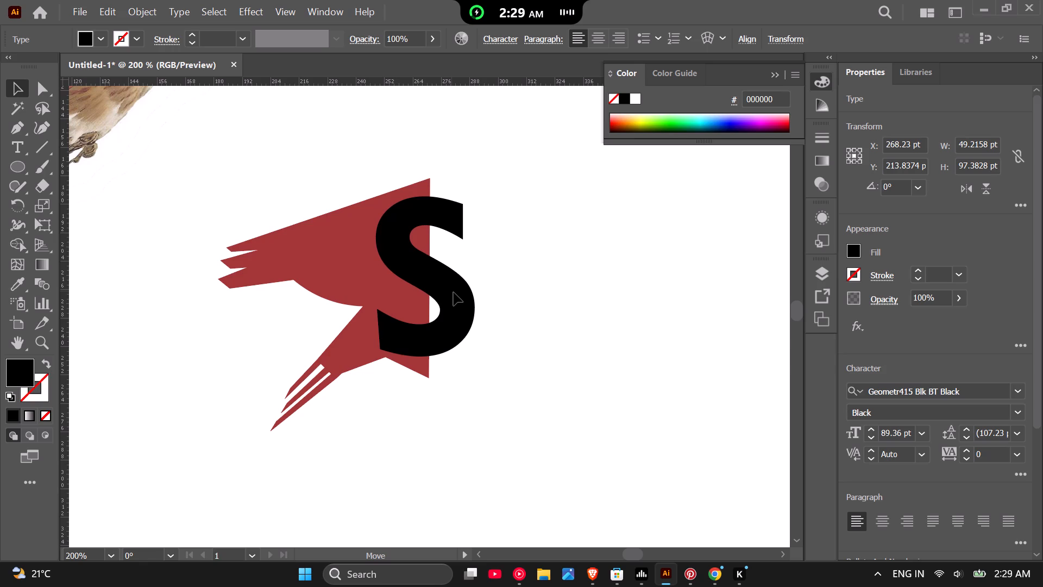
pyautogui.moveTo(454, 292); pyautogui.dragTo(499, 290)
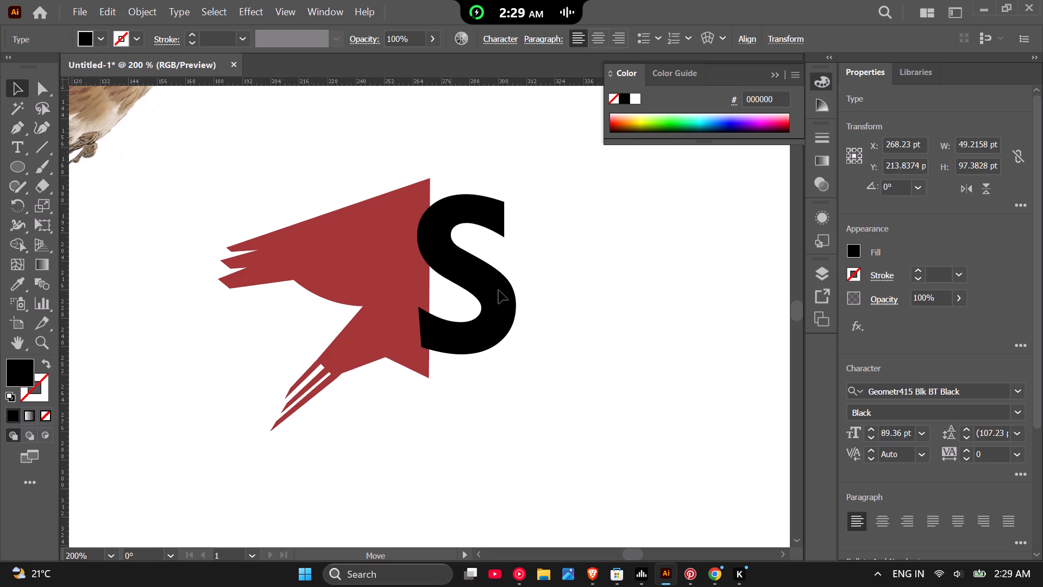
pyautogui.moveTo(499, 290); pyautogui.dragTo(506, 290)
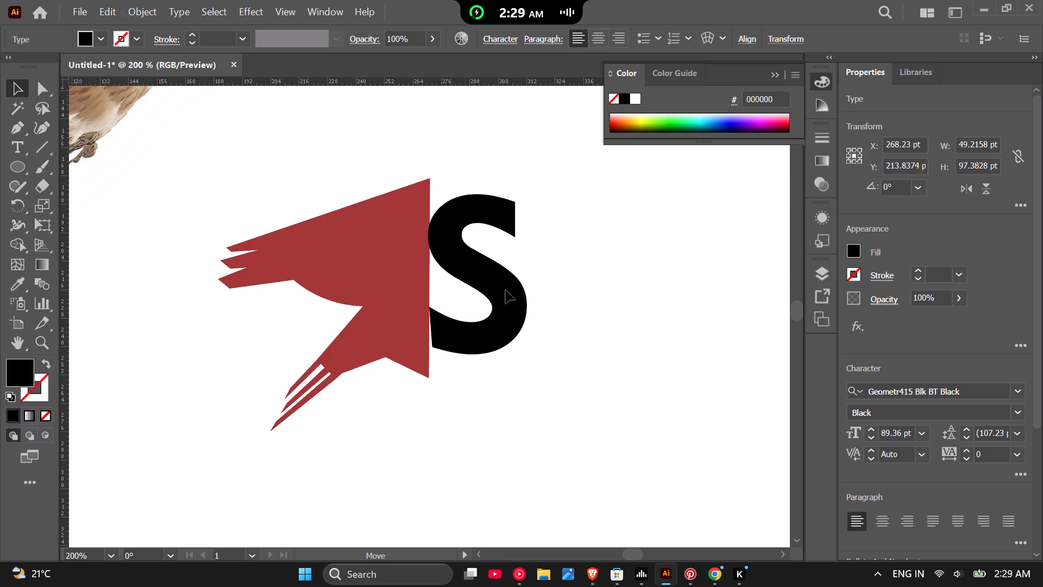
pyautogui.moveTo(506, 290); pyautogui.dragTo(455, 292)
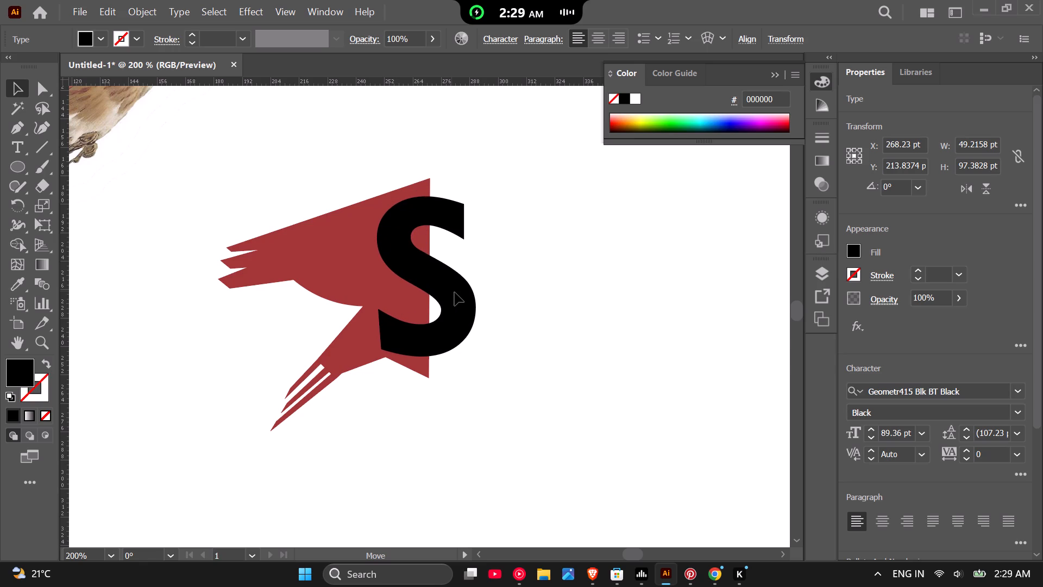
pyautogui.moveTo(455, 292); pyautogui.dragTo(441, 292)
pyautogui.click(517, 272)
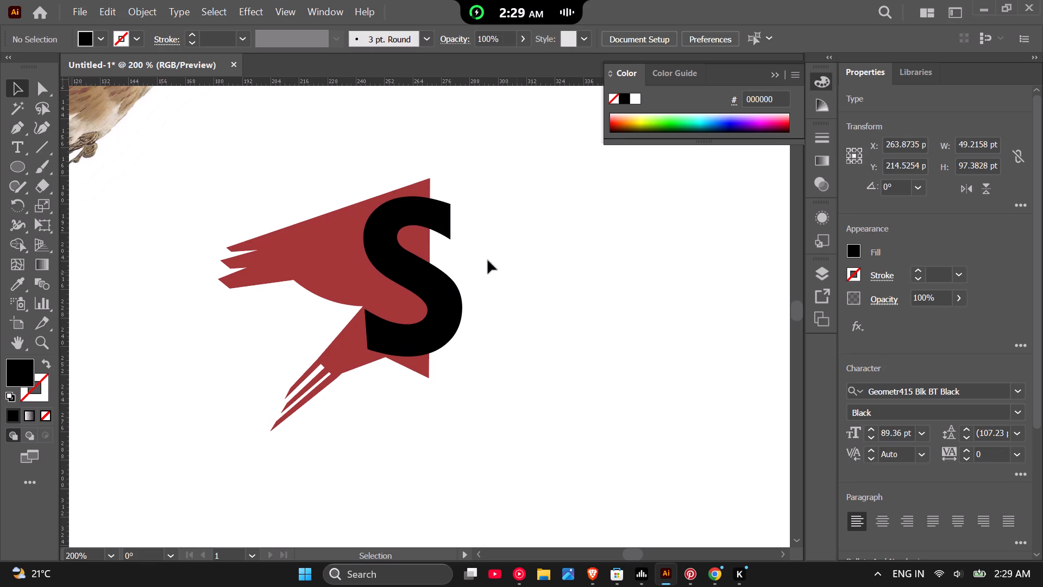
# Move the S so the outer corner of its upper end meets the top corner of the wing's vertical edge, and deselect it.
pyautogui.scroll(4, 408, 214)
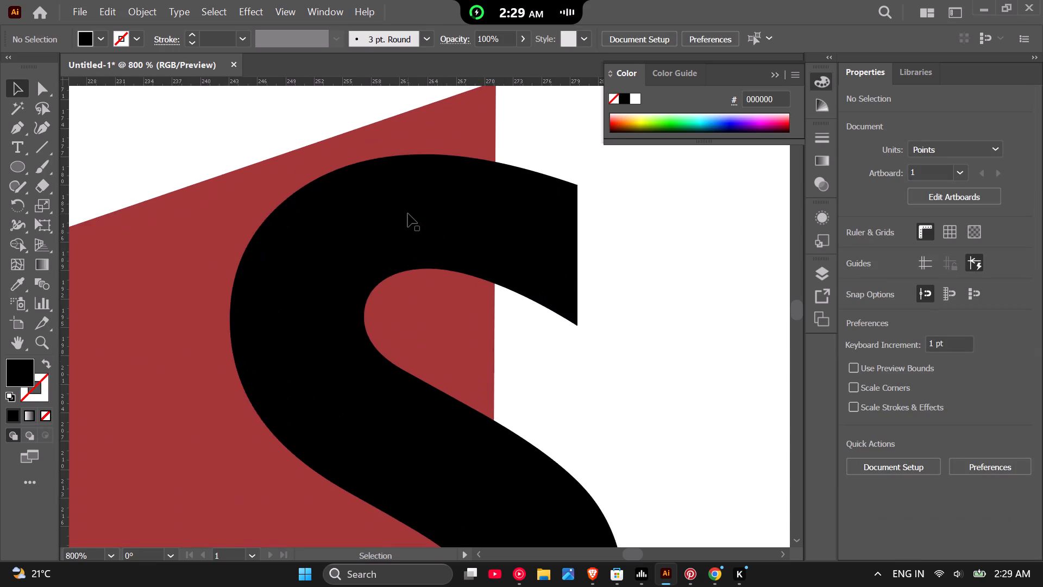
pyautogui.scroll(-2, 408, 214)
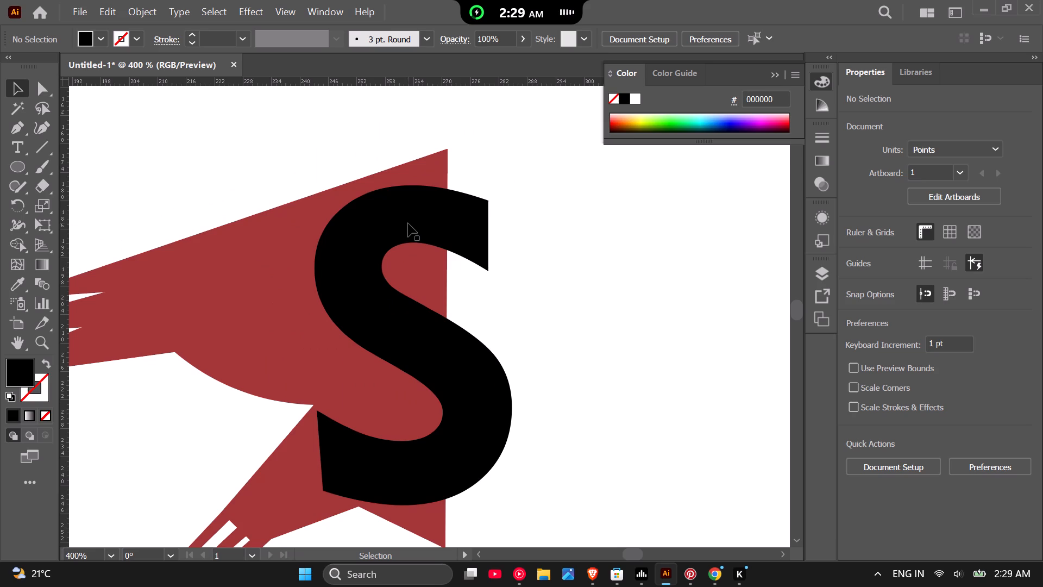
pyautogui.scroll(-2, 408, 223)
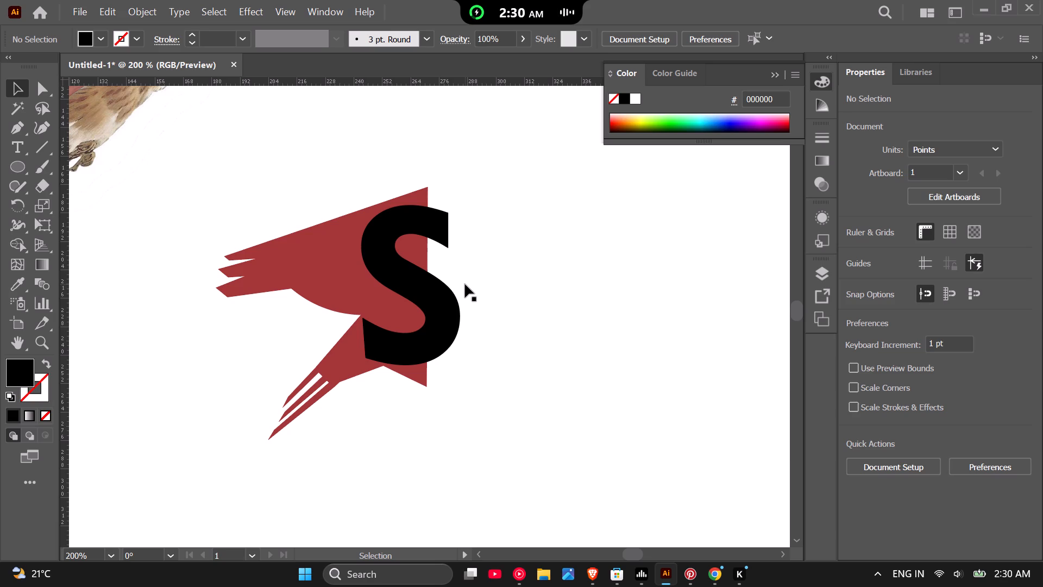
pyautogui.scroll(2, 362, 246)
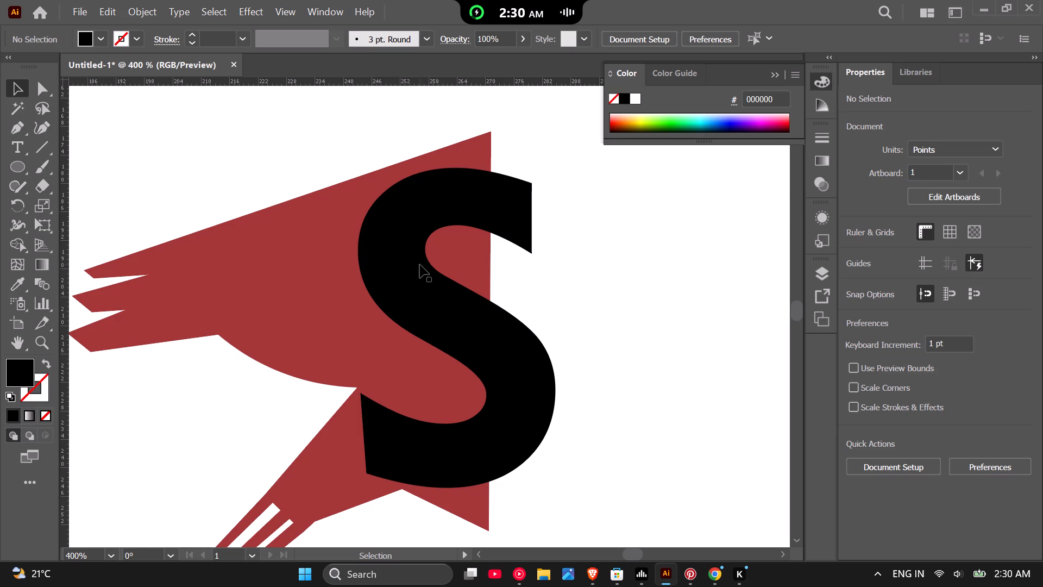
pyautogui.scroll(-1, 418, 267)
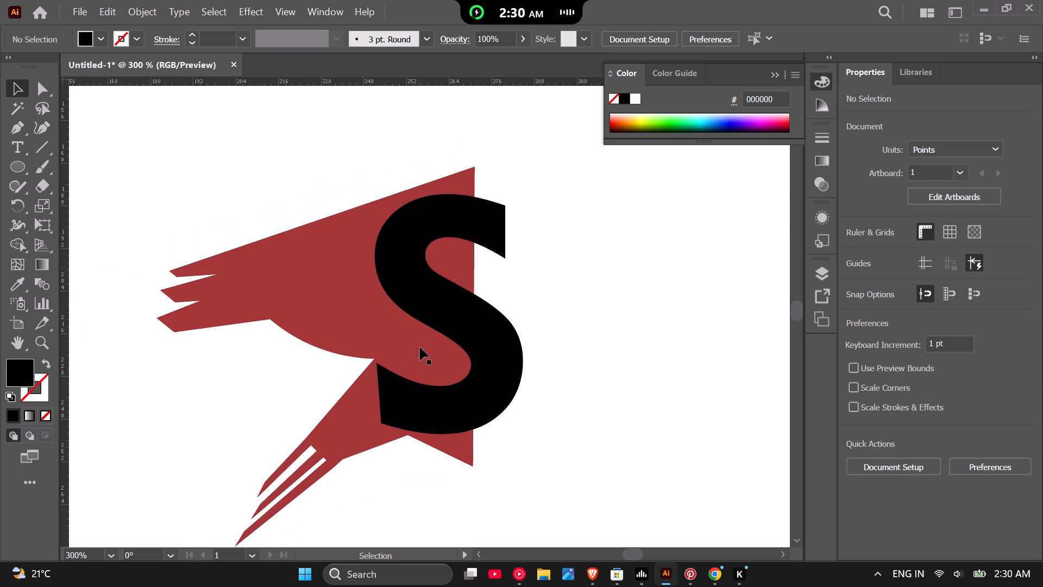
pyautogui.click(487, 392)
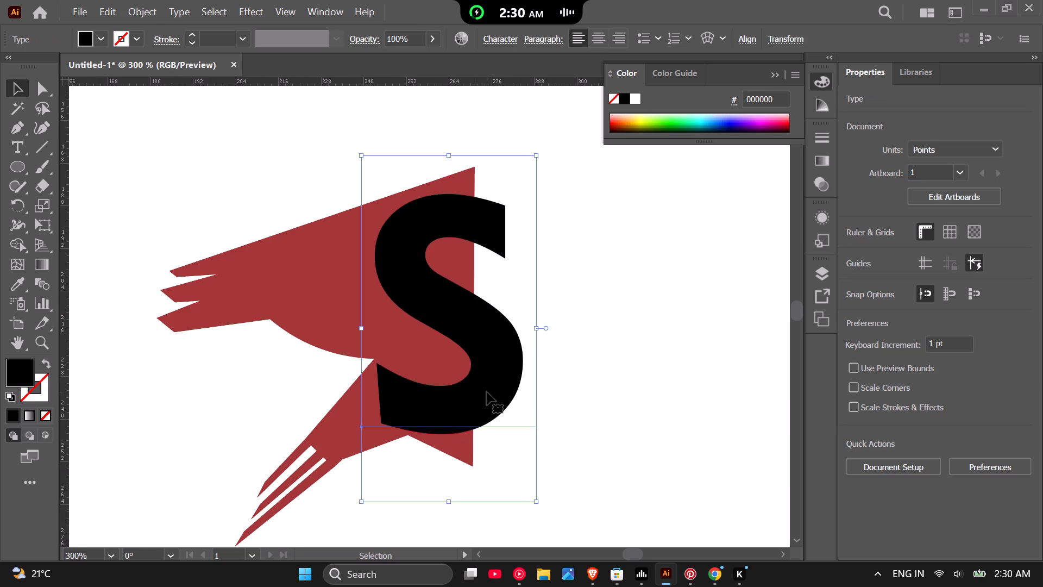
pyautogui.moveTo(487, 392); pyautogui.dragTo(402, 253)
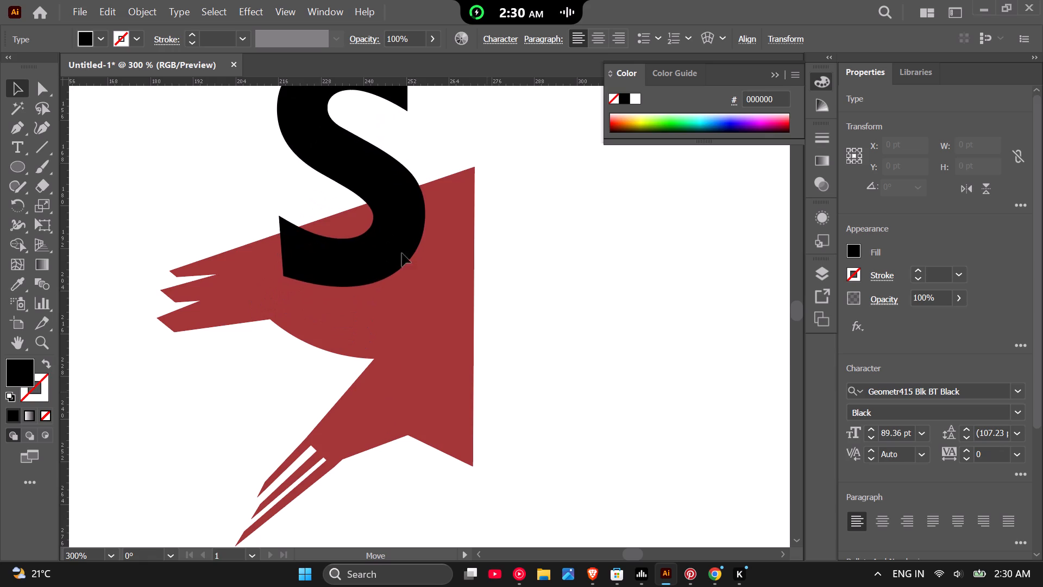
pyautogui.moveTo(402, 253); pyautogui.dragTo(466, 379)
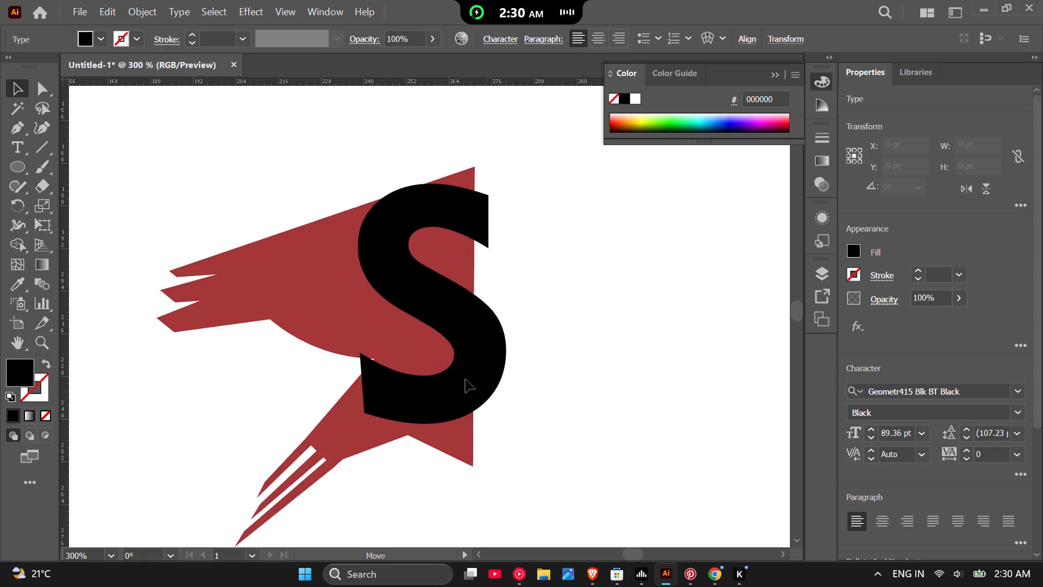
pyautogui.moveTo(466, 379); pyautogui.dragTo(456, 353)
pyautogui.click(567, 333)
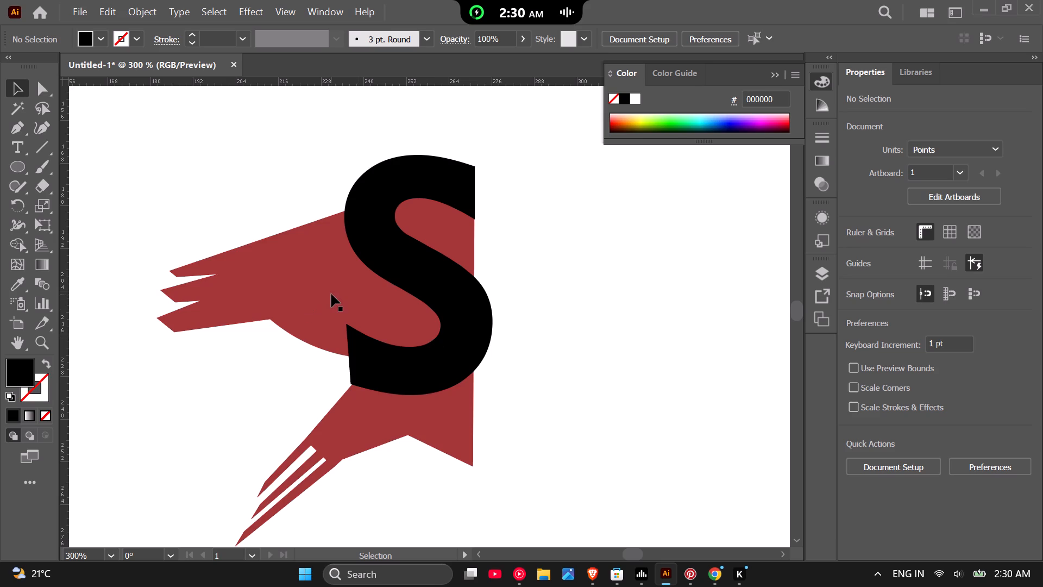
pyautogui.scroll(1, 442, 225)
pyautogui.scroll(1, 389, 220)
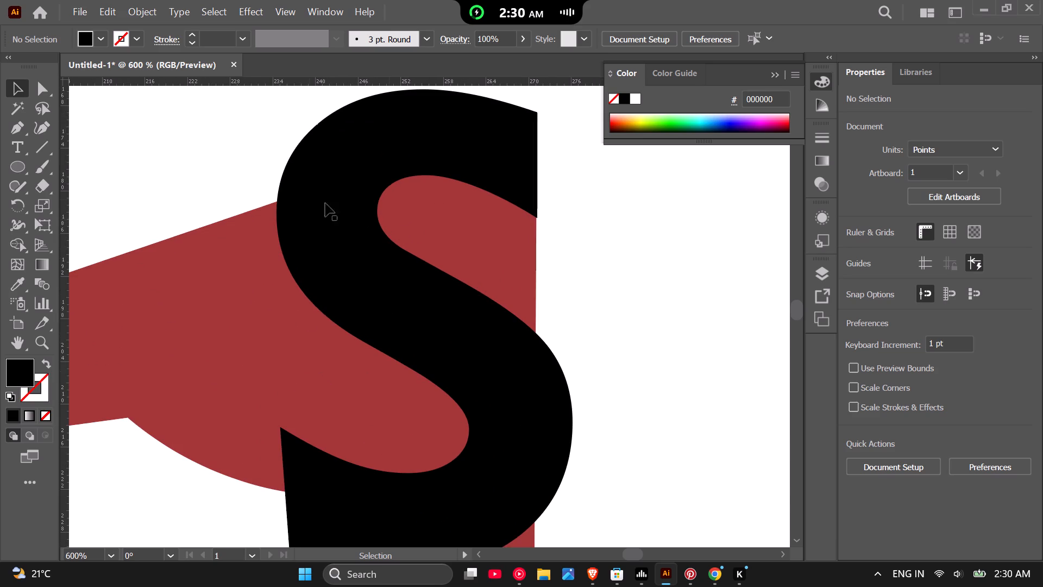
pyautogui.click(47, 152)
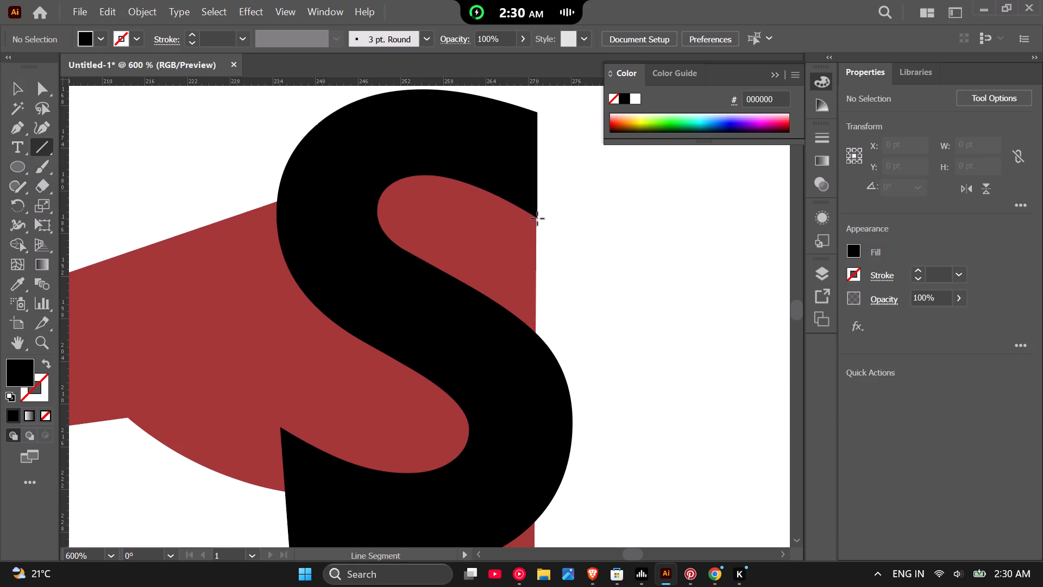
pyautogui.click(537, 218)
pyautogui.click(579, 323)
# Draw an open three-point Pen path in the S's upper opening, from the upper end's lower corner via the inner bend to the wing's edge.
pyautogui.click(13, 135)
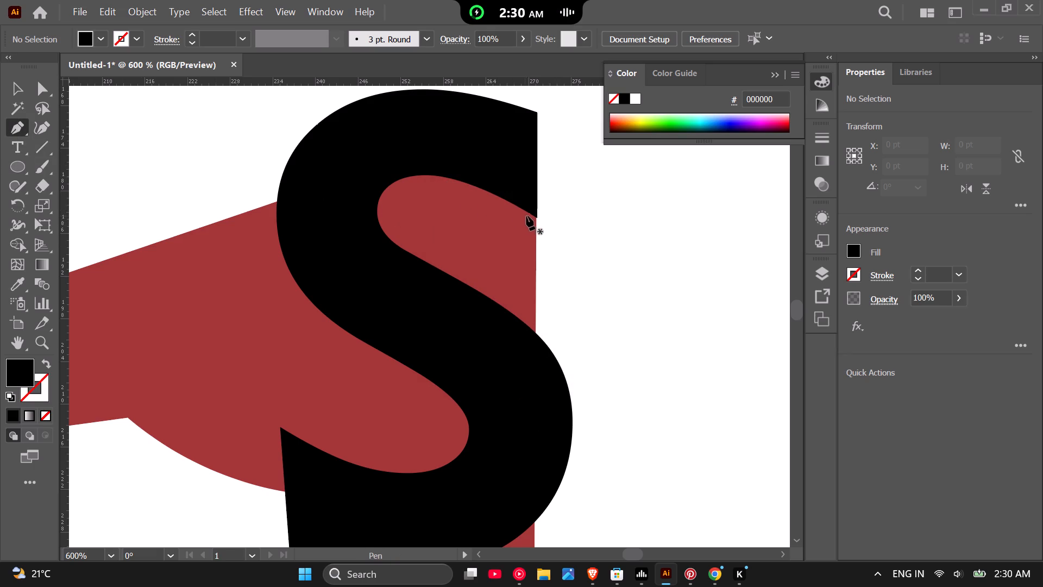
pyautogui.click(536, 218)
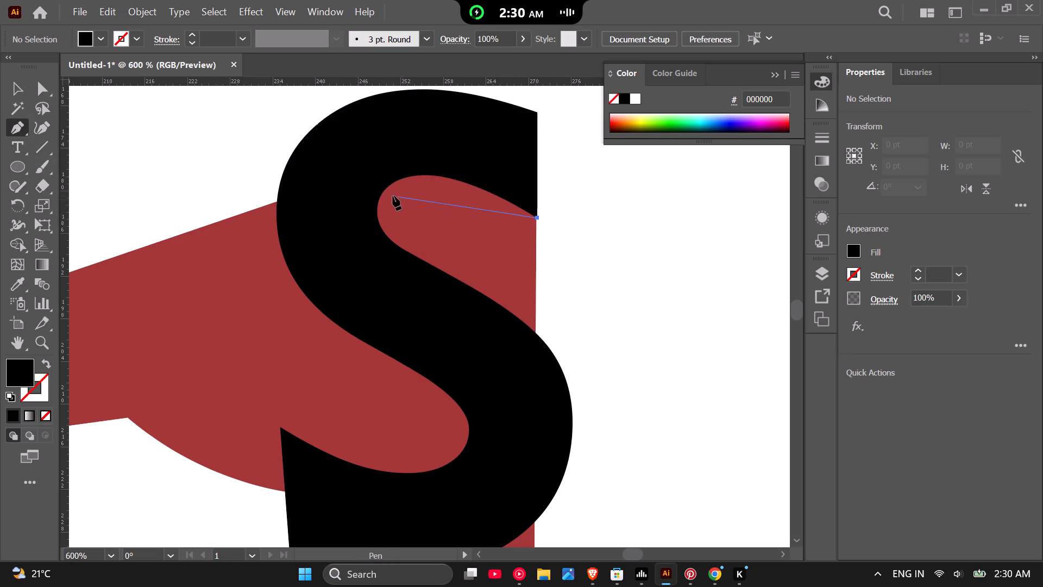
pyautogui.click(383, 193)
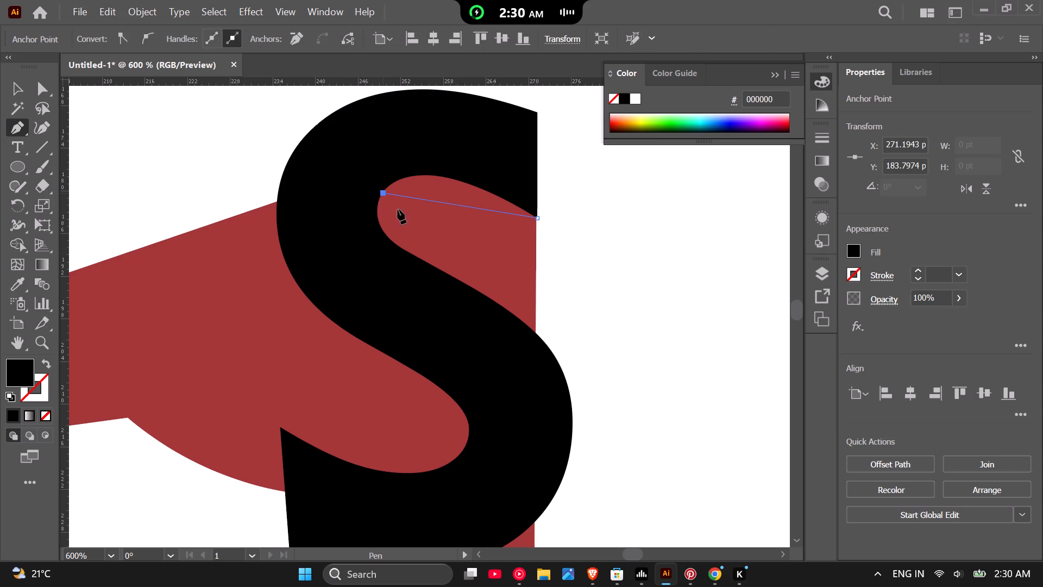
pyautogui.click(535, 332)
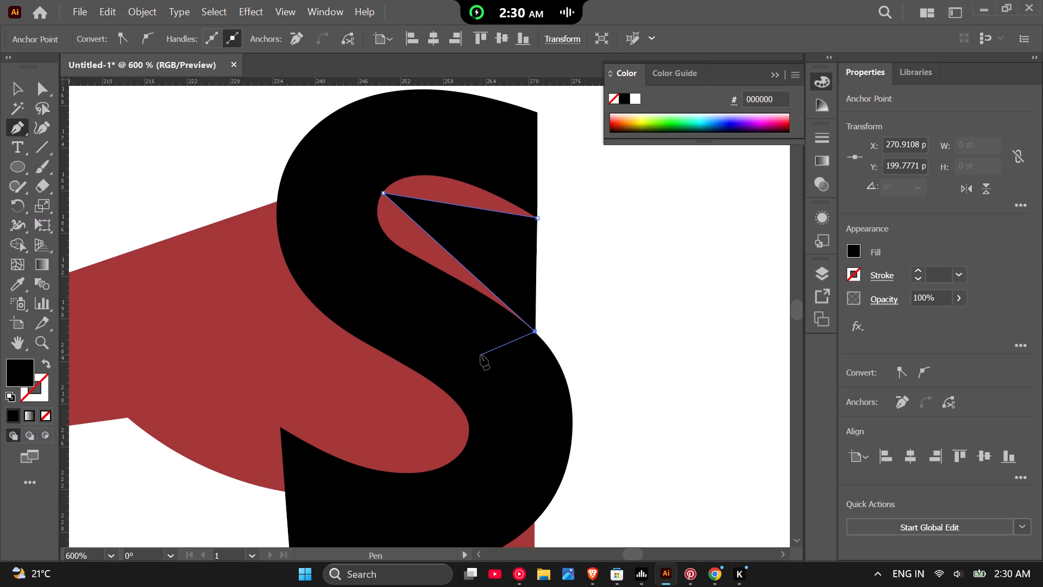
pyautogui.press('Return')
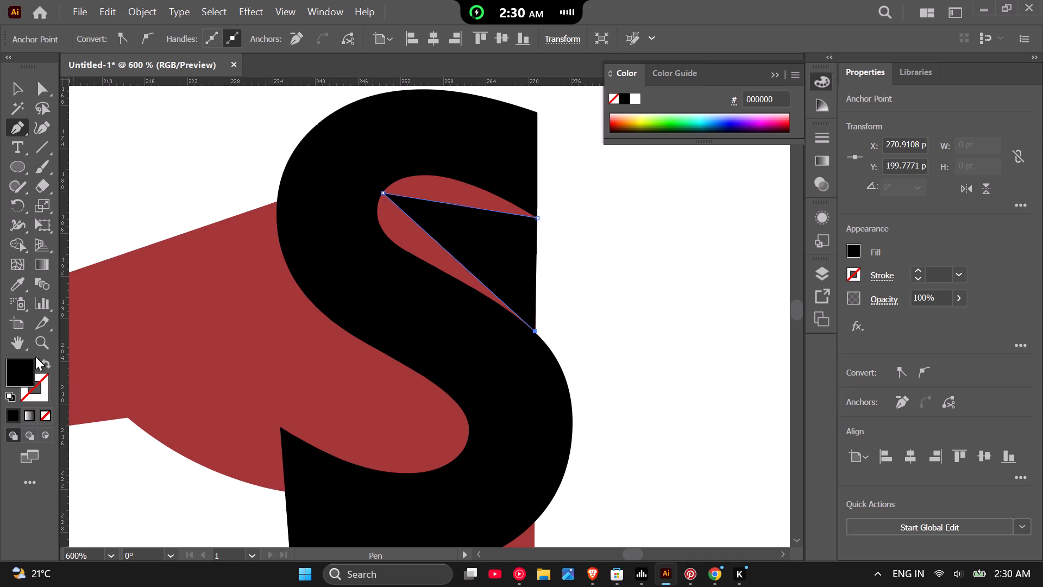
# Give the new path no fill and a black stroke of 0.25 pt.
pyautogui.click(45, 365)
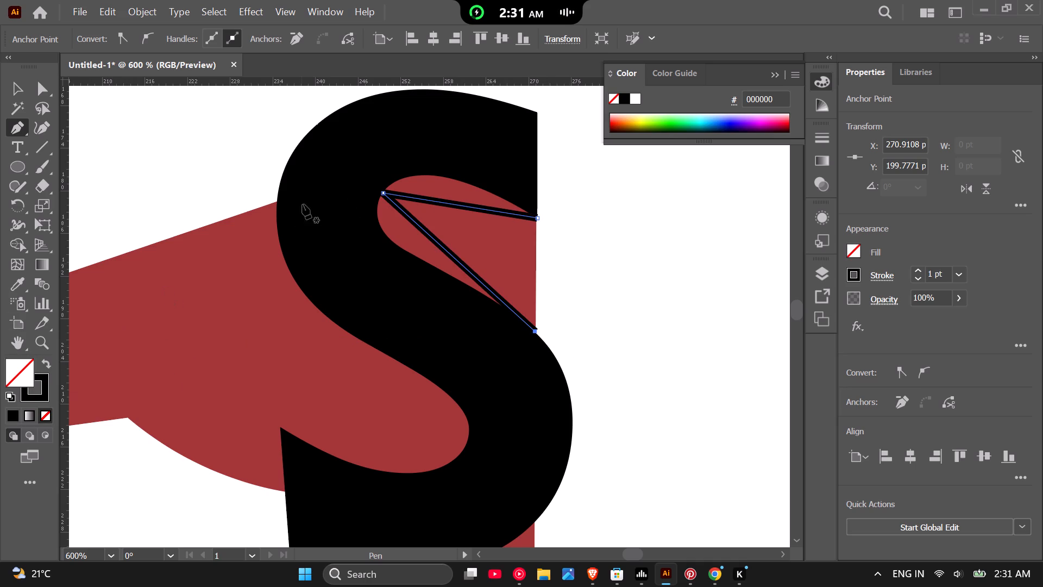
pyautogui.tripleClick(924, 280)
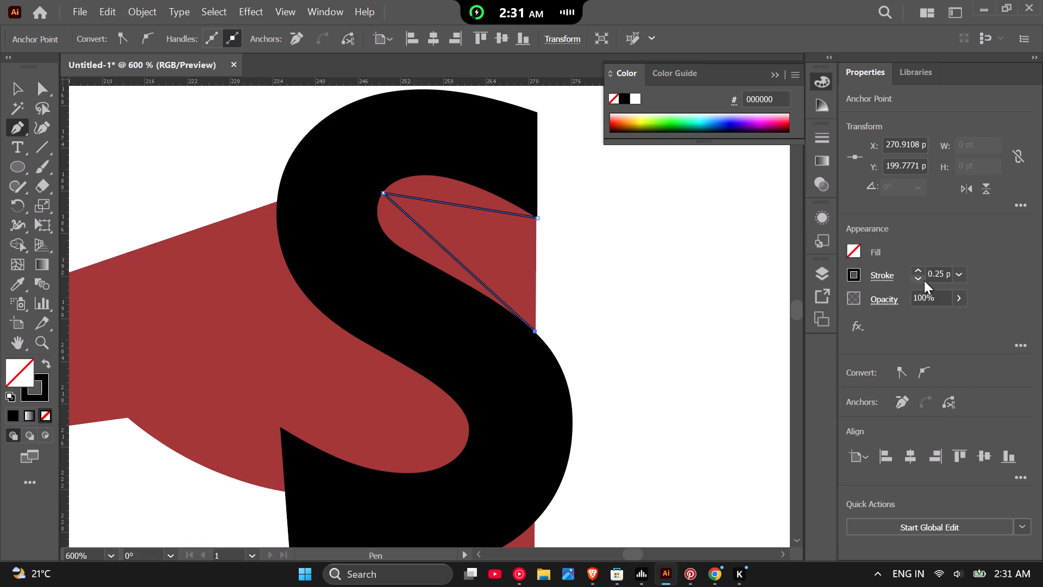
# Bend the path's upper segment with the Curvature tool to follow the upper contour of the S's opening.
pyautogui.click(45, 120)
pyautogui.scroll(1, 438, 168)
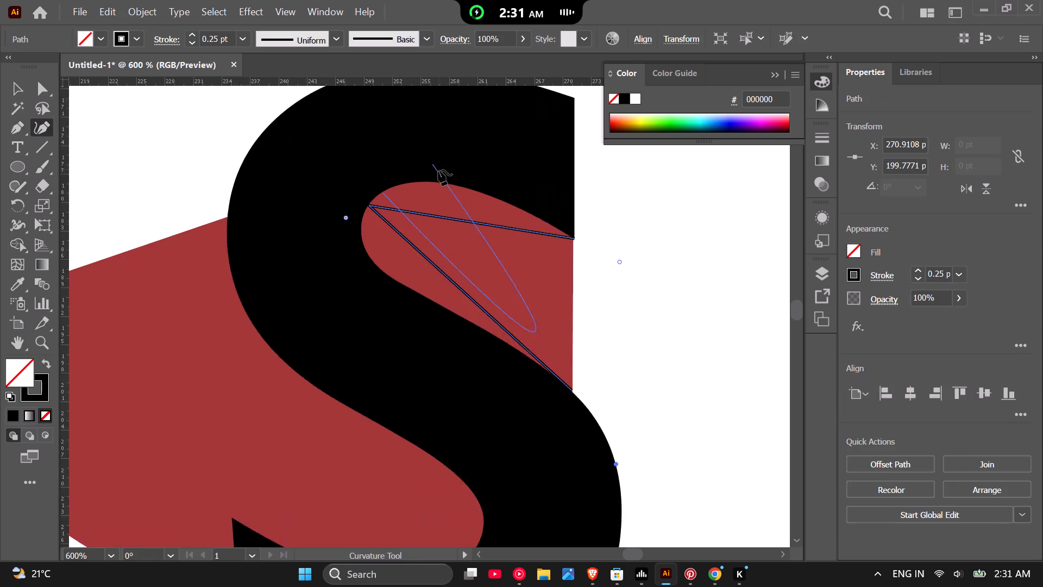
pyautogui.scroll(1, 438, 170)
pyautogui.moveTo(483, 239); pyautogui.dragTo(373, 192)
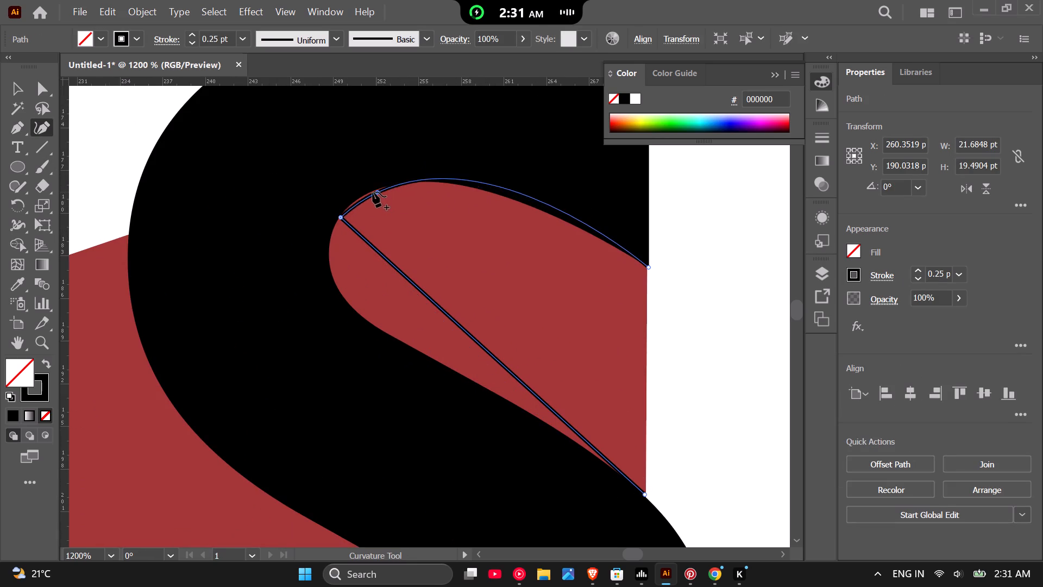
pyautogui.moveTo(373, 192); pyautogui.dragTo(362, 205)
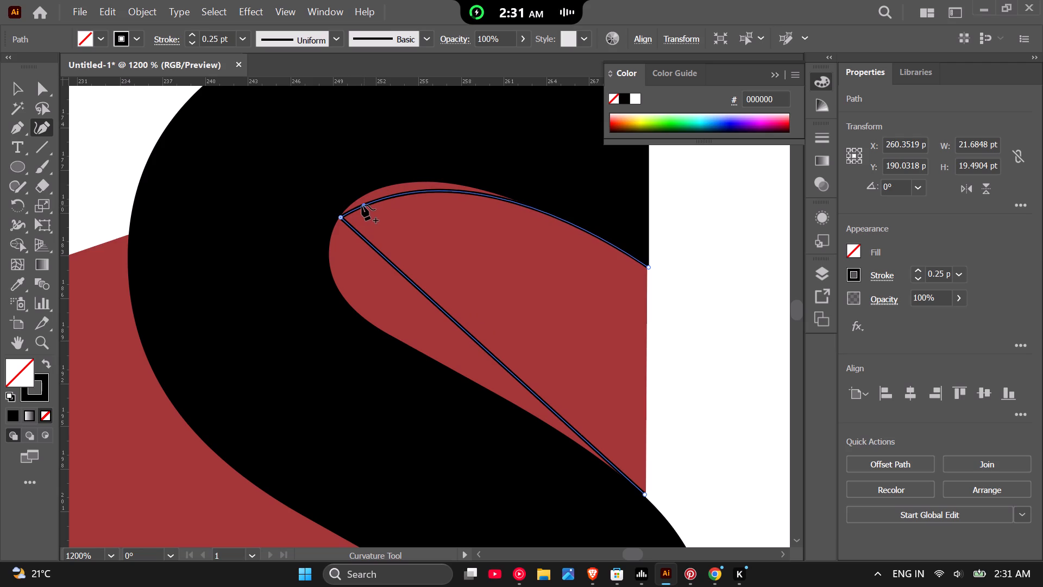
pyautogui.moveTo(362, 205); pyautogui.dragTo(360, 204)
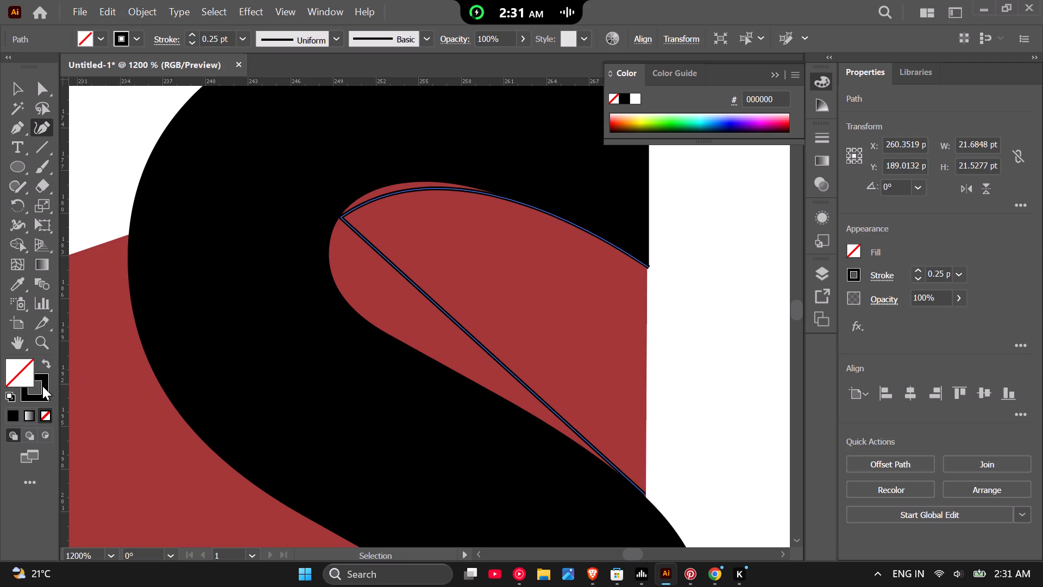
# Change the path's stroke colour to white (FFFFFF).
pyautogui.tripleClick(43, 386)
pyautogui.moveTo(633, 235); pyautogui.dragTo(581, 195)
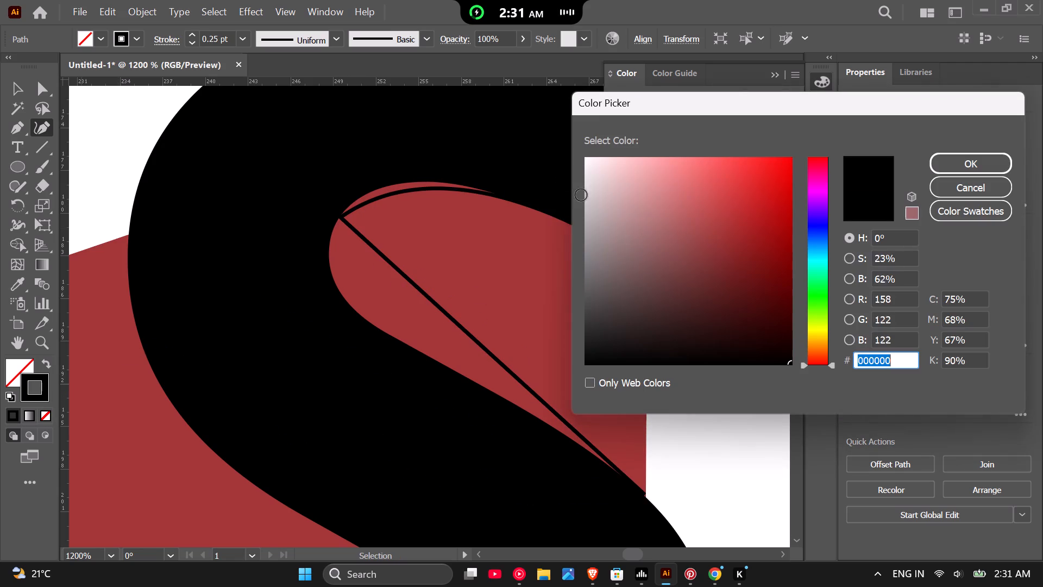
pyautogui.moveTo(581, 195); pyautogui.dragTo(551, 152)
pyautogui.click(982, 166)
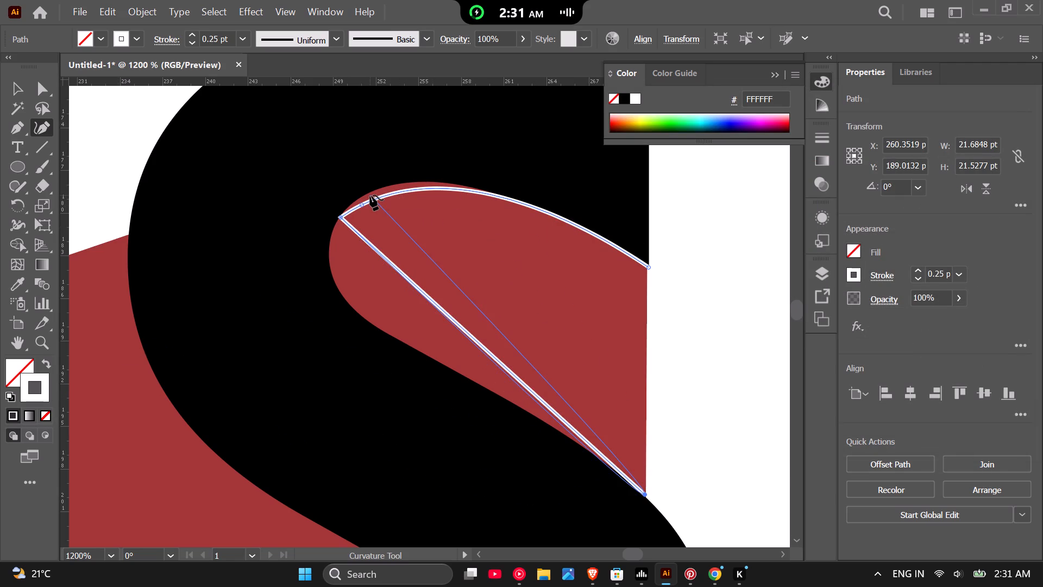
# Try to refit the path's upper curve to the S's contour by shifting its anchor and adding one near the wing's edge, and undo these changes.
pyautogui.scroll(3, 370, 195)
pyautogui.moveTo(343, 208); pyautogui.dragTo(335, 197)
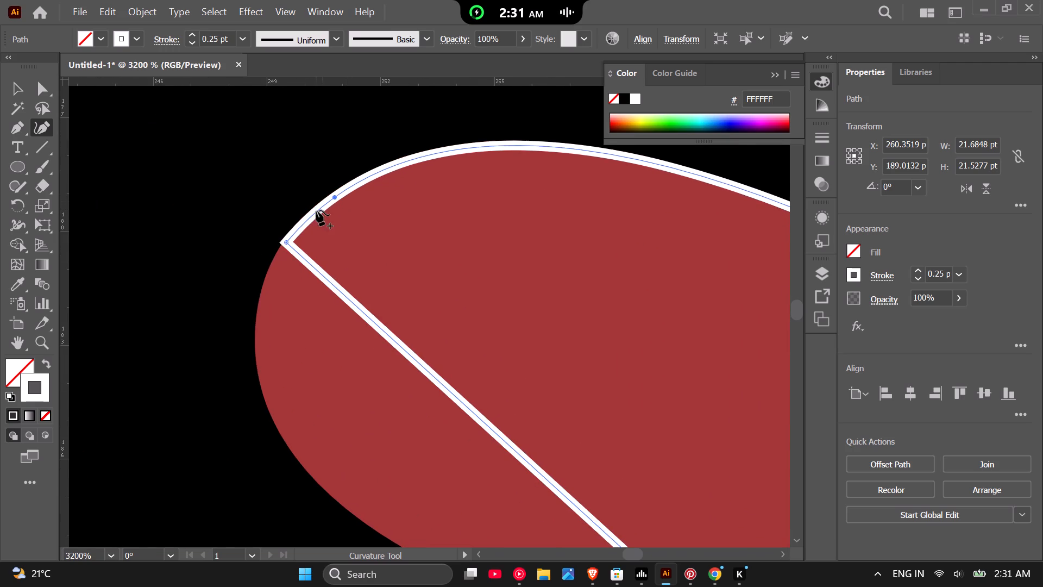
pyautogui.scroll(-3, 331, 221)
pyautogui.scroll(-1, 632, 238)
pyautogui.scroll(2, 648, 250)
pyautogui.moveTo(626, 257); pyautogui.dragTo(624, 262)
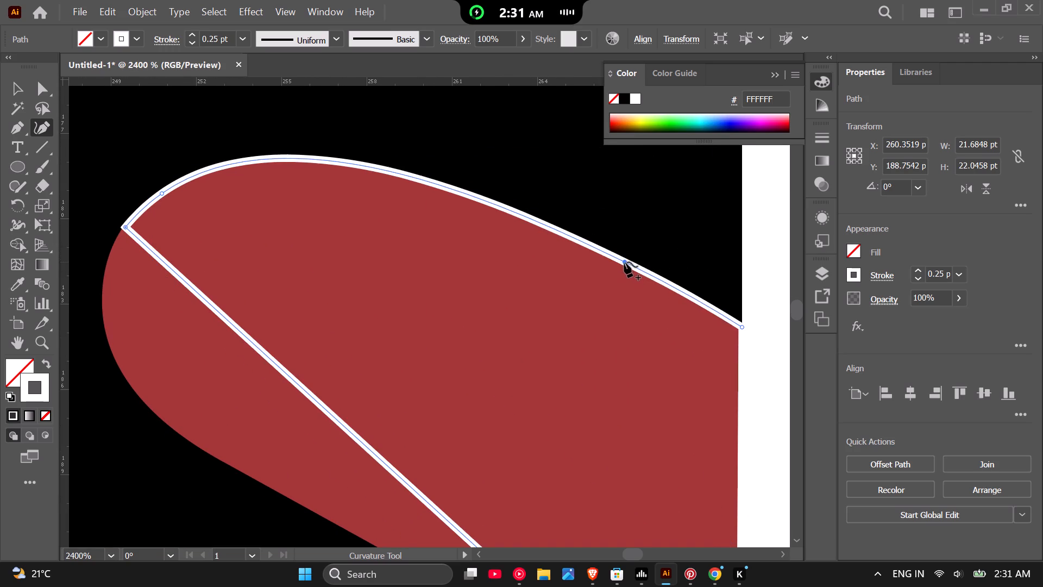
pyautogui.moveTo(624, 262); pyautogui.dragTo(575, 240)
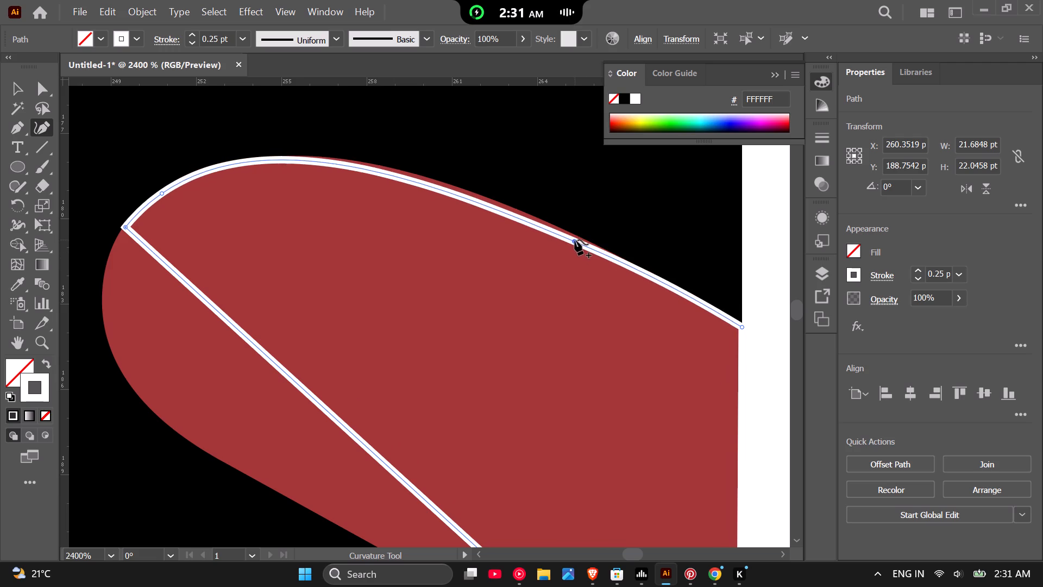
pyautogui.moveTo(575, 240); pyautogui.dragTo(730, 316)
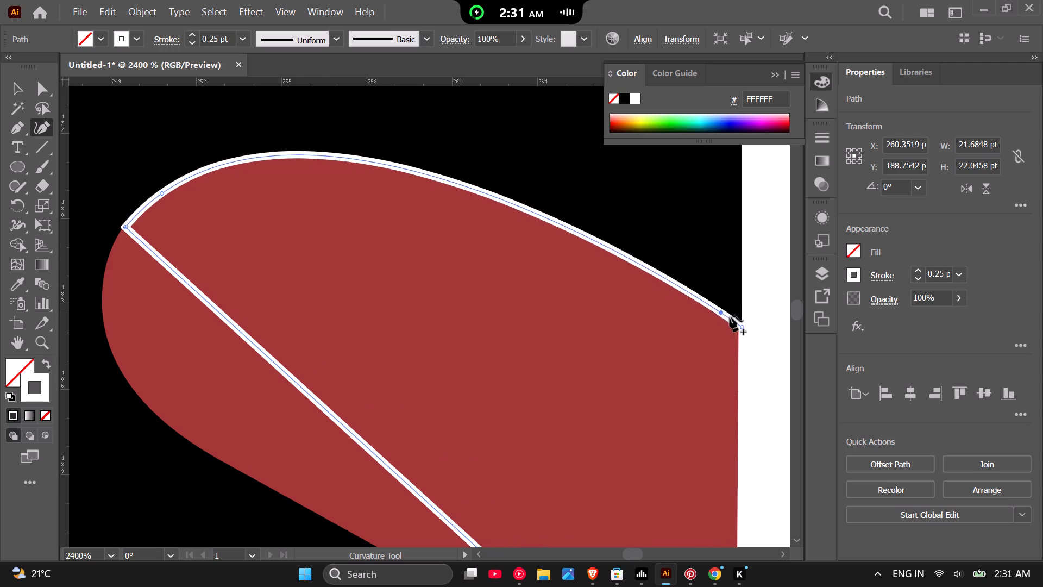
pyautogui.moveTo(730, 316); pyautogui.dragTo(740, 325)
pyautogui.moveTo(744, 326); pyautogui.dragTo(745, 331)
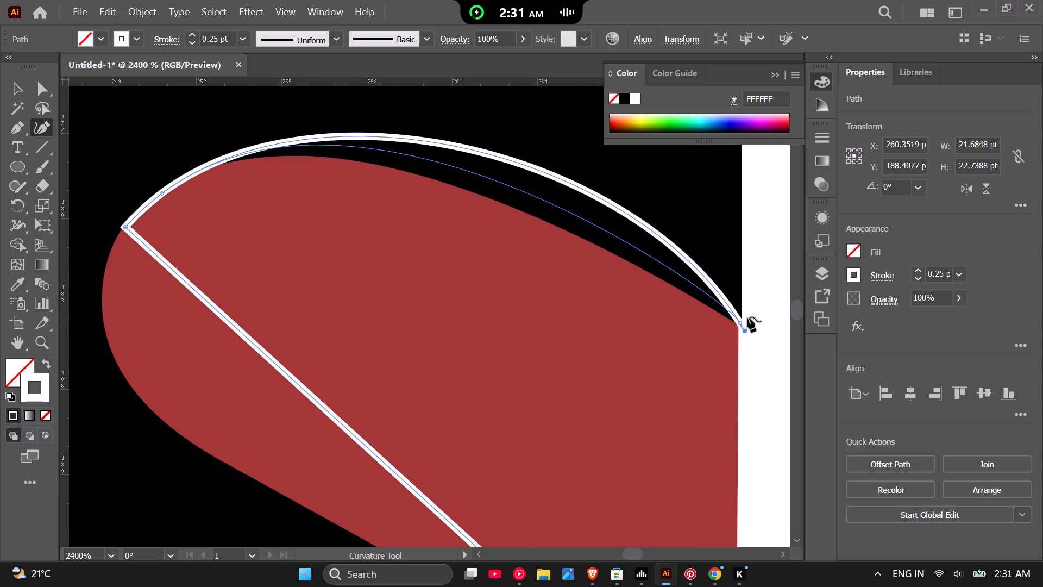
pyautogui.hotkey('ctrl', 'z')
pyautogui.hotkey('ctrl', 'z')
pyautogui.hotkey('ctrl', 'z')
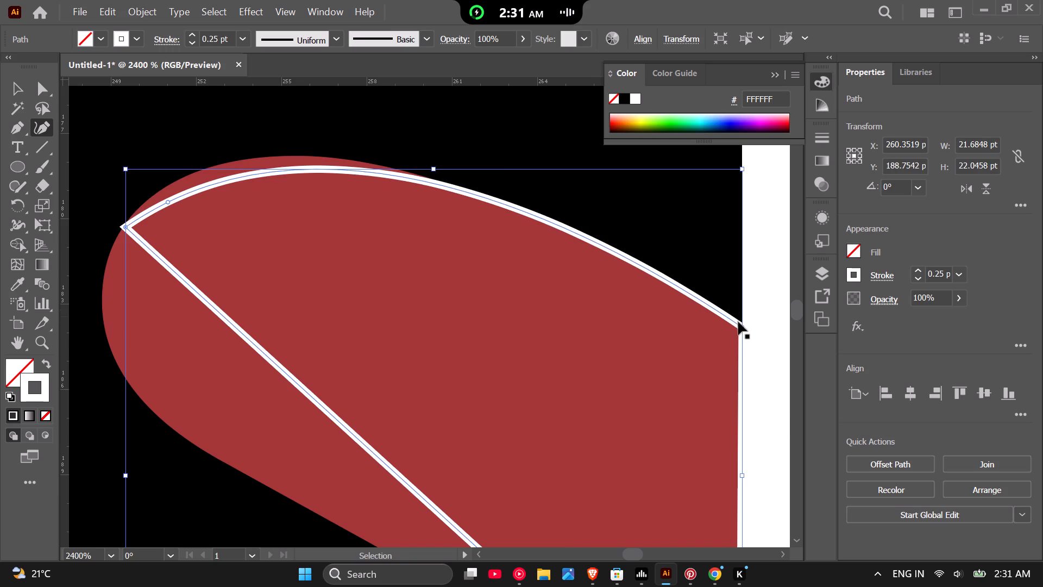
# Refit the path's upper curve to the contour of the S's opening by shifting its edge anchor and the anchor near the rounded end.
pyautogui.moveTo(740, 324); pyautogui.dragTo(740, 332)
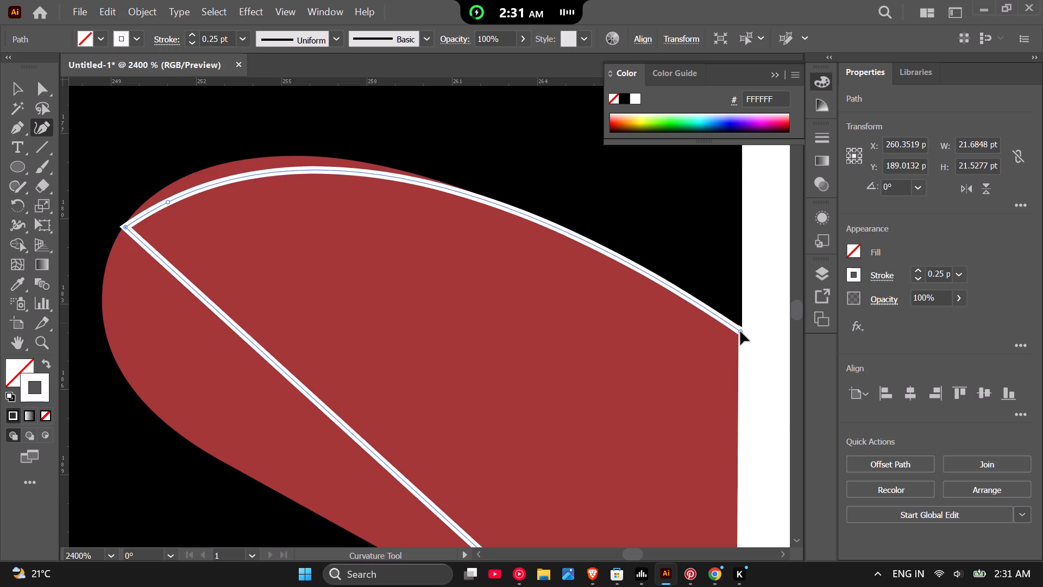
pyautogui.moveTo(740, 332); pyautogui.dragTo(742, 333)
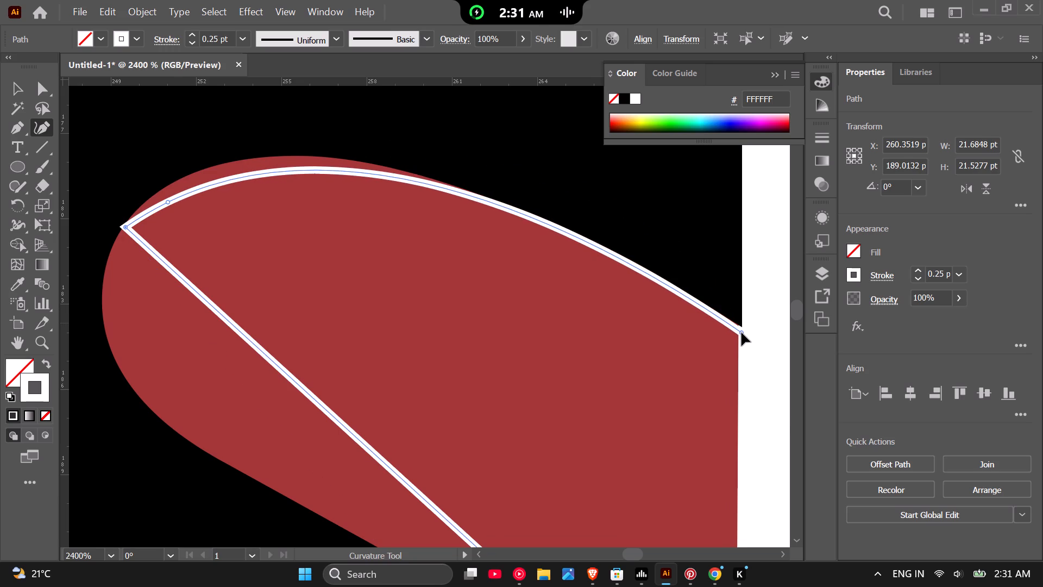
pyautogui.moveTo(742, 333); pyautogui.dragTo(742, 329)
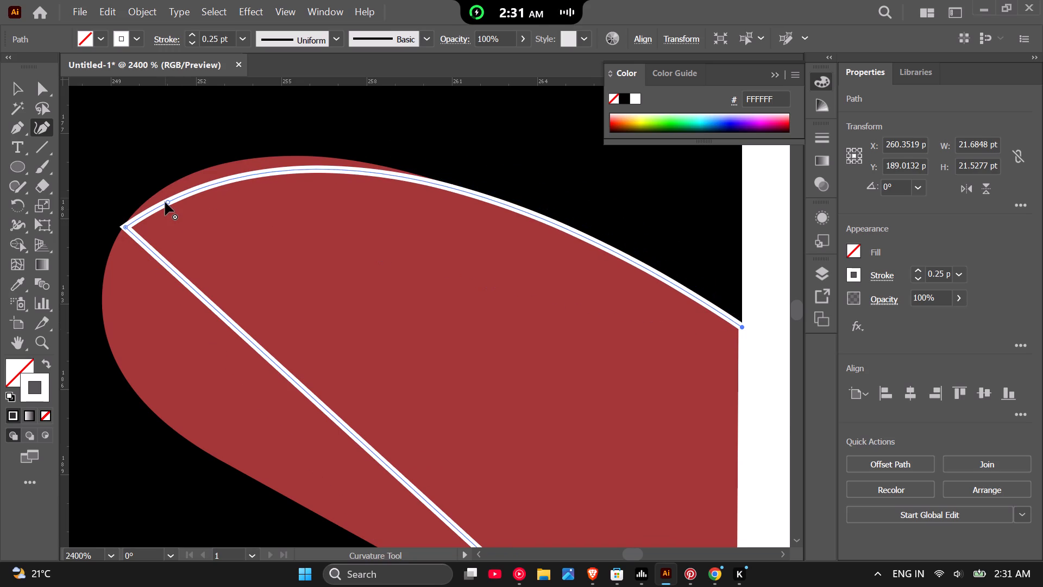
pyautogui.moveTo(167, 202); pyautogui.dragTo(159, 198)
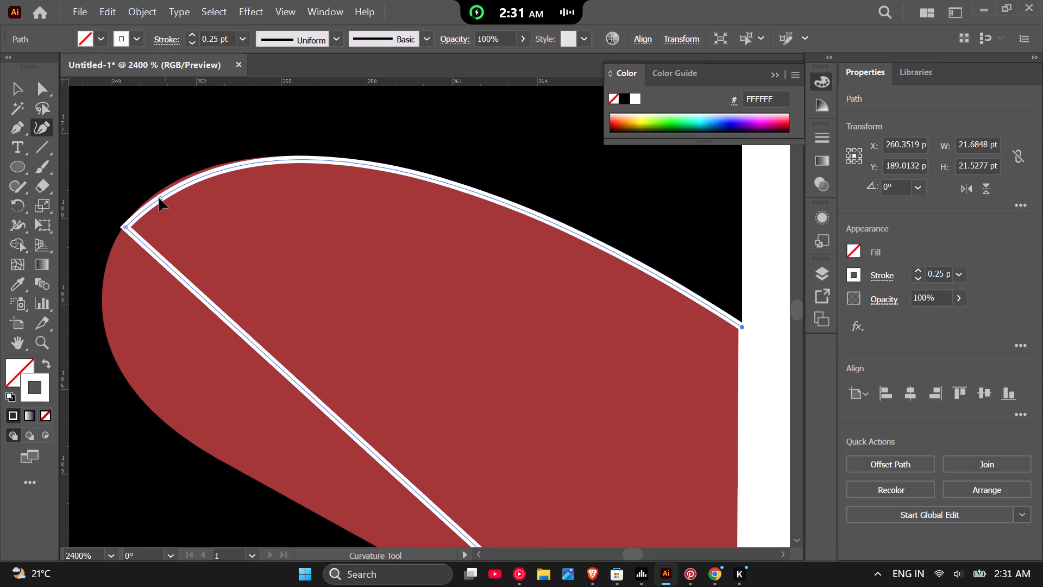
pyautogui.moveTo(159, 198); pyautogui.dragTo(155, 198)
# Bend the path's straight diagonal segment with the Curvature tool to follow the rounded end and lower contour of the S's opening.
pyautogui.scroll(-1, 177, 196)
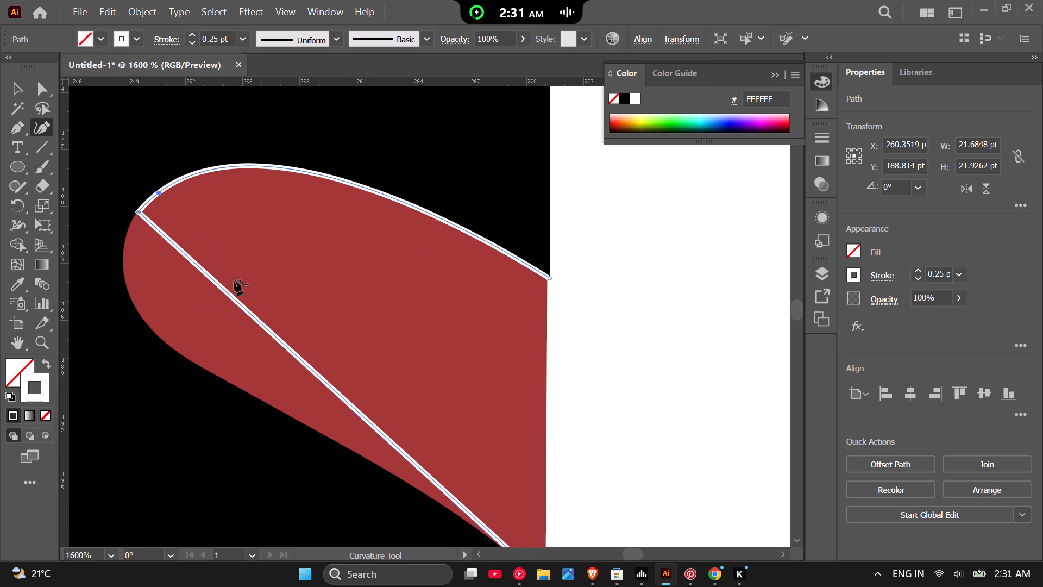
pyautogui.moveTo(240, 301); pyautogui.dragTo(208, 315)
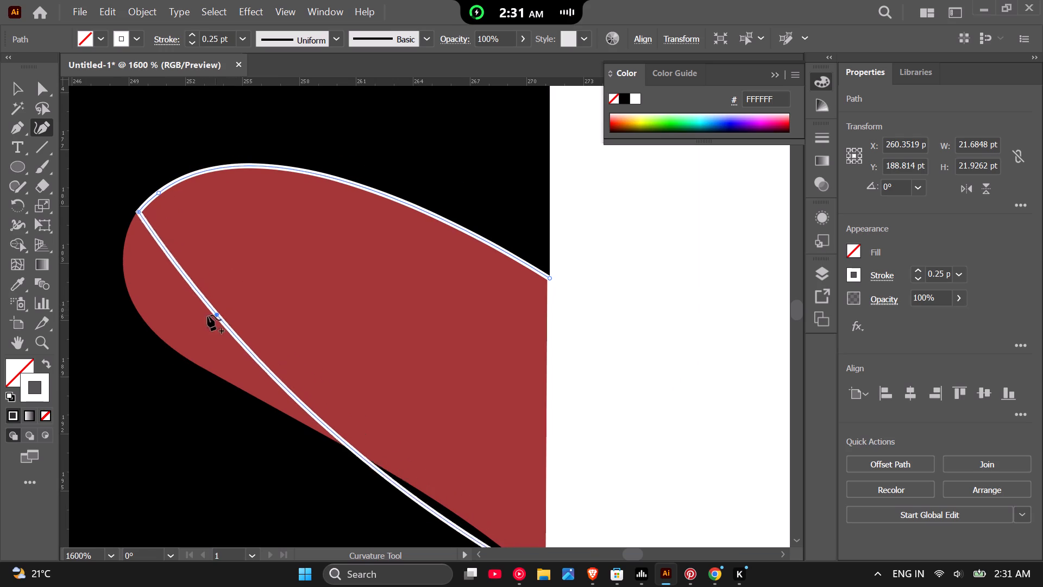
pyautogui.moveTo(208, 315); pyautogui.dragTo(122, 257)
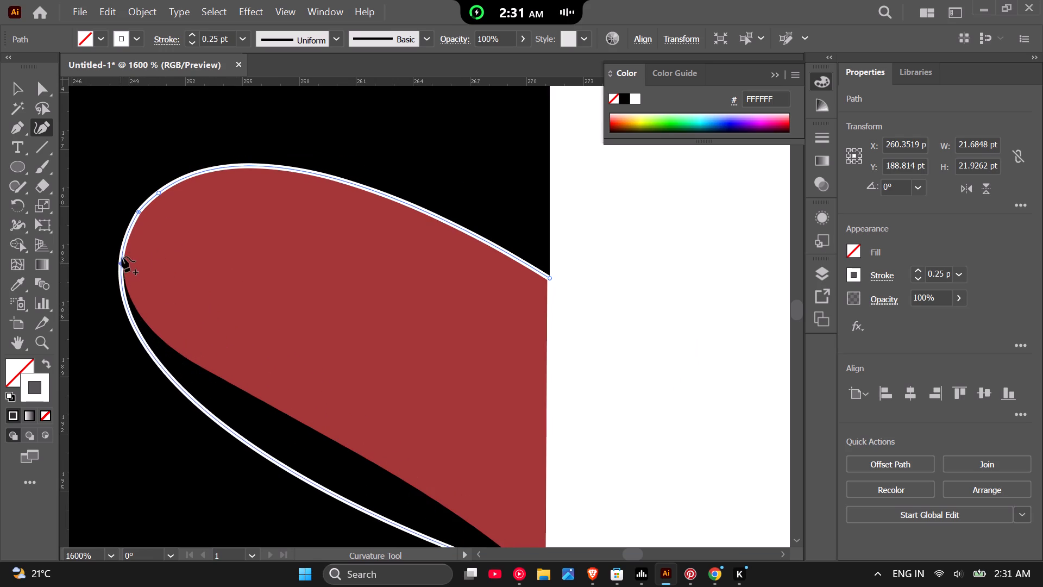
pyautogui.moveTo(122, 257); pyautogui.dragTo(125, 249)
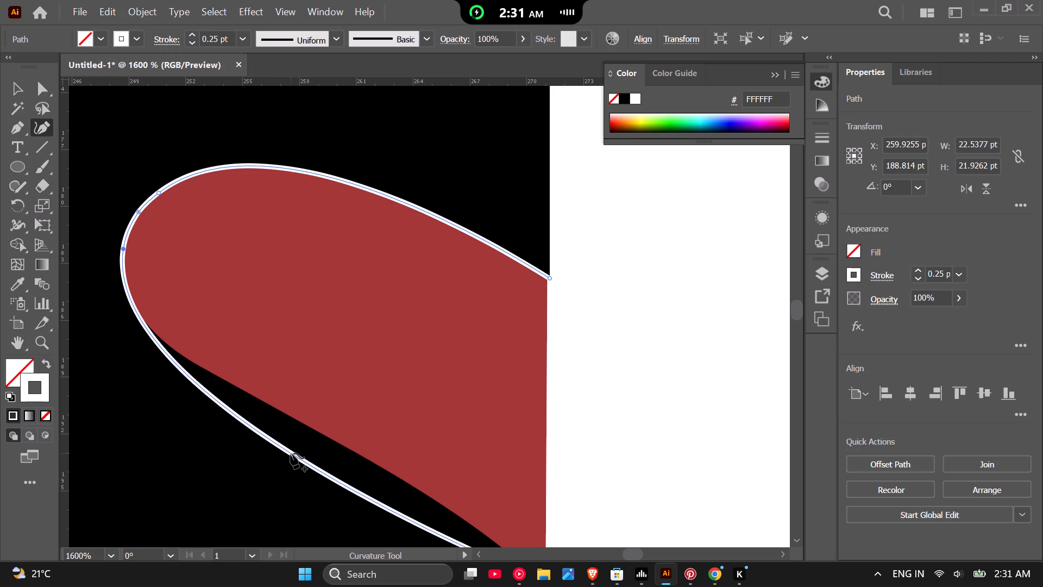
pyautogui.moveTo(292, 453); pyautogui.dragTo(316, 444)
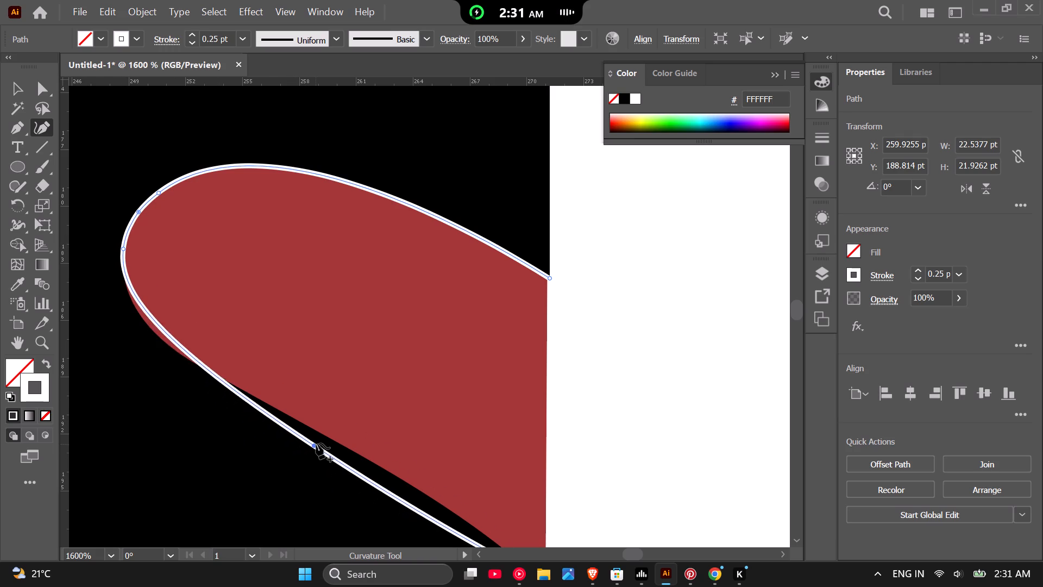
pyautogui.moveTo(316, 444); pyautogui.dragTo(355, 445)
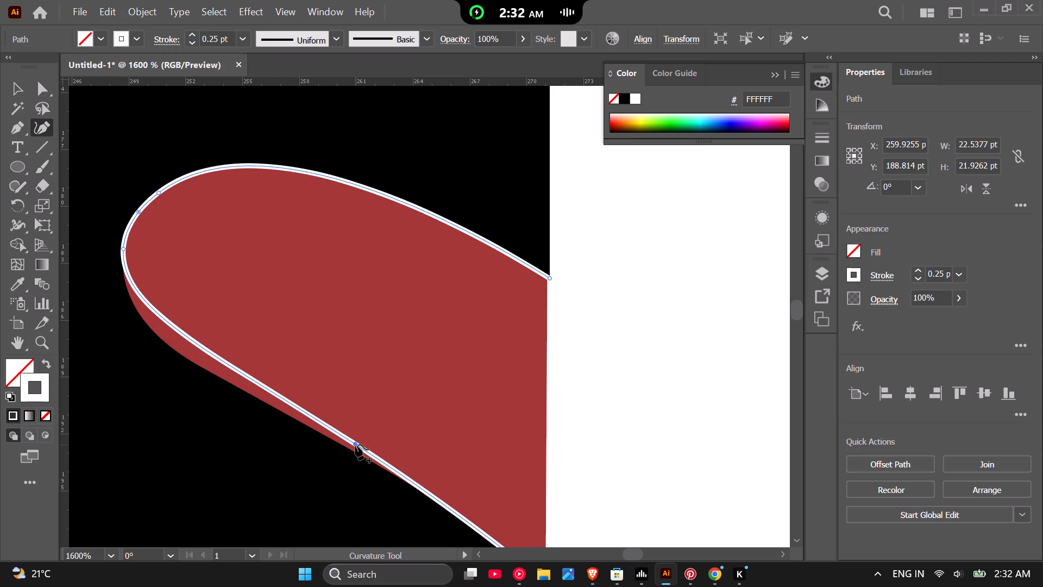
pyautogui.moveTo(355, 445); pyautogui.dragTo(356, 449)
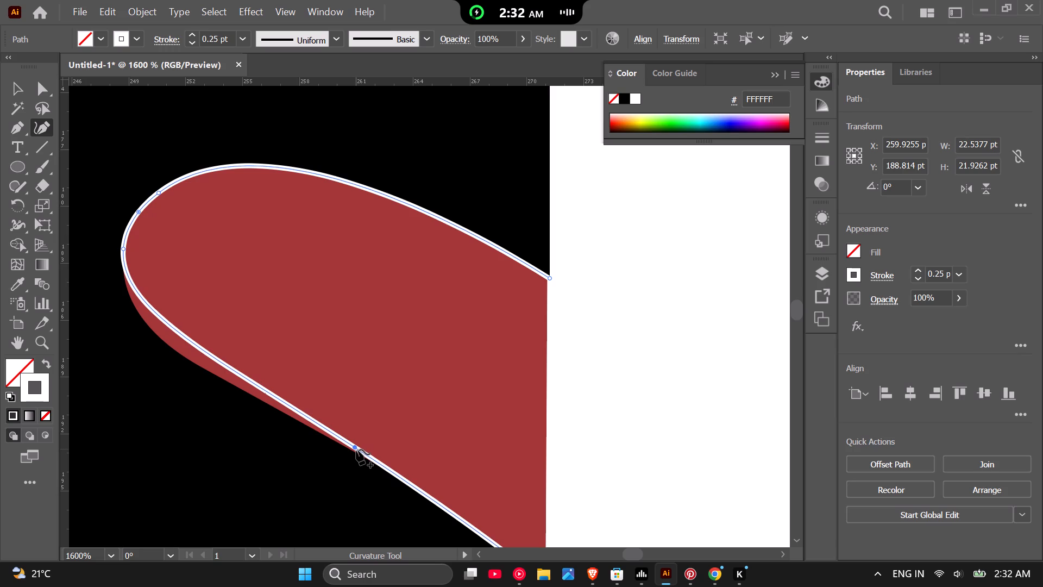
pyautogui.moveTo(356, 449); pyautogui.dragTo(356, 451)
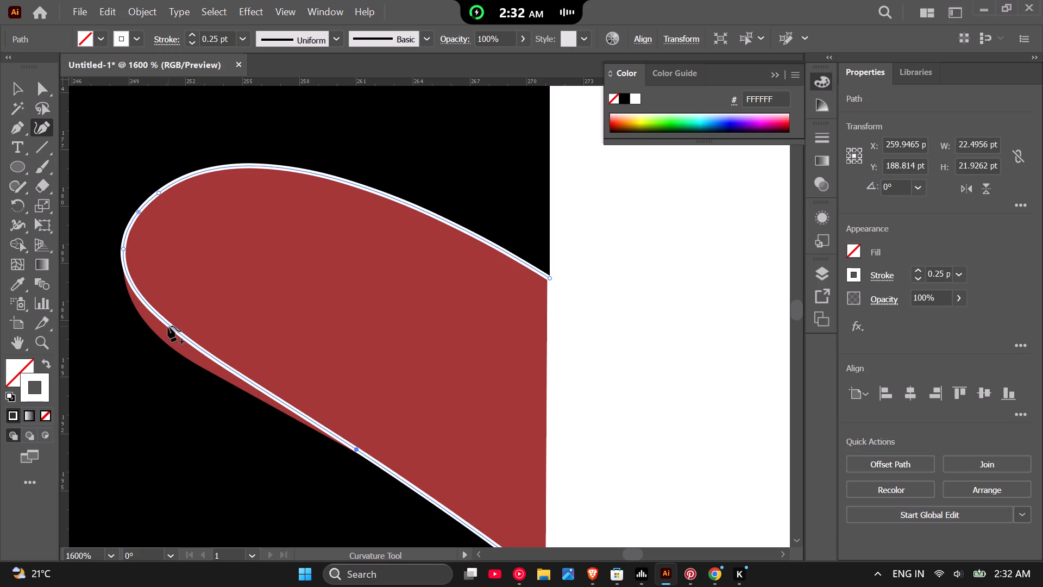
pyautogui.moveTo(169, 324); pyautogui.dragTo(153, 327)
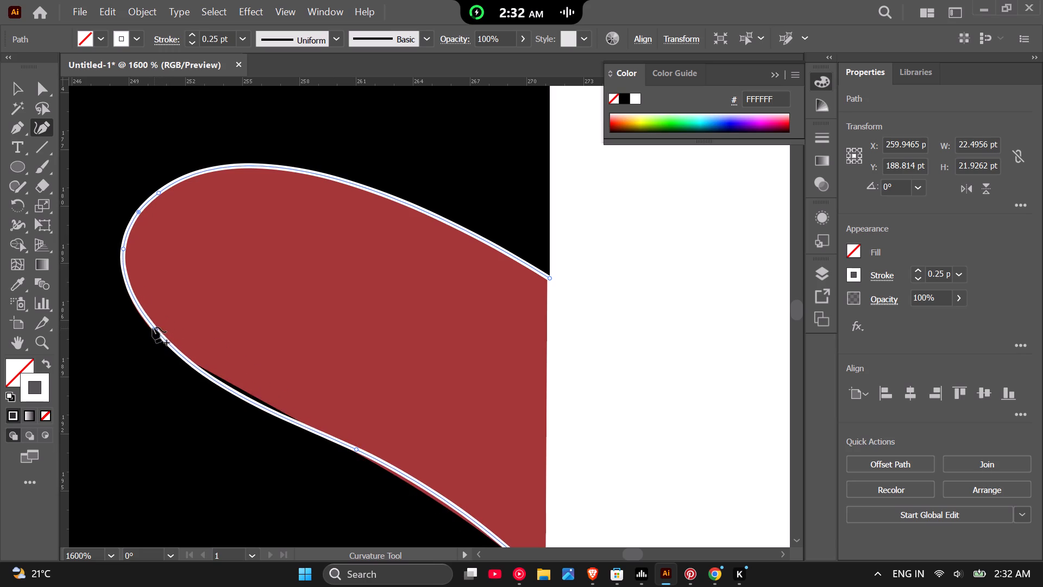
pyautogui.moveTo(153, 327); pyautogui.dragTo(149, 323)
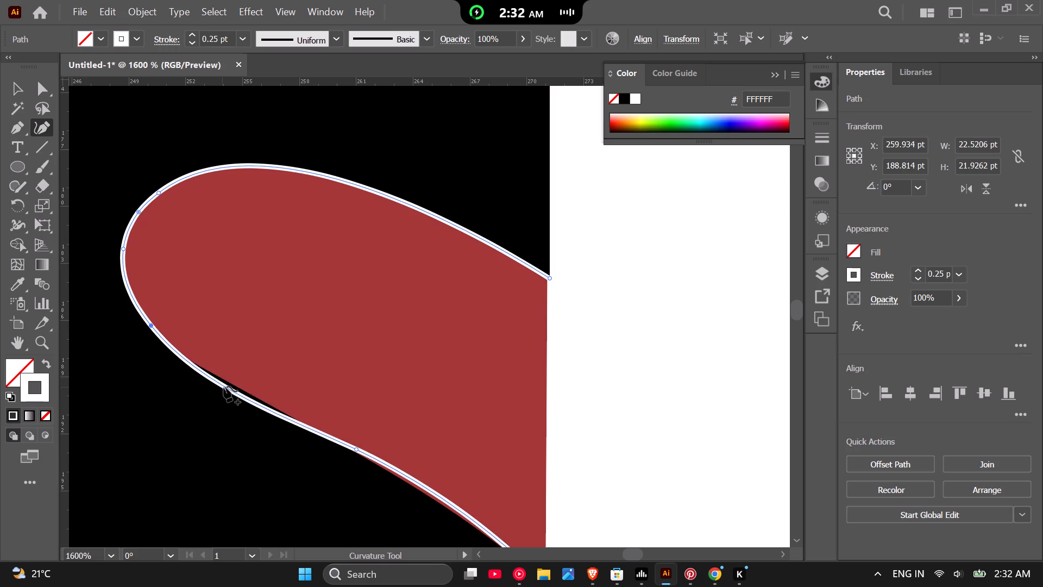
pyautogui.moveTo(228, 386); pyautogui.dragTo(233, 385)
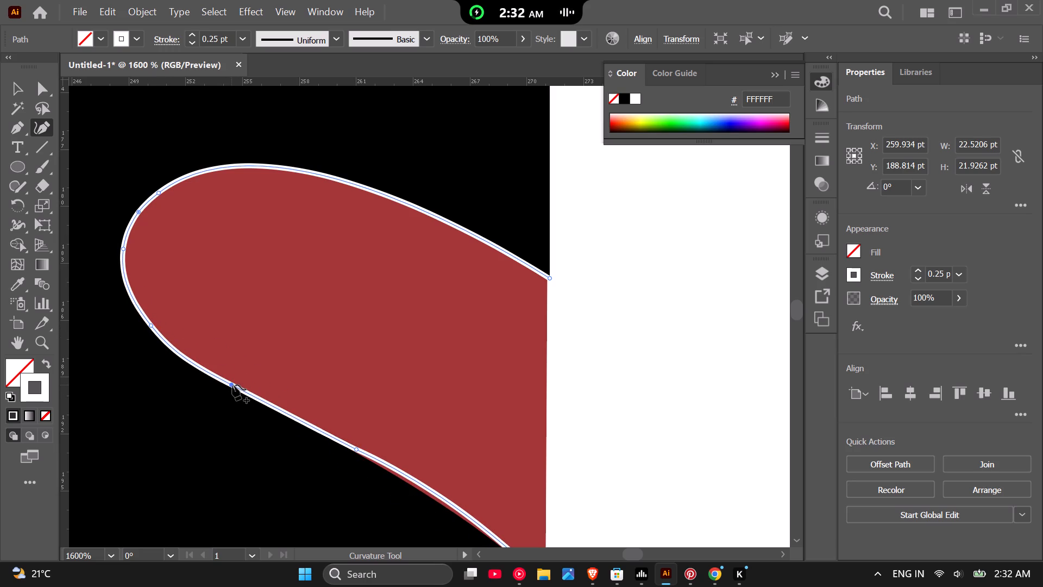
pyautogui.moveTo(233, 385); pyautogui.dragTo(233, 385)
# Fit the lower curve's last stretch to the S by adding an anchor near the wing's edge and extending its corner anchor.
pyautogui.scroll(-2, 279, 359)
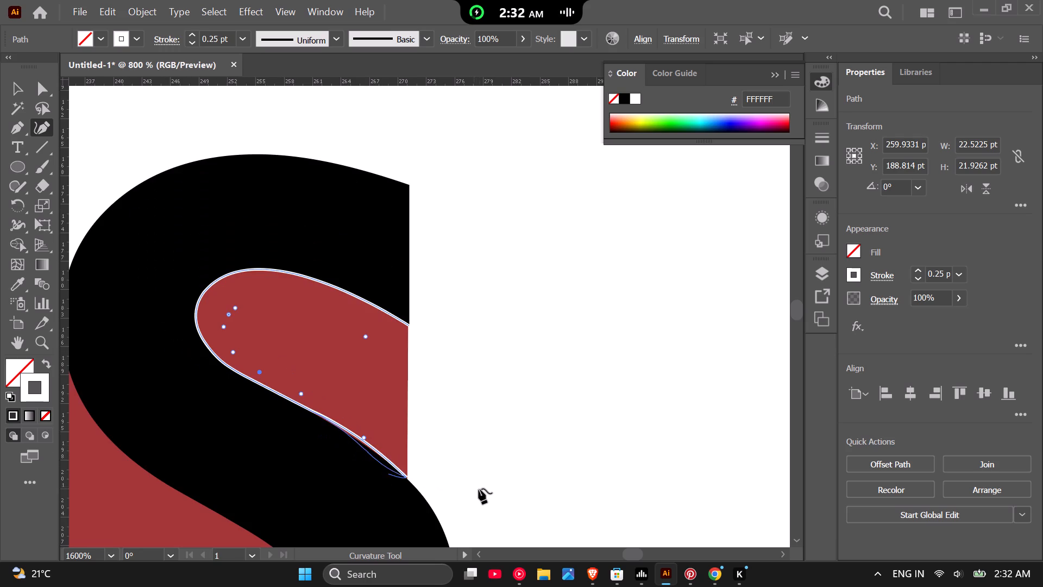
pyautogui.scroll(3, 365, 448)
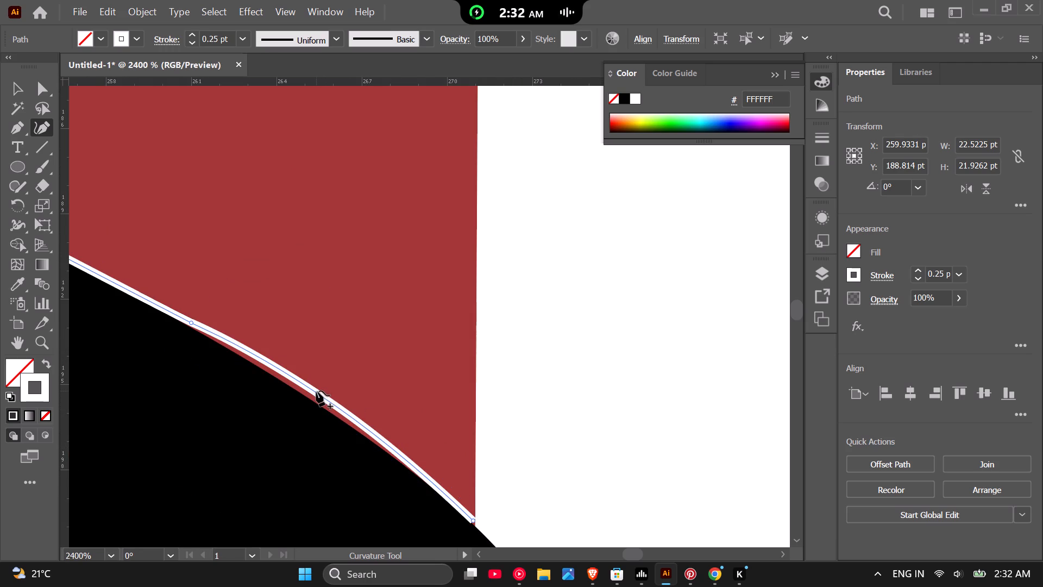
pyautogui.moveTo(316, 391); pyautogui.dragTo(312, 400)
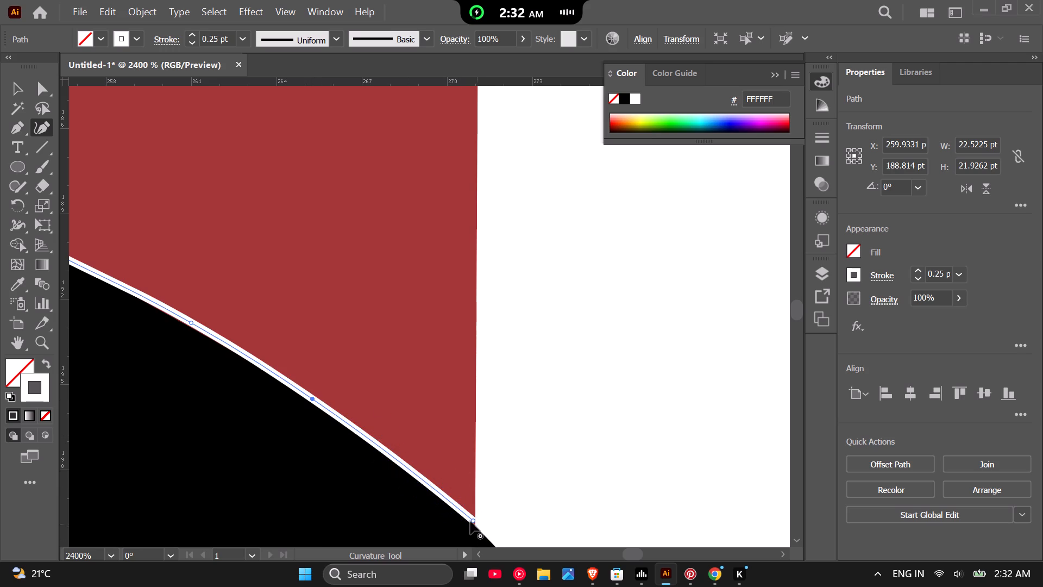
pyautogui.moveTo(474, 520); pyautogui.dragTo(486, 532)
# Draw a straight line about 16 pt long along the wing's vertical edge between the traced path's two ends, and deselect it.
pyautogui.scroll(-3, 471, 478)
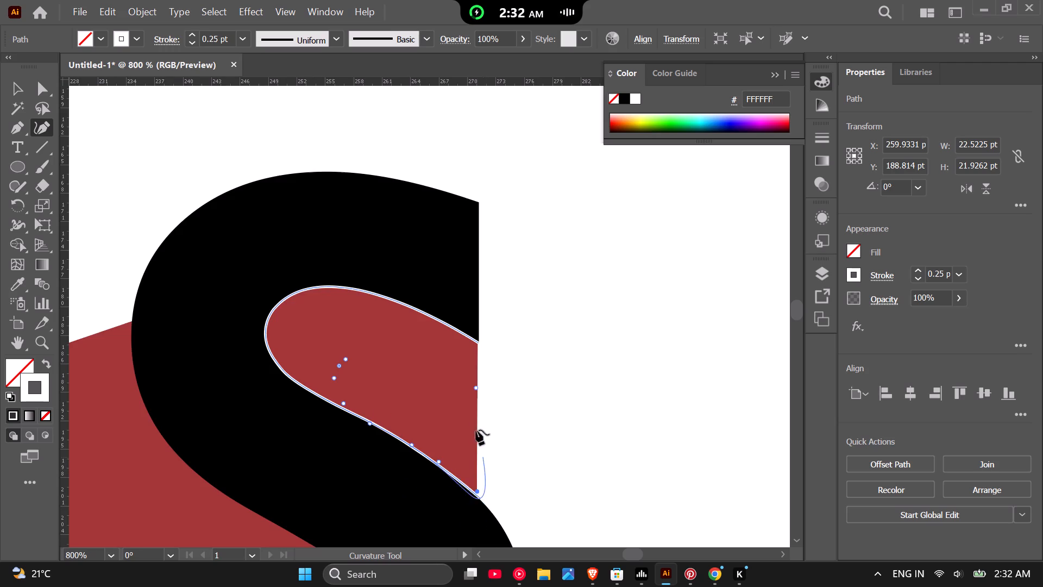
pyautogui.click(34, 147)
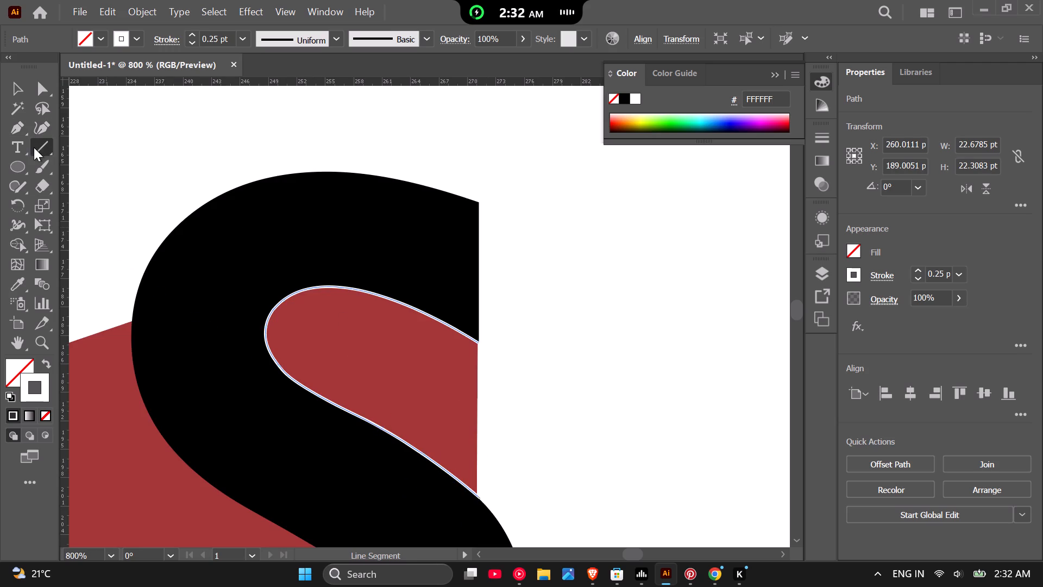
pyautogui.scroll(3, 495, 391)
pyautogui.scroll(-2, 477, 291)
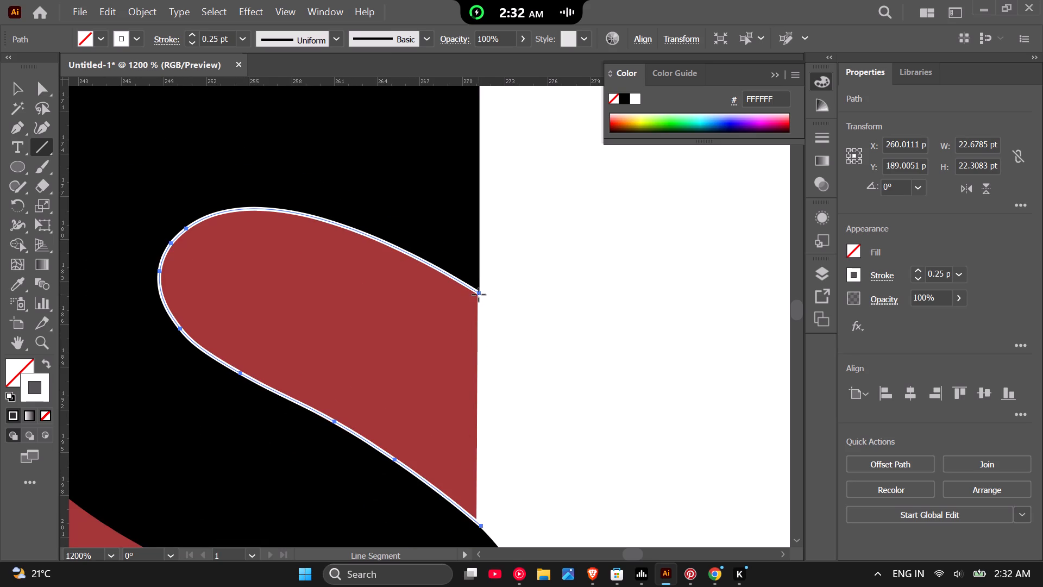
pyautogui.moveTo(479, 292); pyautogui.dragTo(482, 508)
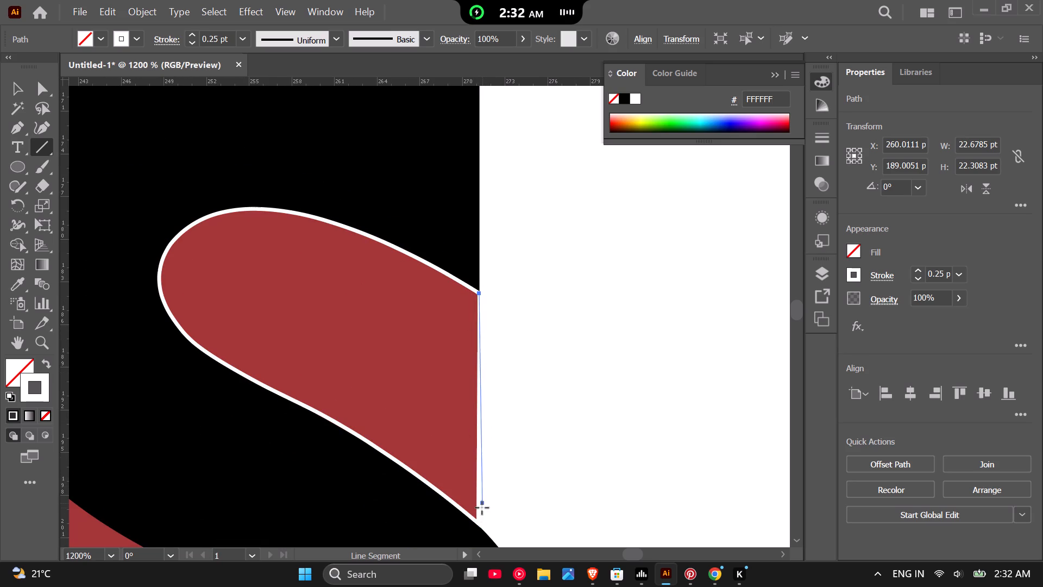
pyautogui.moveTo(482, 508); pyautogui.dragTo(477, 522)
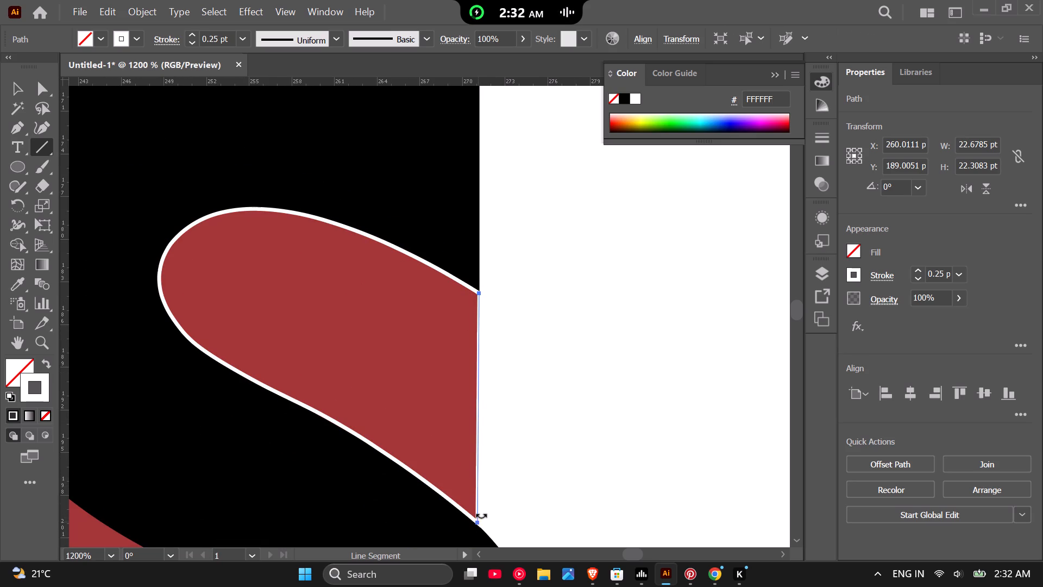
pyautogui.scroll(-2, 403, 309)
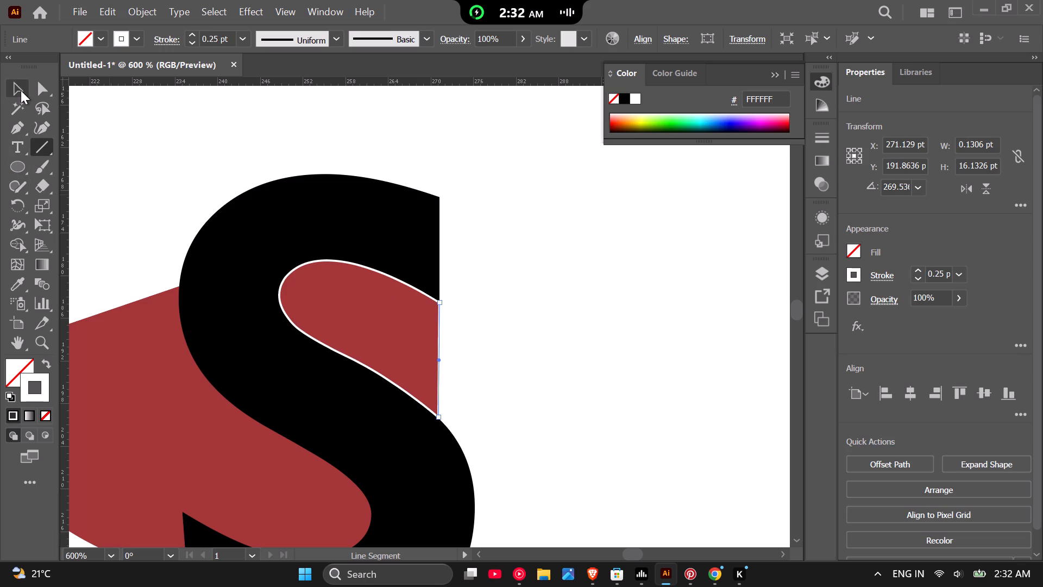
pyautogui.click(21, 83)
pyautogui.click(625, 351)
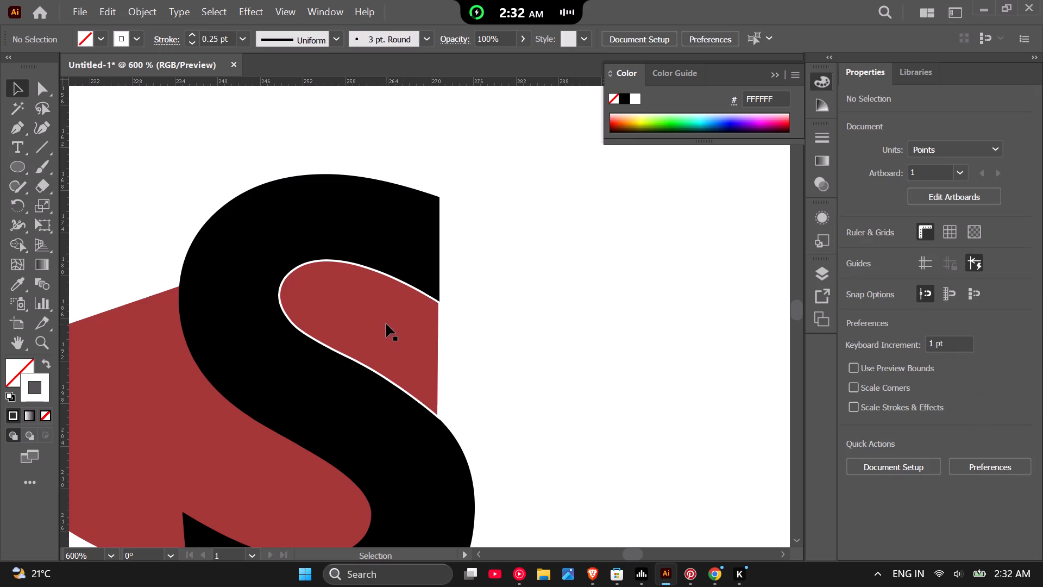
# Move the letter S off the wing to the blank area beside it.
pyautogui.moveTo(476, 330); pyautogui.dragTo(431, 327)
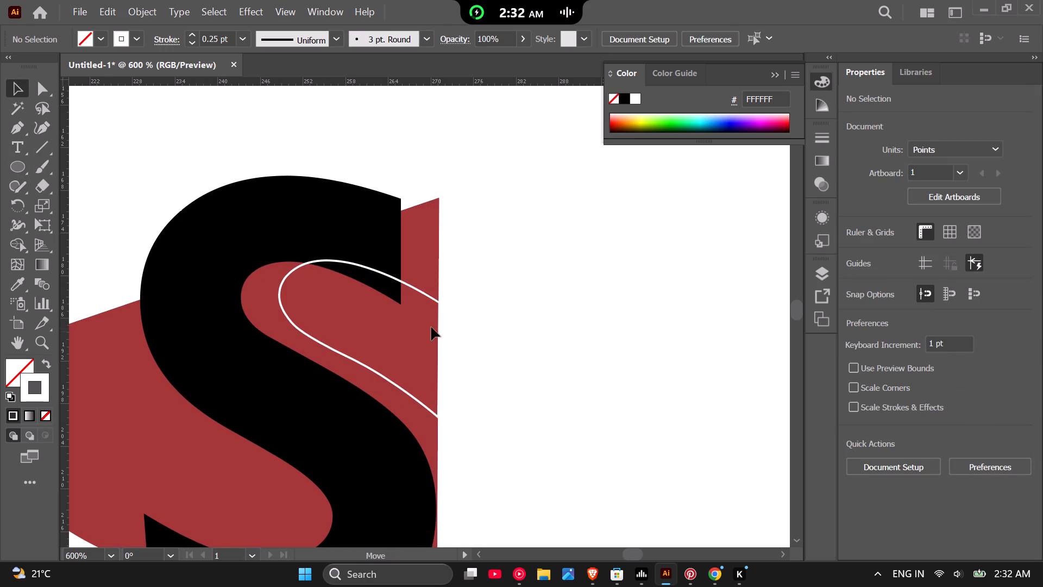
pyautogui.moveTo(431, 327); pyautogui.dragTo(771, 315)
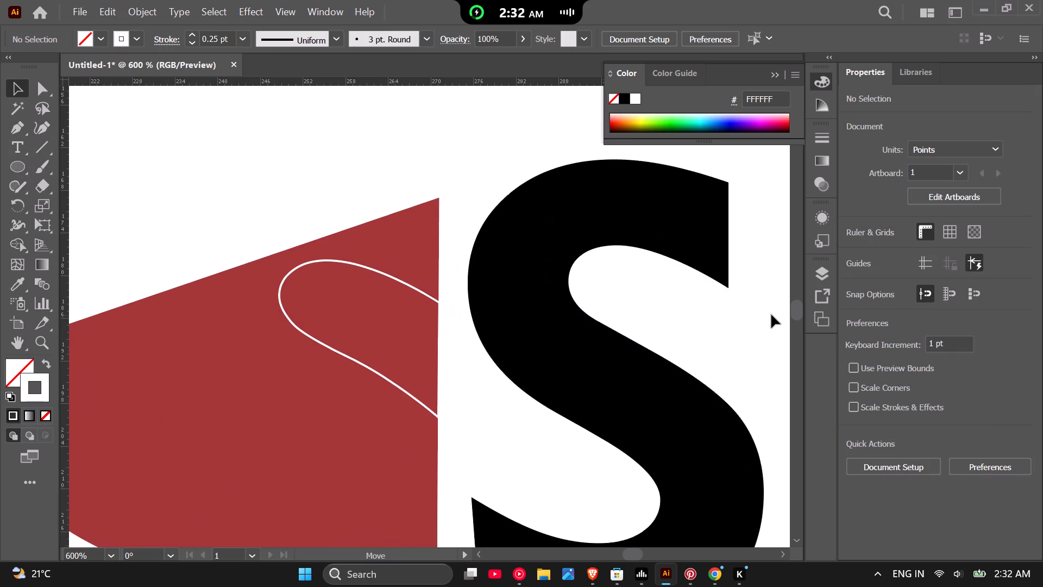
pyautogui.moveTo(771, 315); pyautogui.dragTo(800, 313)
pyautogui.scroll(-3, 387, 310)
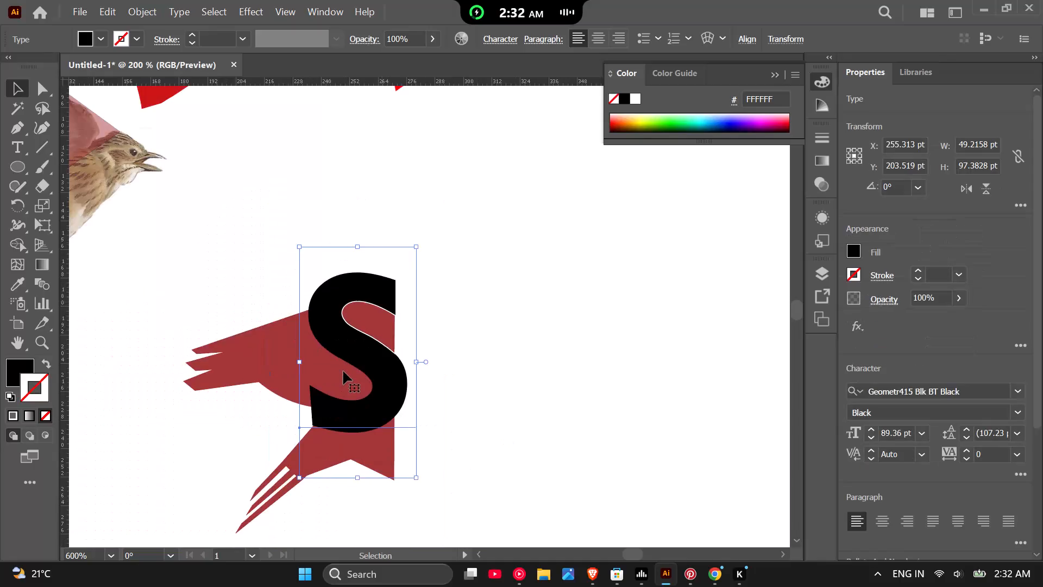
pyautogui.scroll(-1, 343, 371)
pyautogui.moveTo(362, 372); pyautogui.dragTo(554, 367)
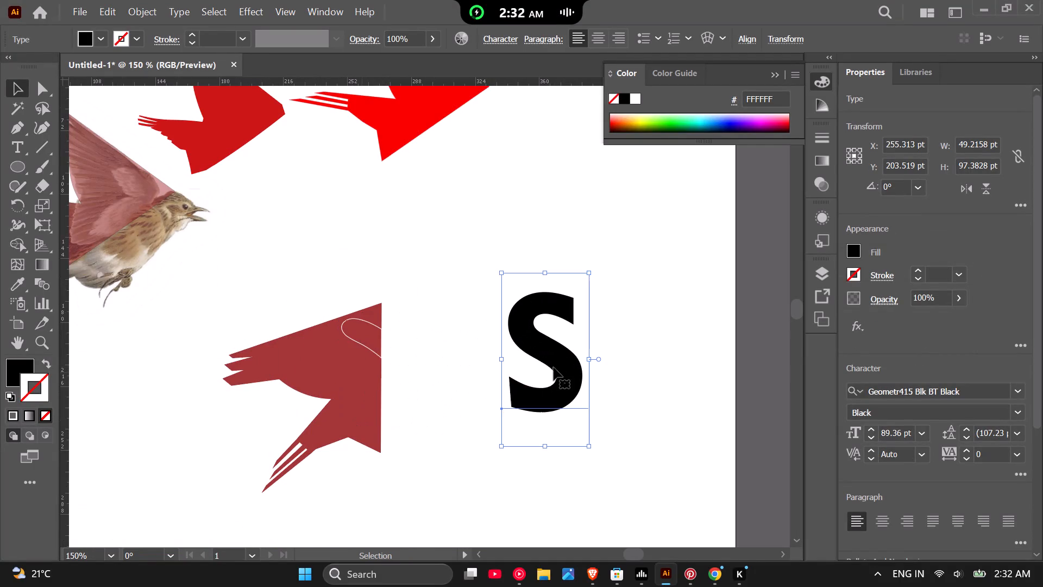
# Subtract the traced opening from the red wing shape with Minus Front.
pyautogui.scroll(3, 397, 360)
pyautogui.moveTo(391, 250); pyautogui.dragTo(291, 333)
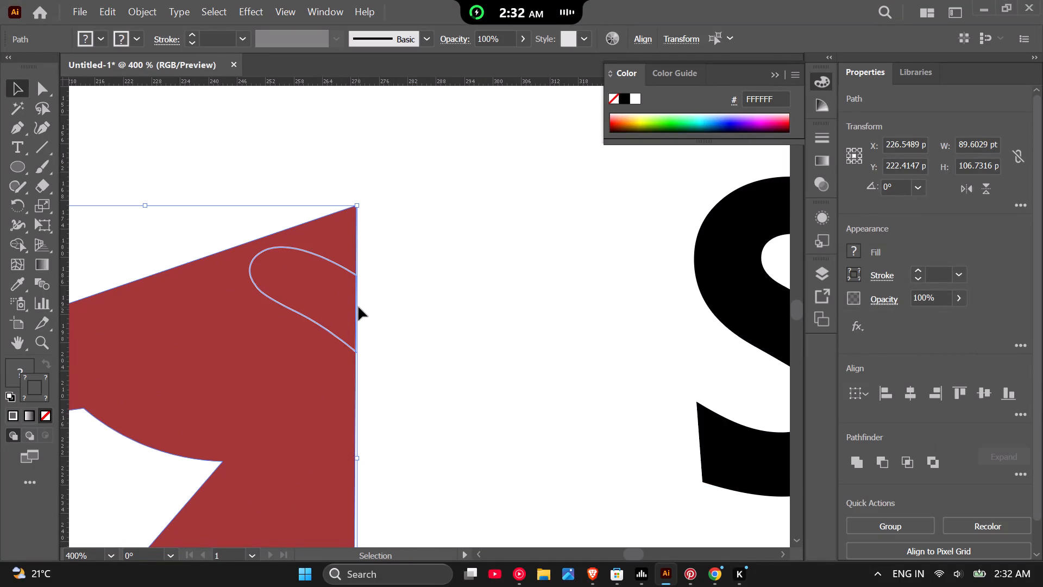
pyautogui.click(888, 460)
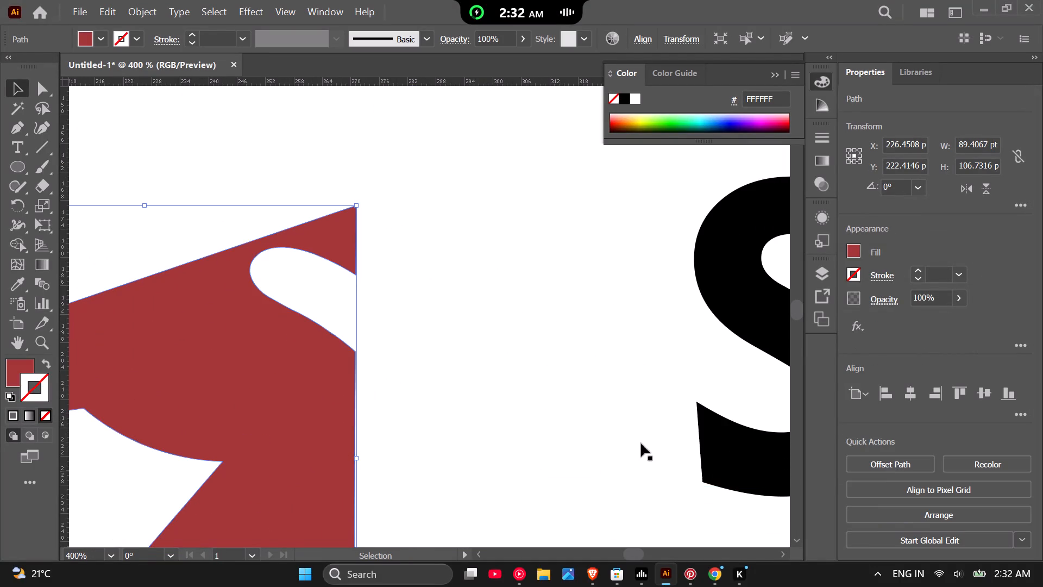
pyautogui.click(533, 401)
# Examine the cut wing shape alongside the S and the other bird drafts on the artboard.
pyautogui.scroll(-2, 416, 273)
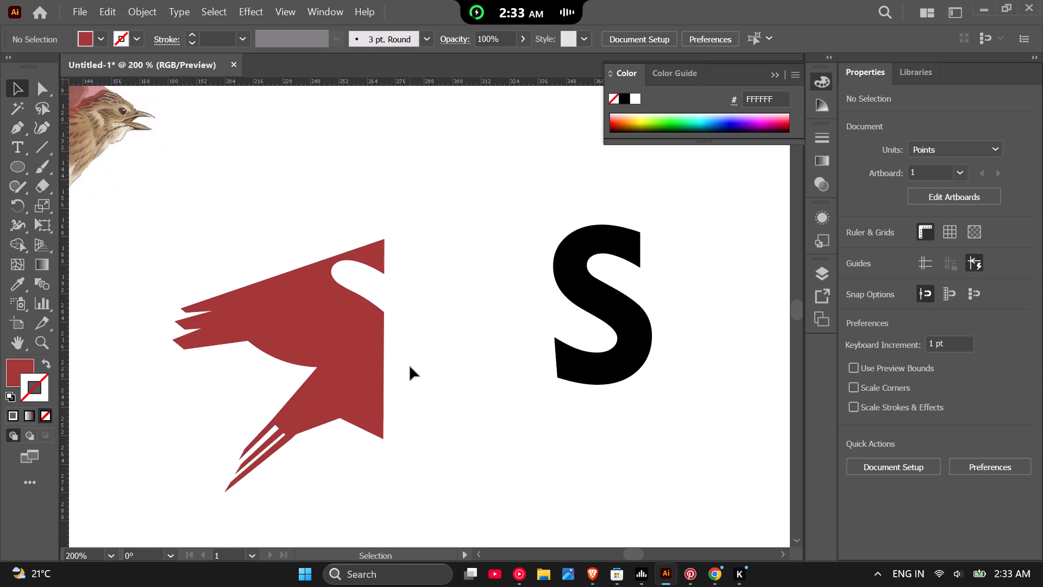
pyautogui.scroll(-4, 362, 195)
pyautogui.scroll(-1, 292, 377)
pyautogui.scroll(3, 263, 186)
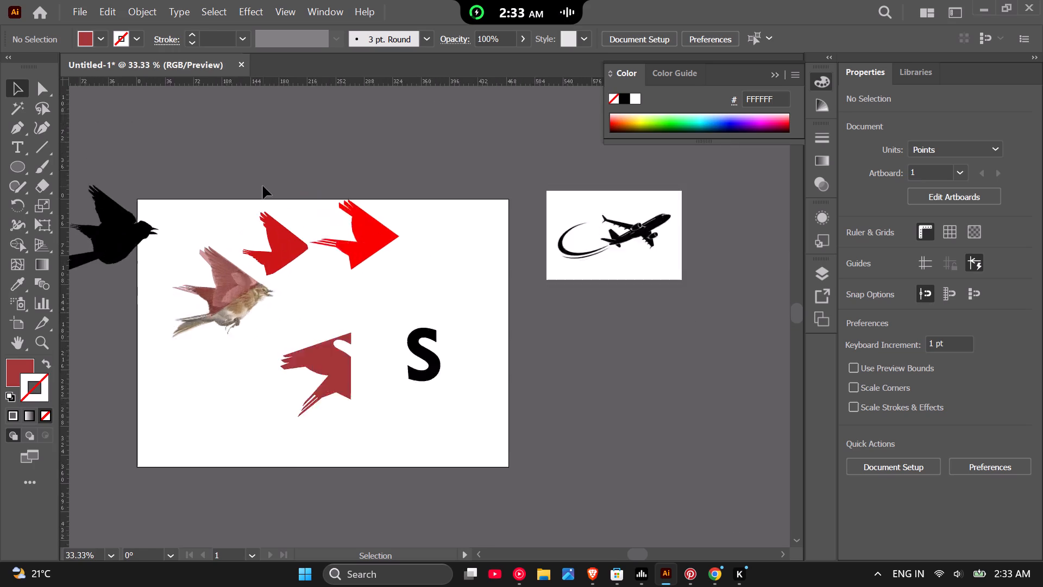
pyautogui.scroll(-1, 262, 186)
pyautogui.scroll(2, 238, 323)
pyautogui.scroll(-2, 241, 282)
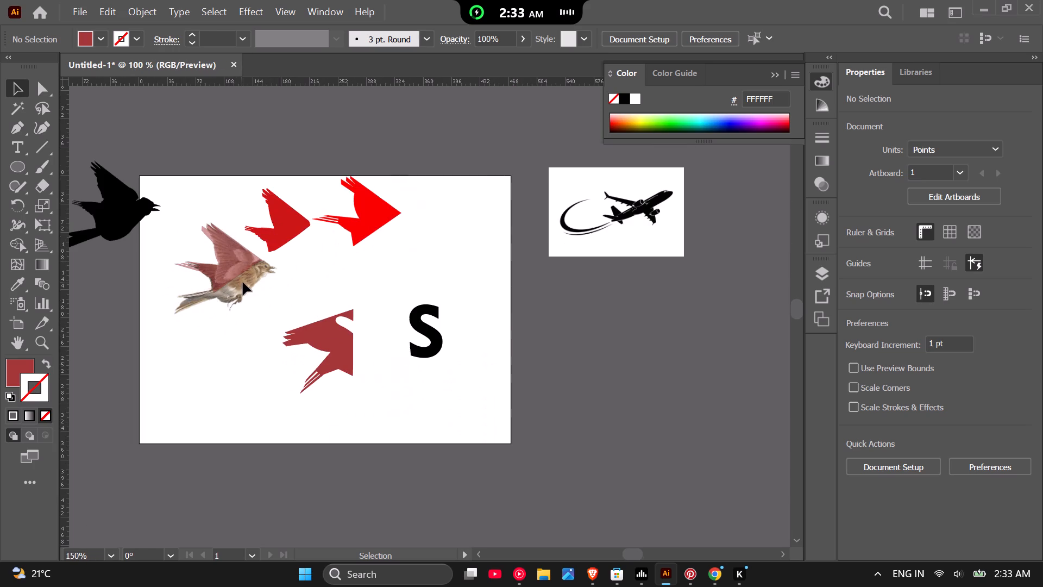
pyautogui.scroll(1, 311, 310)
pyautogui.scroll(-1, 313, 310)
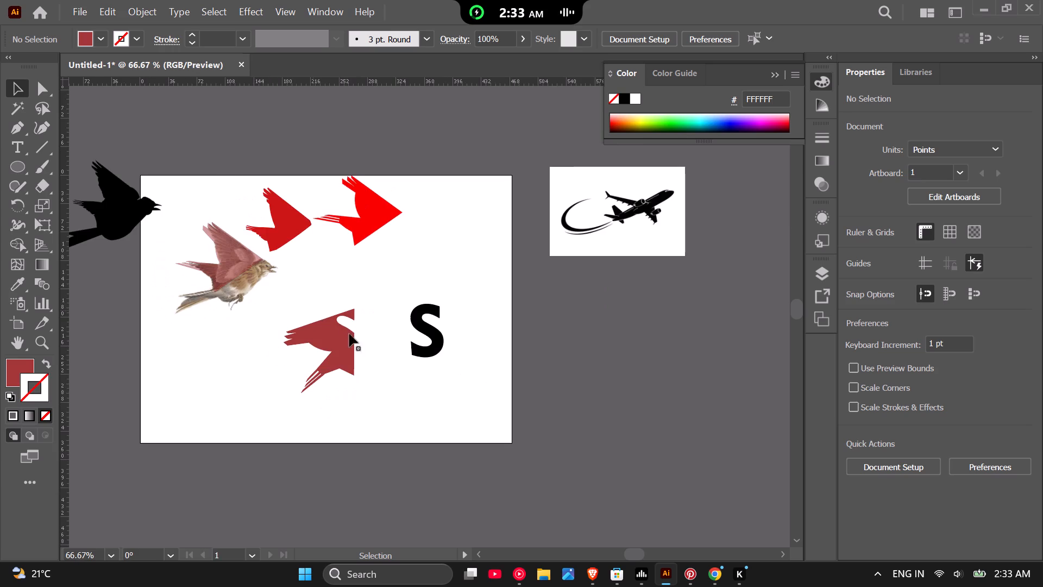
# Add the text "SKYLARK AIR" in capitals on the blank area below the red wing shape.
pyautogui.scroll(1, 369, 395)
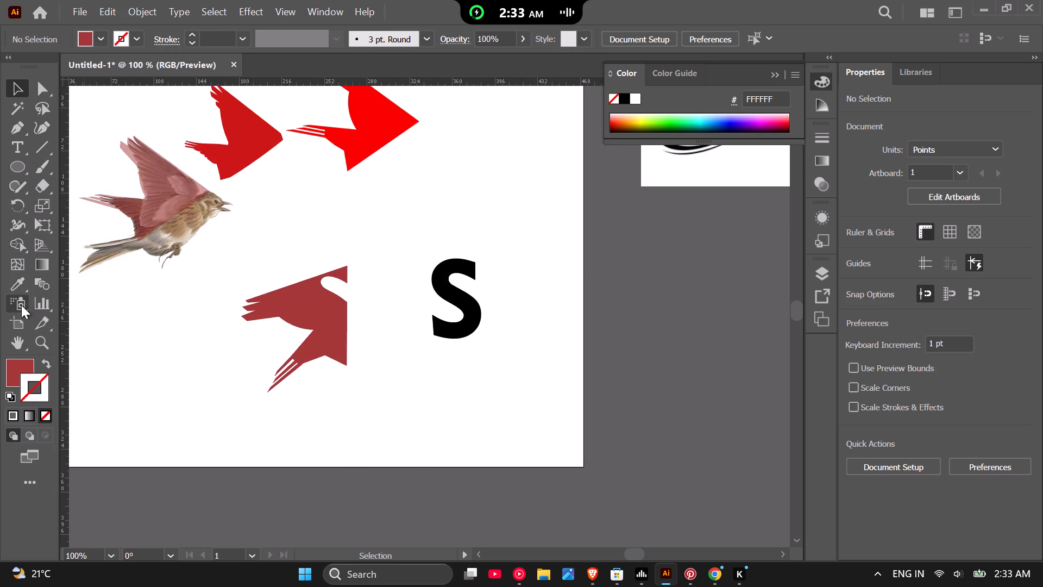
pyautogui.click(19, 148)
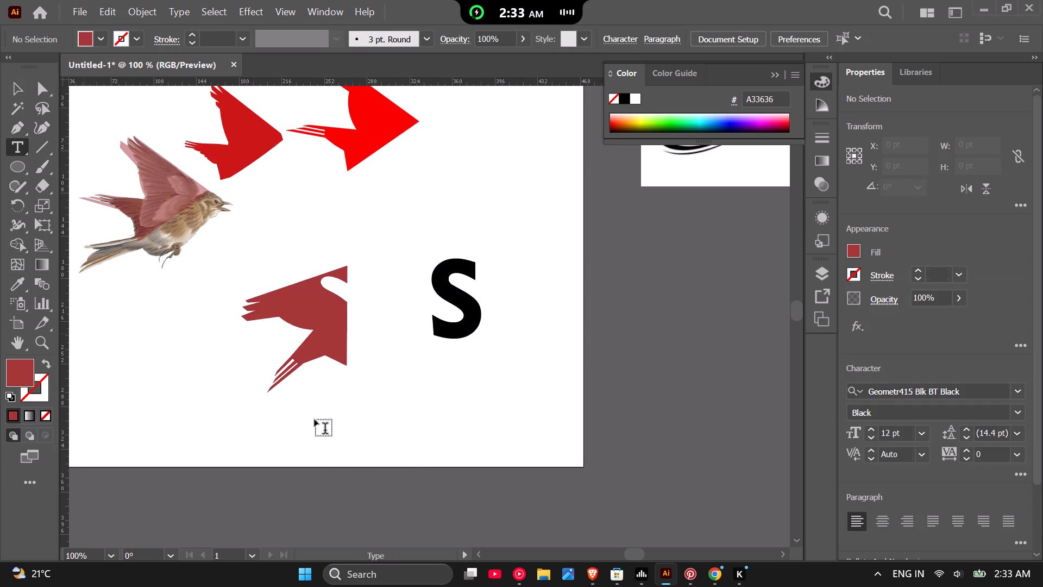
pyautogui.click(288, 417)
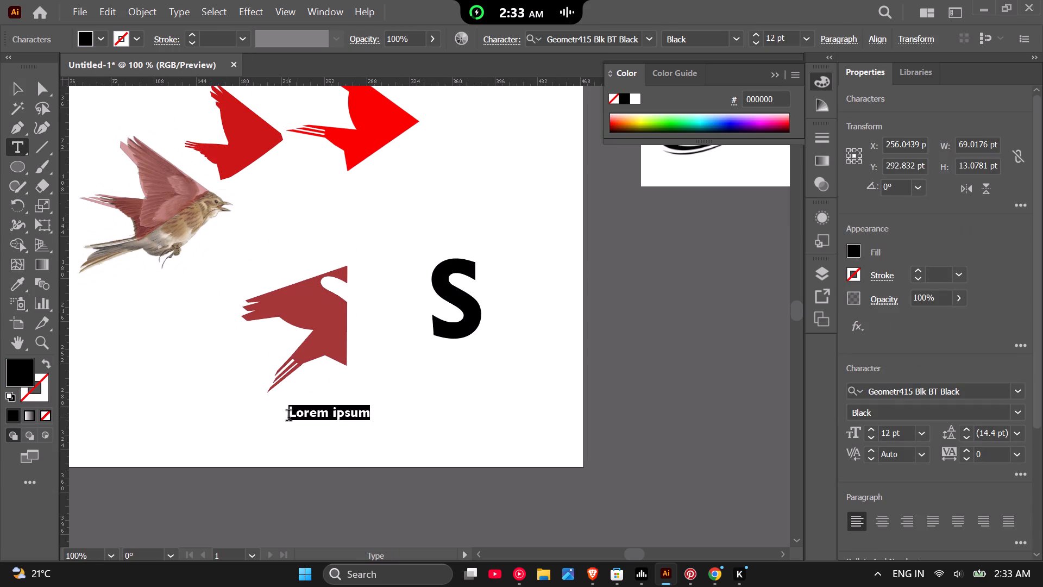
pyautogui.write('SKYLAR')
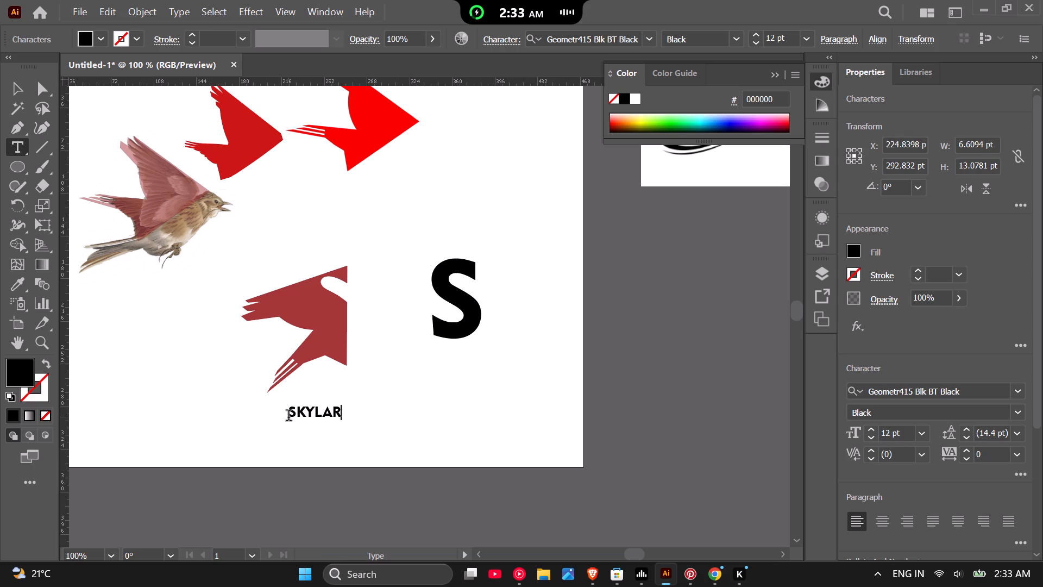
pyautogui.write('K')
pyautogui.press('space')
pyautogui.write('air')
pyautogui.press('BackSpace')
pyautogui.press('BackSpace')
pyautogui.press('BackSpace')
pyautogui.write('air')
pyautogui.press('BackSpace')
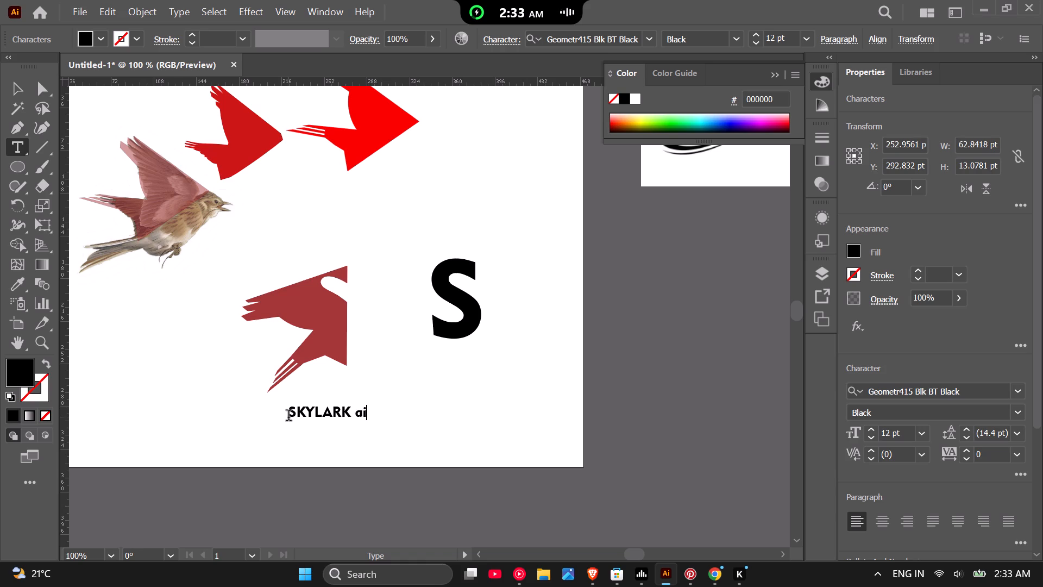
pyautogui.press('BackSpace')
pyautogui.press('BackSpace')
pyautogui.write('AIR')
pyautogui.click(7, 90)
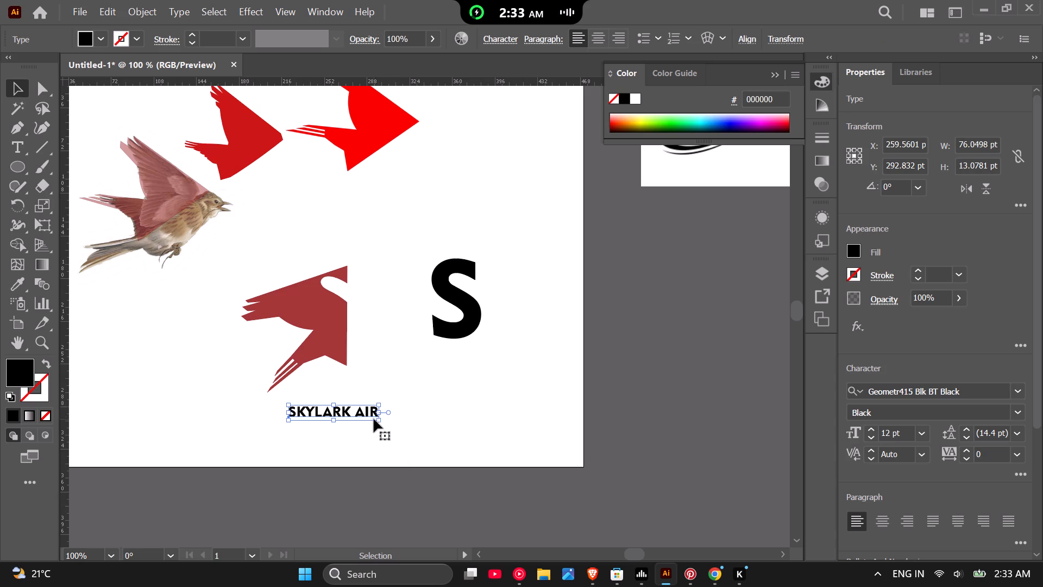
# Scale the SKYLARK AIR text up until it is wider than the wing shape above it, and deselect it.
pyautogui.moveTo(382, 419); pyautogui.dragTo(451, 454)
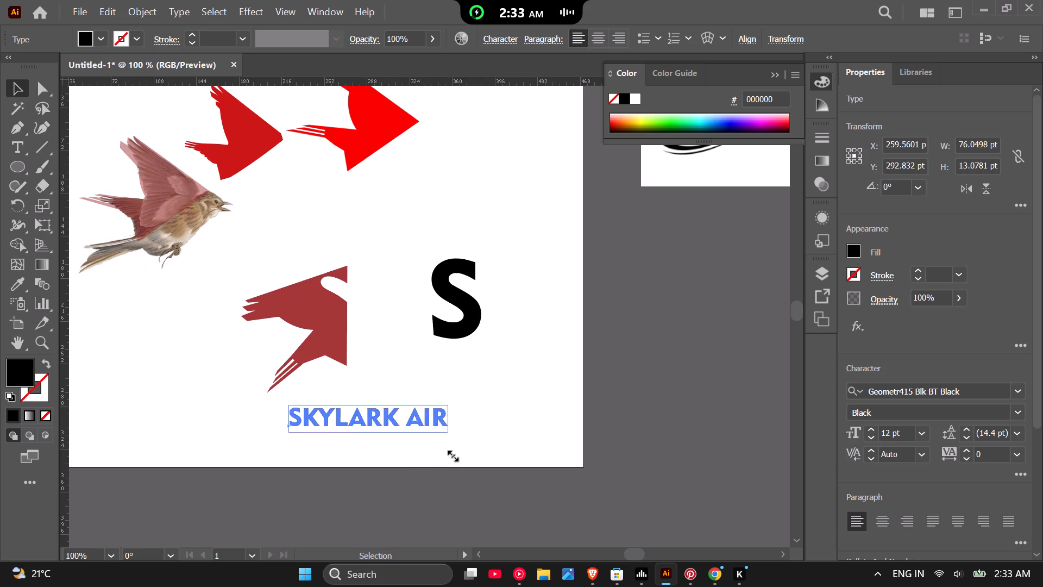
pyautogui.moveTo(451, 454); pyautogui.dragTo(533, 478)
pyautogui.click(432, 496)
# Examine the wing shape with its cut opening, up close and alongside the S, the SKYLARK AIR text and the other bird drafts.
pyautogui.scroll(-3, 315, 459)
pyautogui.scroll(1, 188, 409)
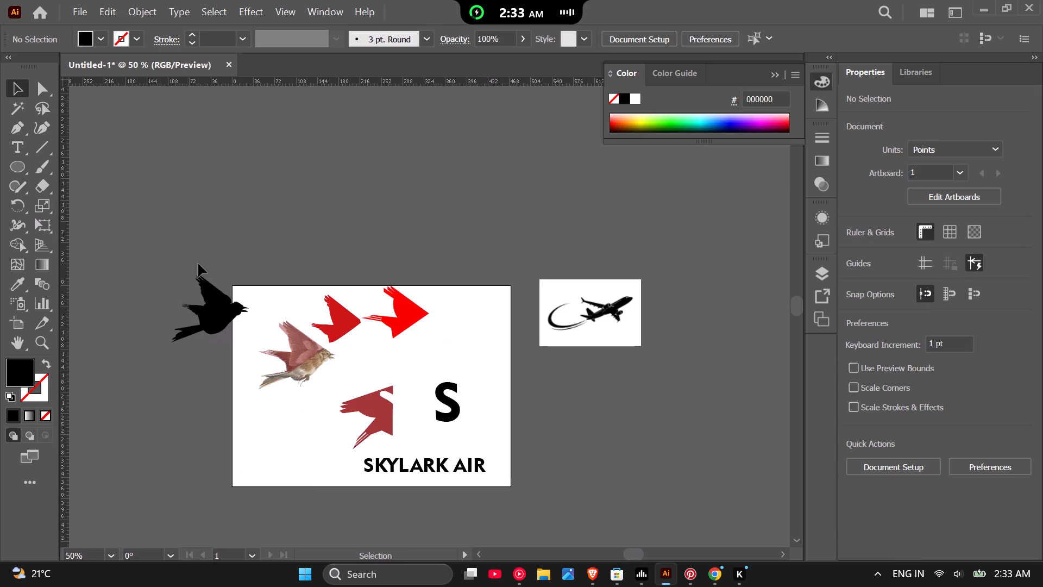
pyautogui.scroll(2, 290, 355)
pyautogui.scroll(-1, 293, 354)
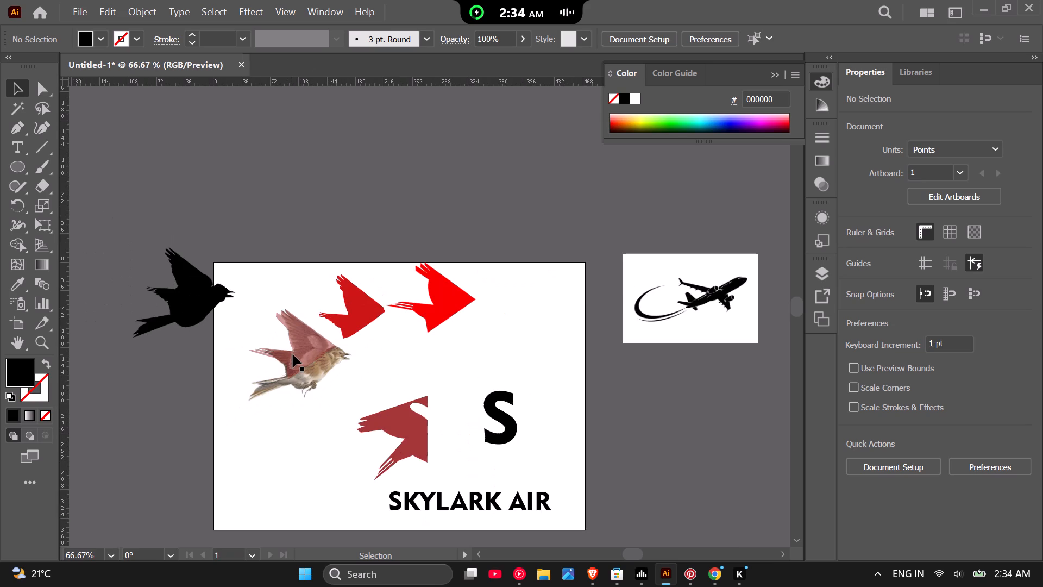
pyautogui.scroll(-1, 293, 354)
pyautogui.scroll(2, 357, 449)
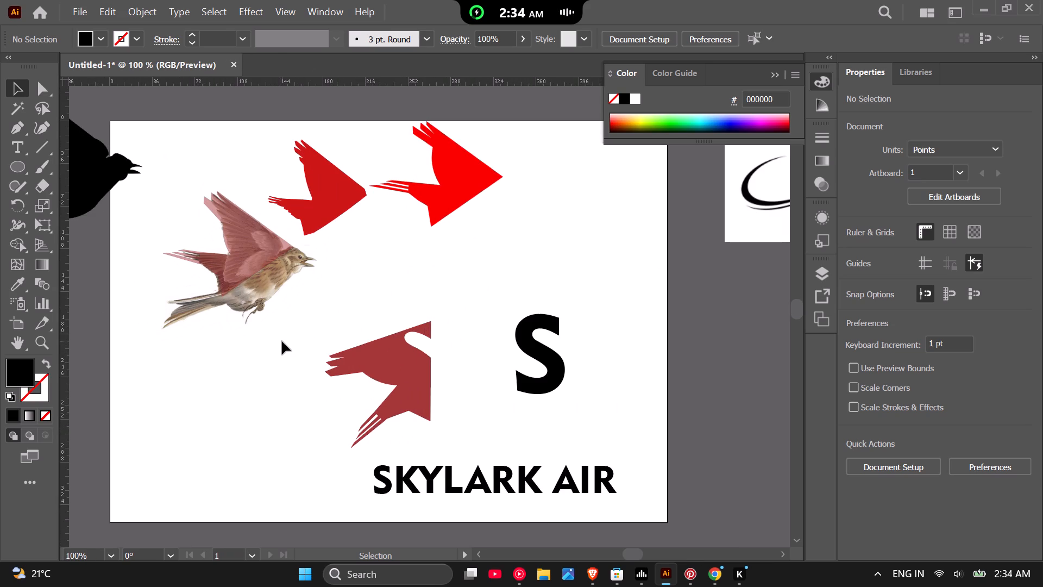
pyautogui.scroll(2, 267, 475)
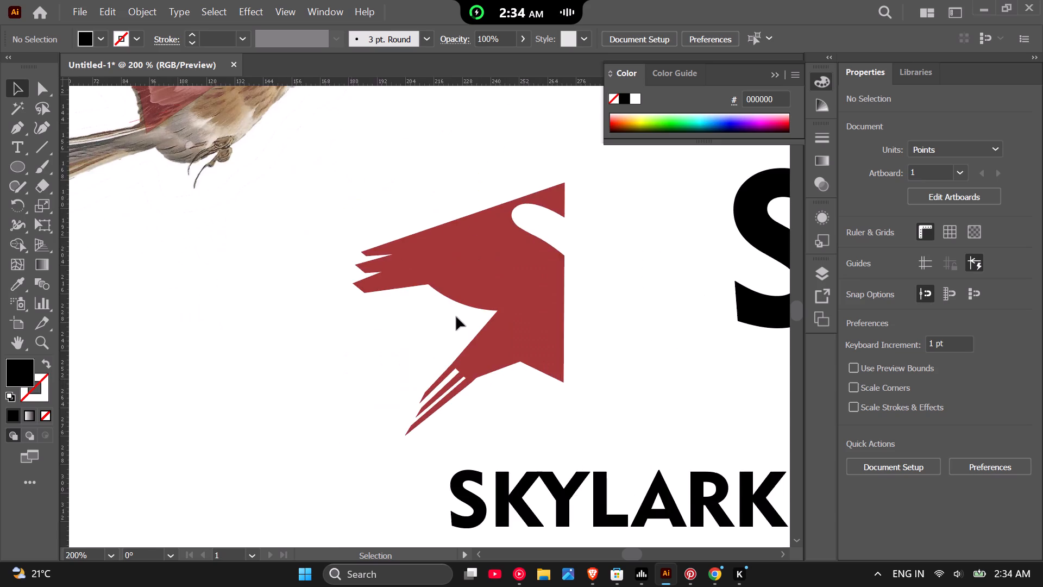
pyautogui.scroll(-2, 458, 315)
pyautogui.click(502, 276)
pyautogui.scroll(3, 502, 276)
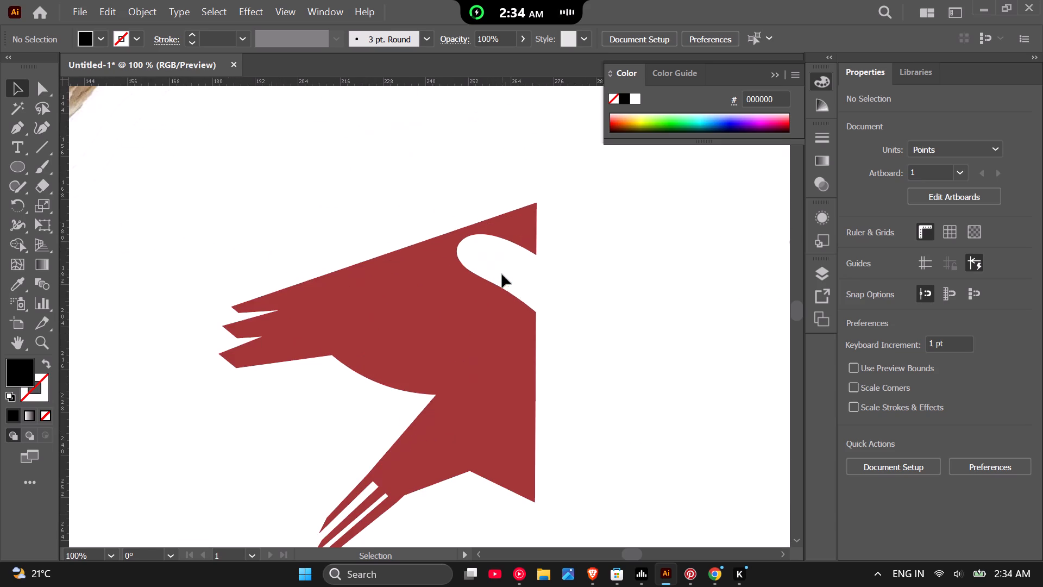
pyautogui.moveTo(557, 274); pyautogui.dragTo(520, 272)
pyautogui.scroll(-2, 500, 329)
pyautogui.scroll(-1, 442, 327)
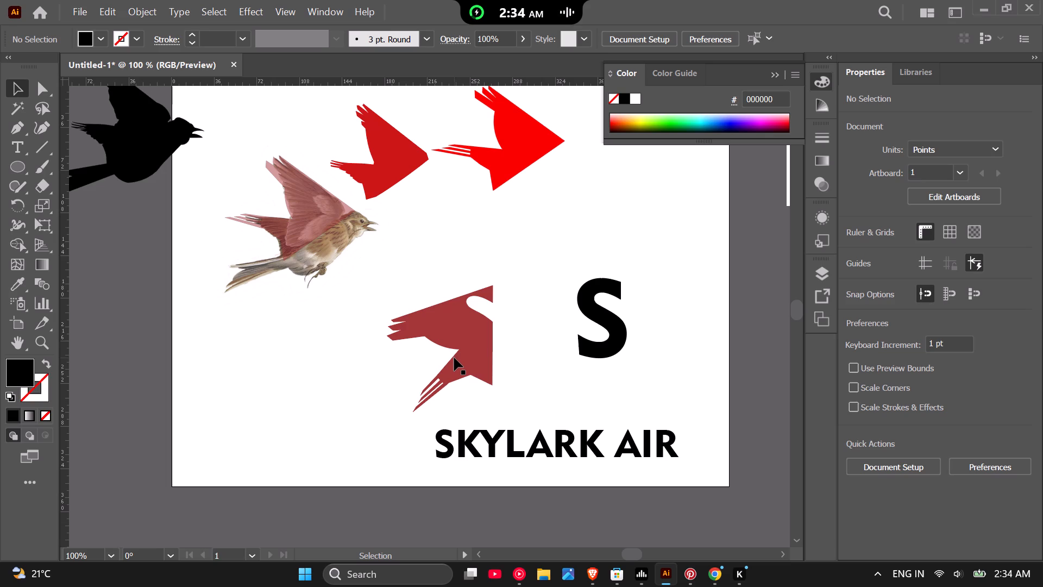
pyautogui.click(476, 345)
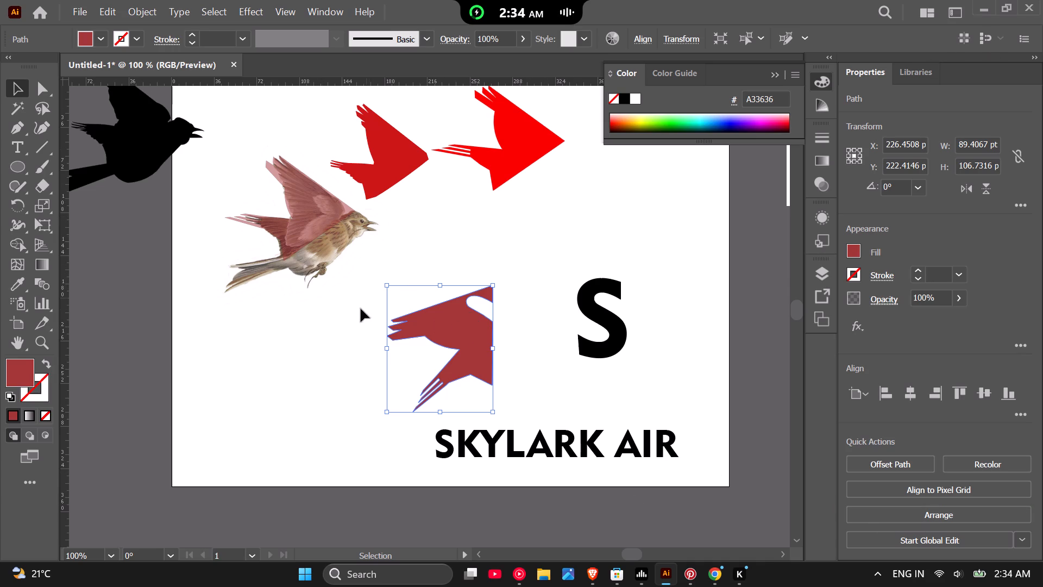
pyautogui.click(127, 408)
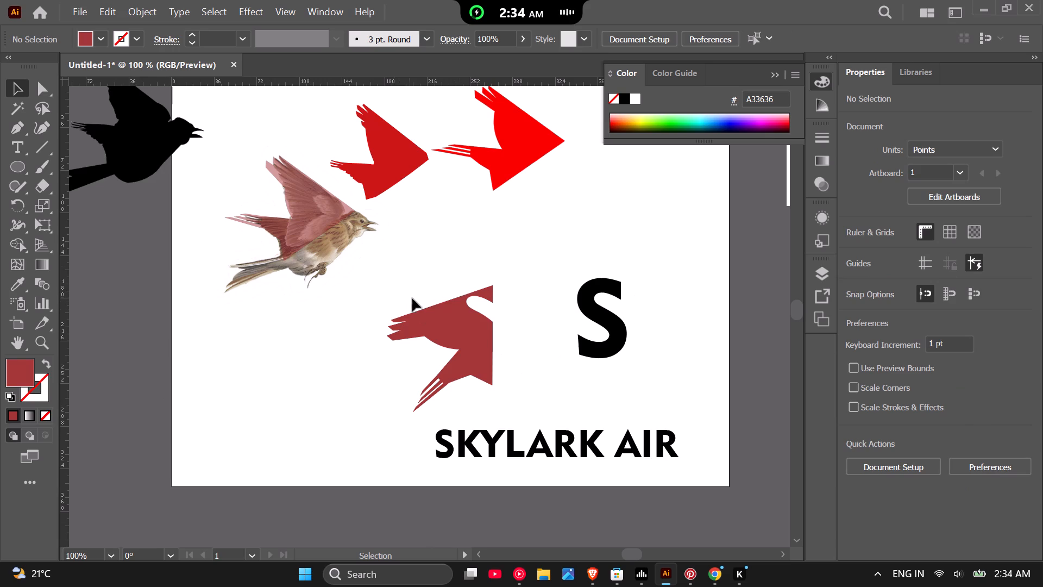
pyautogui.scroll(1, 444, 320)
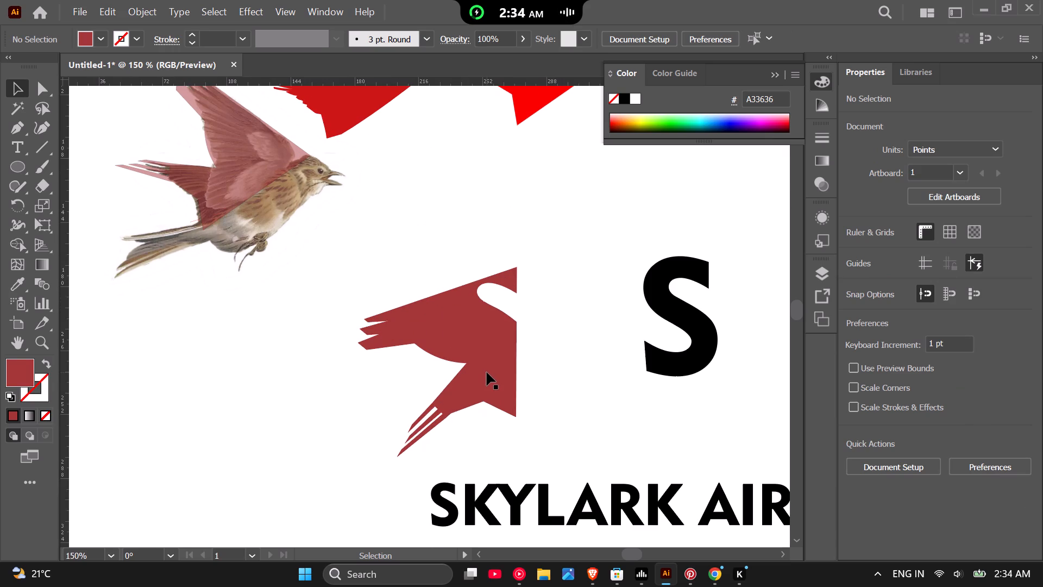
pyautogui.scroll(-2, 485, 358)
pyautogui.scroll(5, 477, 278)
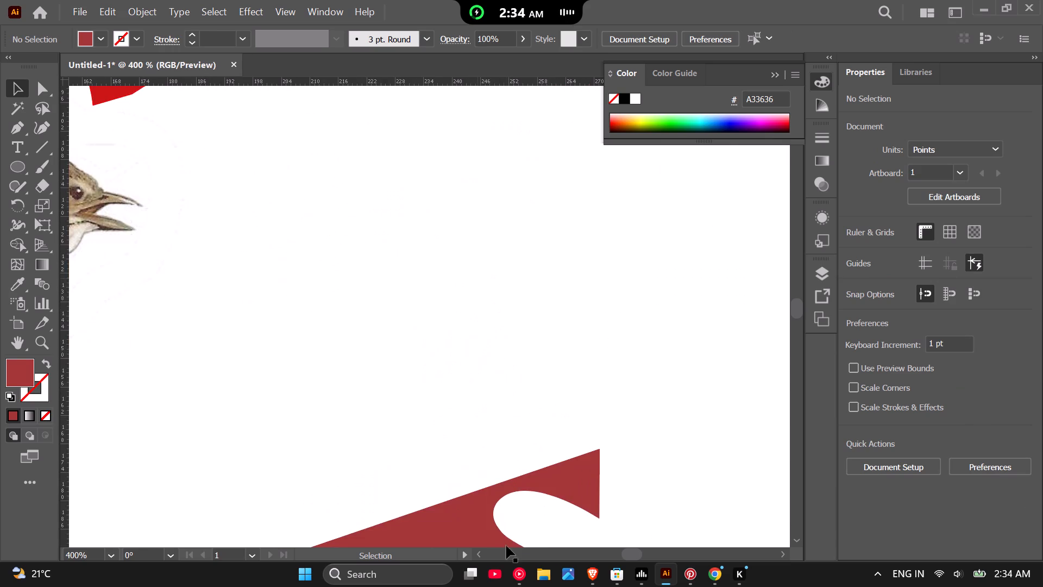
pyautogui.scroll(3, 506, 550)
pyautogui.scroll(-4, 517, 370)
pyautogui.scroll(6, 518, 504)
pyautogui.scroll(-5, 535, 414)
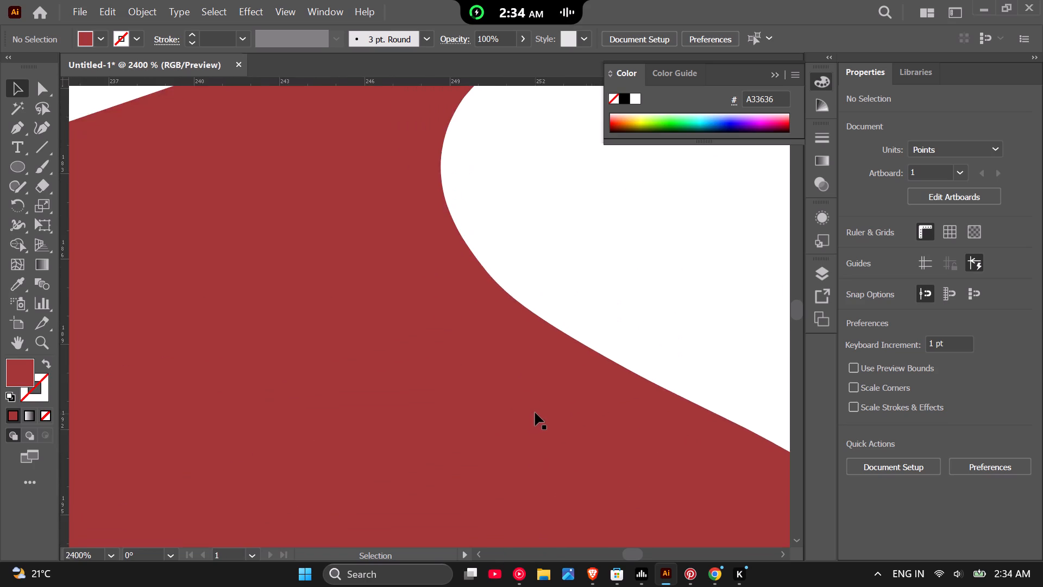
pyautogui.scroll(-7, 535, 413)
pyautogui.scroll(-2, 564, 333)
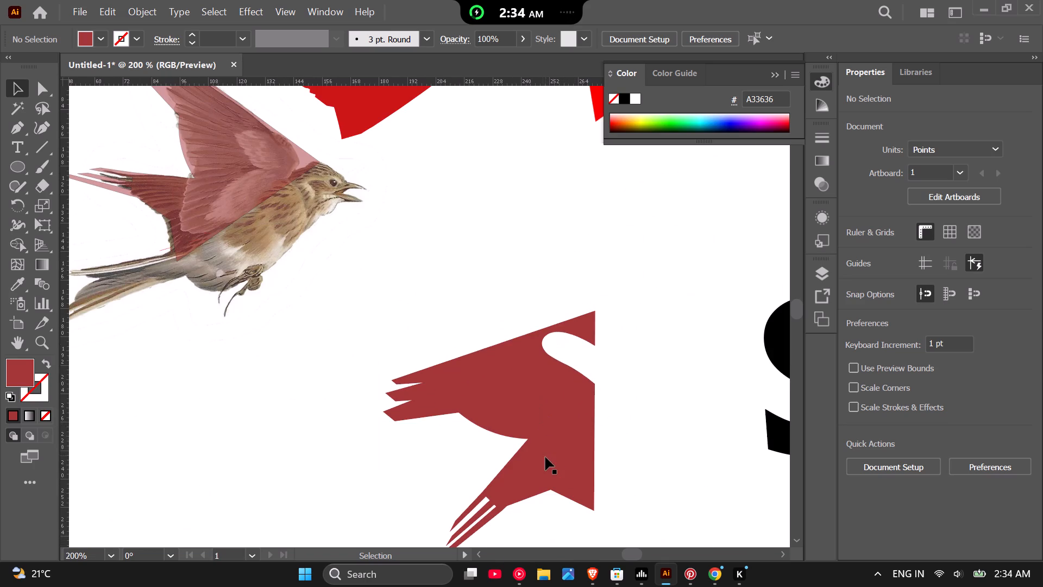
pyautogui.scroll(1, 545, 457)
pyautogui.scroll(-2, 523, 300)
pyautogui.scroll(1, 524, 398)
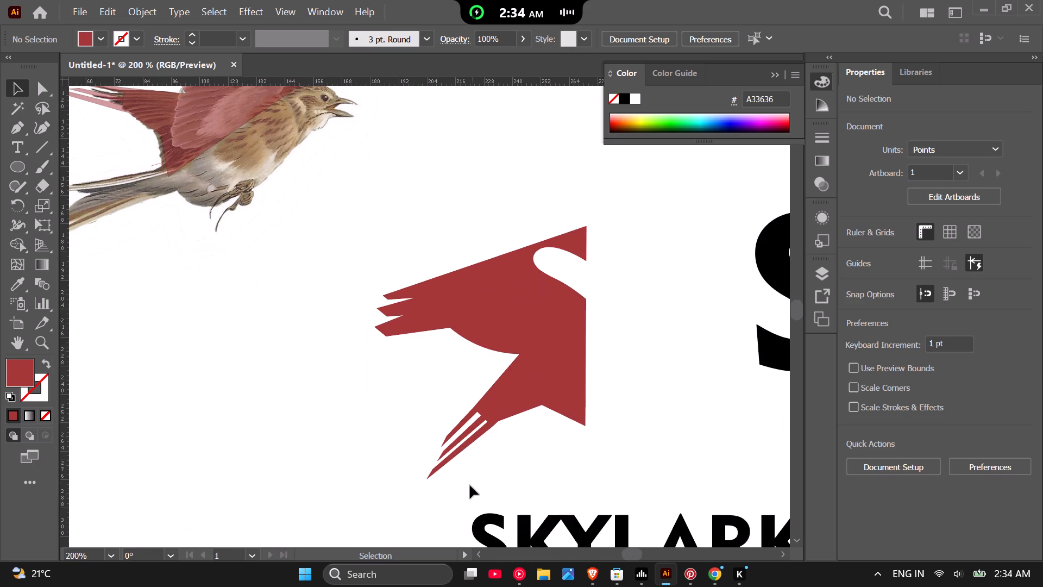
# Move the tip anchor point of the lowest tail feather slightly downward to make the feather broader, and deselect the shape.
pyautogui.scroll(3, 451, 484)
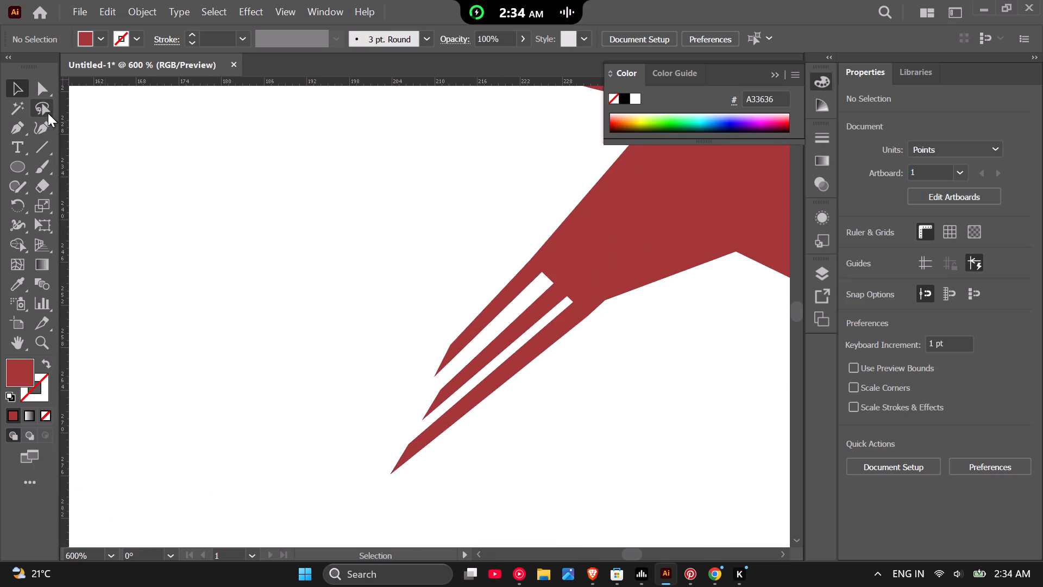
pyautogui.click(41, 85)
pyautogui.moveTo(343, 448); pyautogui.dragTo(429, 488)
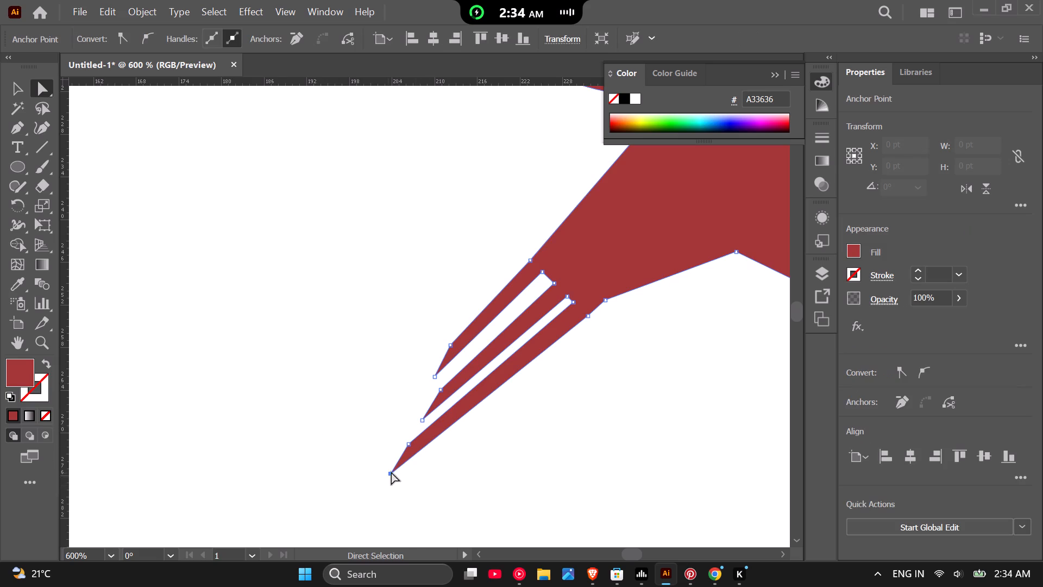
pyautogui.moveTo(389, 474); pyautogui.dragTo(394, 482)
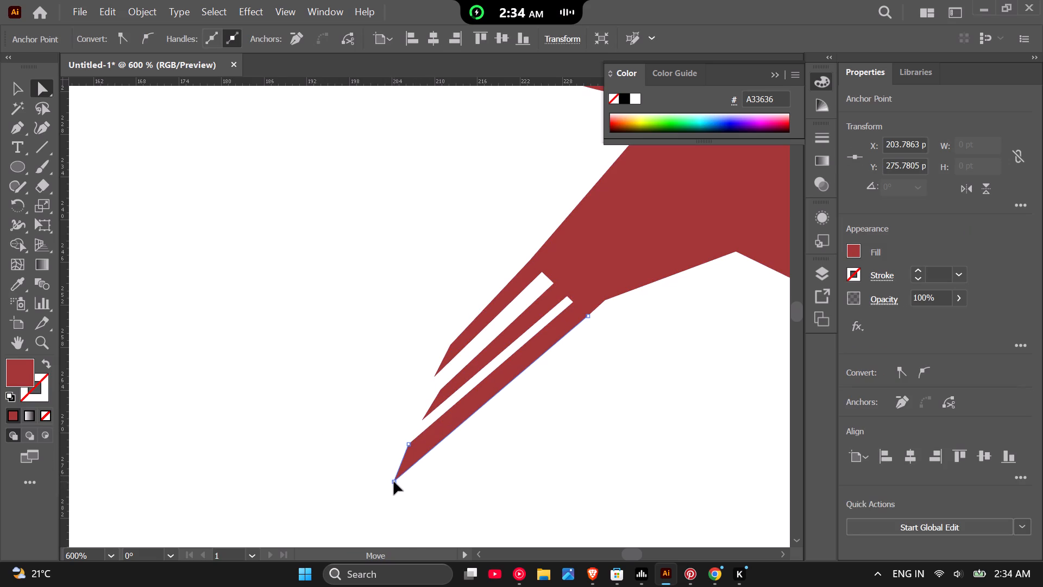
pyautogui.moveTo(394, 482); pyautogui.dragTo(404, 485)
pyautogui.moveTo(404, 485); pyautogui.dragTo(404, 485)
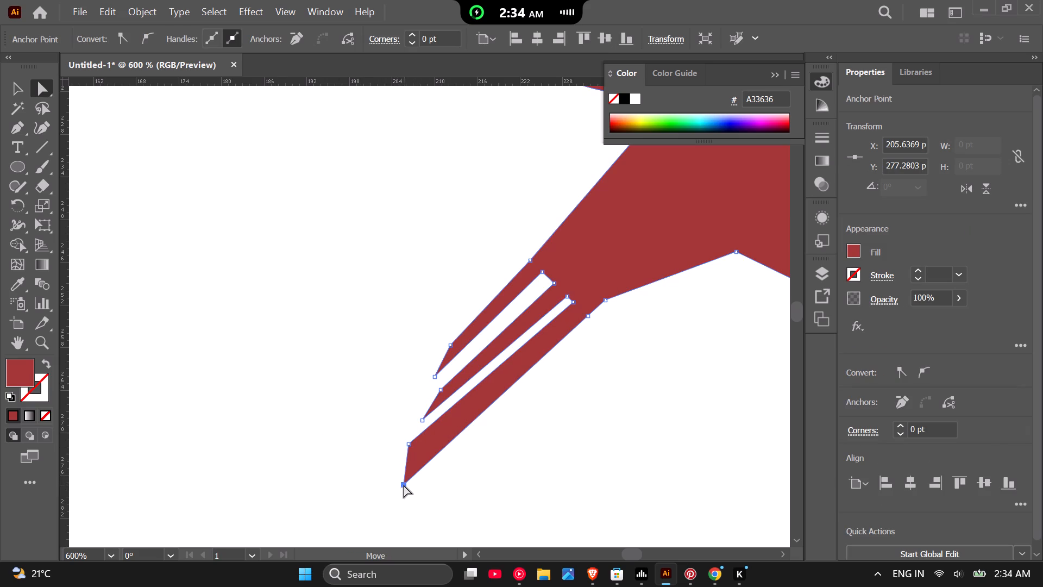
pyautogui.moveTo(404, 485); pyautogui.dragTo(395, 488)
pyautogui.click(361, 454)
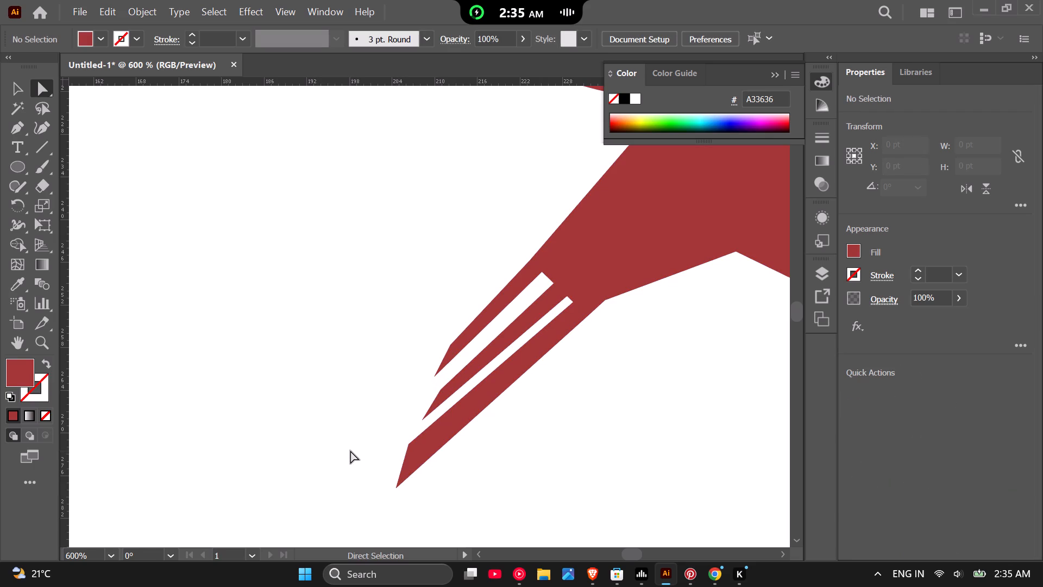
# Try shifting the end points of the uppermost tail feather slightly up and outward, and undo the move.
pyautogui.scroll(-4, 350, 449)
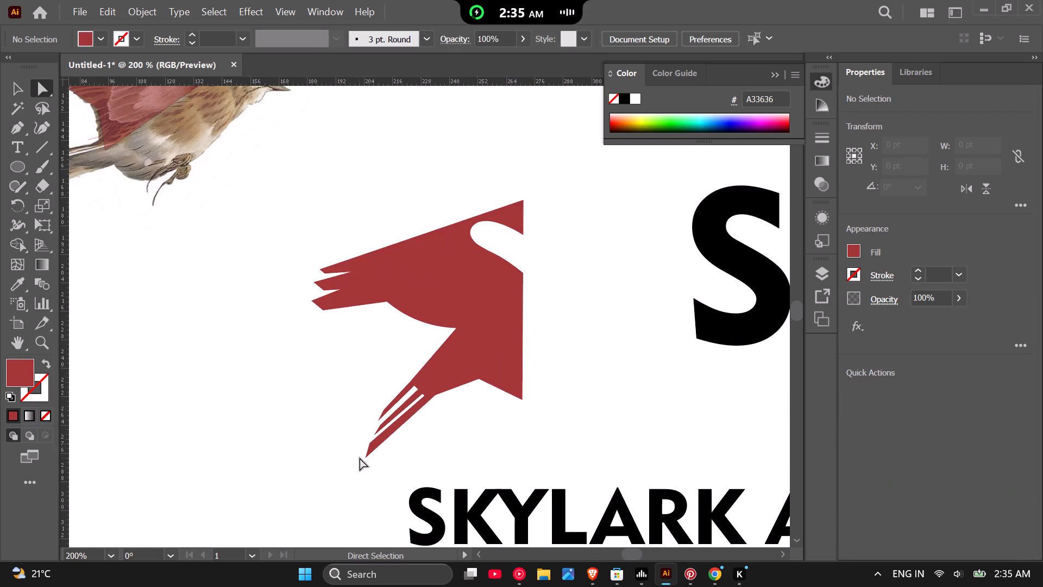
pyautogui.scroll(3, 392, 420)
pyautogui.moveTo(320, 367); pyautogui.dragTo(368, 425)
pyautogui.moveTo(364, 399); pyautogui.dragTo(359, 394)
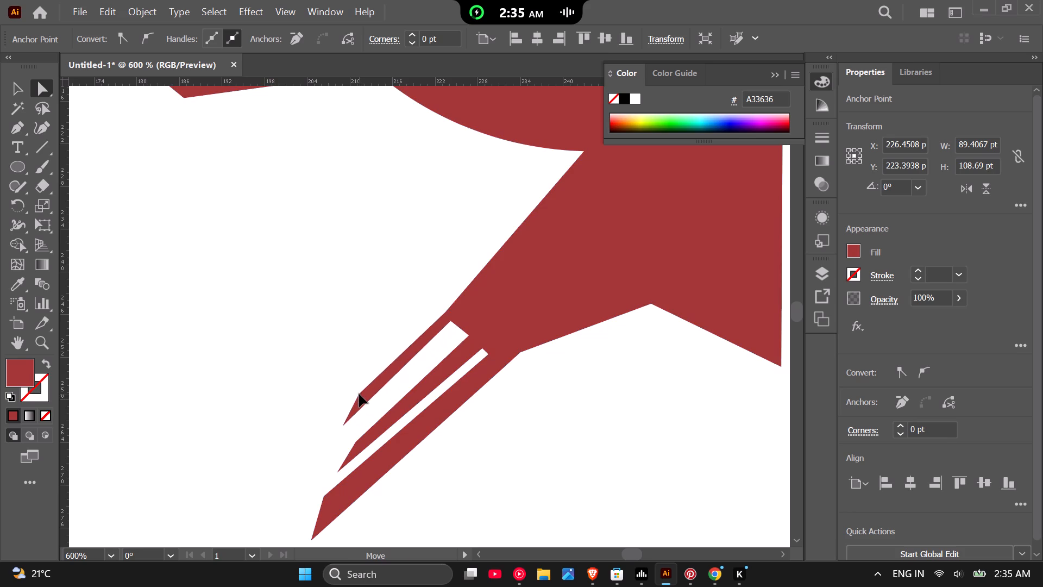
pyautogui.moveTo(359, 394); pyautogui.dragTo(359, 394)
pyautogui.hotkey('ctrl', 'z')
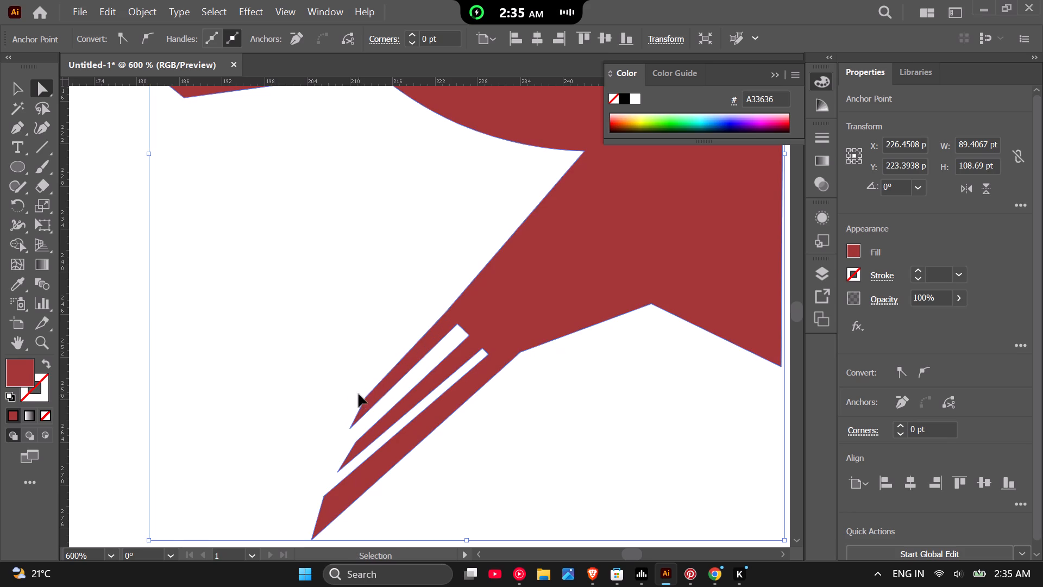
# Move the two end anchor points of the uppermost tail feather slightly down and outward to lengthen it, and deselect the shape.
pyautogui.click(335, 385)
pyautogui.moveTo(309, 385); pyautogui.dragTo(373, 422)
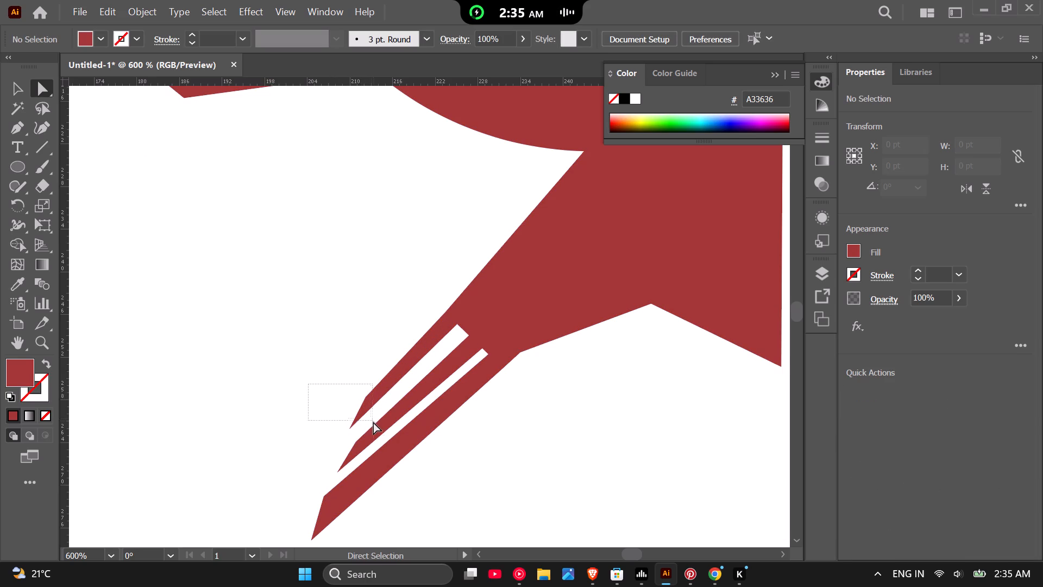
pyautogui.moveTo(373, 422); pyautogui.dragTo(363, 432)
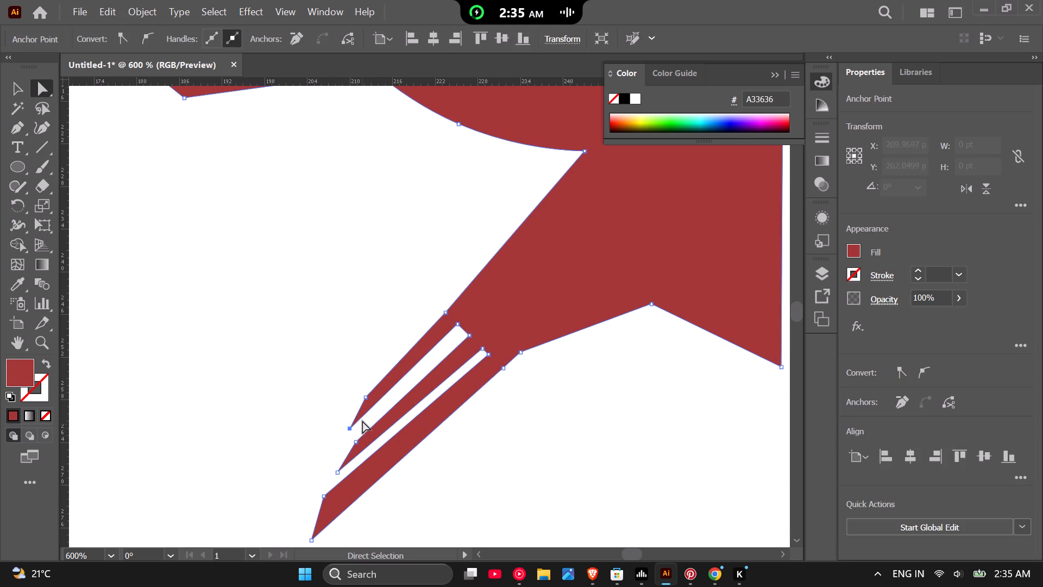
pyautogui.moveTo(302, 363); pyautogui.dragTo(369, 424)
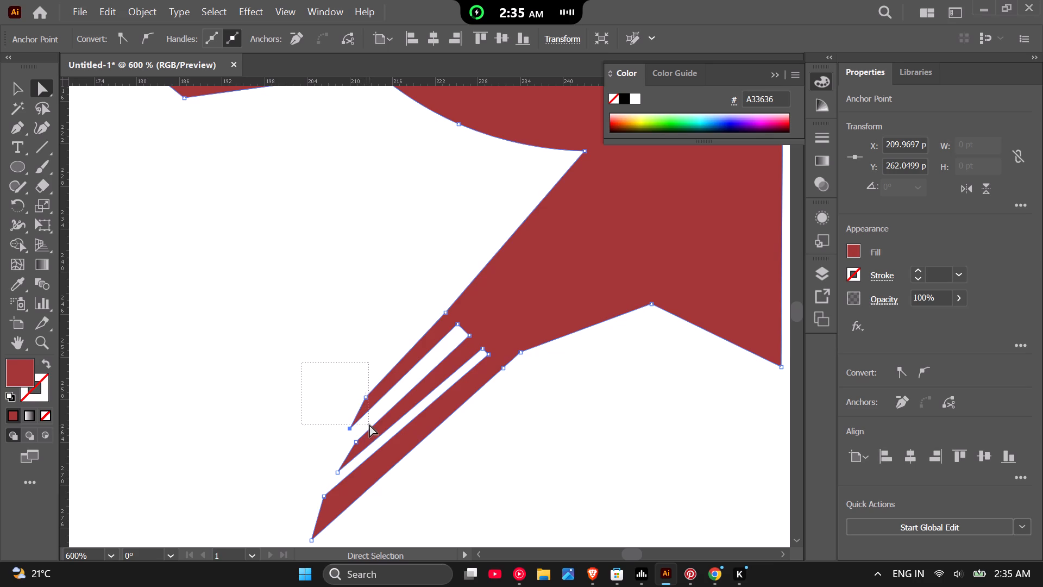
pyautogui.moveTo(369, 424); pyautogui.dragTo(372, 420)
pyautogui.moveTo(333, 416); pyautogui.dragTo(356, 431)
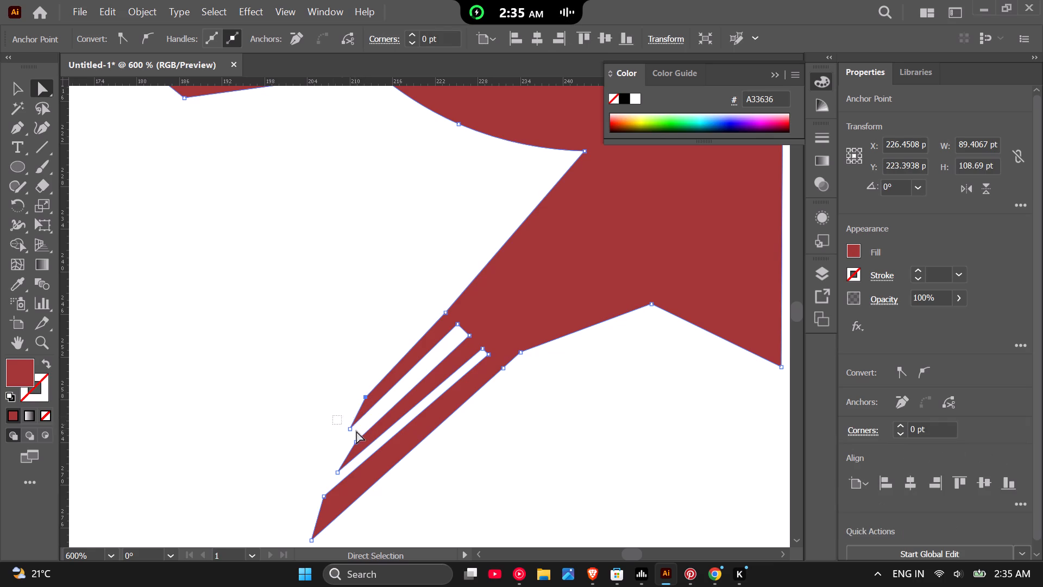
pyautogui.moveTo(356, 431); pyautogui.dragTo(361, 433)
pyautogui.moveTo(349, 428); pyautogui.dragTo(345, 433)
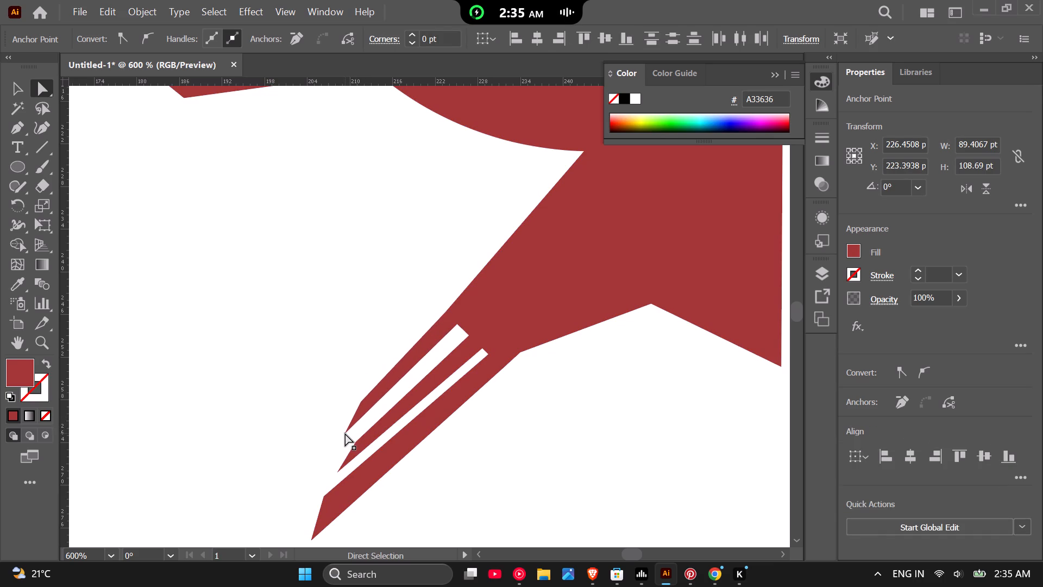
pyautogui.click(290, 440)
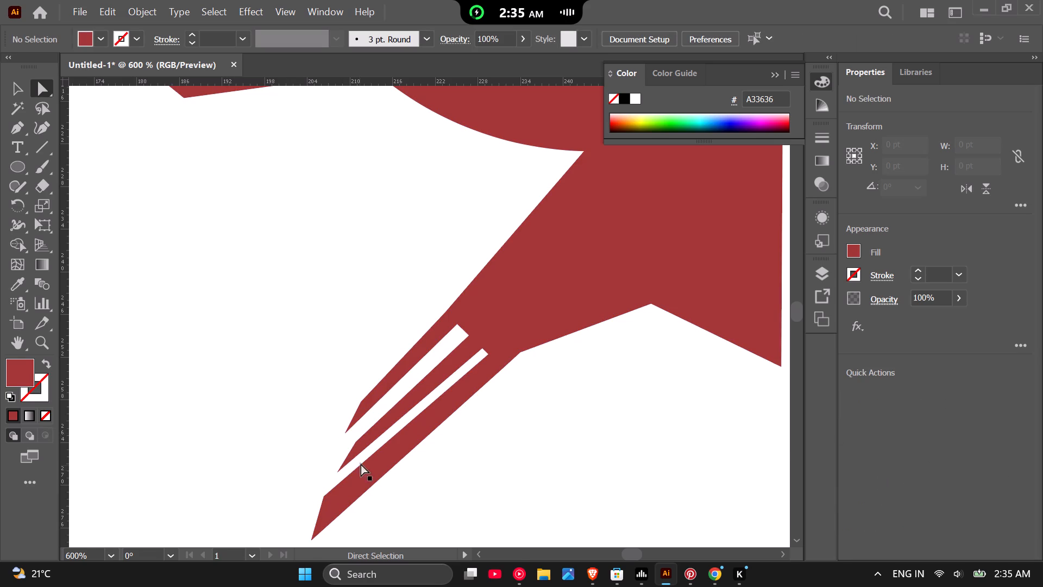
# Narrow the inner end of the upper tail slit by moving its lower corner point toward its upper corner, and deselect.
pyautogui.scroll(2, 472, 351)
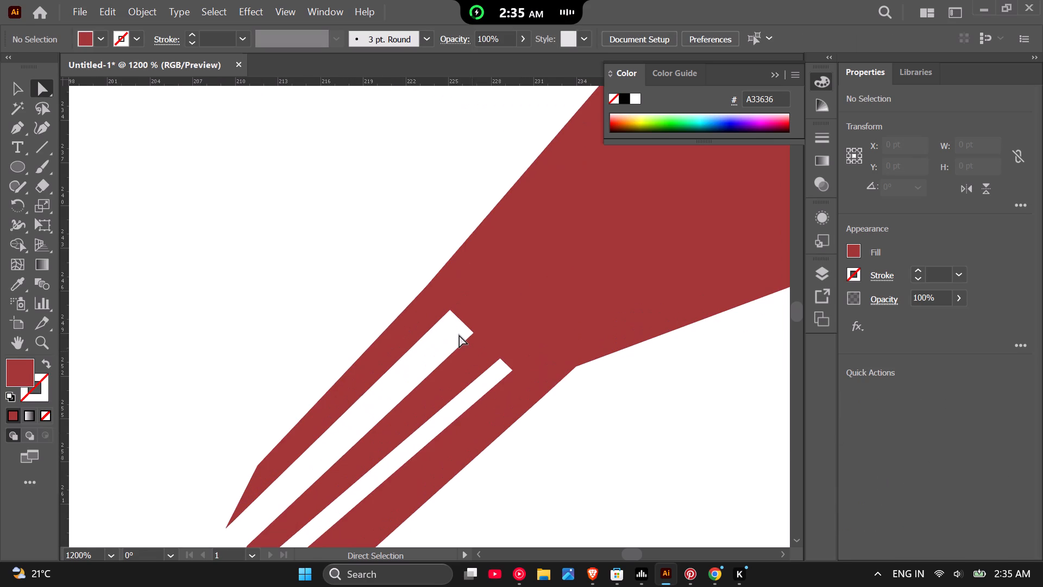
pyautogui.moveTo(459, 332); pyautogui.dragTo(483, 340)
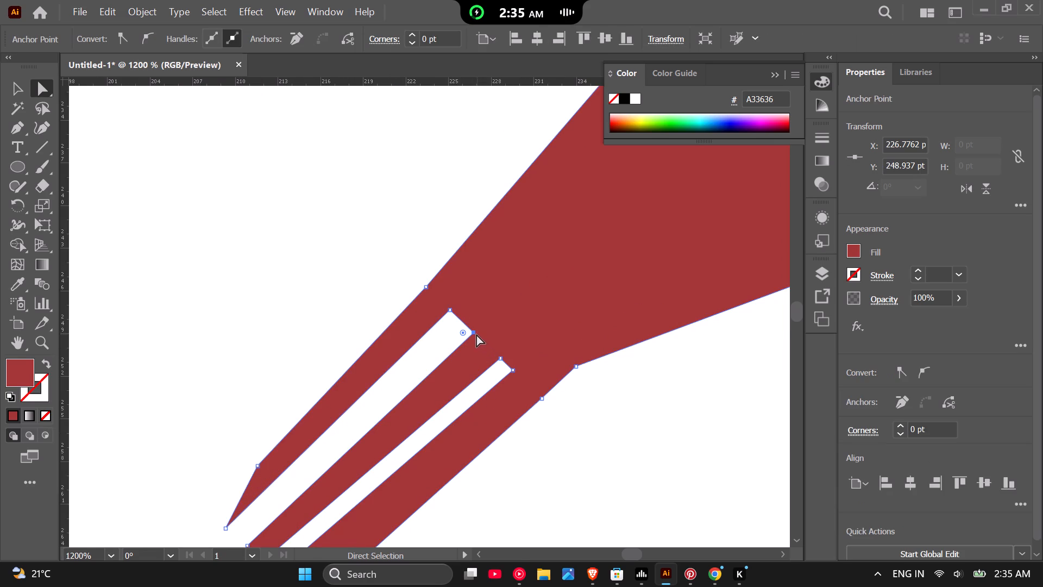
pyautogui.moveTo(473, 332); pyautogui.dragTo(468, 328)
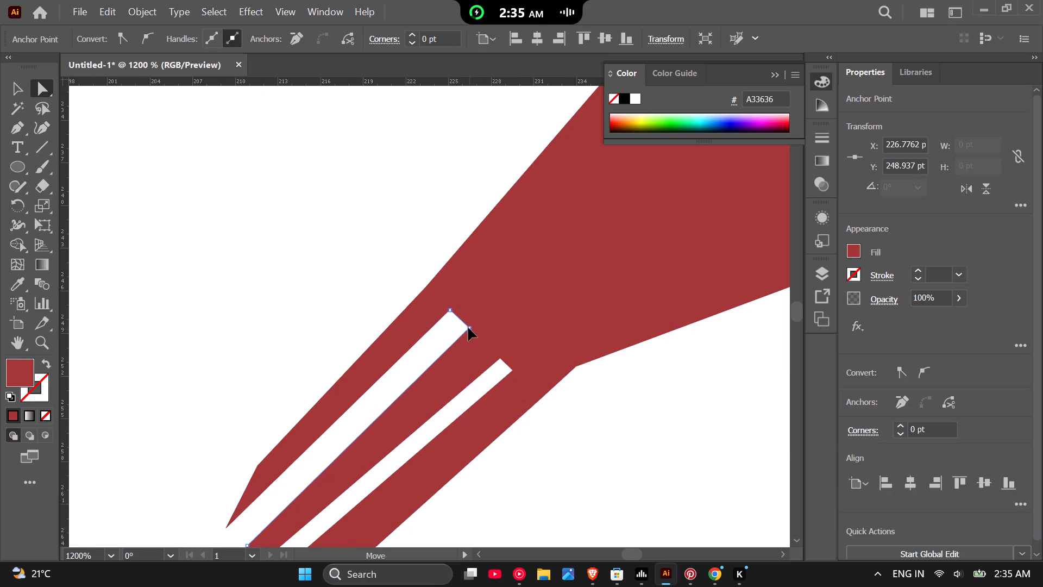
pyautogui.moveTo(468, 328); pyautogui.dragTo(466, 326)
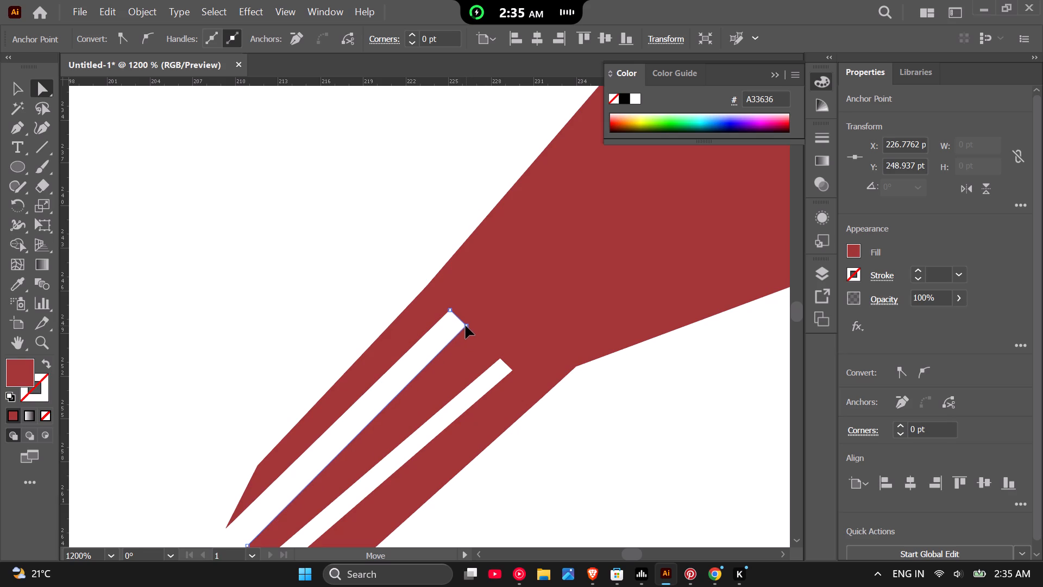
pyautogui.moveTo(466, 326); pyautogui.dragTo(463, 324)
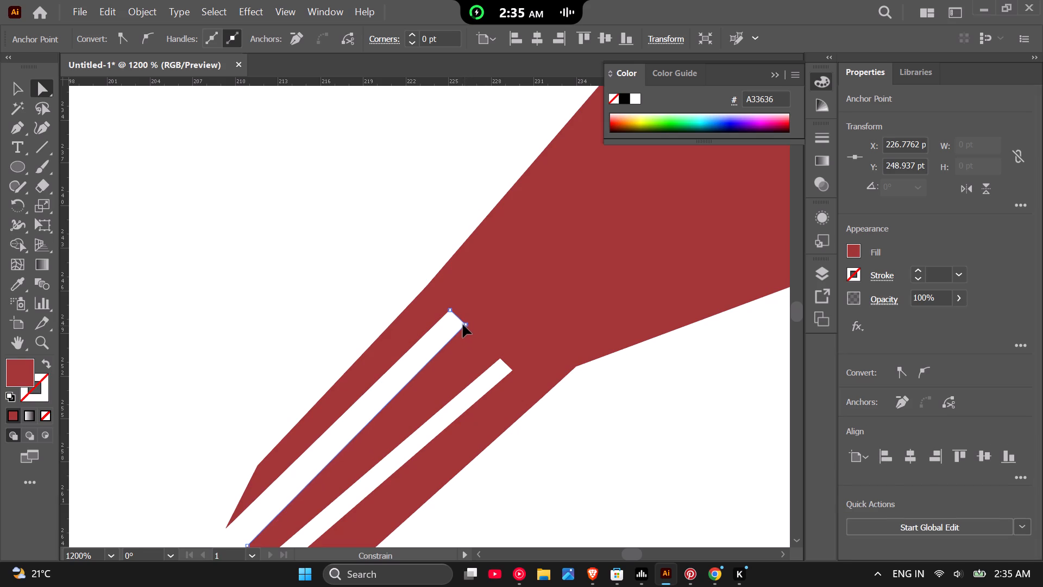
pyautogui.moveTo(463, 324); pyautogui.dragTo(463, 324)
pyautogui.click(271, 299)
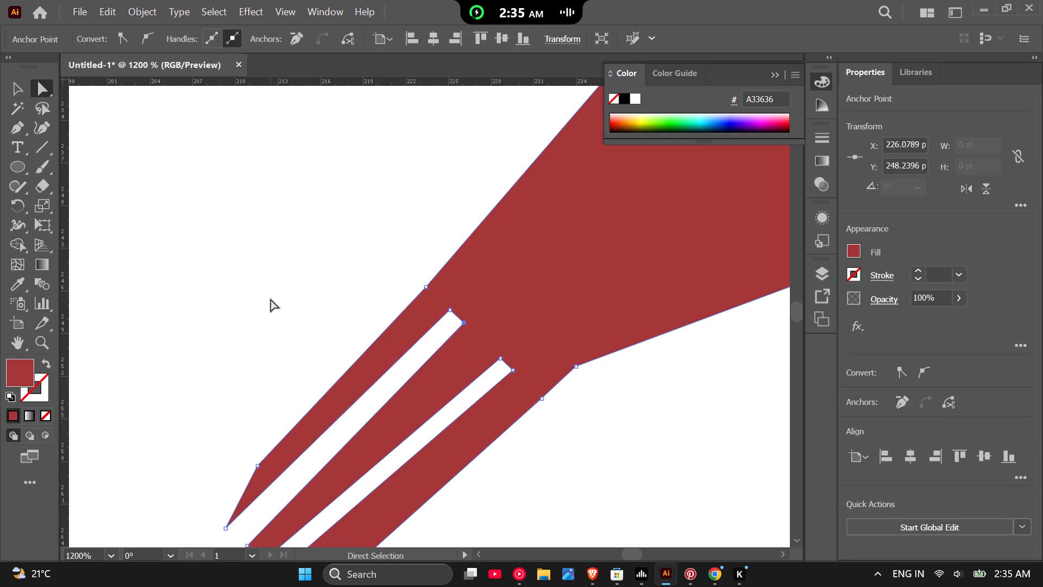
# Move the upper end anchor point of the middle tail feather slightly outward to narrow the upper slit's opening, and deselect.
pyautogui.scroll(-1, 338, 371)
pyautogui.scroll(2, 249, 496)
pyautogui.moveTo(286, 480); pyautogui.dragTo(342, 467)
pyautogui.moveTo(327, 474); pyautogui.dragTo(326, 474)
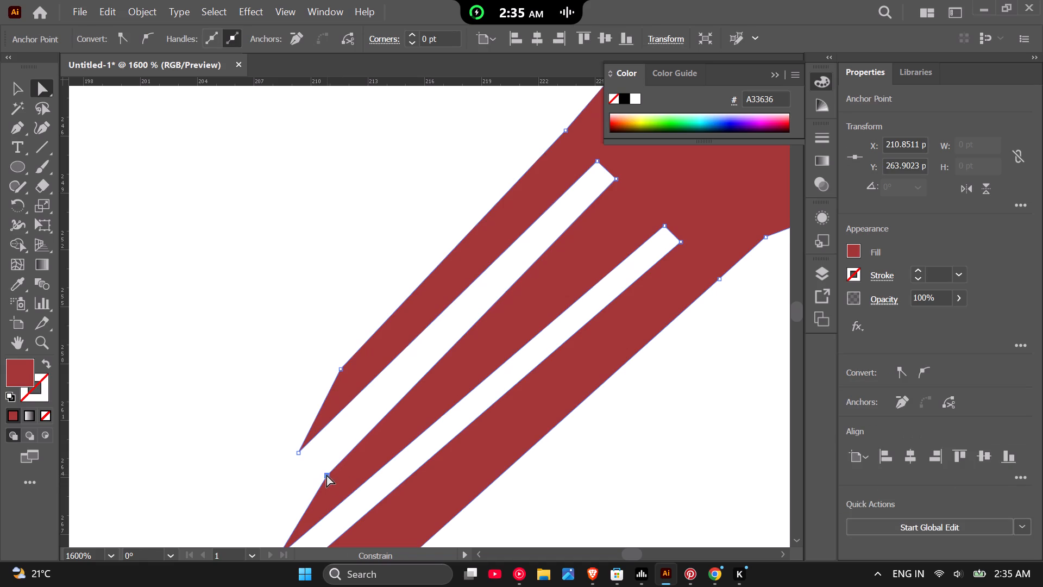
pyautogui.moveTo(326, 474); pyautogui.dragTo(316, 473)
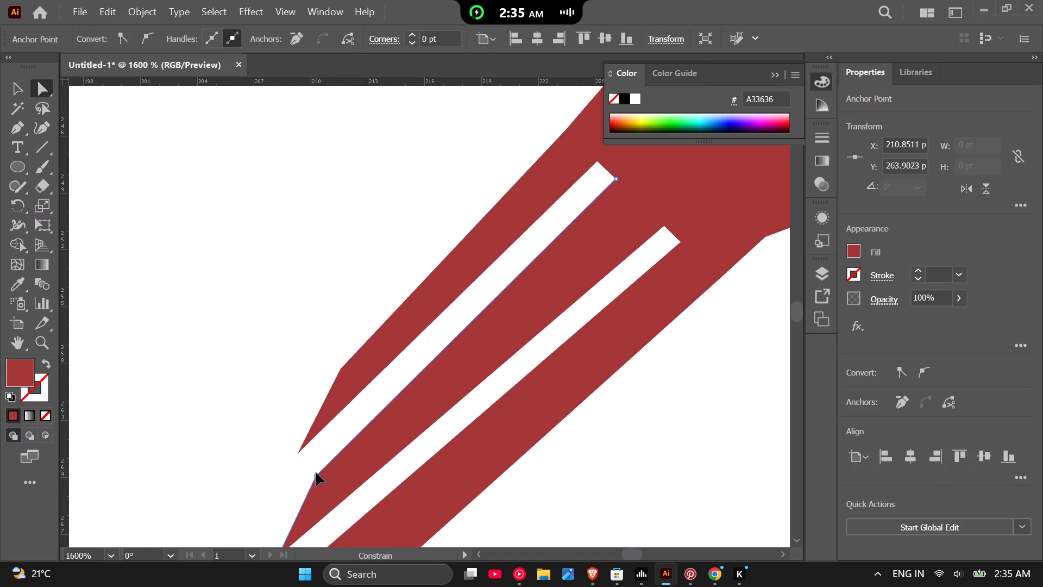
pyautogui.moveTo(316, 473); pyautogui.dragTo(311, 471)
pyautogui.click(274, 394)
# Widen the inner end of the lower tail slit by moving its upper corner point toward the middle feather, and deselect.
pyautogui.scroll(-1, 313, 405)
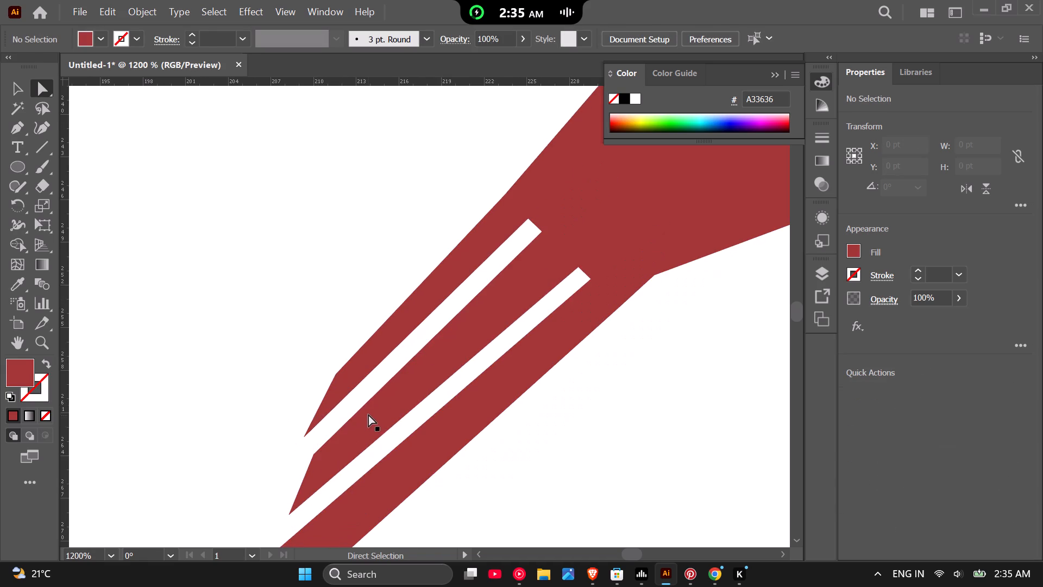
pyautogui.scroll(-1, 368, 414)
pyautogui.scroll(2, 513, 316)
pyautogui.scroll(-2, 513, 316)
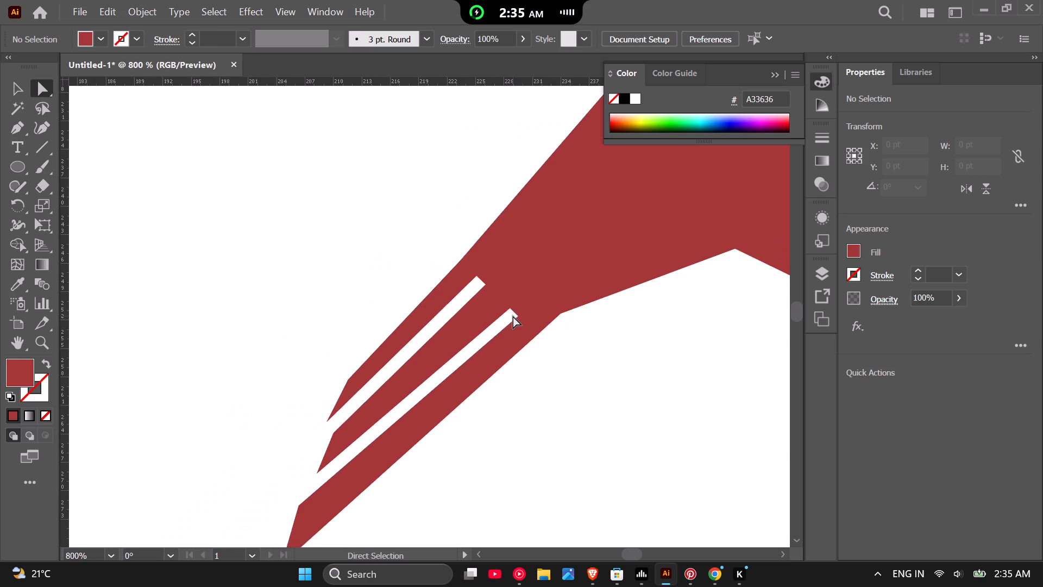
pyautogui.scroll(-2, 379, 315)
pyautogui.scroll(2, 444, 341)
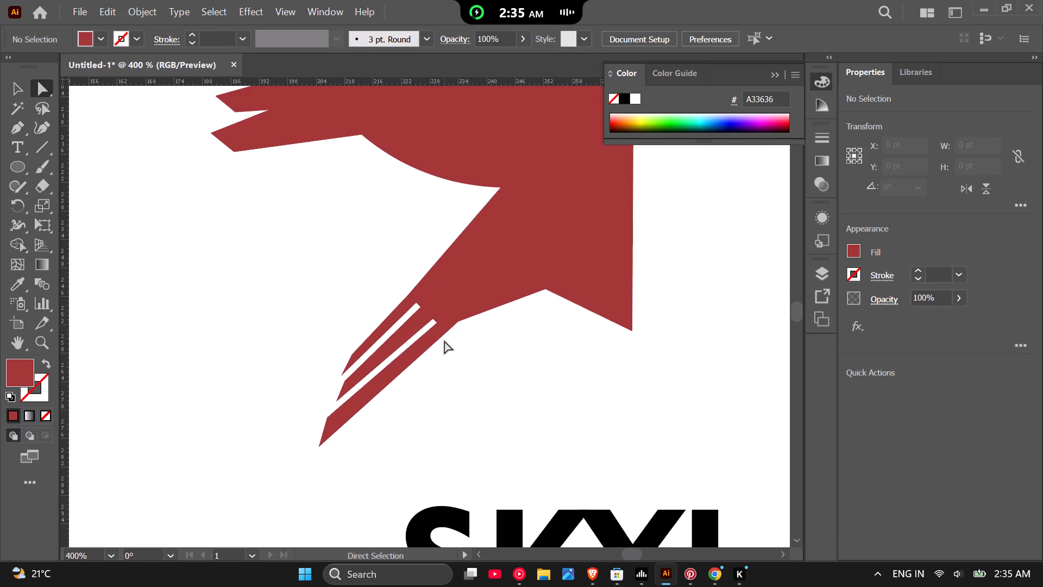
pyautogui.scroll(2, 444, 341)
pyautogui.moveTo(386, 257); pyautogui.dragTo(413, 268)
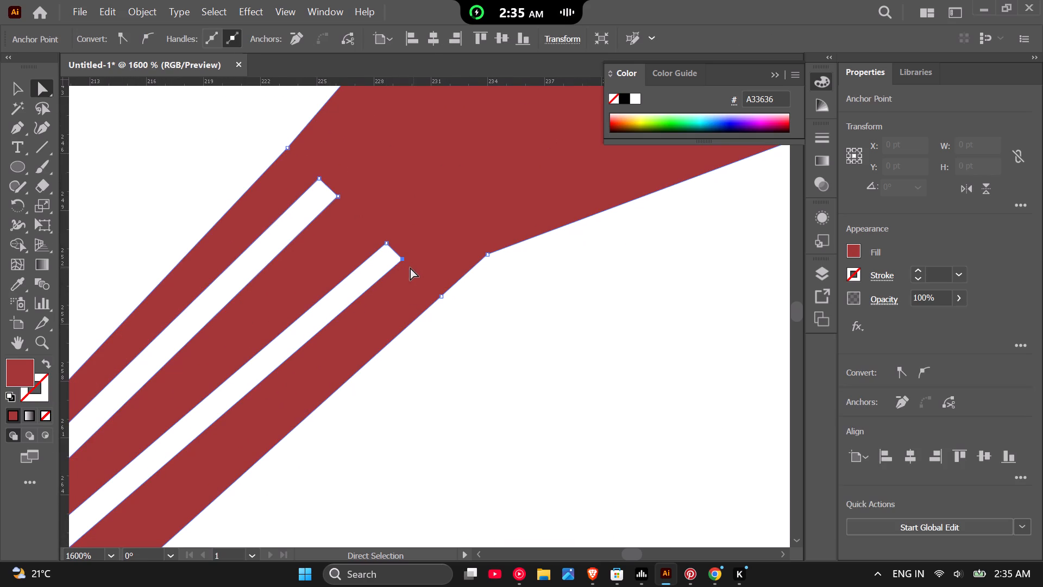
pyautogui.moveTo(372, 265); pyautogui.dragTo(395, 232)
pyautogui.keyDown('shift'); pyautogui.click(388, 243); pyautogui.keyUp('shift')
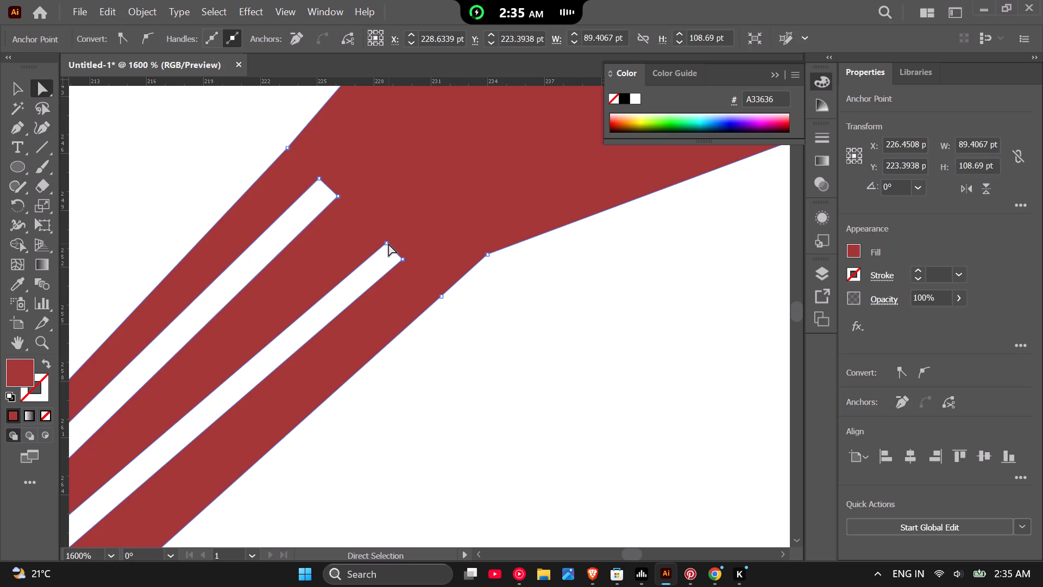
pyautogui.moveTo(375, 257); pyautogui.dragTo(389, 232)
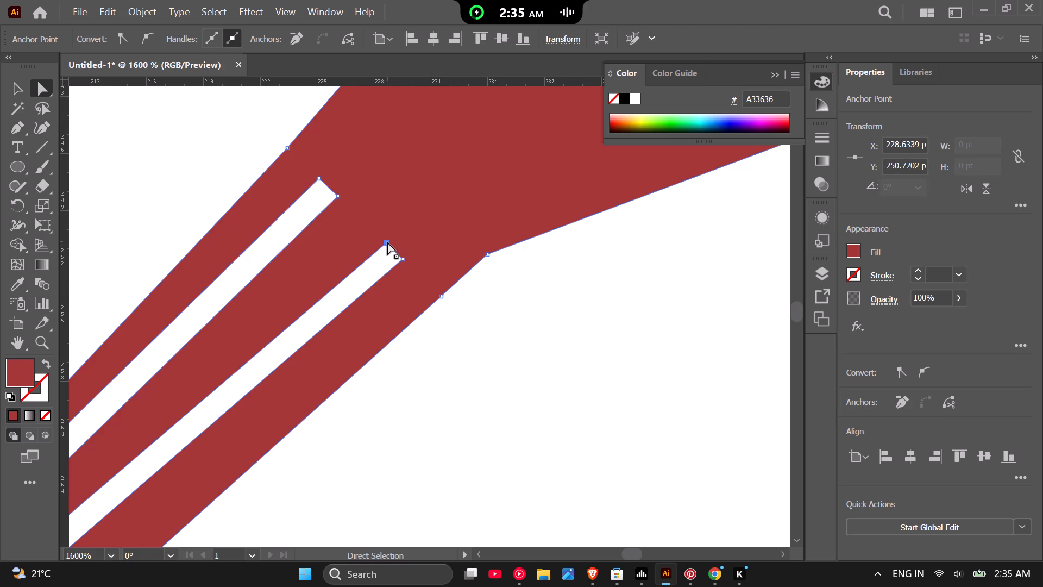
pyautogui.moveTo(387, 242); pyautogui.dragTo(369, 236)
pyautogui.scroll(-1, 411, 368)
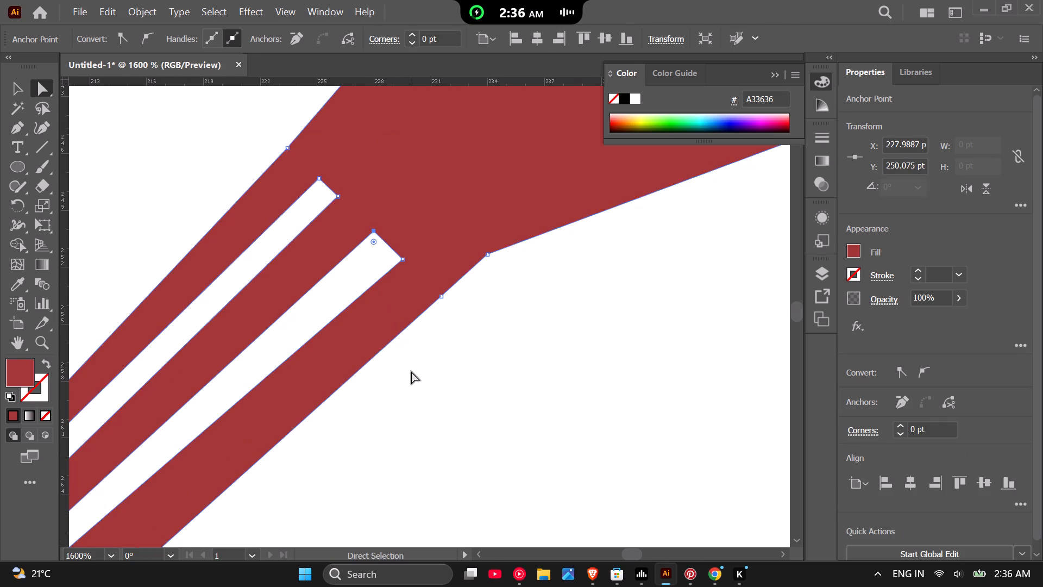
pyautogui.scroll(-1, 411, 371)
pyautogui.click(418, 396)
# Examine the refined tail within the wing shape and alongside the S, the SKYLARK AIR text and the other bird drafts.
pyautogui.scroll(-1, 401, 391)
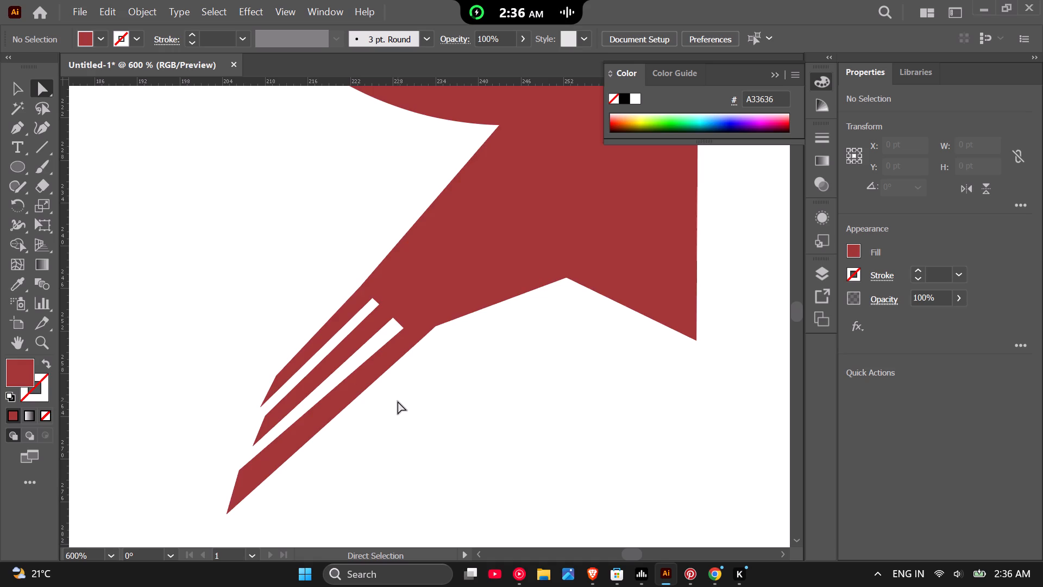
pyautogui.scroll(-3, 398, 401)
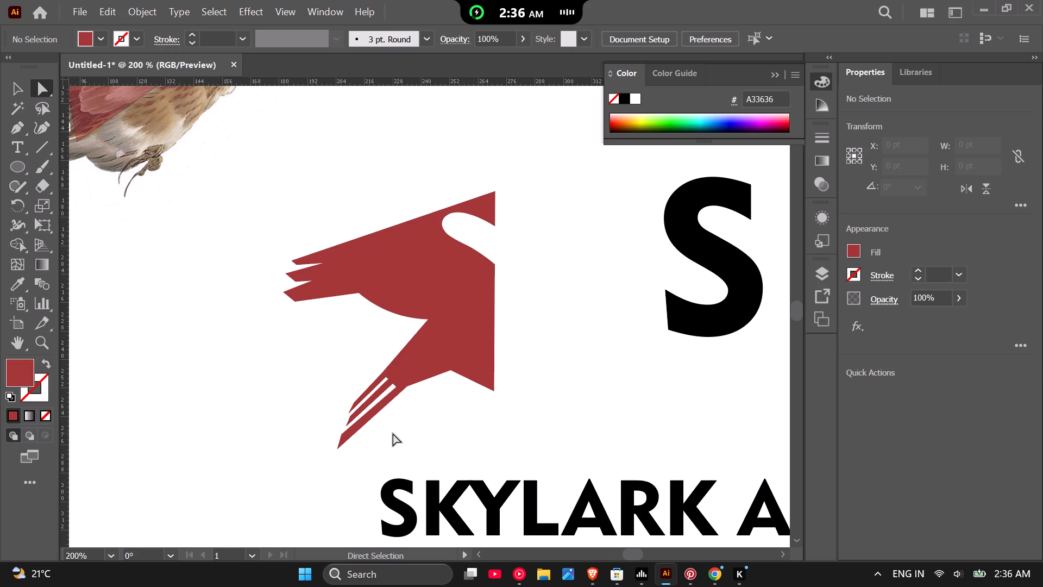
pyautogui.scroll(-2, 595, 541)
pyautogui.scroll(-3, 561, 480)
pyautogui.scroll(3, 561, 476)
pyautogui.scroll(-2, 560, 476)
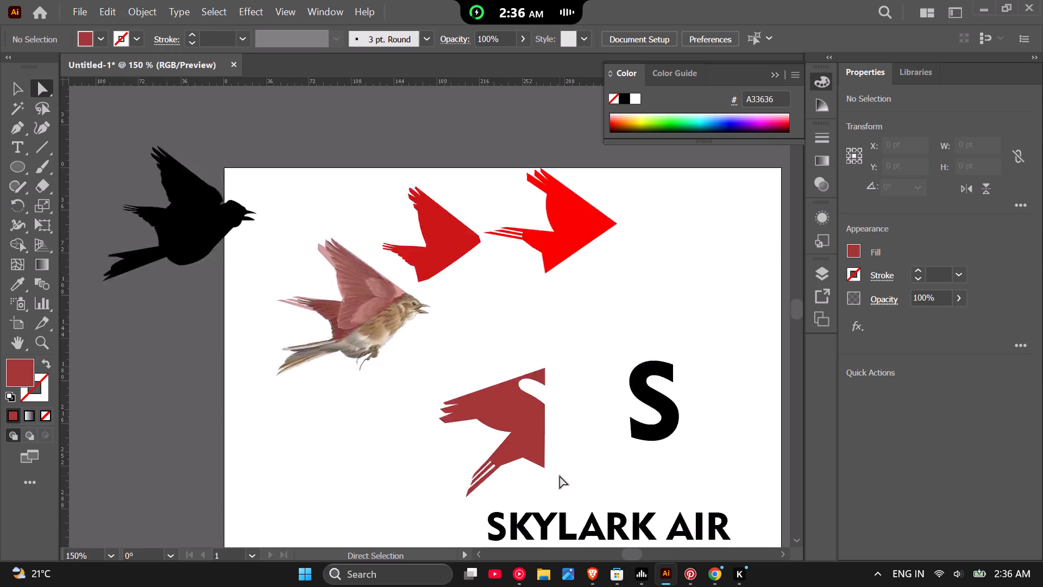
pyautogui.scroll(-1, 547, 266)
pyautogui.scroll(3, 530, 344)
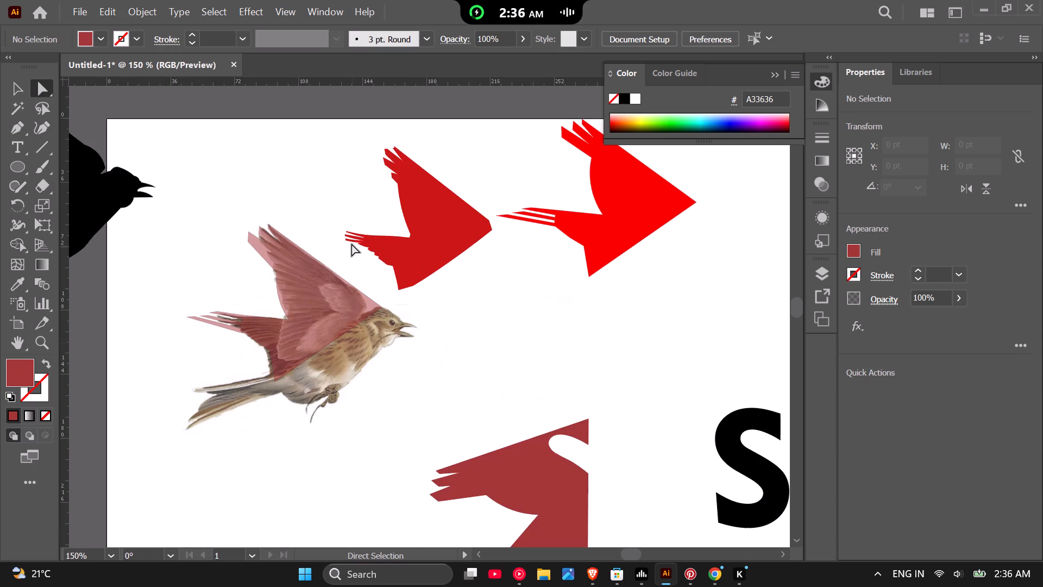
pyautogui.scroll(-2, 402, 253)
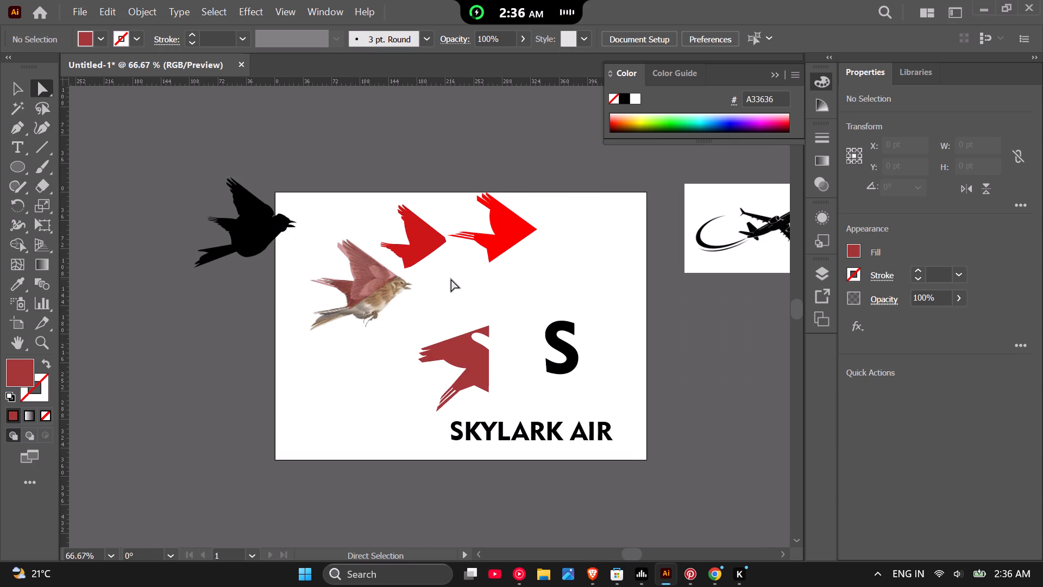
pyautogui.scroll(-1, 426, 290)
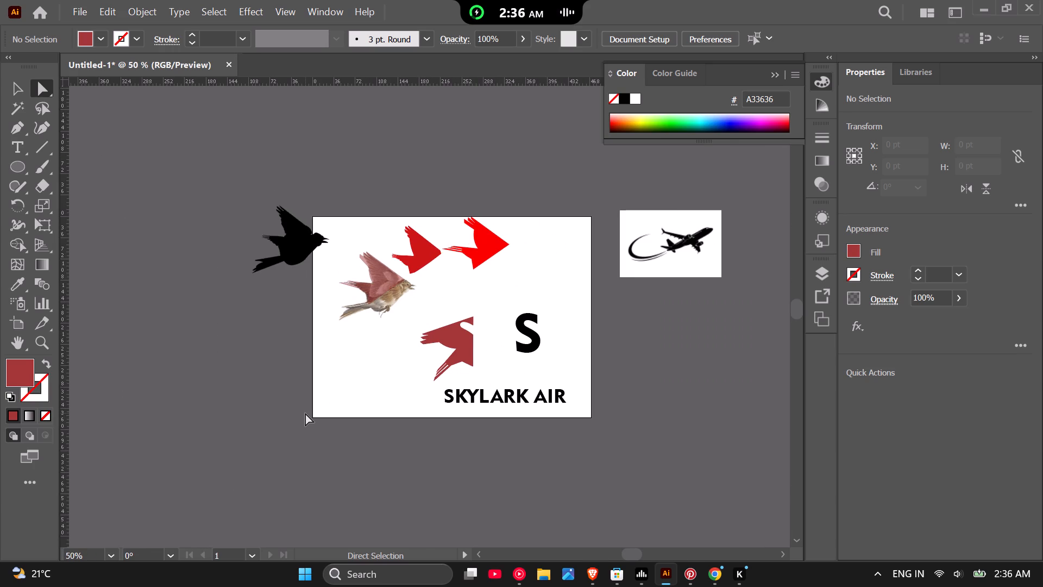
# Start saving the document and choose the Illustrator folder on Local Disk (D:) as the location.
pyautogui.hotkey('ctrl', 's')
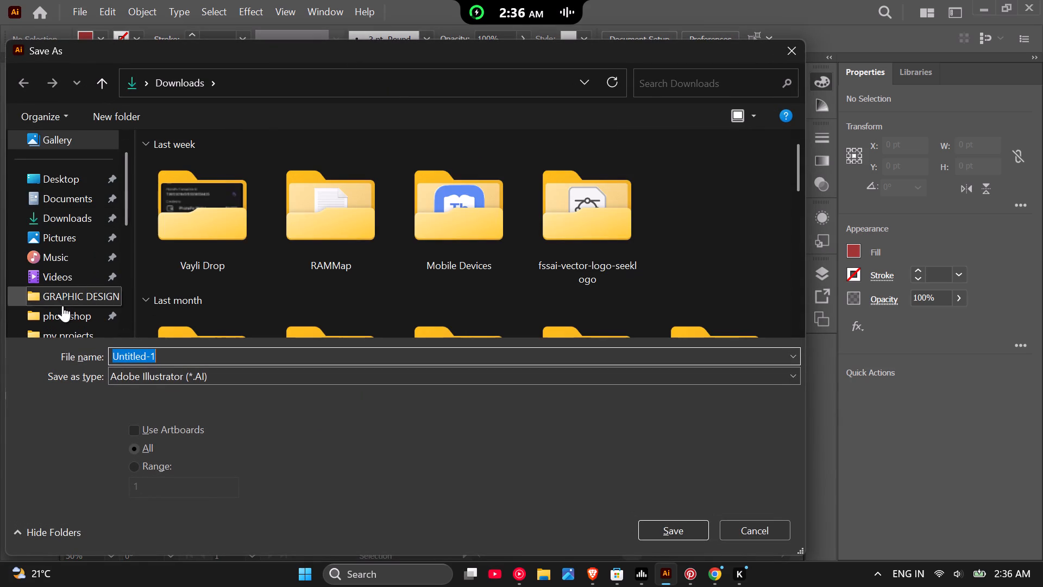
pyautogui.scroll(-1, 76, 311)
pyautogui.scroll(-2, 80, 246)
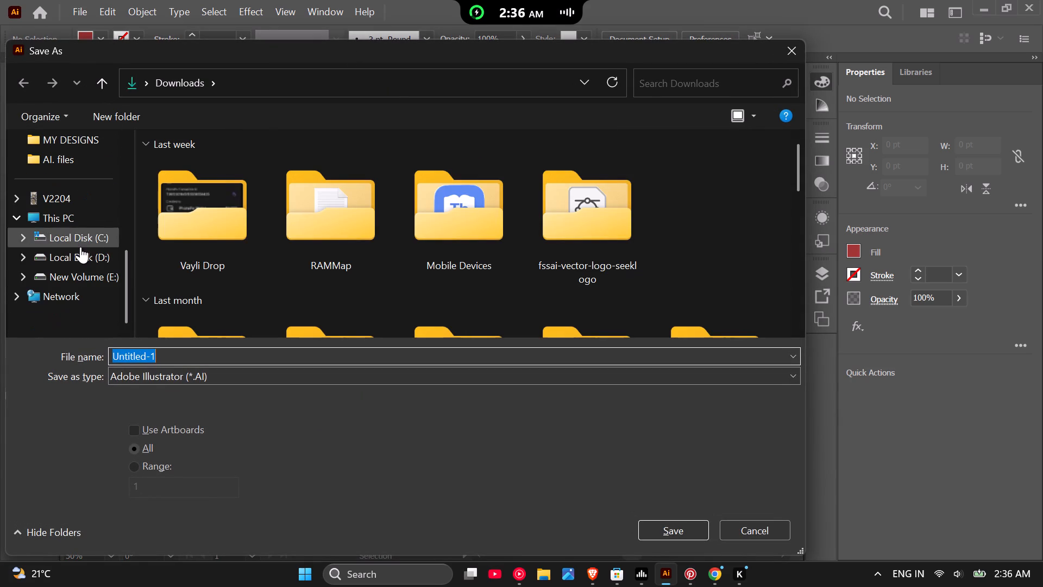
pyautogui.click(80, 259)
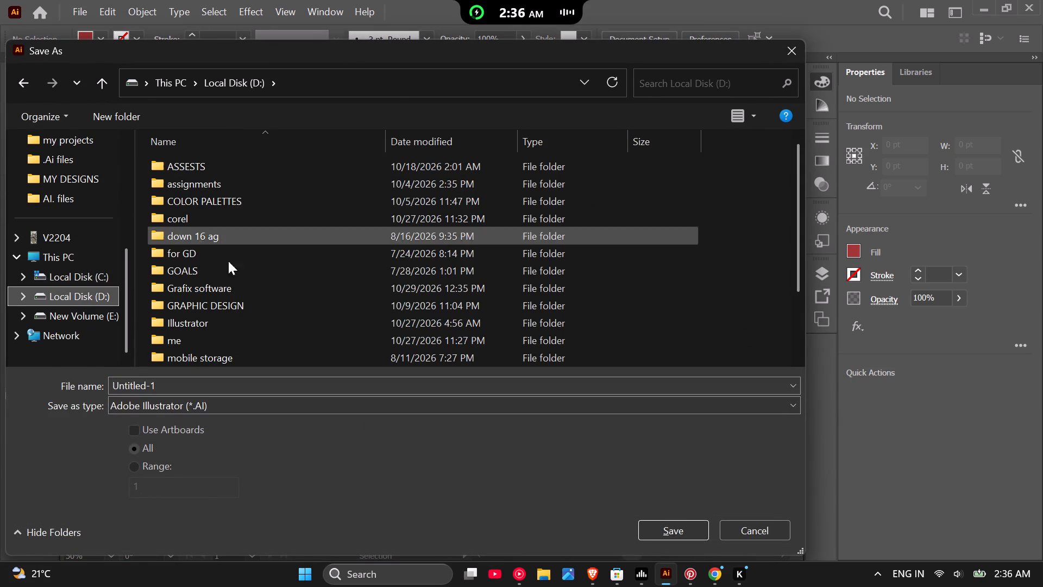
pyautogui.doubleClick(227, 323)
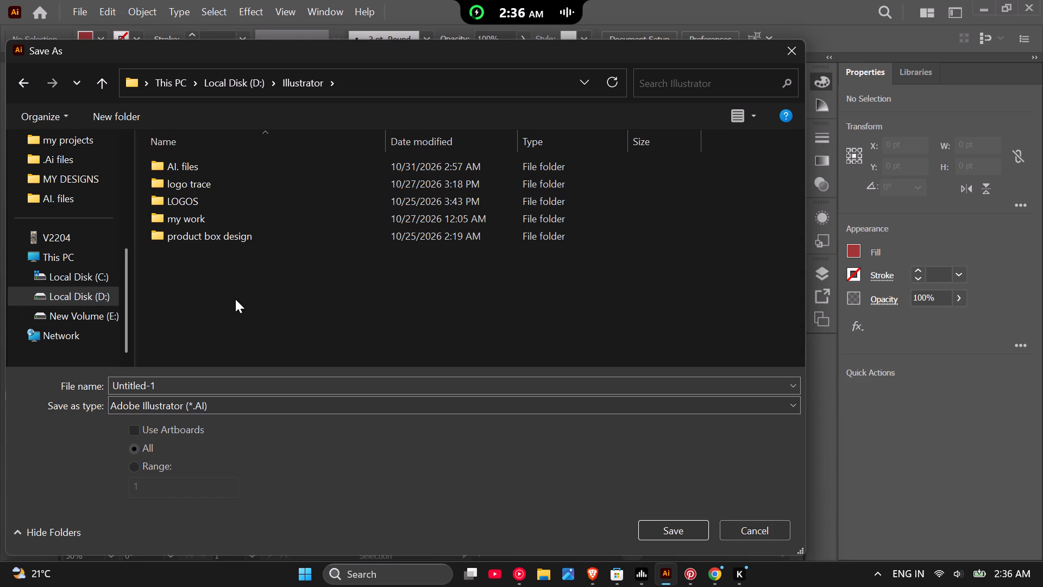
# Create a new folder inside the Illustrator folder.
pyautogui.rightClick(237, 273)
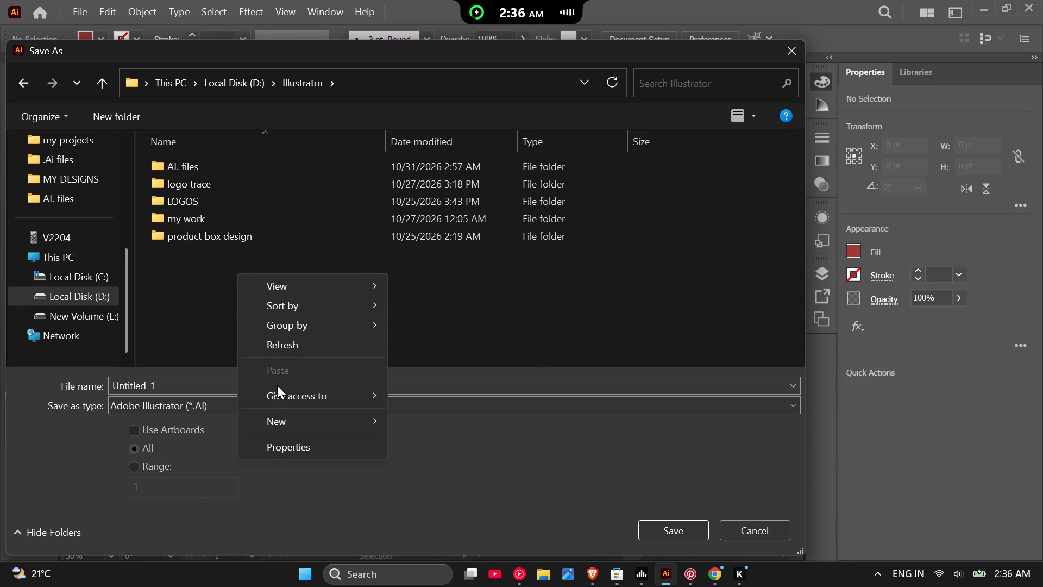
pyautogui.click(281, 423)
pyautogui.click(449, 427)
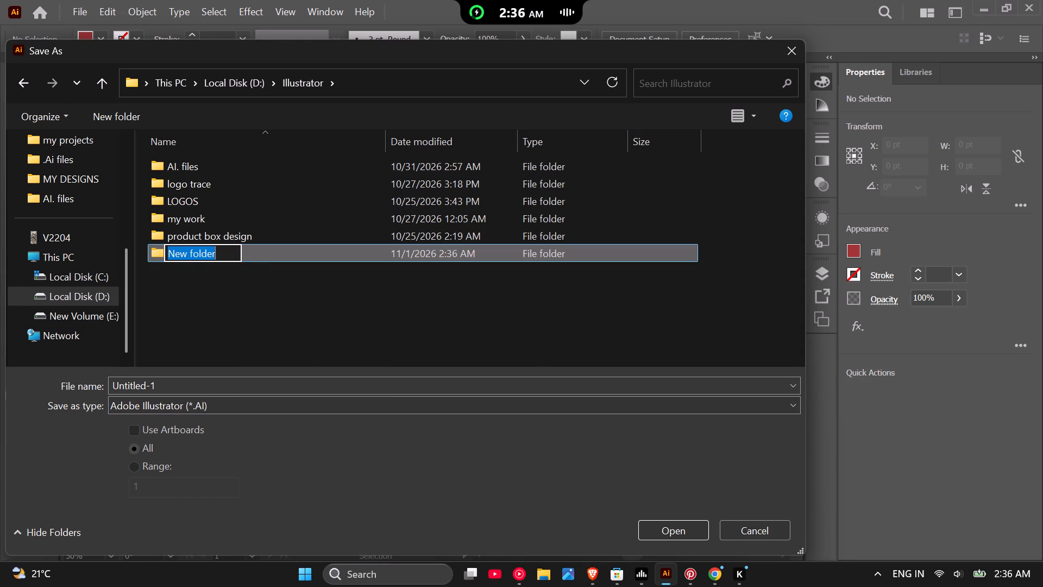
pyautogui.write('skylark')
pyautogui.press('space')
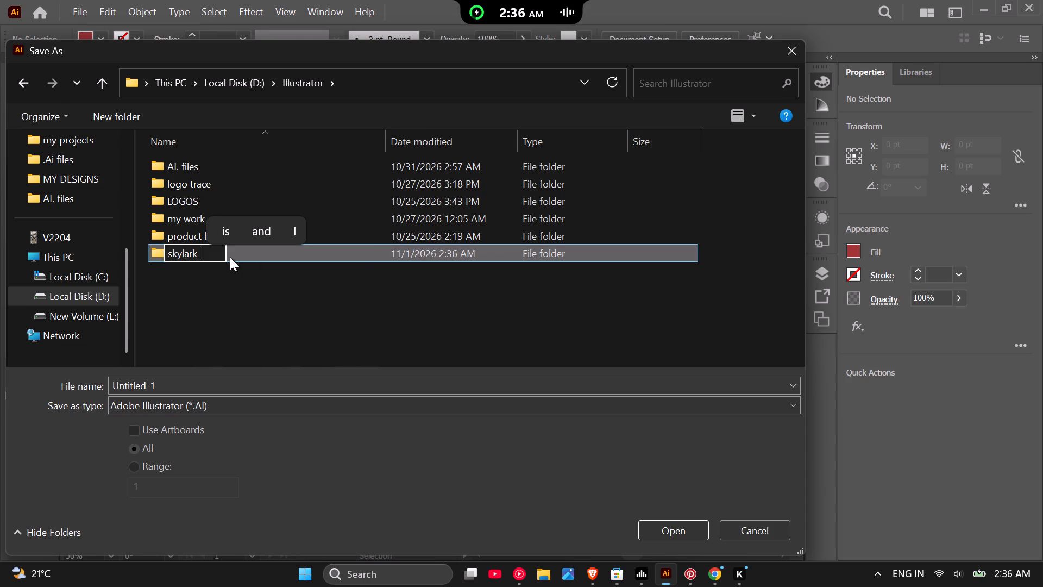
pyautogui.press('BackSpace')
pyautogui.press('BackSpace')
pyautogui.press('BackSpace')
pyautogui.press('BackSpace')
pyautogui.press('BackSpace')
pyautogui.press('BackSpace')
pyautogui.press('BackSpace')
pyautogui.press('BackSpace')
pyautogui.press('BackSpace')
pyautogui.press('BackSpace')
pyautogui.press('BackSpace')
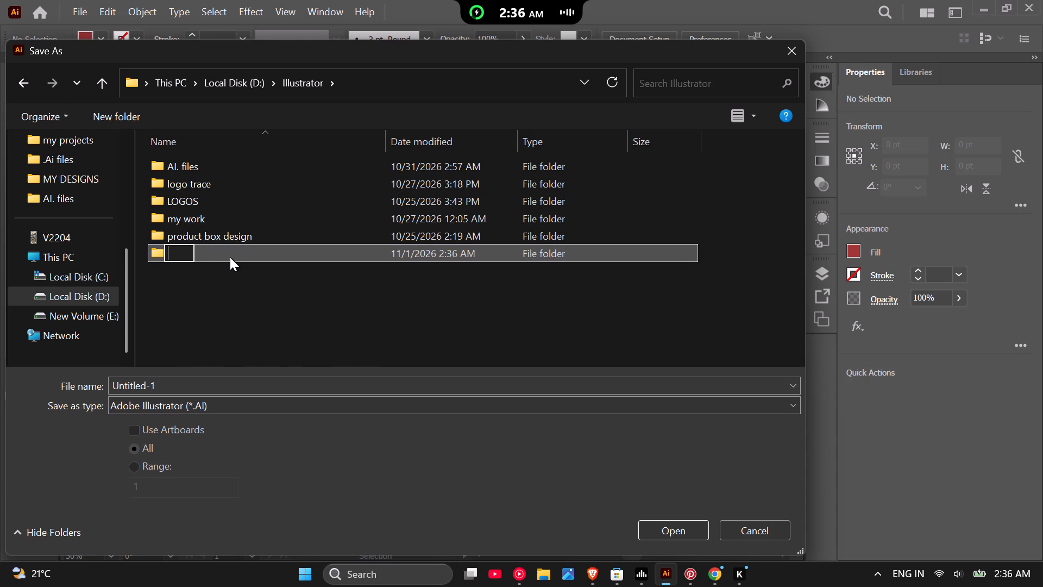
# Name the new folder project_skylark.
pyautogui.write('pr')
pyautogui.write('oject')
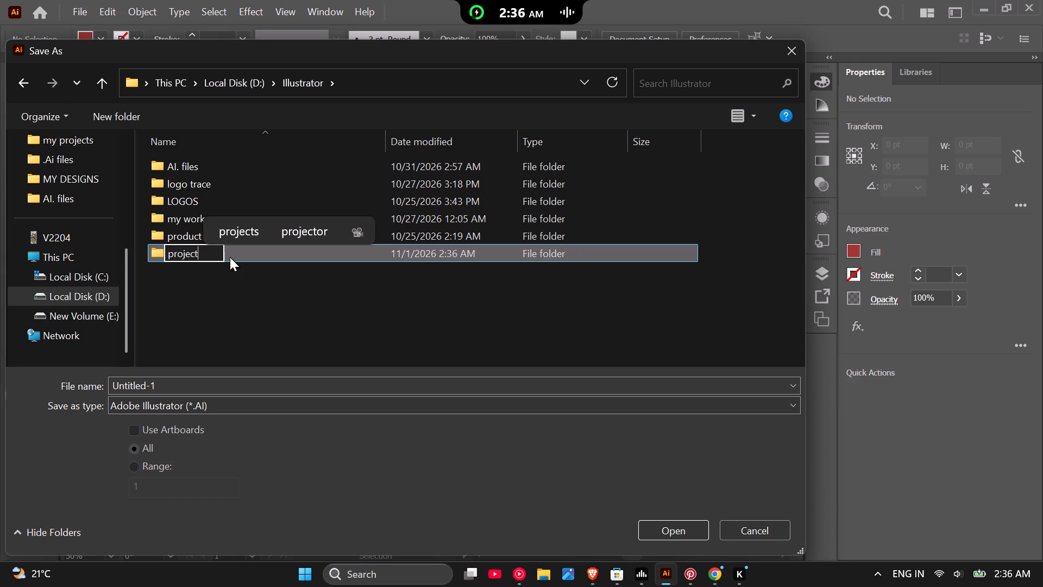
pyautogui.hotkey('shift', '_')
pyautogui.write('skylark')
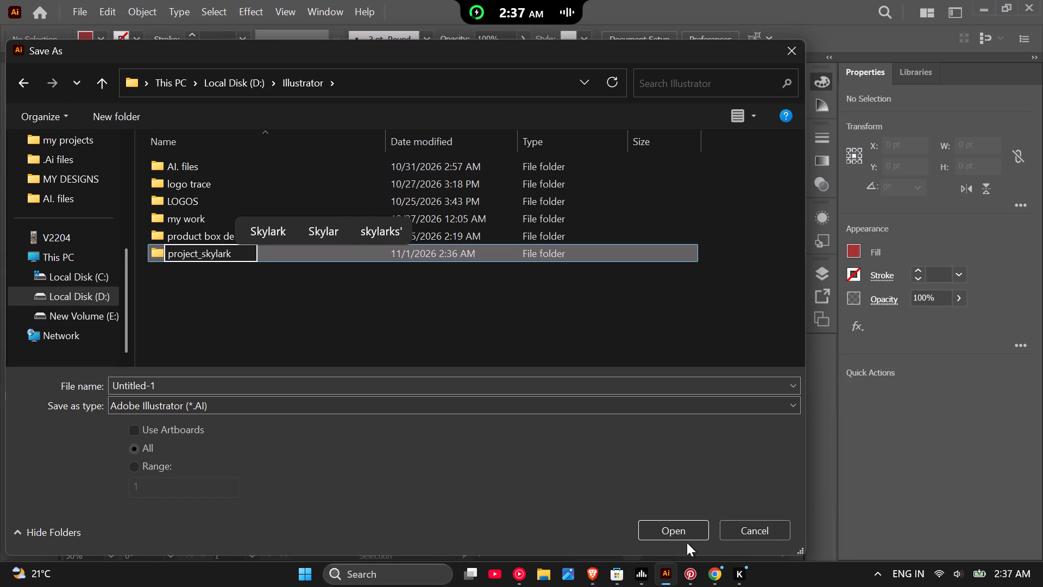
pyautogui.click(648, 341)
# Save the document as Untitled-1 in Adobe Illustrator (*.AI) format inside the project_skylark folder, accepting the default Illustrator 2020 options.
pyautogui.click(541, 258)
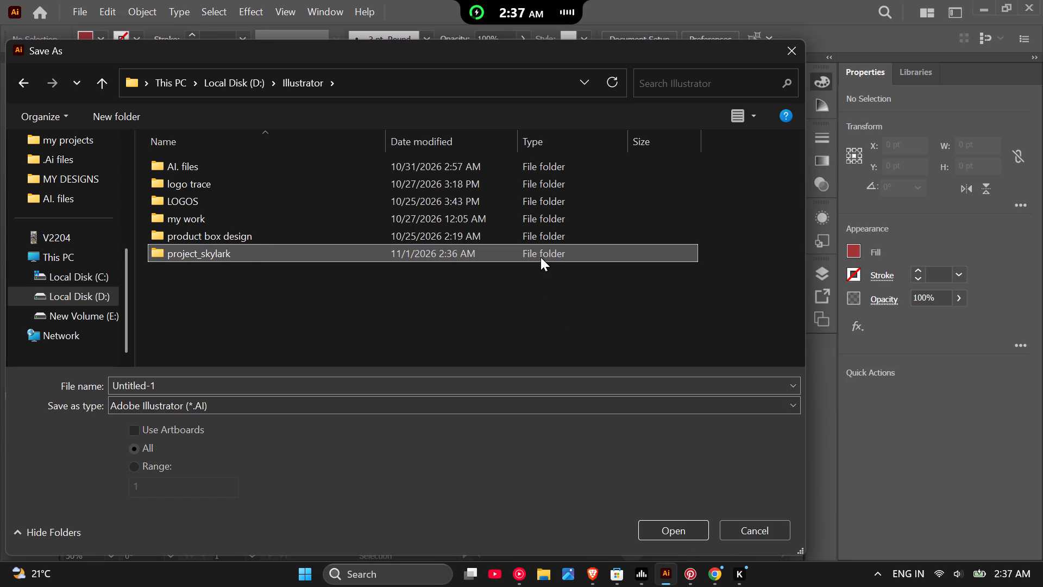
pyautogui.click(661, 529)
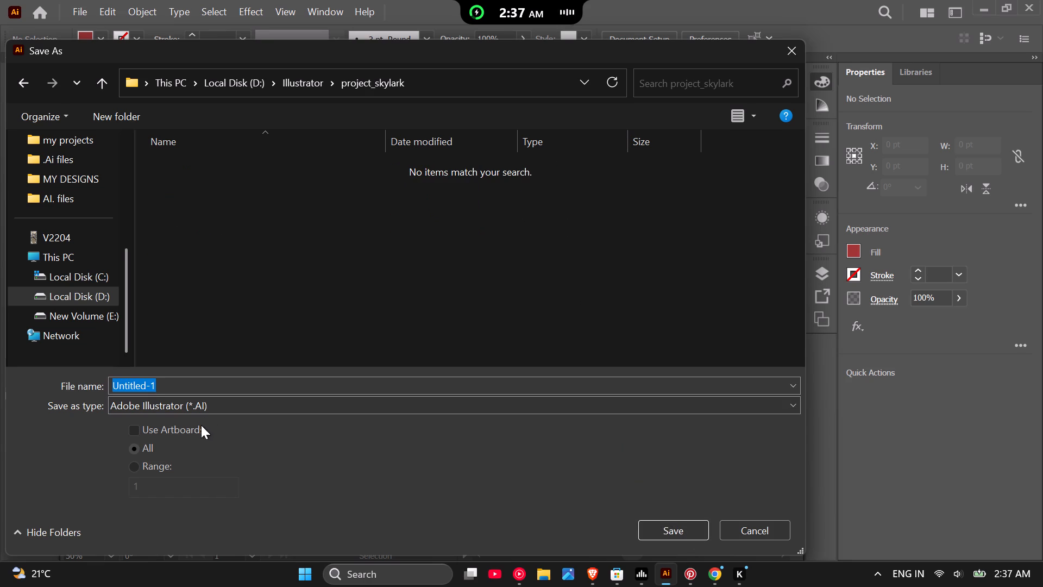
pyautogui.click(641, 524)
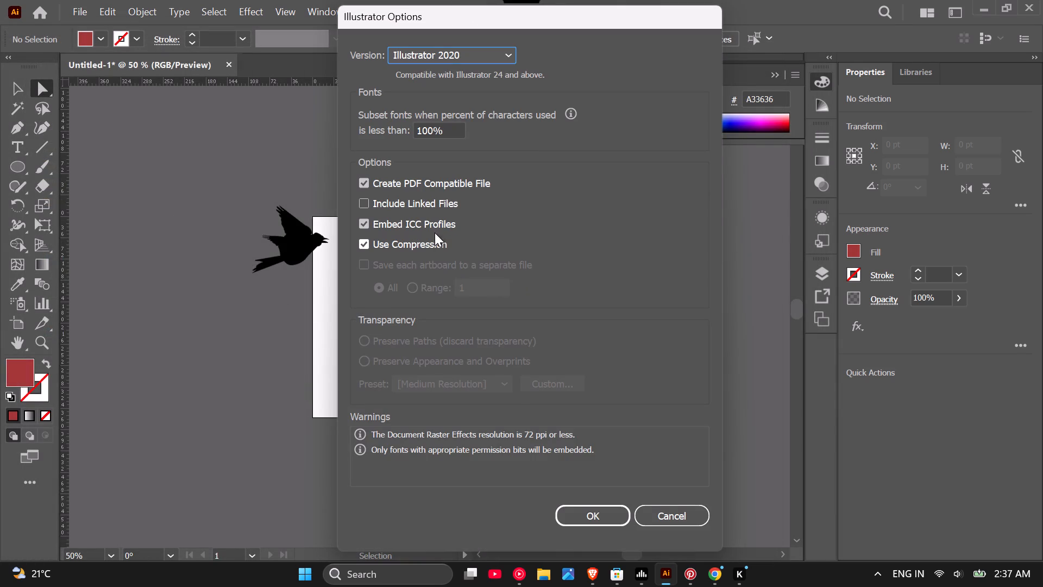
pyautogui.click(576, 508)
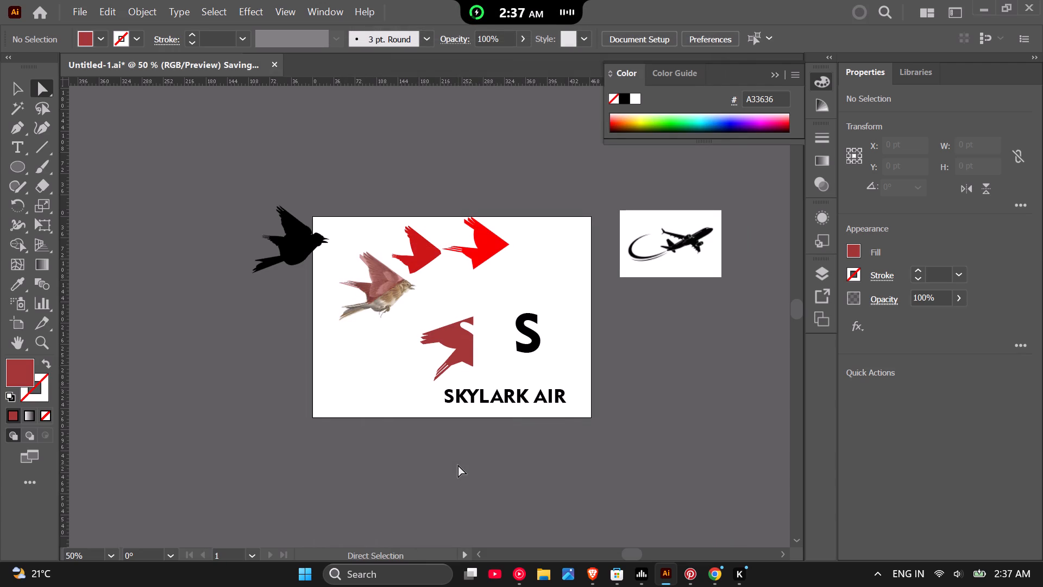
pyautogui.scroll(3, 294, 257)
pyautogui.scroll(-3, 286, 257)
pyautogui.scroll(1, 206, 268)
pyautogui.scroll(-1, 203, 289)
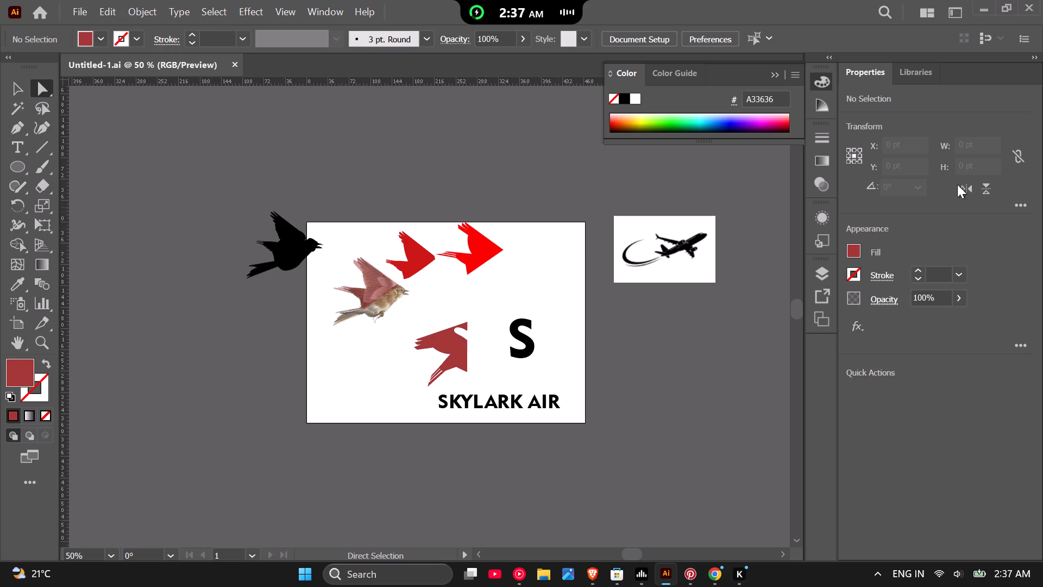
# Close Illustrator.
pyautogui.click(1041, 0)
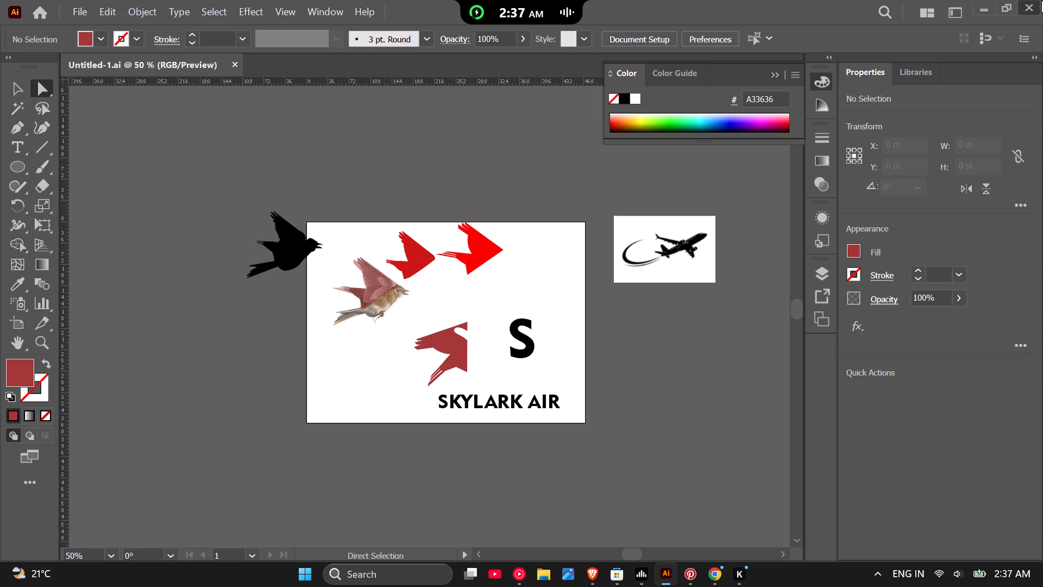